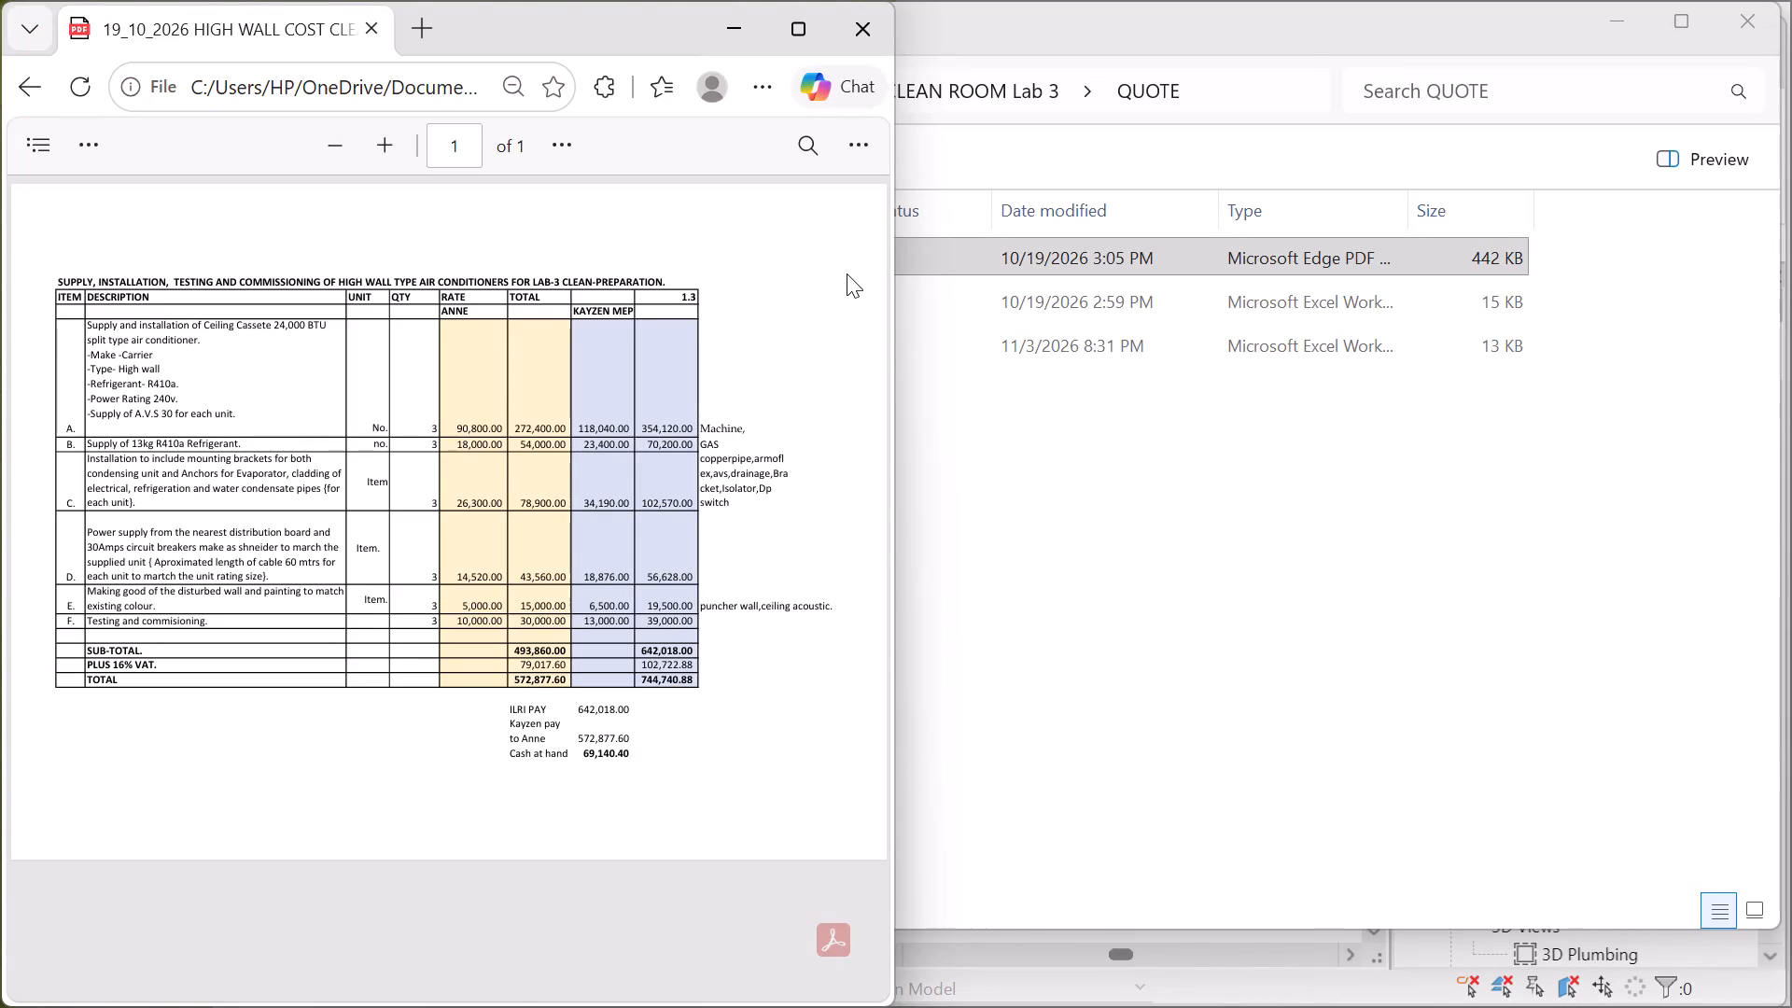
Enlarge the high wall air conditioner cost PDF to examine its rates and totals table.
left_click(797, 45)
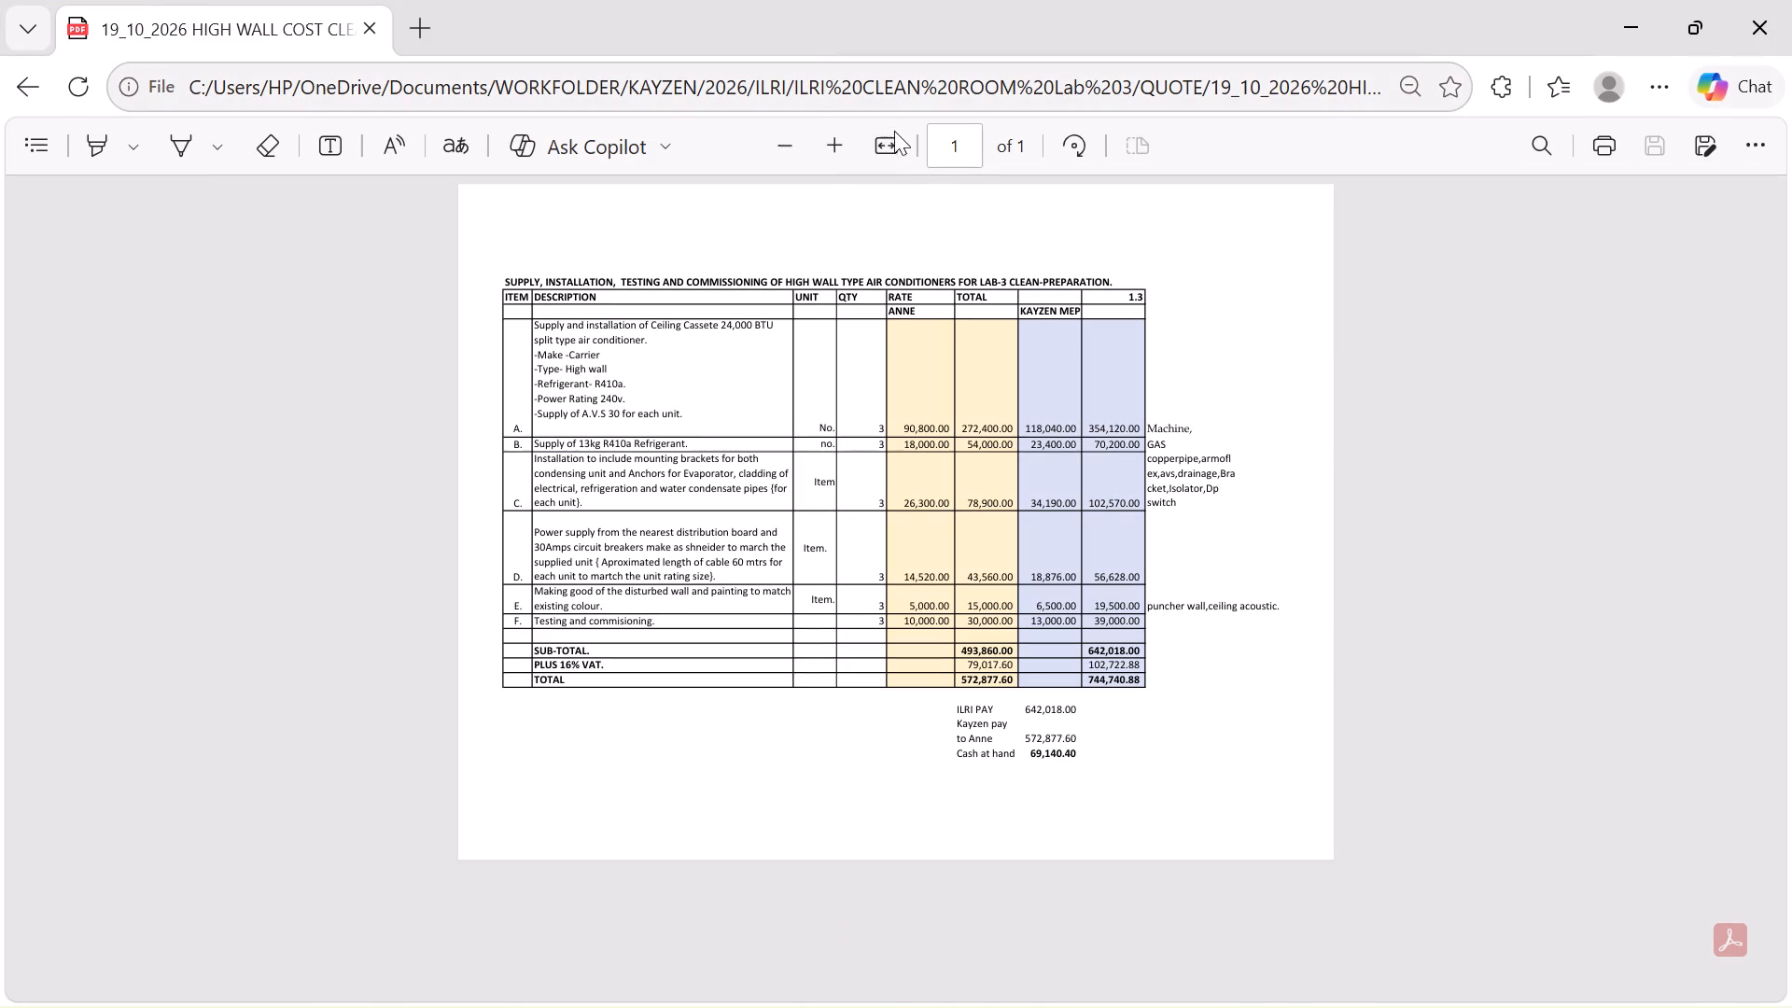
triple_click(834, 151)
left_click(834, 151)
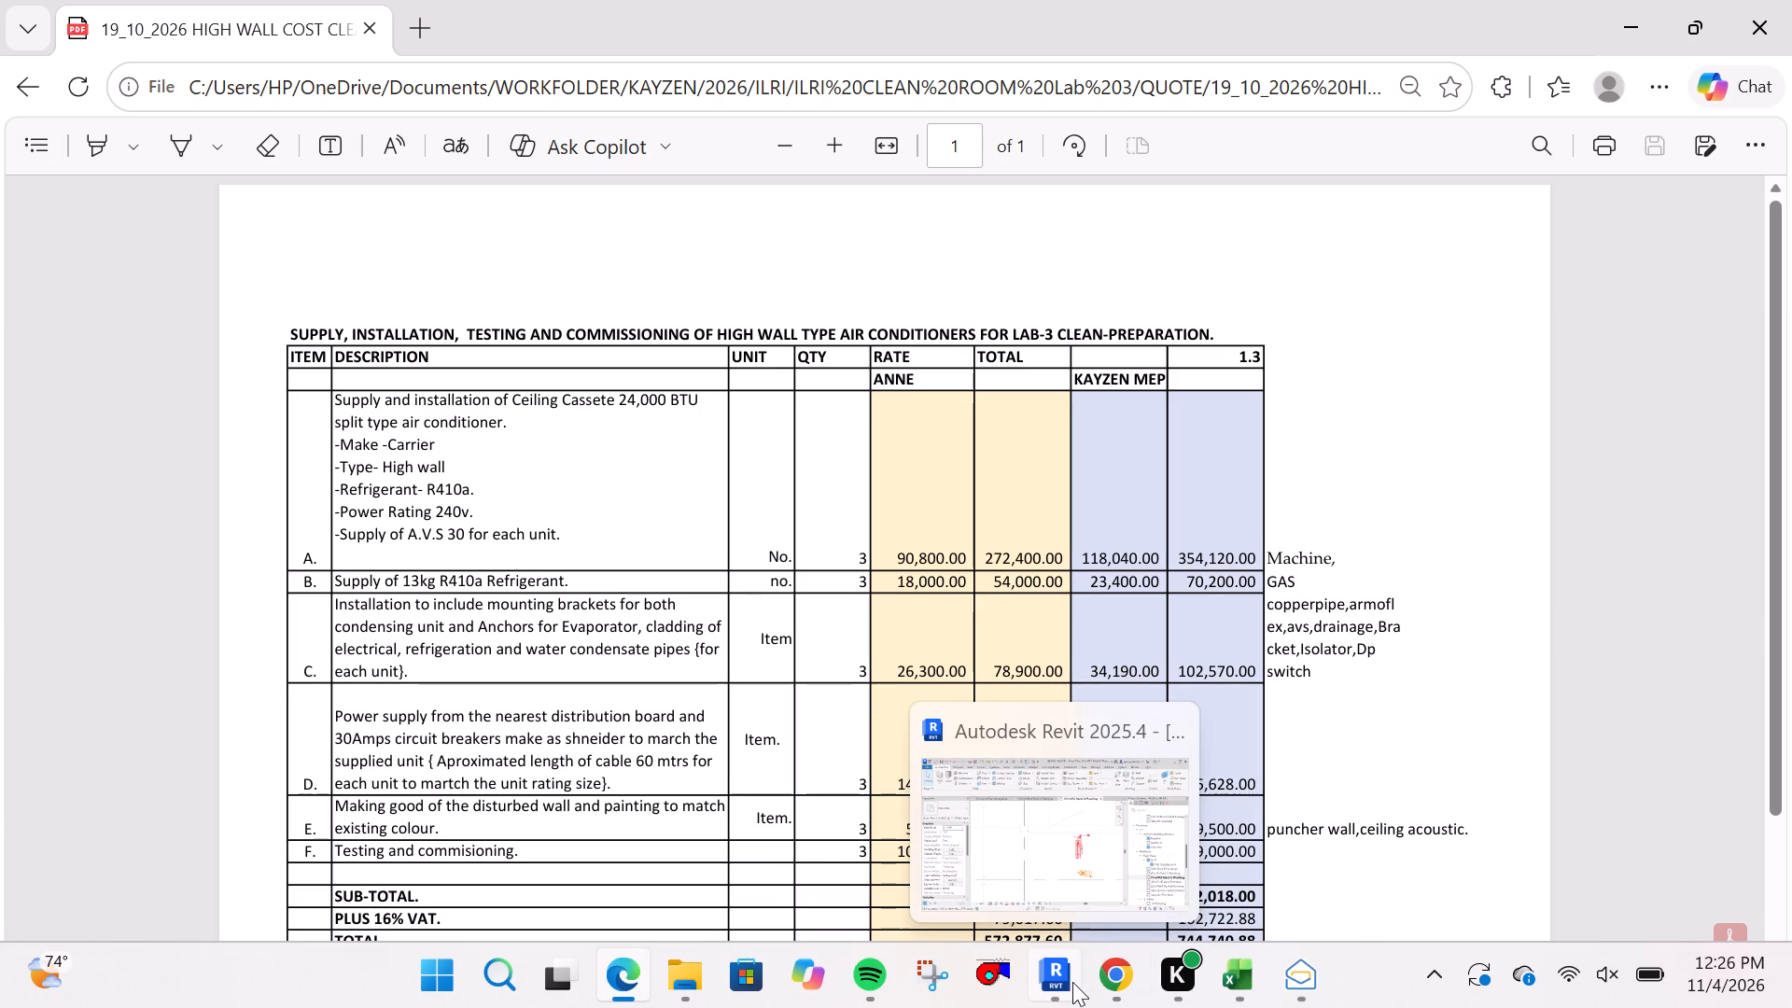
Switch to File Explorer and open the Franciscan_Sisters_Convent_-_FINAL ACCOUNT workbook from KAYZEN > 2025 > Francissca Sisters > Valuation.
left_click(1247, 989)
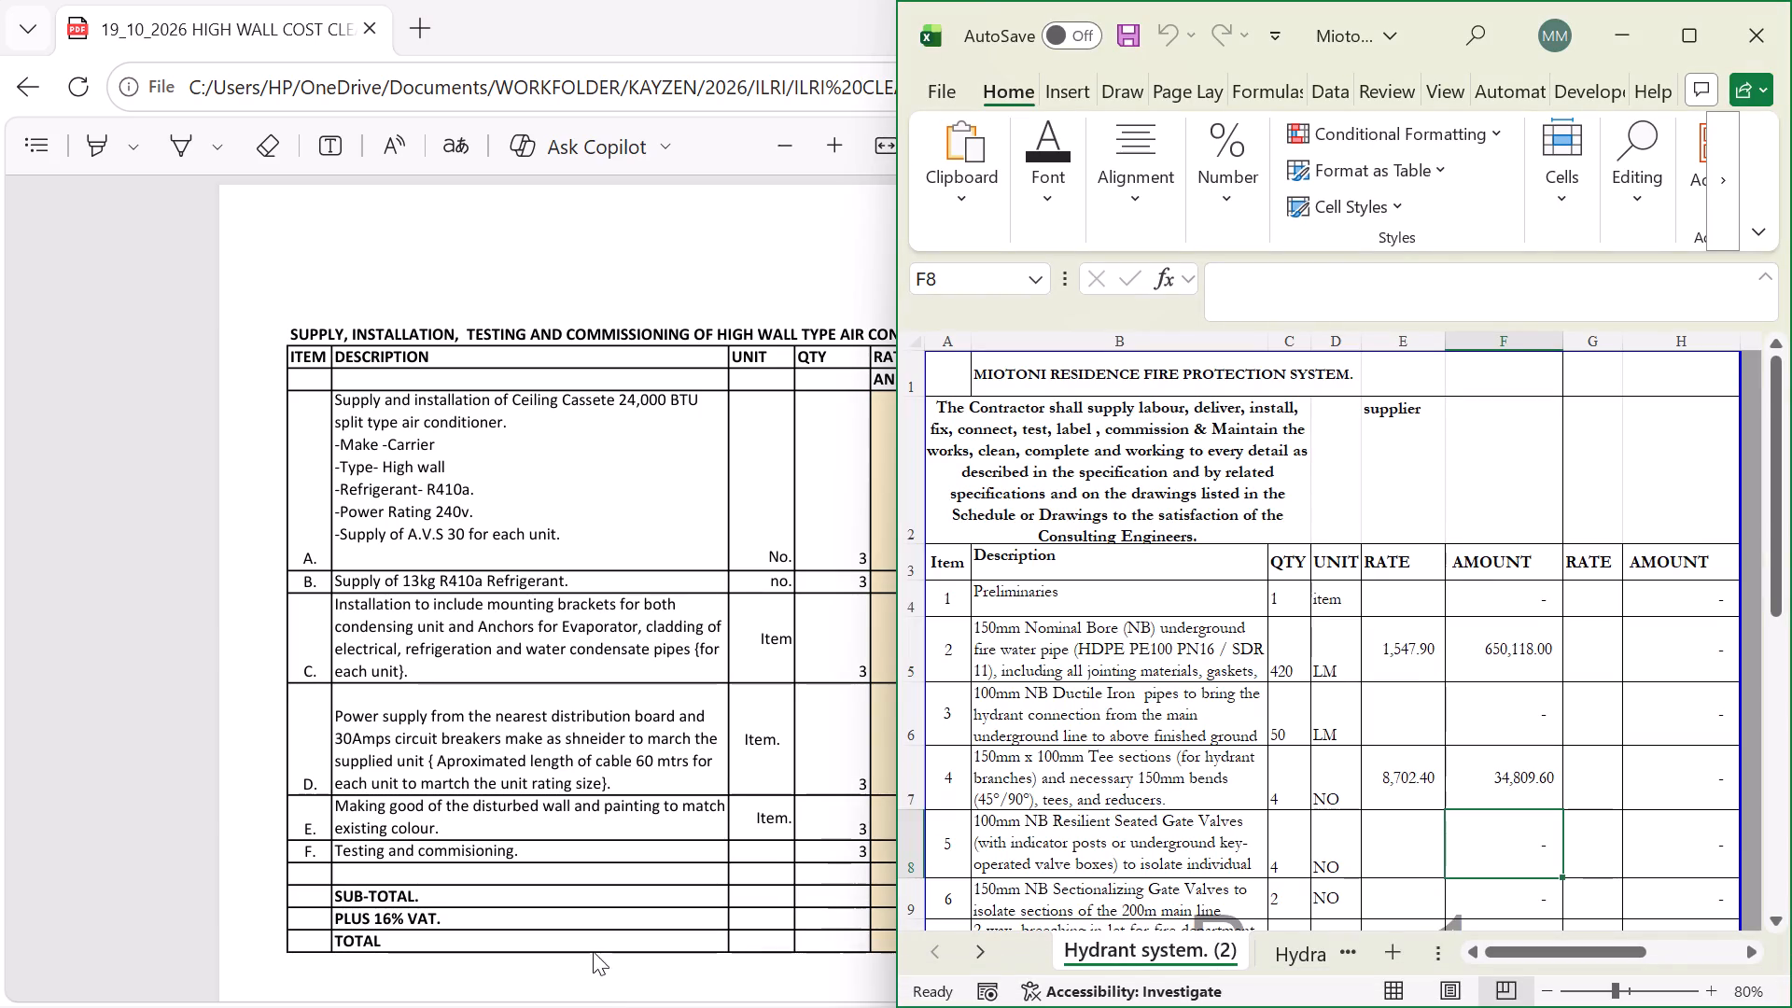
left_click(664, 973)
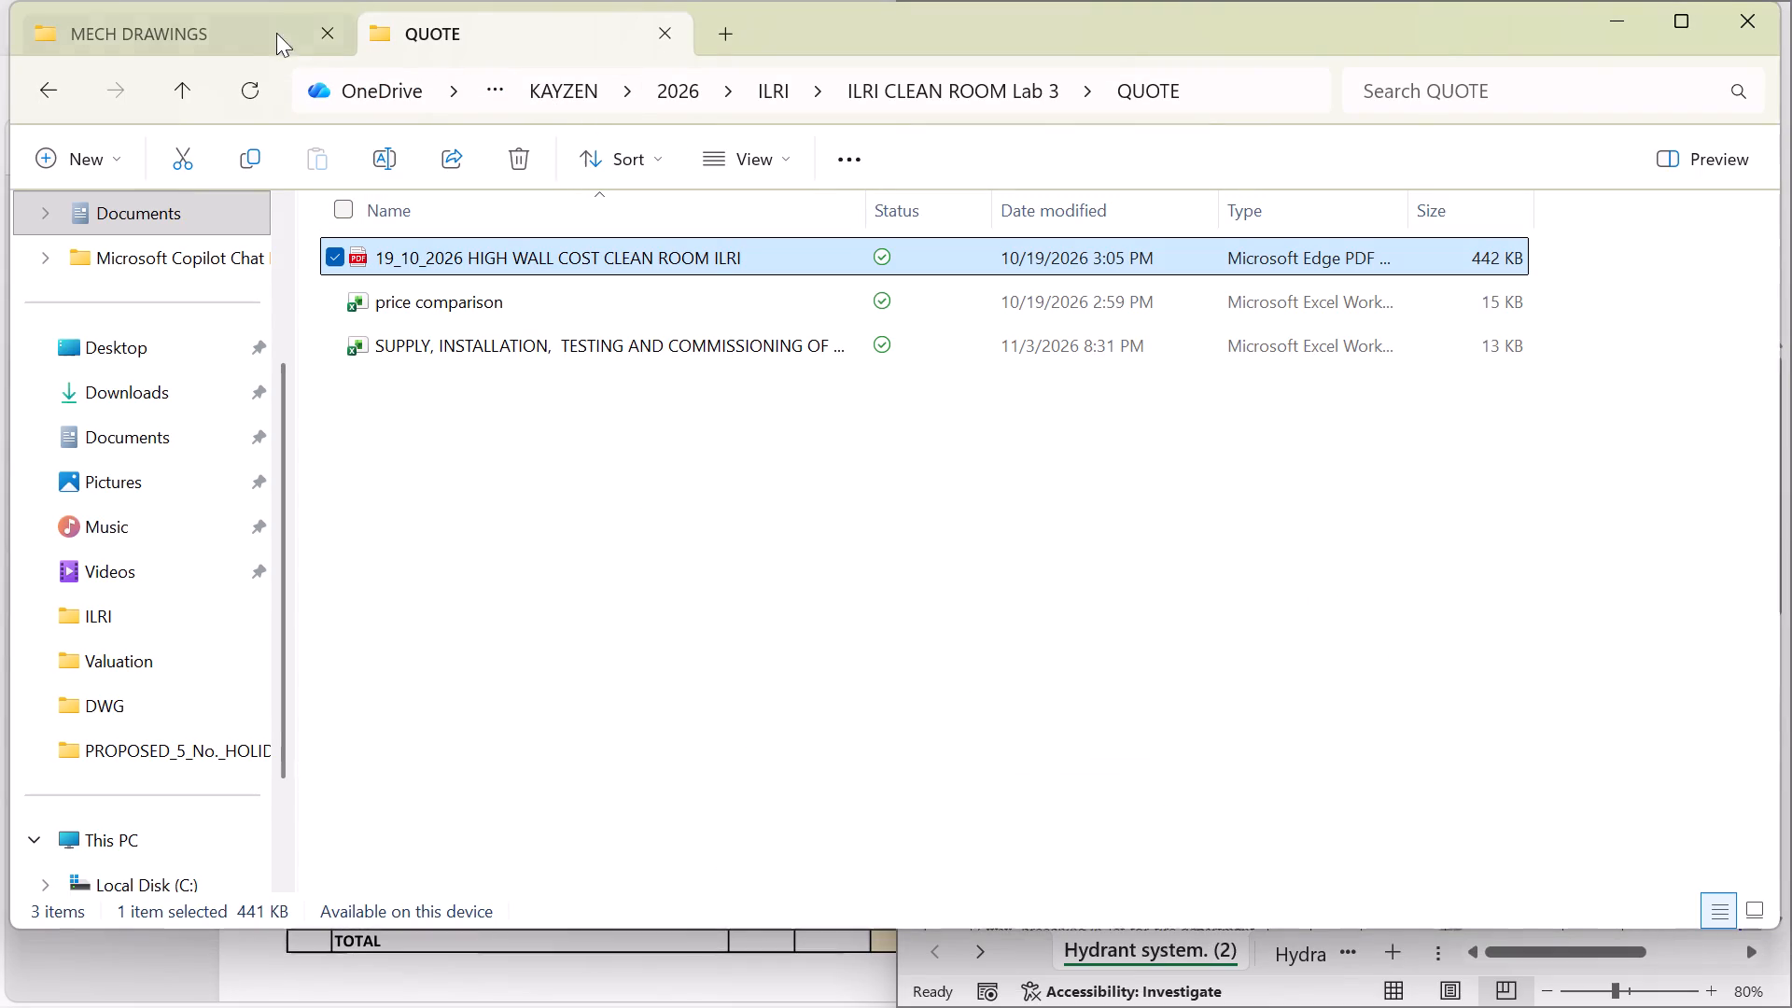
left_click(577, 88)
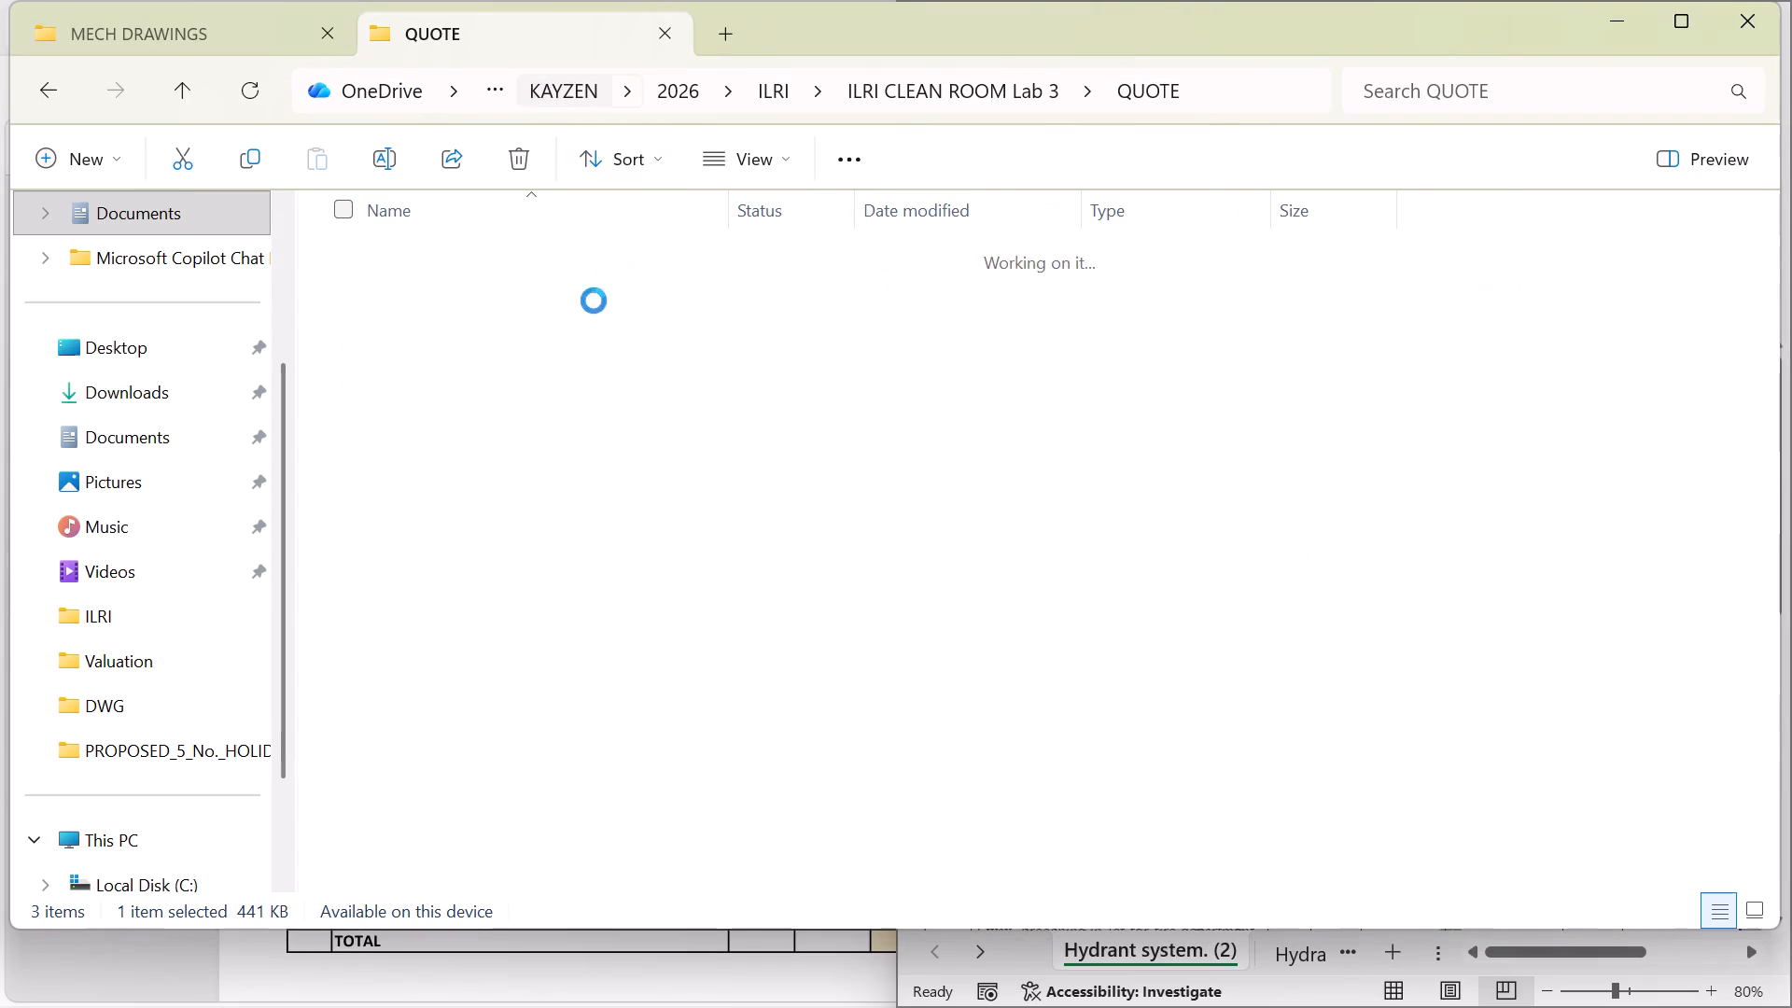
double_click(579, 268)
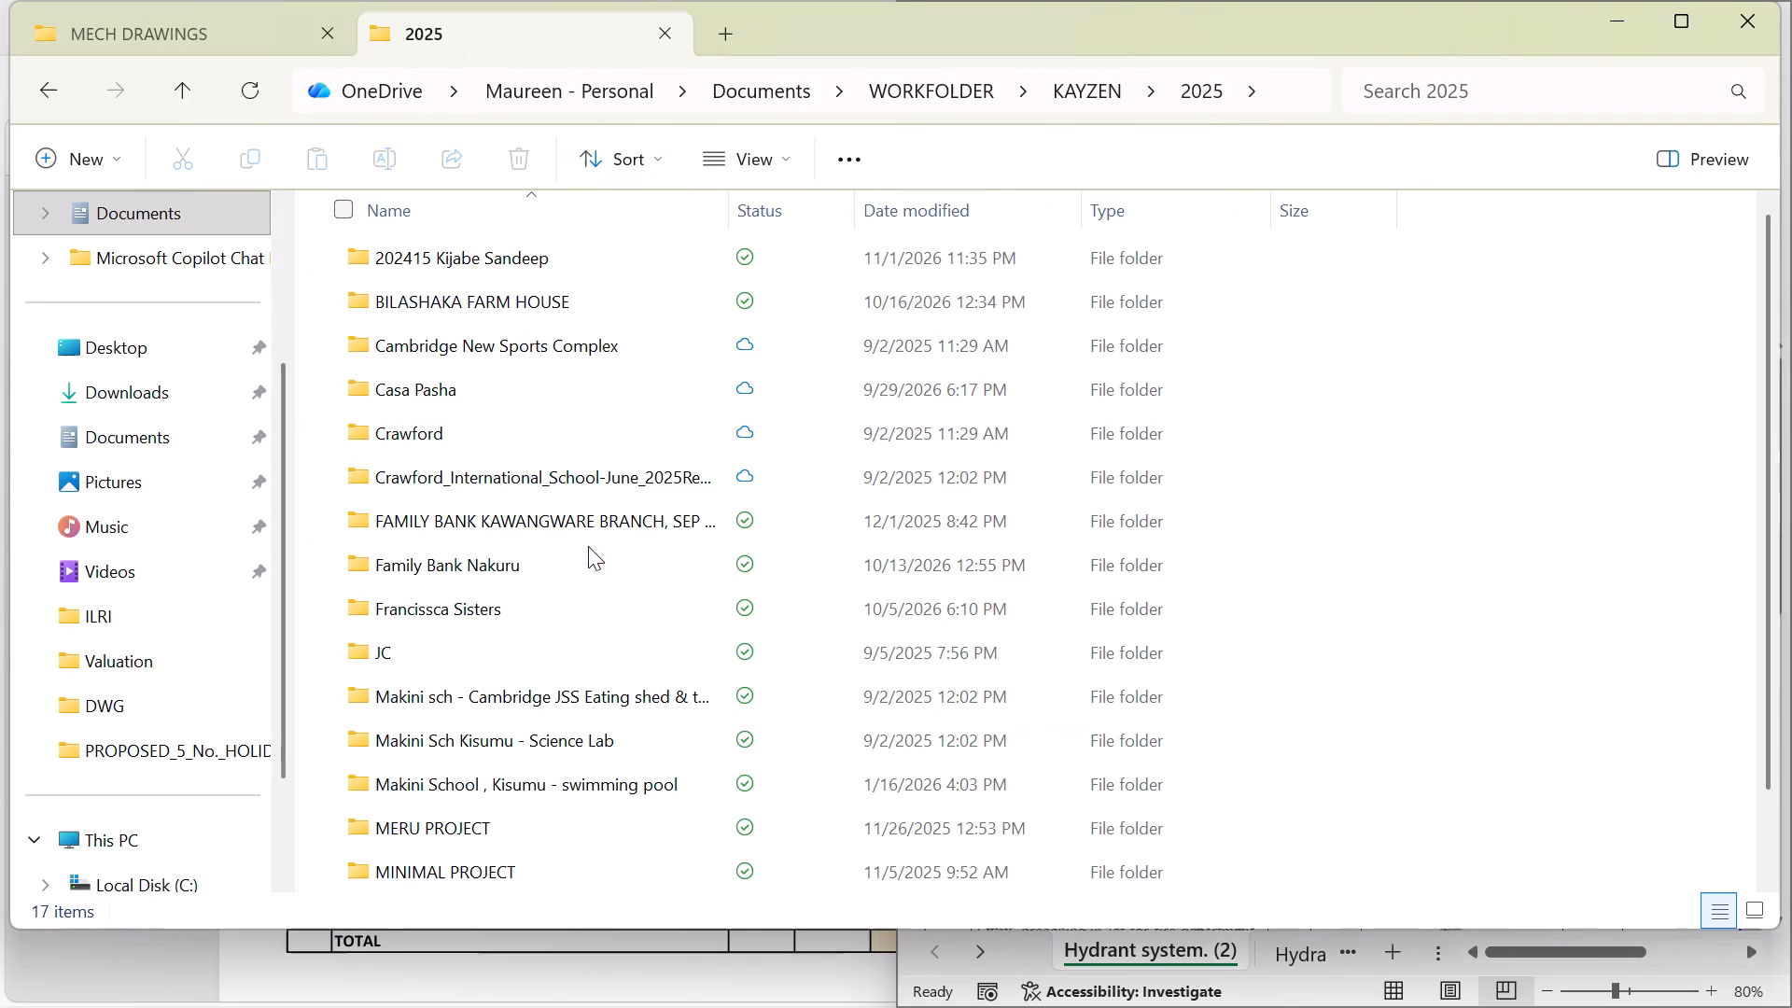
double_click(586, 595)
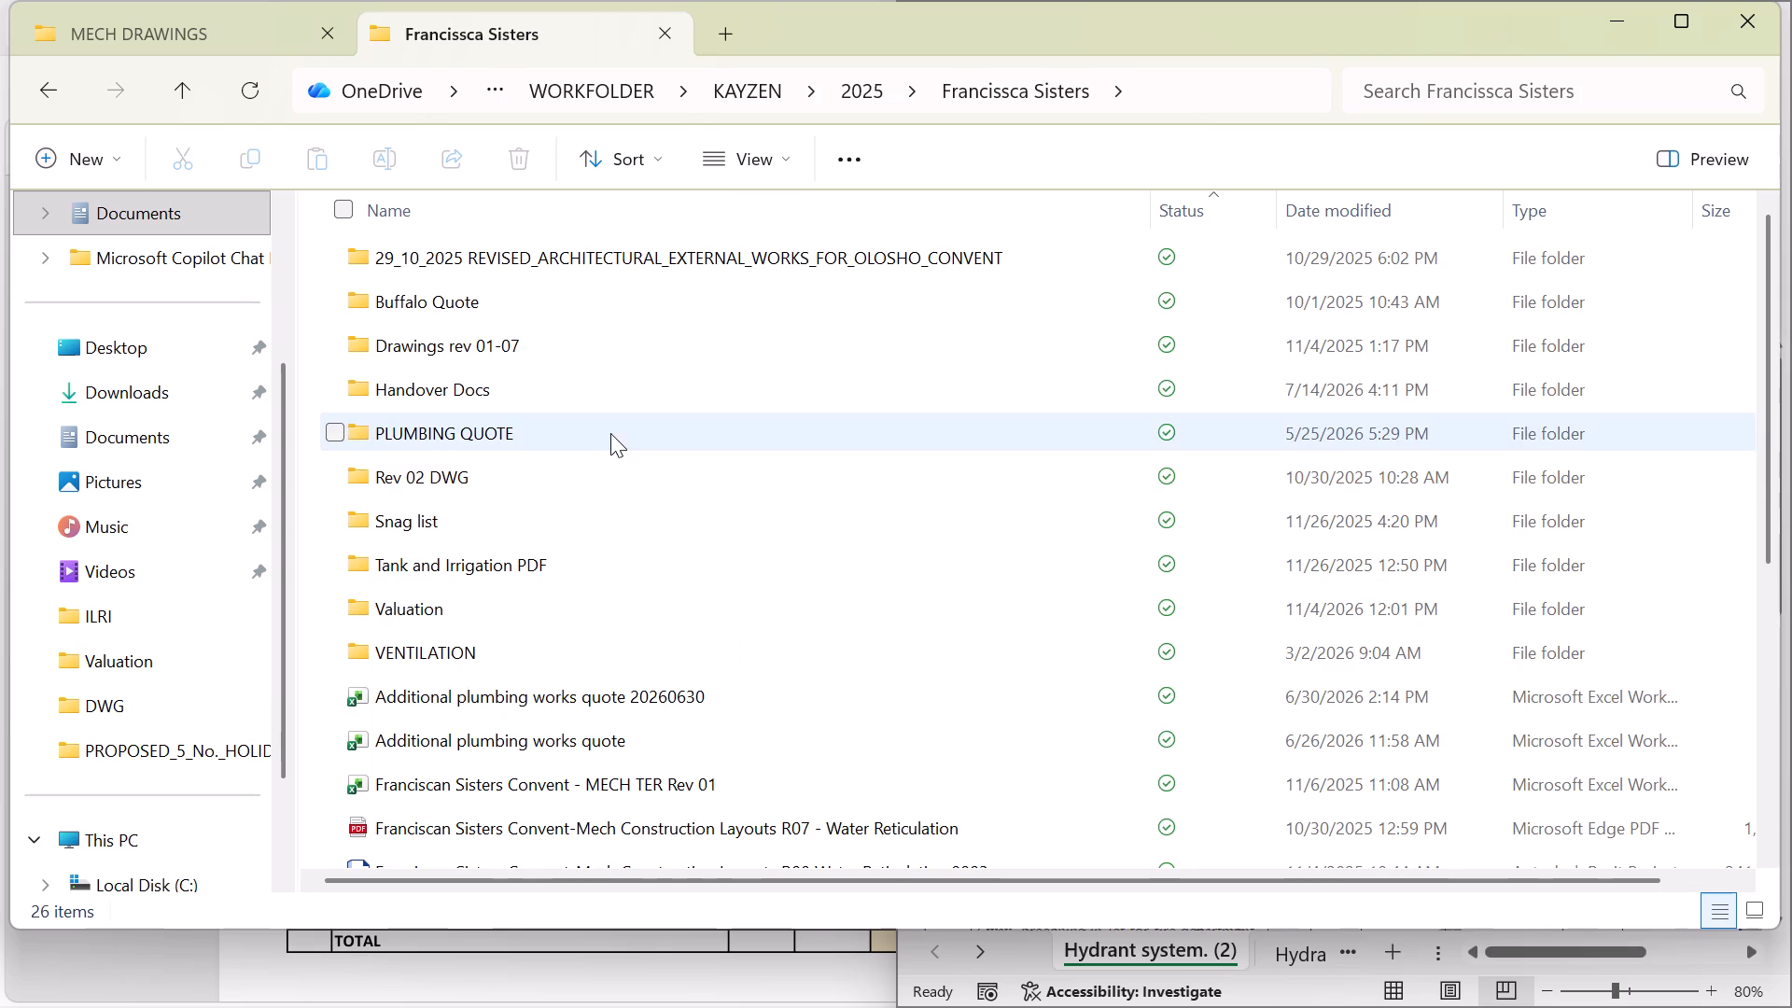
double_click(626, 620)
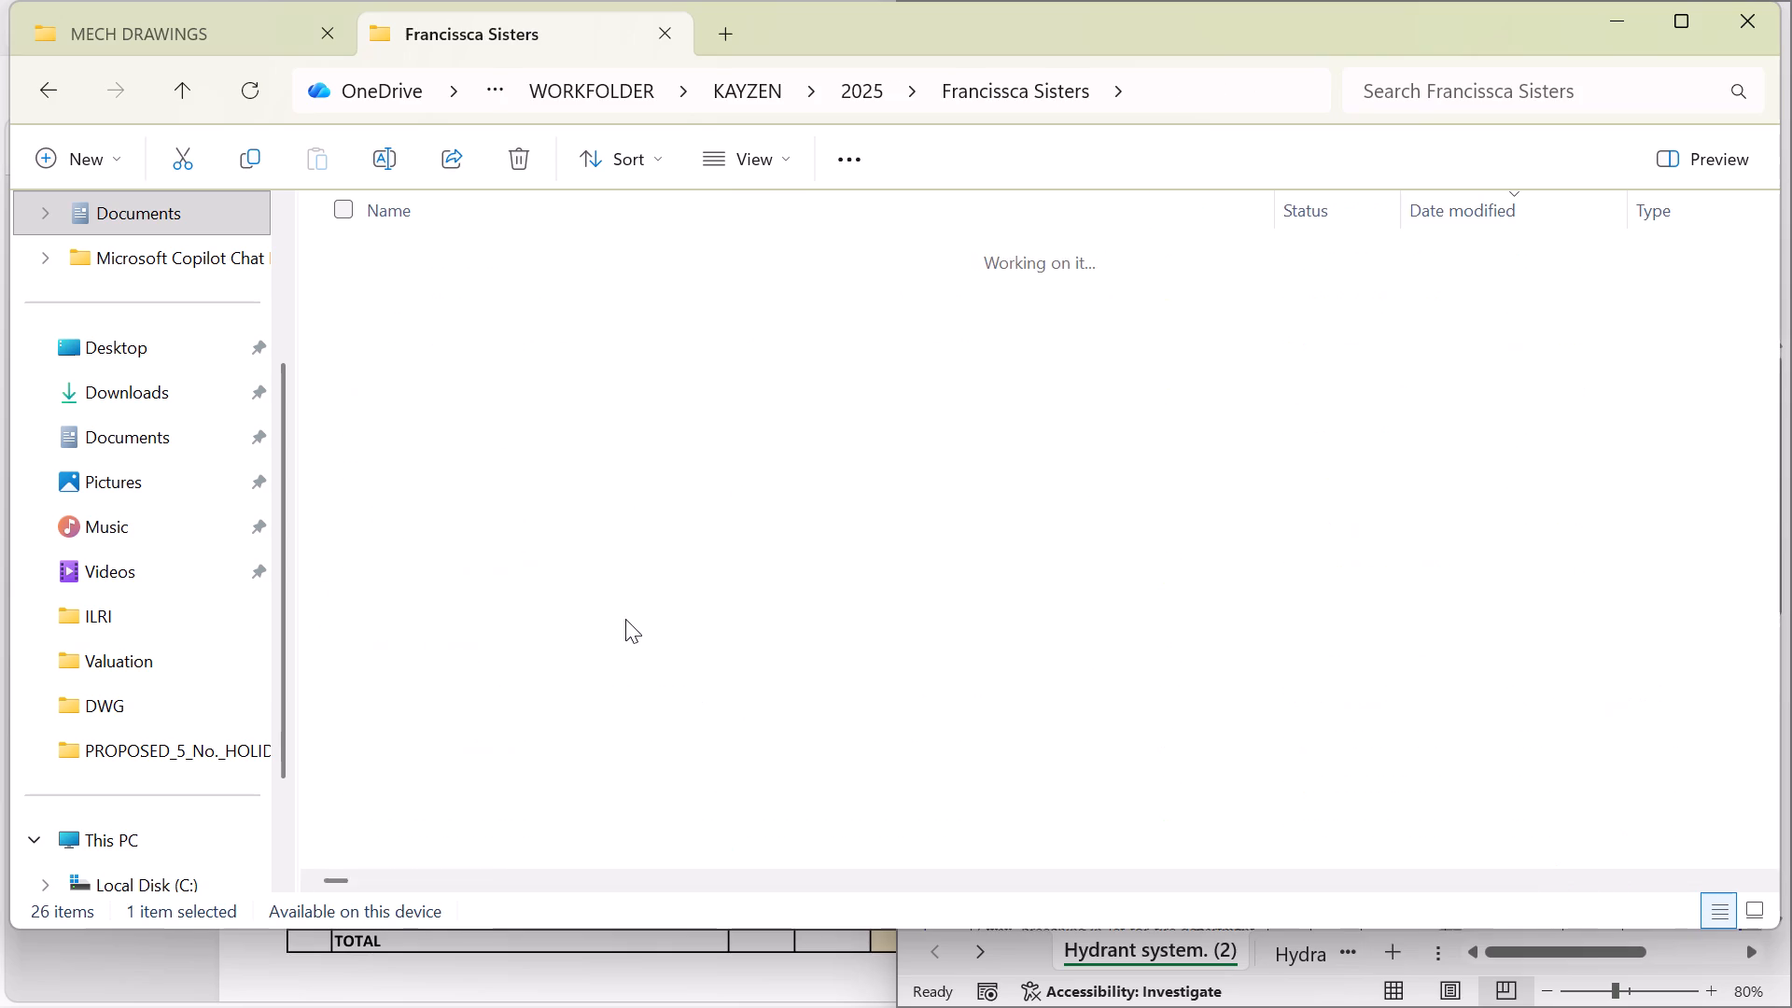
double_click(734, 269)
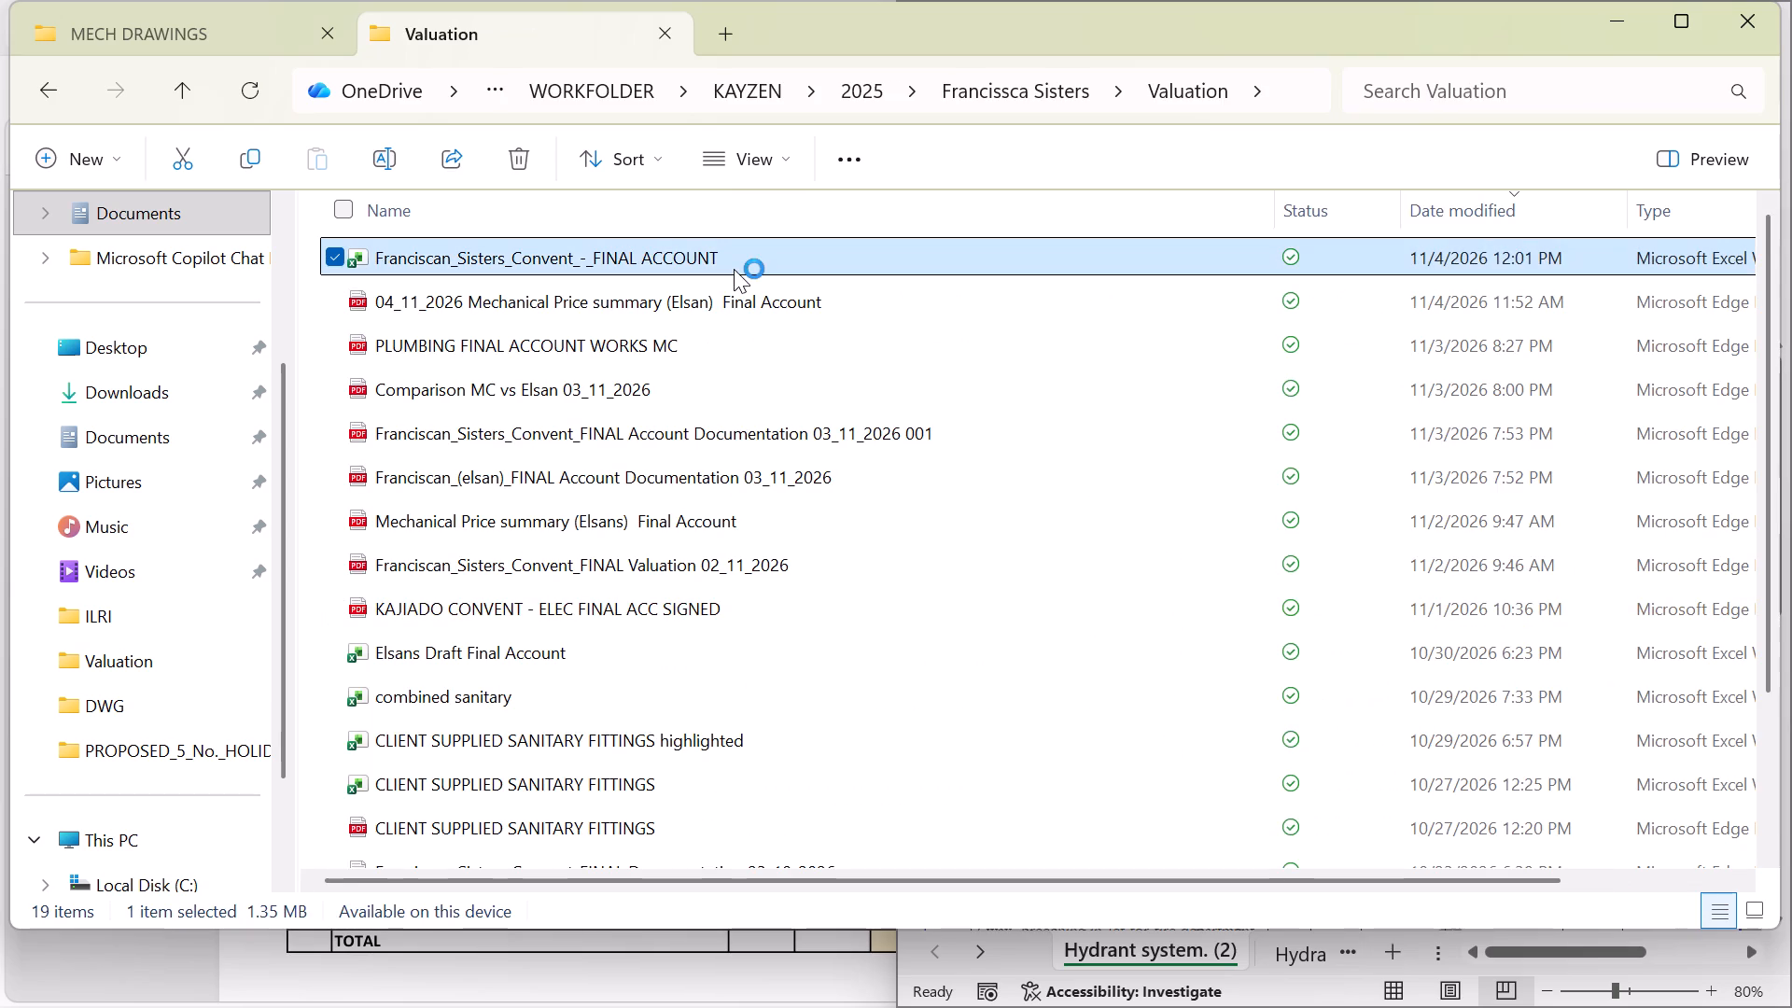
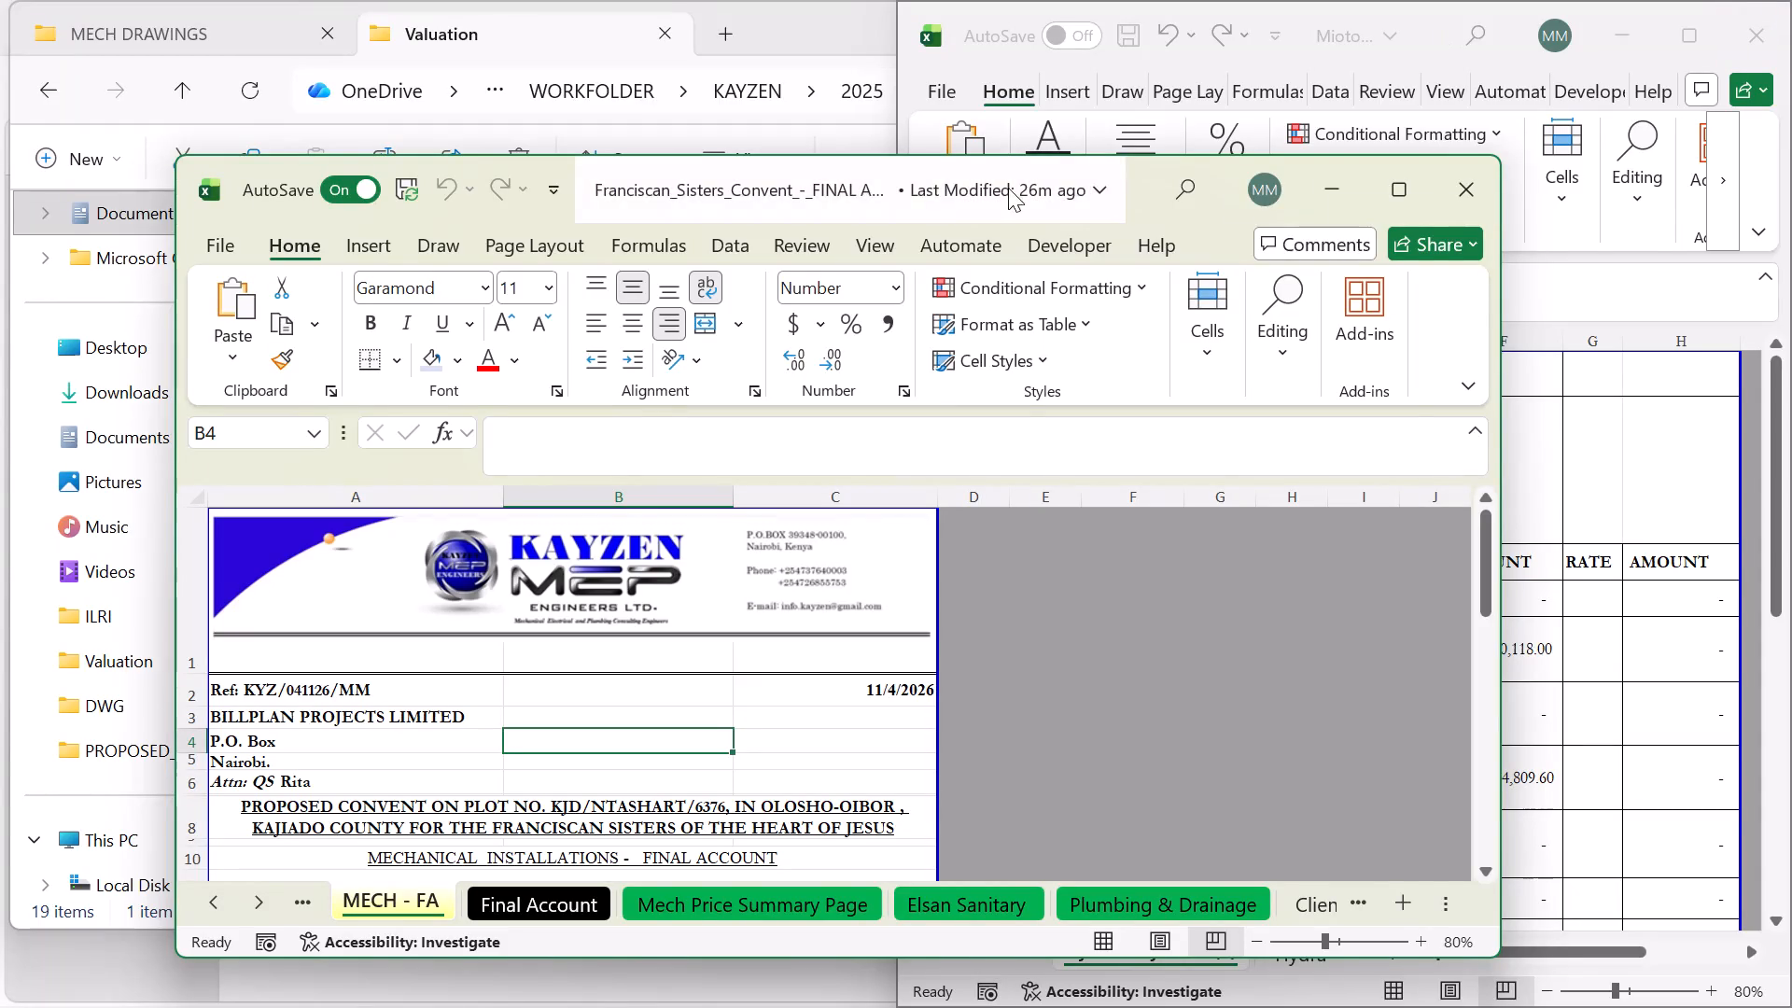
Maximize the final account workbook window and examine the MECH - FA summary from Award Sum down to the final account sum.
left_click(1403, 186)
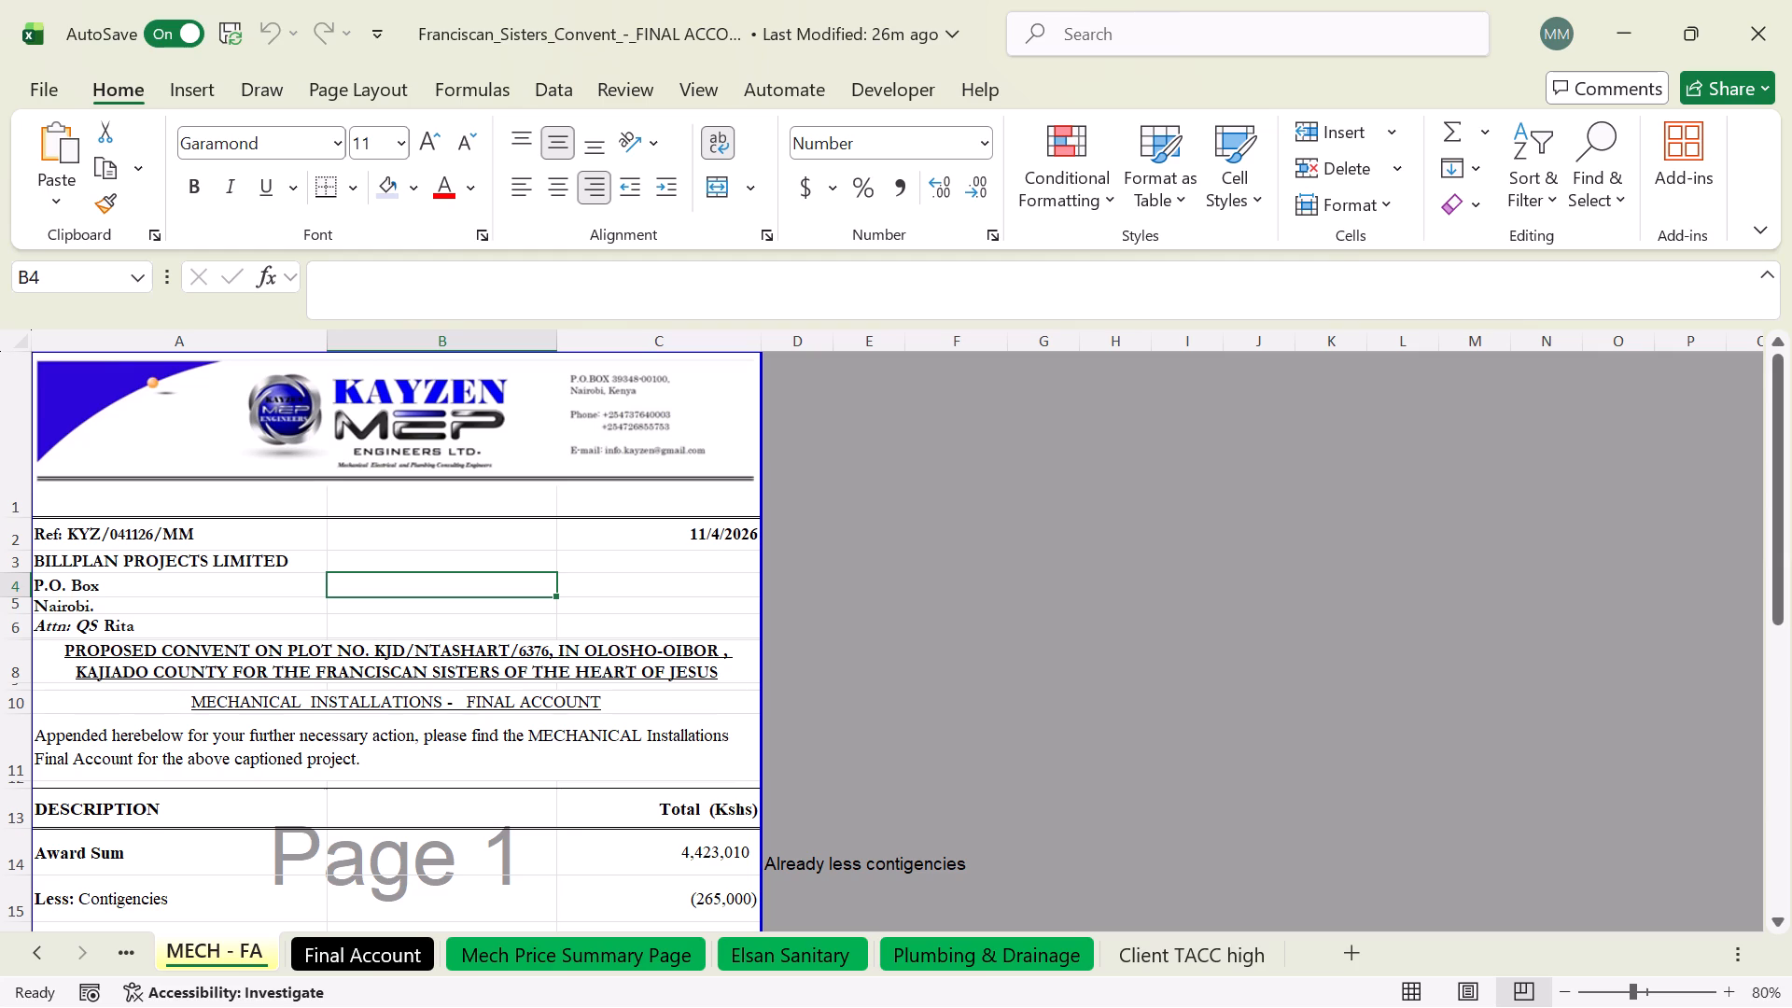
left_click(378, 607)
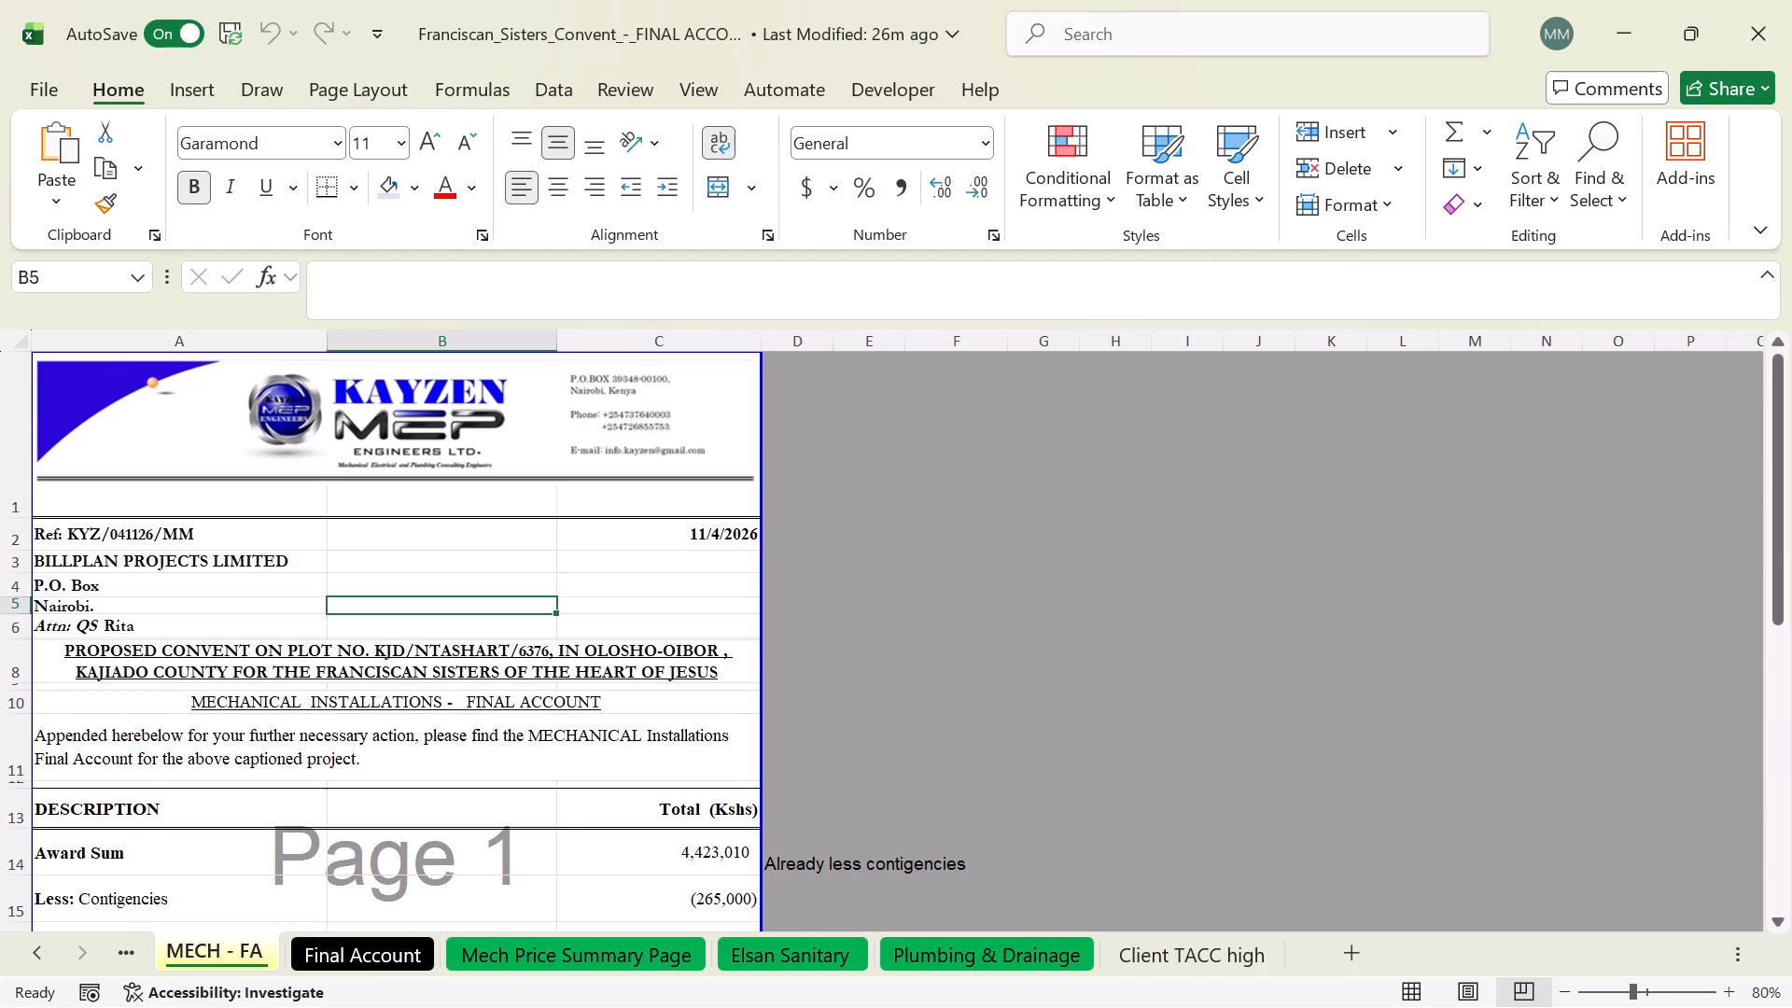
scroll(187, 697, "down", 1)
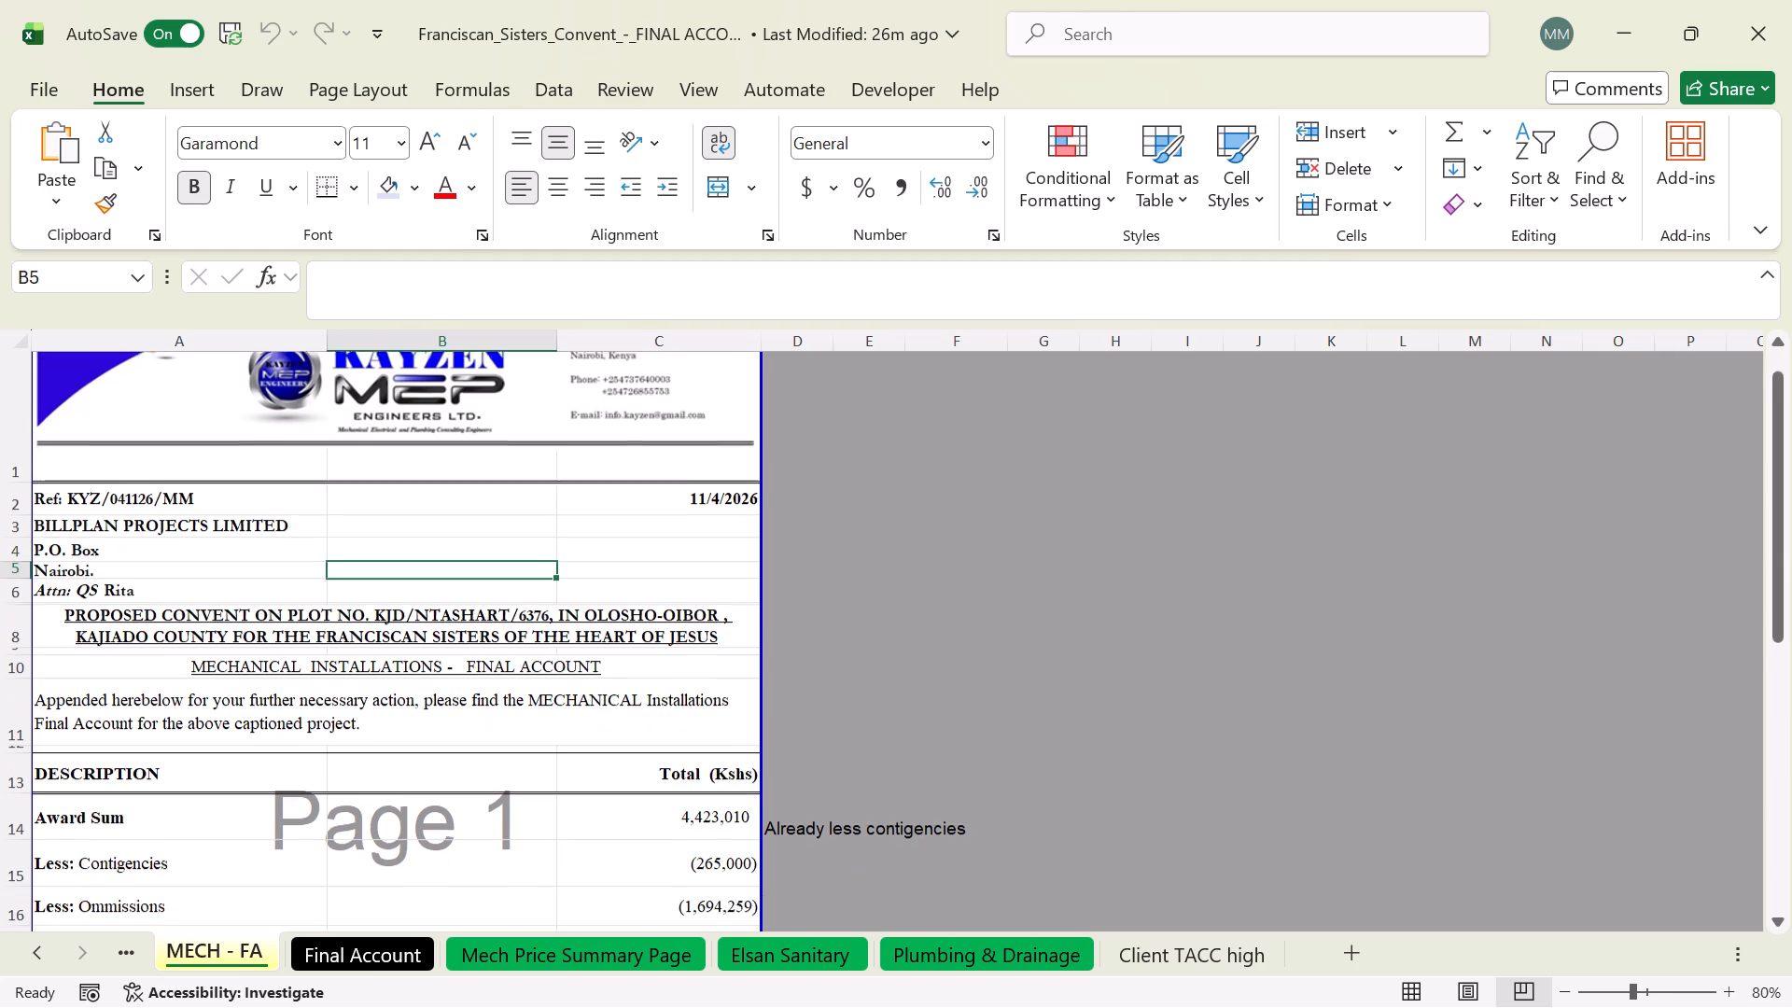
scroll(187, 697, "down", 1)
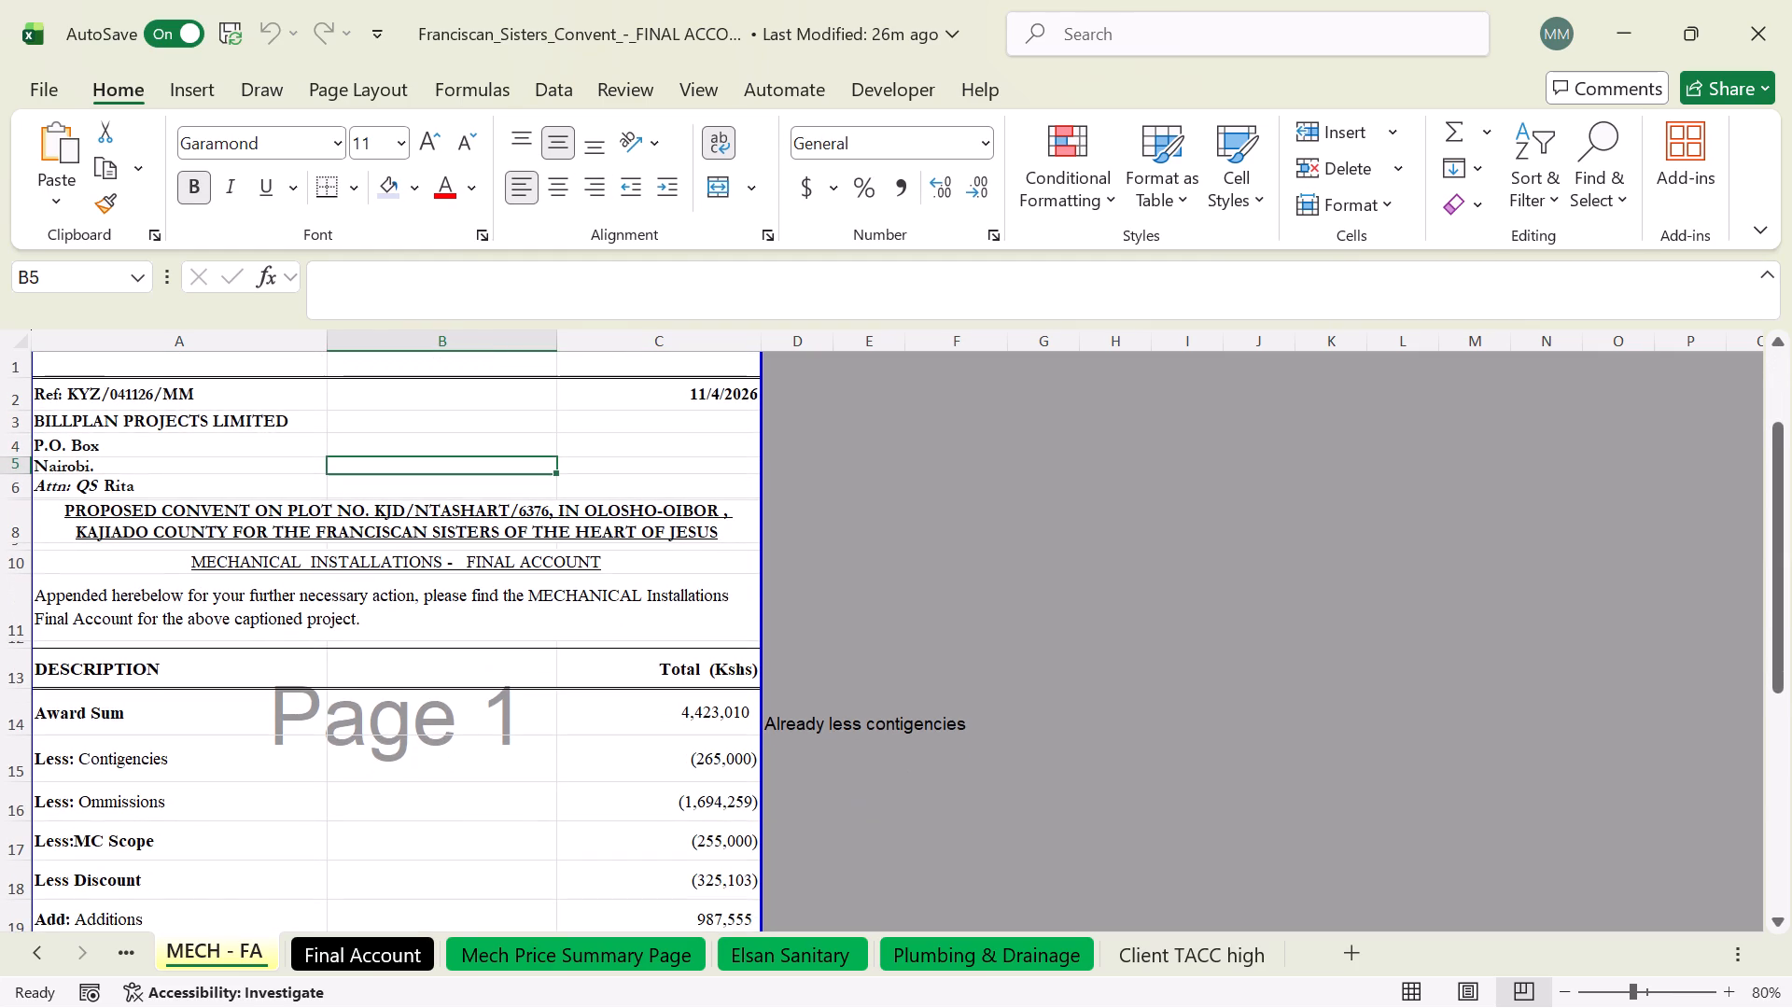
scroll(187, 697, "down", 1)
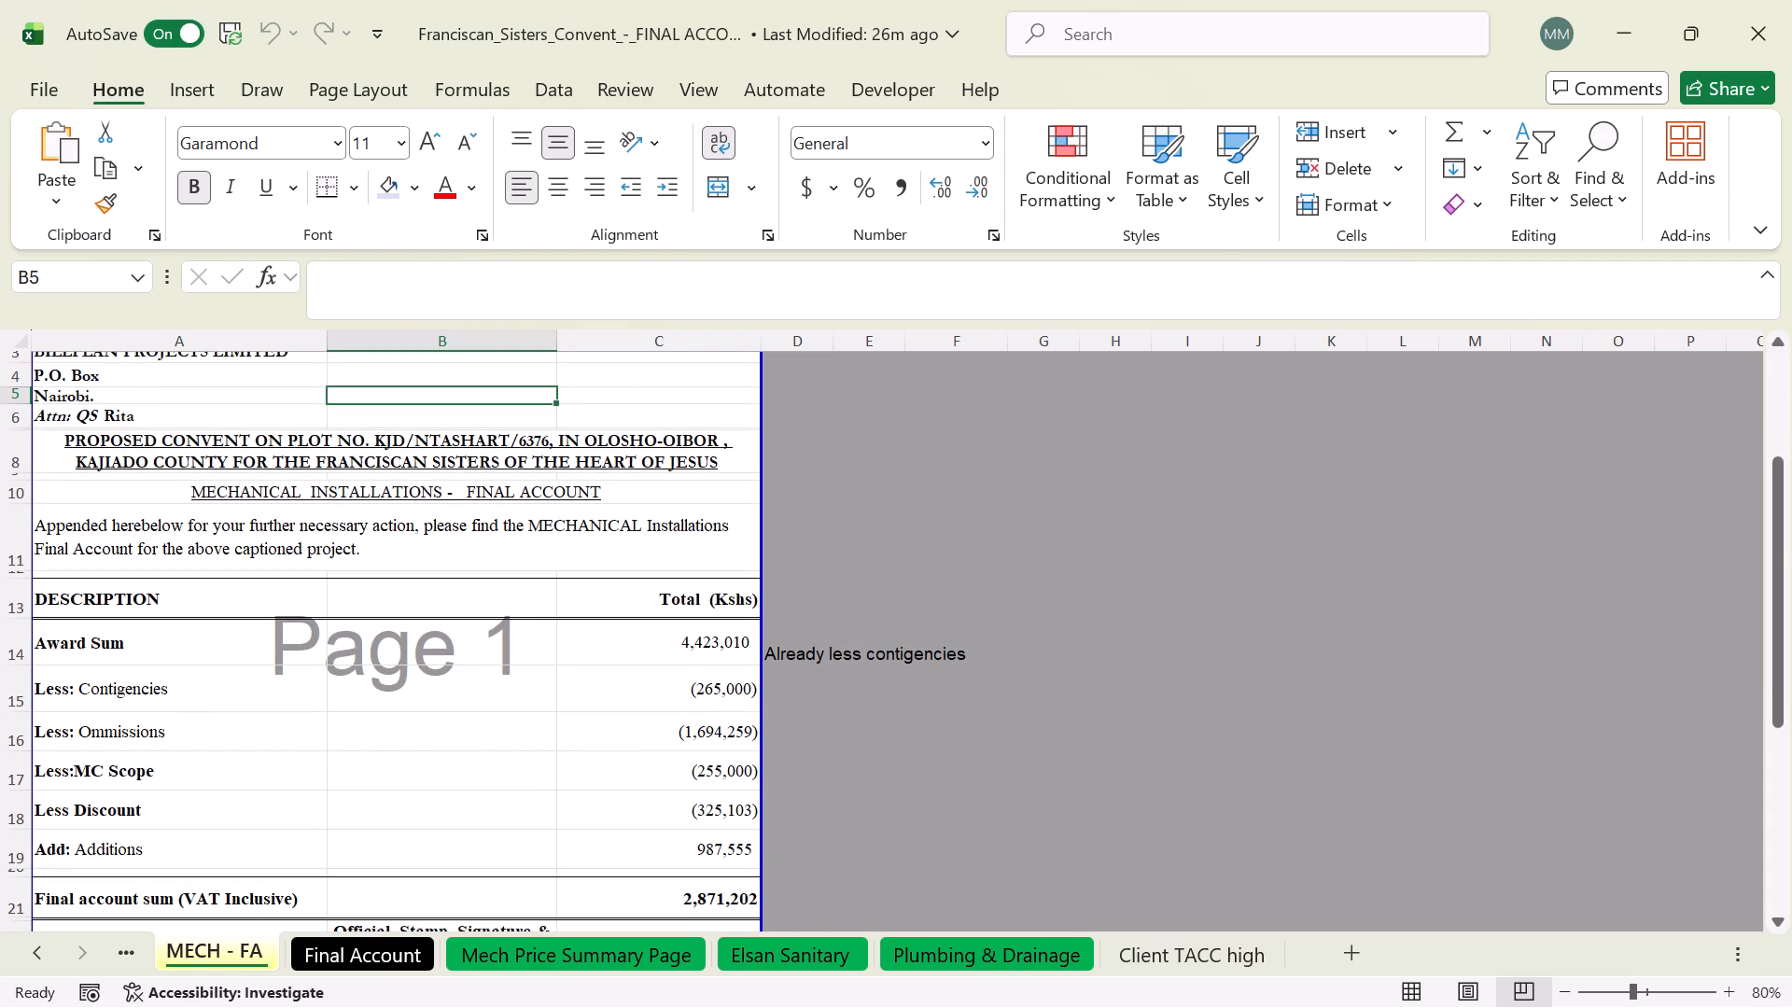
scroll(187, 697, "down", 1)
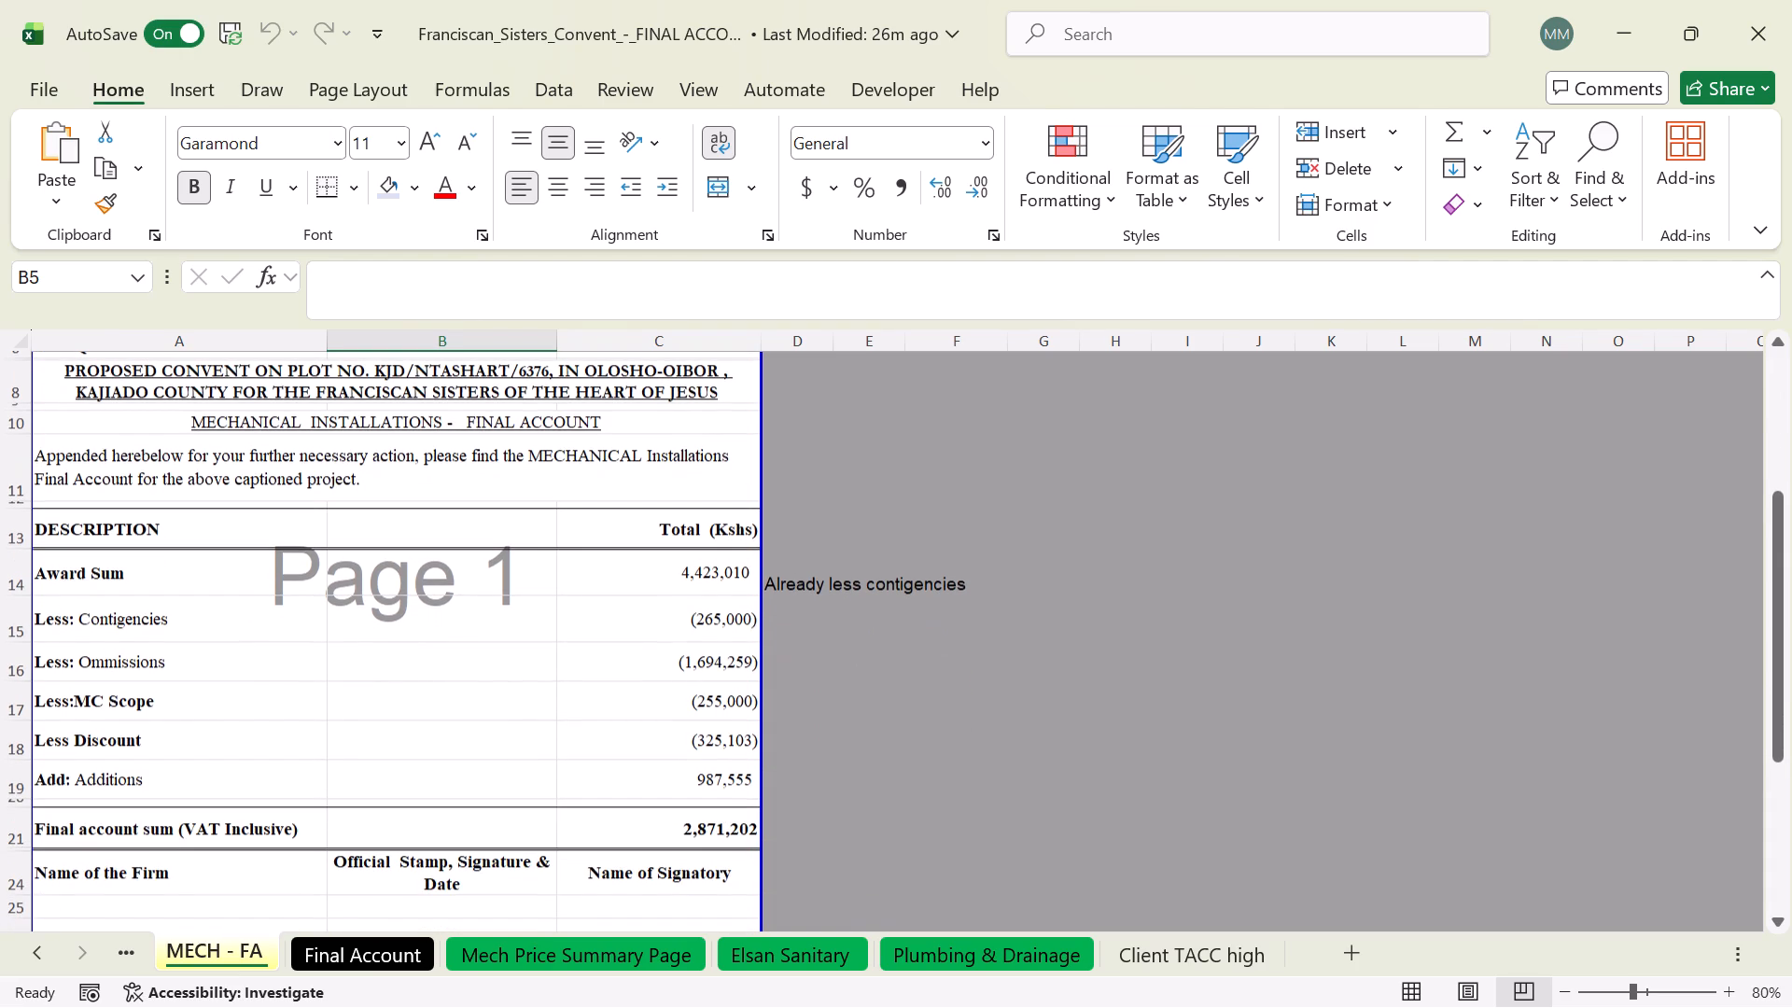
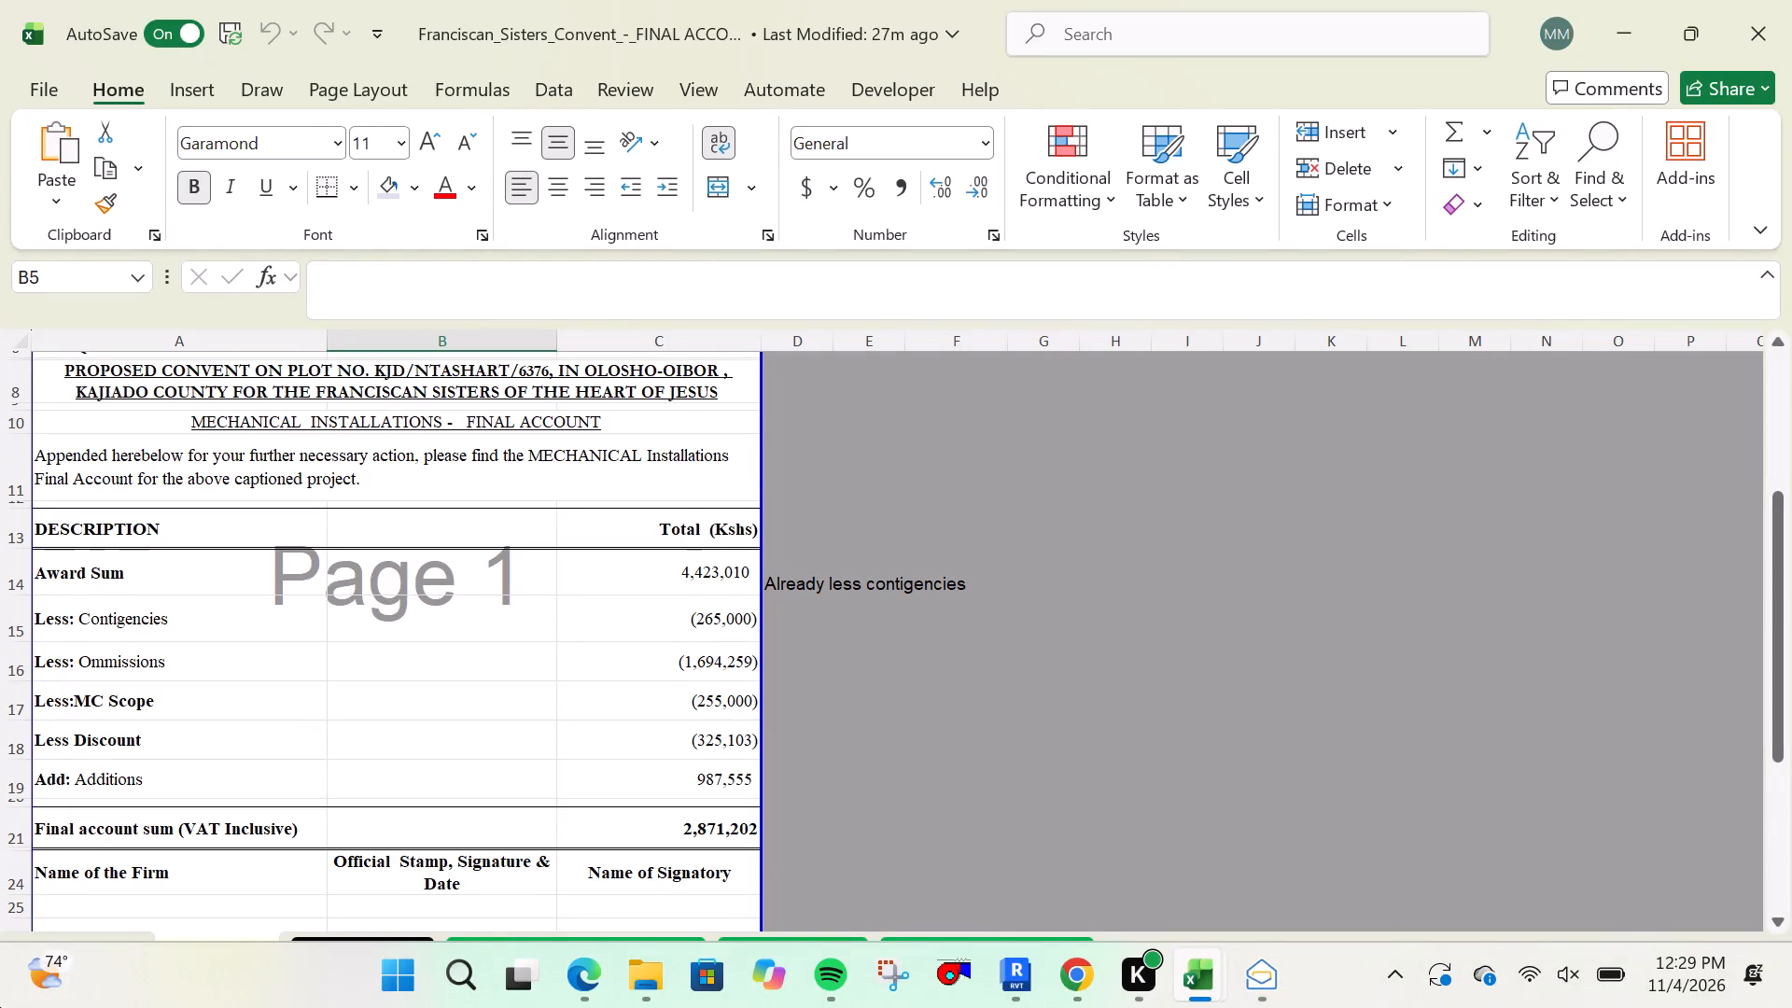
Switch from the final account workbook to the Microsoft Edge browser.
left_click(605, 973)
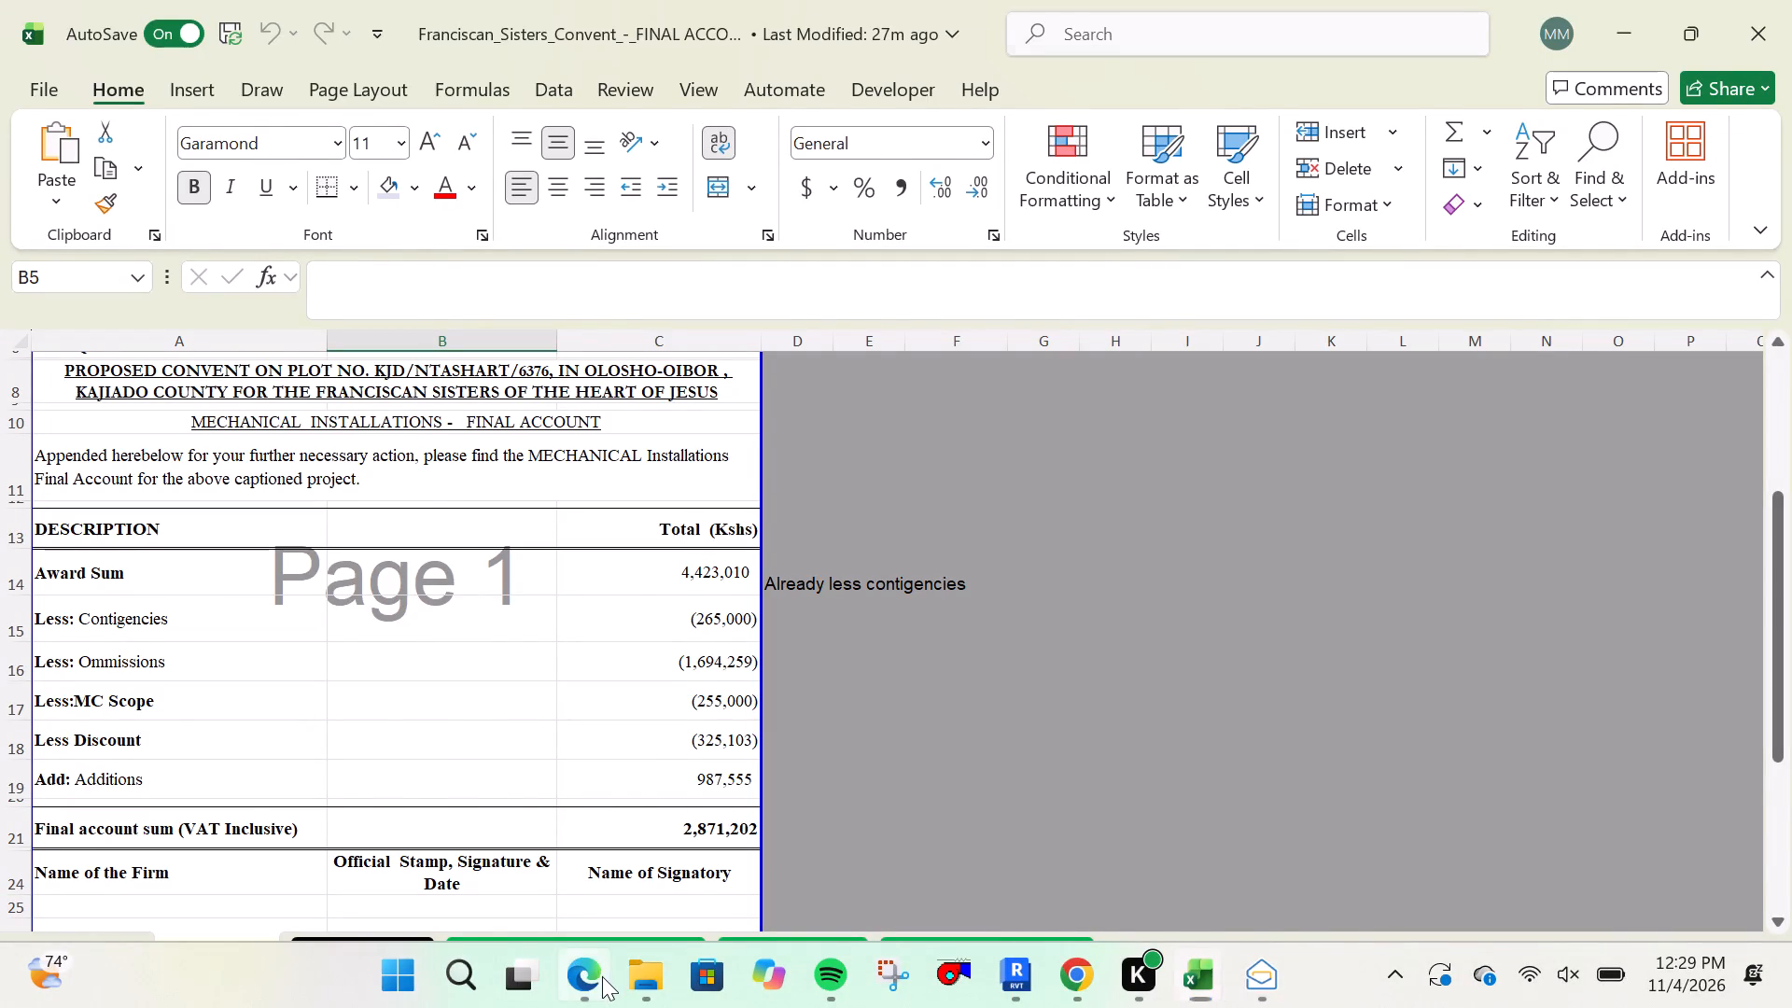
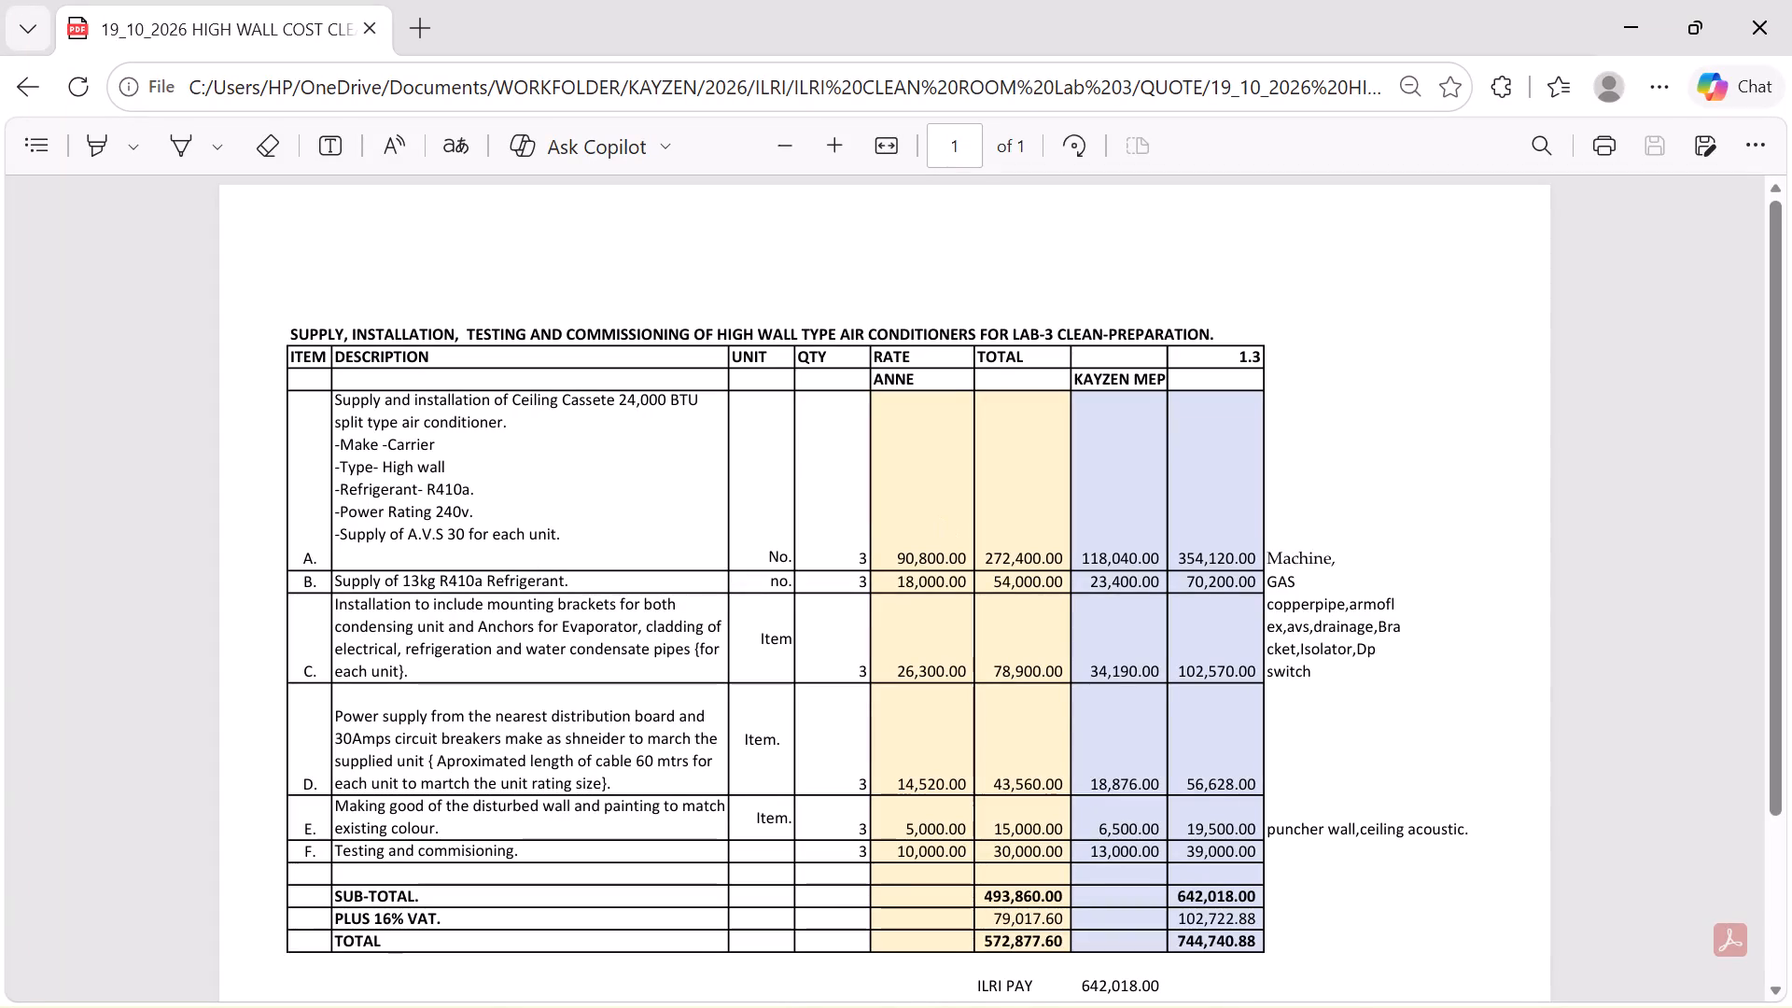
Read through the item descriptions and rates in the Lab-3 high wall air conditioner cost PDF, marking passages in items A to D.
left_click_drag(343, 704, 357, 703)
left_click_drag(357, 703, 679, 784)
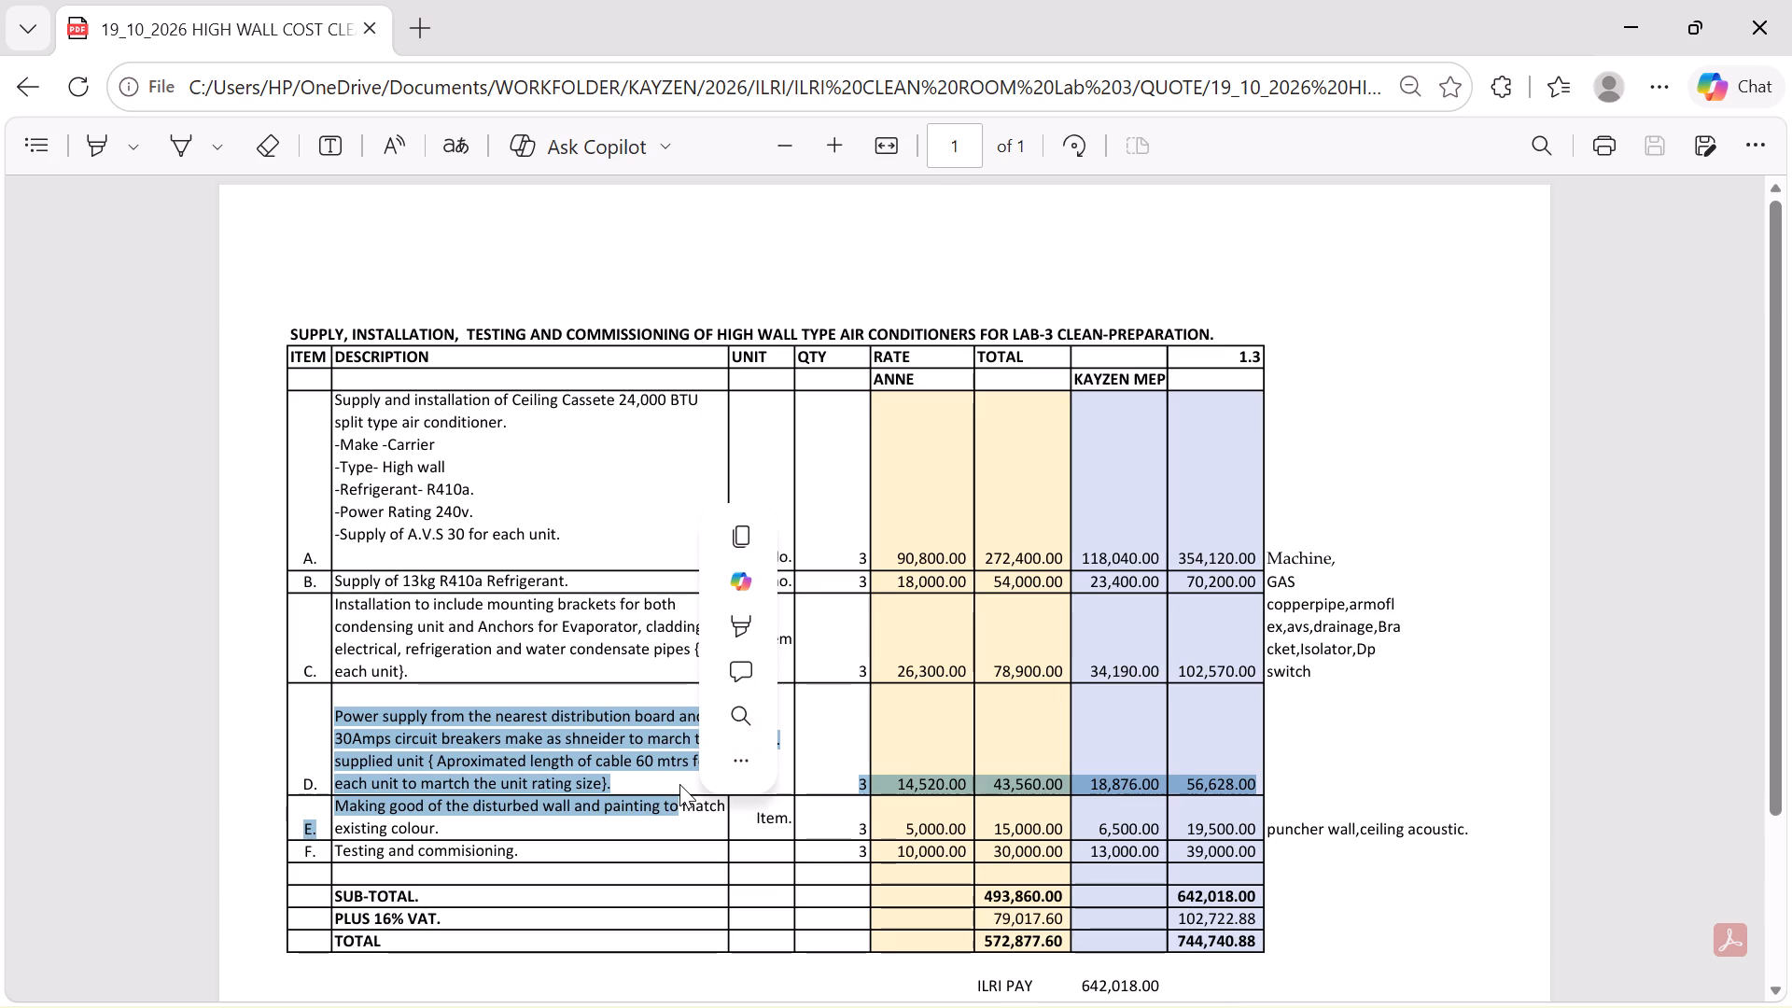
left_click(480, 735)
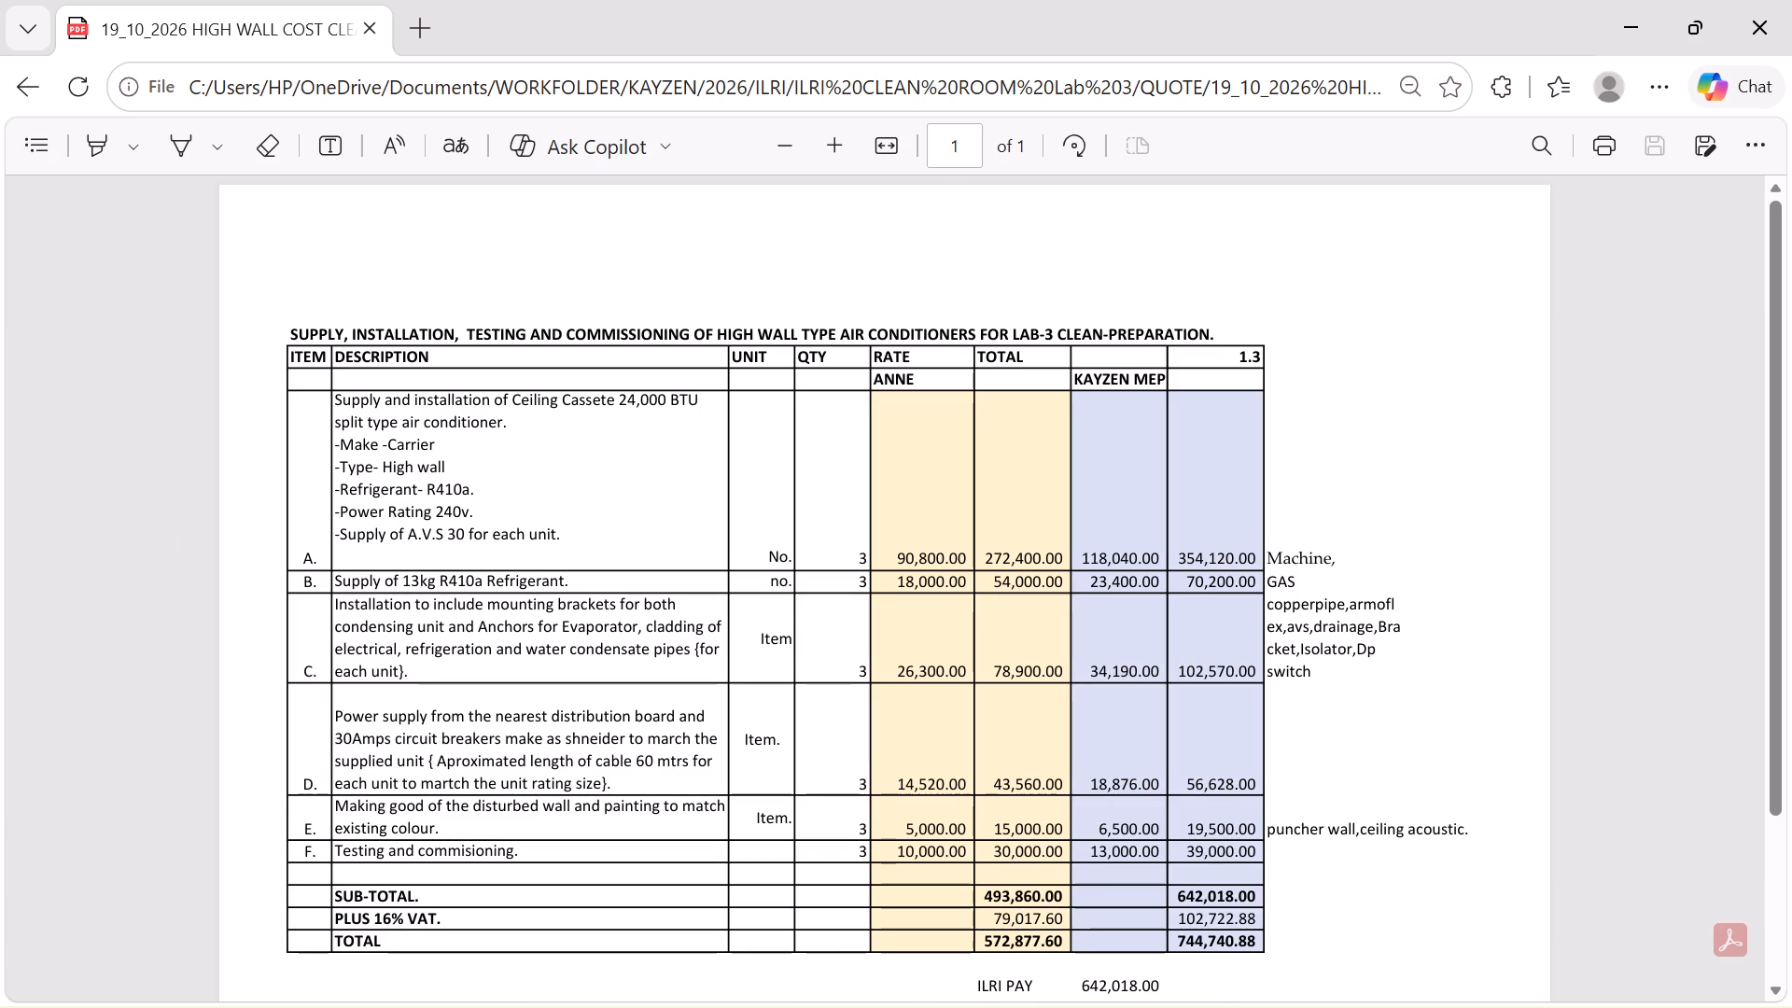
left_click(371, 619)
left_click_drag(343, 580, 385, 567)
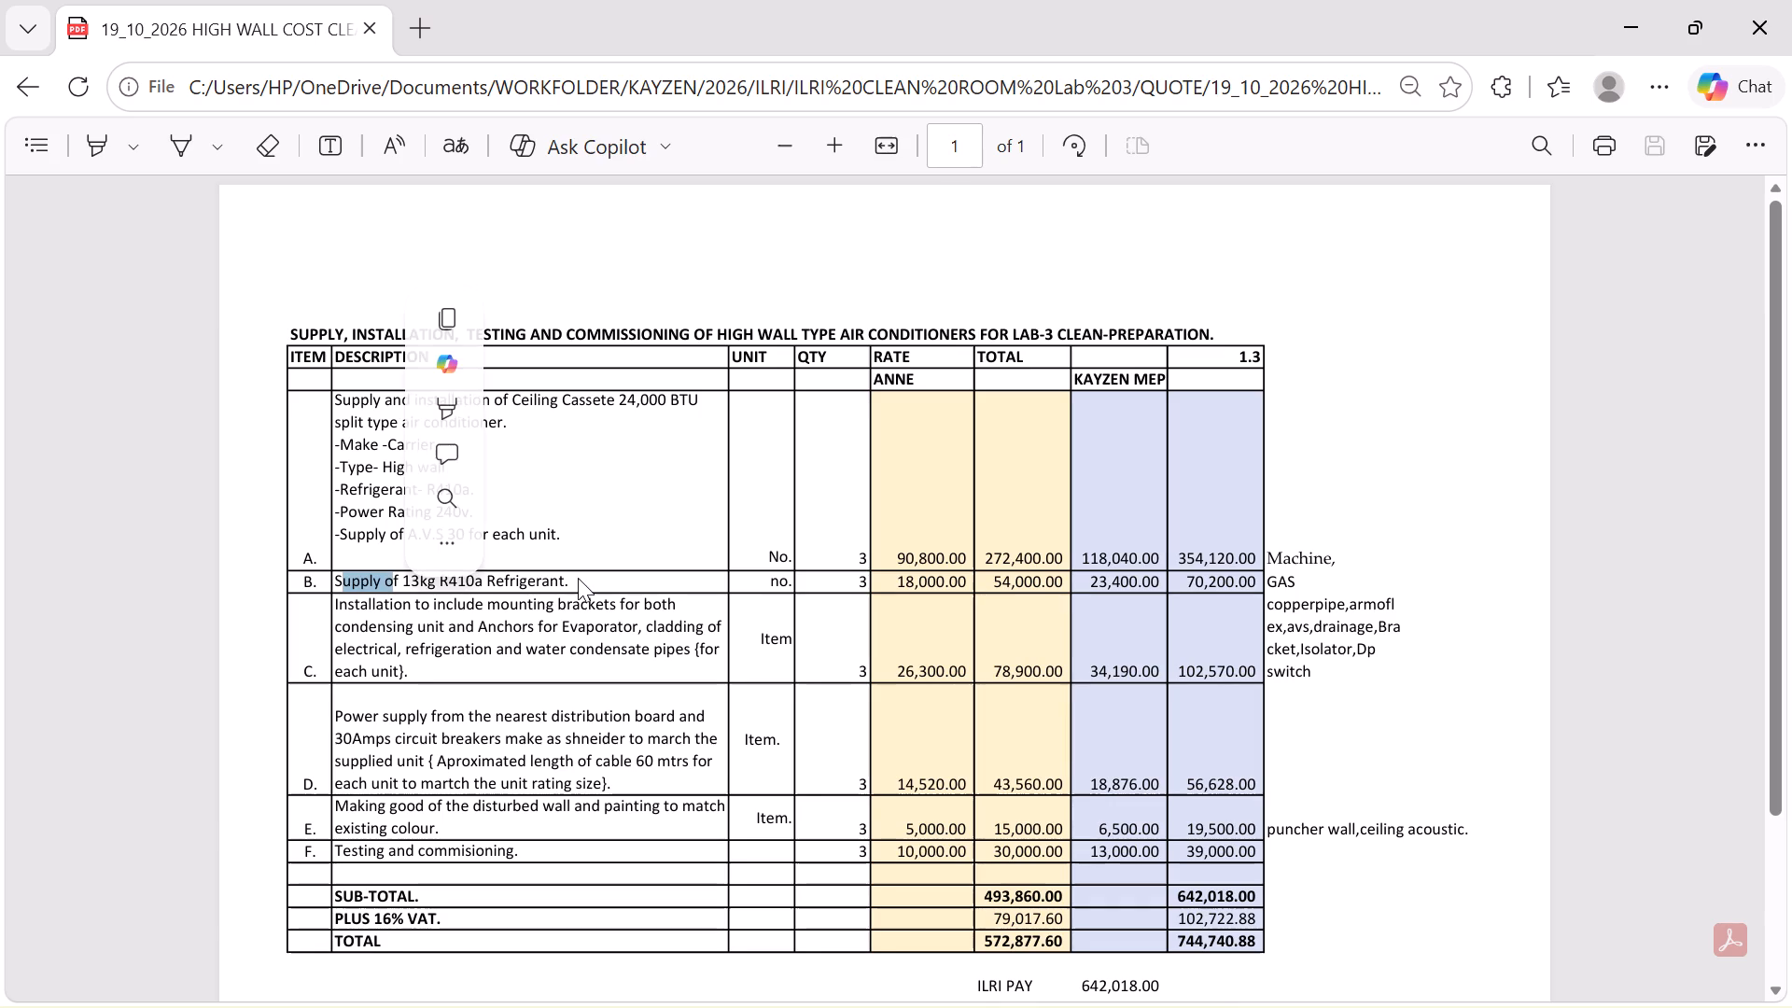
left_click(579, 576)
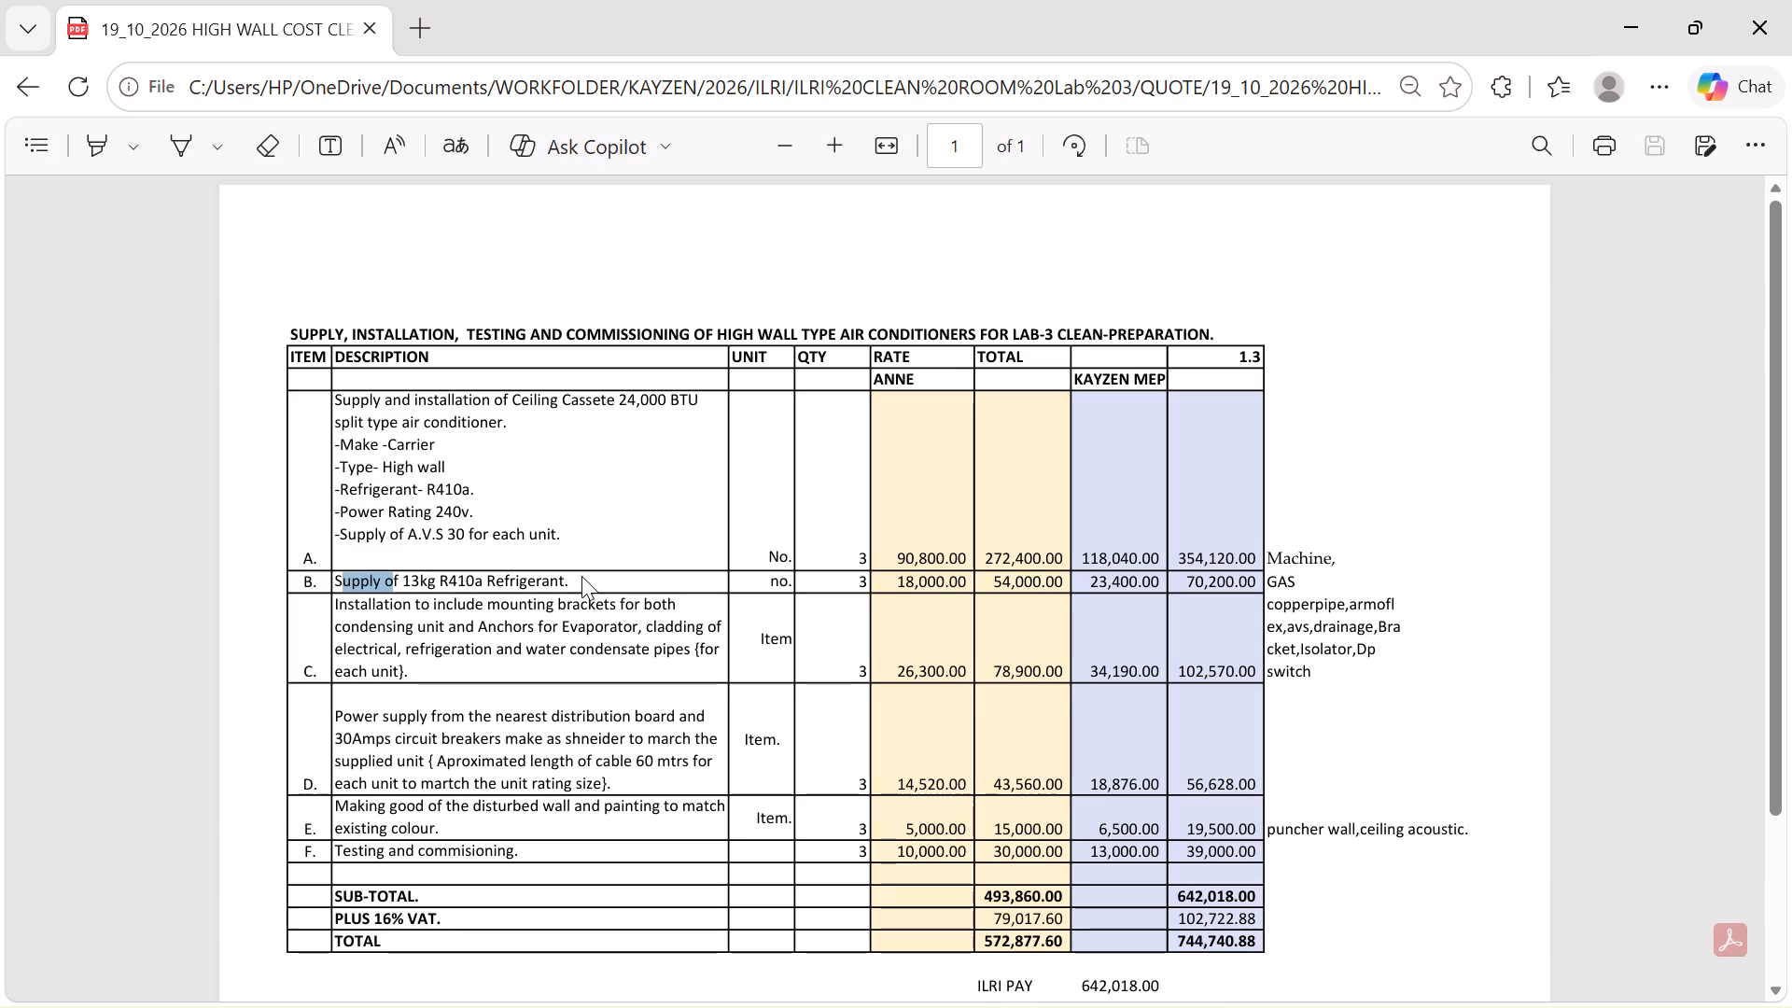
left_click_drag(348, 531, 406, 531)
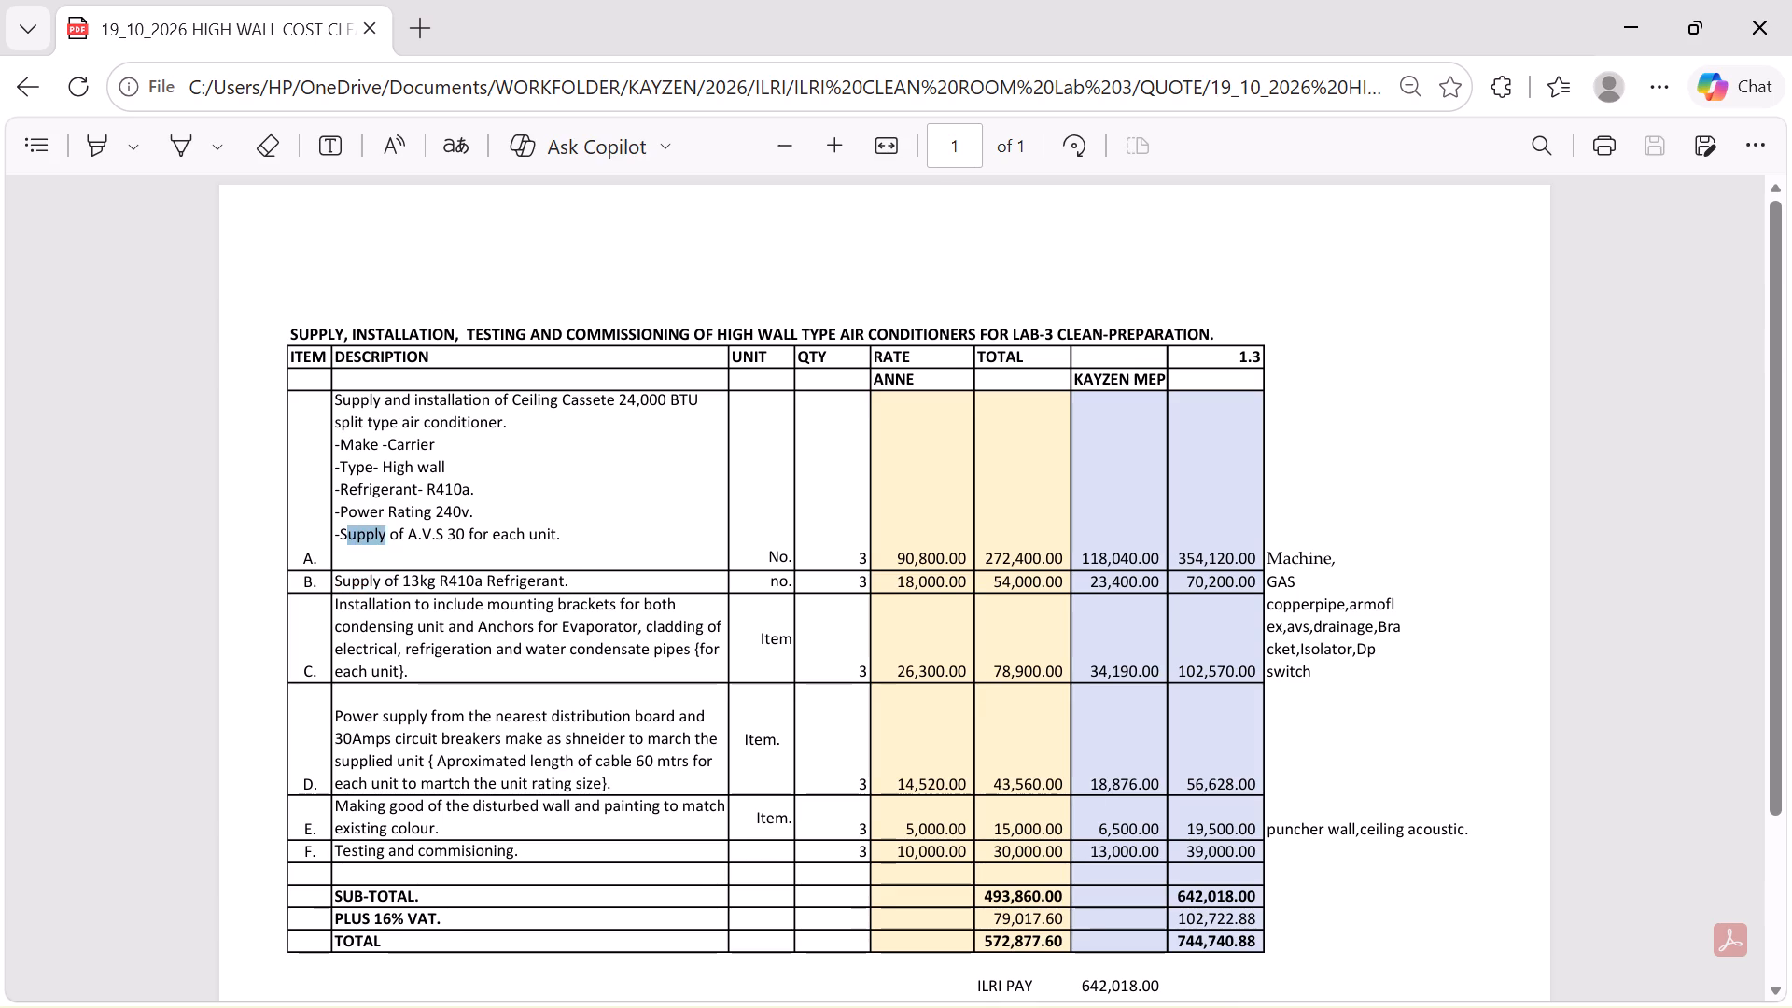
left_click_drag(406, 531, 546, 527)
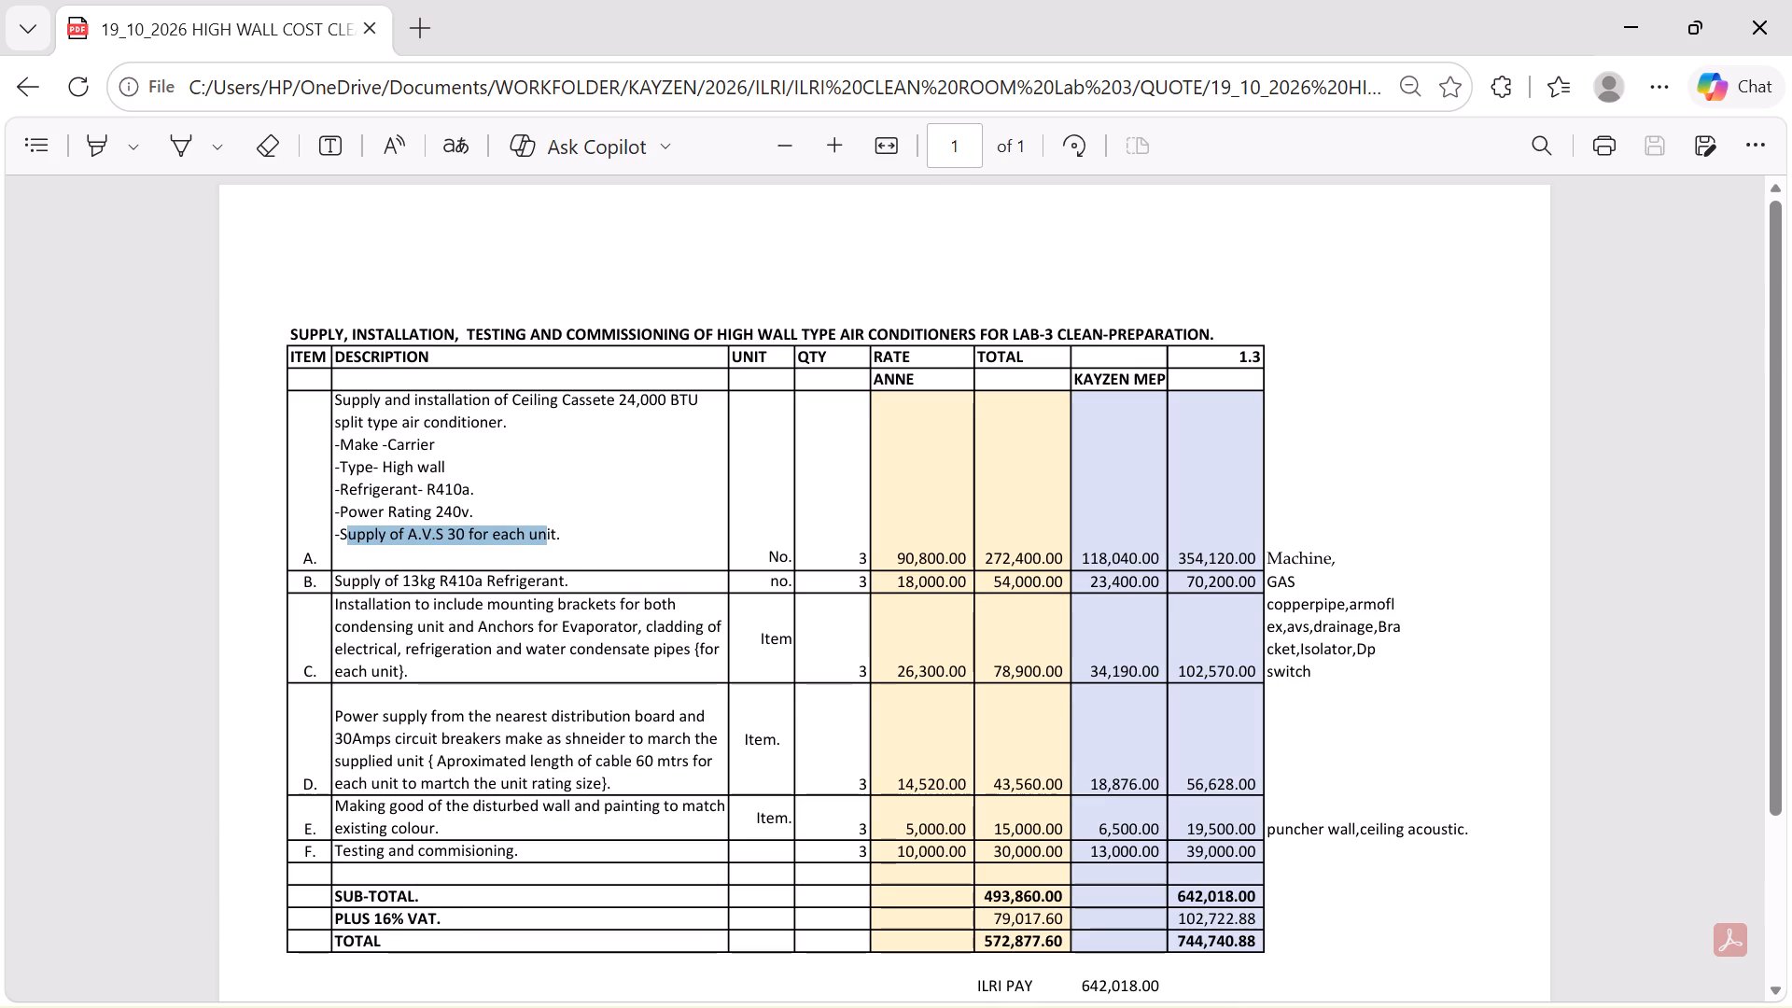
left_click_drag(546, 527, 548, 528)
left_click(1128, 552)
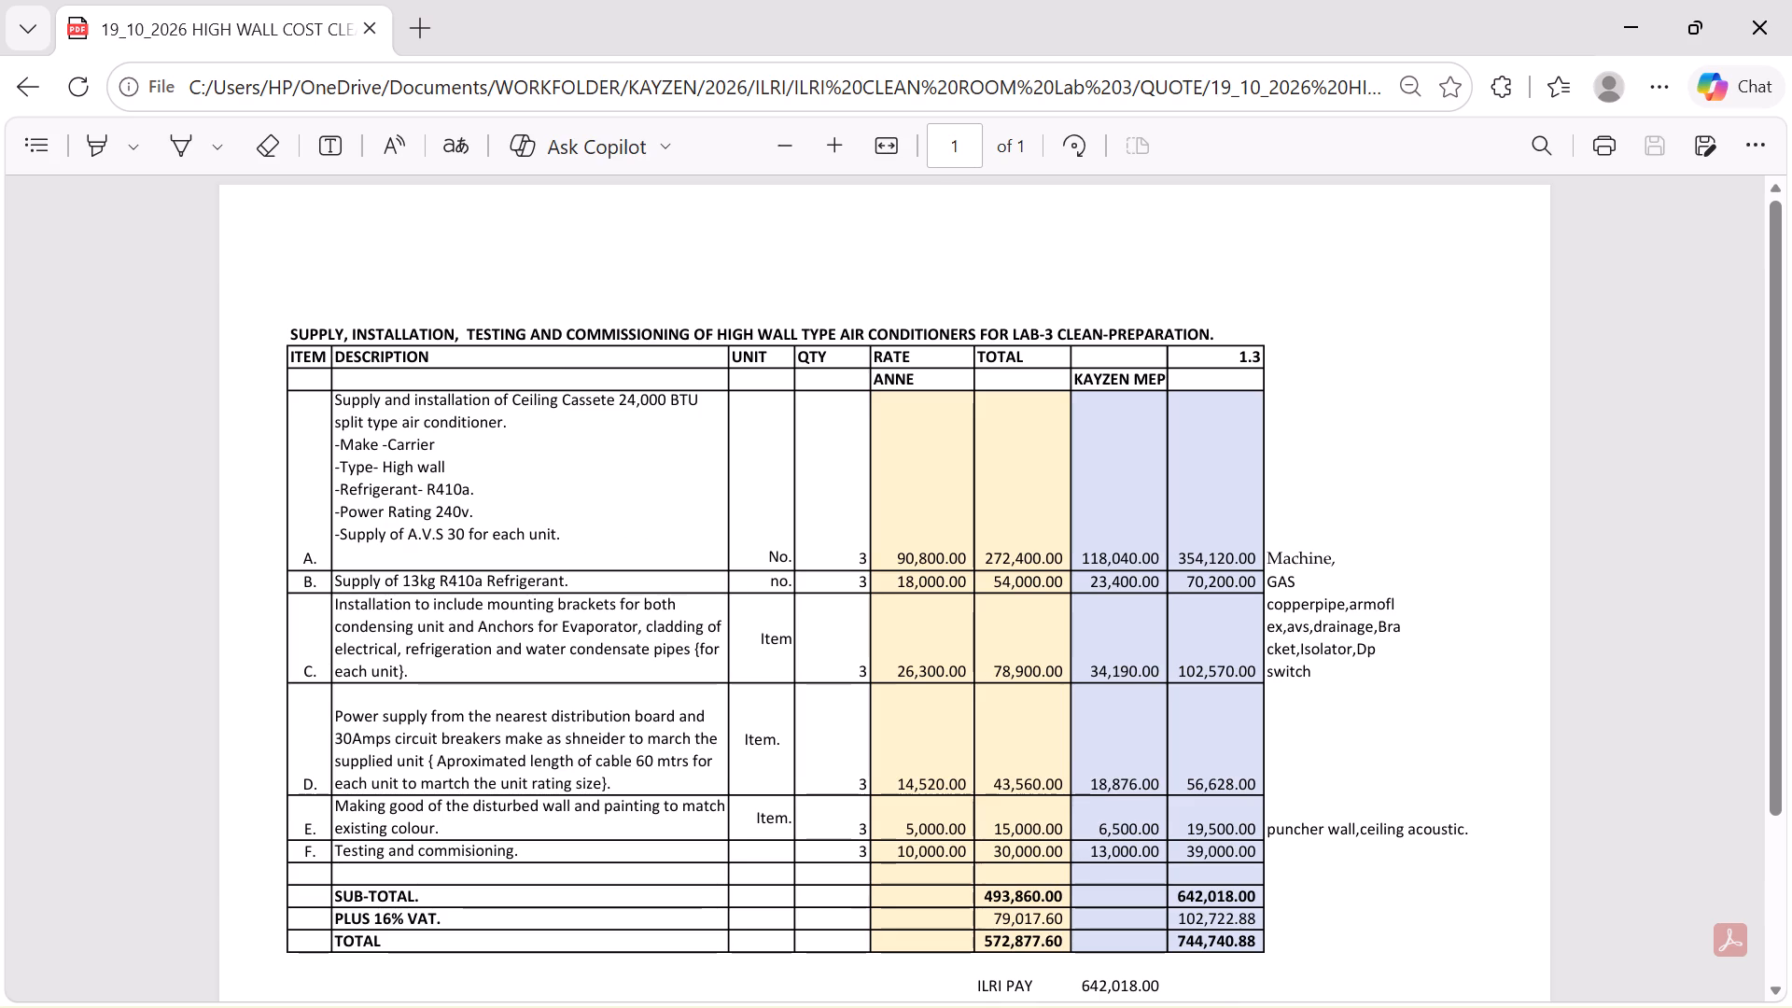
left_click_drag(417, 642, 582, 642)
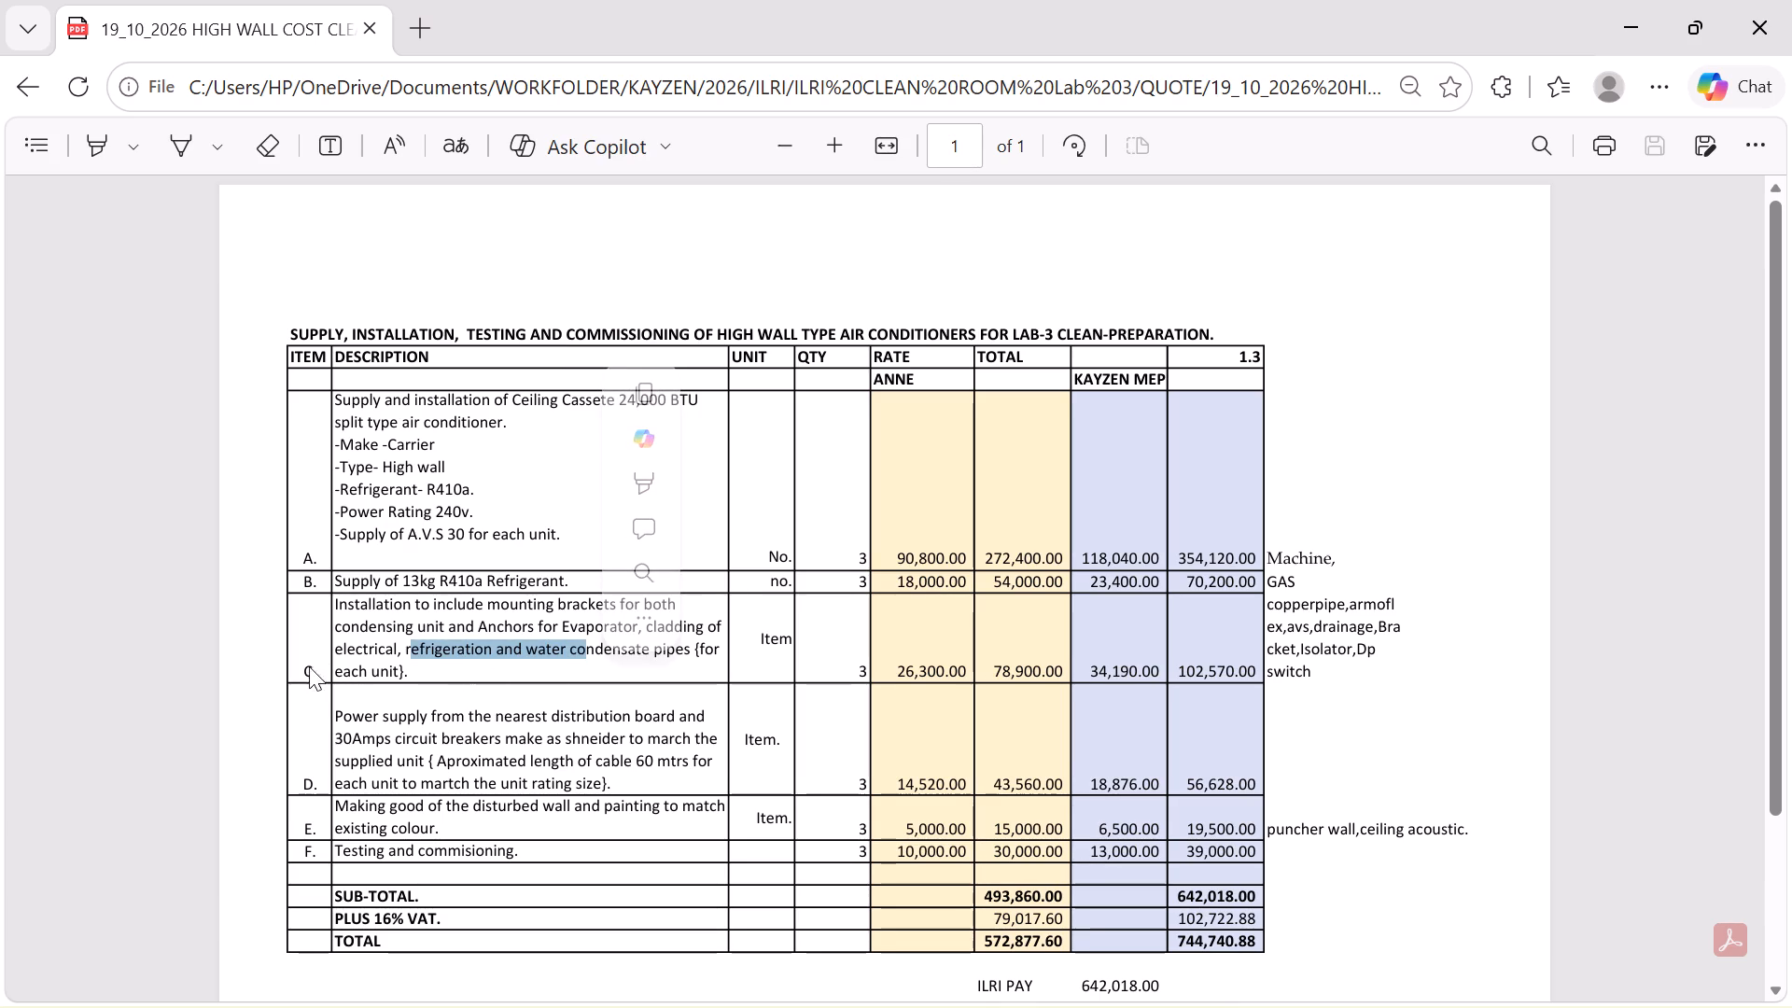
left_click(322, 638)
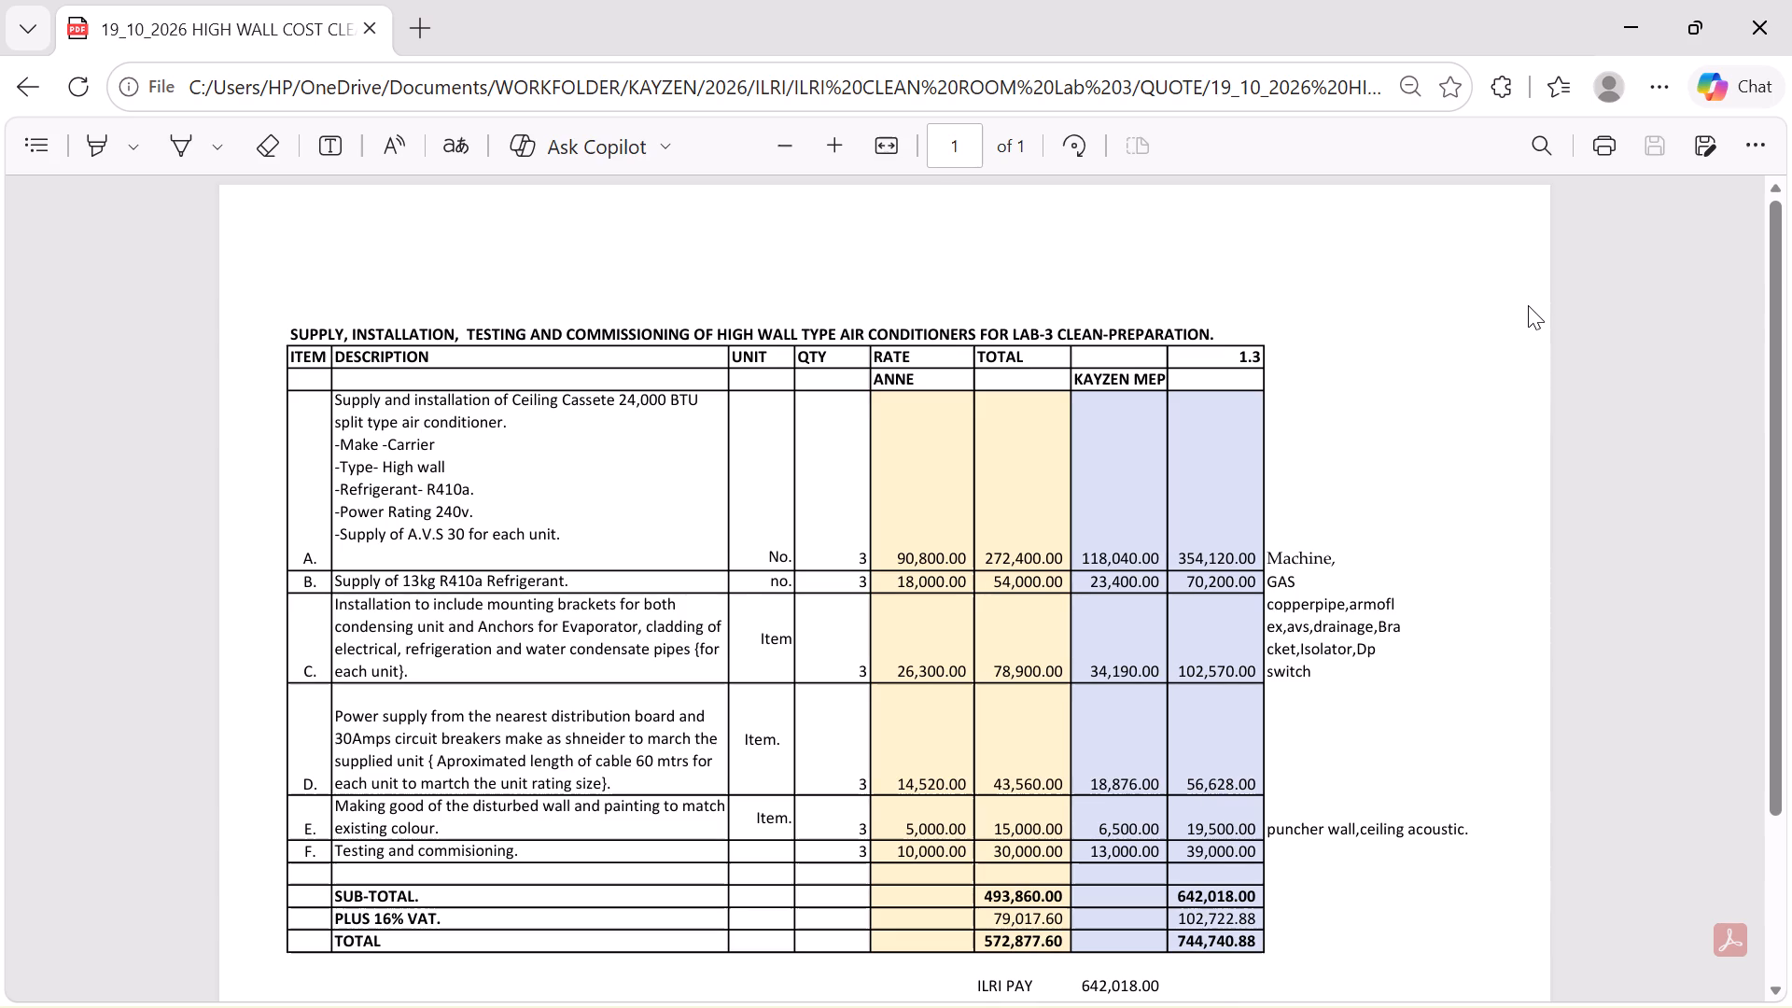
Switch back to the Franciscan Sisters Convent workbook in Excel and view the Final Account sheet, ending on the Mech Price Summary Page.
left_click(1630, 21)
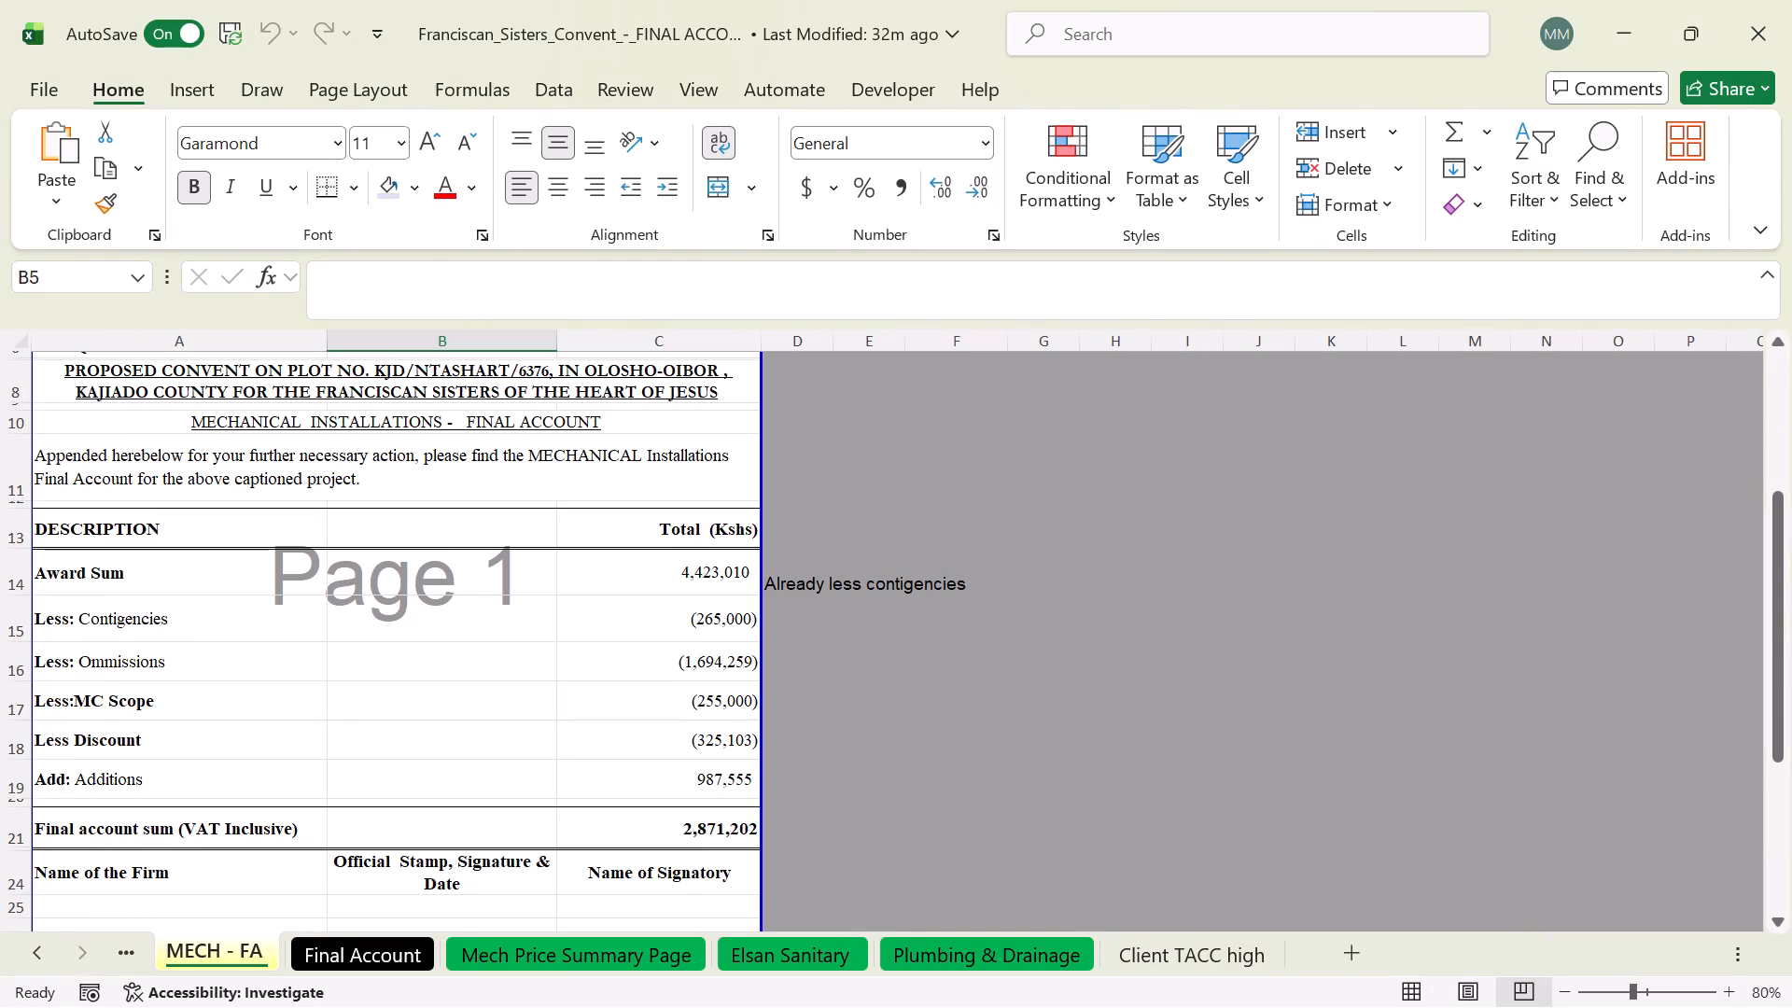
triple_click(29, 955)
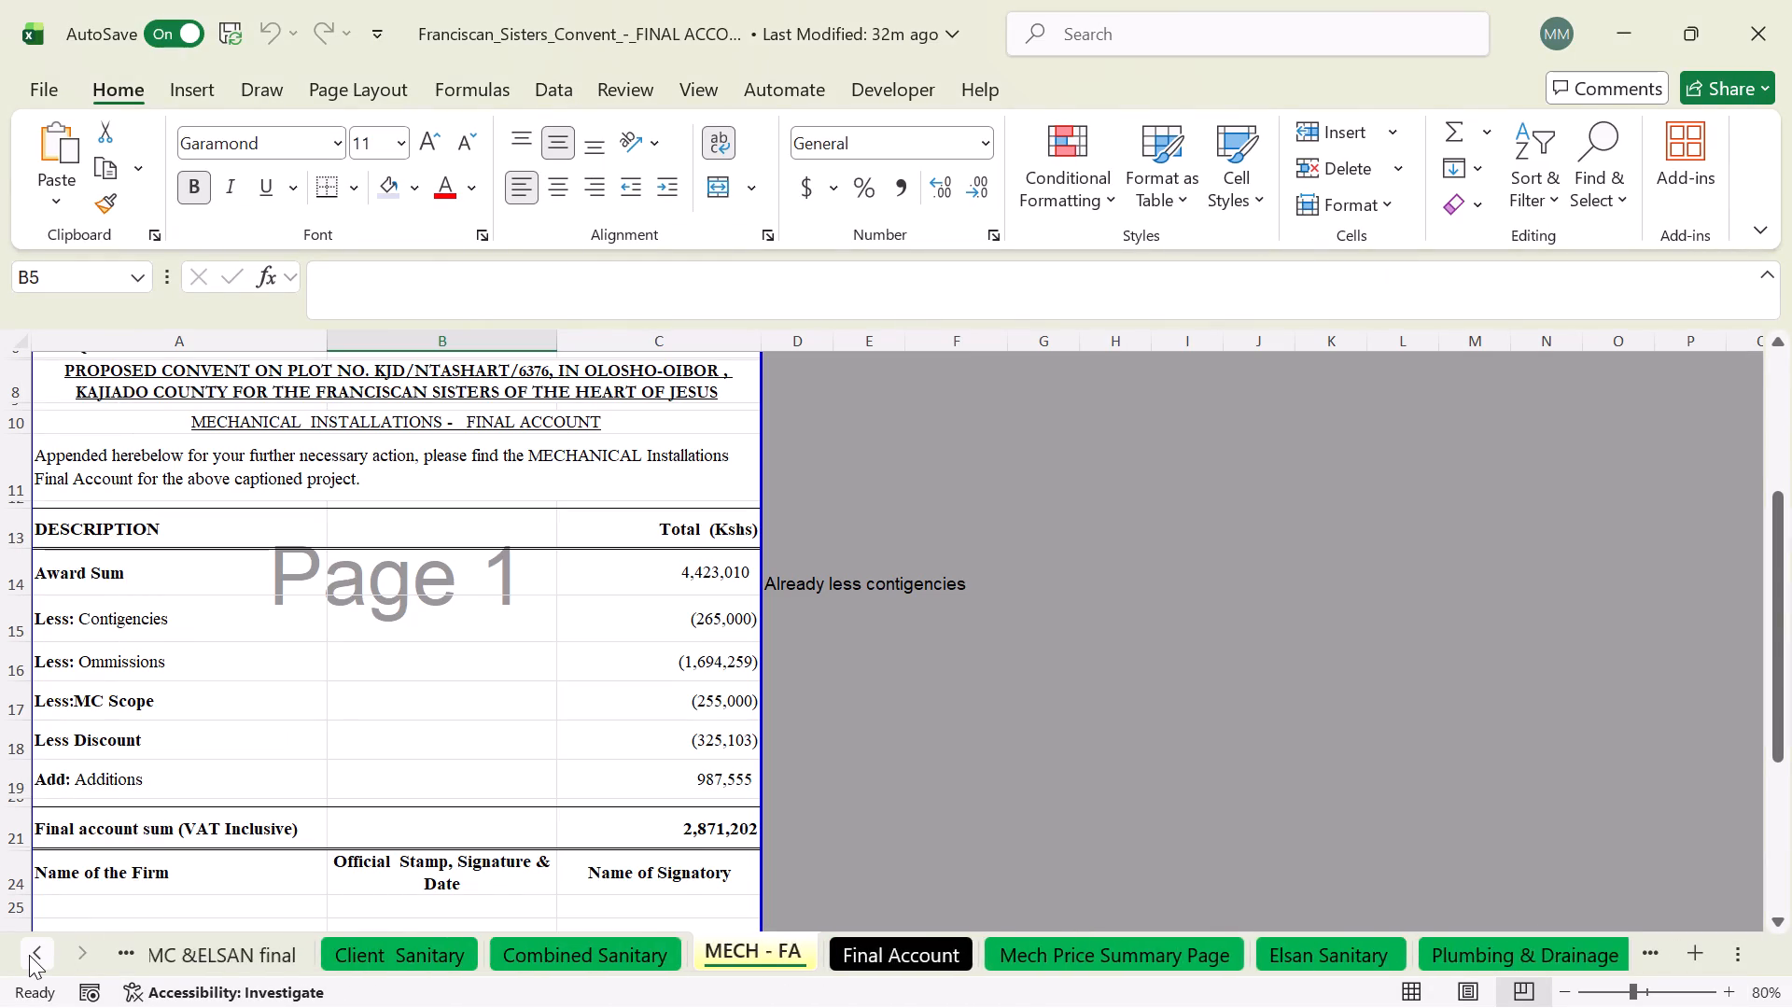
left_click(29, 955)
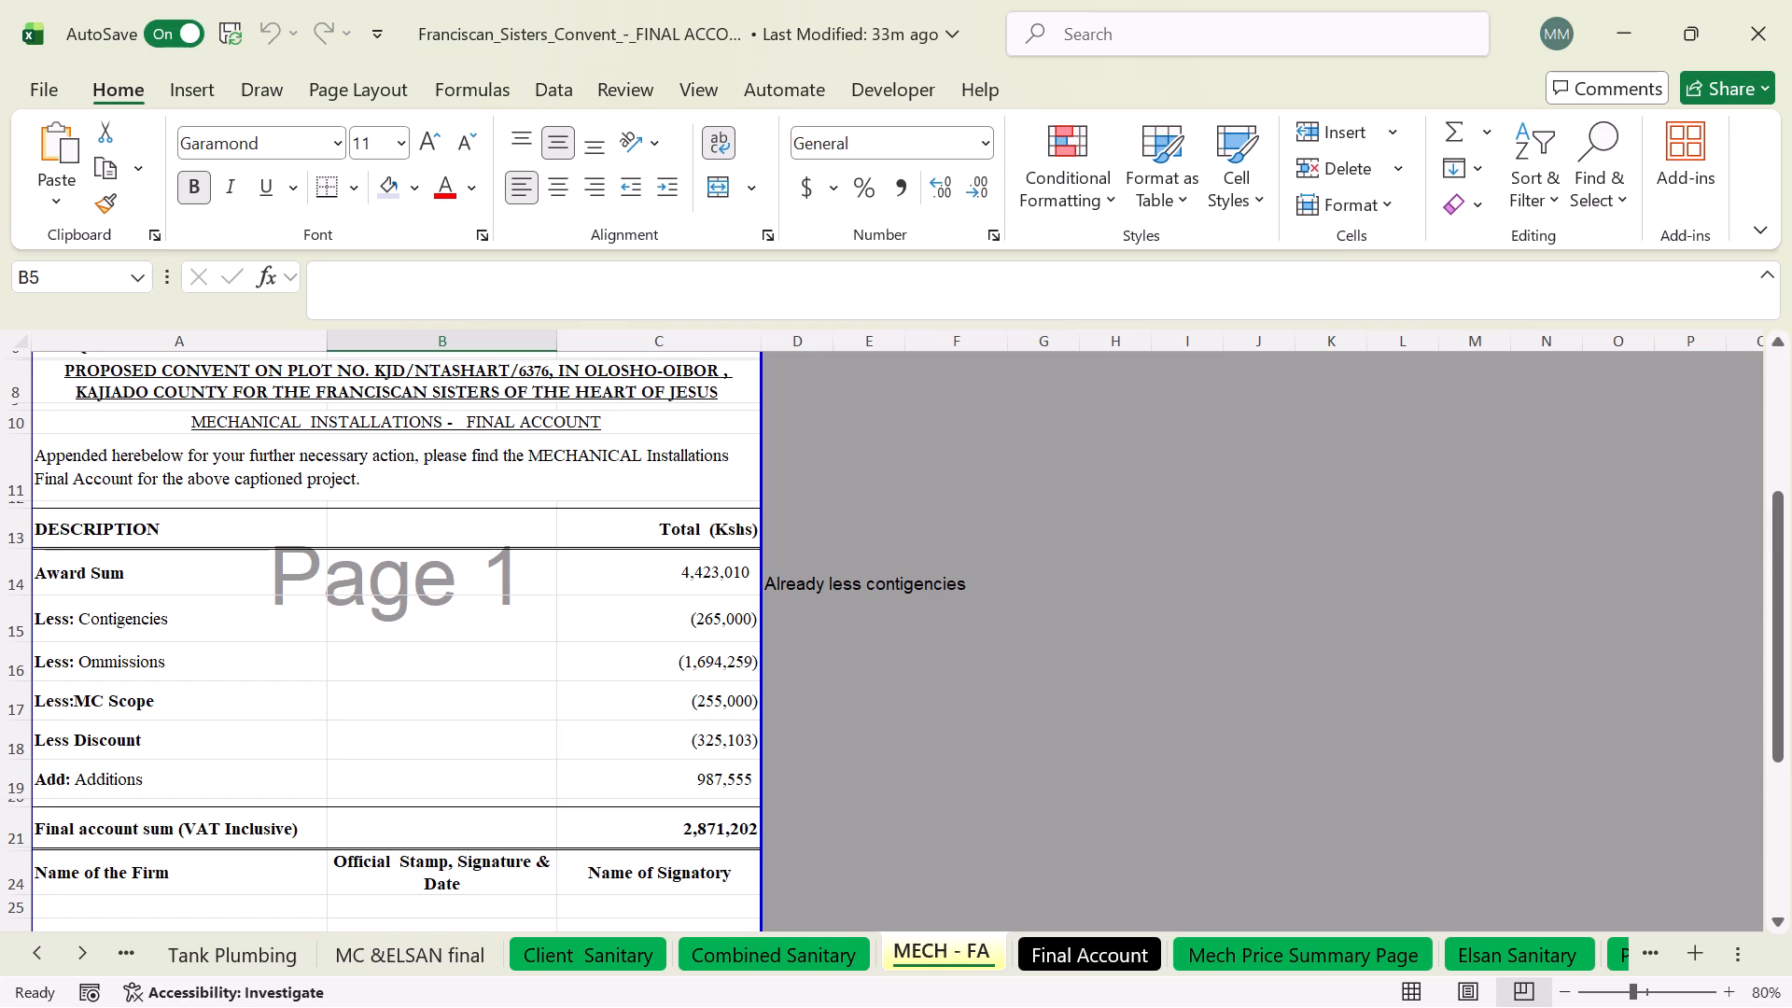
left_click(1094, 954)
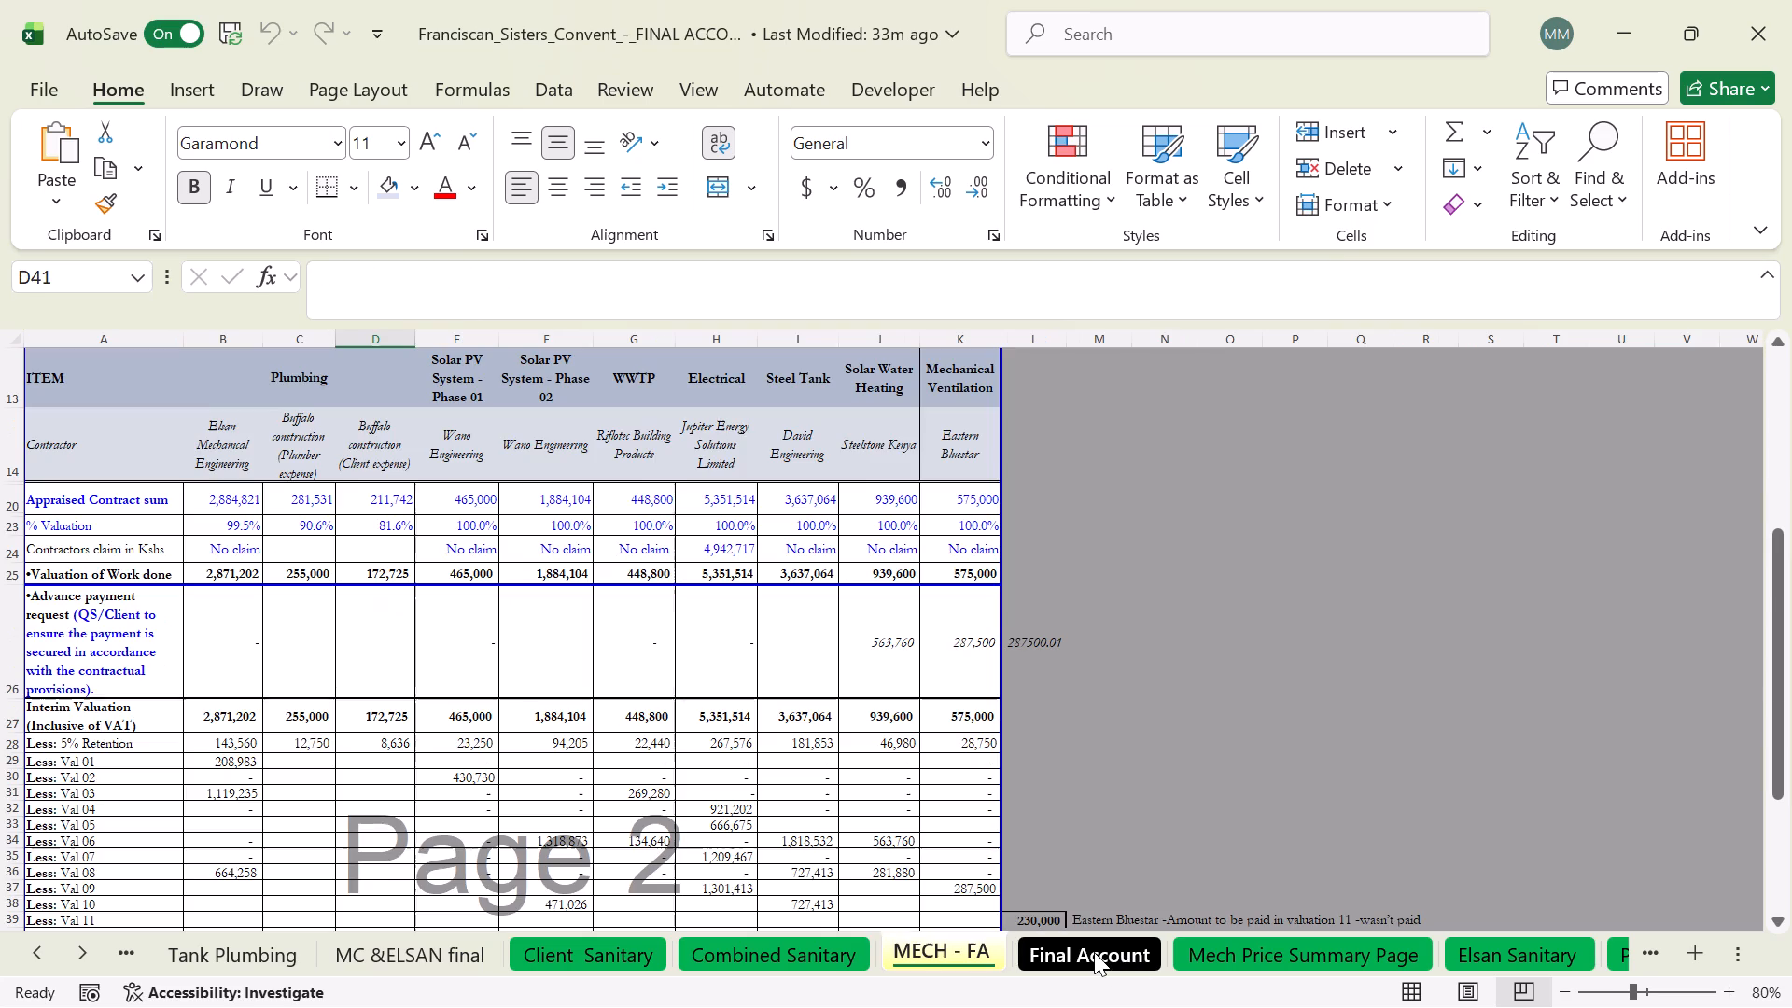
left_click(1248, 950)
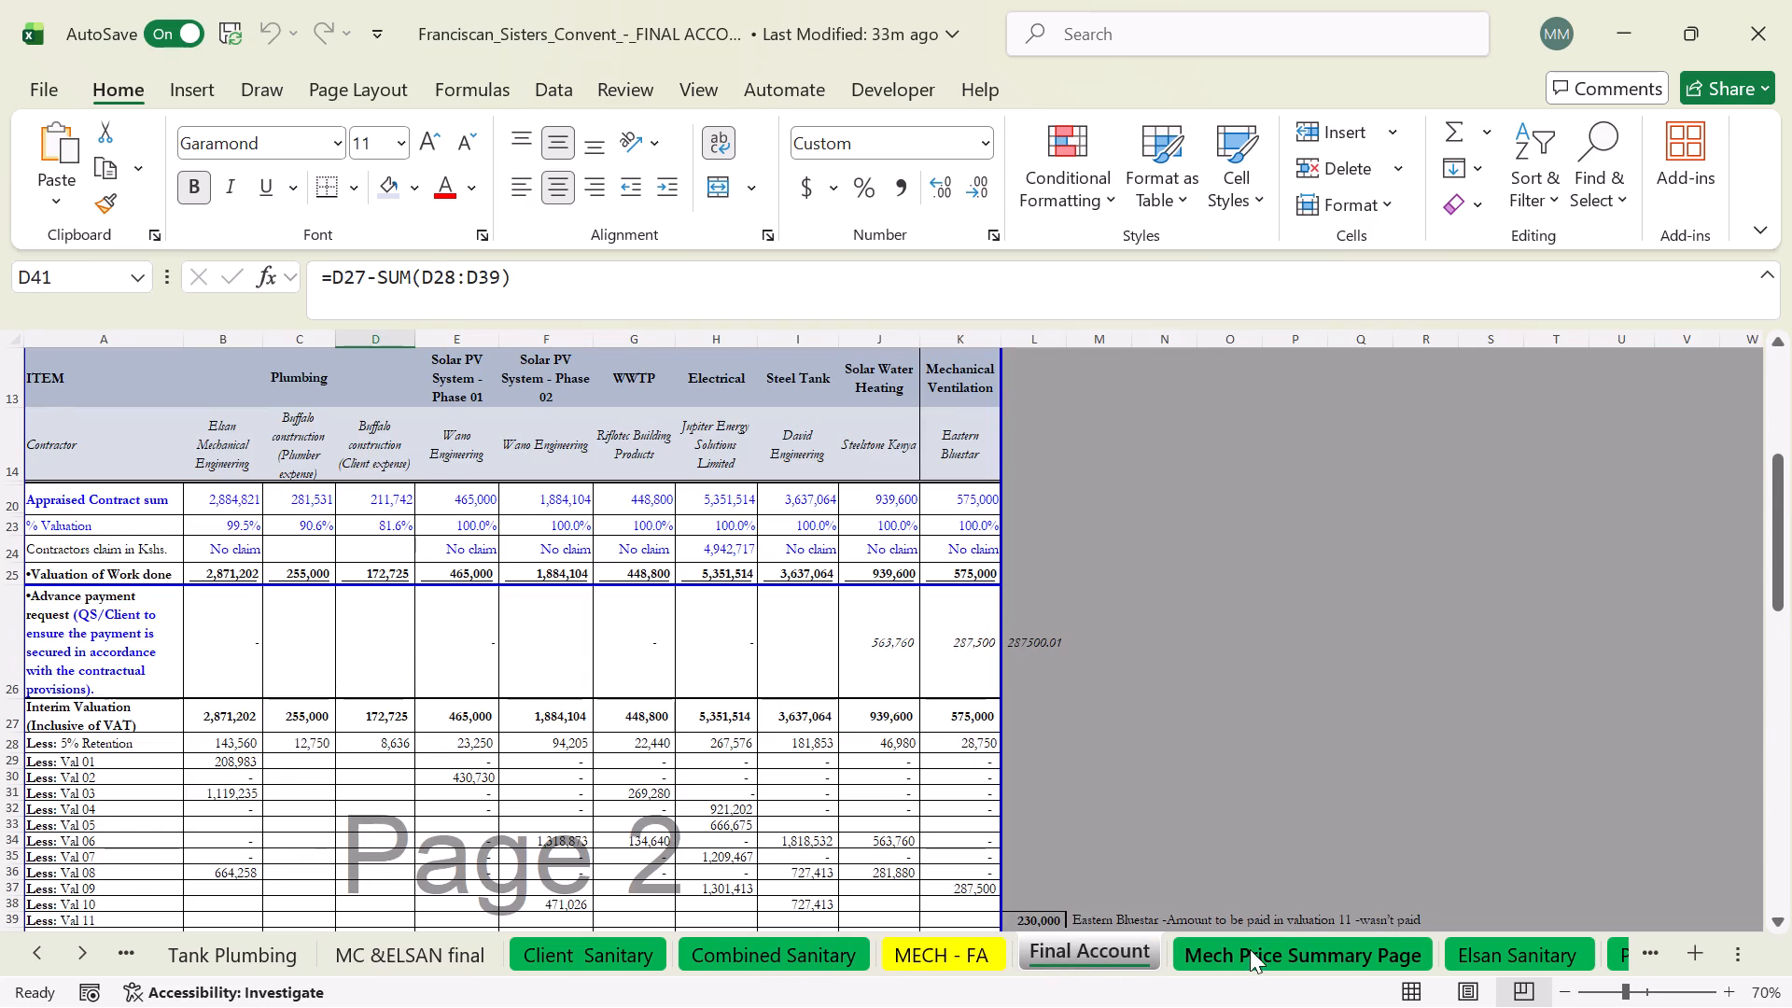
Examine the source formulas behind the contract, appraisal, additions and omissions costs of Sanitary Fittings - Supply Only.
scroll(800, 670, "up", 3)
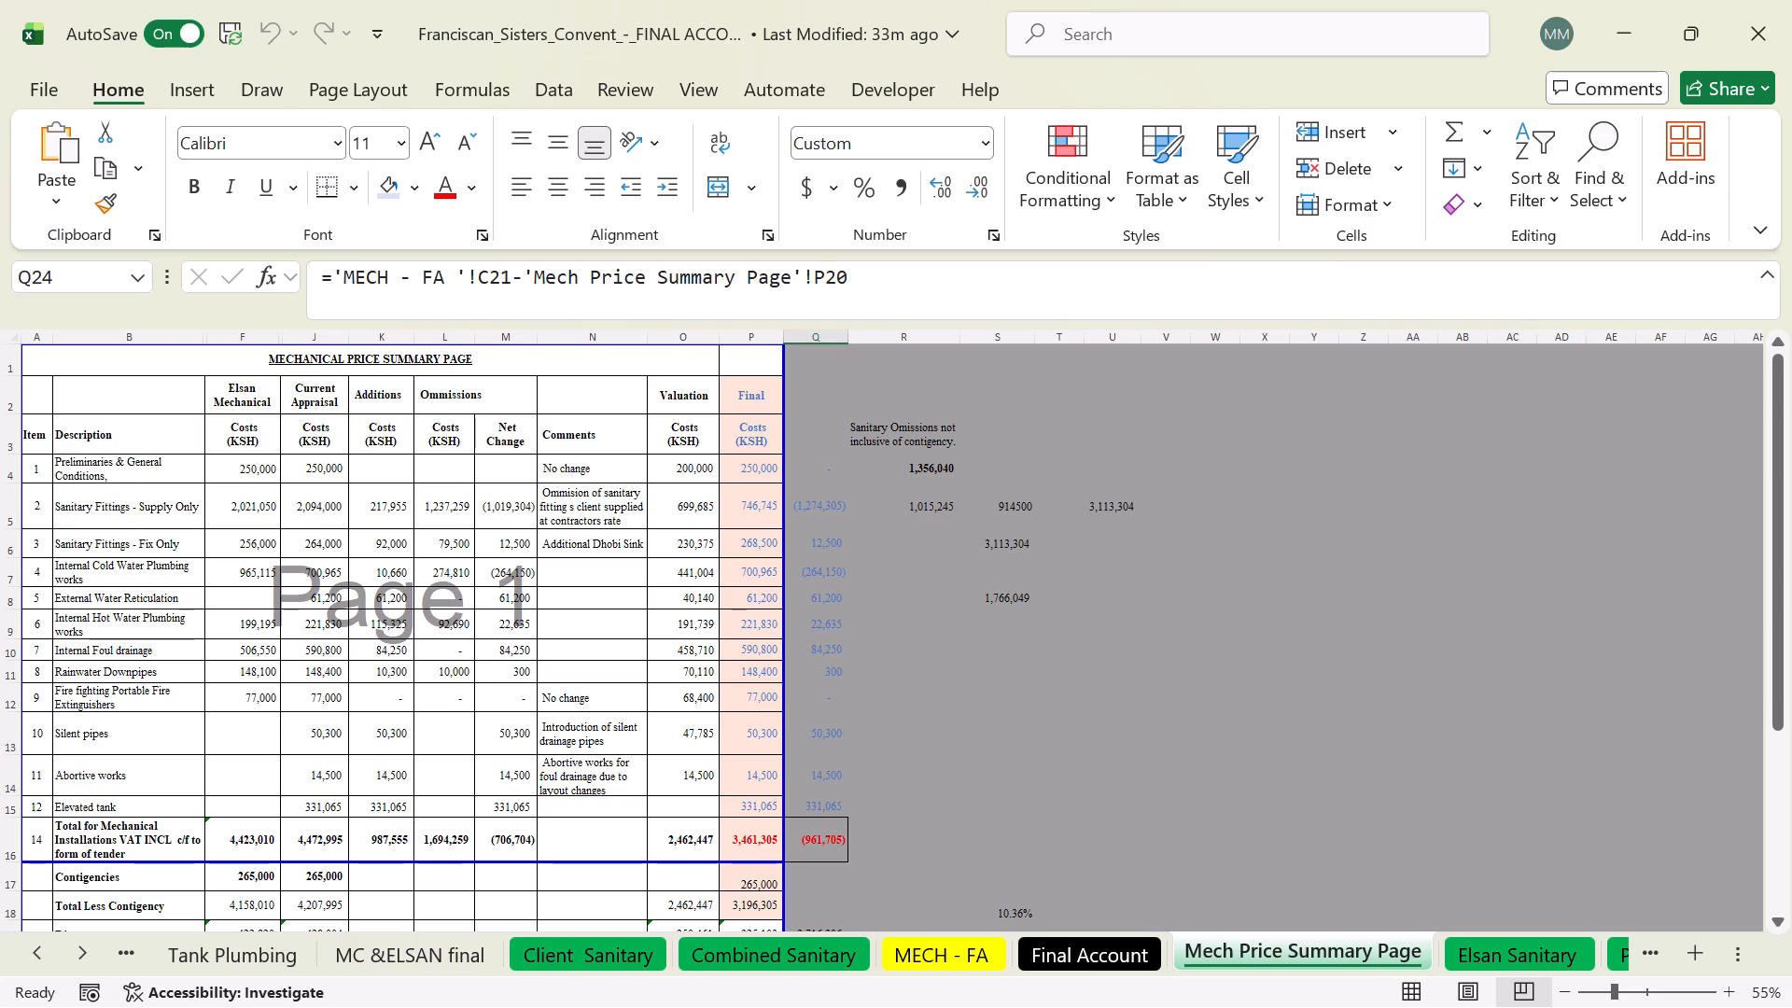
left_click(335, 510)
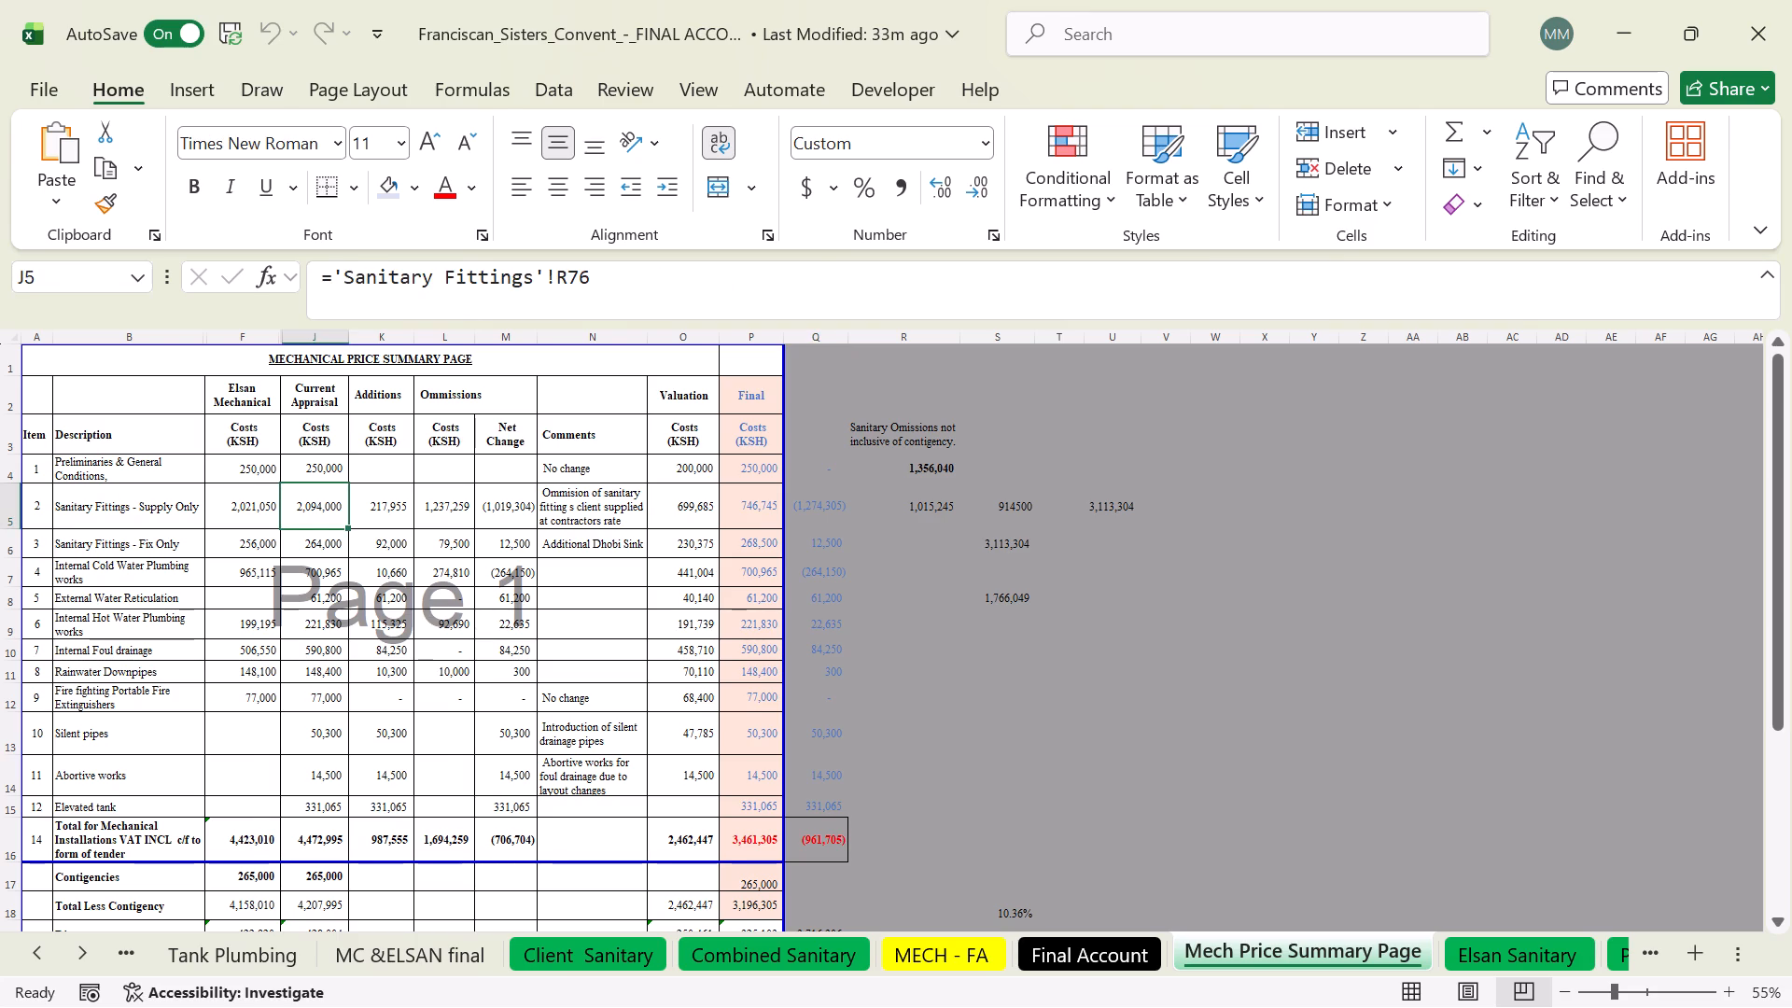
left_click(388, 519)
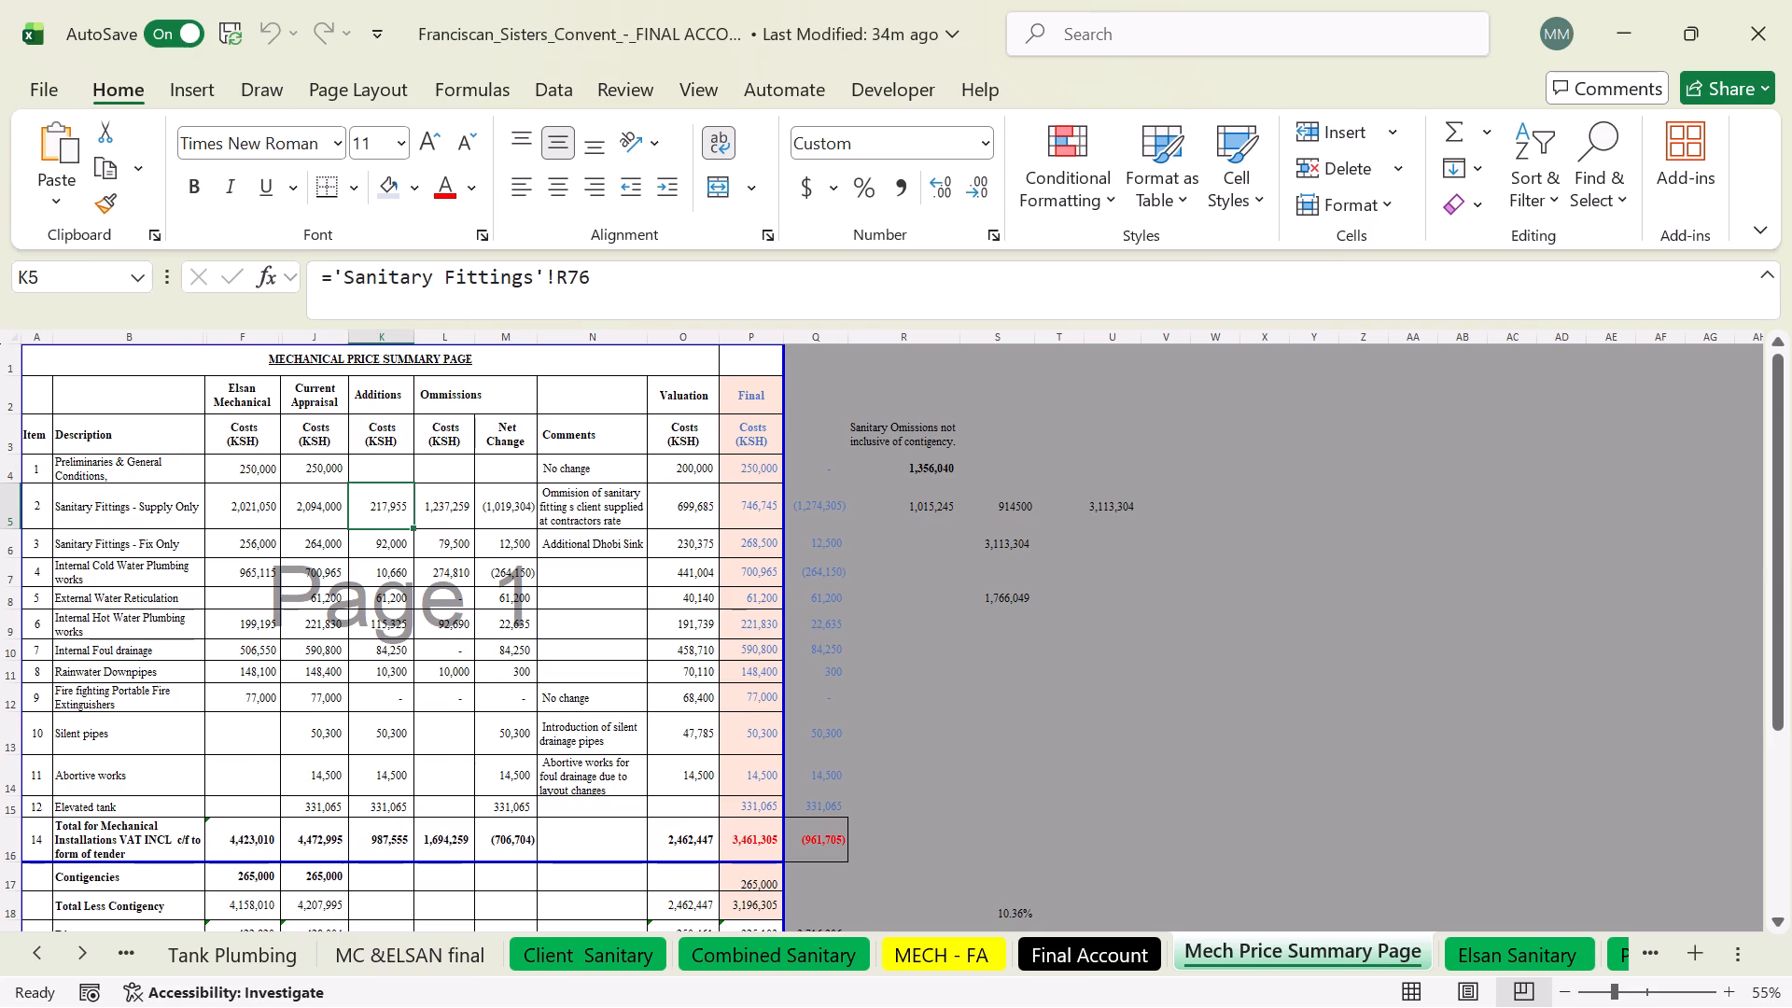
left_click(450, 518)
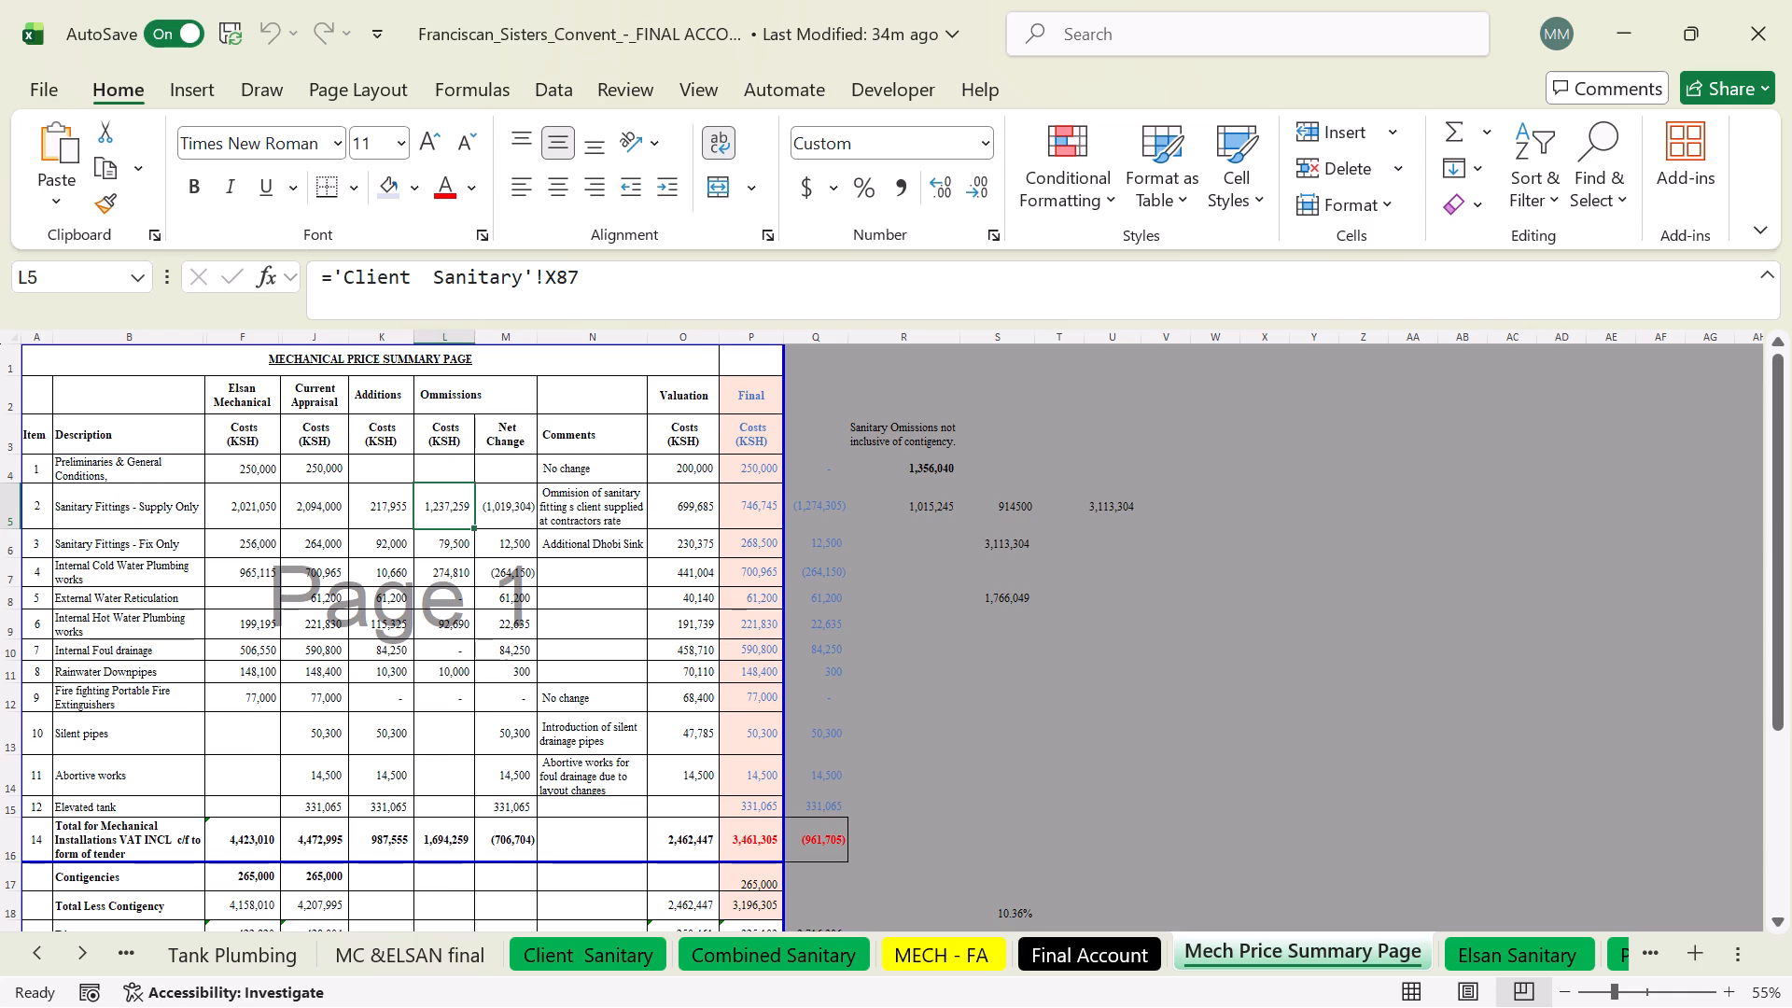
left_click(301, 518)
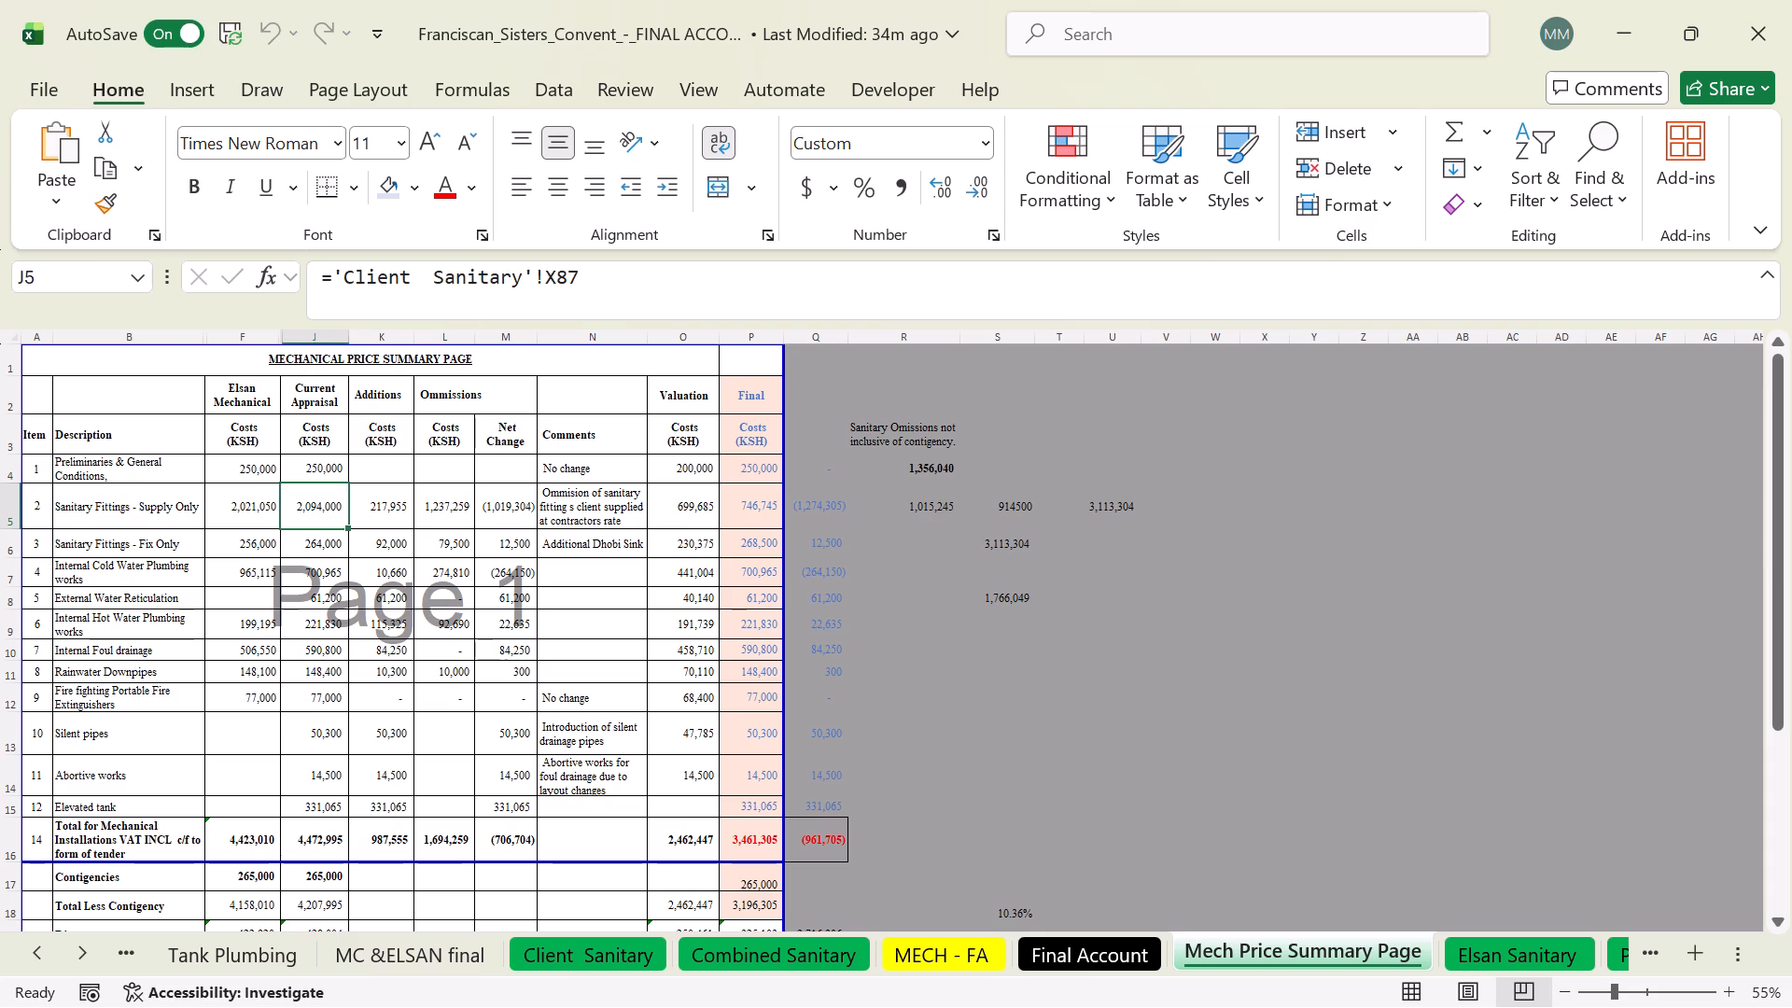
left_click(231, 512)
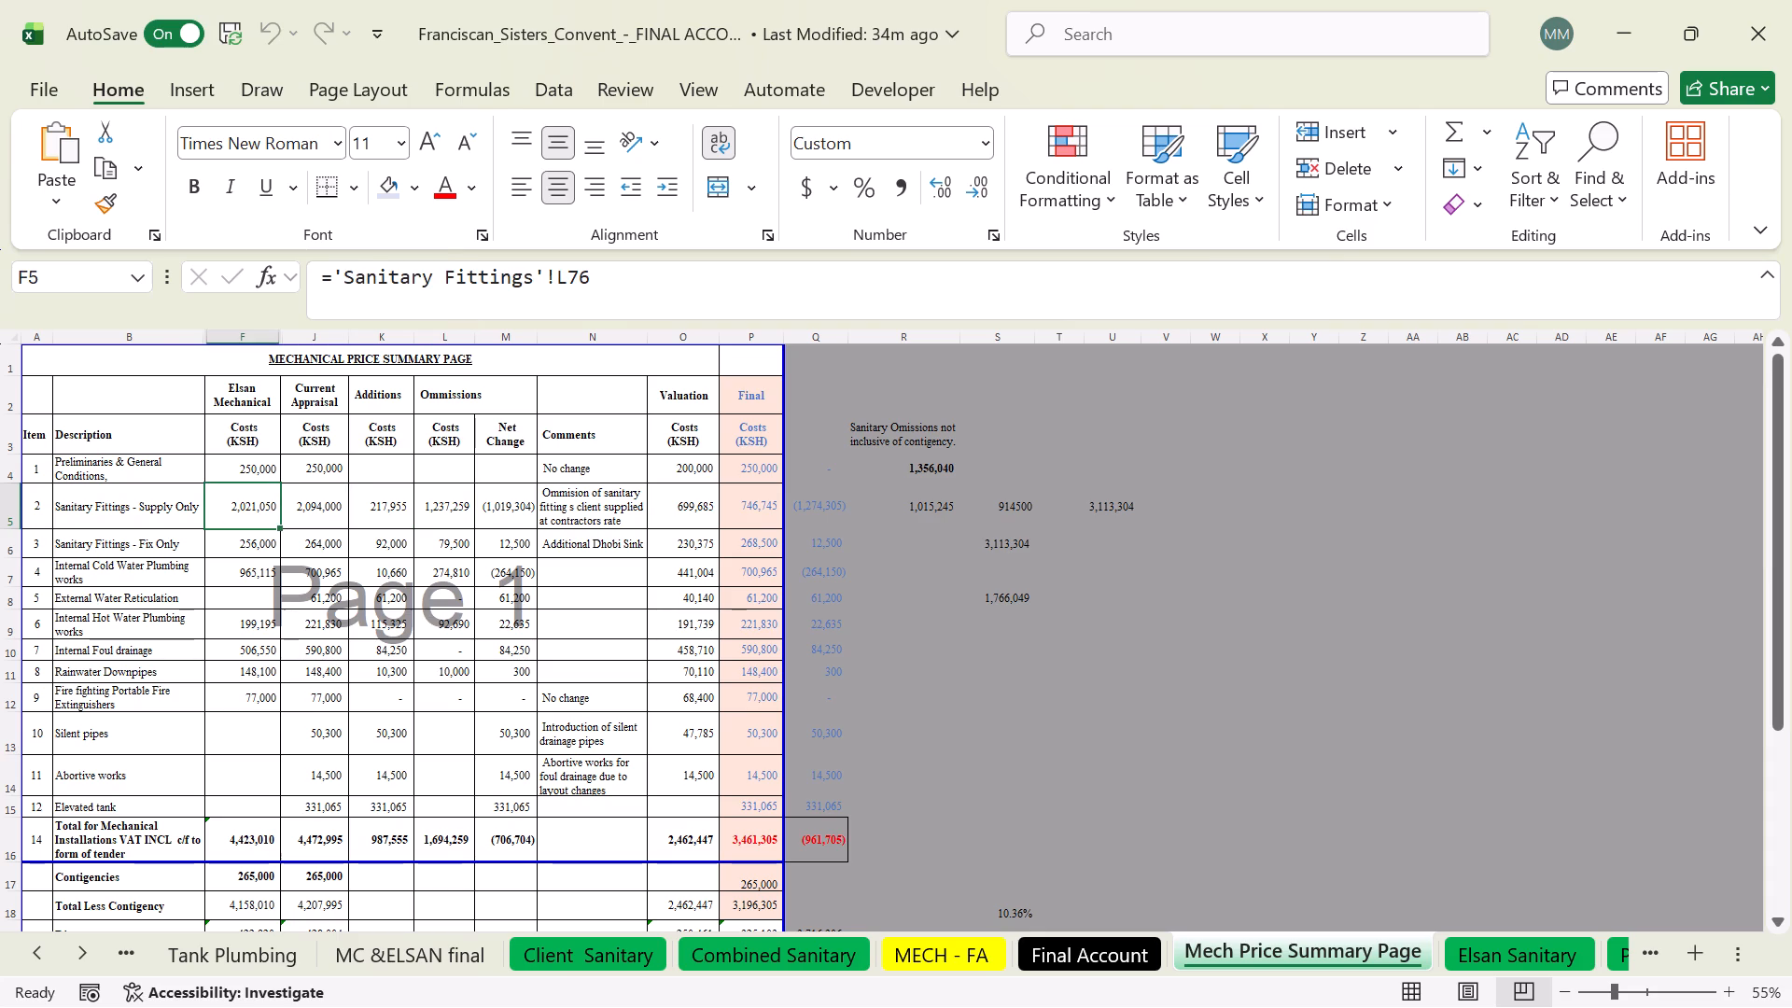
left_click(385, 515)
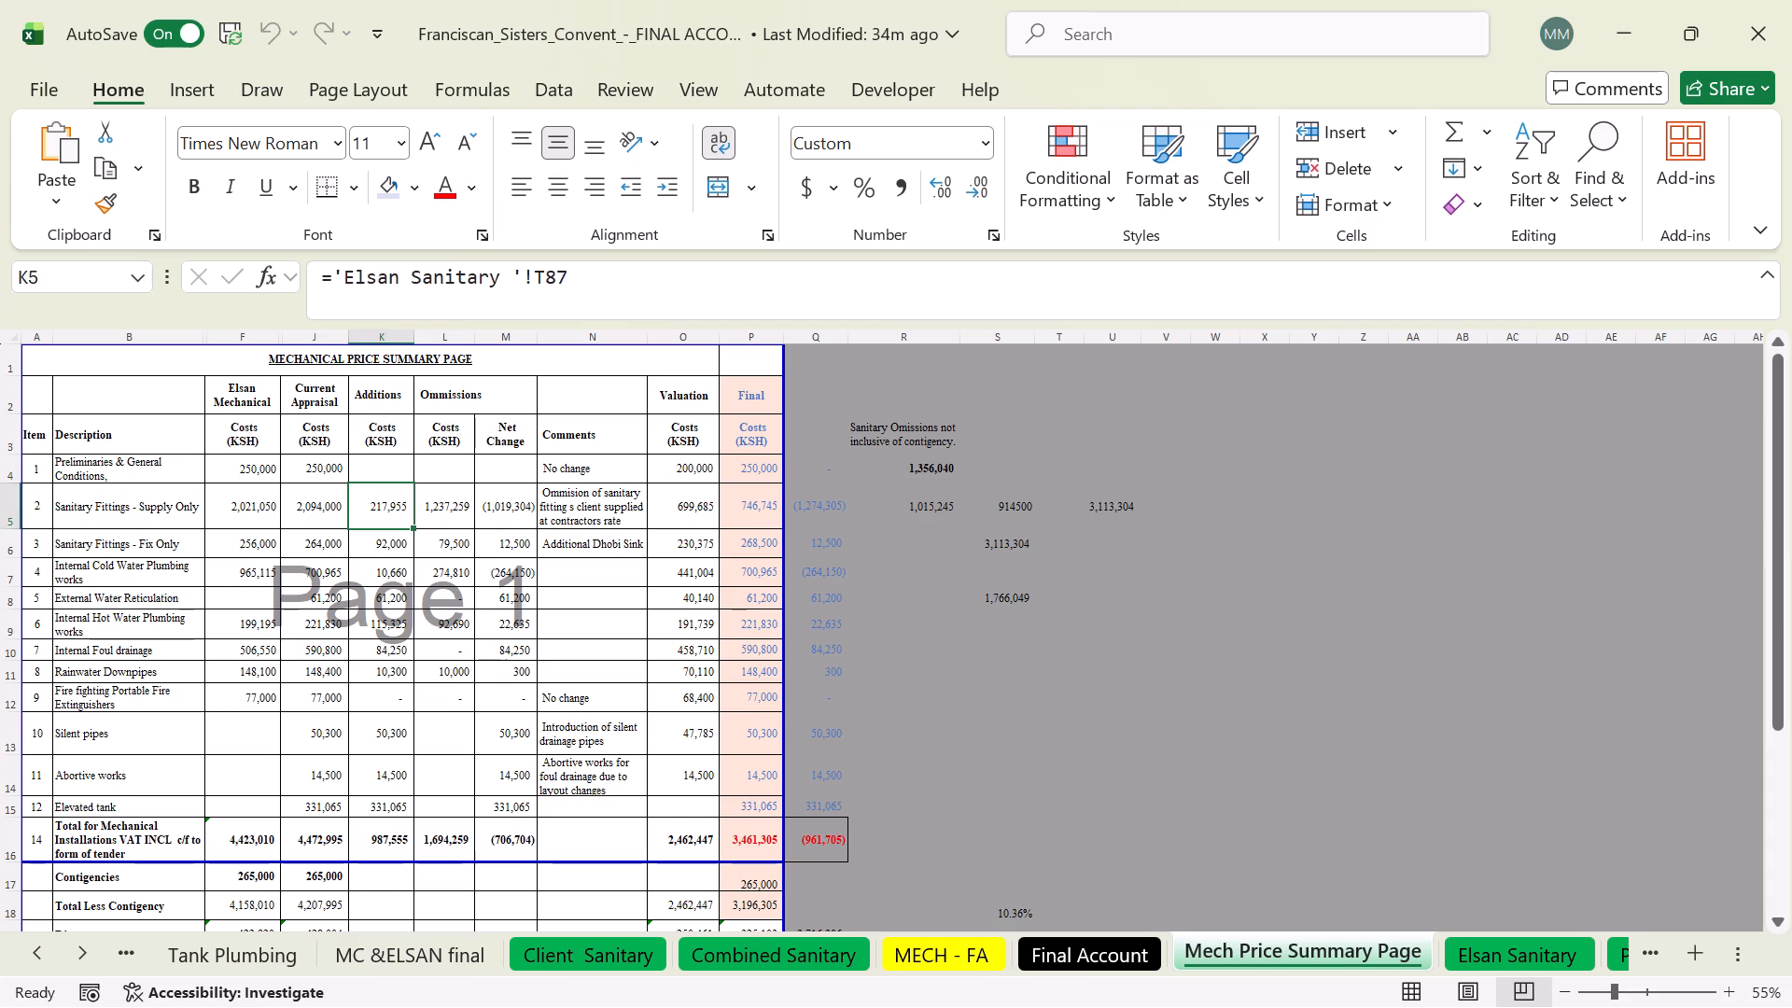
left_click(459, 506)
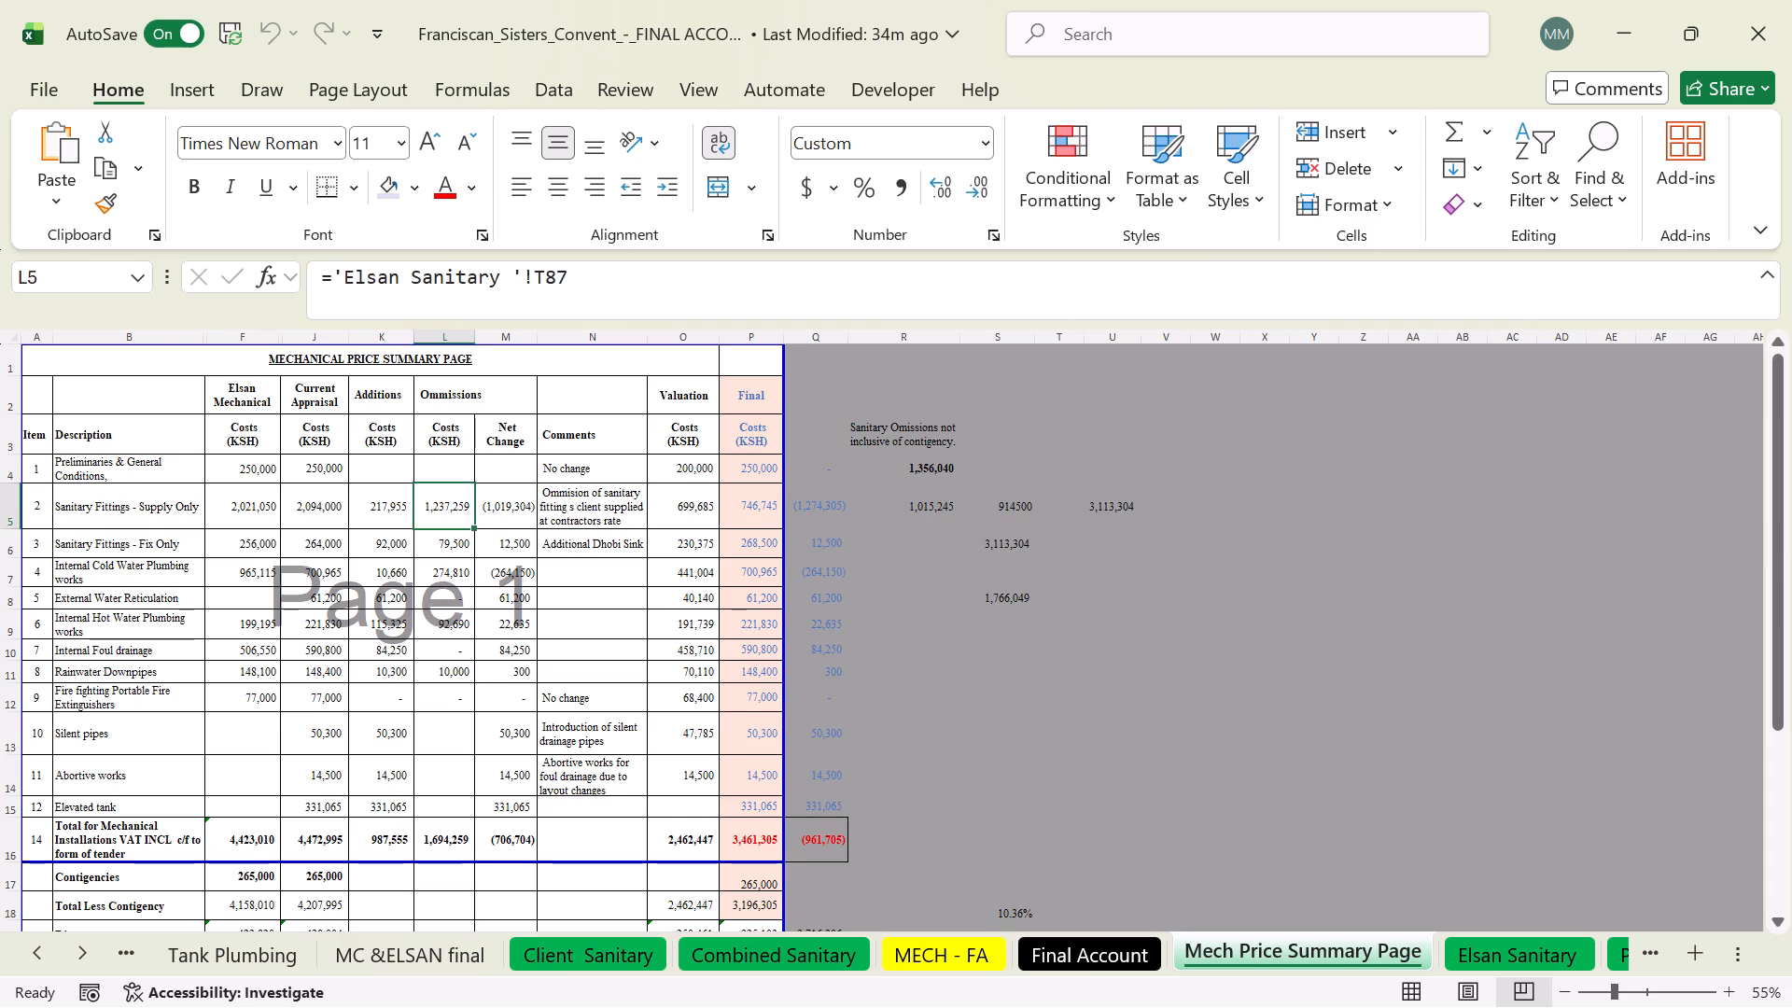
left_click(306, 511)
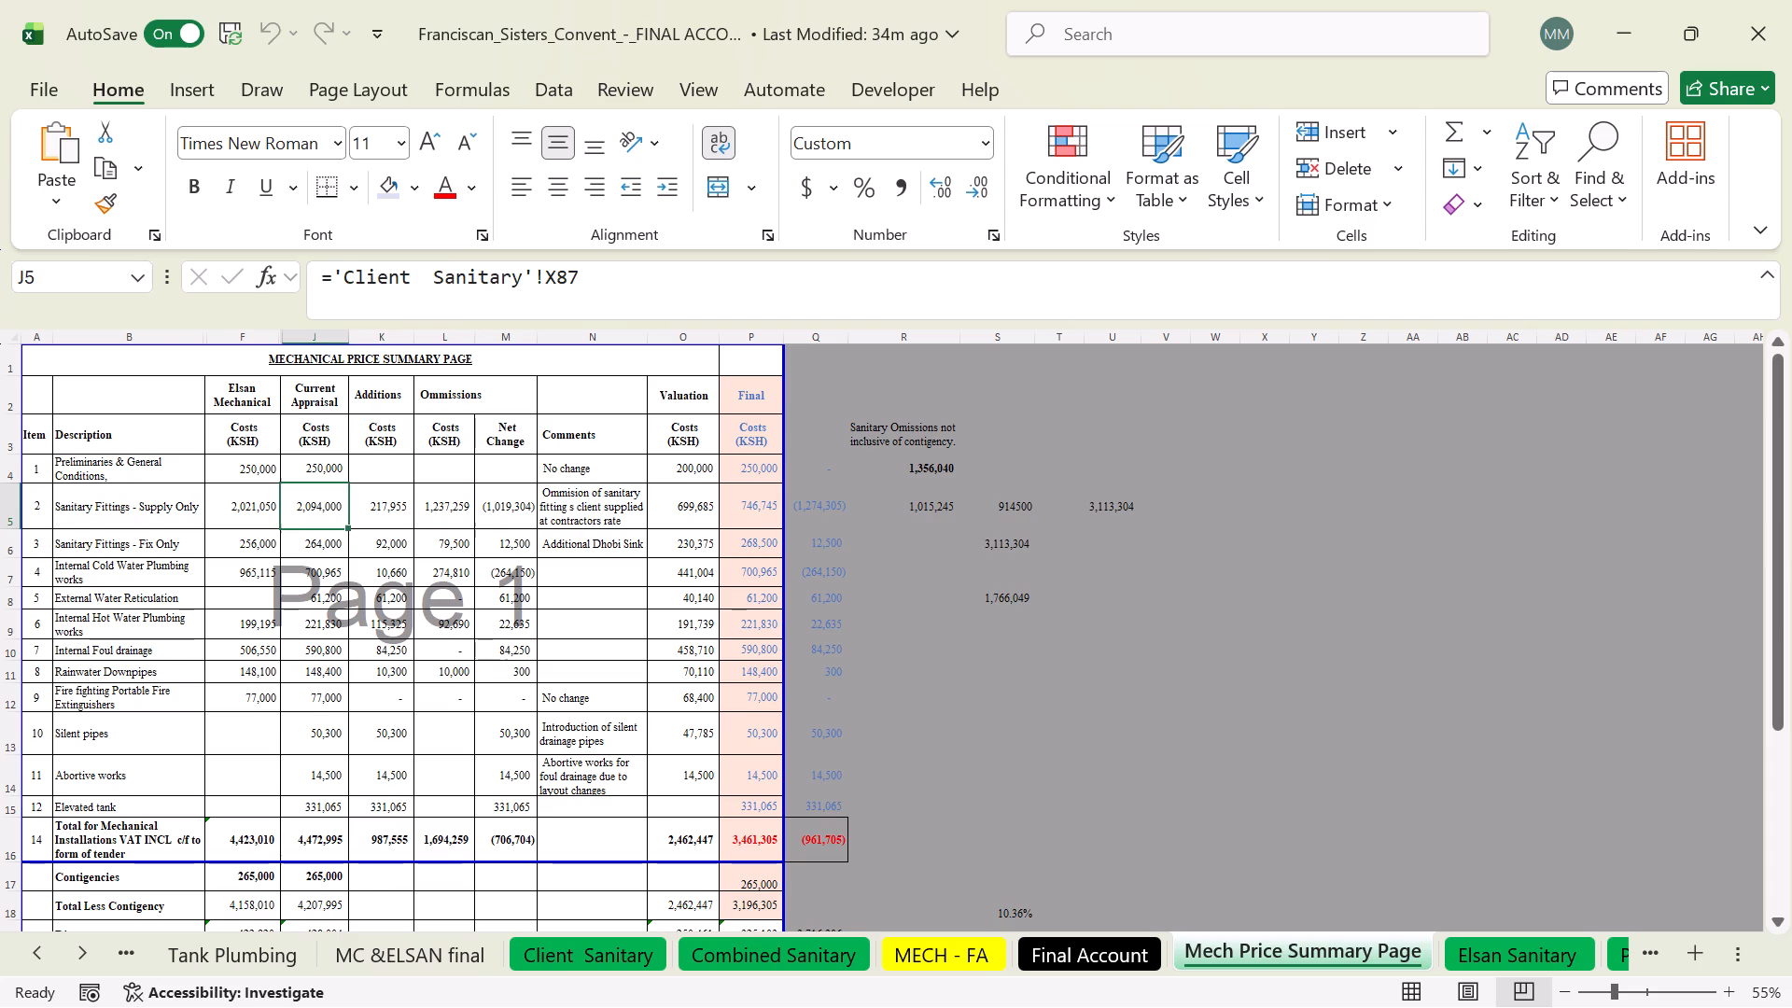
Open the MC &ELSAN final sheet and look through its pending plumbing works pricing schedule up to the heading.
left_click(393, 958)
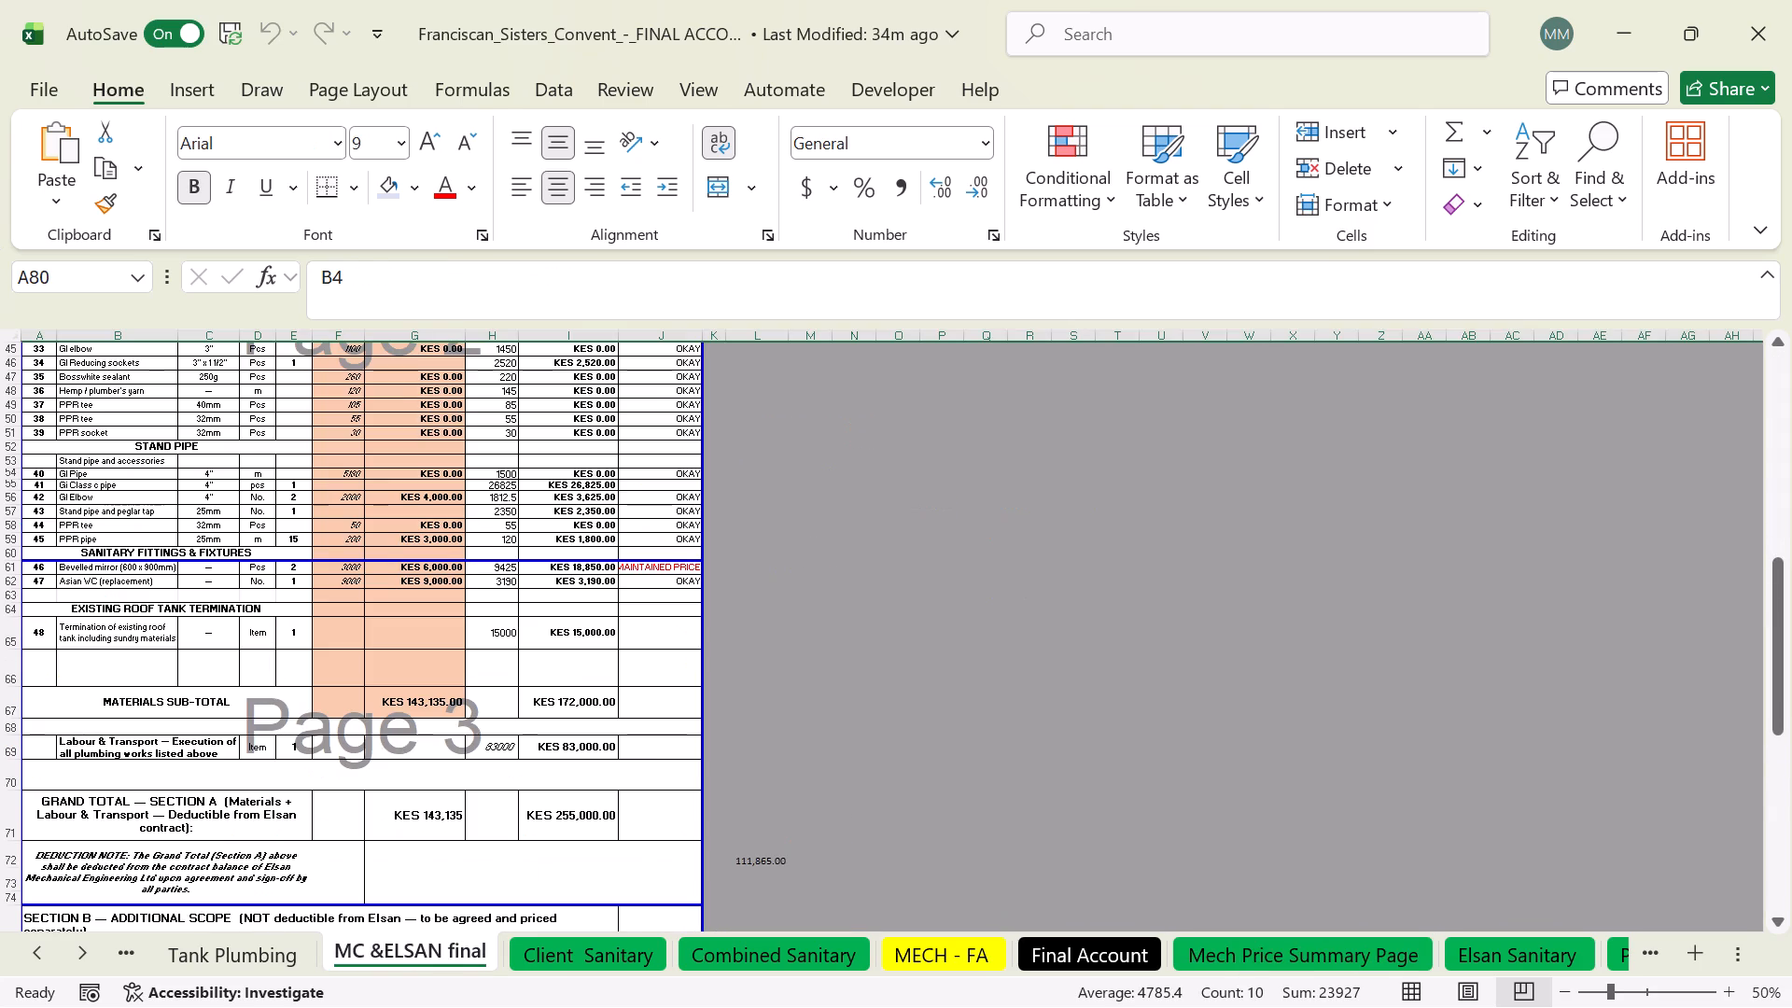
scroll(445, 888, "up", 4)
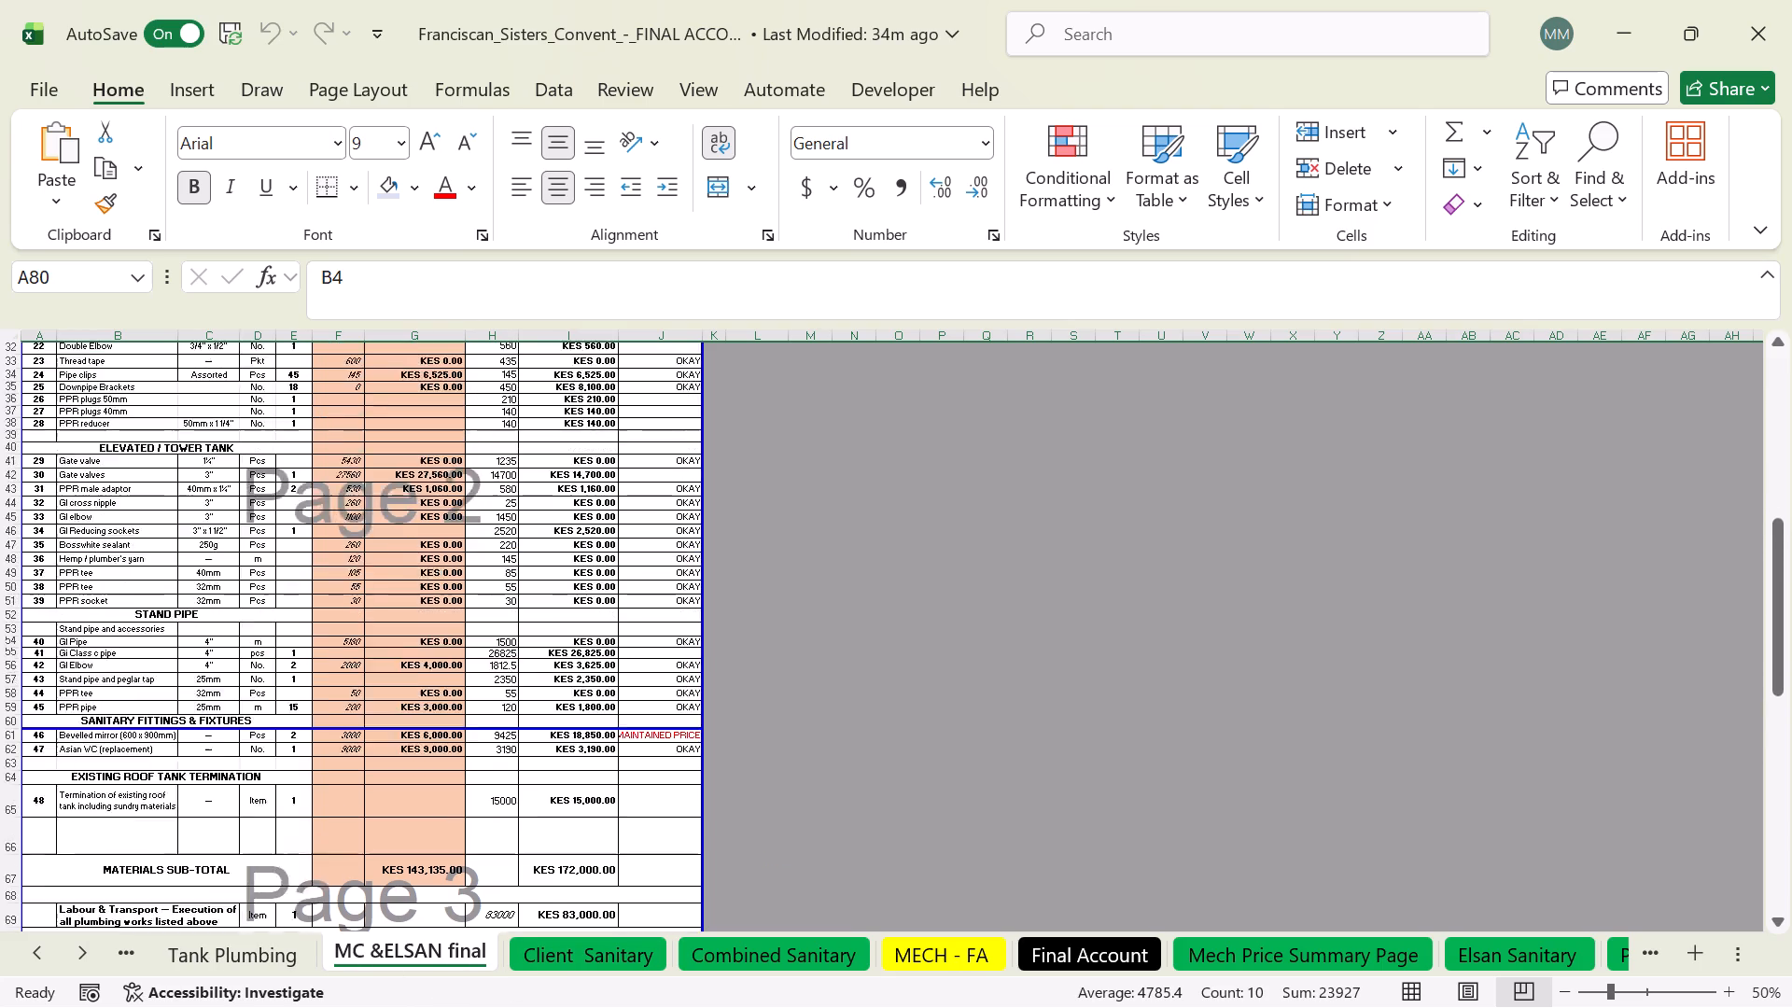
scroll(413, 811, "up", 5)
scroll(410, 796, "down", 1)
scroll(410, 796, "up", 3)
scroll(410, 794, "down", 1)
scroll(410, 794, "up", 2)
scroll(410, 794, "down", 1)
scroll(410, 794, "up", 6)
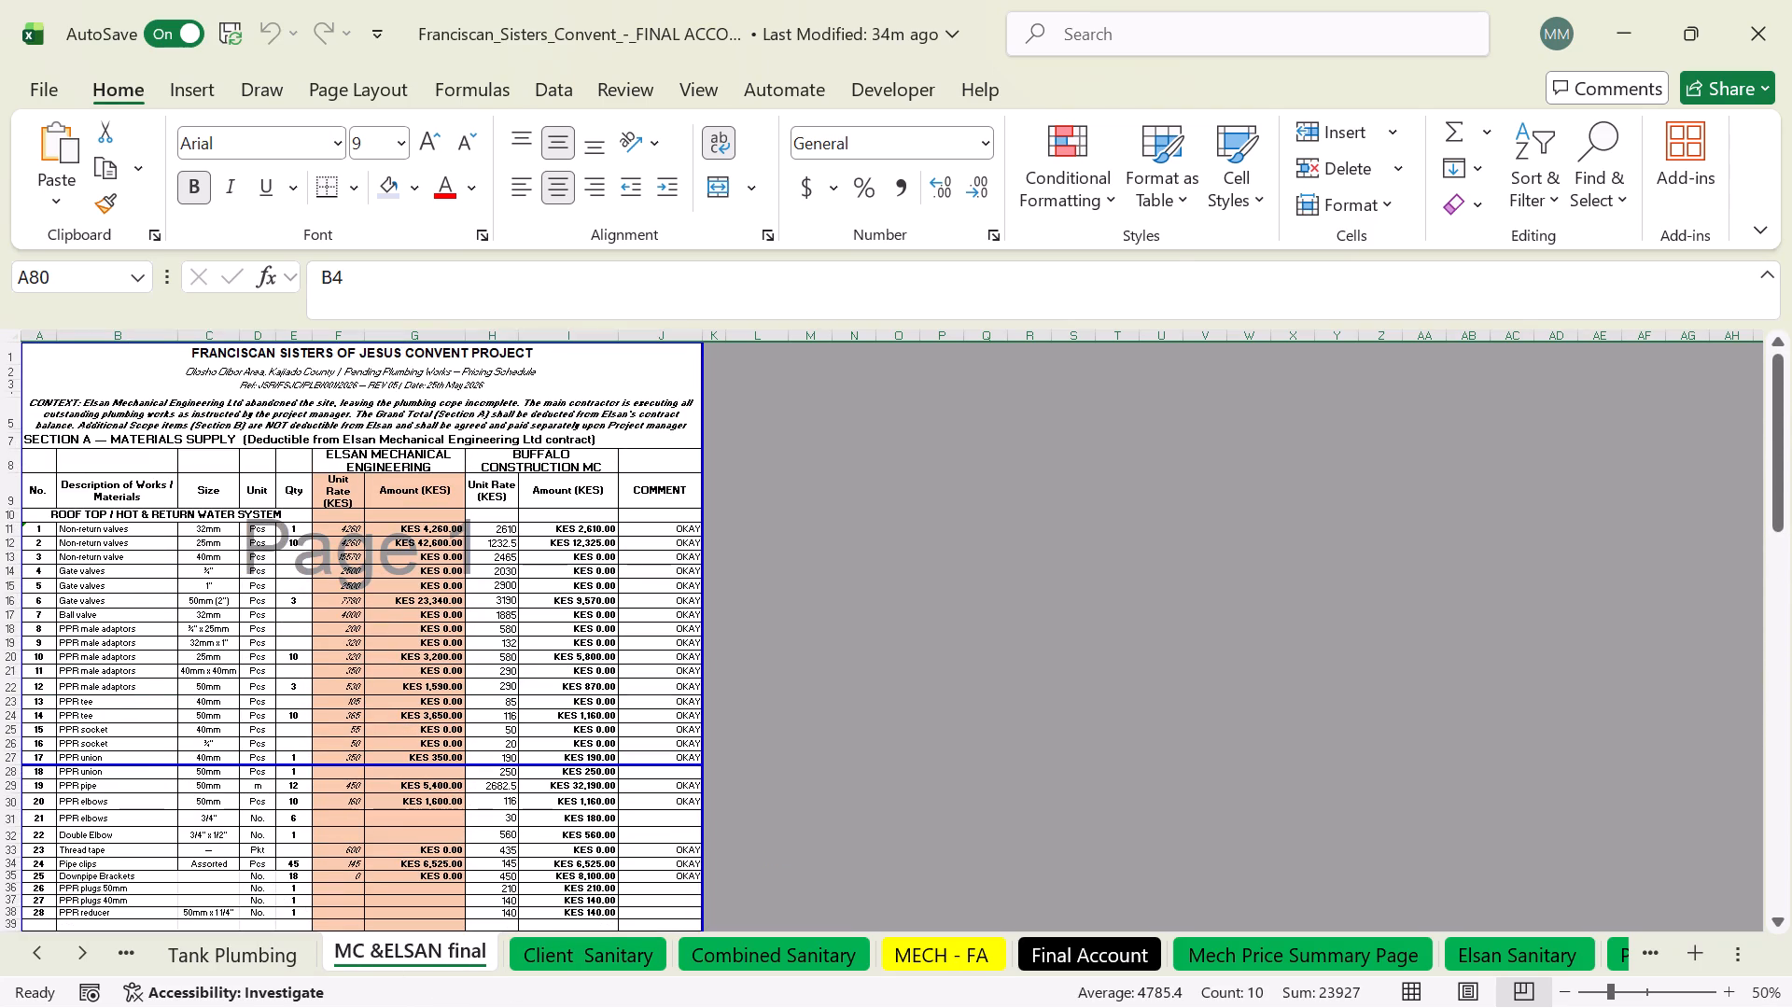
View the Firefighting-Portables sheet, followed by the Silent drainage pipes sheet.
double_click(39, 957)
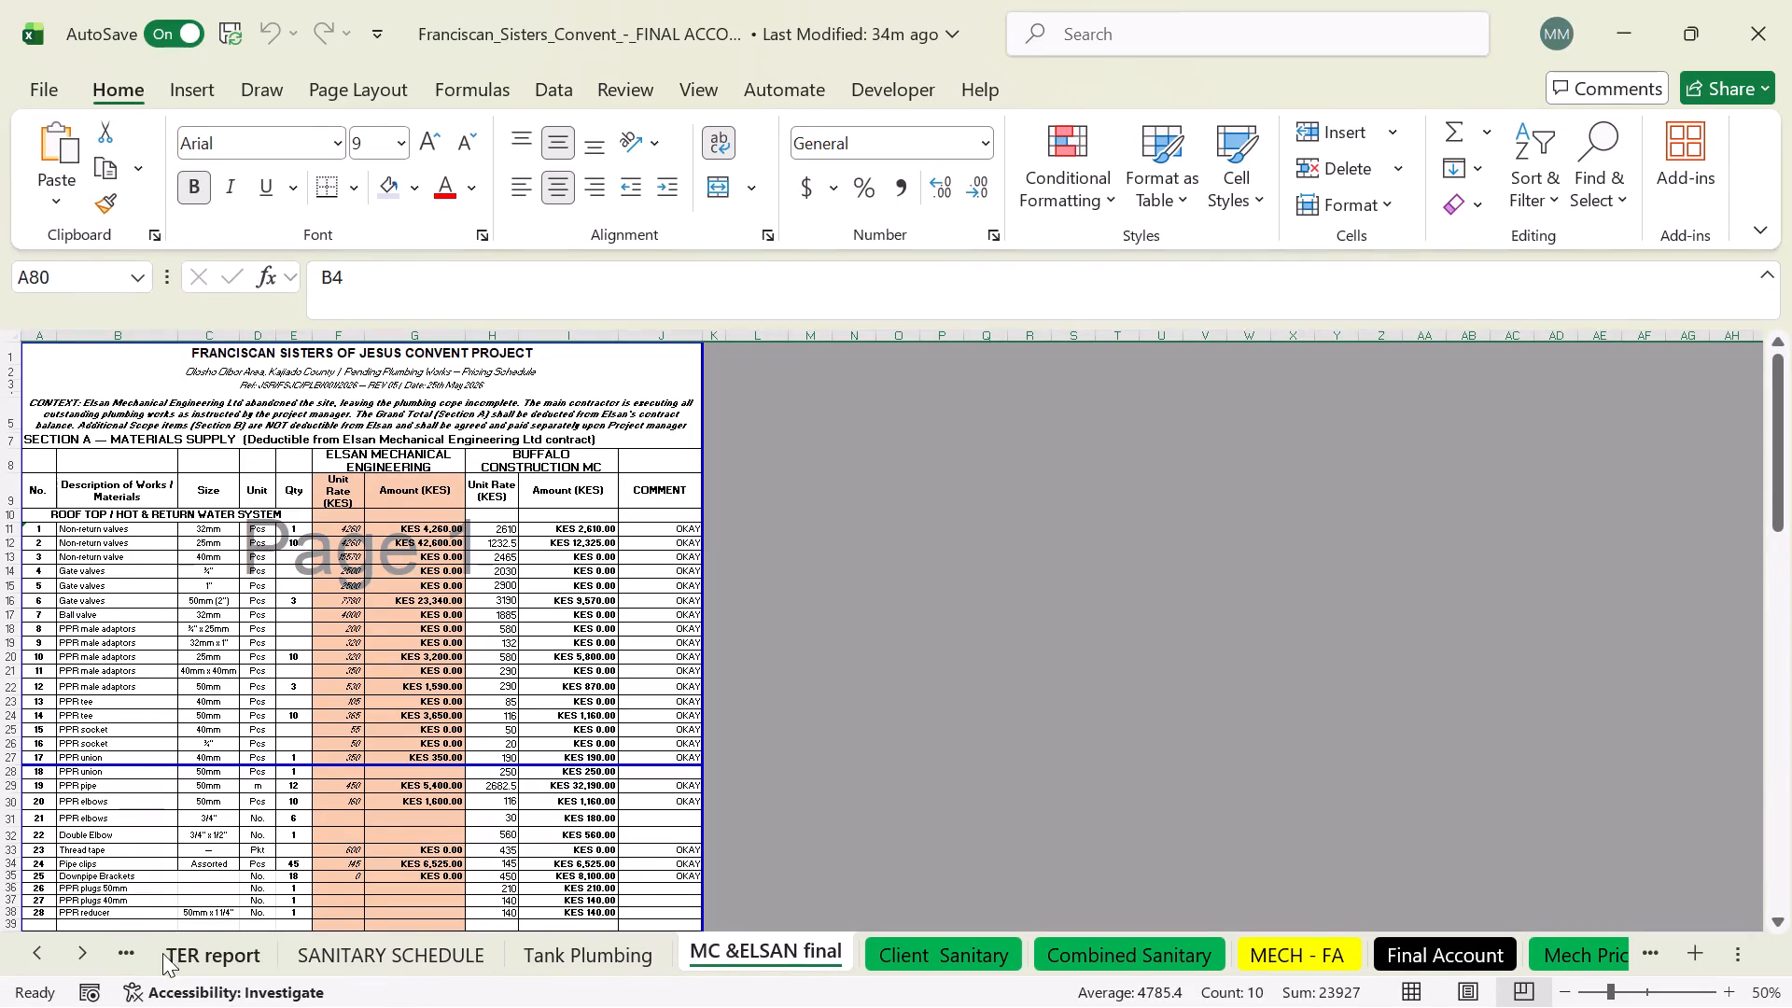
left_click(32, 947)
left_click(32, 947)
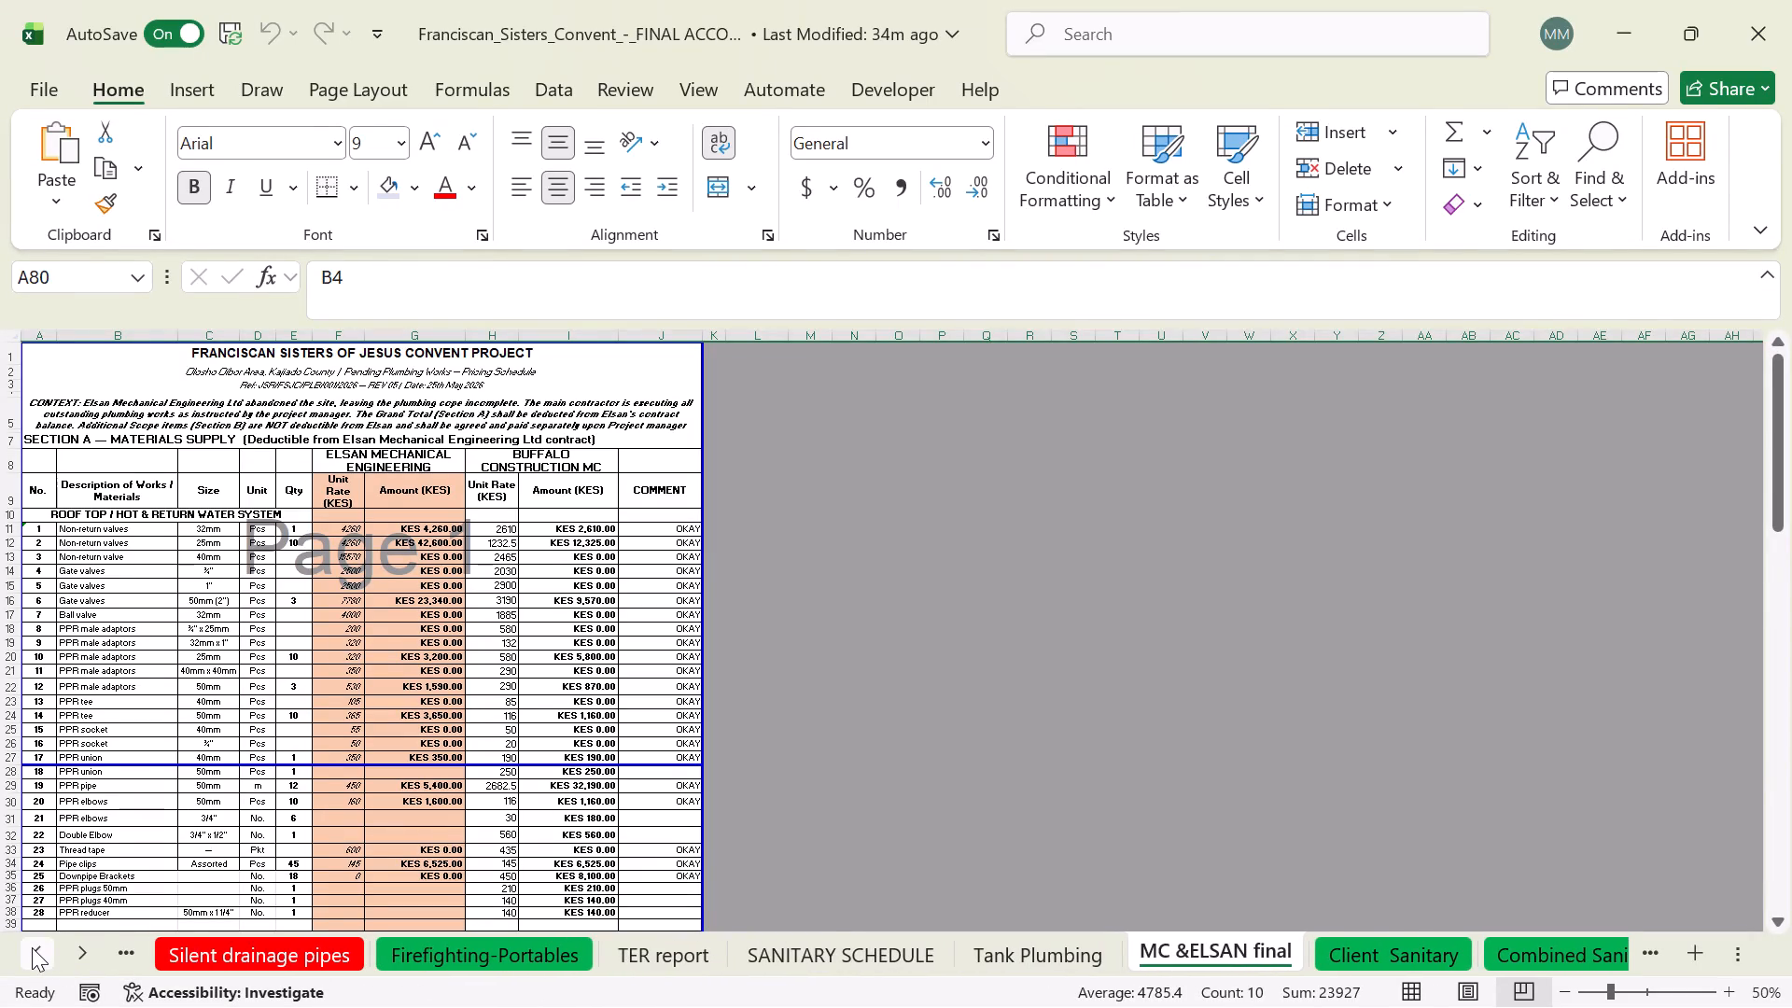
left_click(32, 947)
left_click(32, 947)
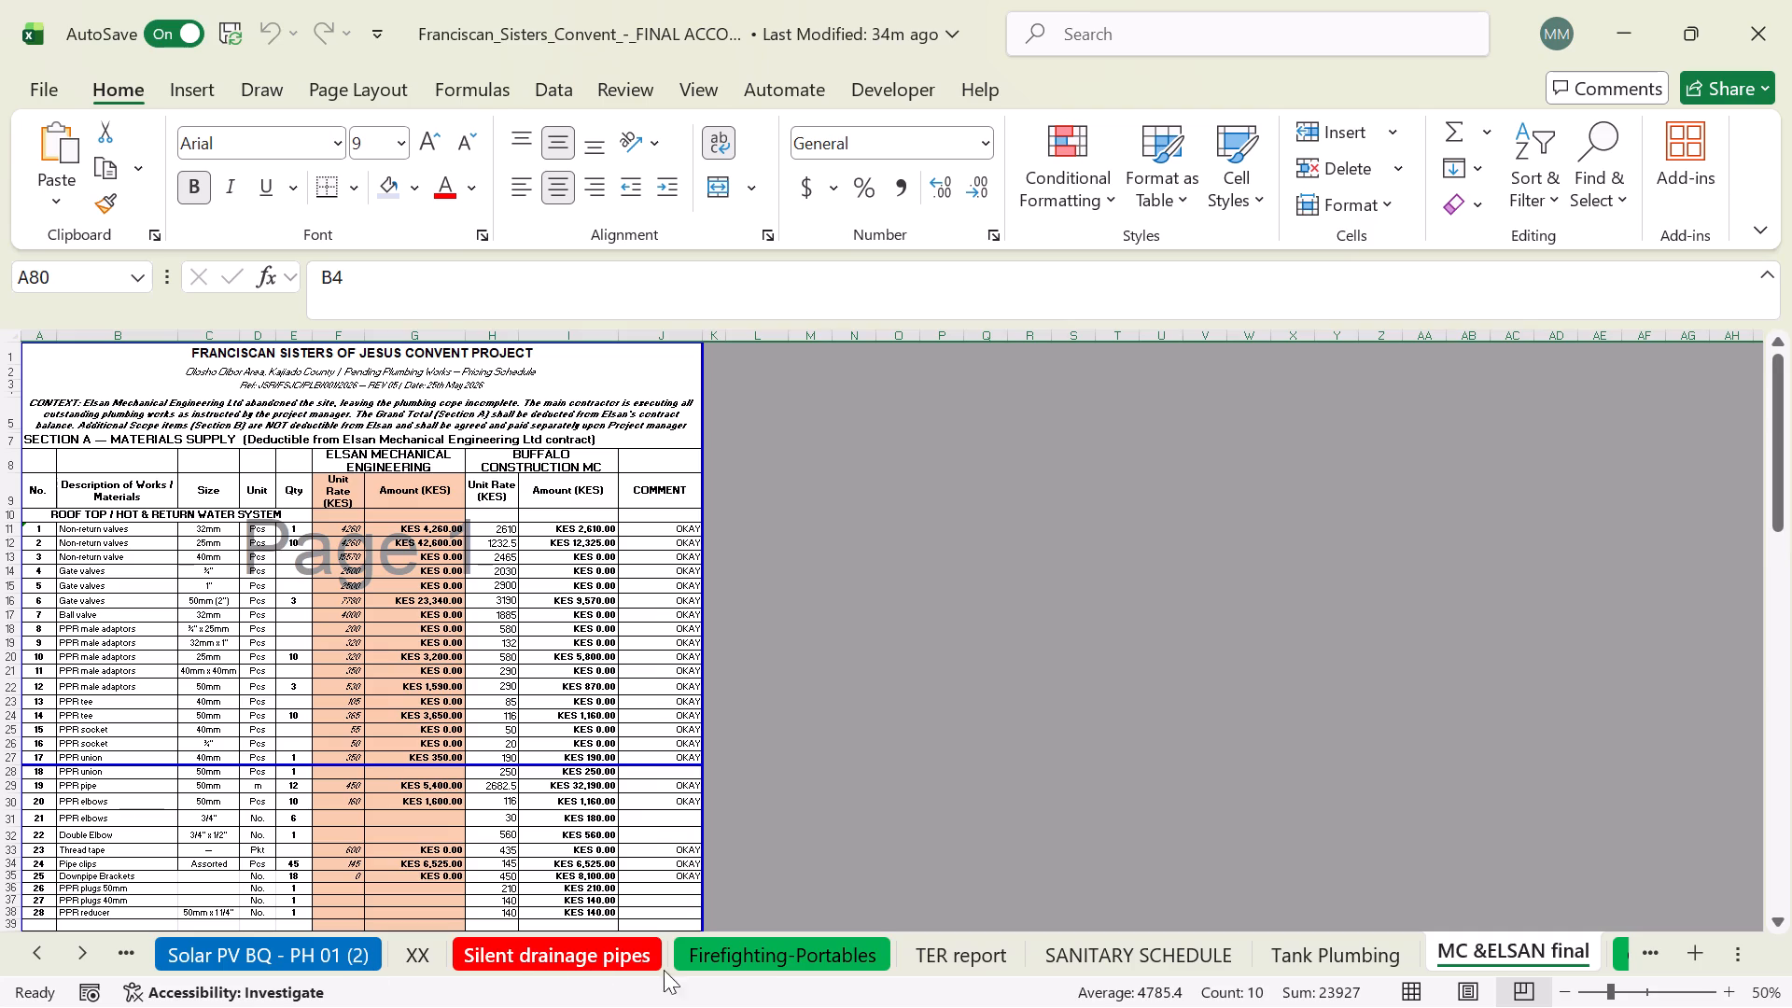
left_click(768, 954)
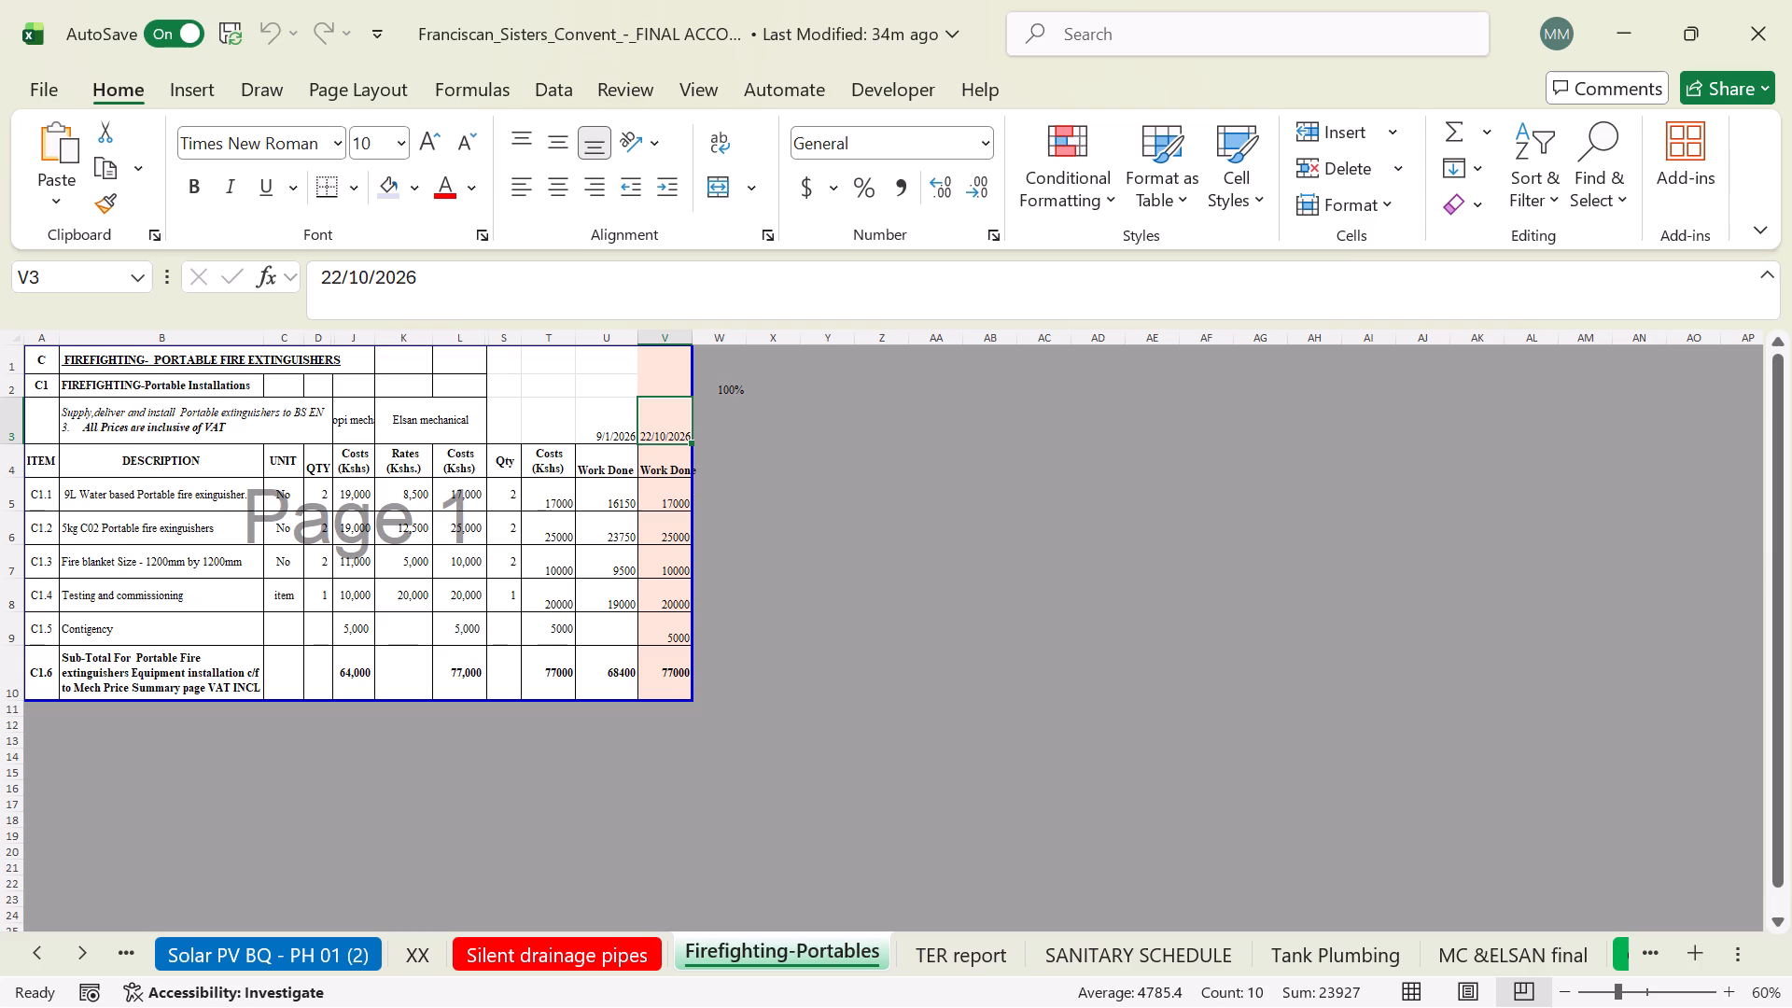
left_click(522, 951)
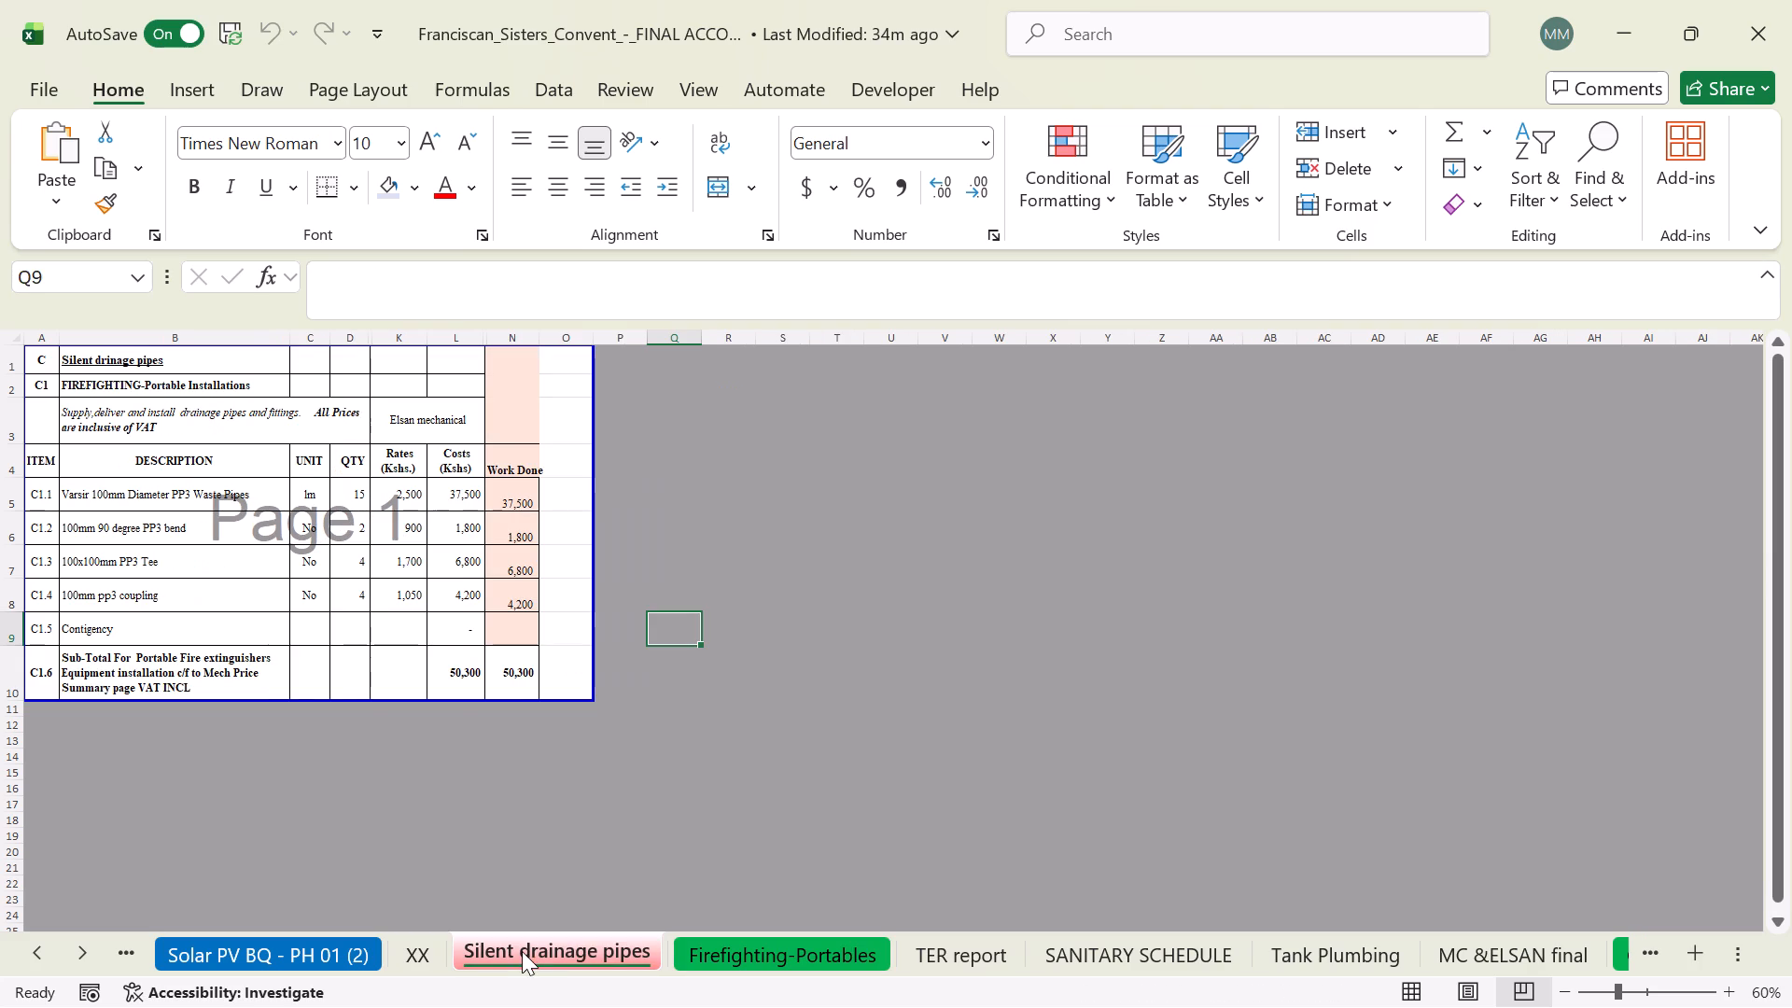
Open the Plumbing & Drainage sheet.
triple_click(49, 947)
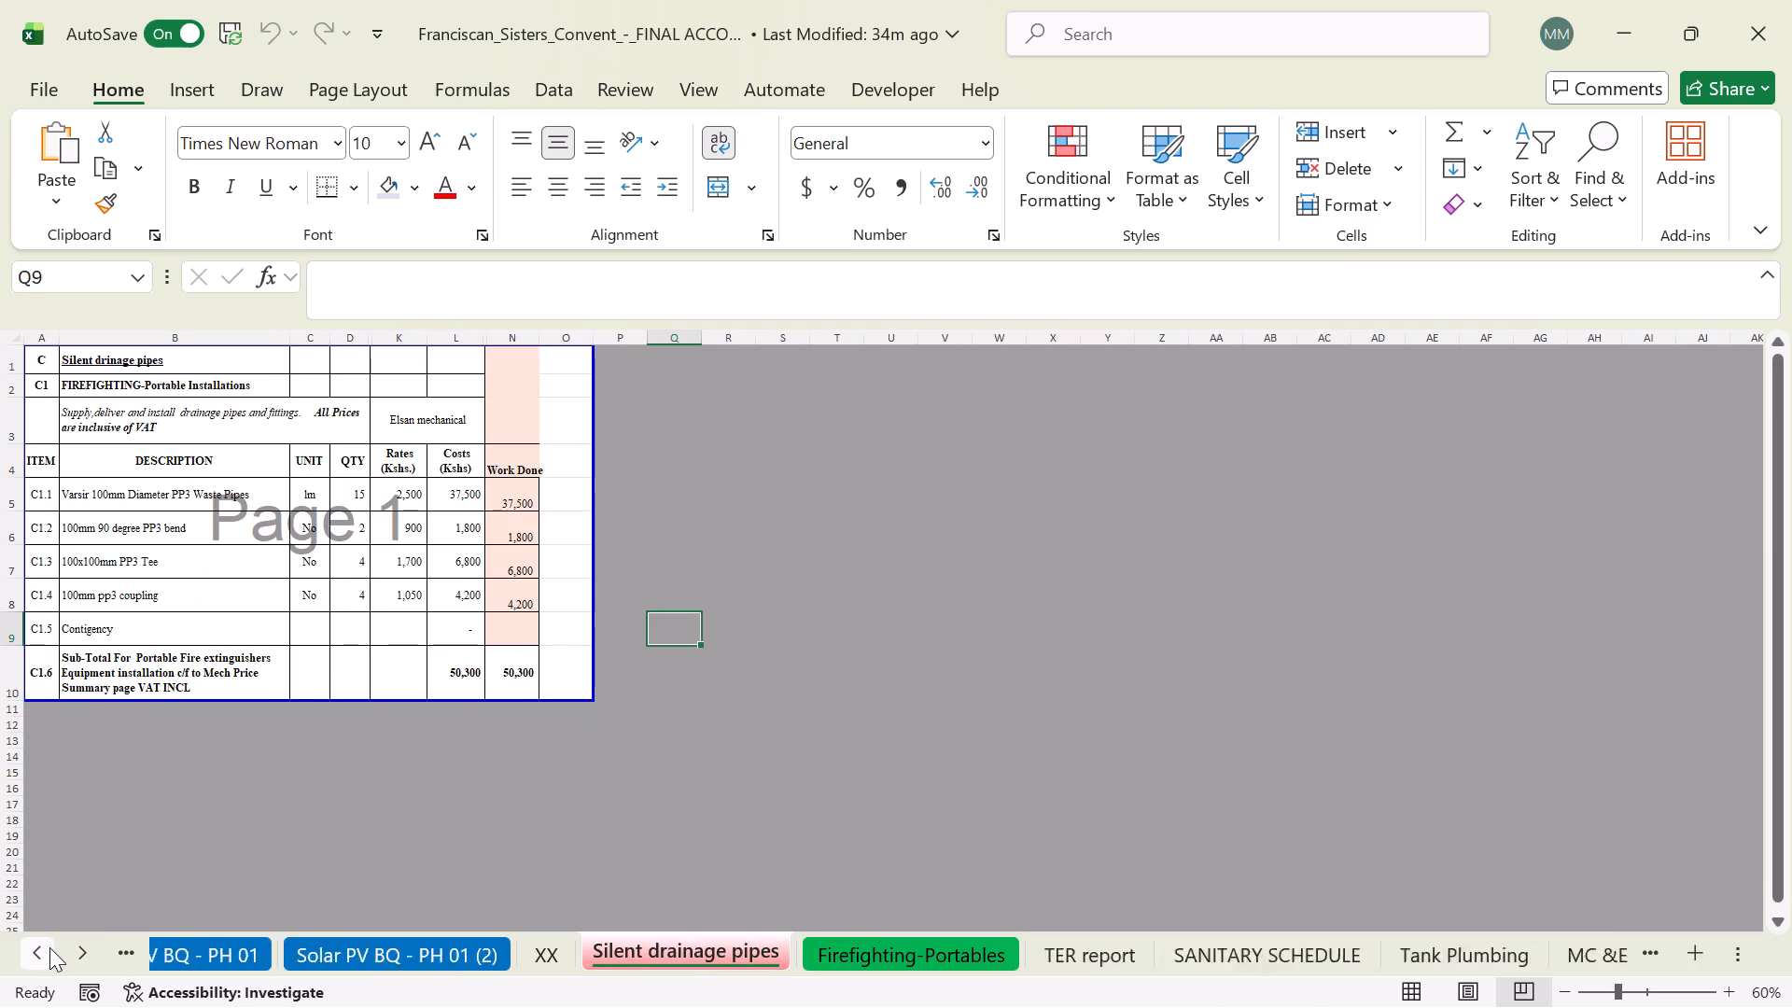
left_click(48, 945)
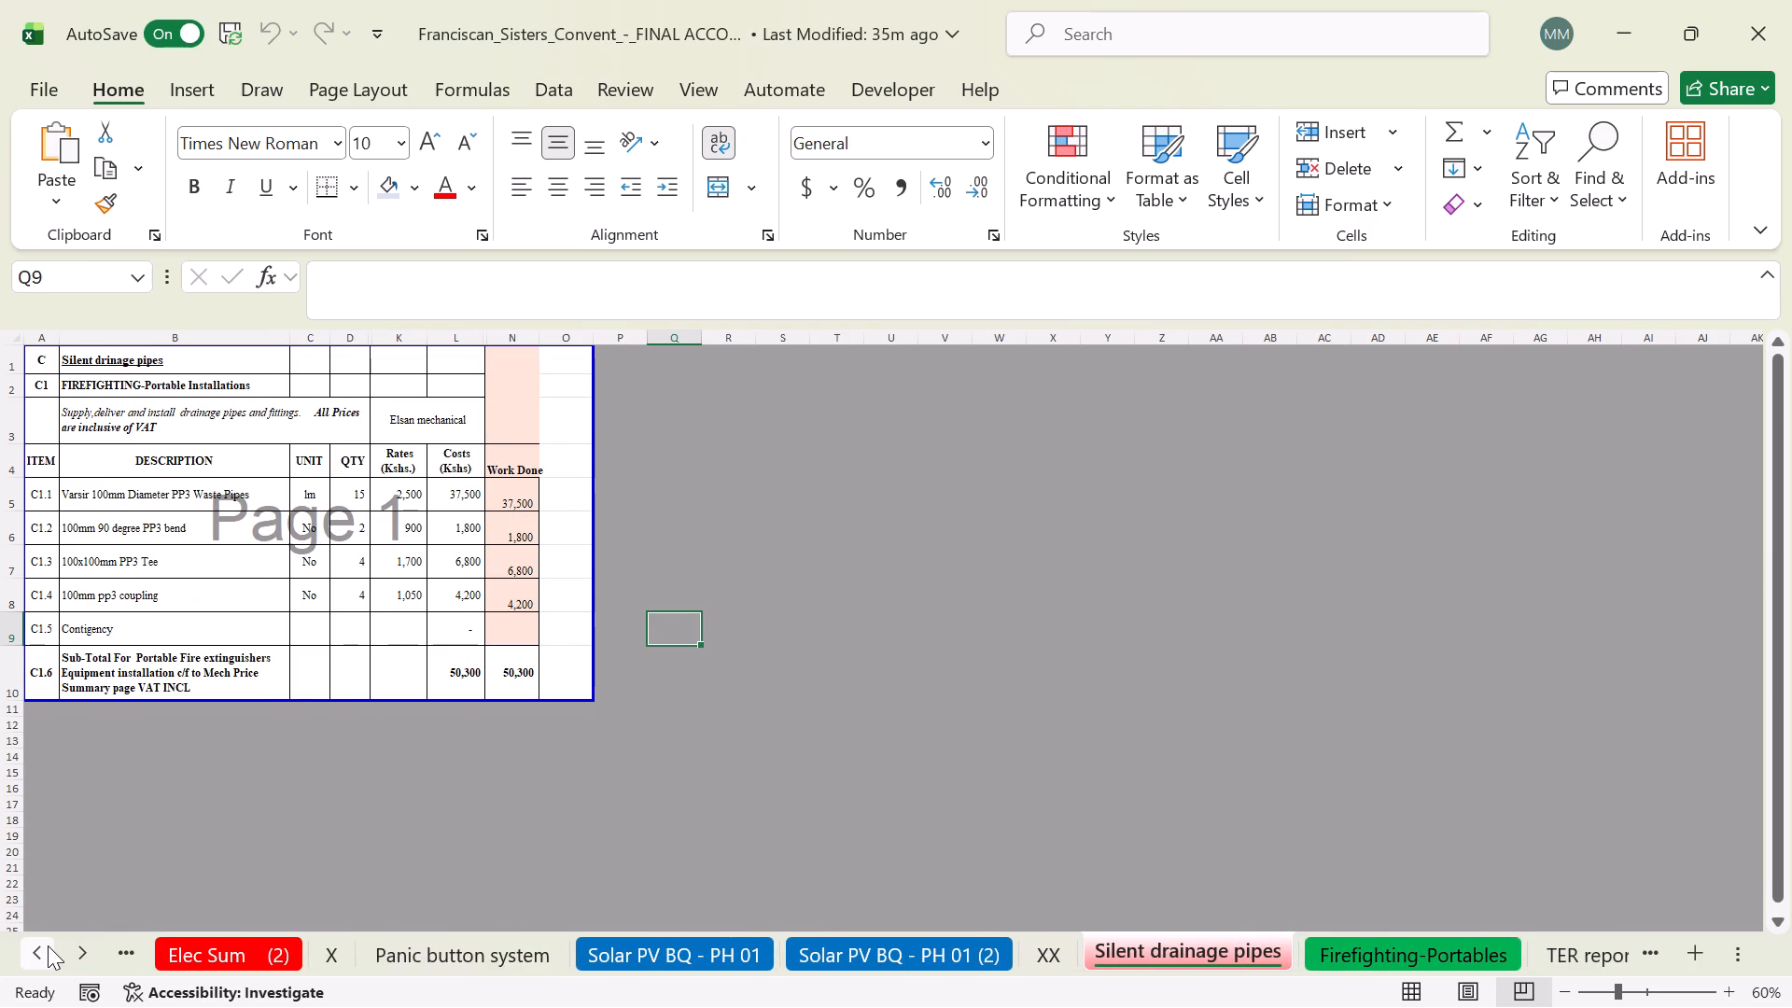
double_click(80, 950)
triple_click(81, 952)
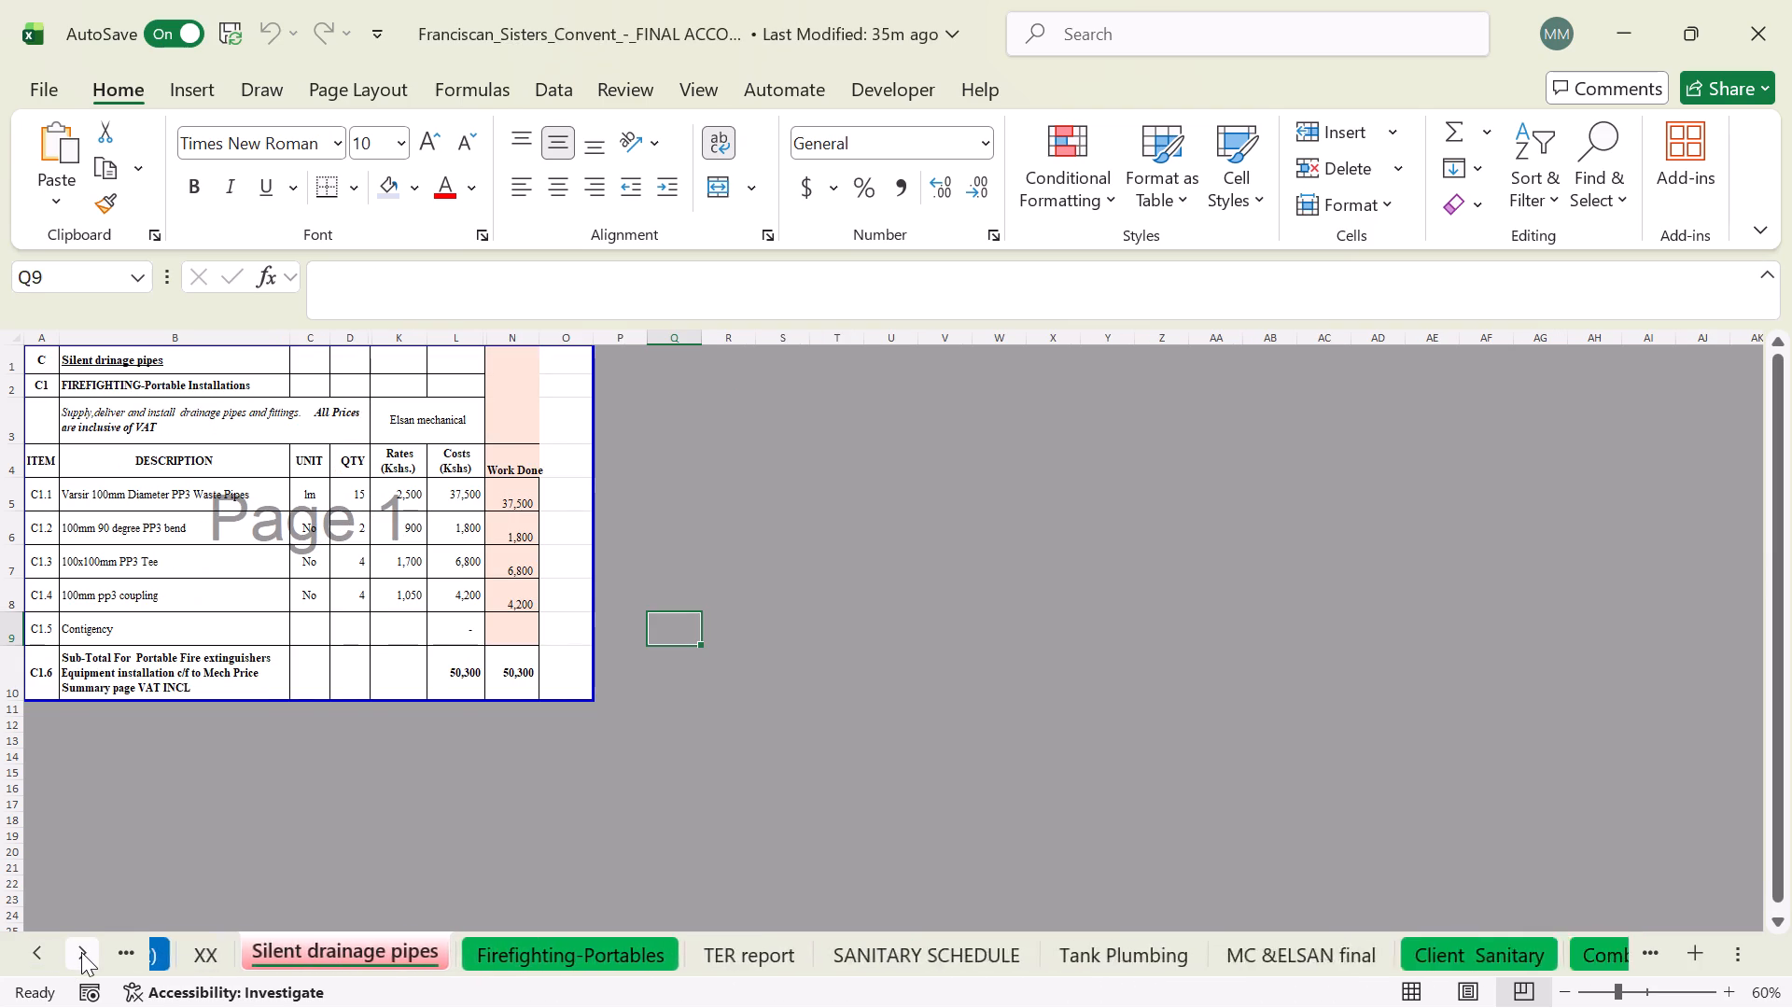
triple_click(81, 952)
triple_click(81, 952)
left_click(81, 952)
left_click(81, 952)
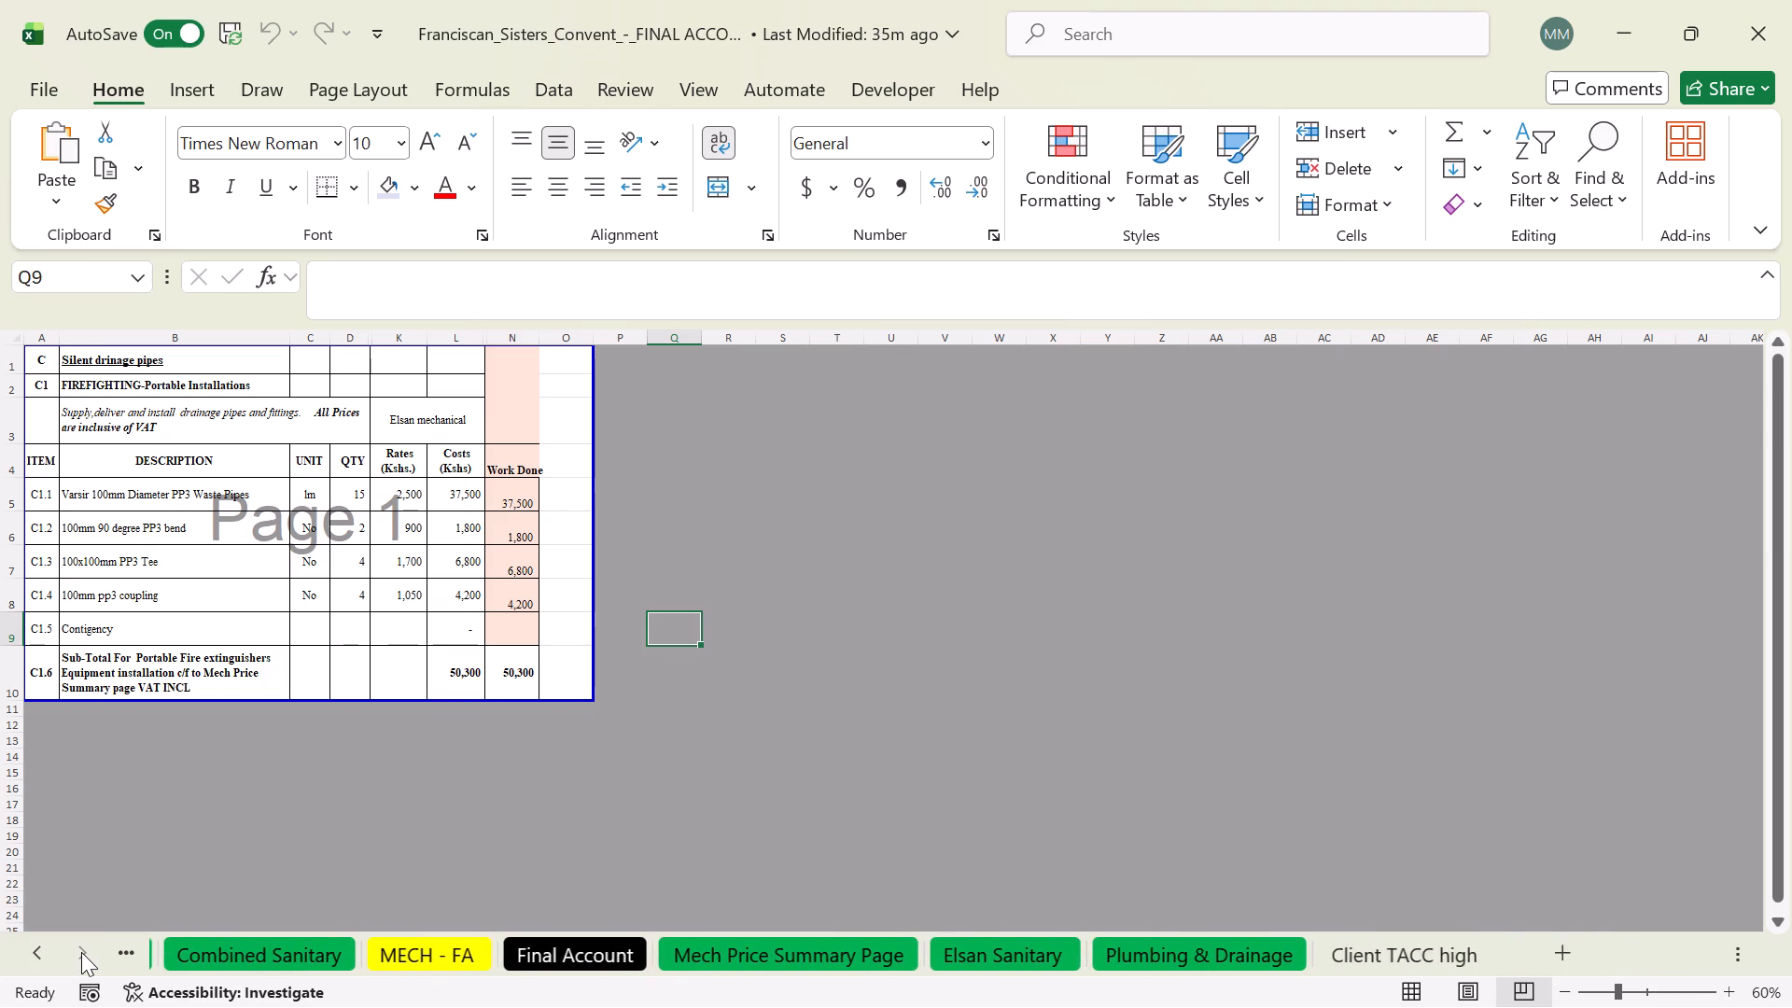
left_click(81, 952)
left_click(1149, 956)
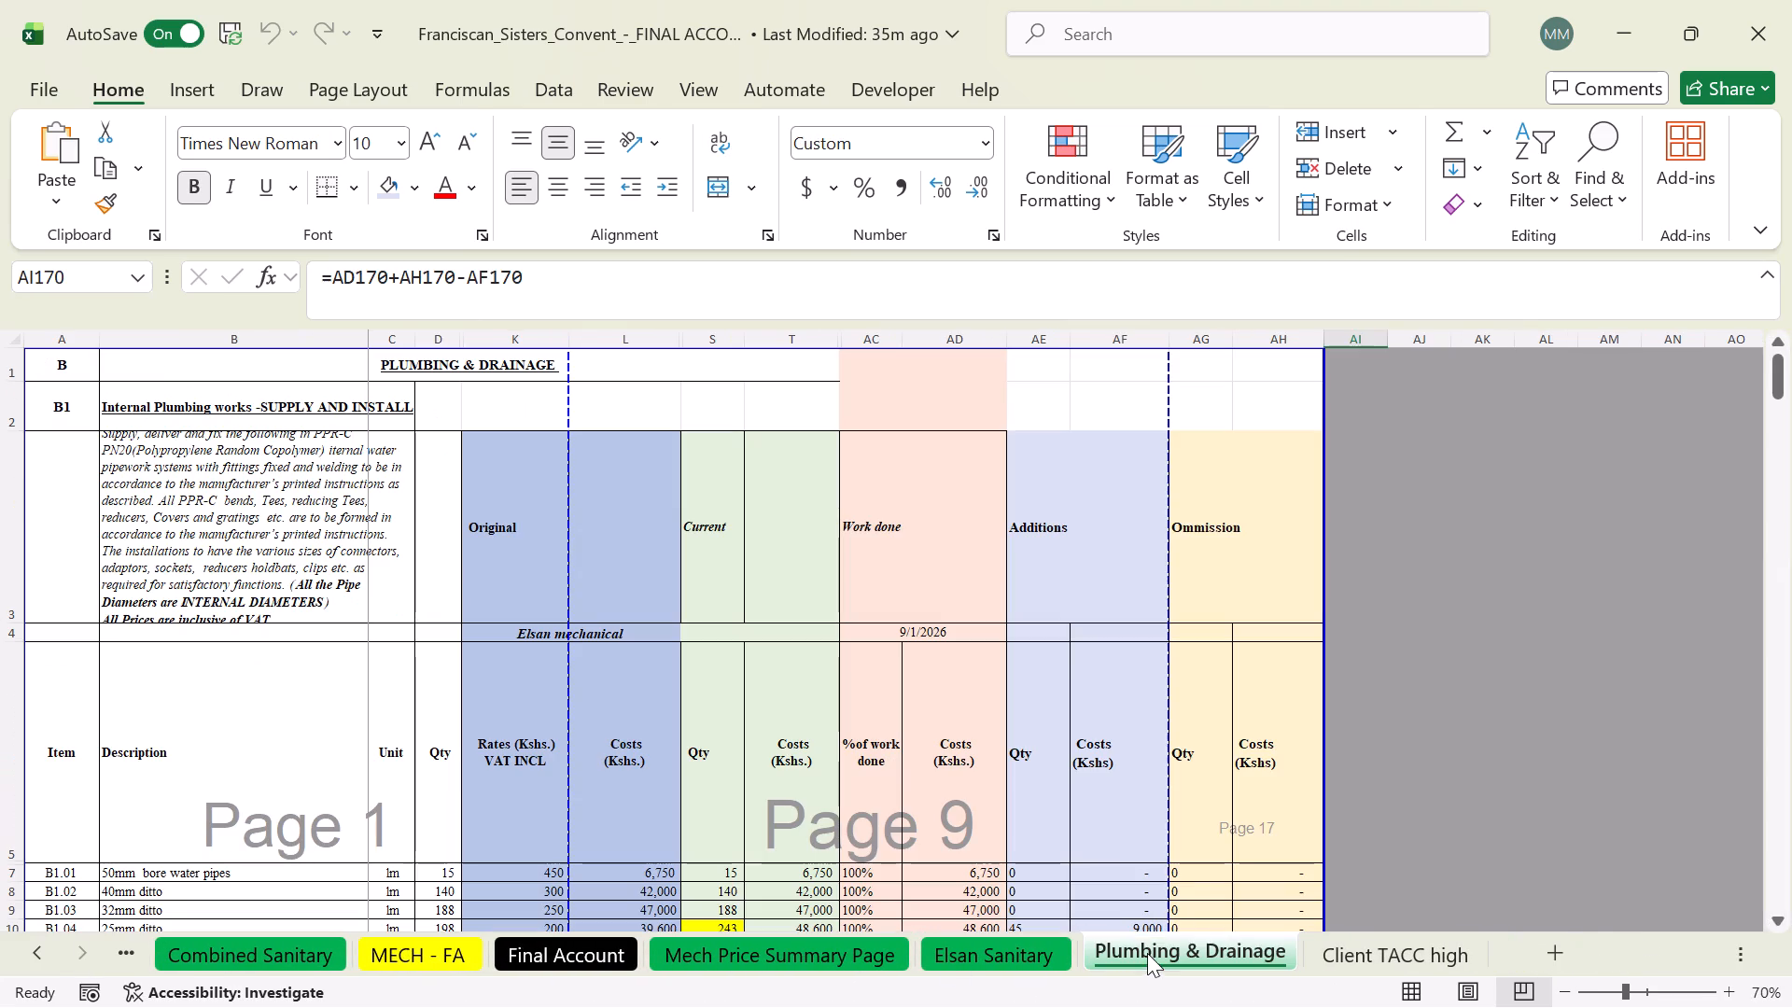
Examine the formulas behind the work done, additions and omission costs of item B1.01, 50mm bore water pipes.
scroll(680, 612, "down", 1)
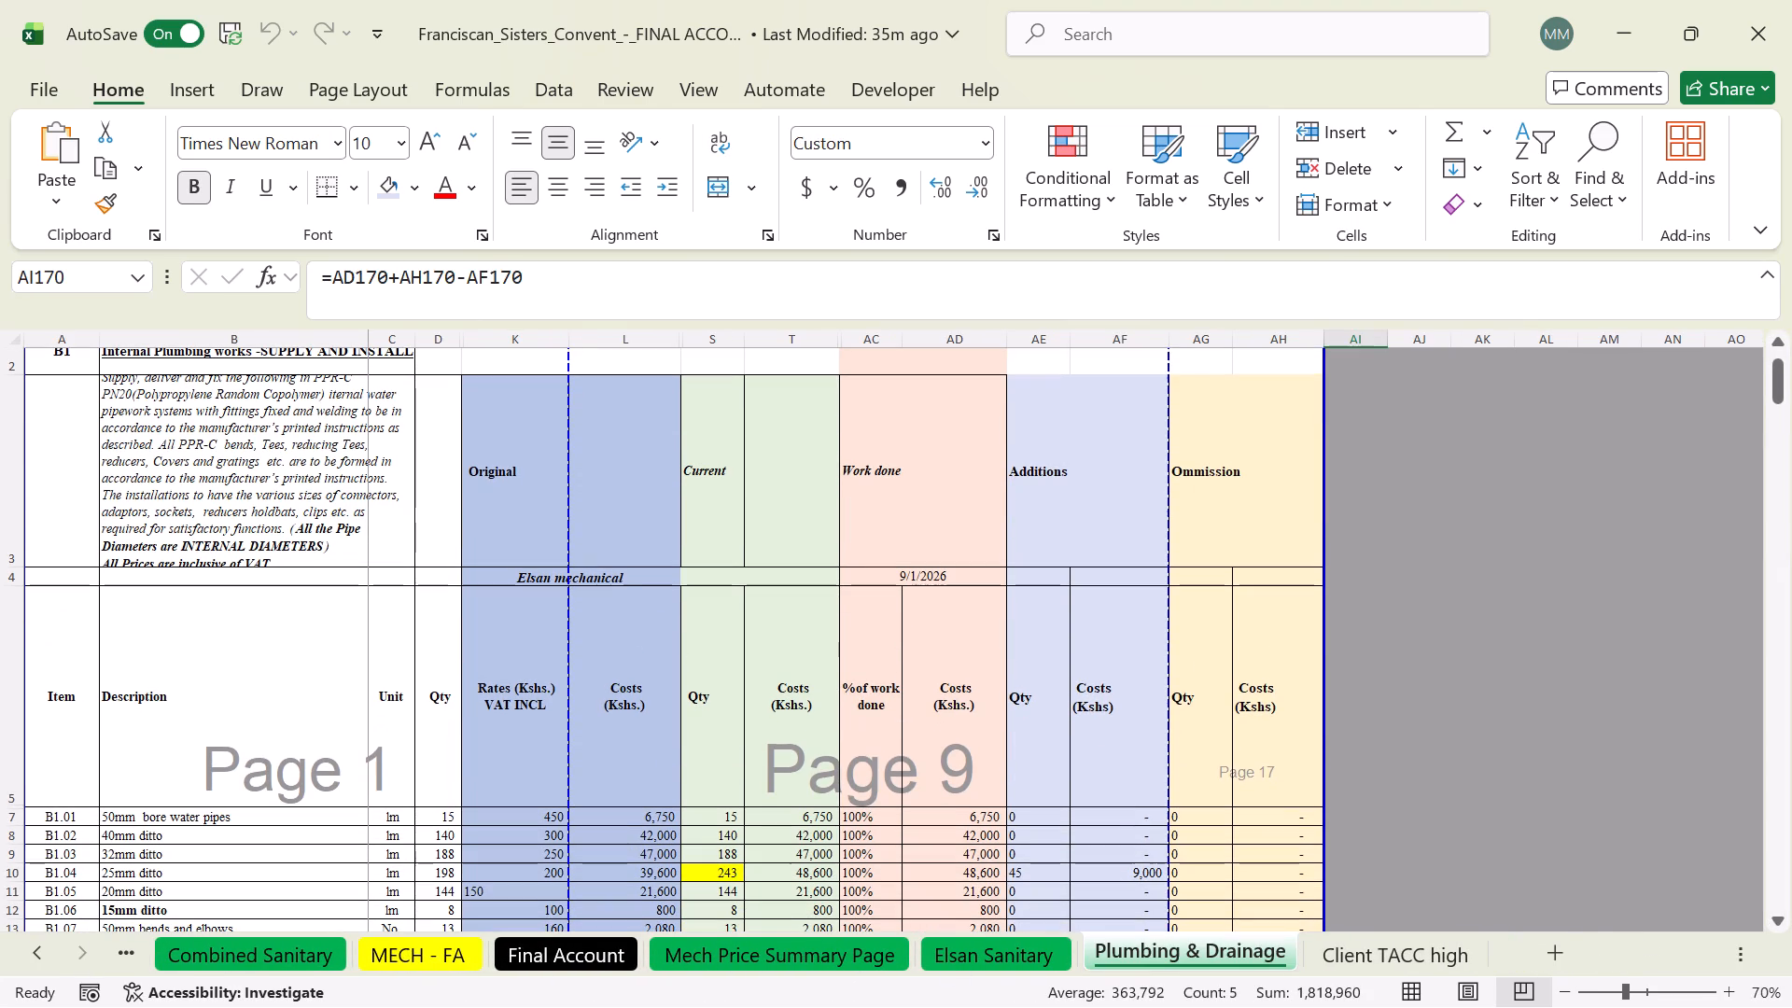
left_click(975, 820)
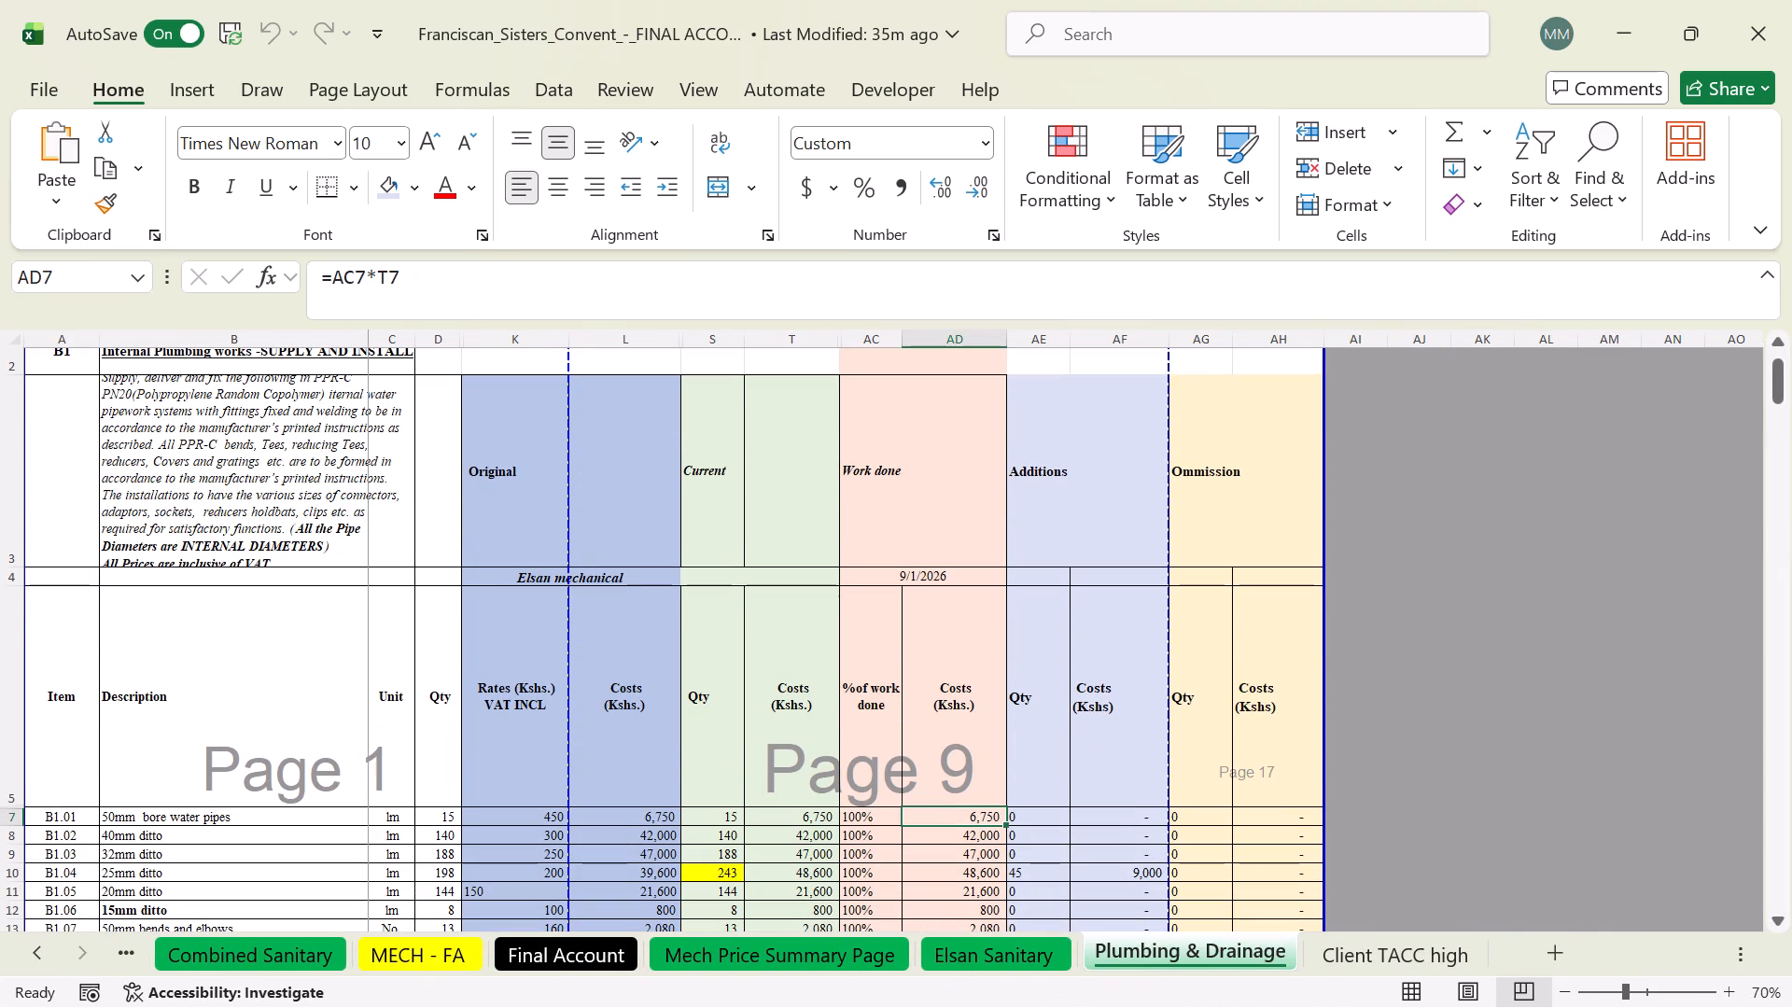
left_click(1123, 816)
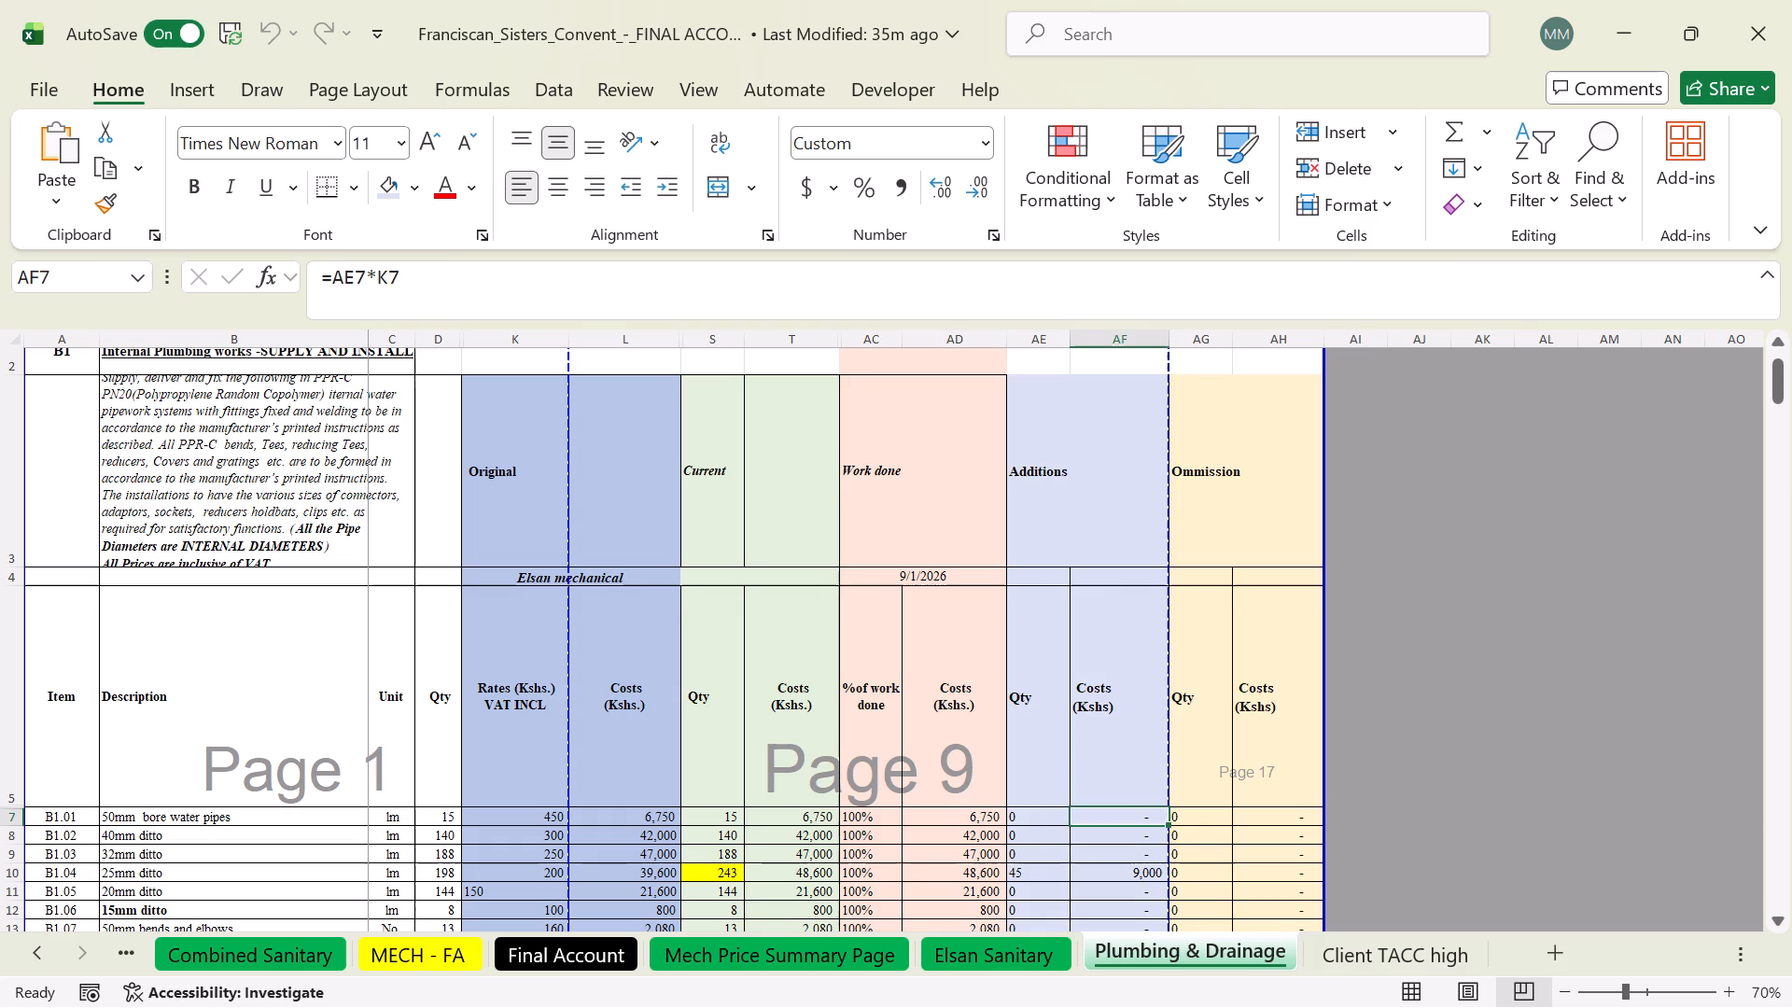
left_click(1296, 817)
Examine item B1.04's additions quantity and cost formulas, checking them against its original and current quantities.
scroll(525, 651, "down", 2)
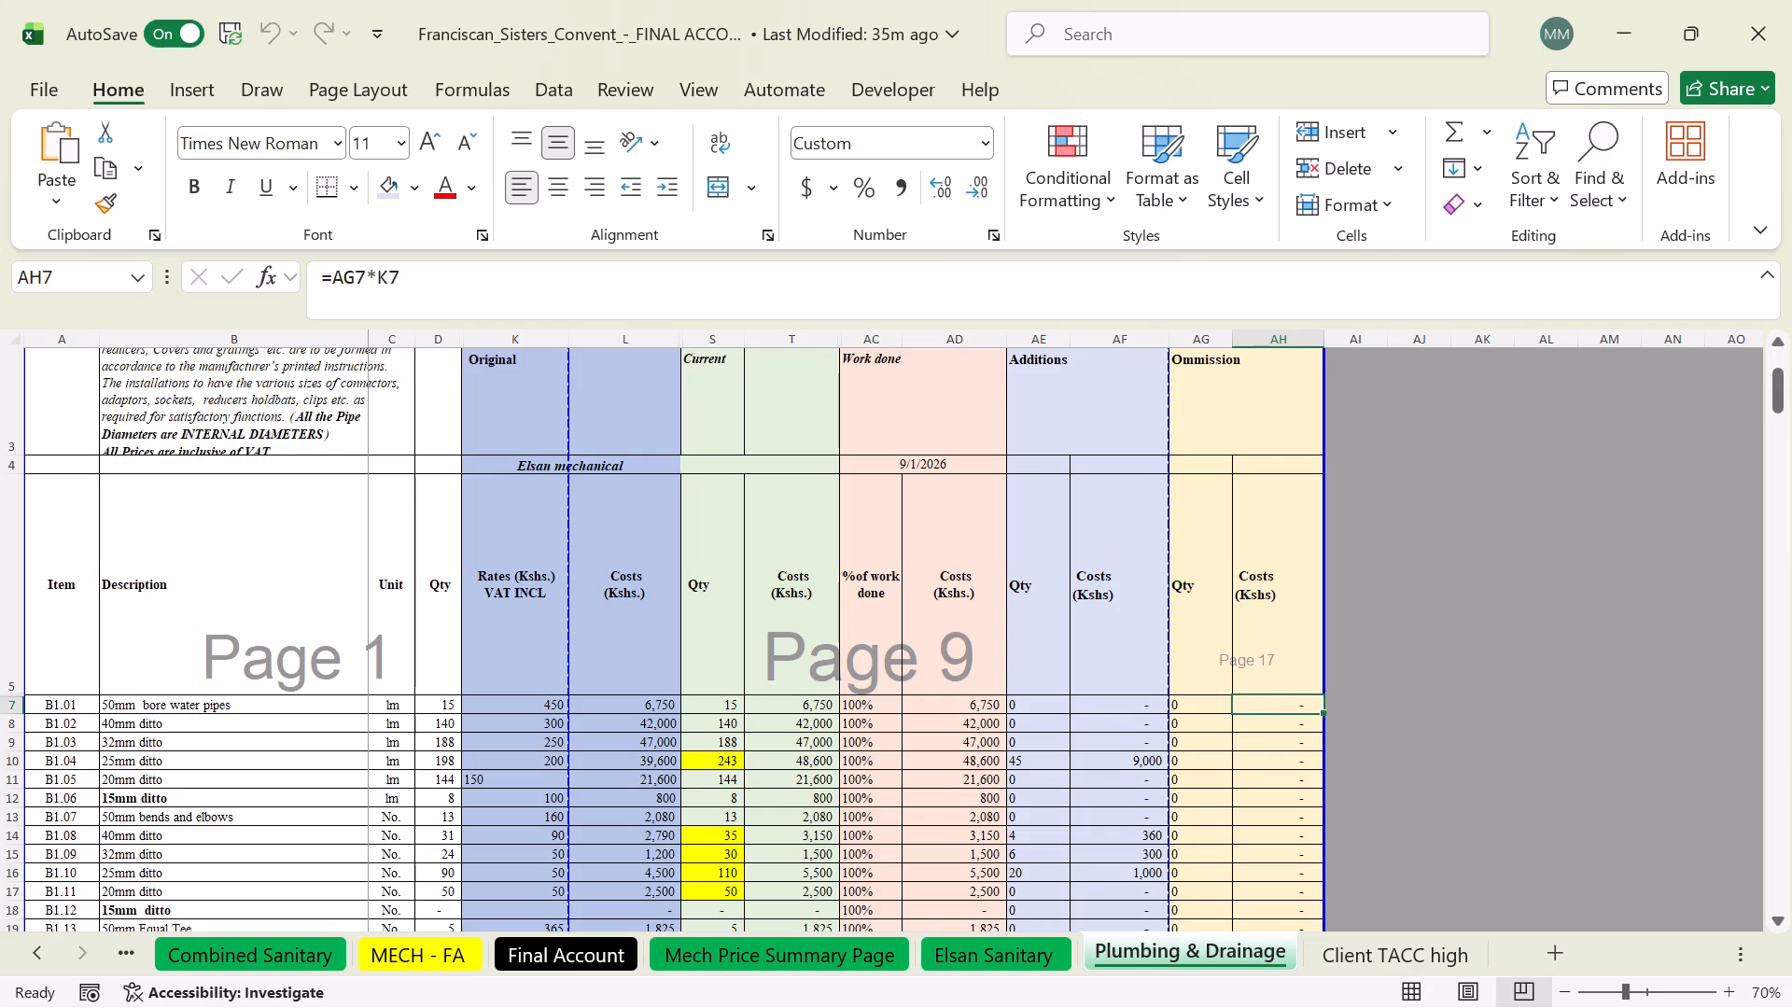
left_click(1047, 766)
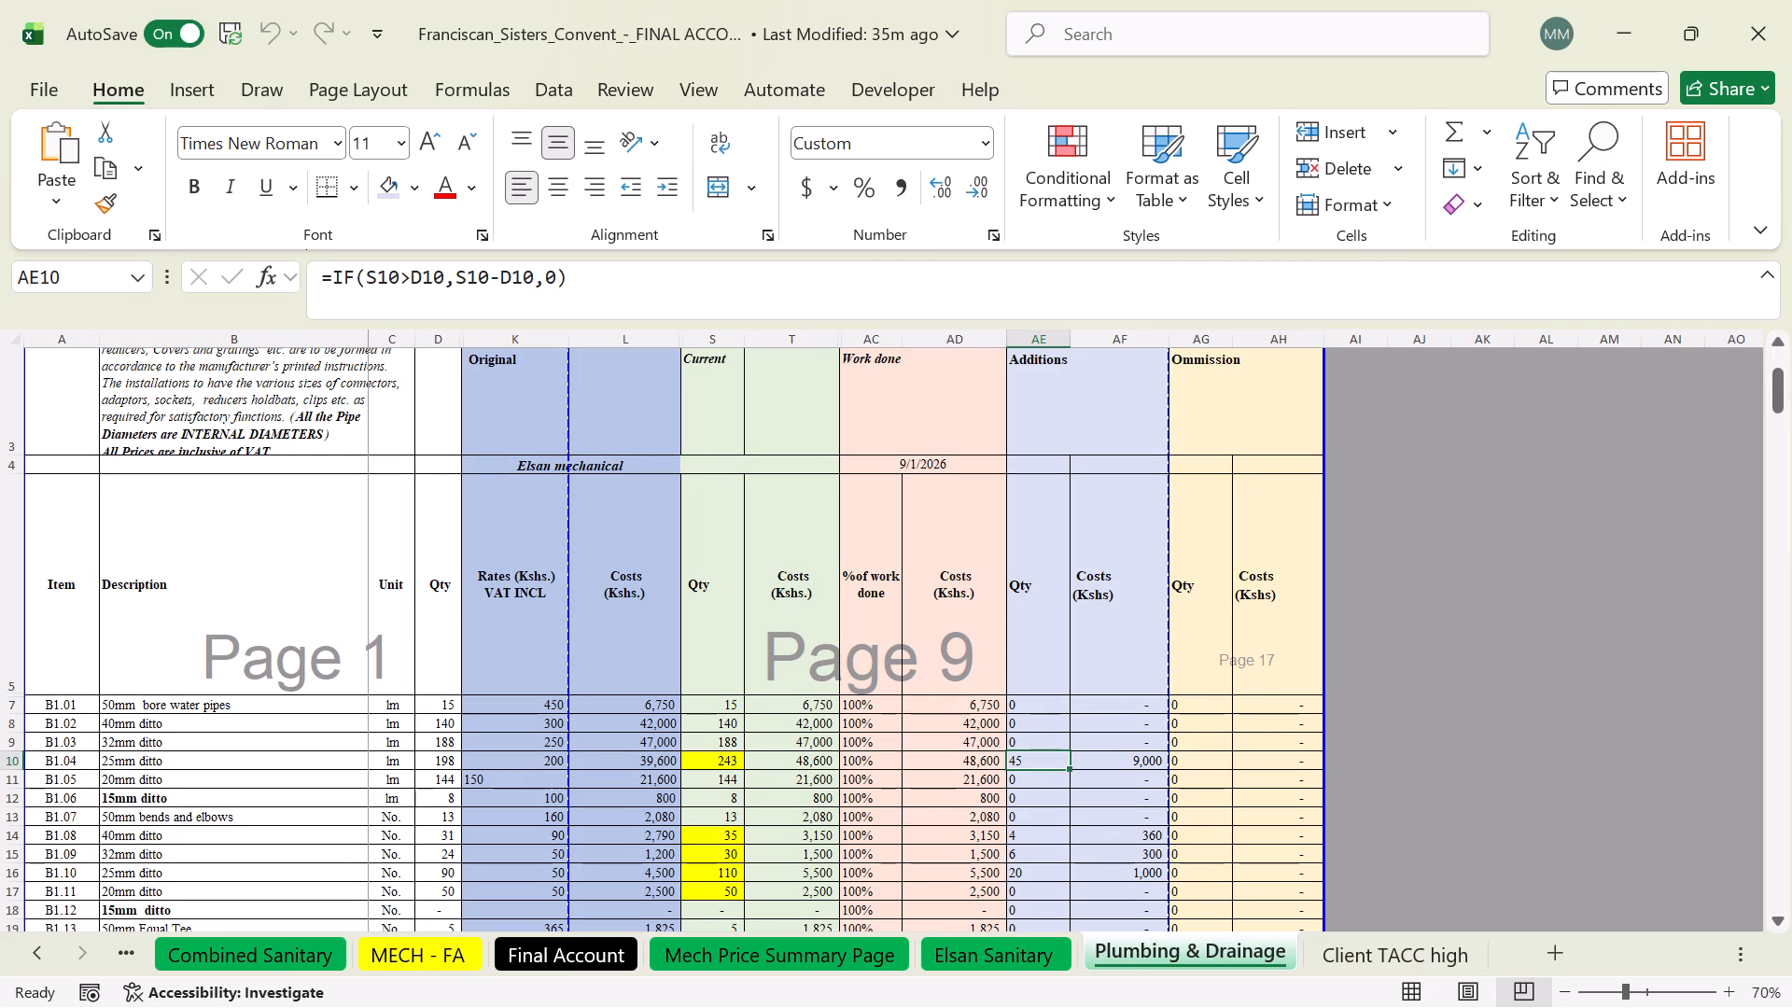
left_click(1141, 760)
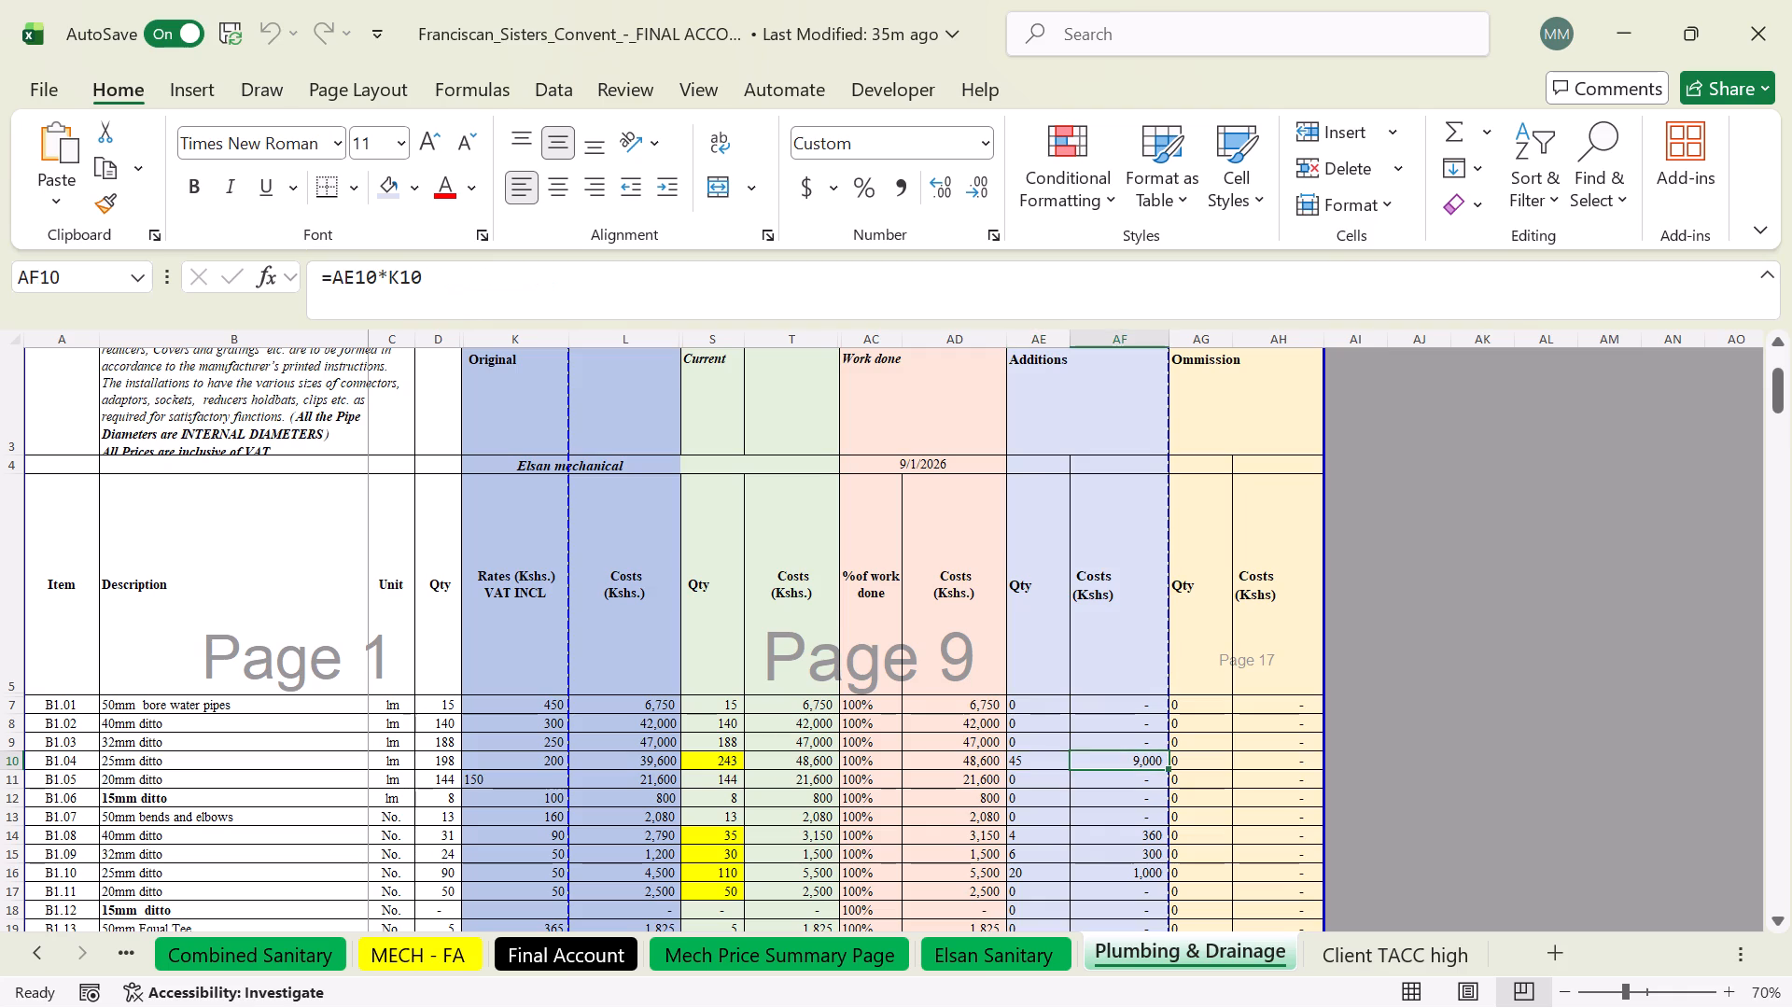
left_click(1031, 763)
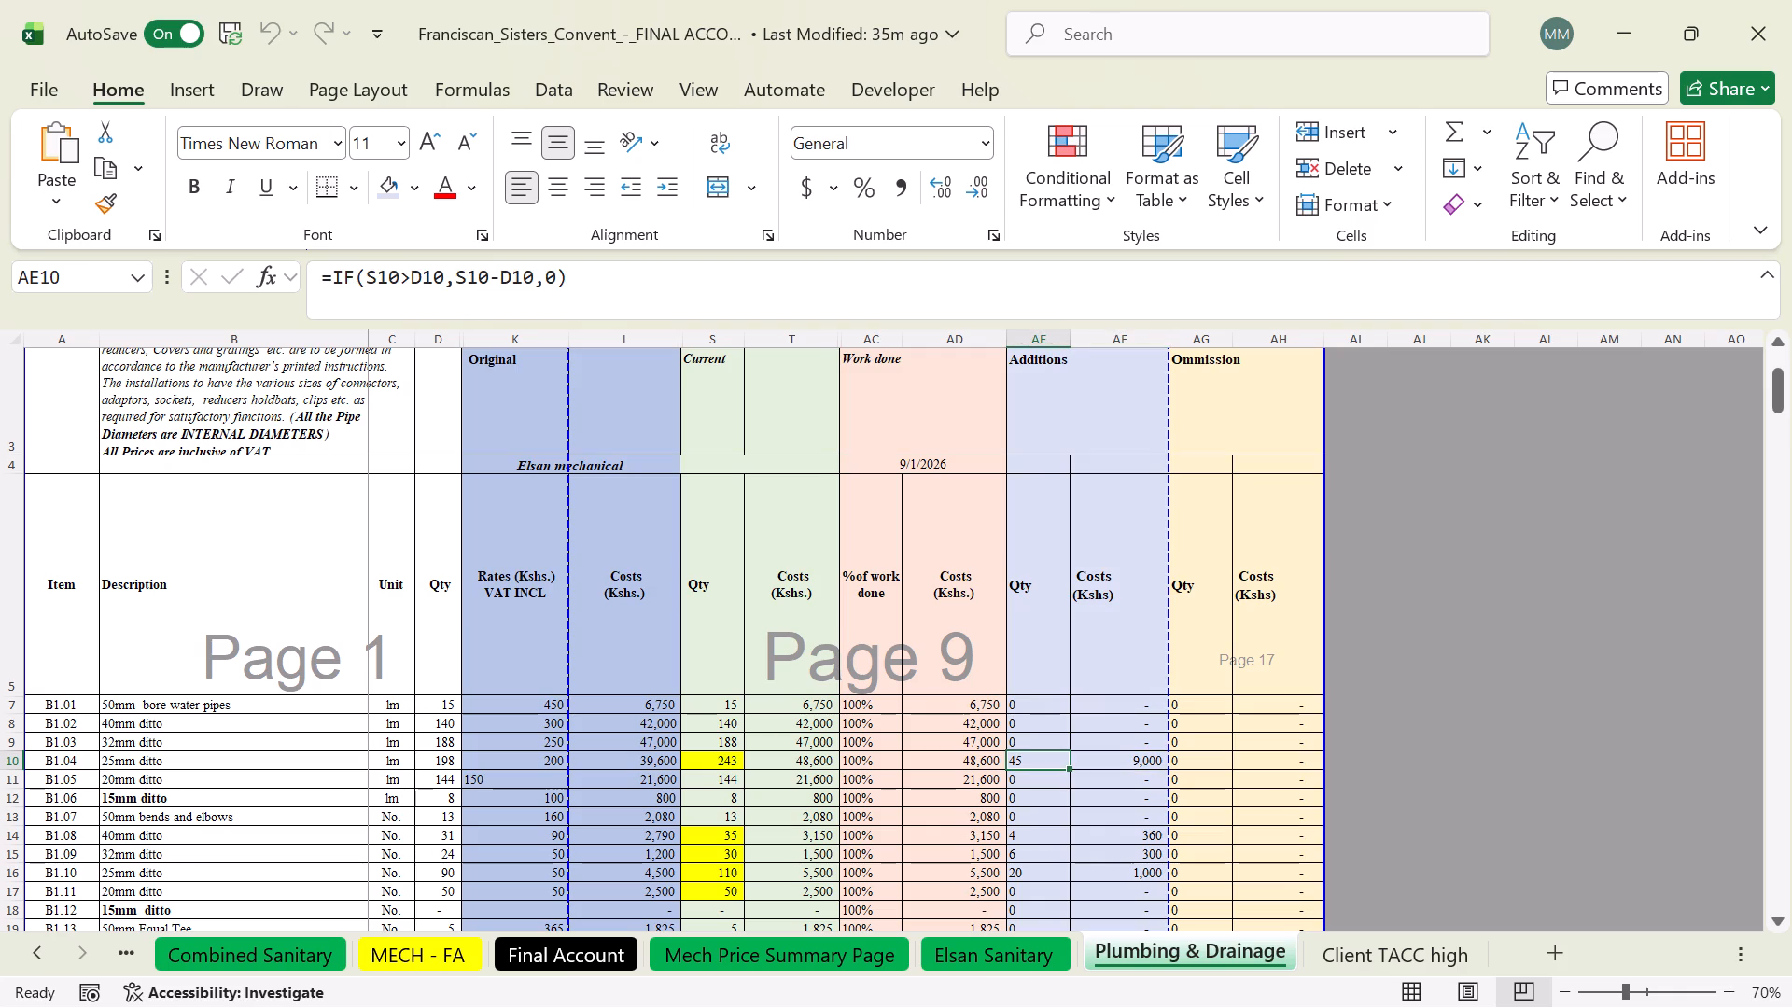
left_click(451, 760)
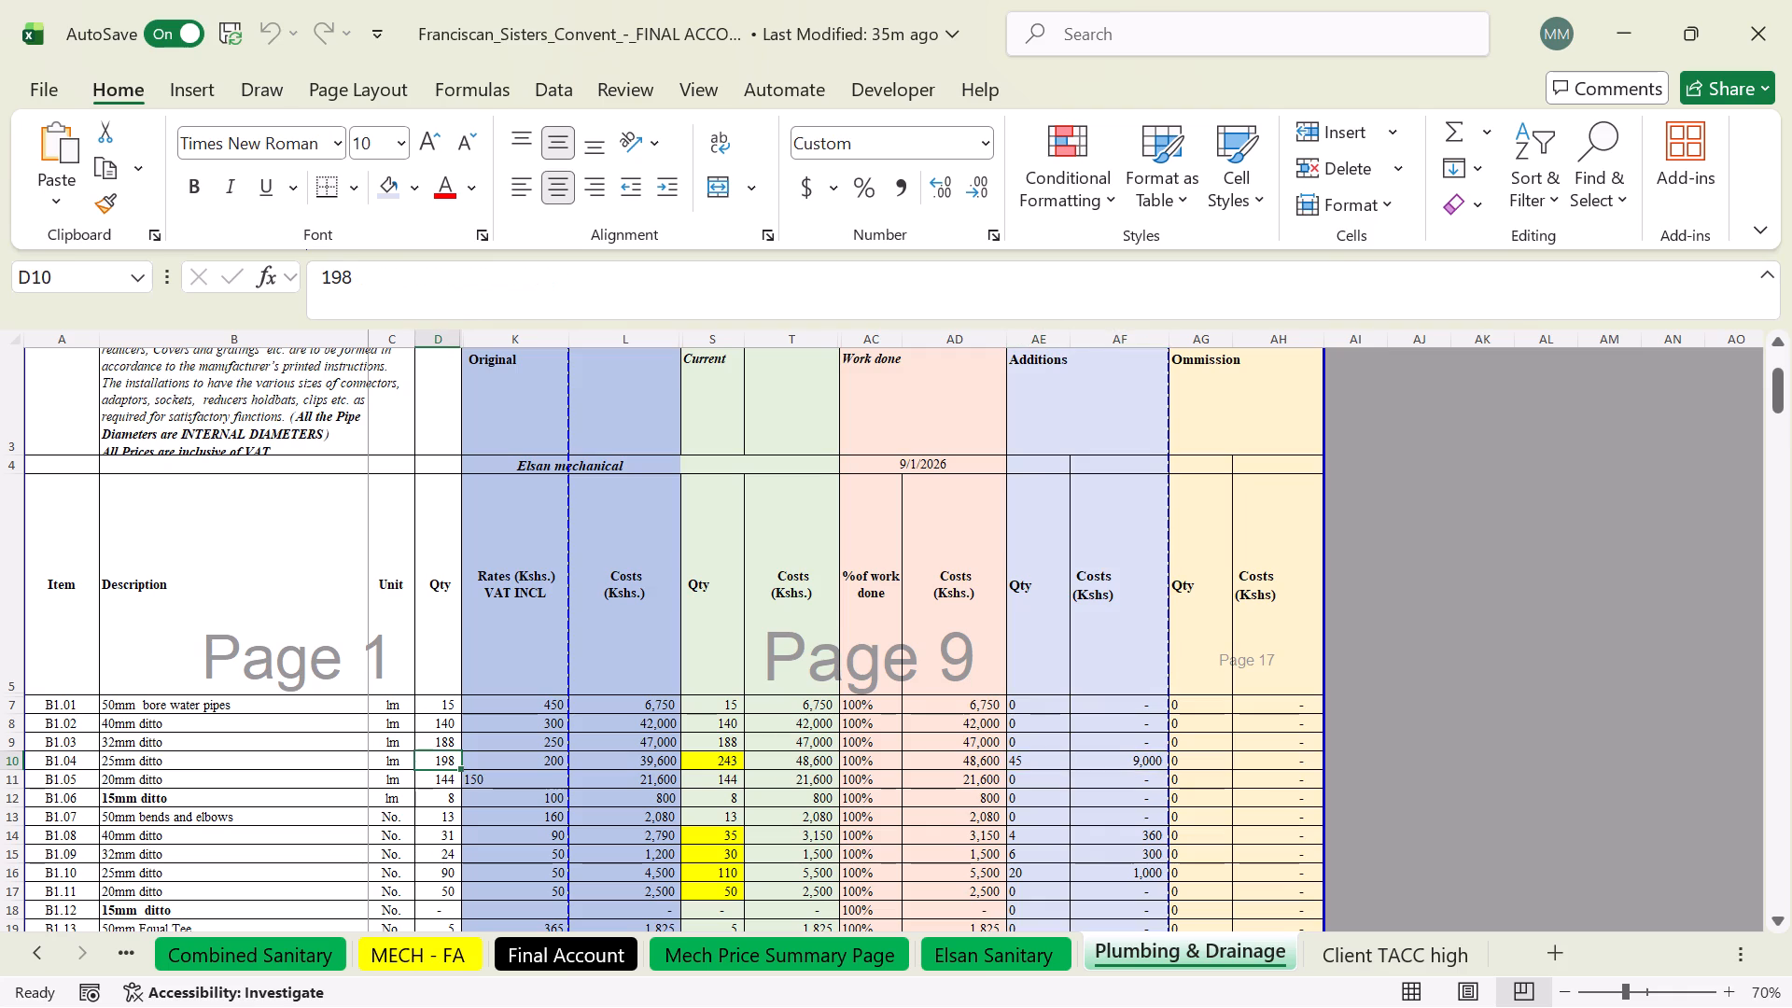
left_click(730, 760)
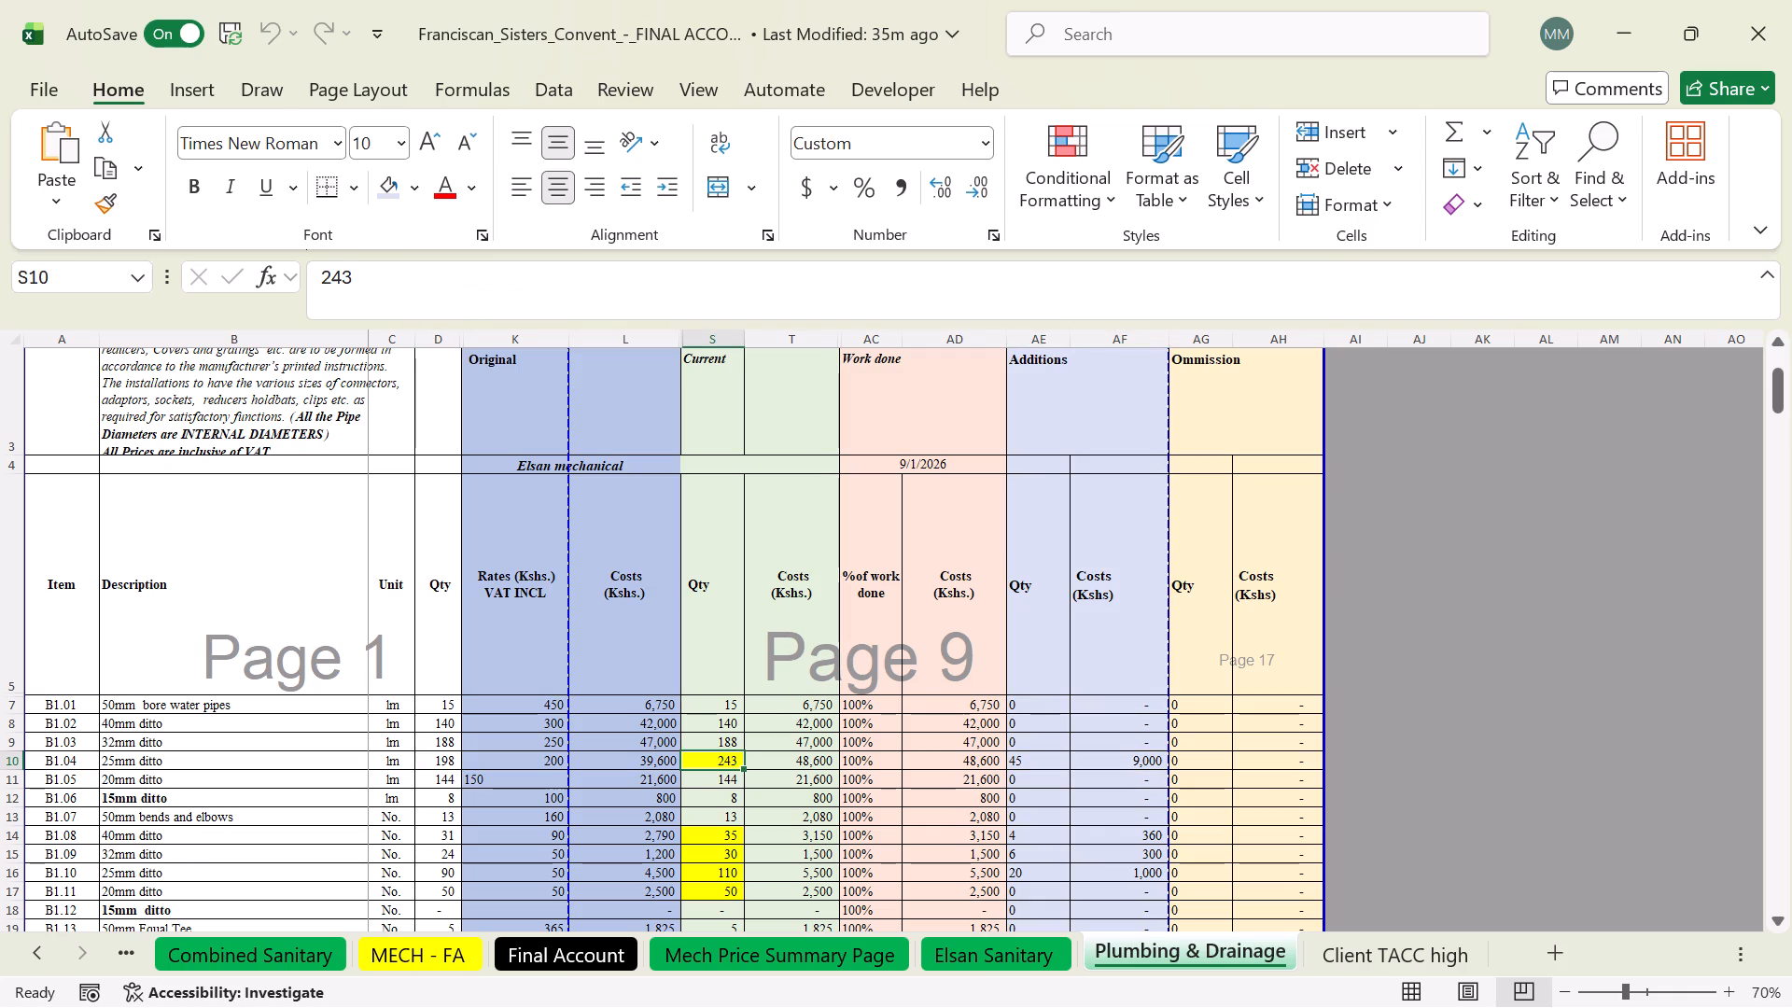
left_click(1036, 757)
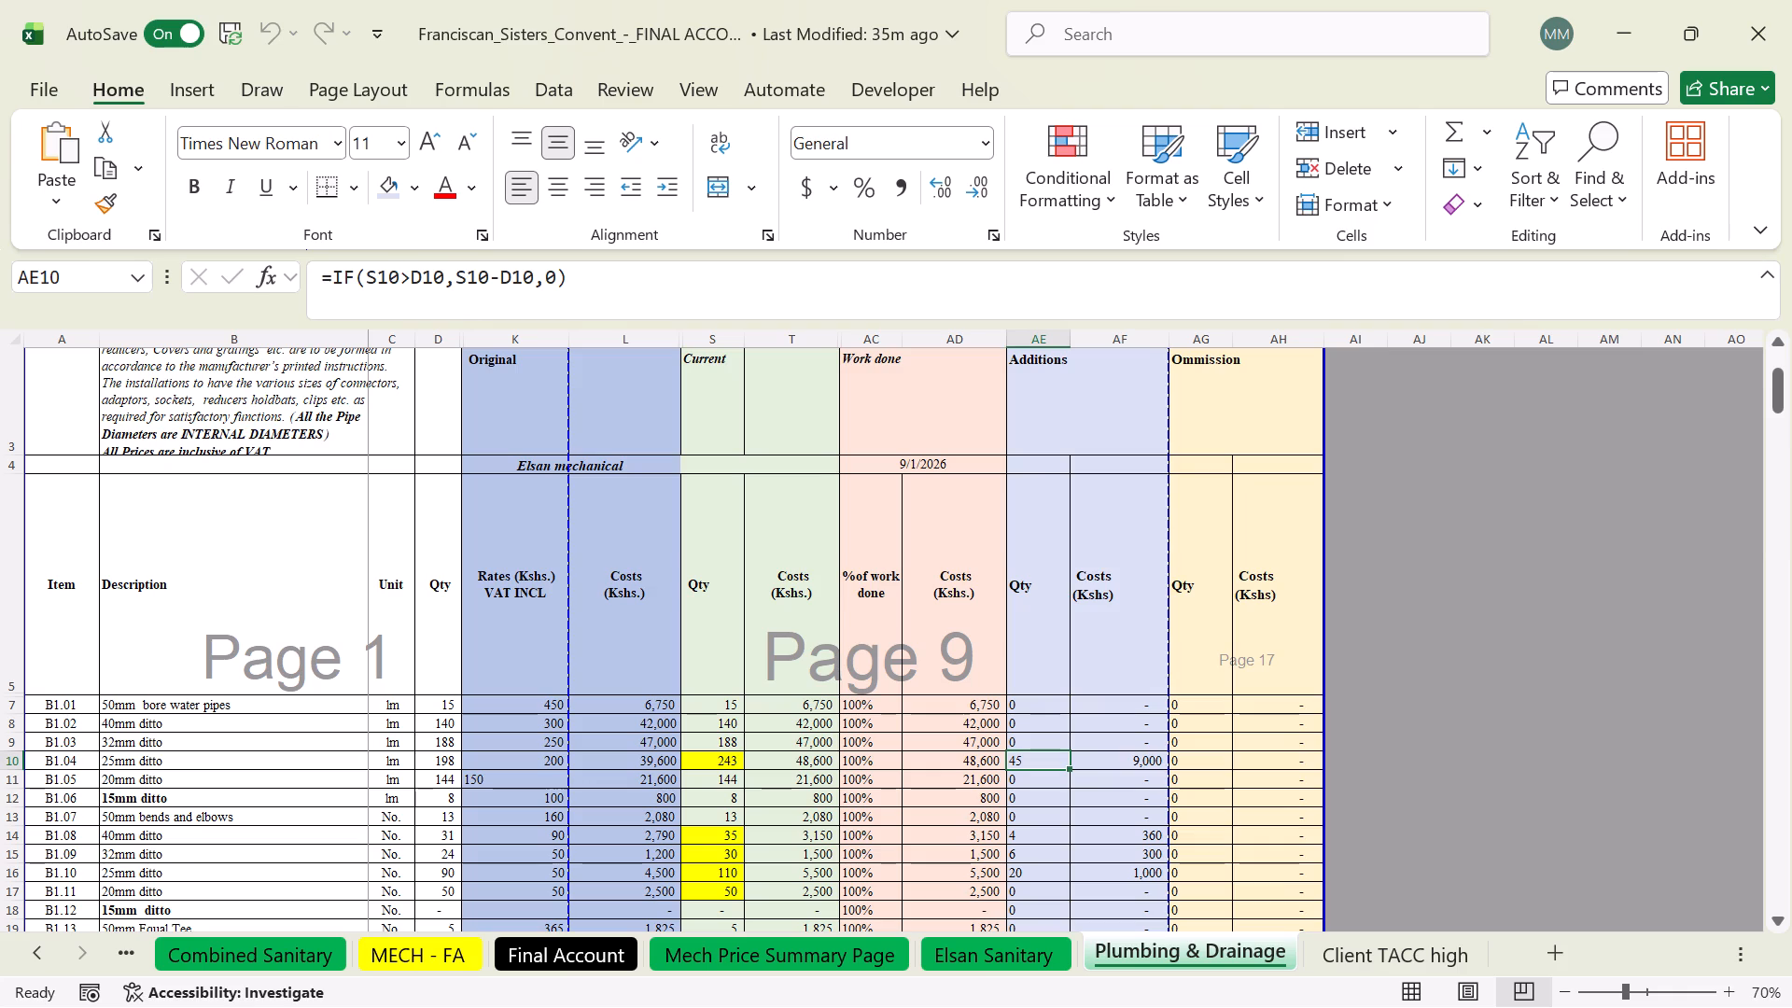
Enter a check formula in AJ10 adding item B1.04's additions quantity to its current quantity, =AE10+S10.
left_click(1396, 764)
key("equal")
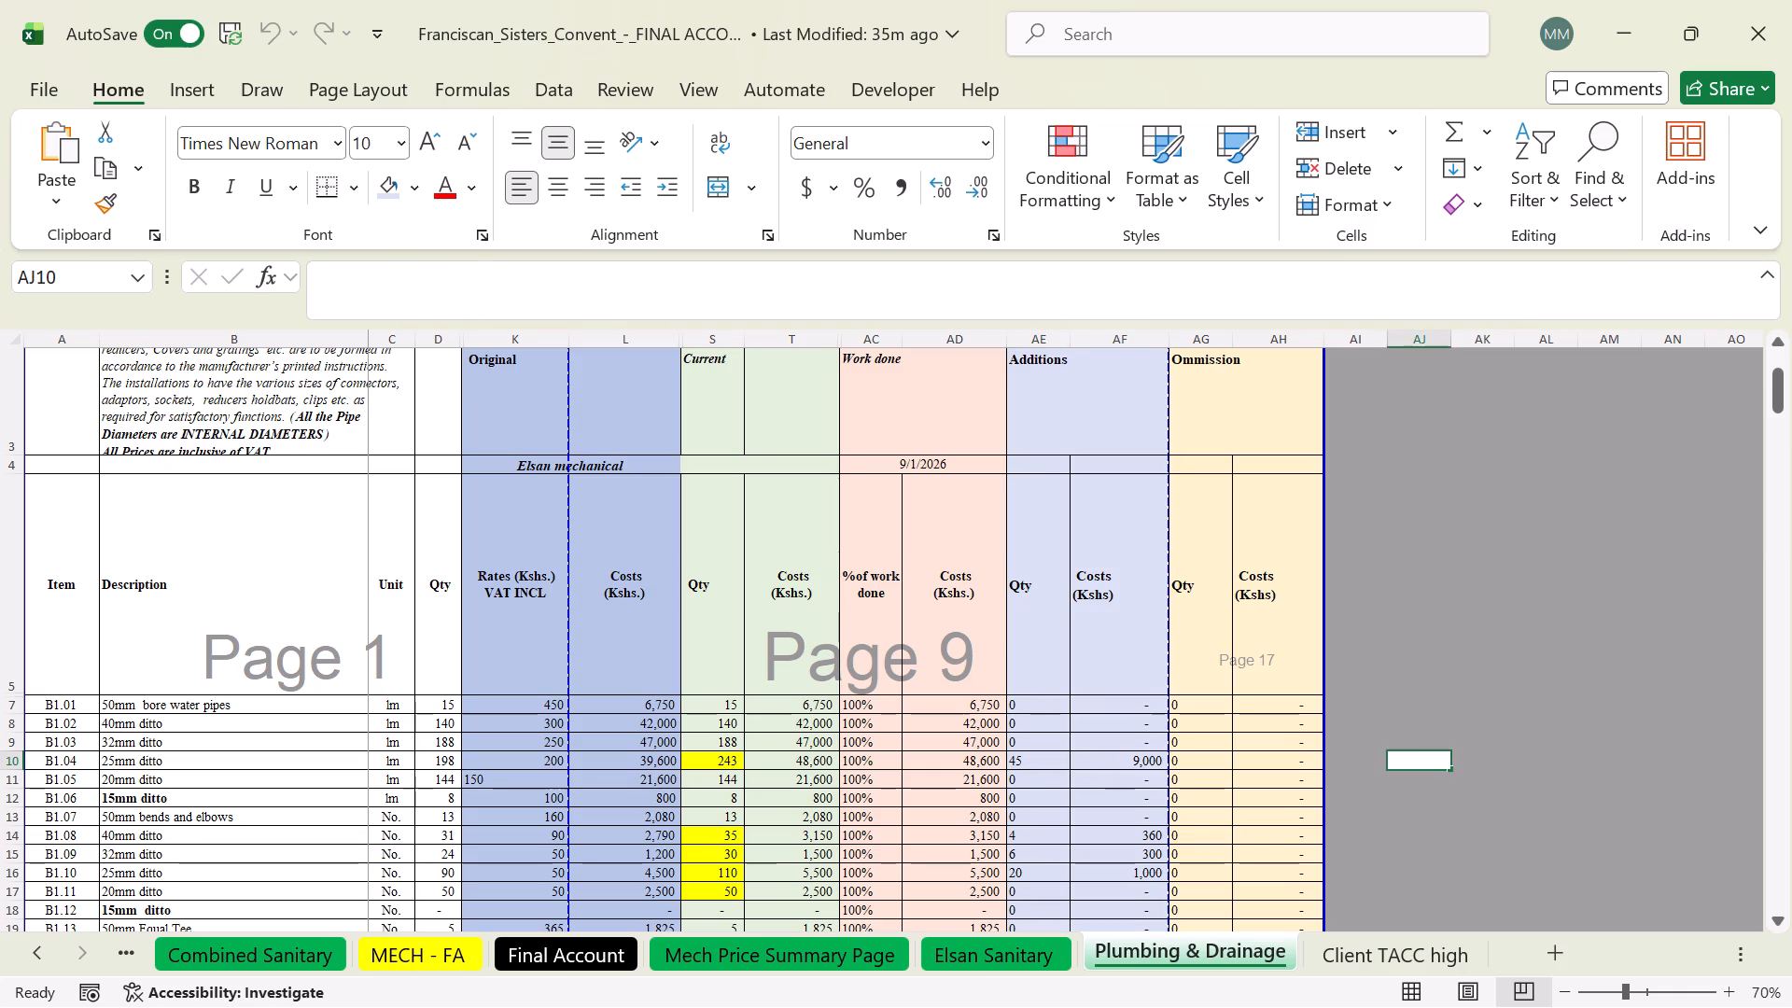
left_click(1018, 760)
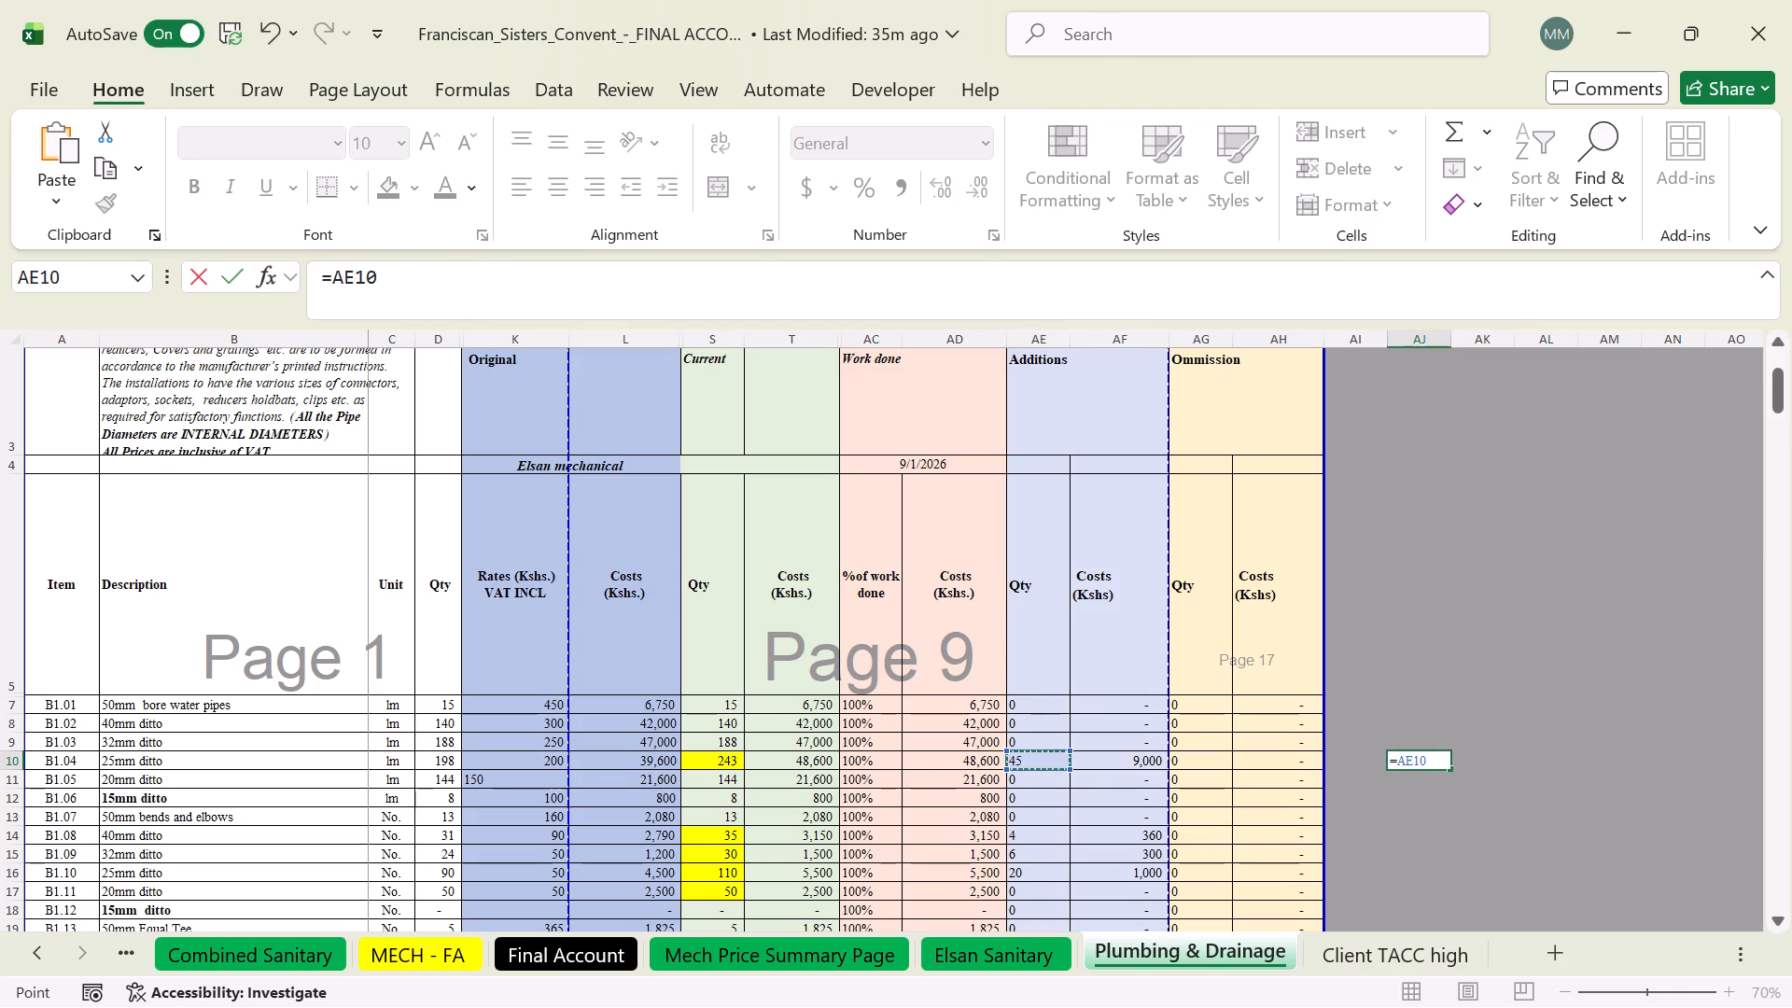
key("plus")
left_click(725, 763)
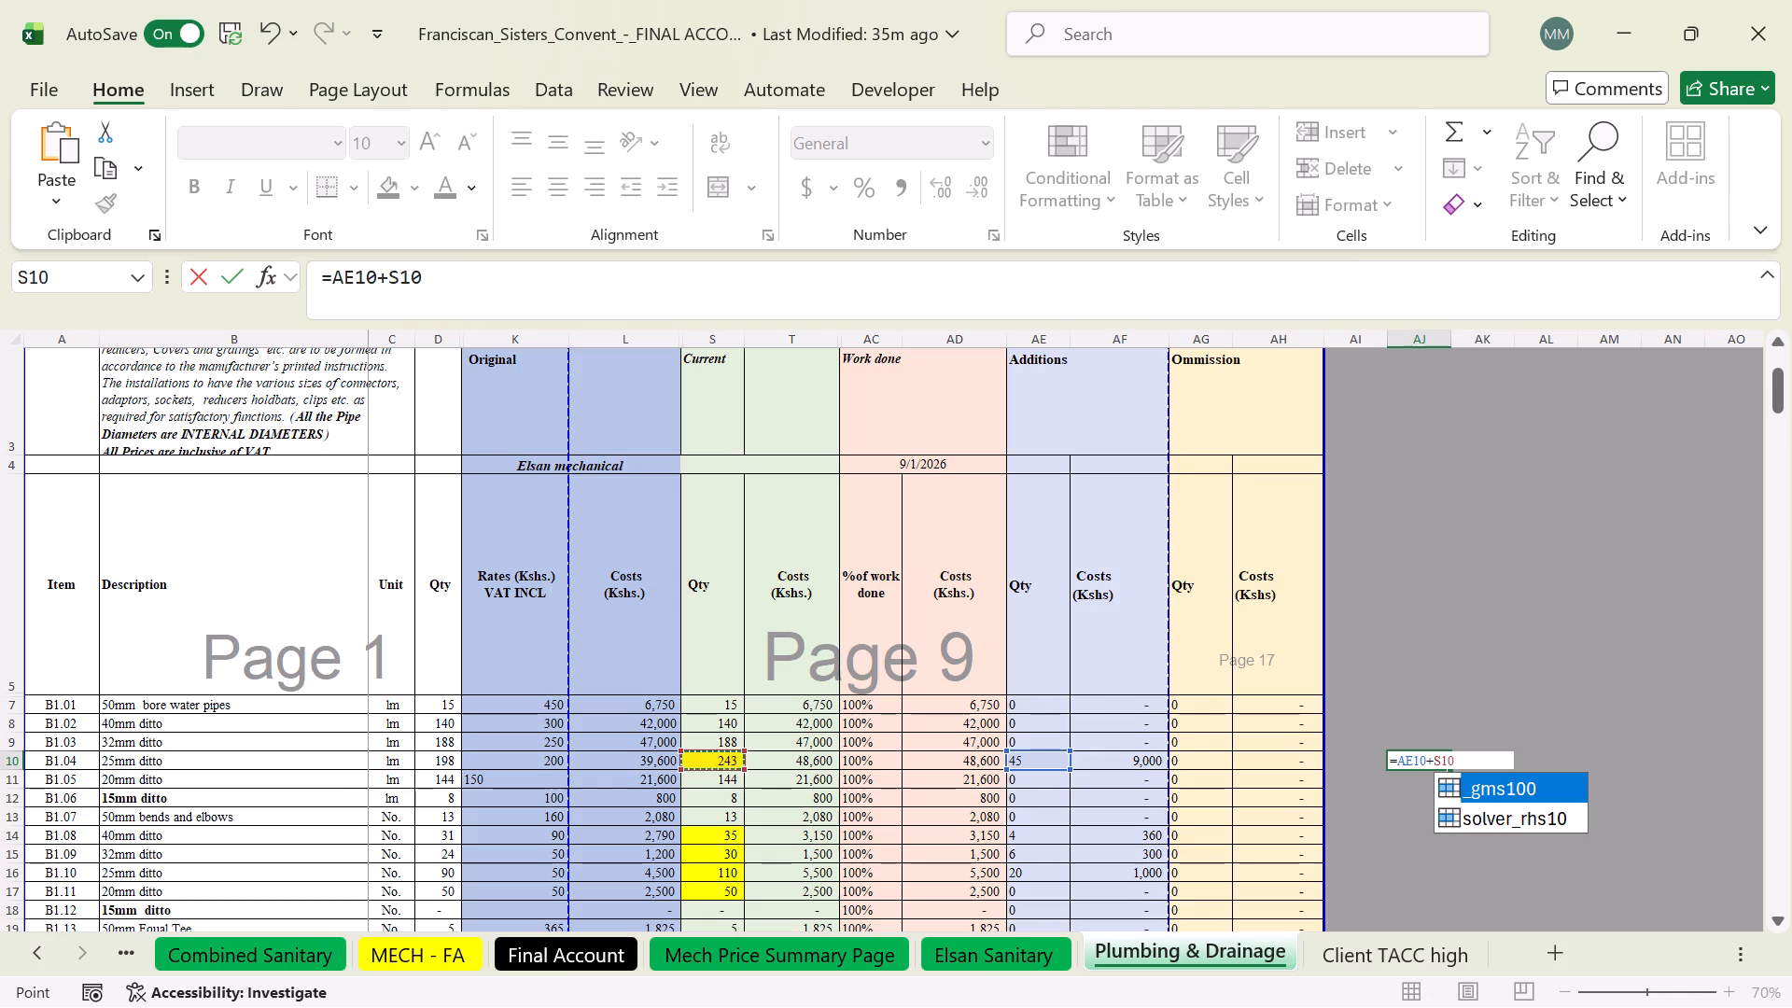
key("Return")
right_click_drag(940, 832, 979, 909)
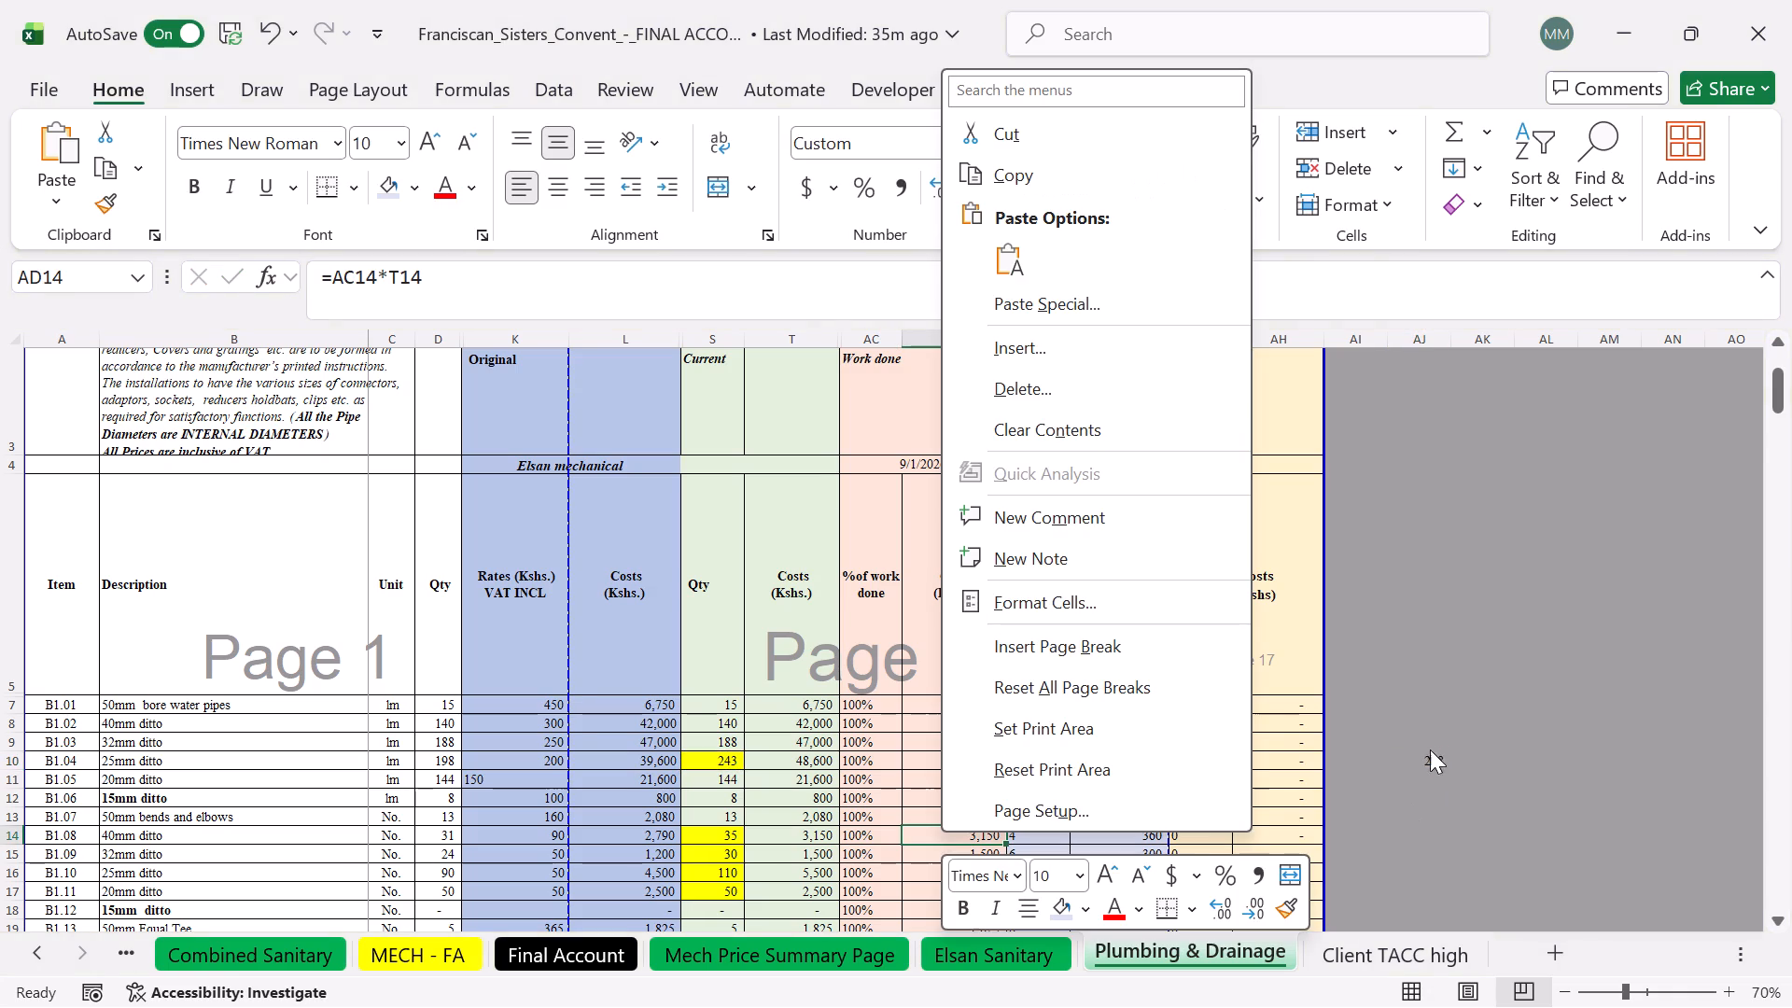
left_click(1425, 760)
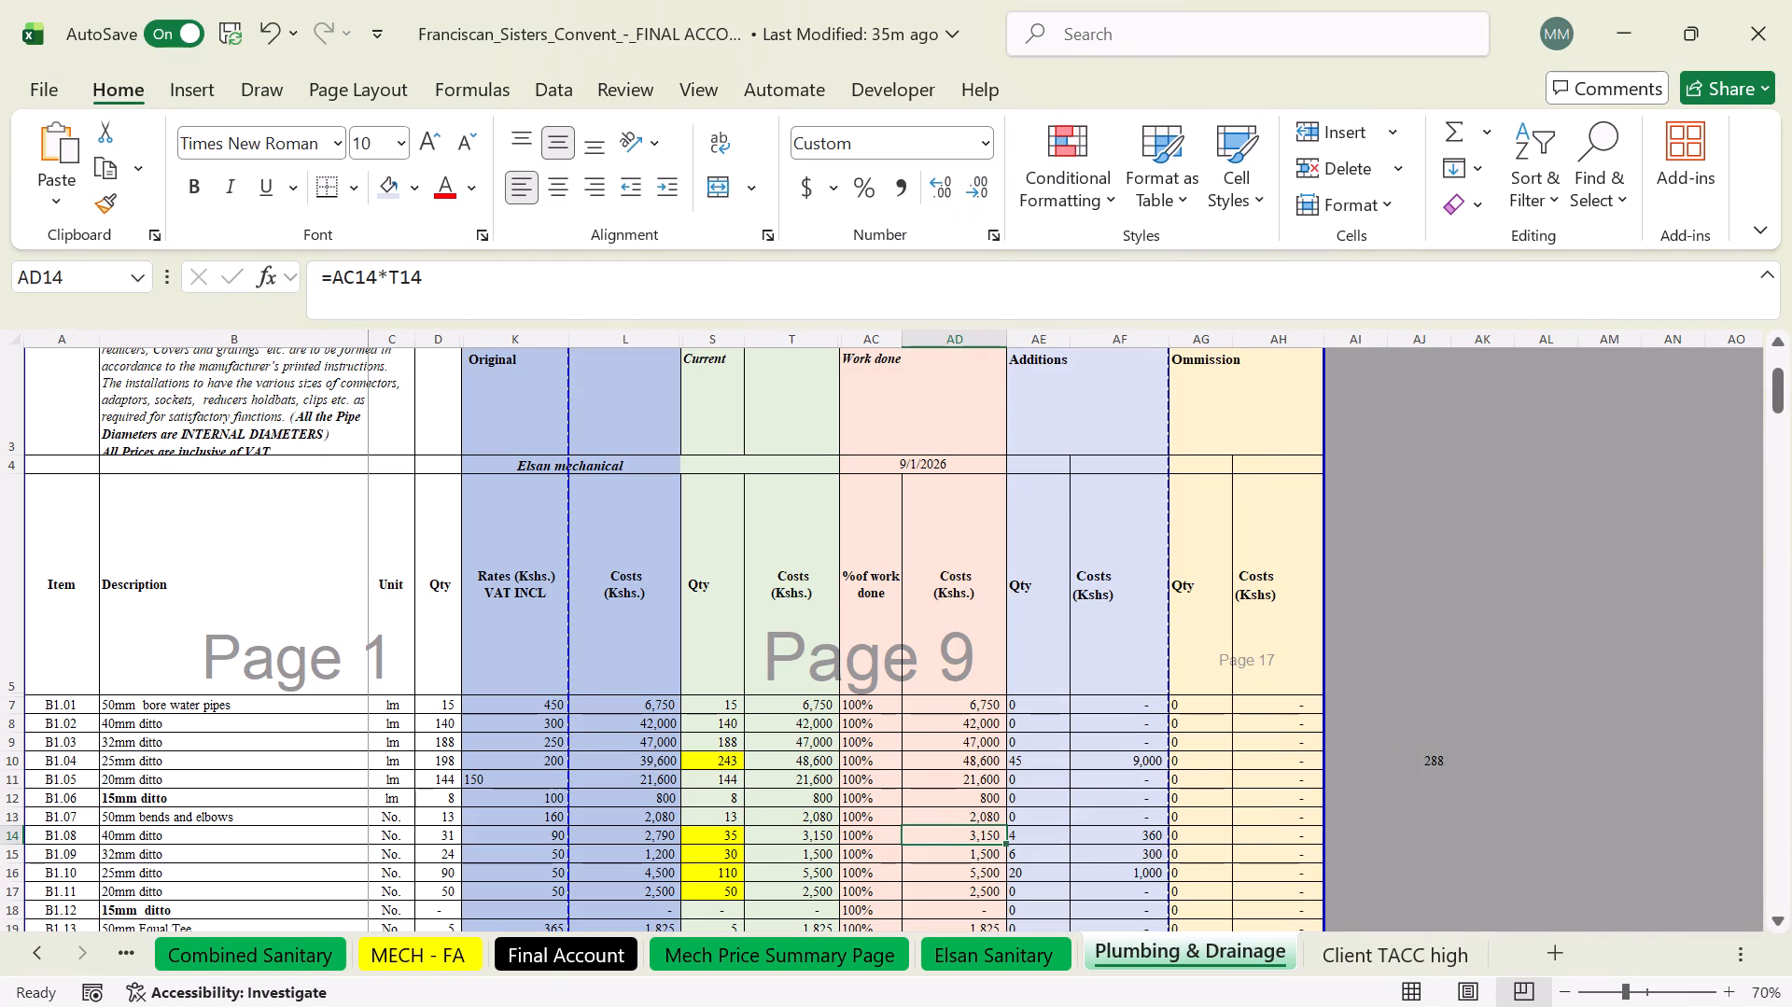
Compare item B1.04's original, current, additions and omission quantities, including the formulas behind the additions and omission quantities.
left_click(440, 764)
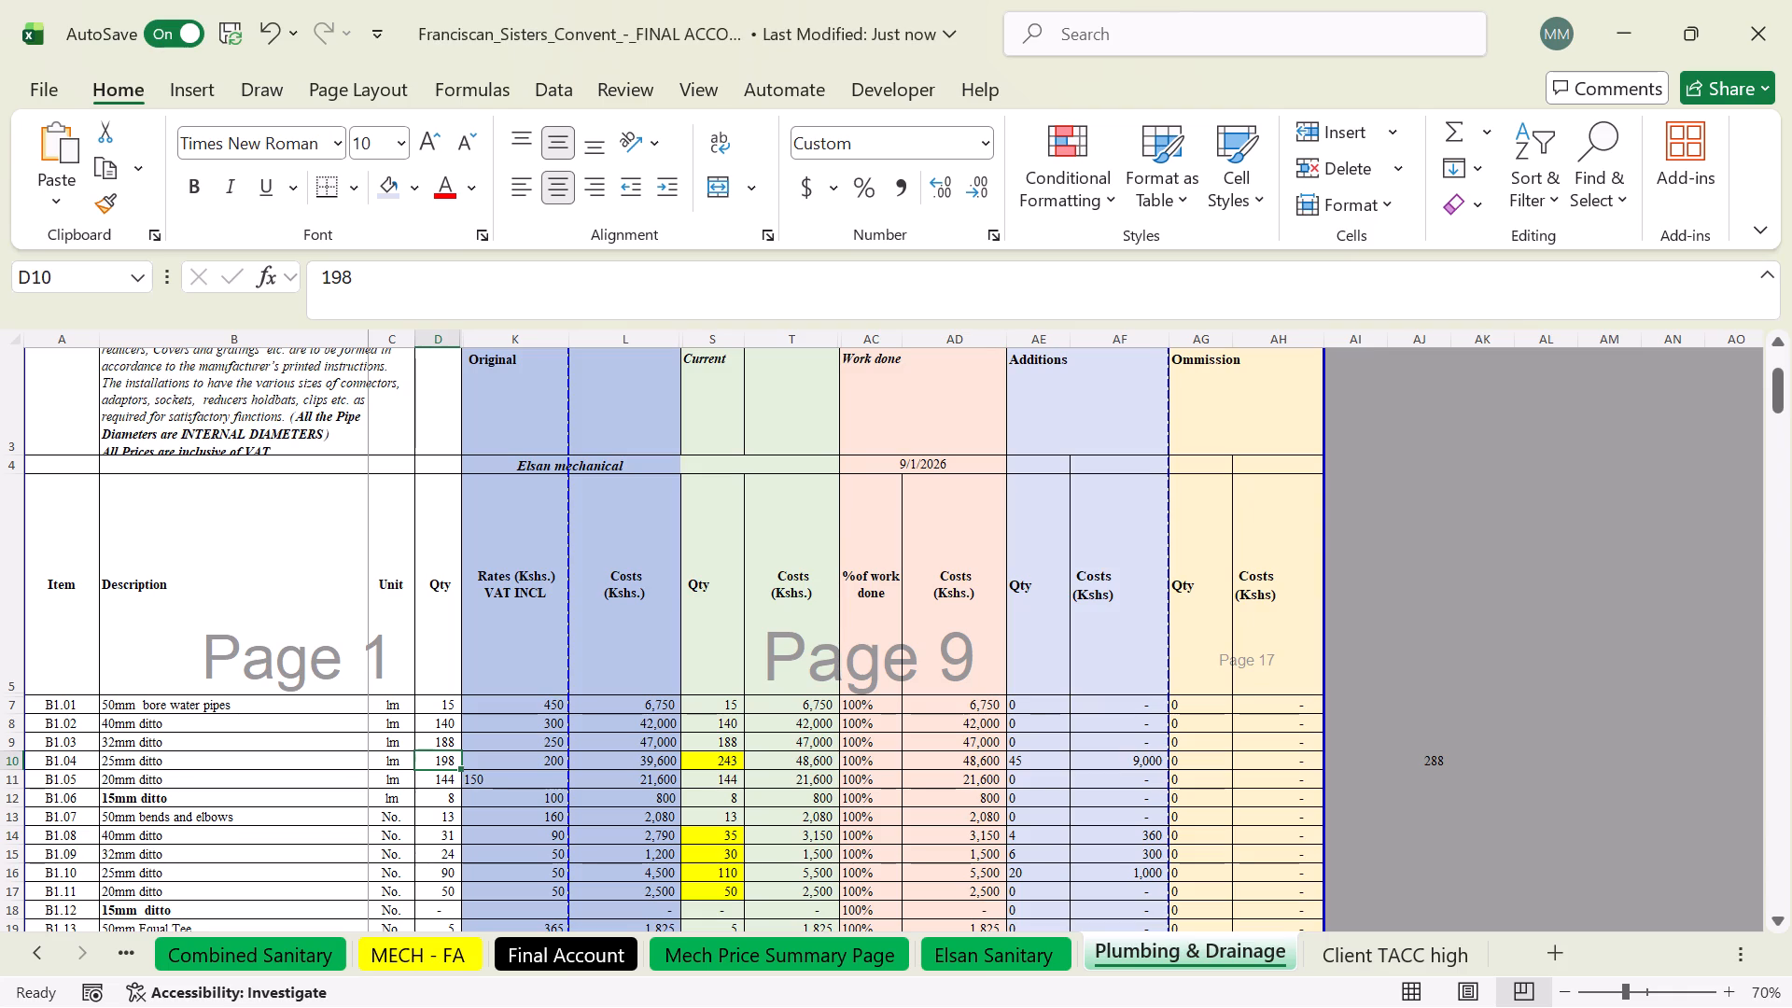
left_click(1032, 762)
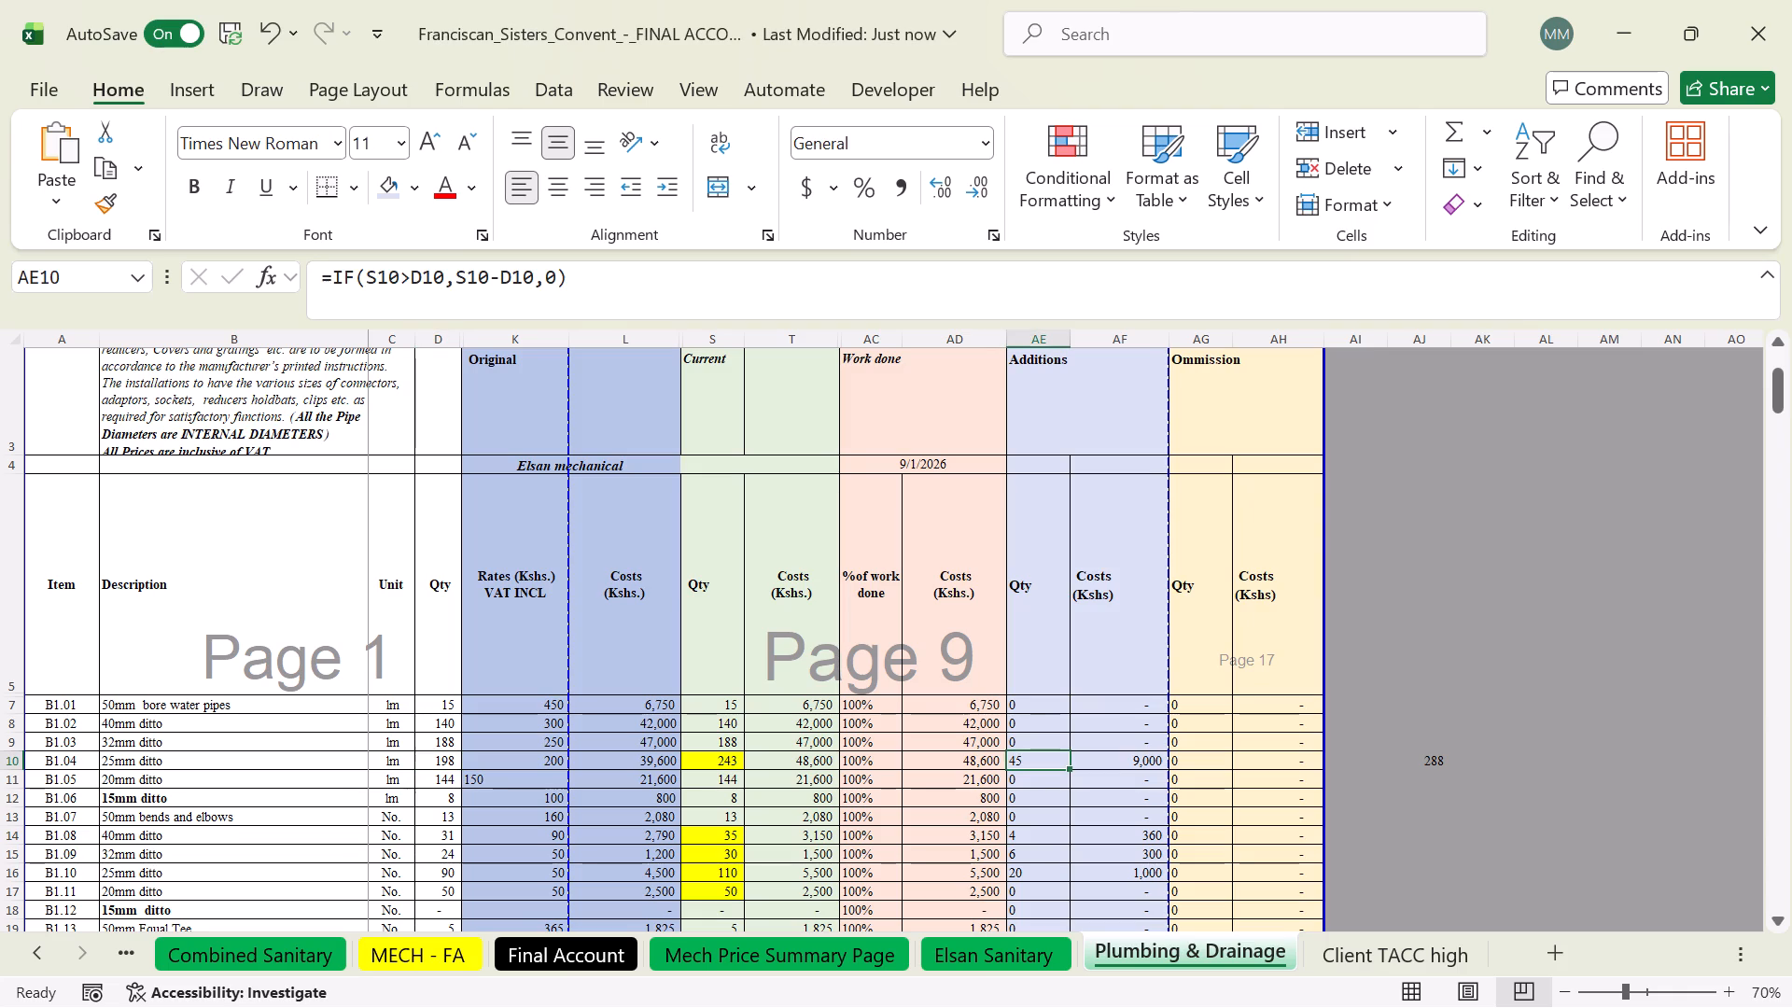
left_click(719, 763)
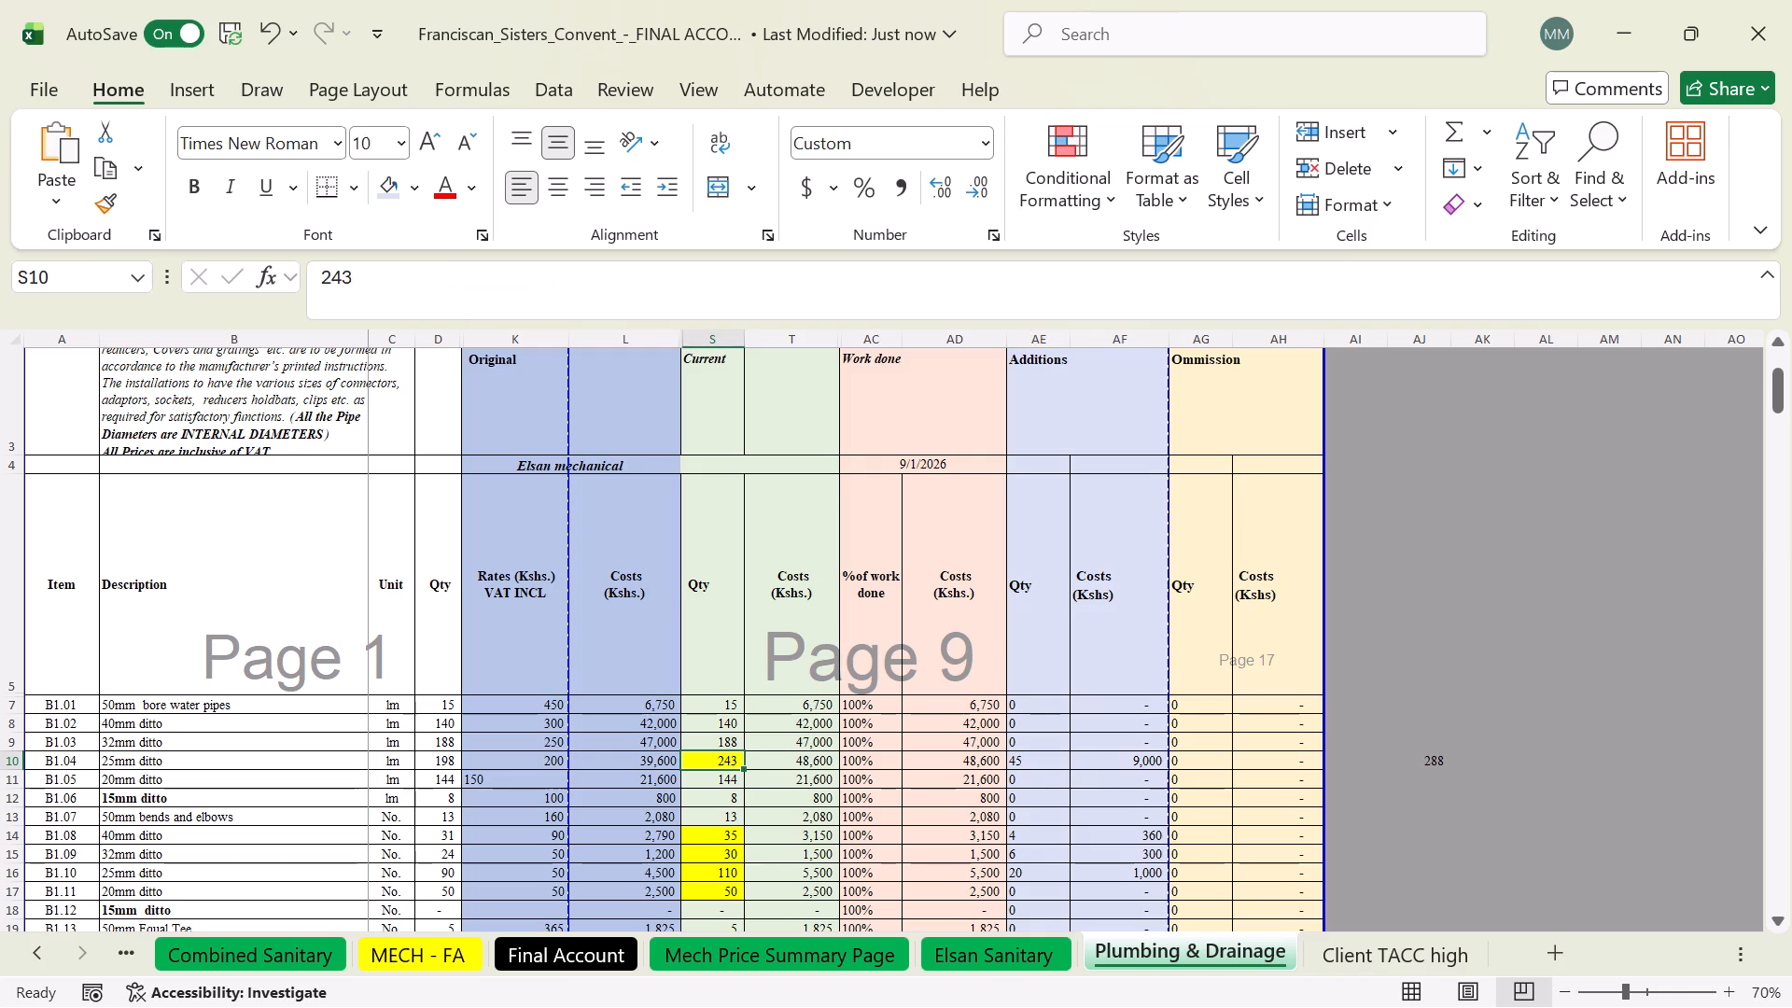
left_click(711, 757)
left_click(1015, 763)
left_click(1220, 762)
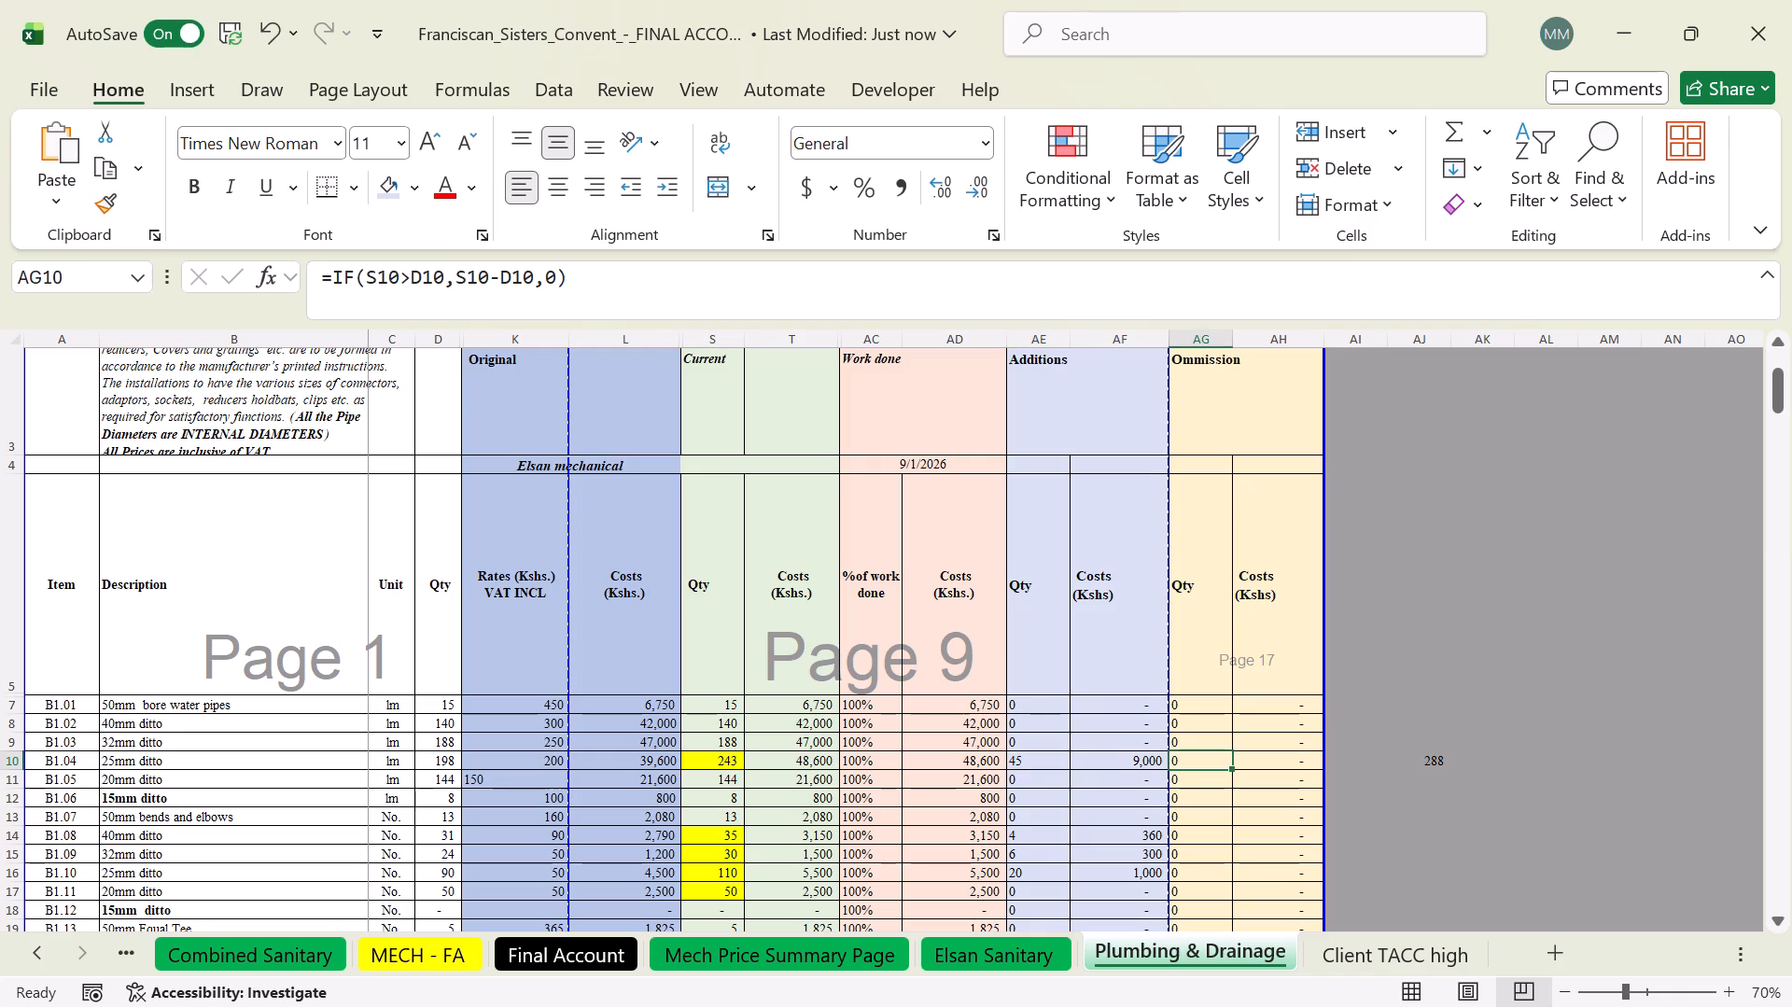
left_click(449, 758)
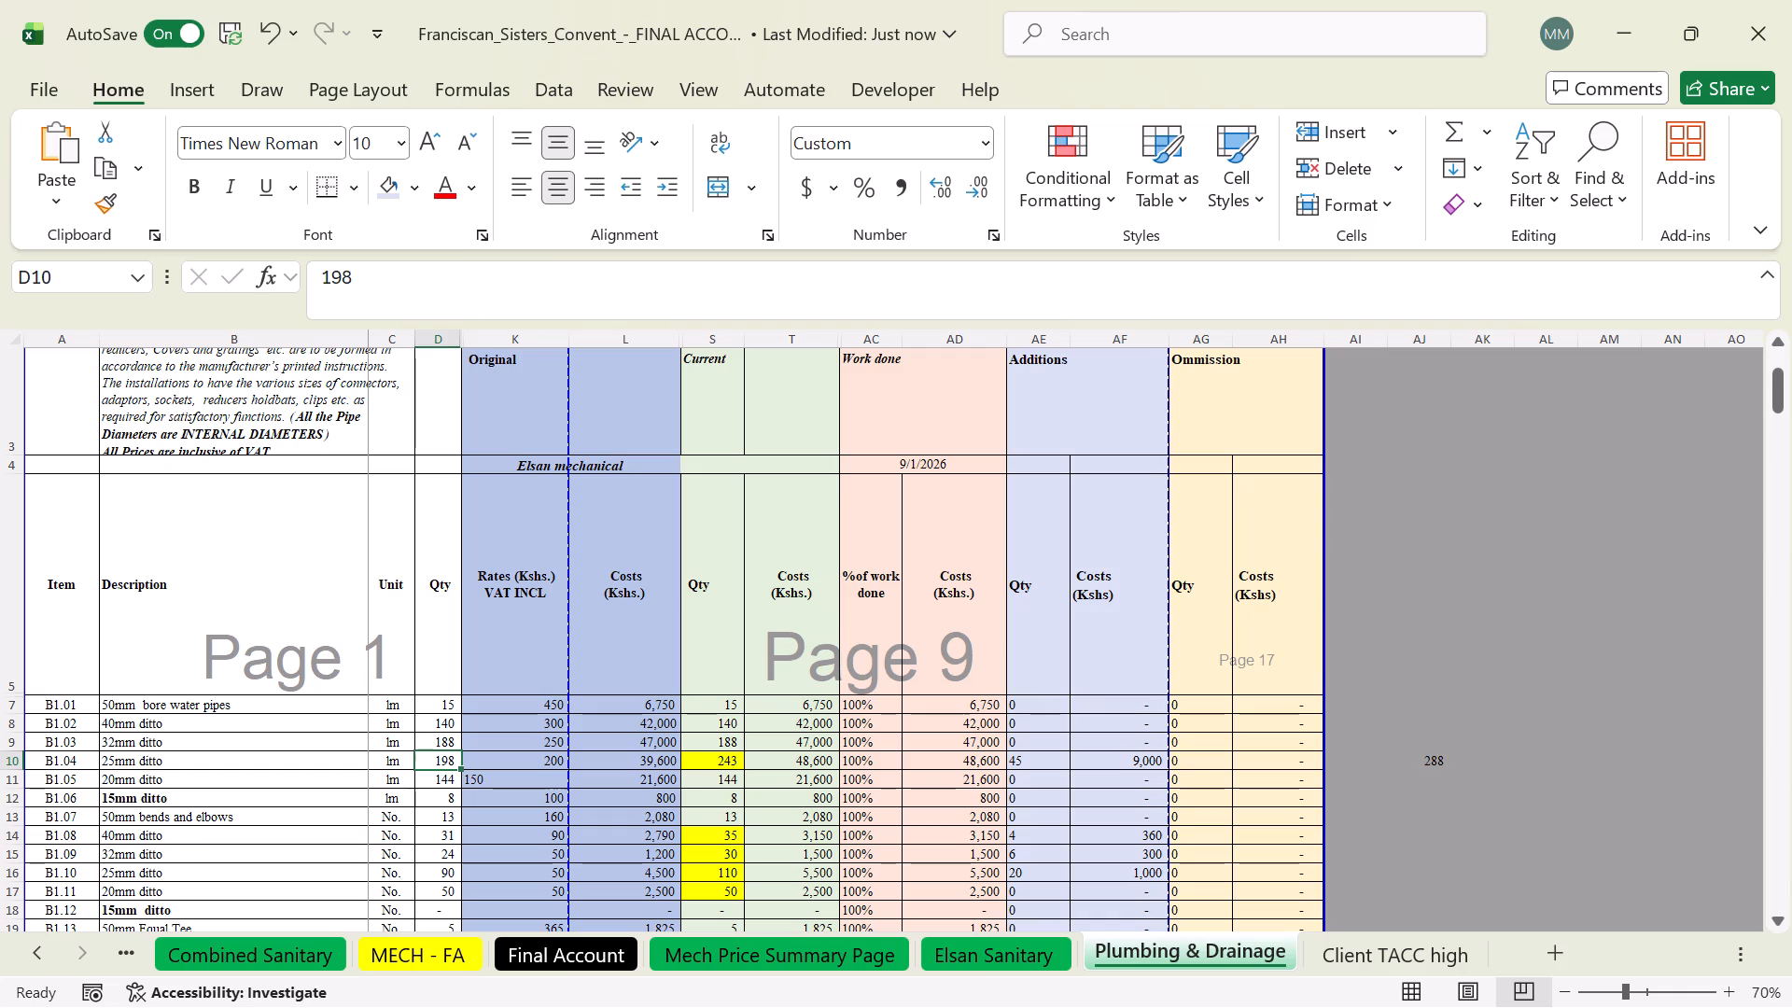
Enter a check formula in AK10 for item B1.04's original quantity plus additions less omissions, =D10+AE10-AG10.
left_click(1404, 805)
left_click(1503, 752)
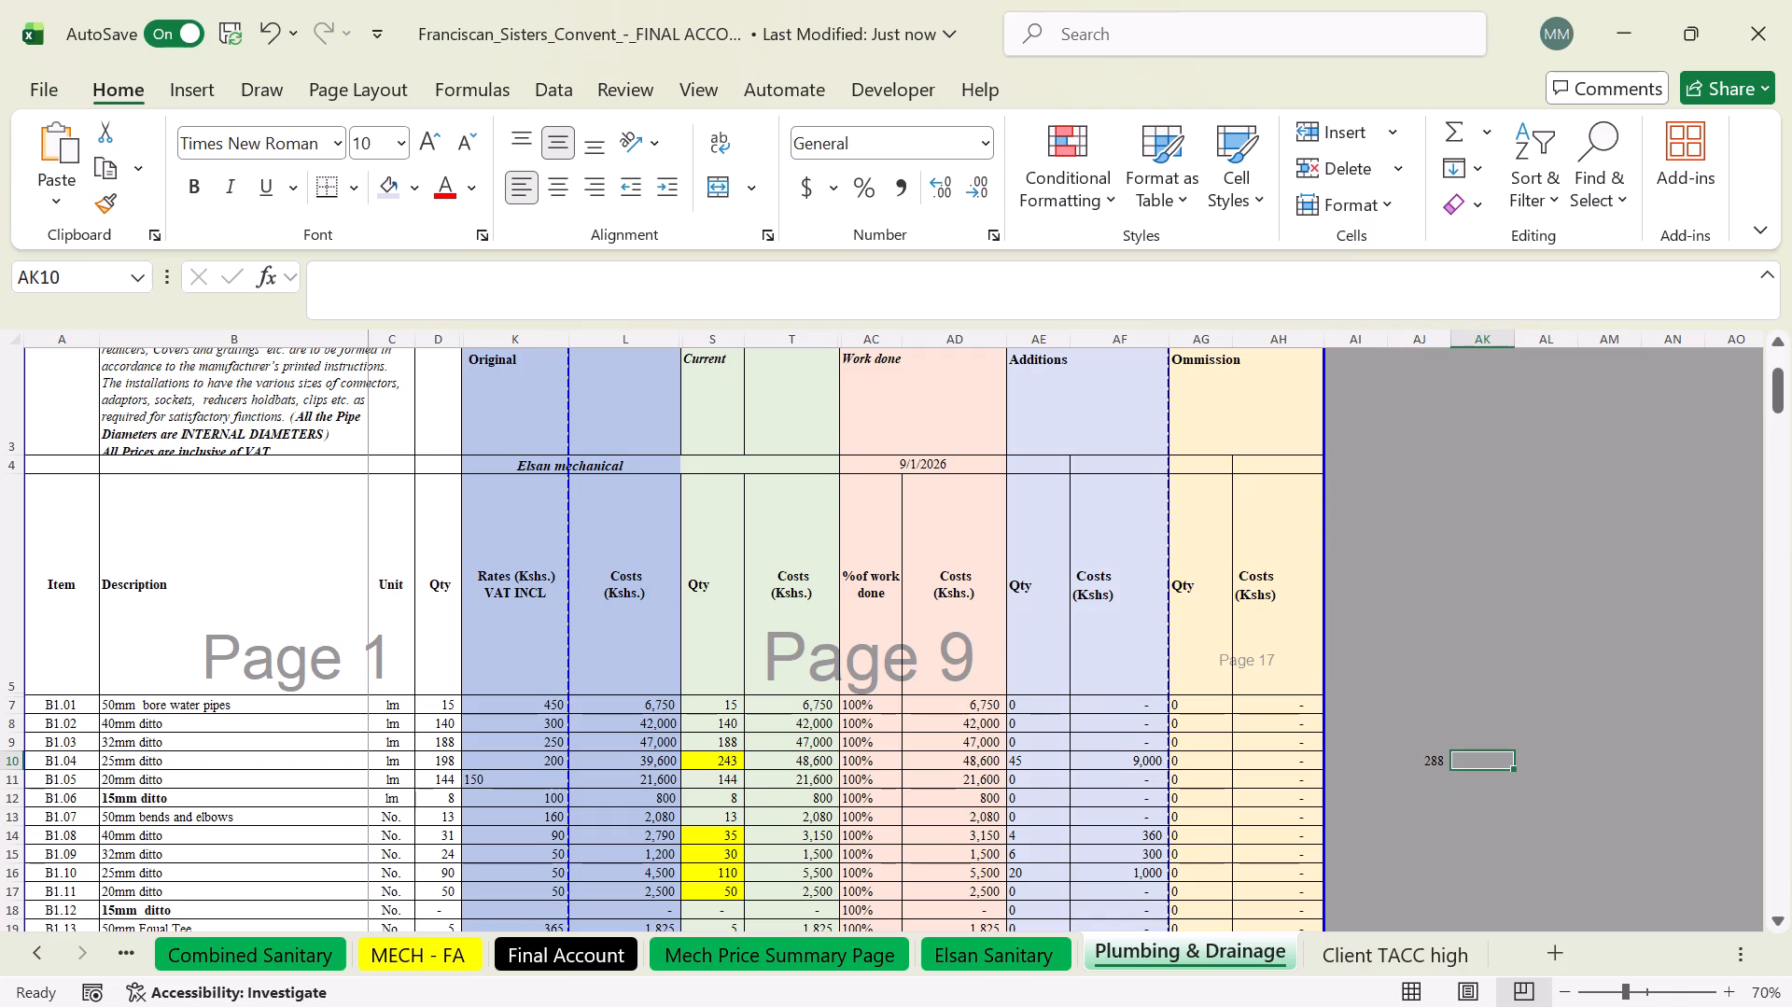
key("equal")
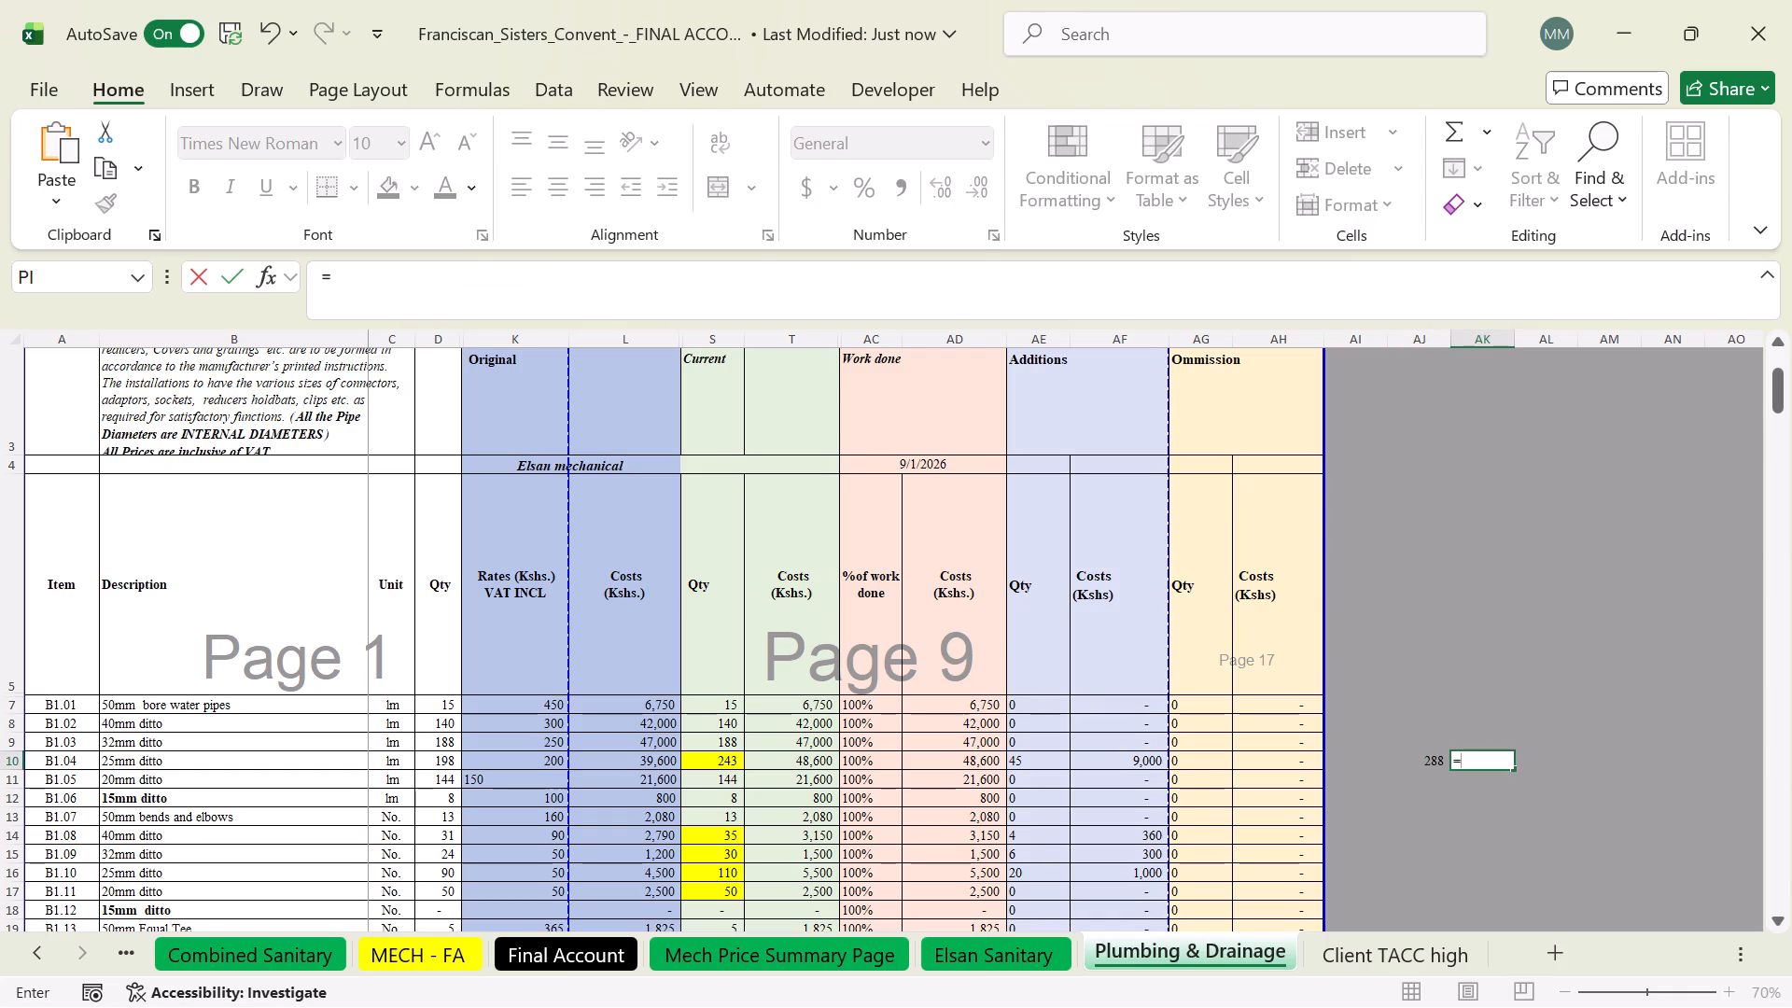
left_click(427, 761)
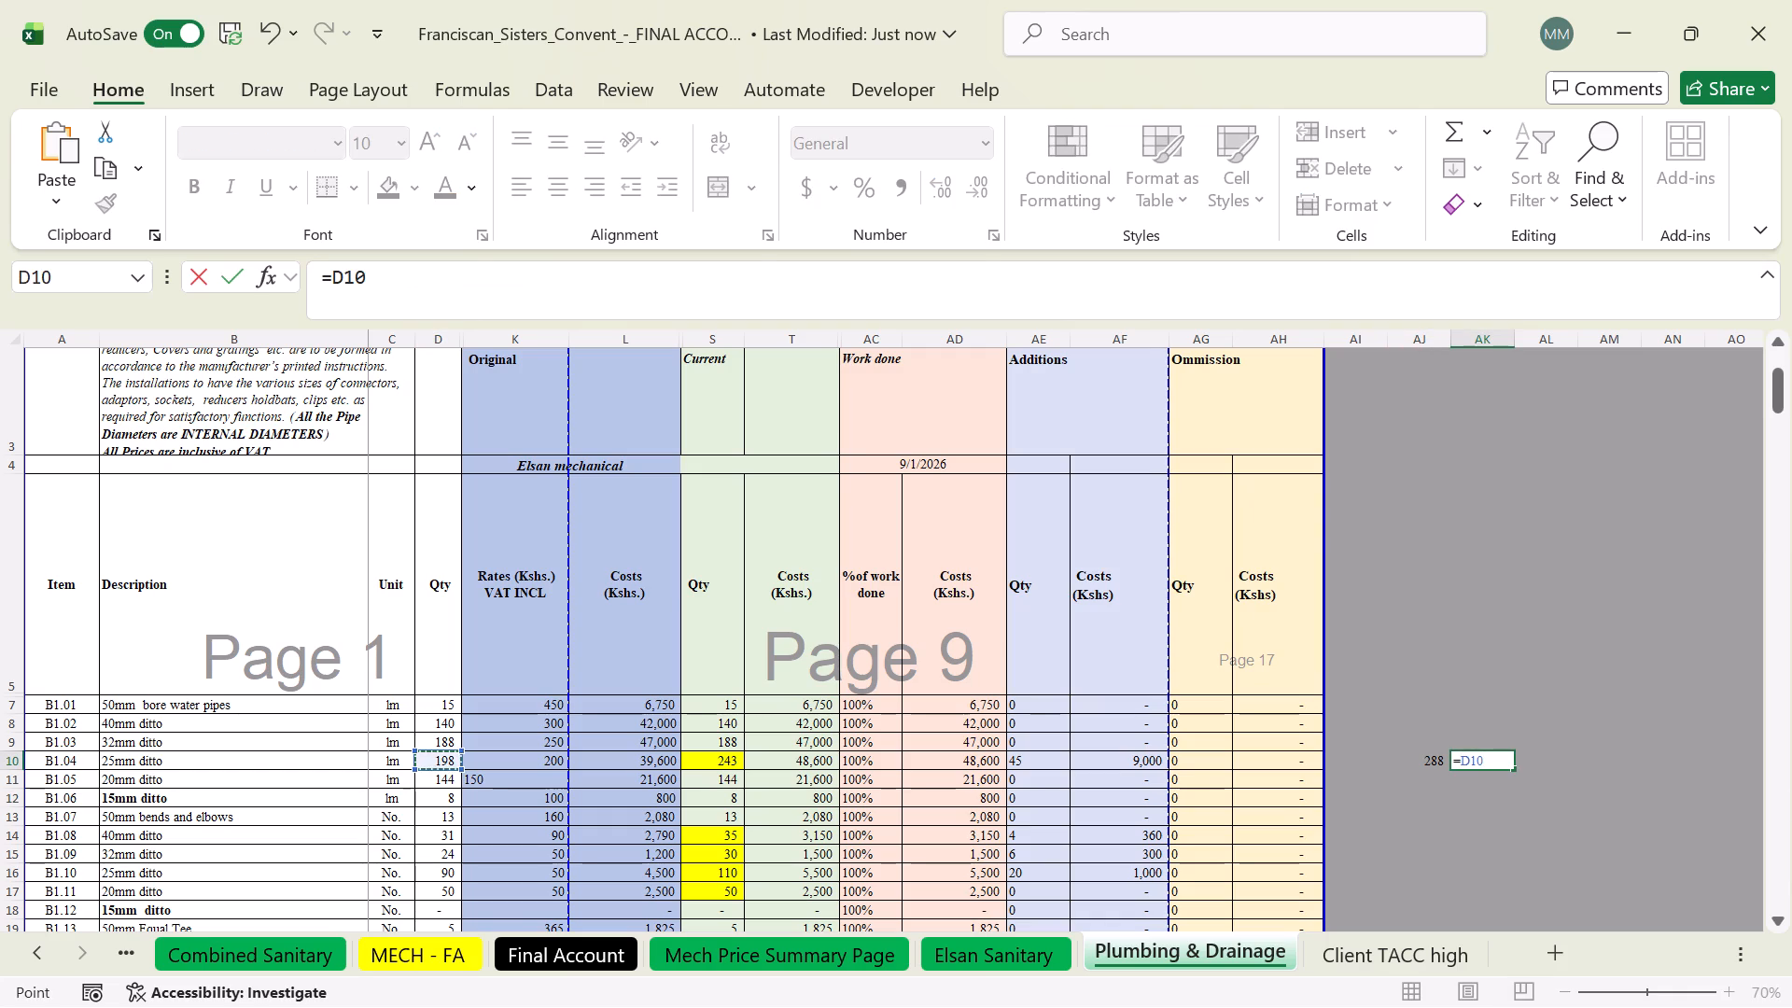
key("minus")
key("BackSpace")
key("plus")
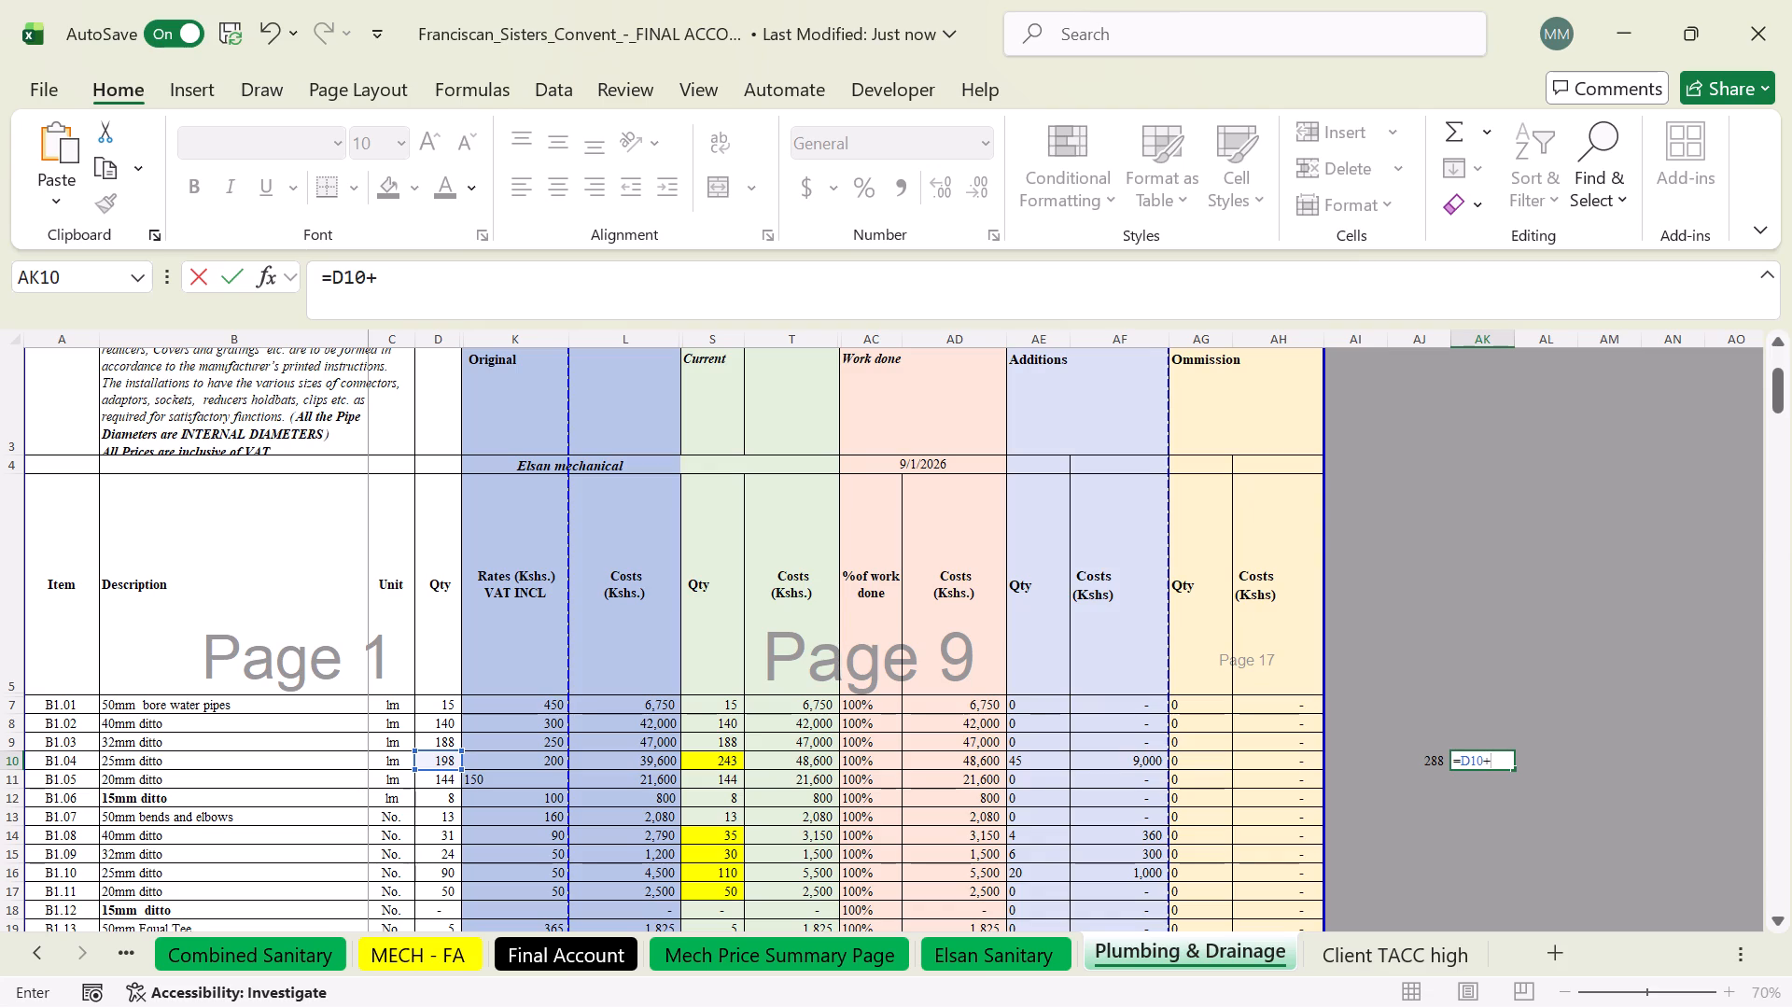
left_click(1038, 770)
left_click(1037, 761)
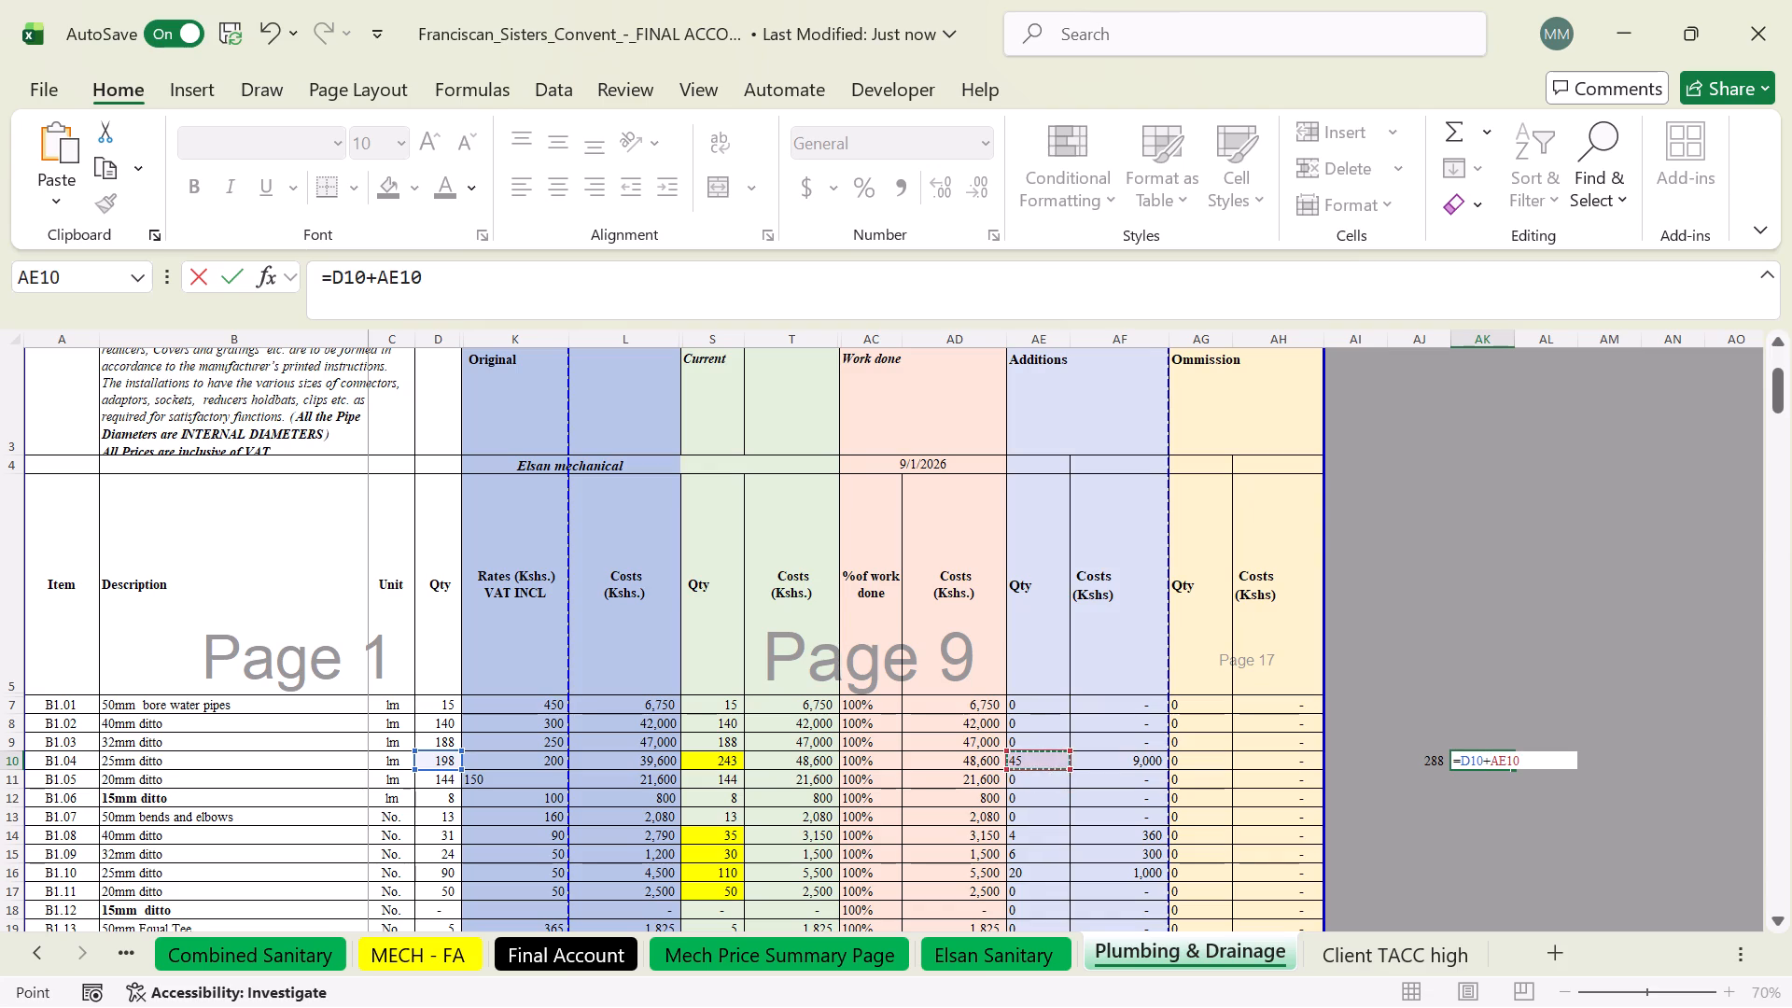
key("minus")
left_click(1191, 760)
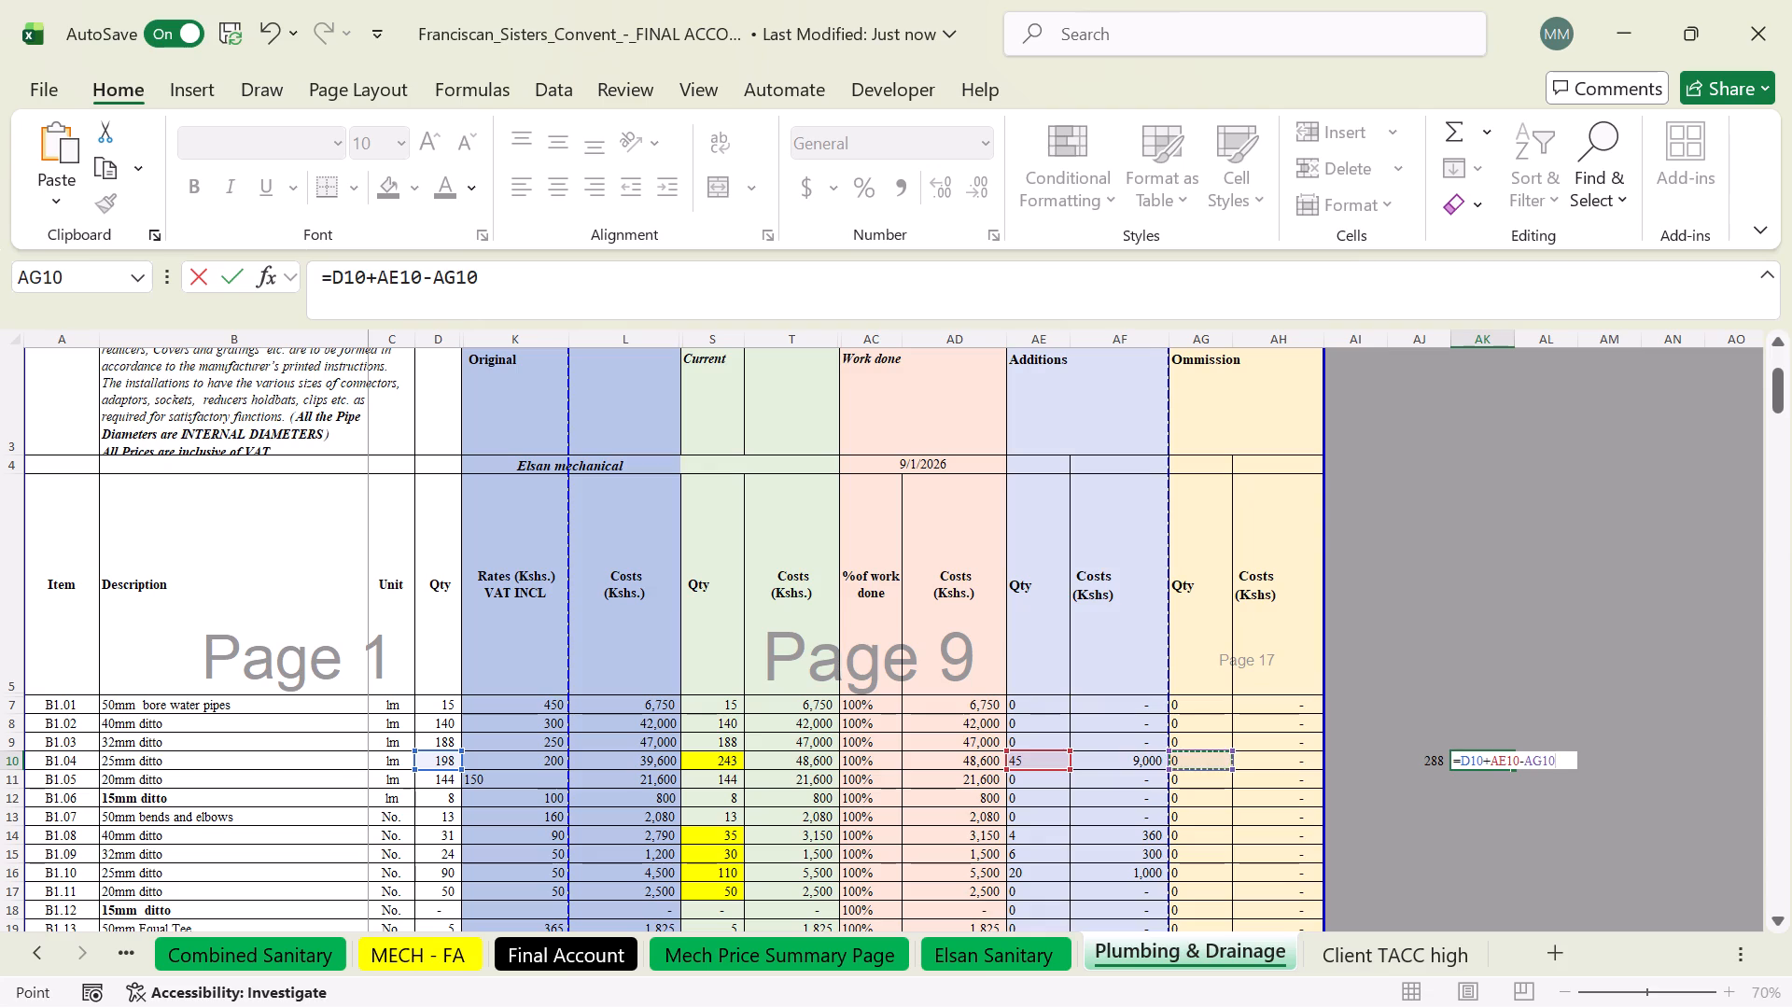
key("Return")
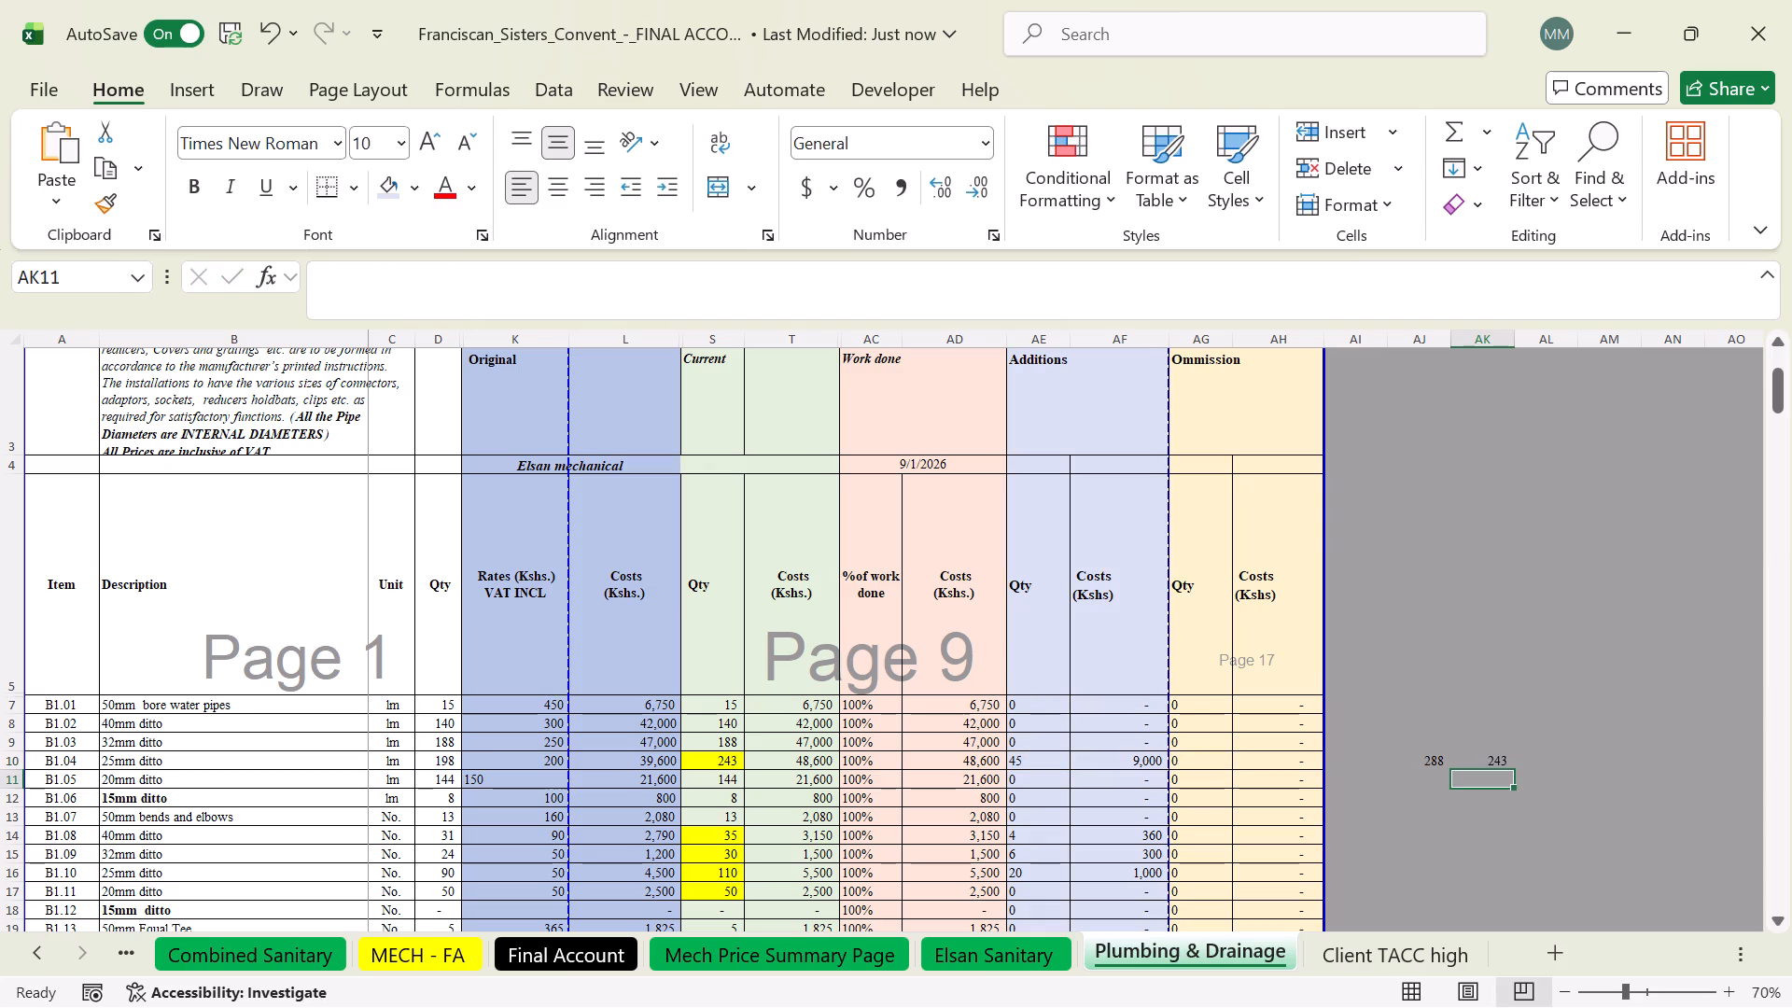
Compare item B1.04's original and current quantities with the check formula in AK10.
left_click(446, 761)
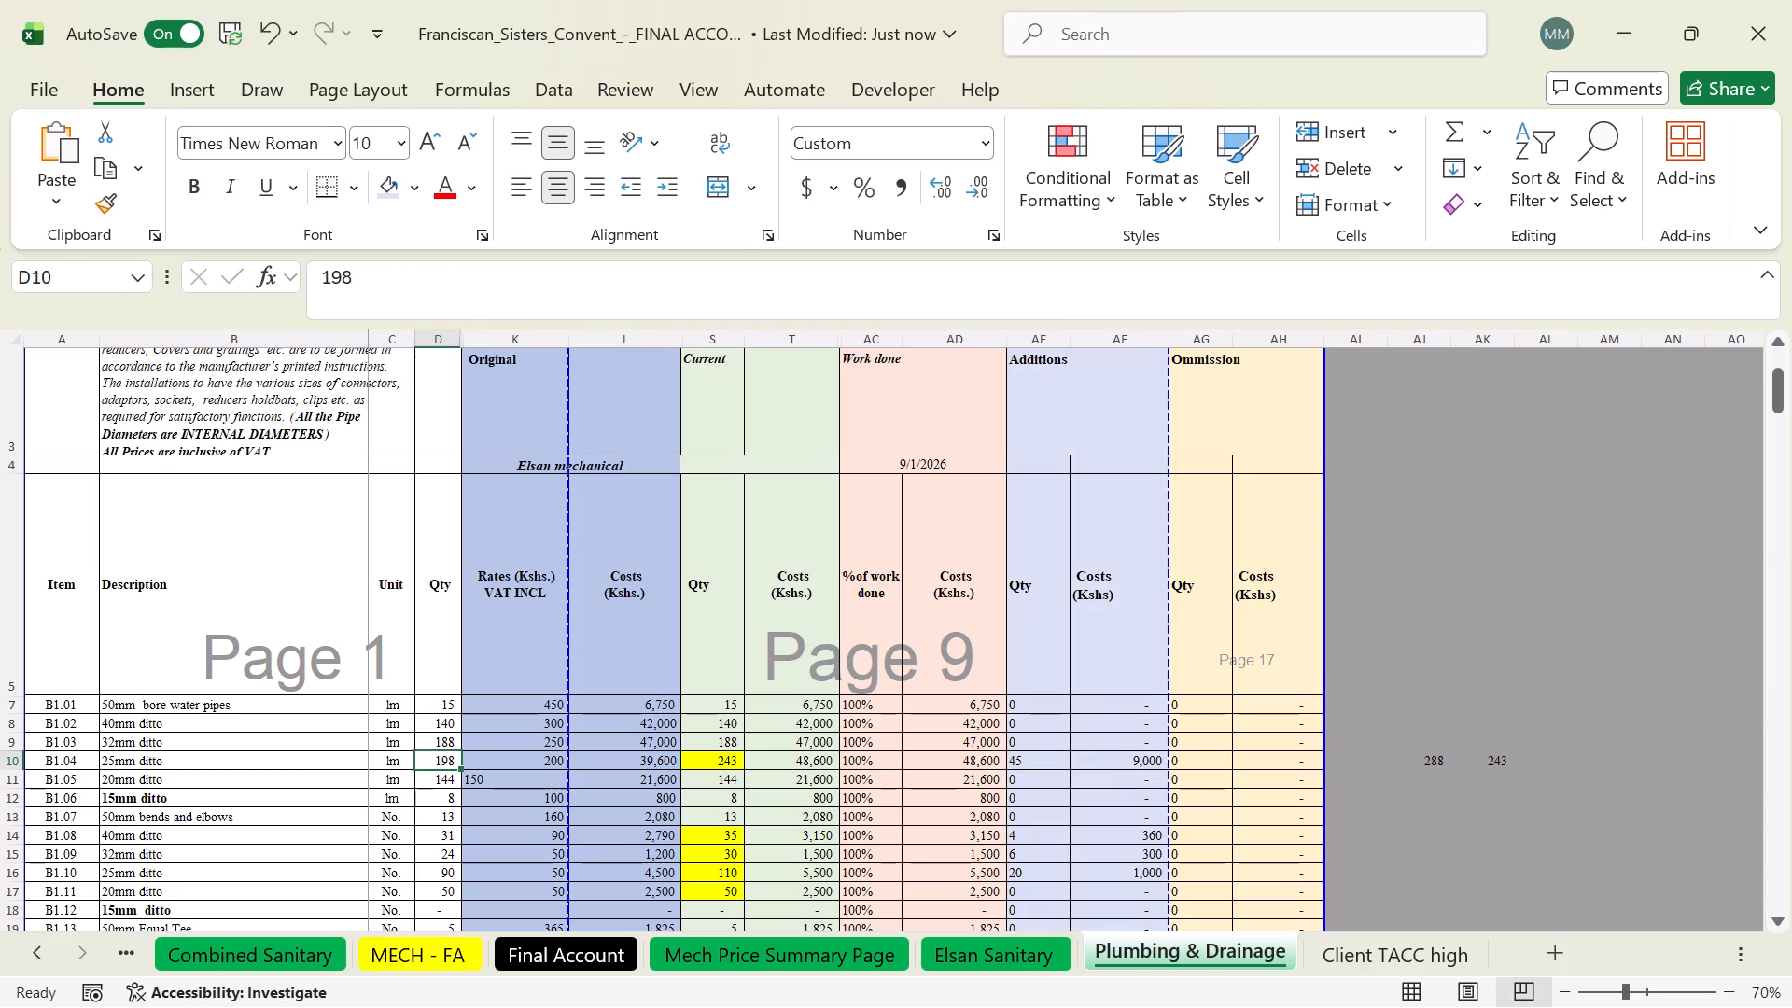
left_click(708, 759)
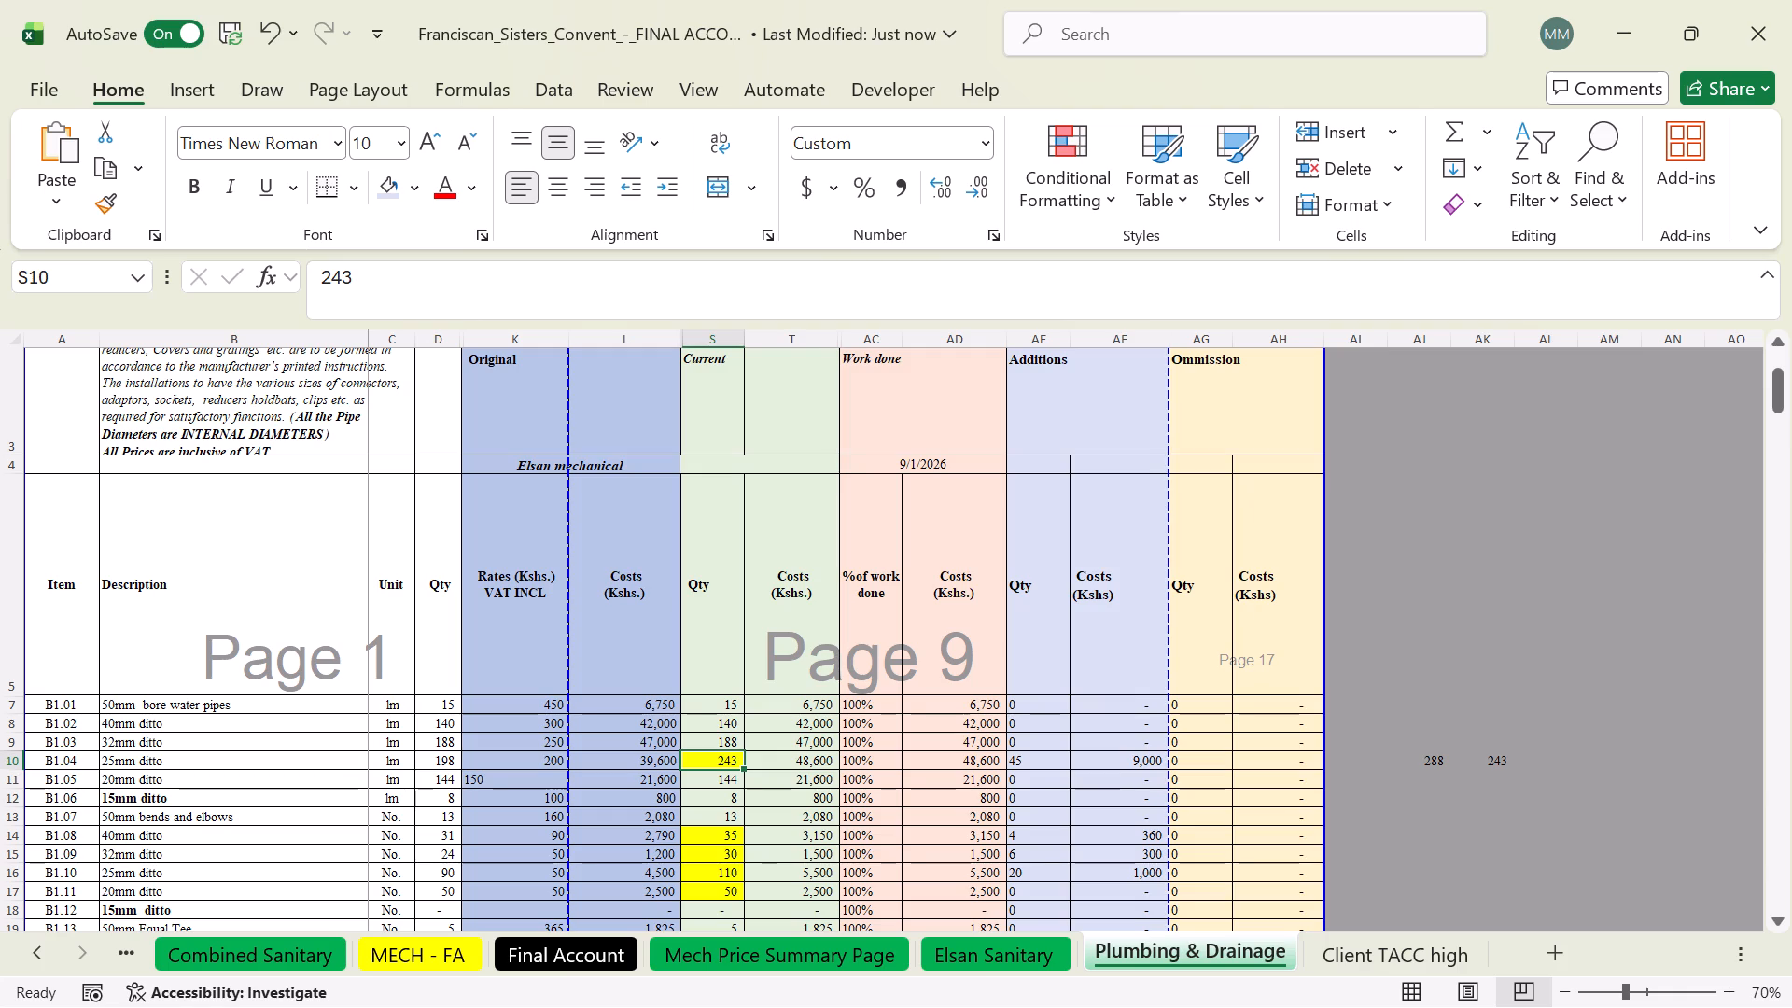
double_click(1497, 762)
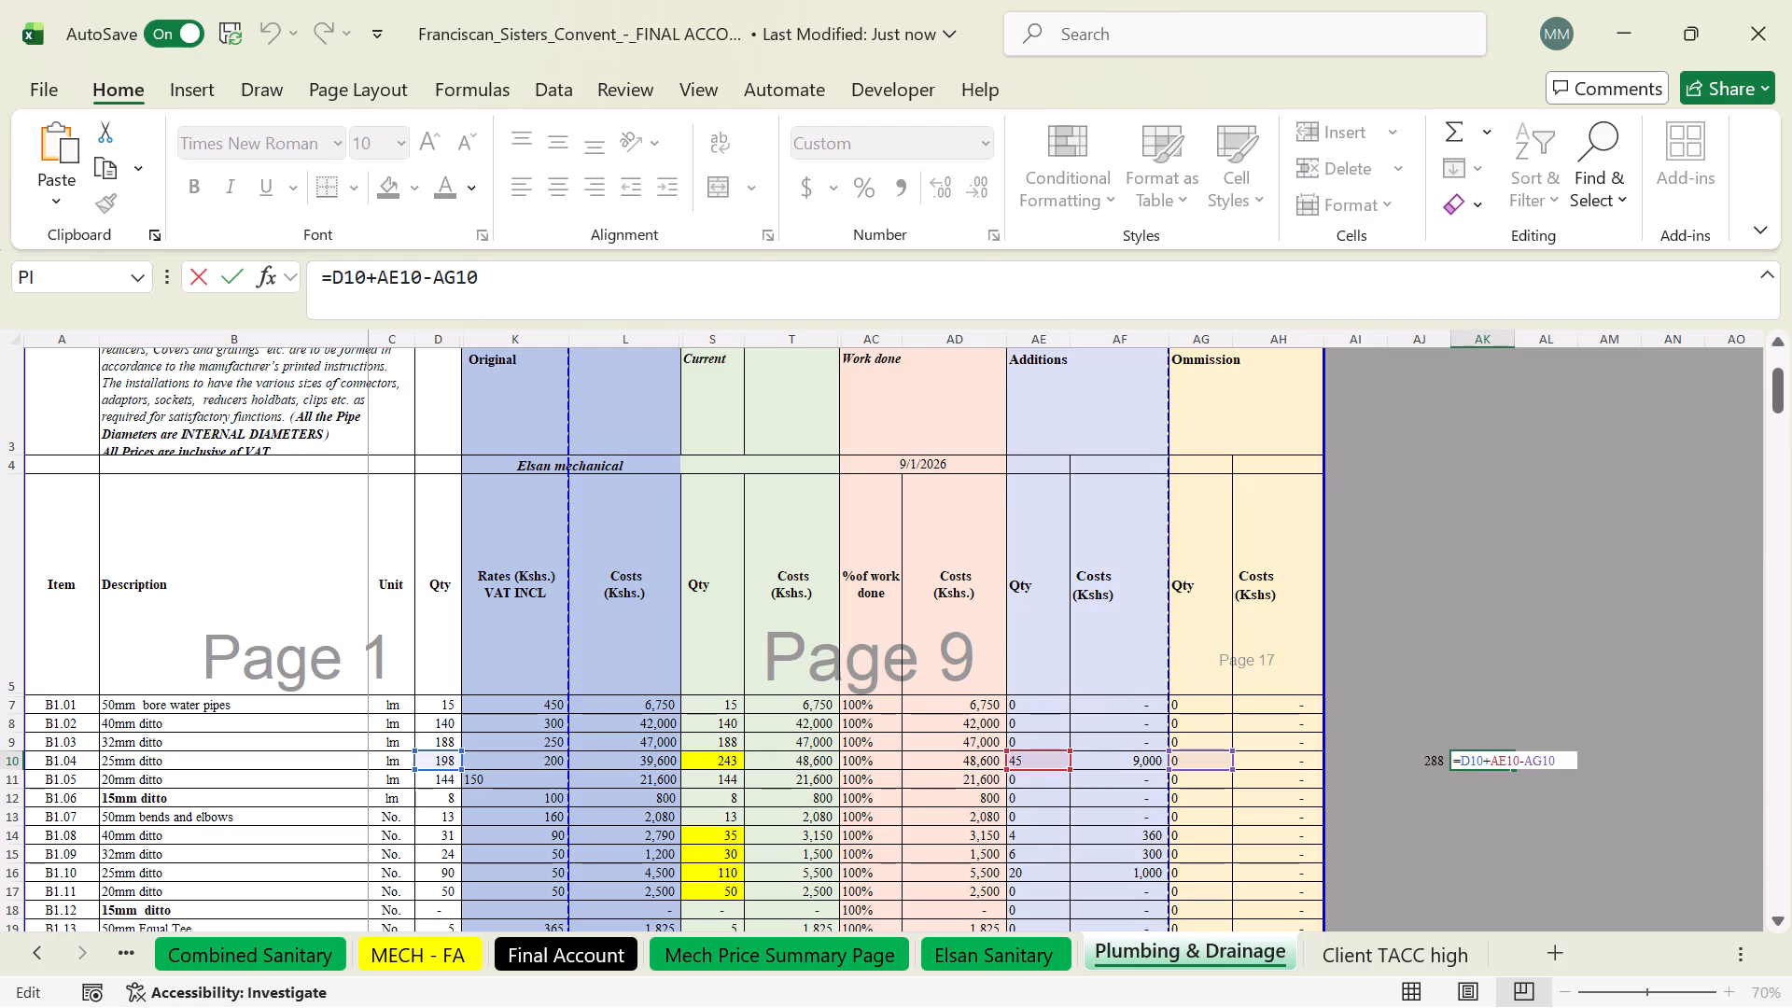
key("Return")
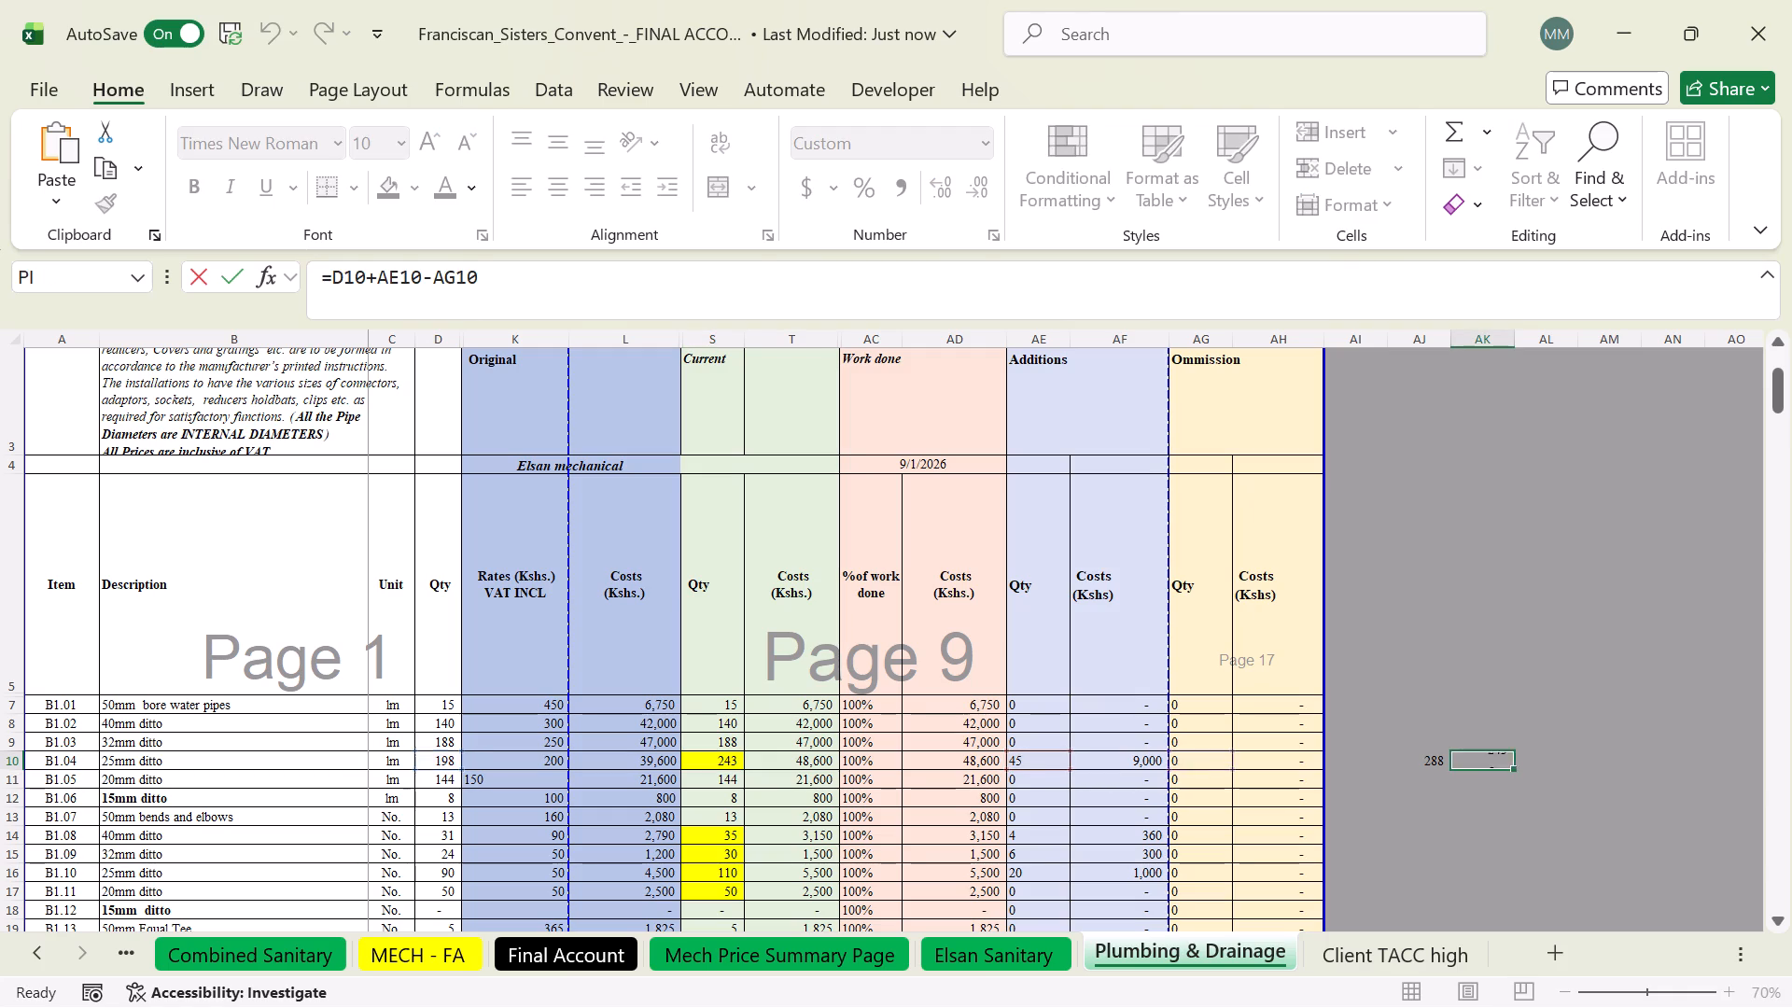
Compare the internal plumbing sub-total in L93 with the check formula beside it in AI93.
scroll(738, 771, "down", 8)
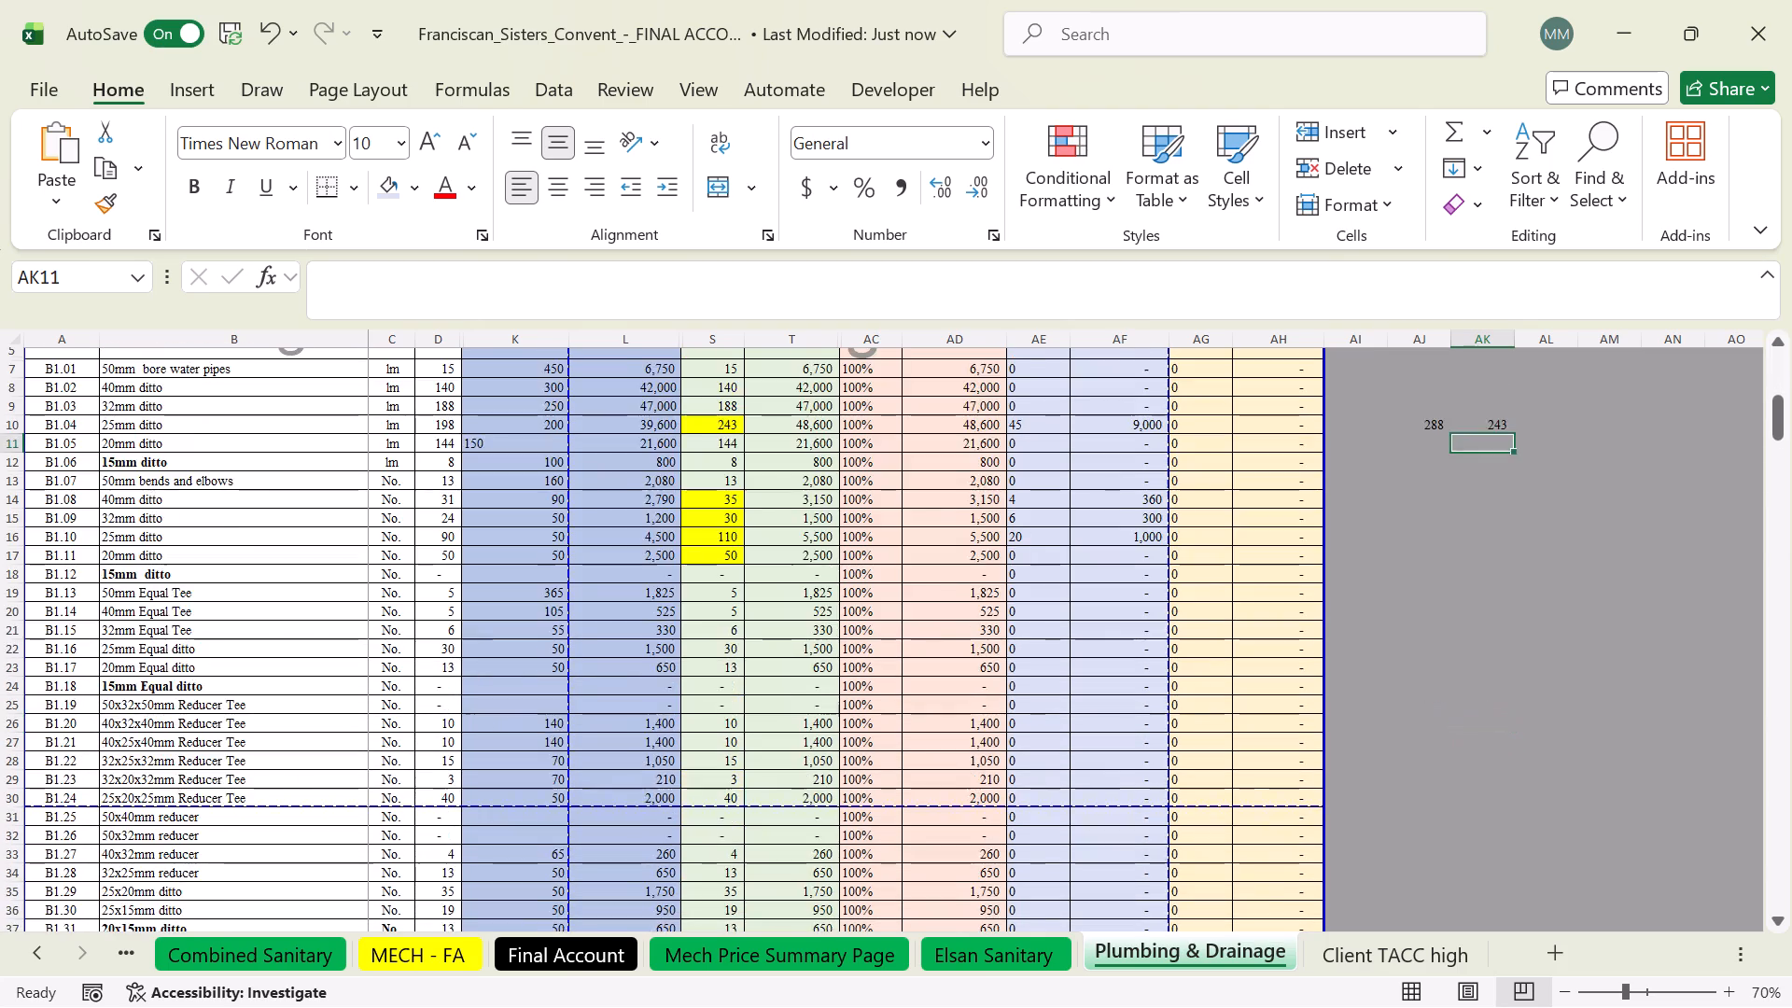
scroll(689, 771, "down", 6)
scroll(609, 794, "up", 1)
scroll(609, 794, "down", 1)
scroll(609, 794, "up", 15)
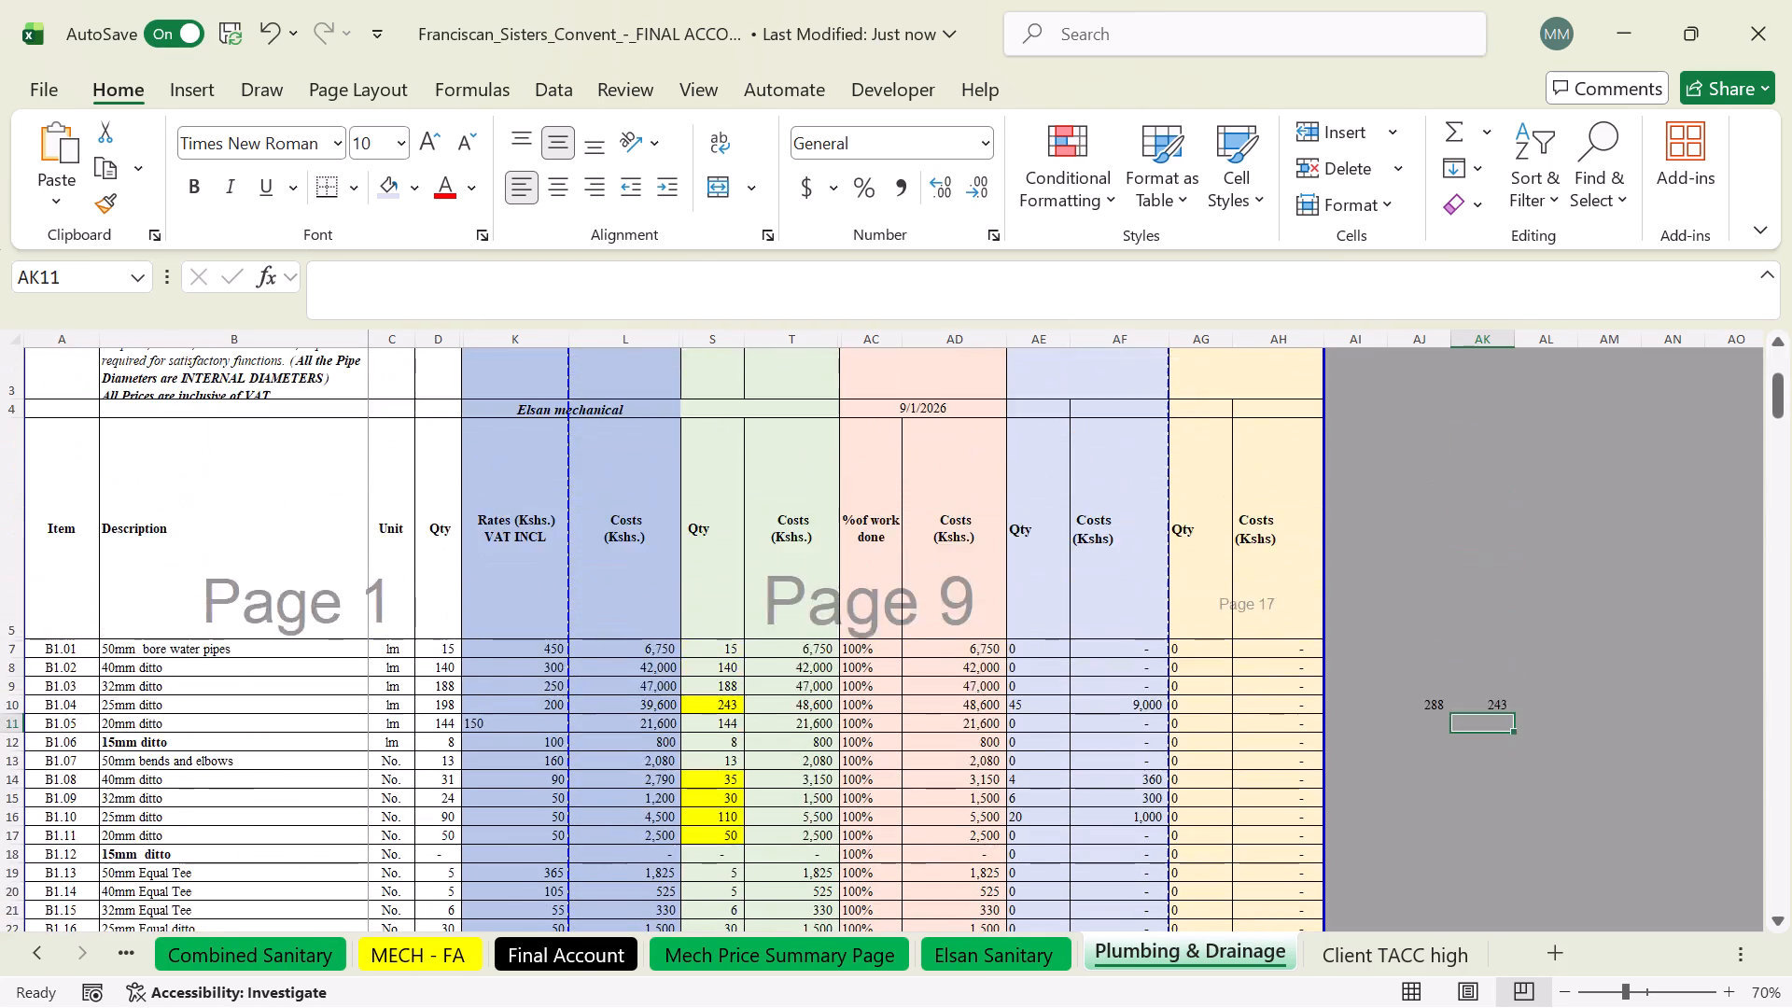
scroll(609, 795, "up", 5)
scroll(609, 795, "down", 14)
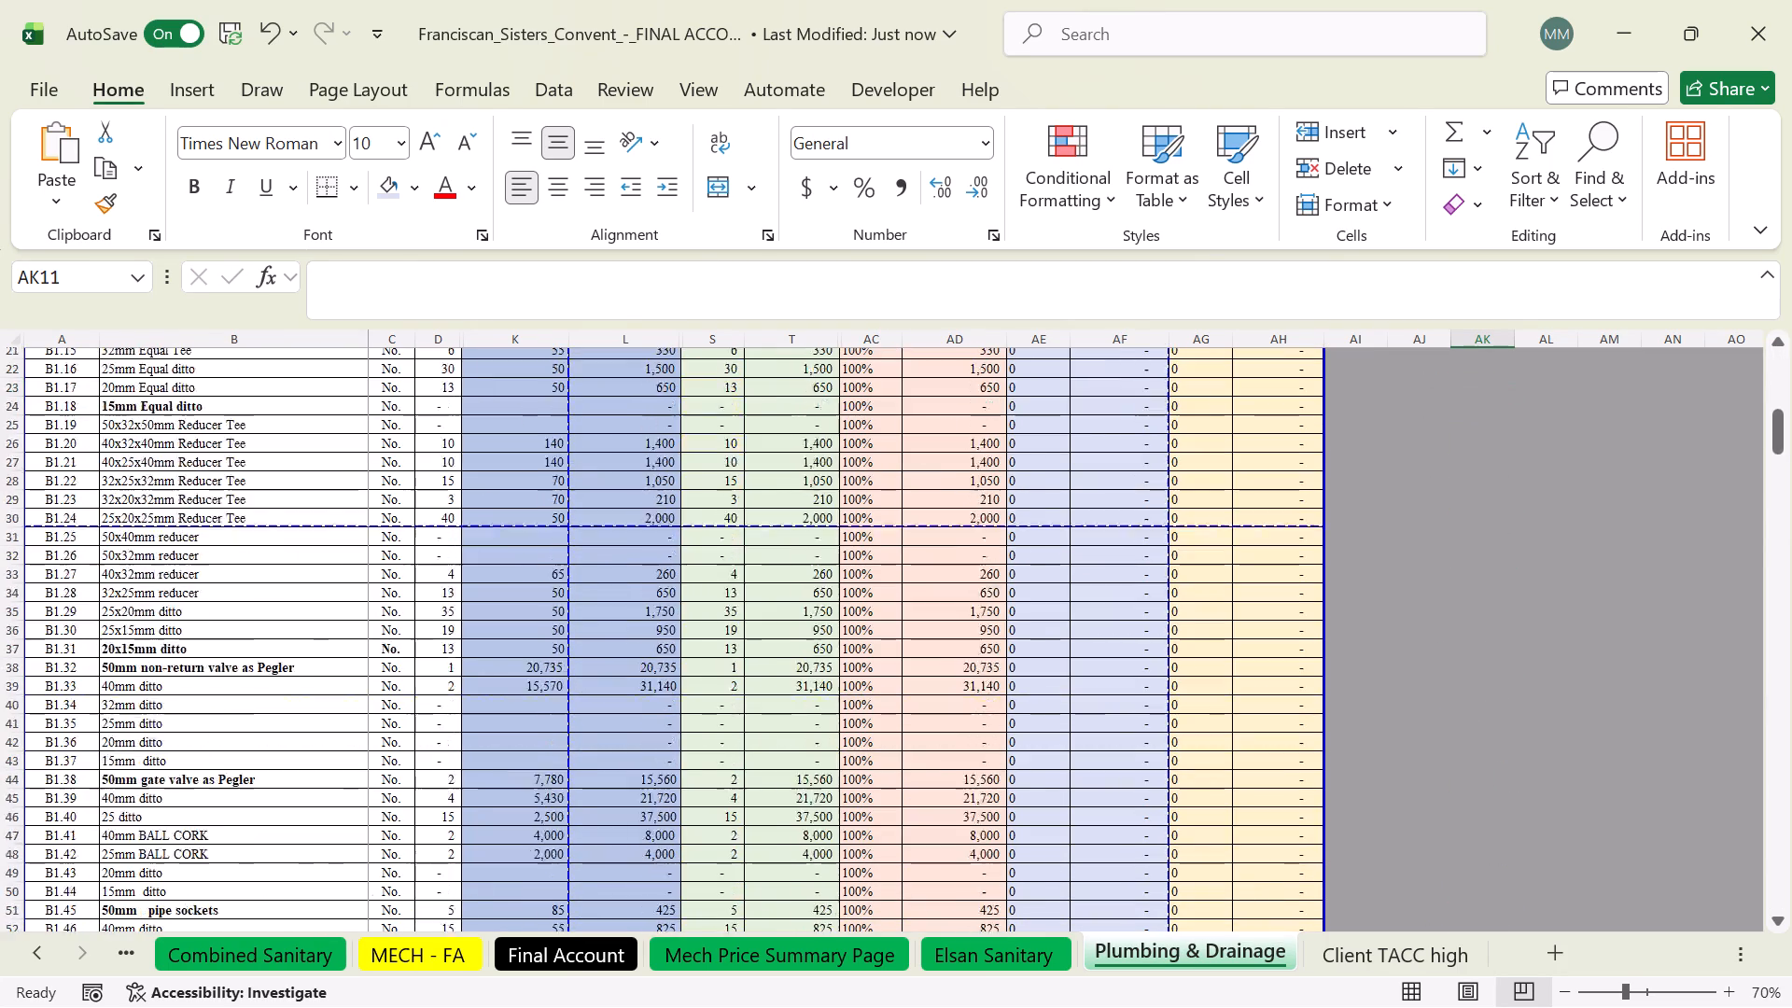
scroll(609, 796, "down", 17)
scroll(609, 796, "down", 5)
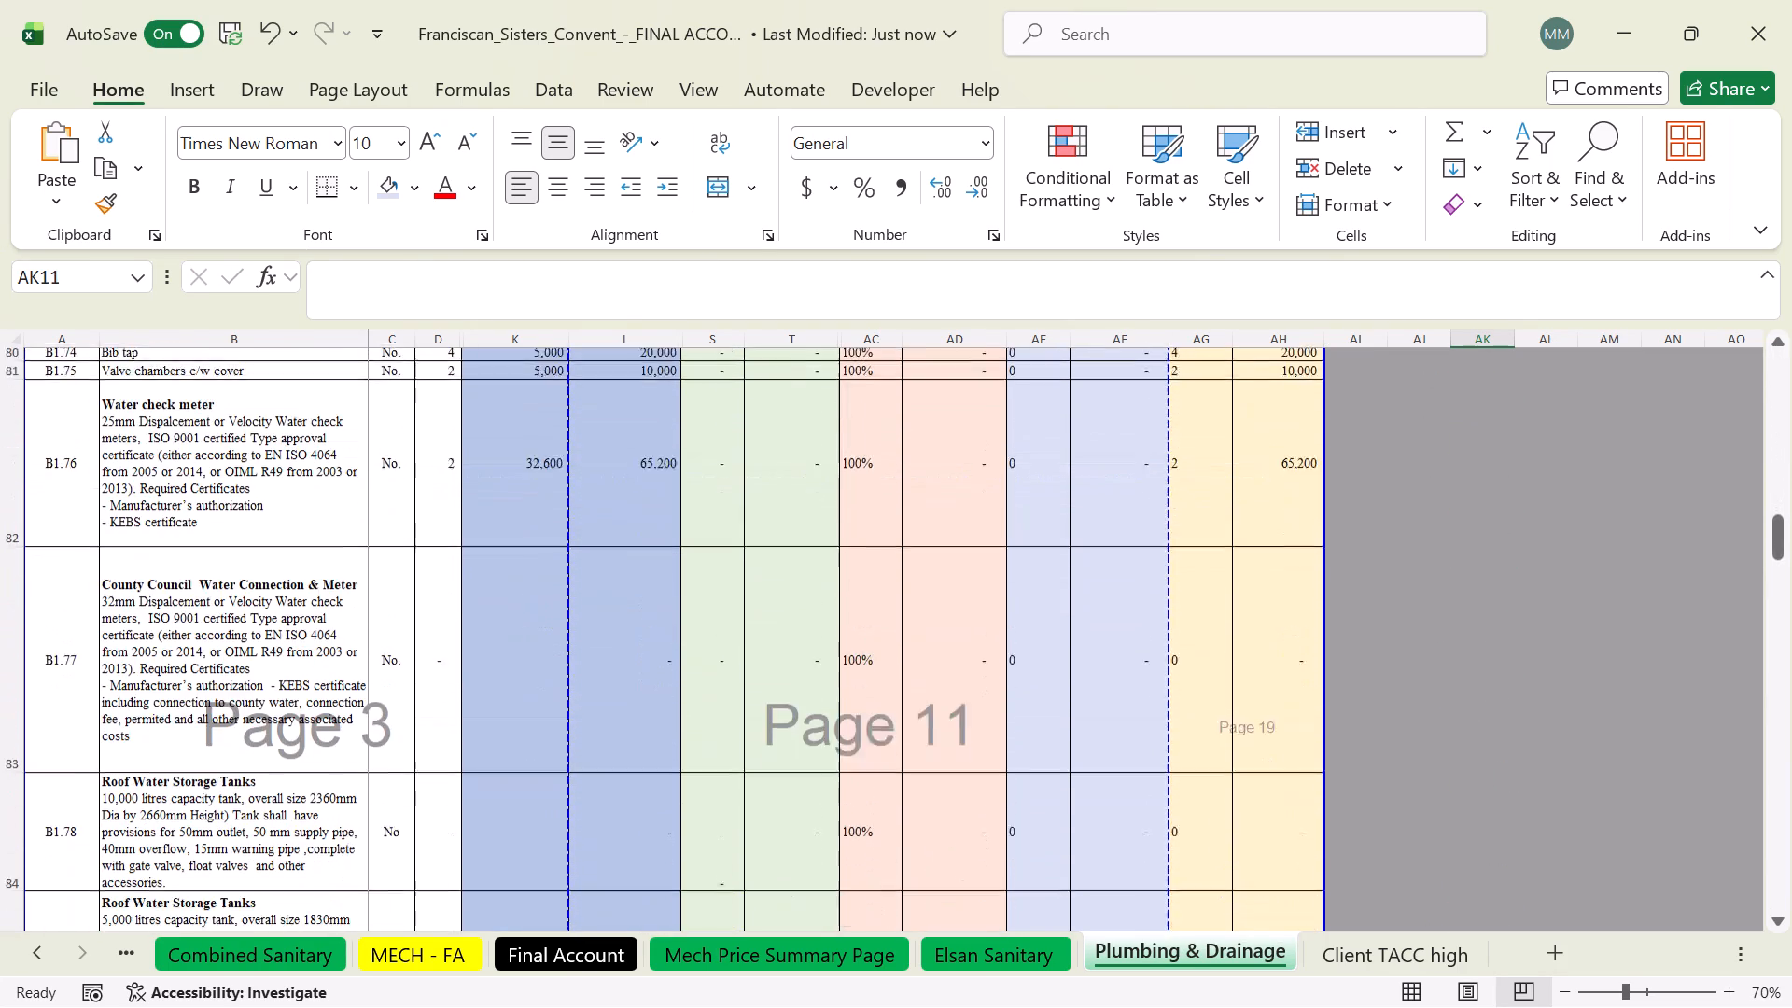
scroll(609, 796, "down", 15)
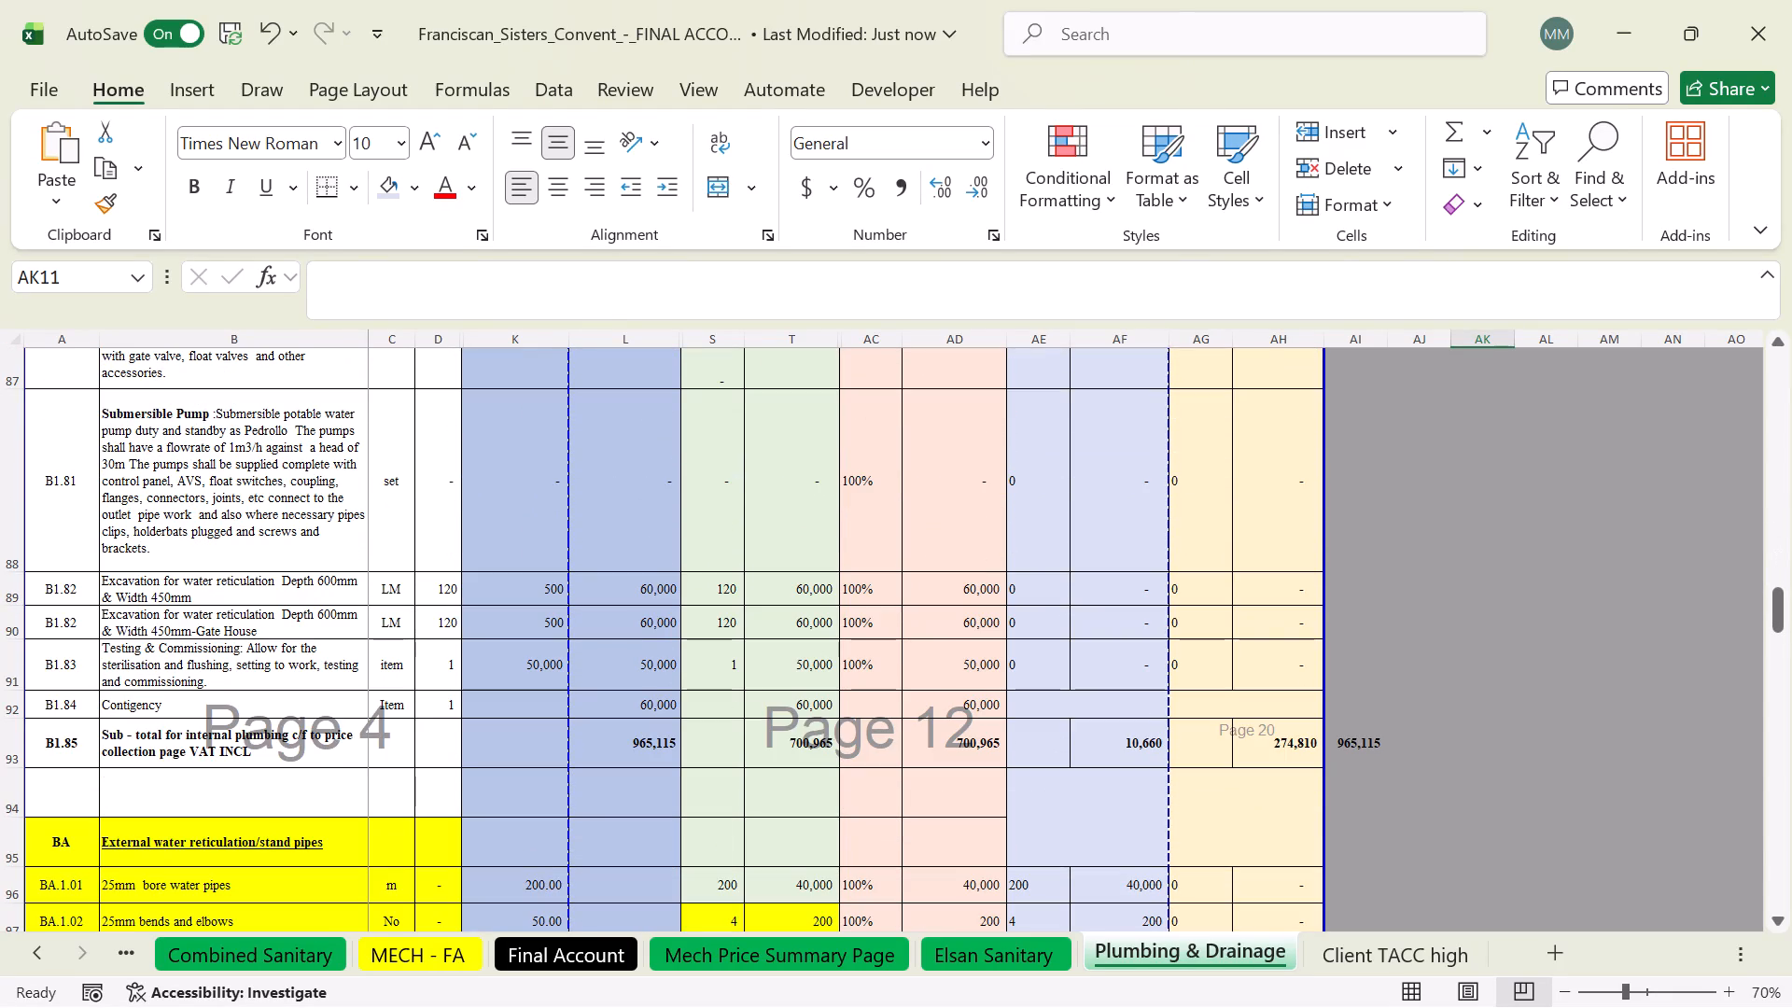
left_click(1362, 744)
left_click(637, 739)
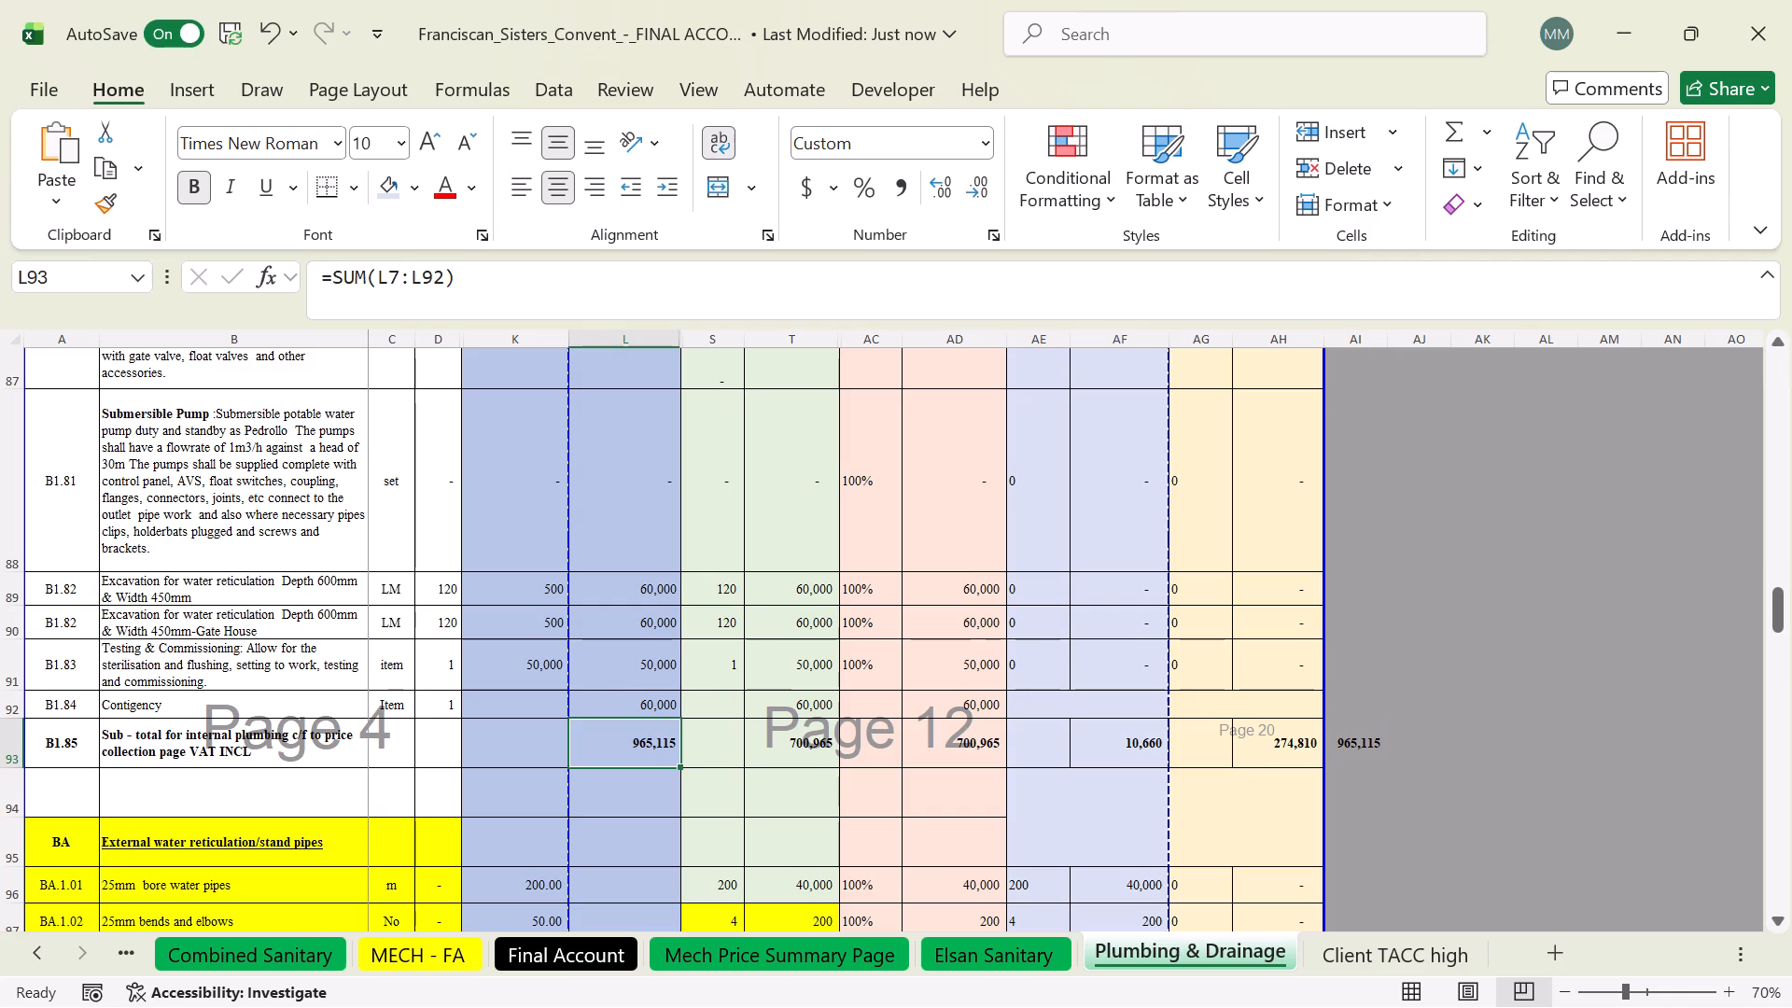
double_click(1360, 748)
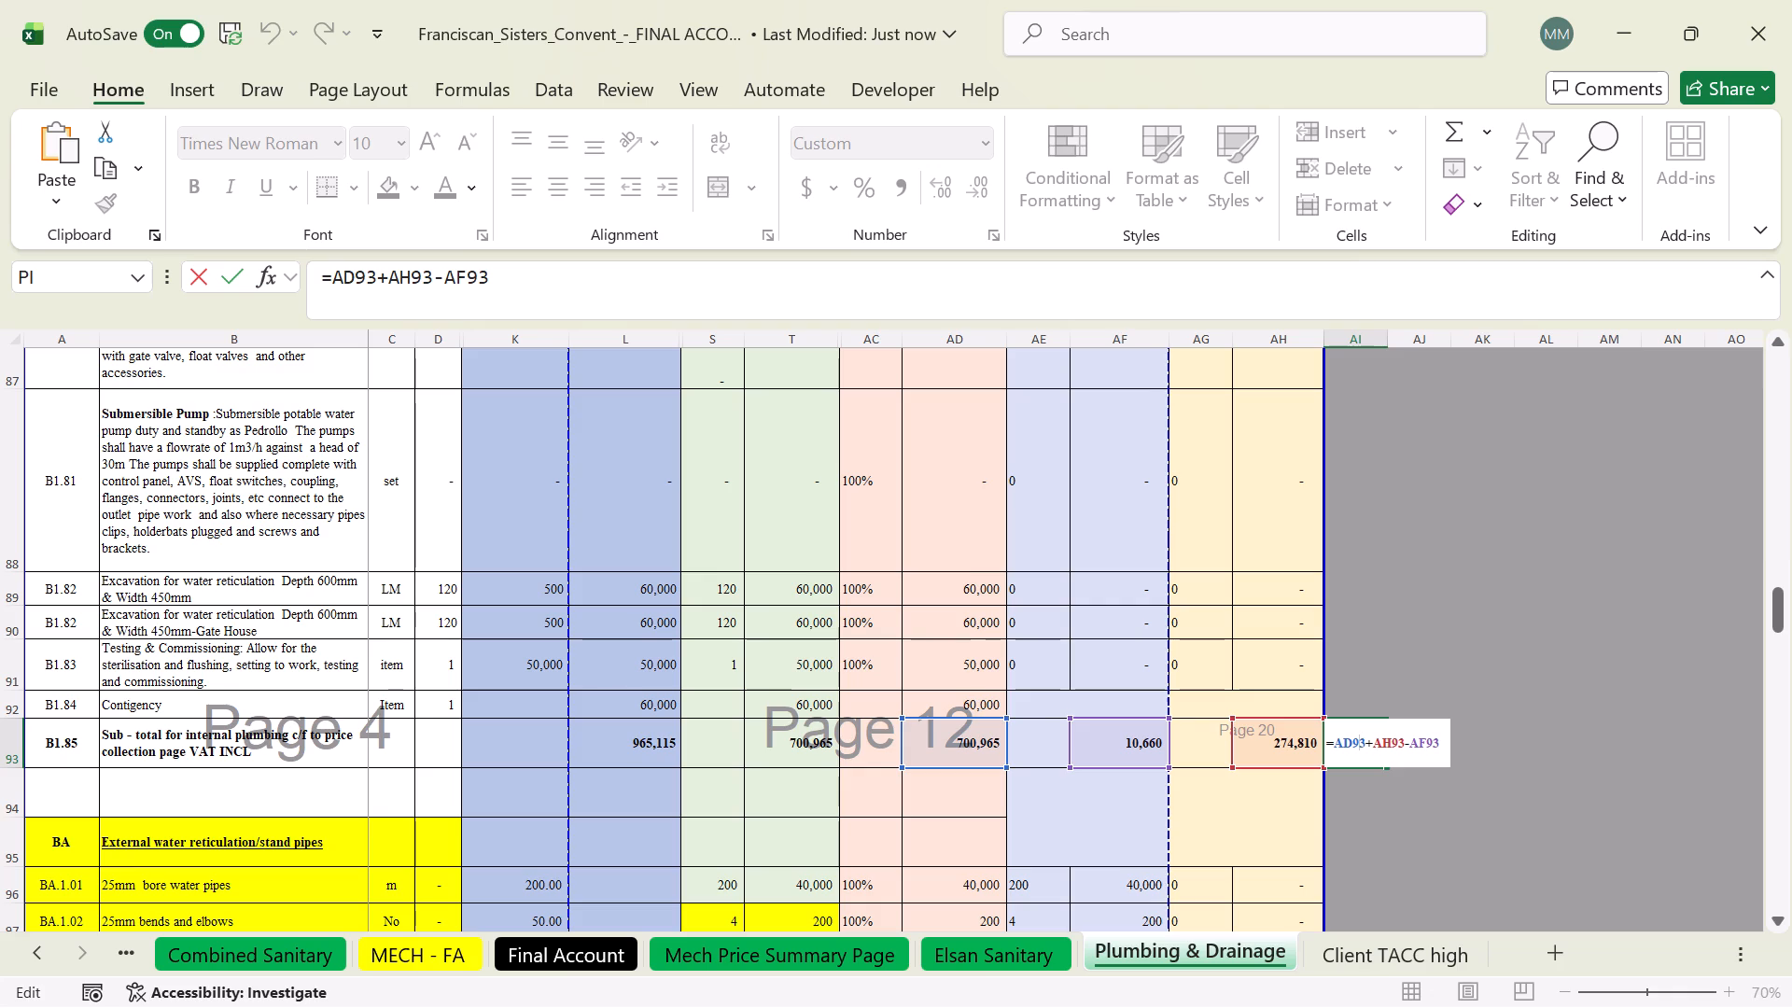
key("Return")
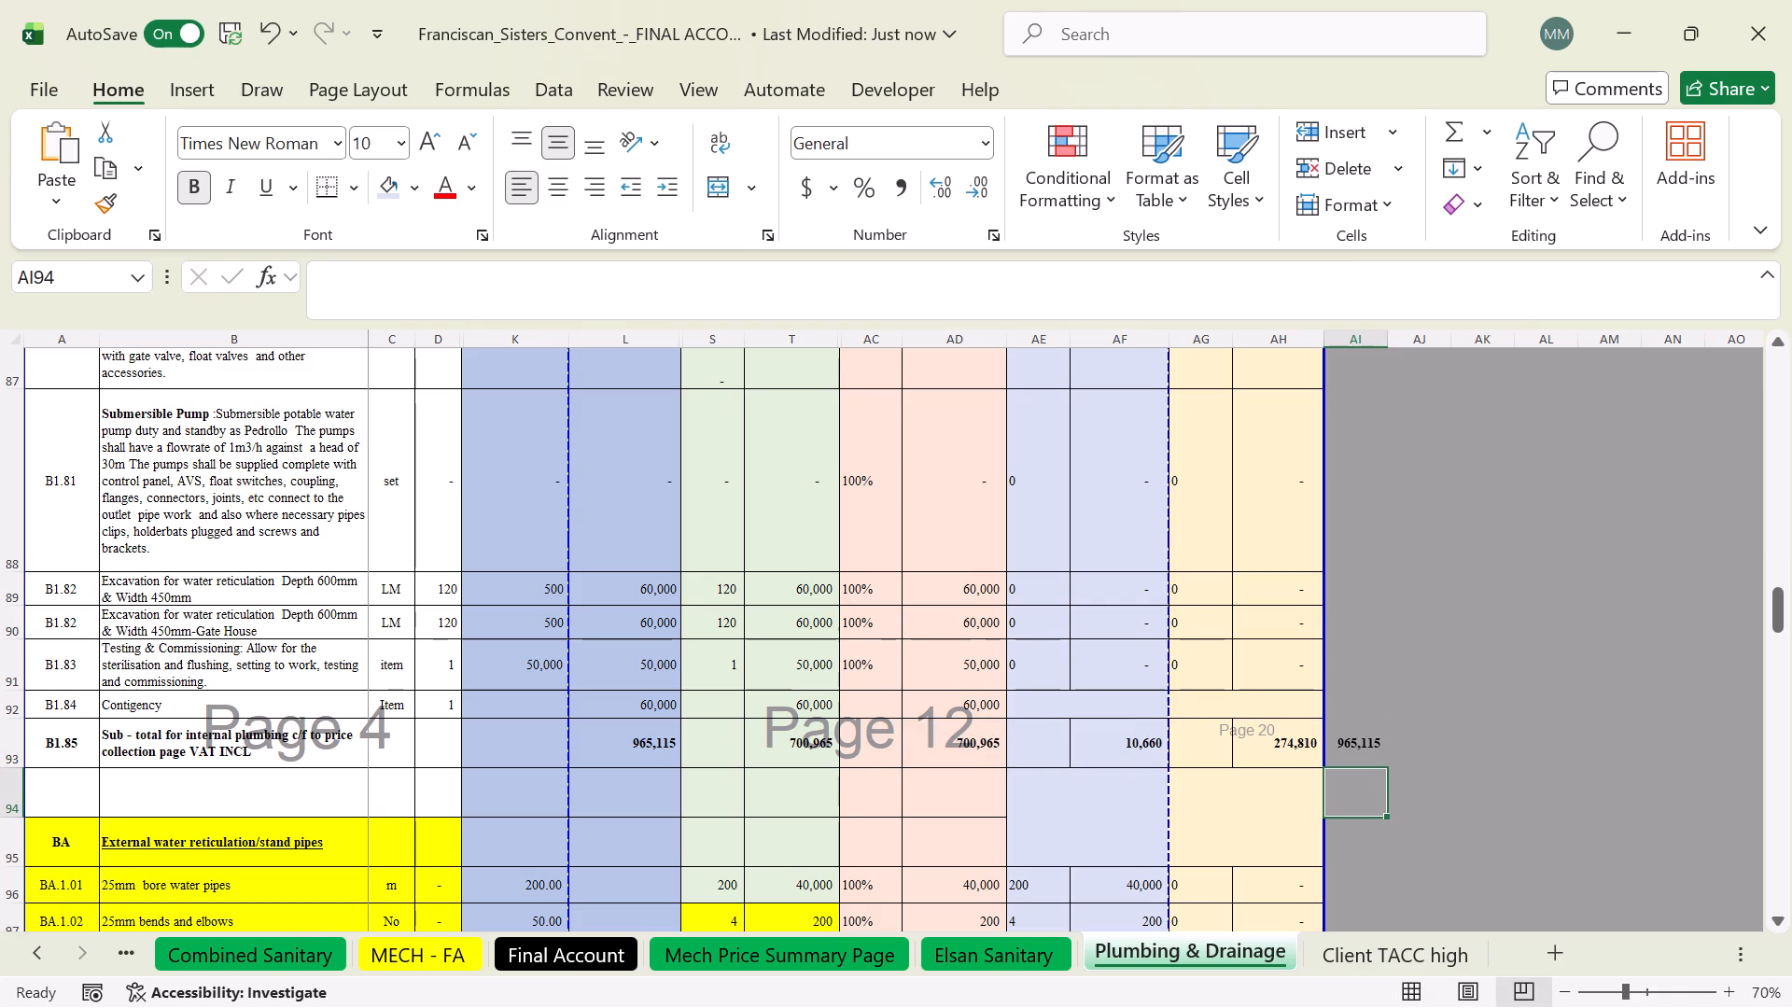
Review the external water reticulation items and sub-total, and item B2.02's current quantity under Hot Water Plumbing Works.
scroll(689, 743, "down", 4)
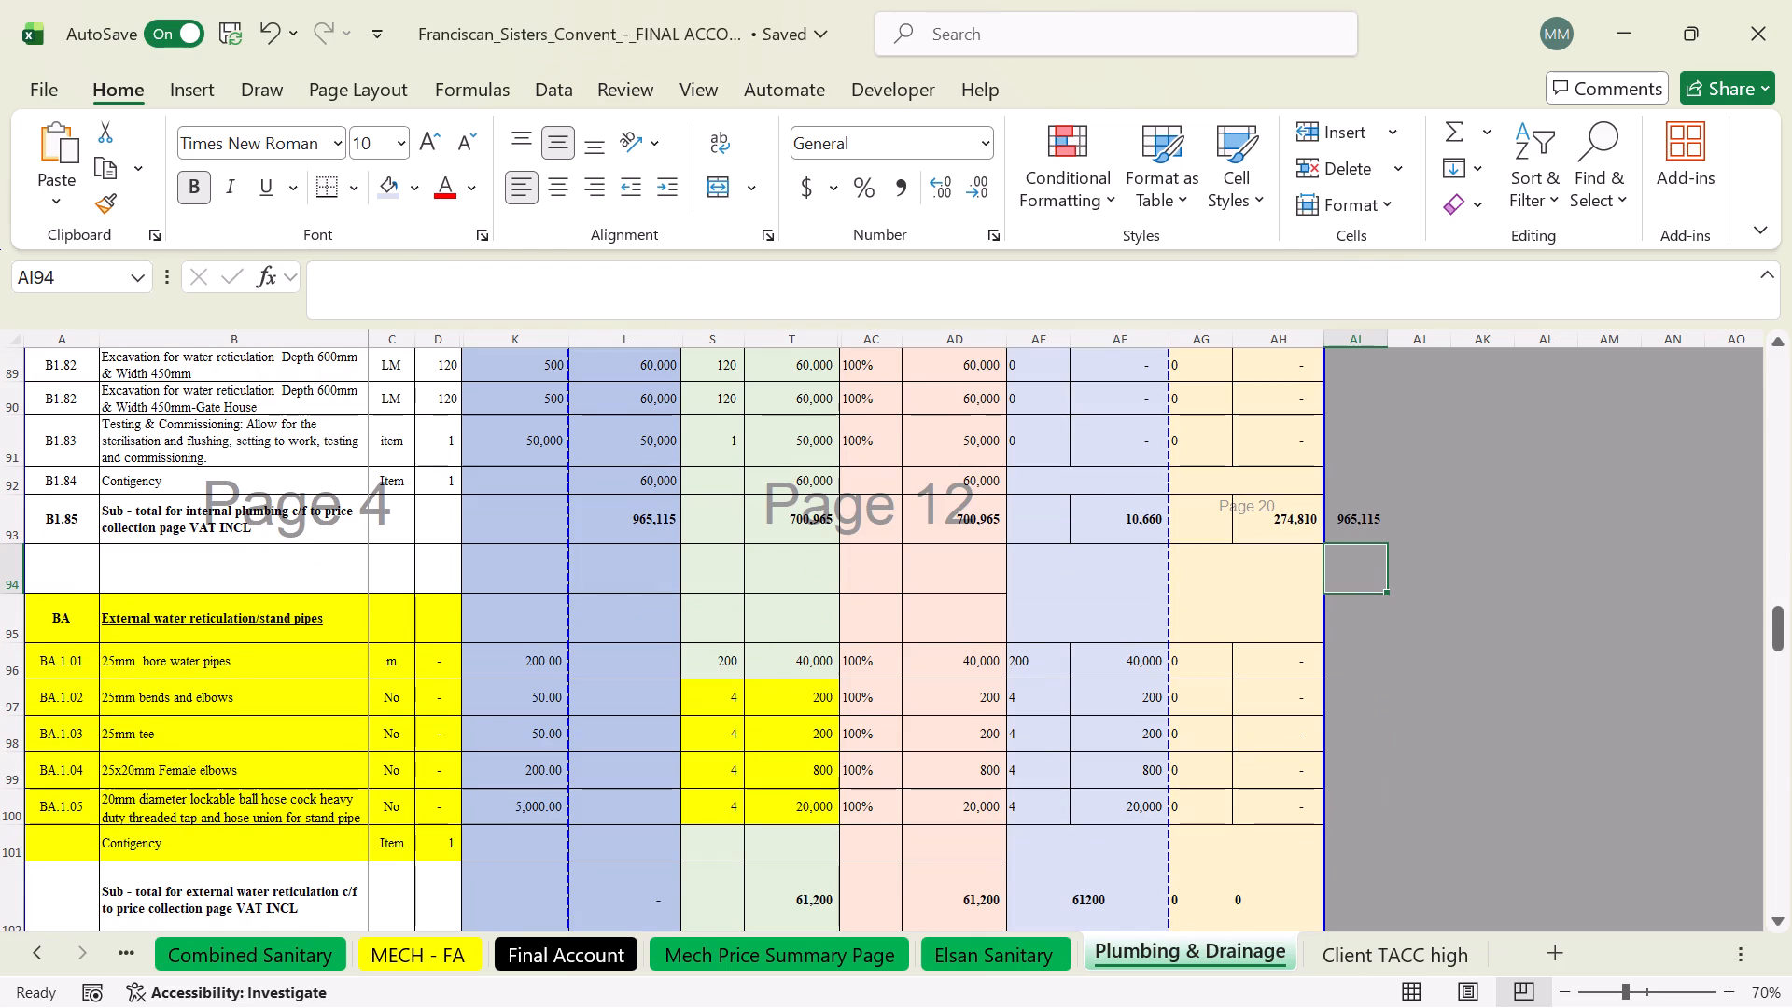
scroll(1057, 784, "down", 1)
scroll(929, 804, "down", 5)
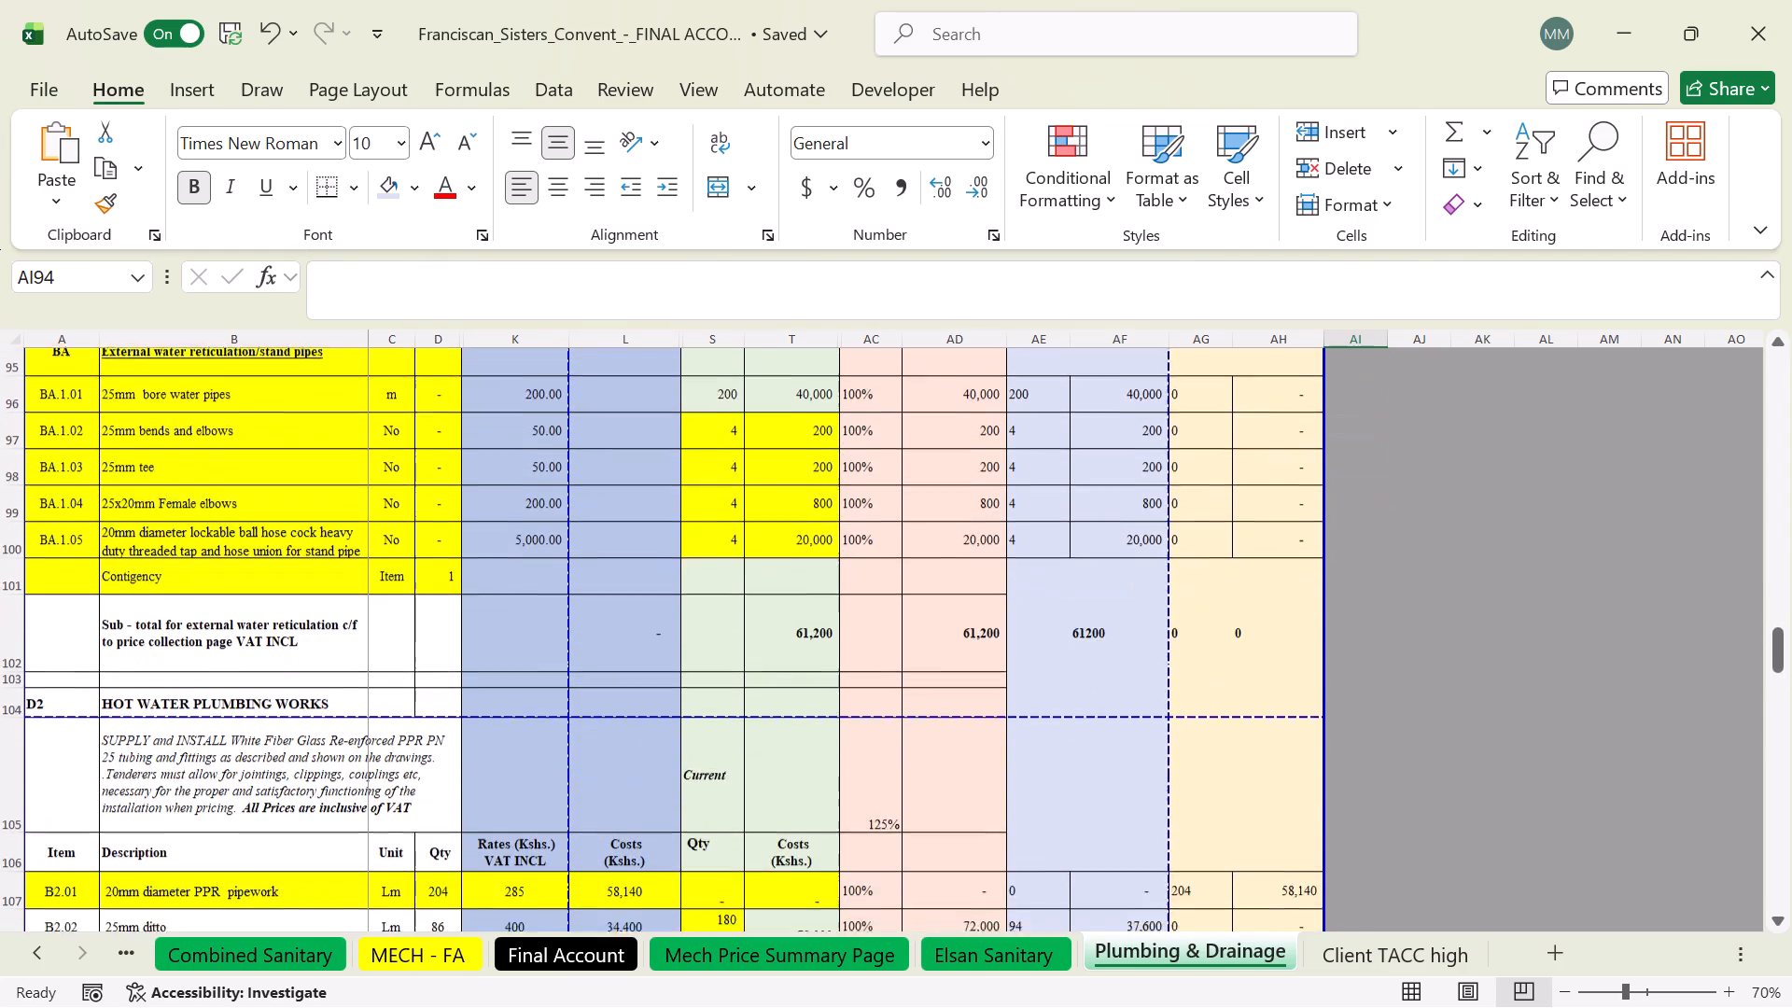
scroll(927, 804, "down", 4)
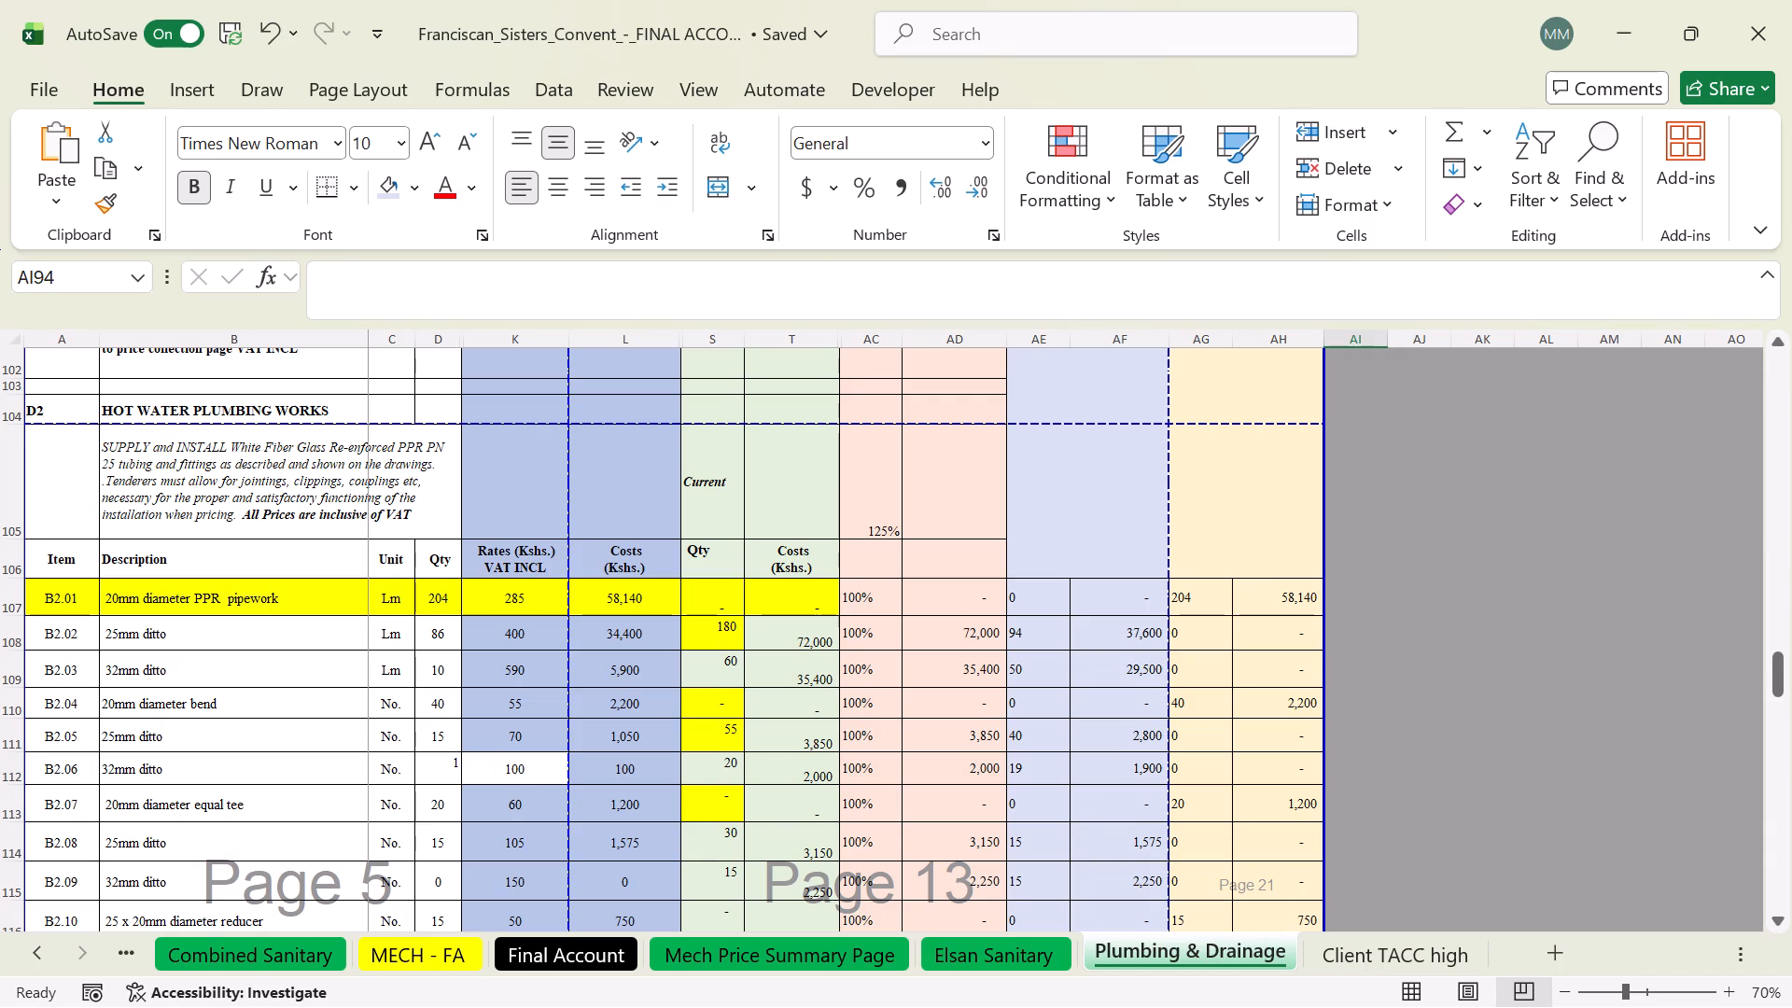
left_click(714, 637)
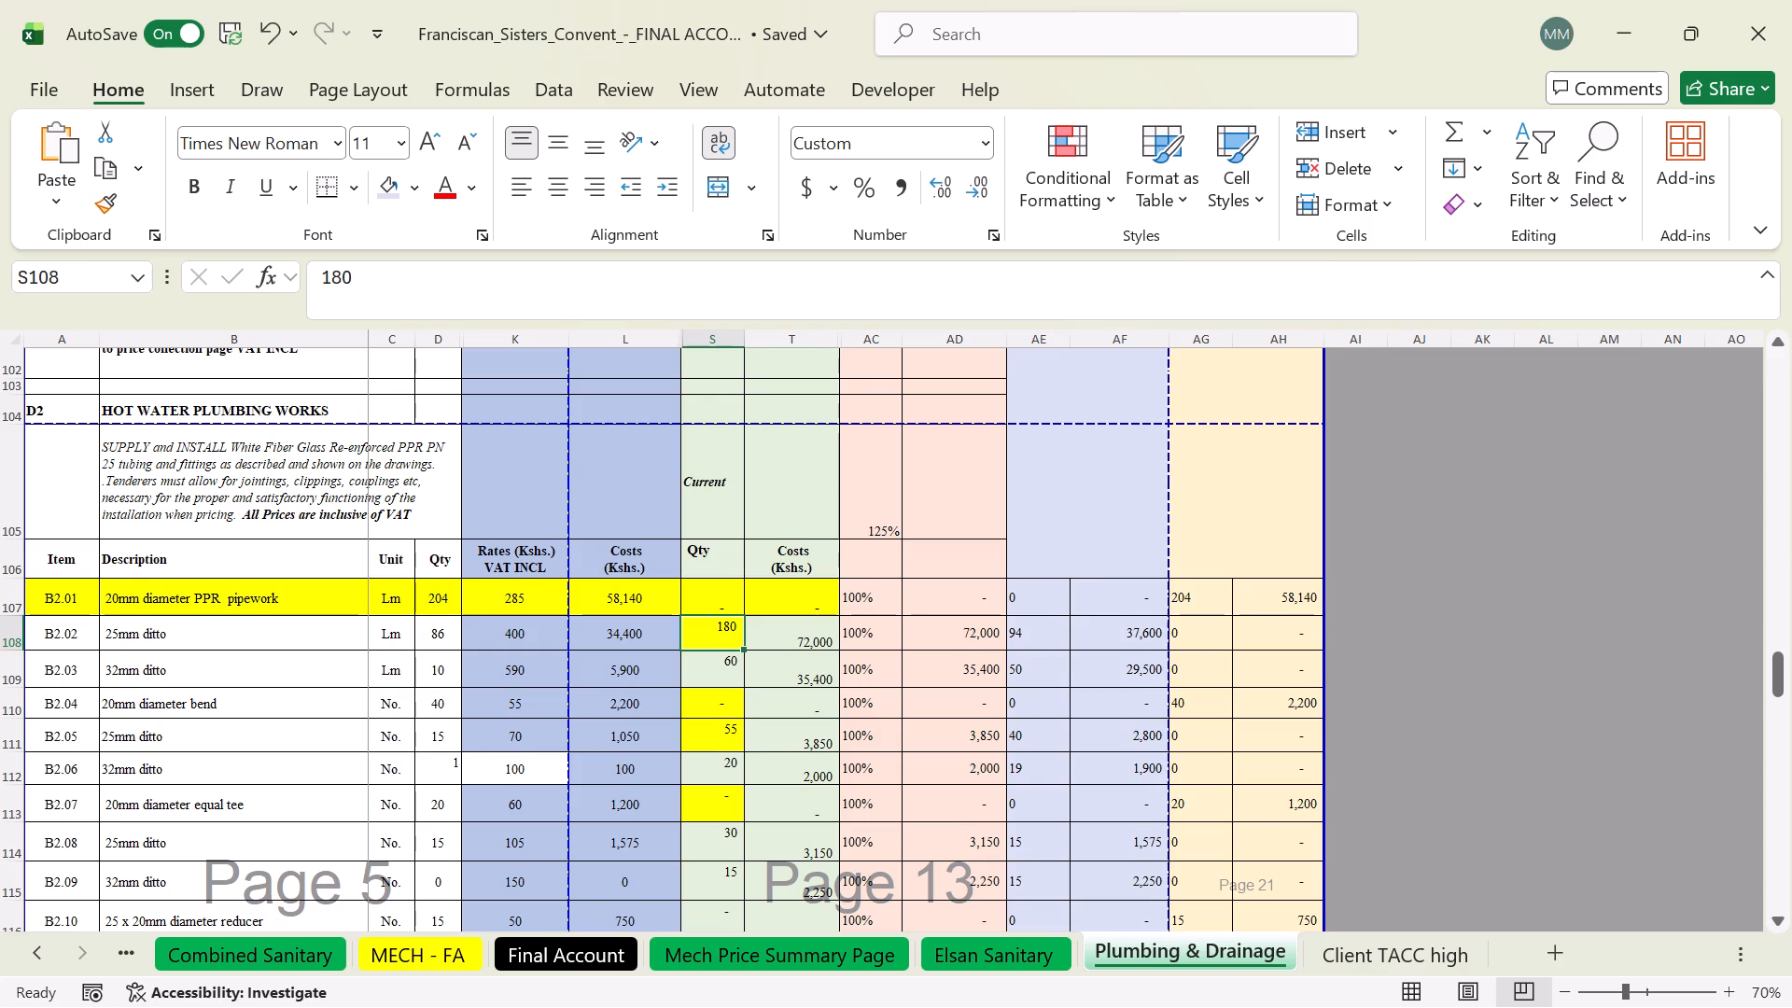
Review the remaining hot water plumbing items and compare the section total in L129 with the check formula in AI129.
scroll(1160, 750, "down", 1)
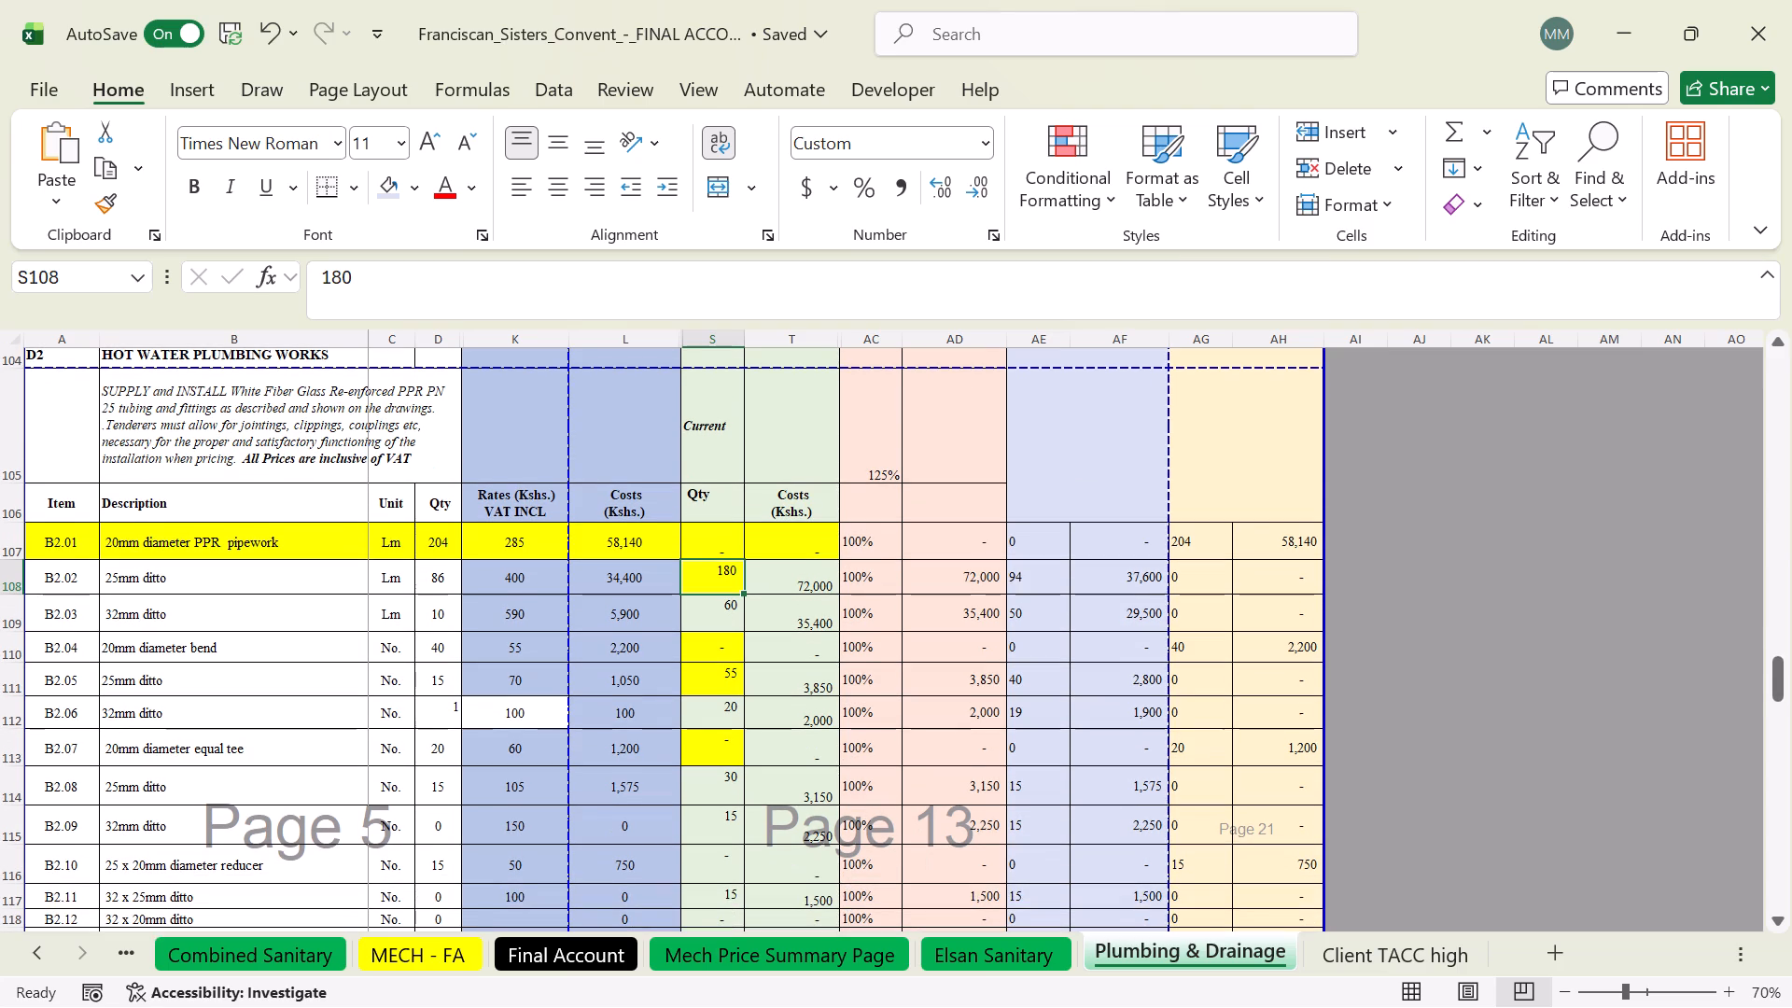
scroll(1160, 750, "down", 2)
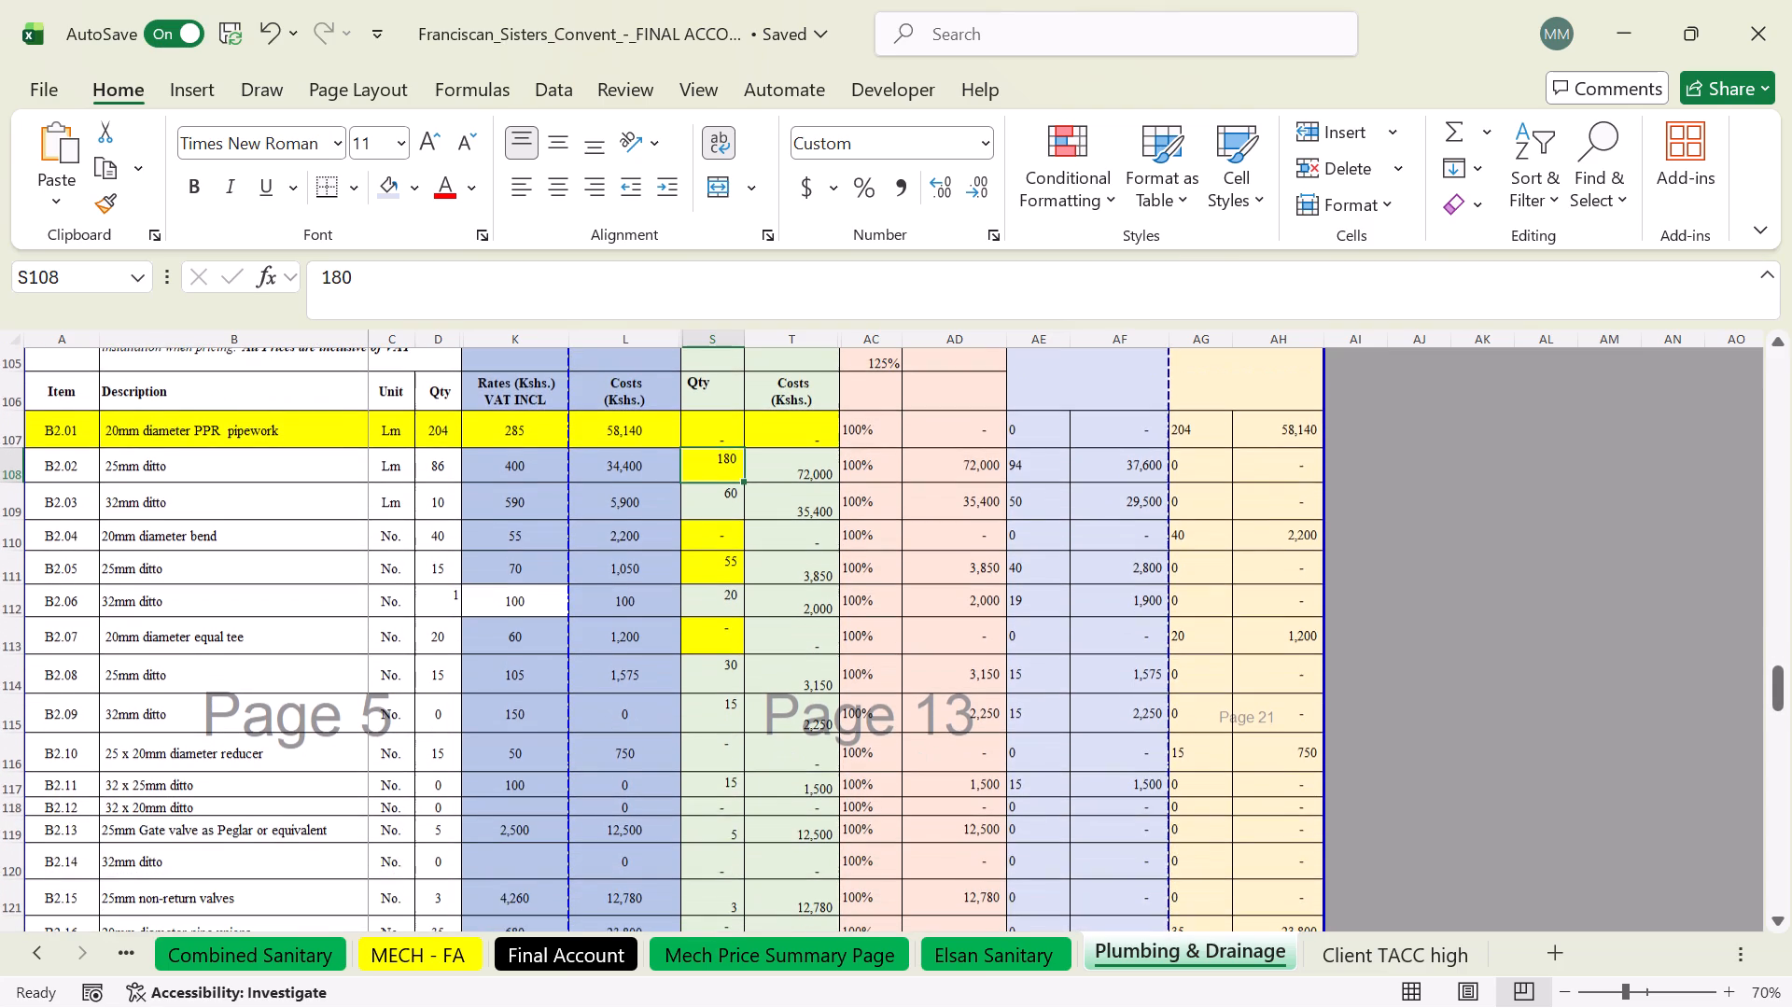
scroll(1160, 750, "down", 1)
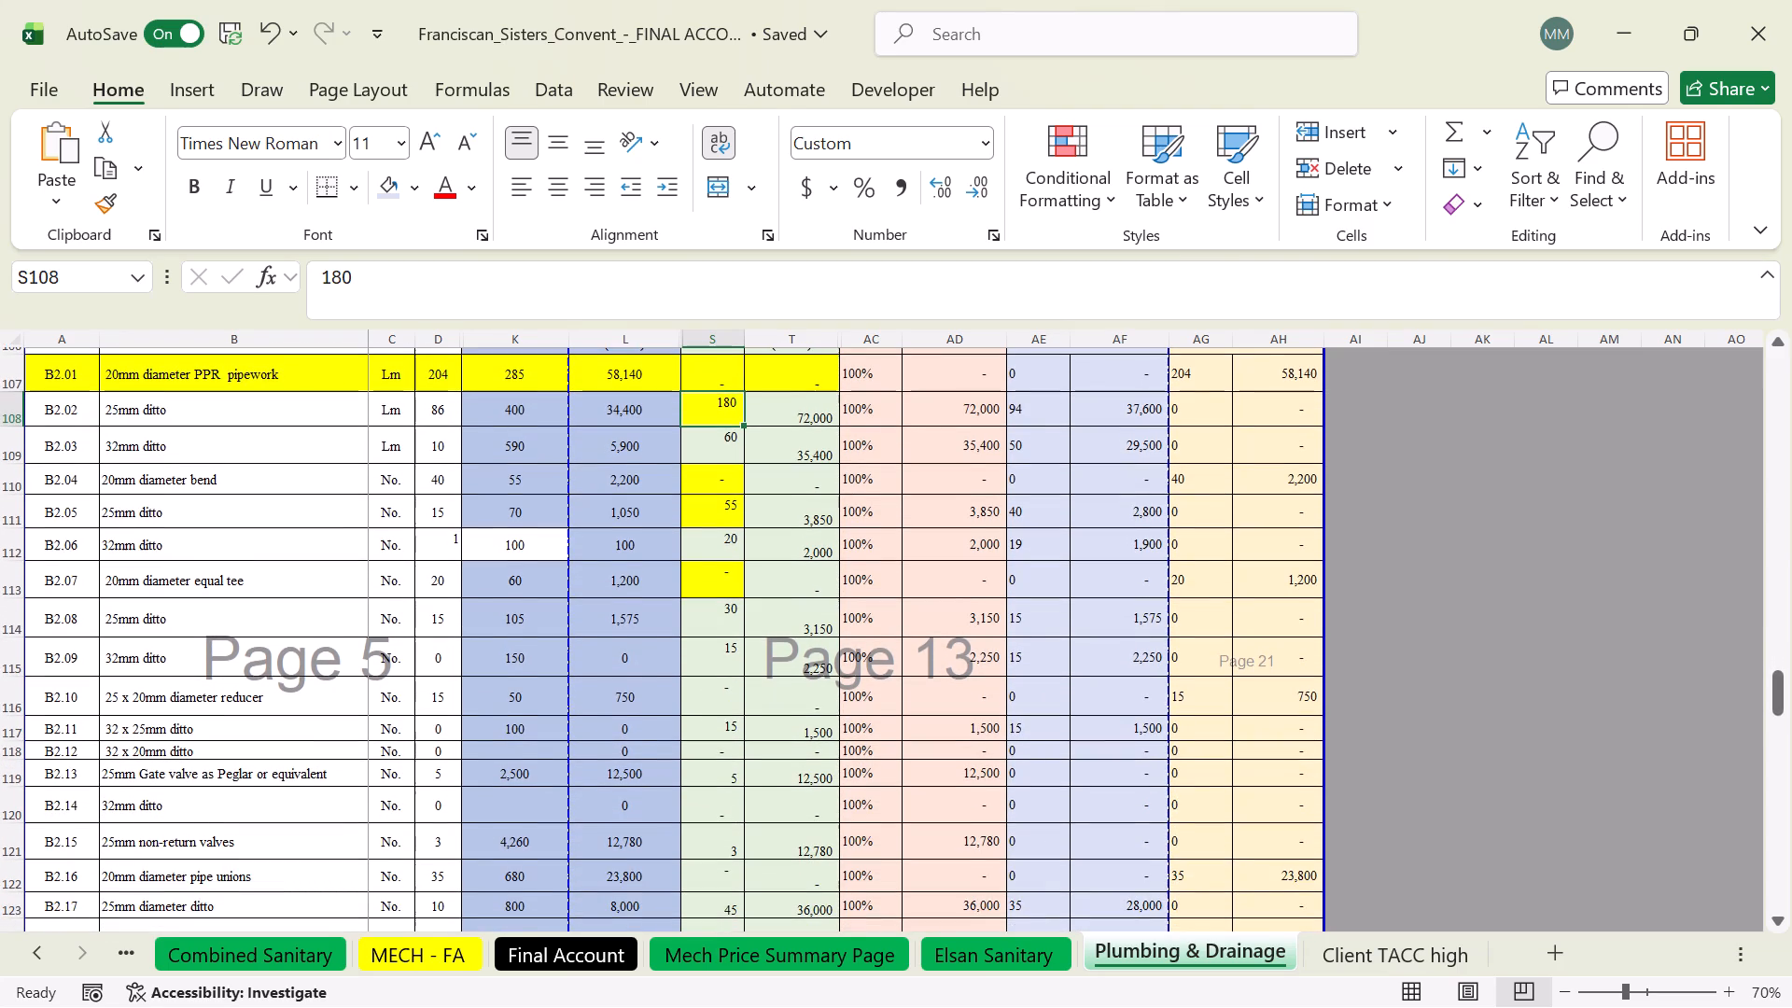
scroll(1160, 750, "down", 5)
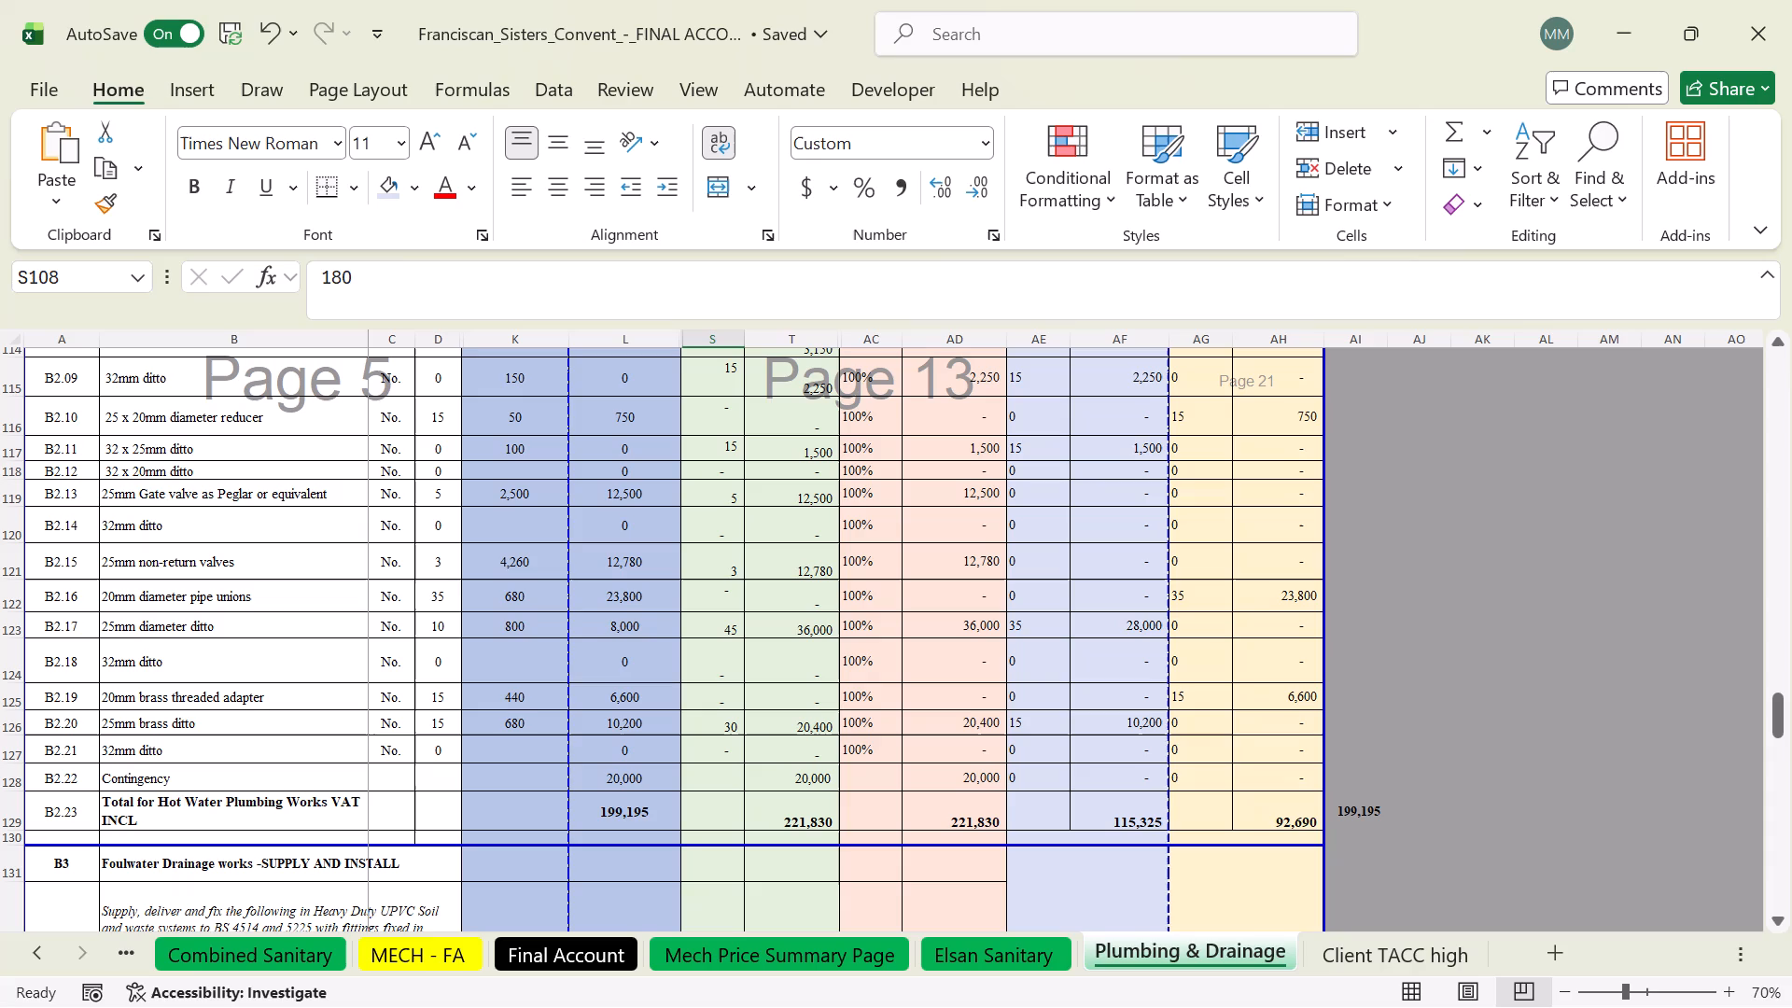
scroll(1160, 750, "down", 1)
left_click(1377, 757)
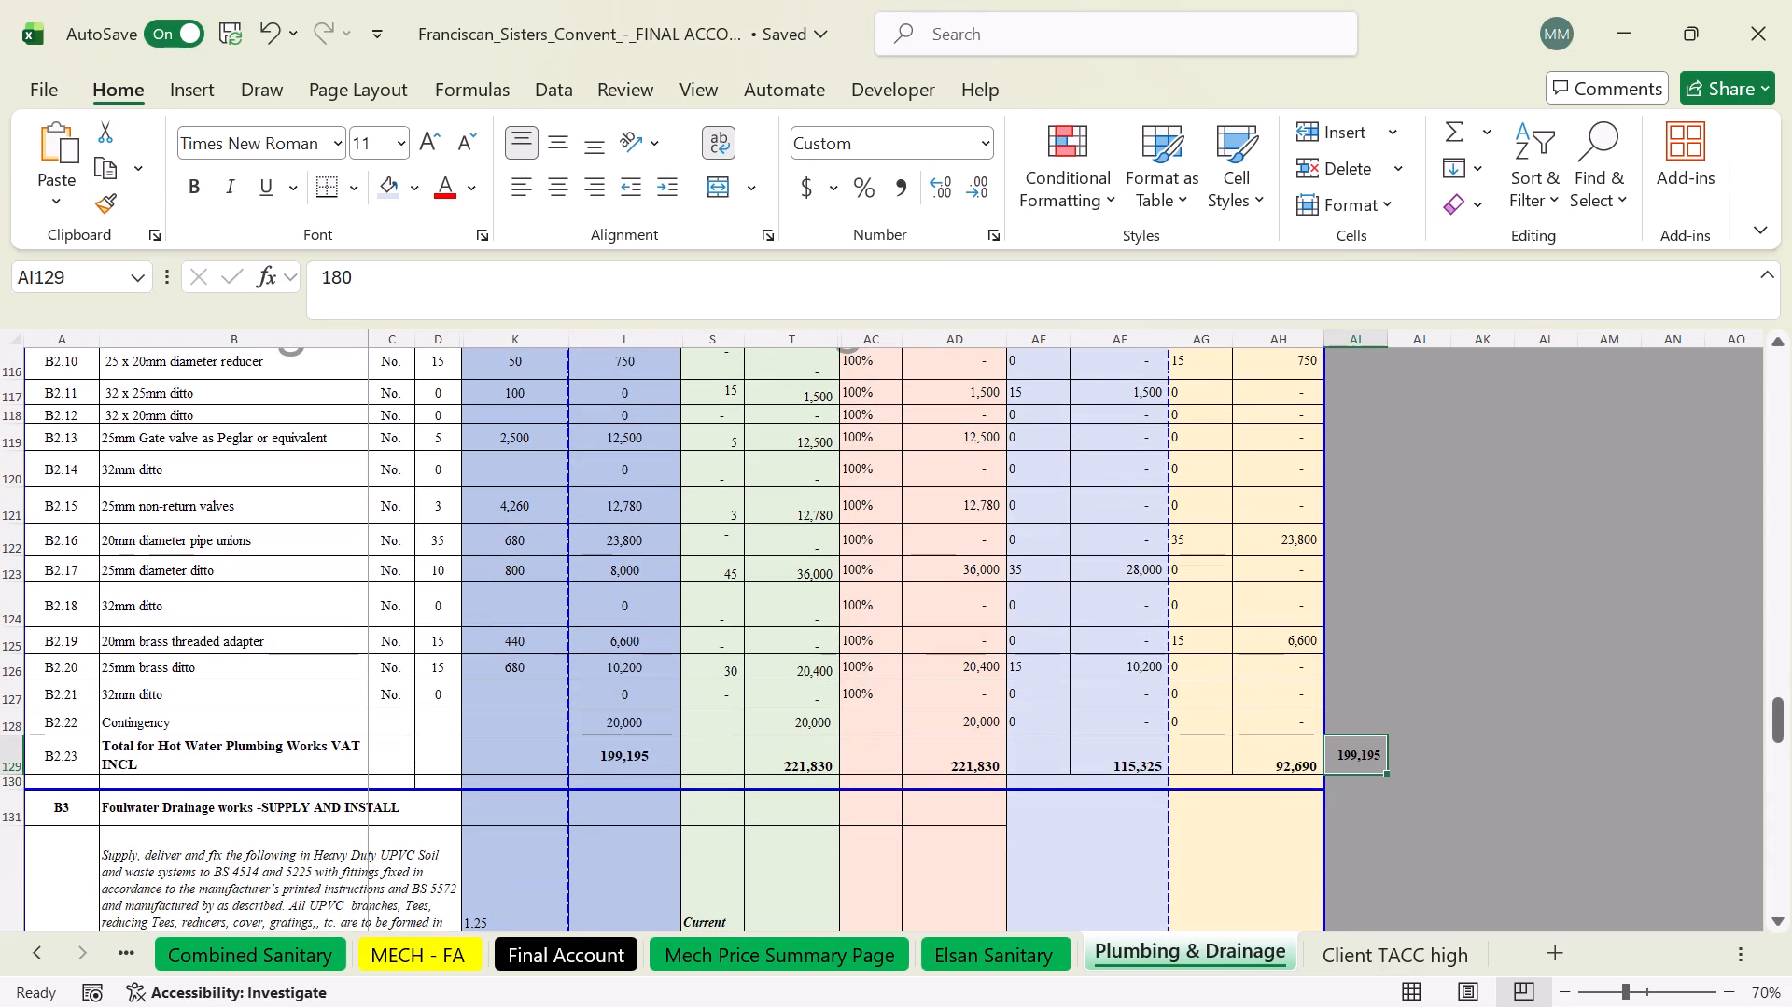
left_click(649, 761)
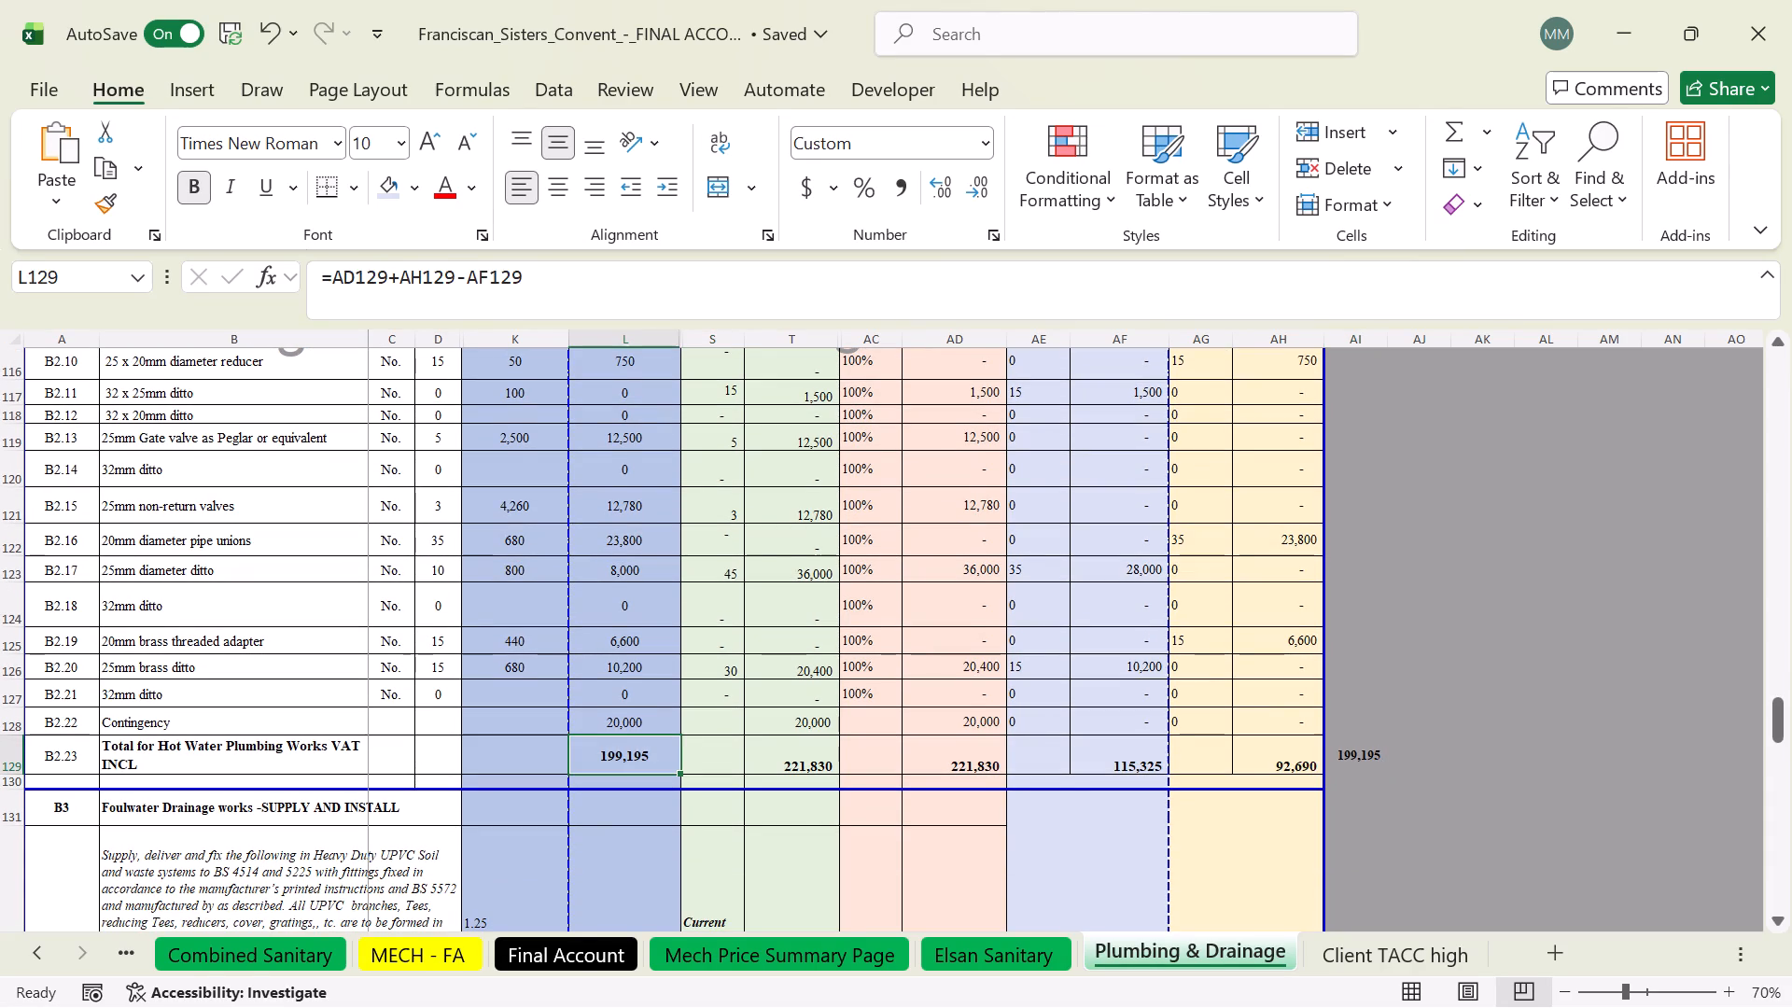
Review the foul water drainage items B3.01 to B3.20 and their sub-total row with its adjacent check figure.
scroll(841, 753, "down", 13)
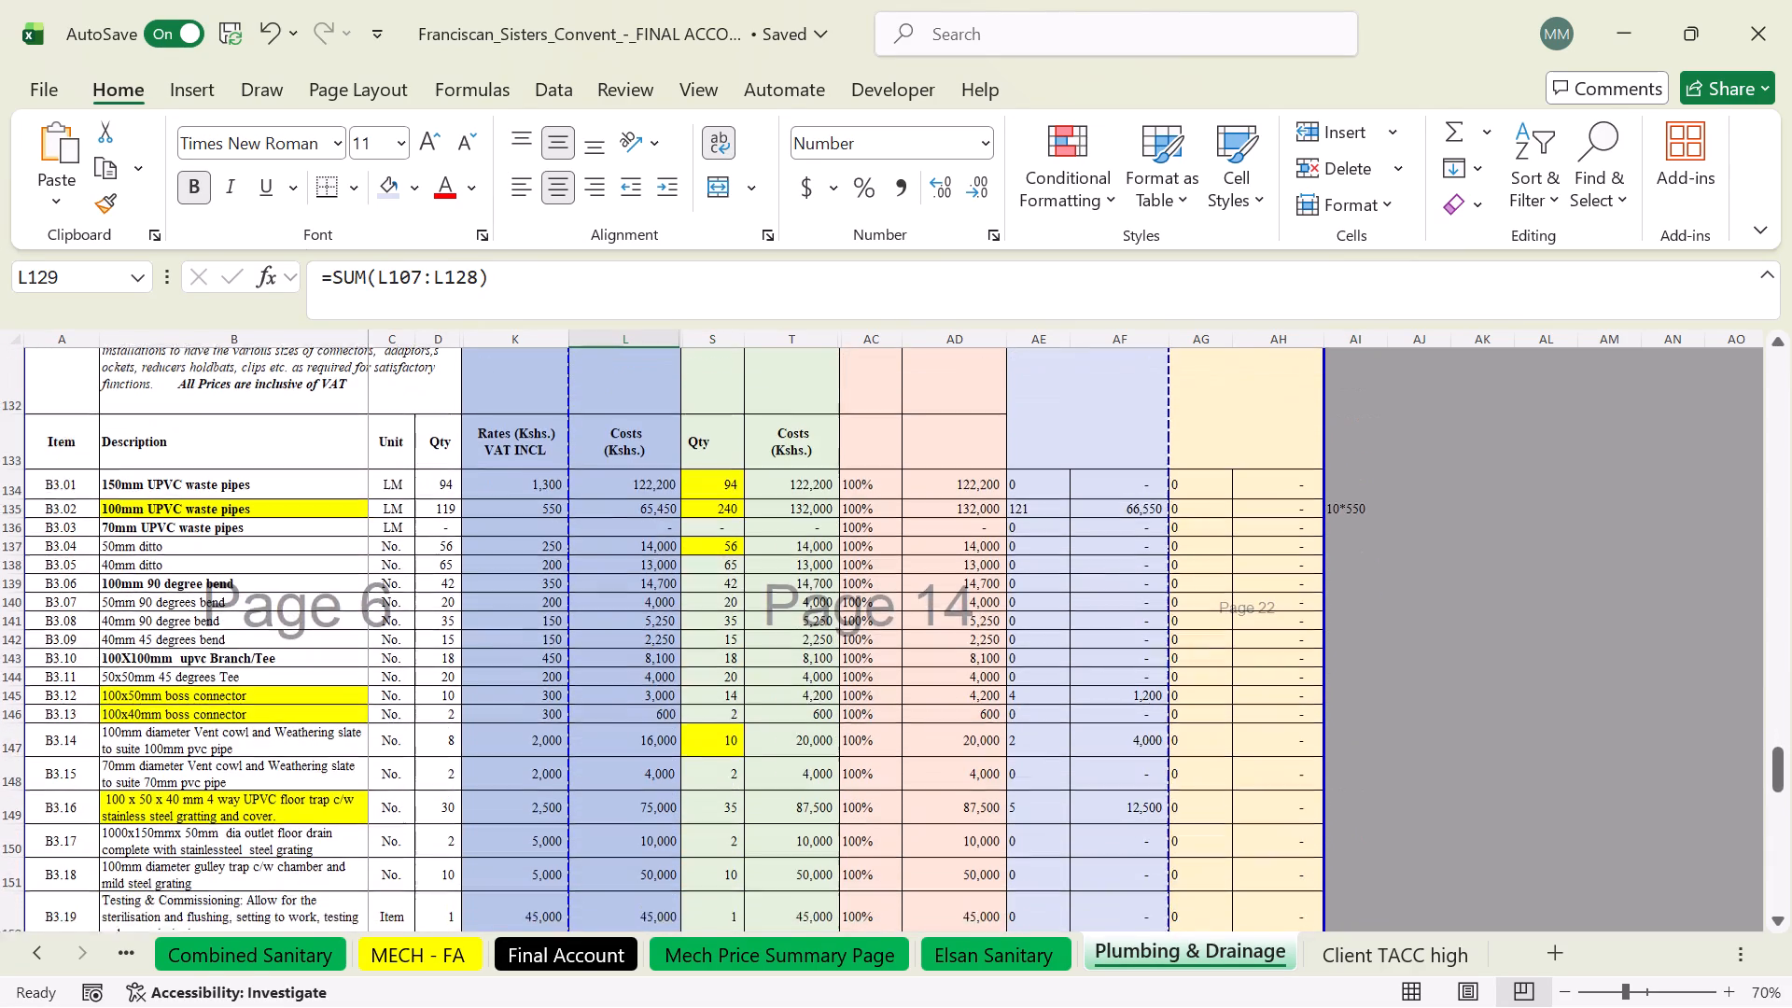
scroll(841, 753, "down", 2)
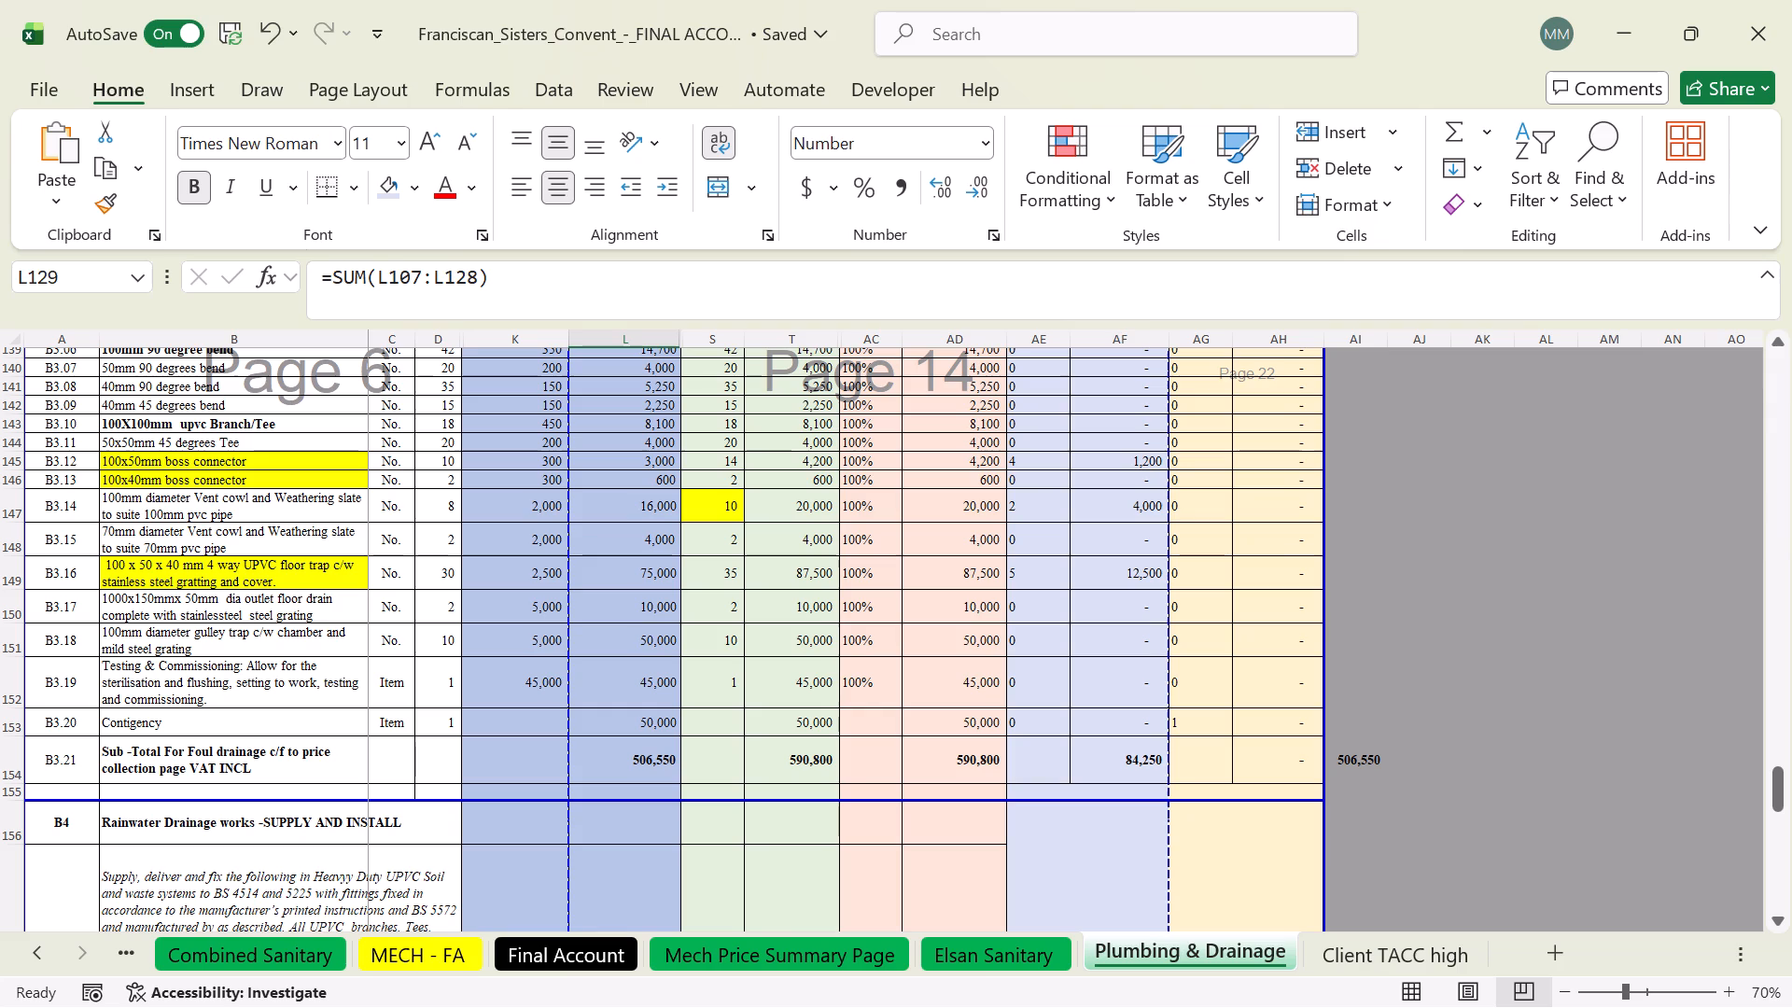
Examine the additions and omission figures for the shower fittings and bath-tub items on the Elsan Sanitary sheet.
left_click(985, 960)
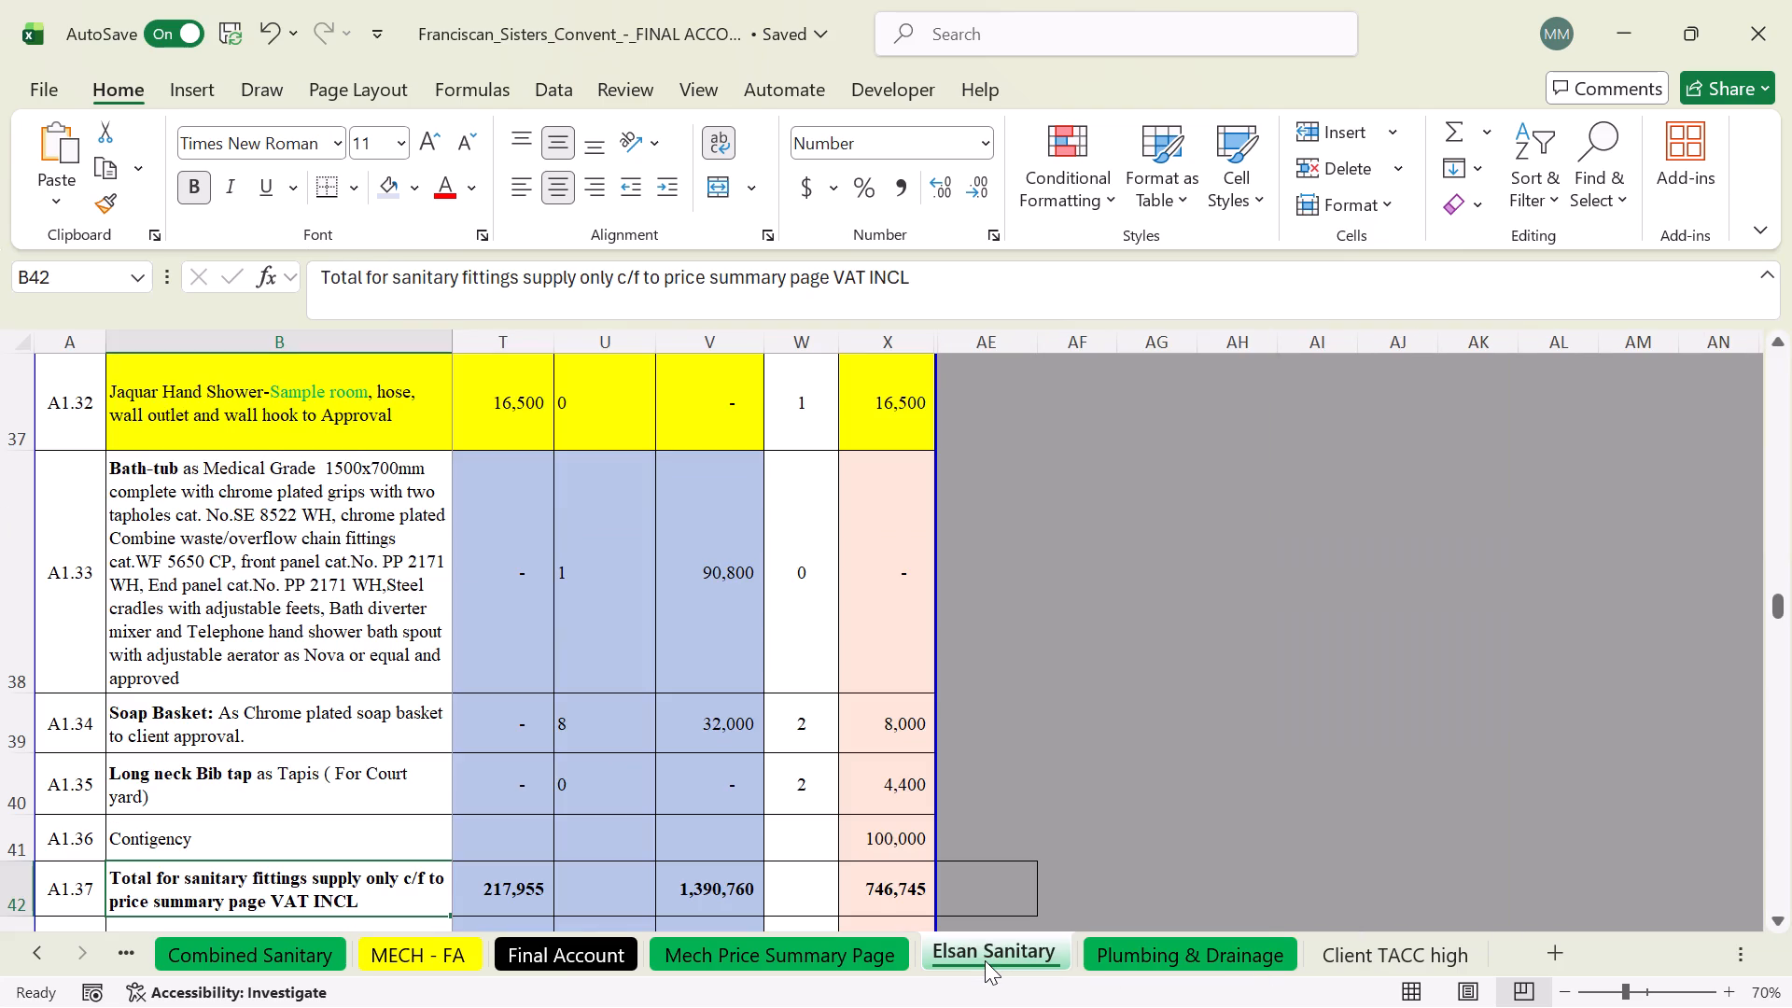
scroll(403, 716, "up", 5)
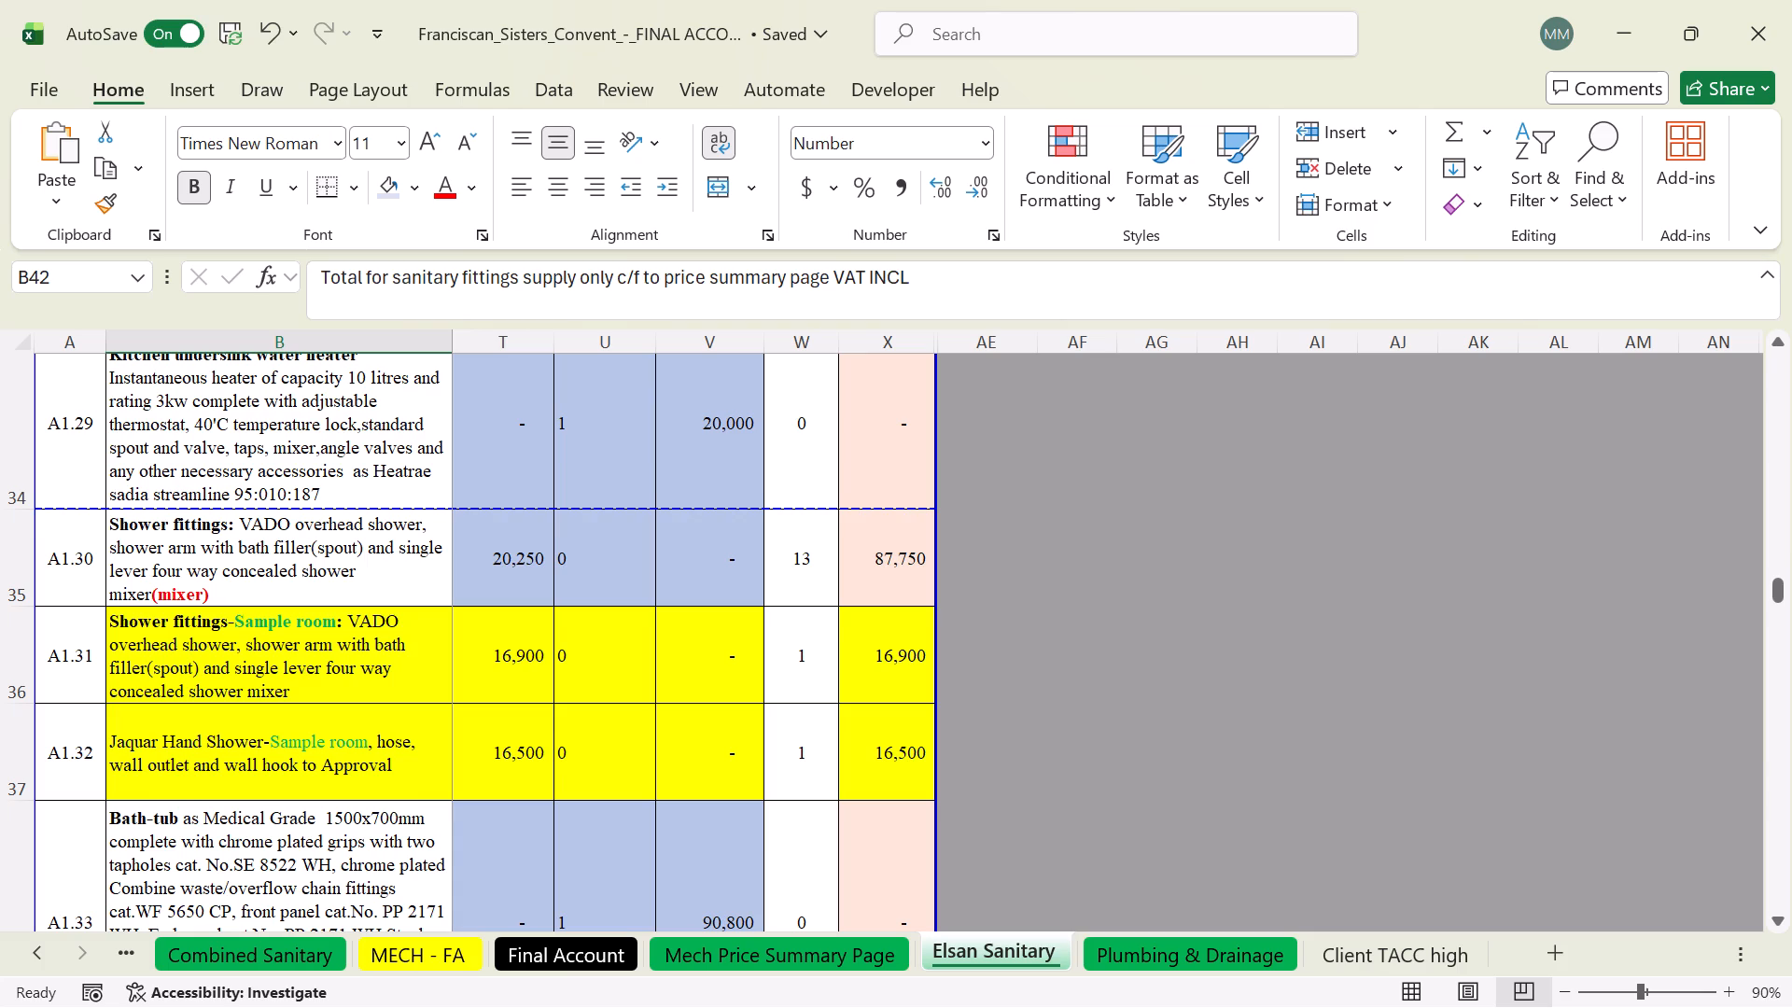
scroll(631, 682, "down", 2)
scroll(631, 682, "up", 2)
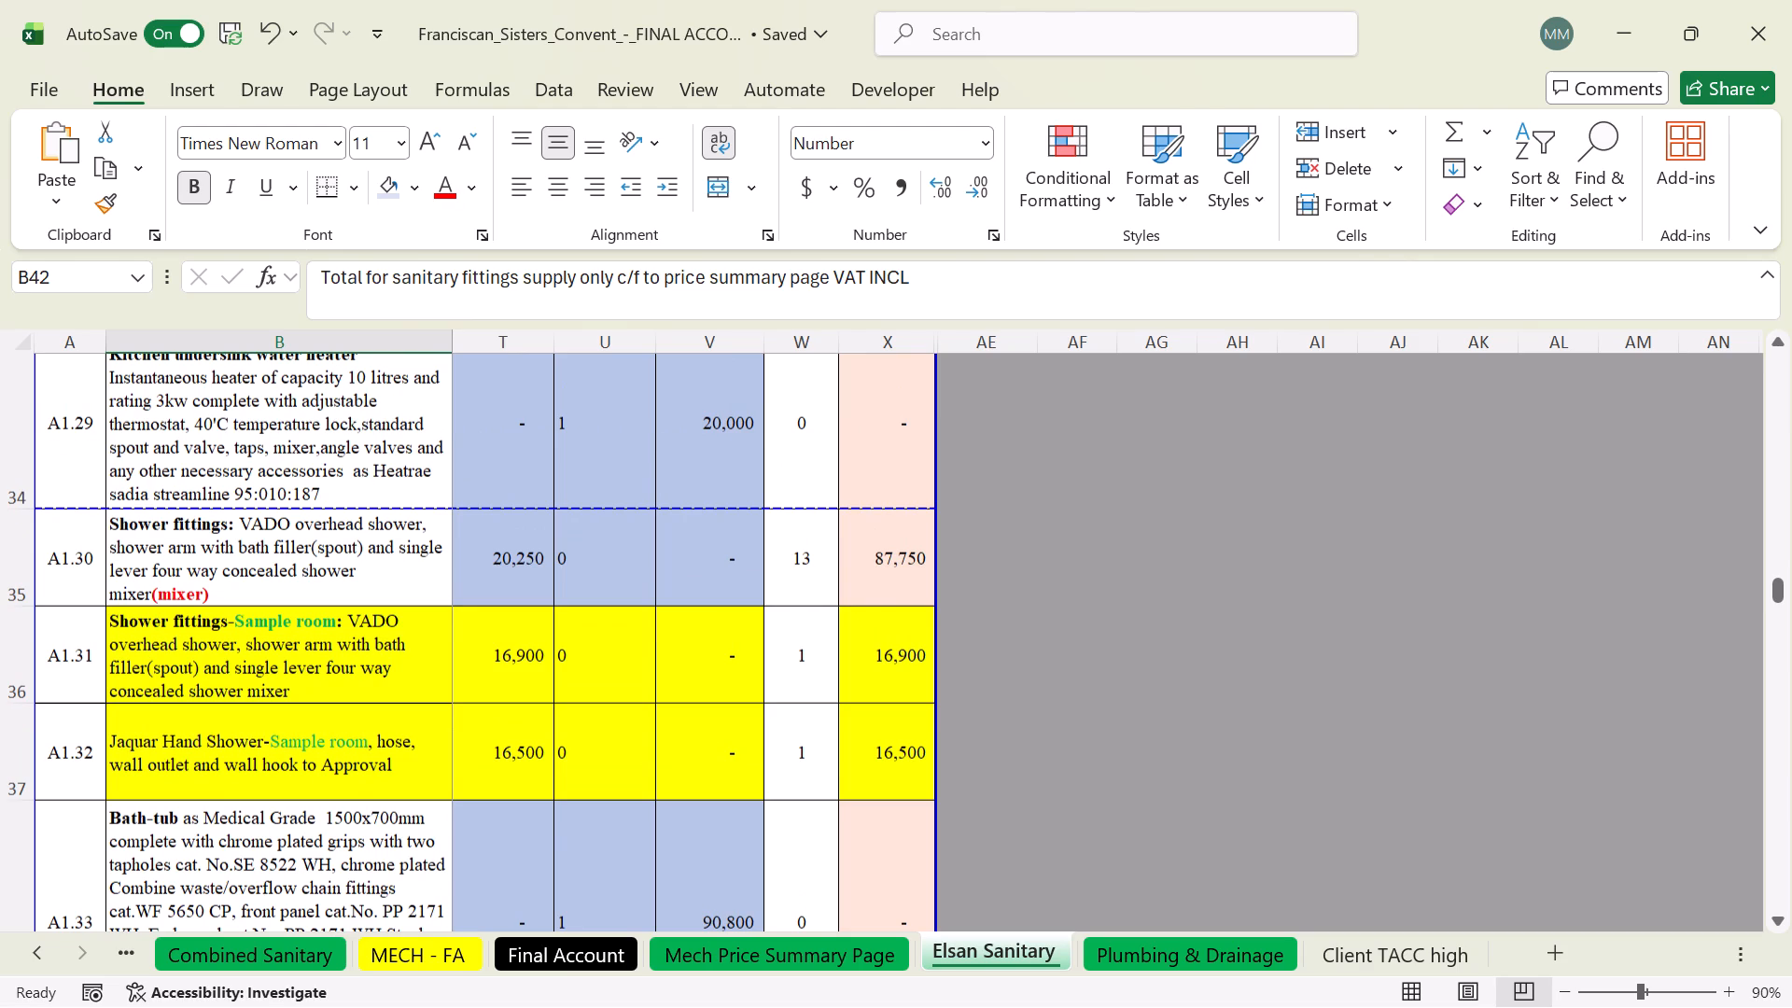
On the Combined Sanitary sheet, review the sanitary items and inspect the combined quantity formula for WC Suites item A1.01.
double_click(35, 954)
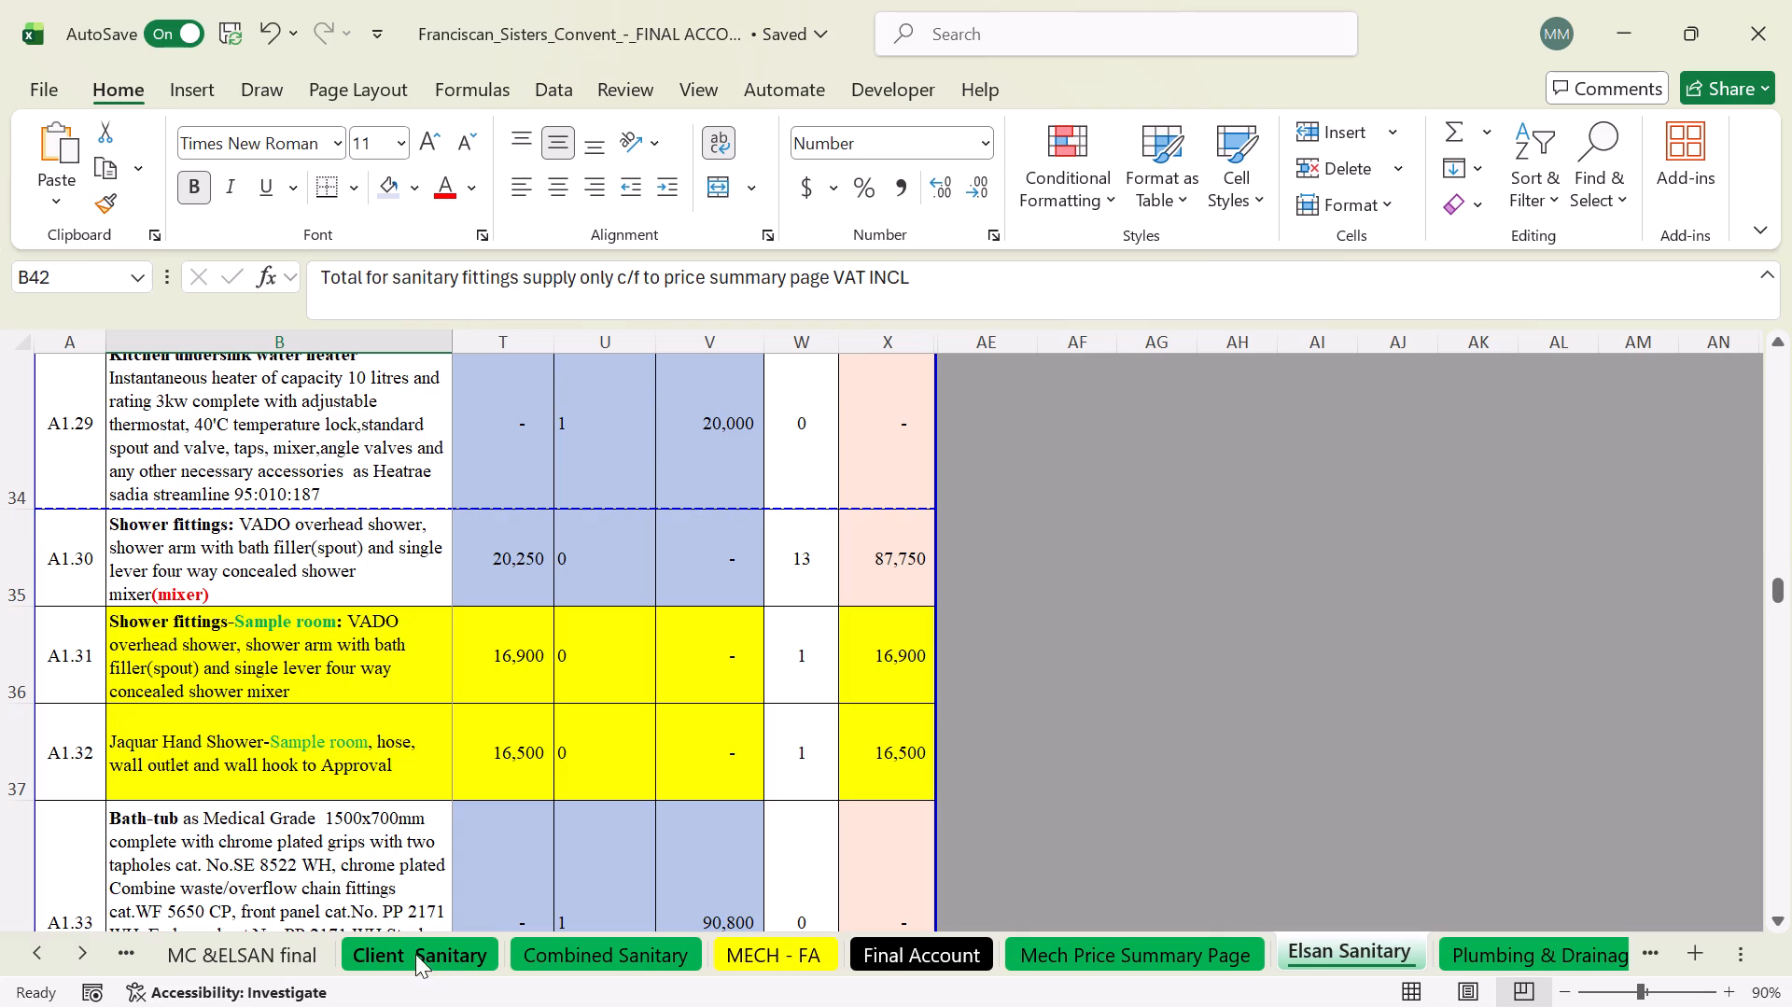
left_click(593, 956)
scroll(483, 654, "up", 1)
scroll(485, 655, "down", 1)
scroll(487, 656, "up", 4)
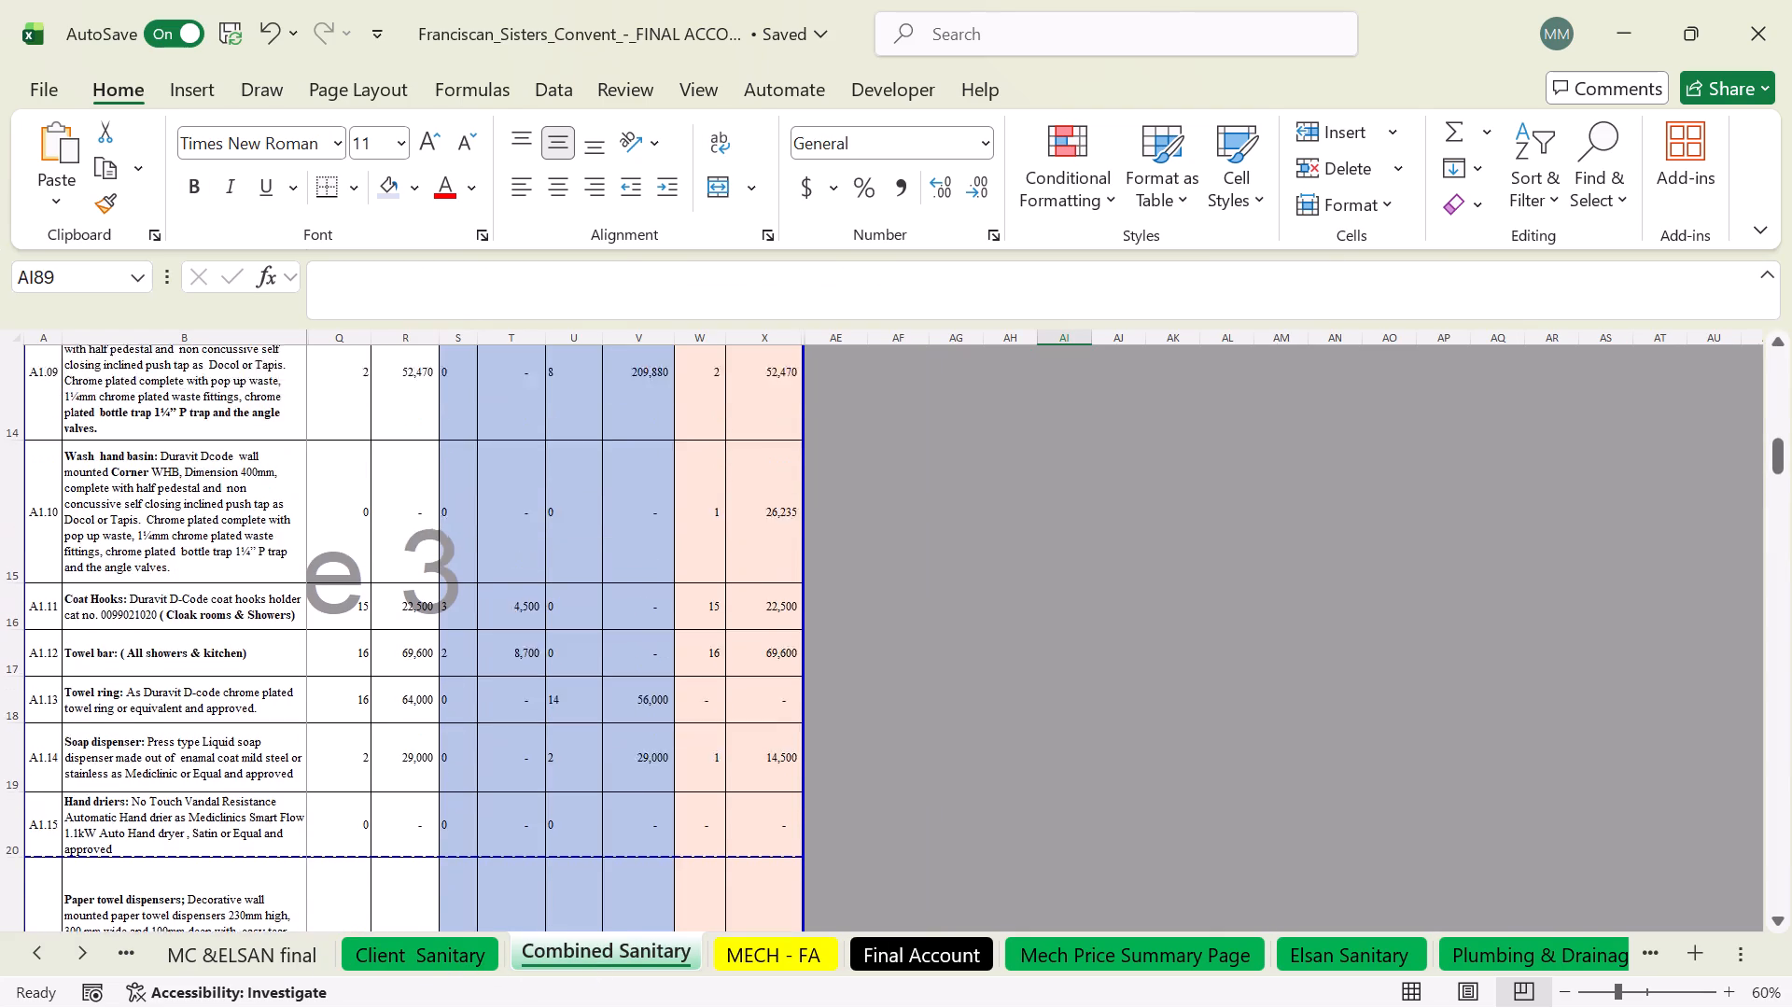
scroll(498, 668, "up", 13)
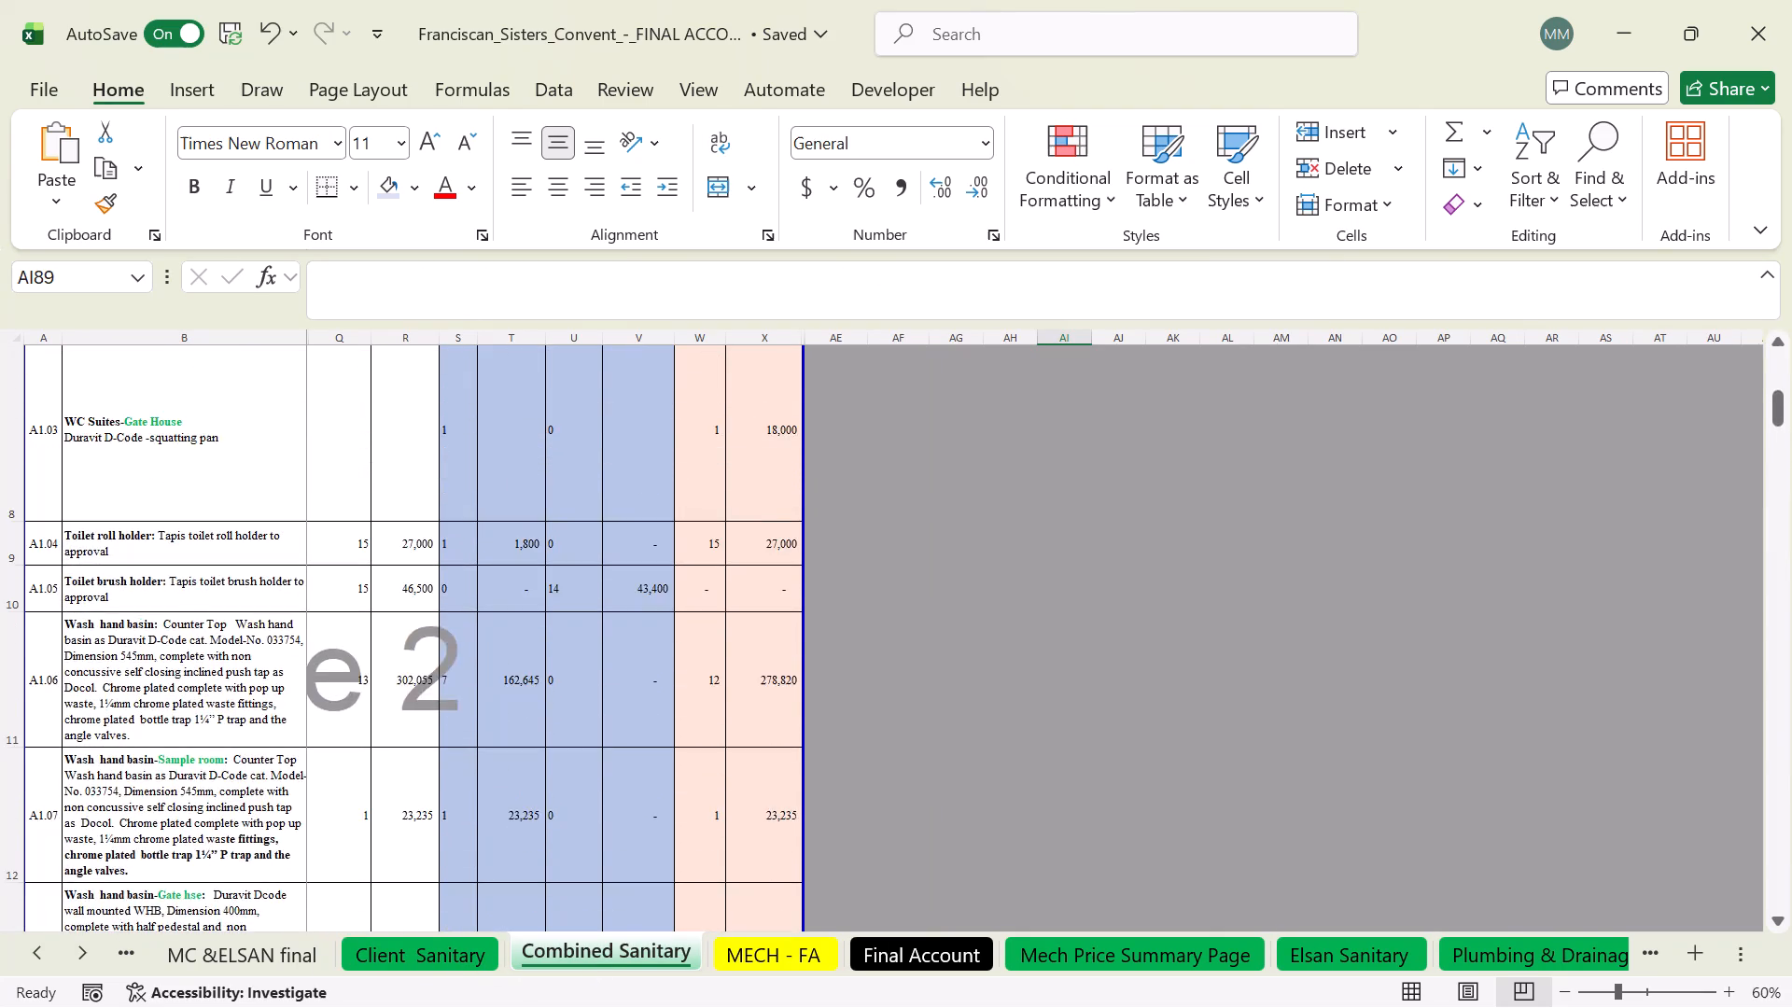
scroll(498, 668, "up", 16)
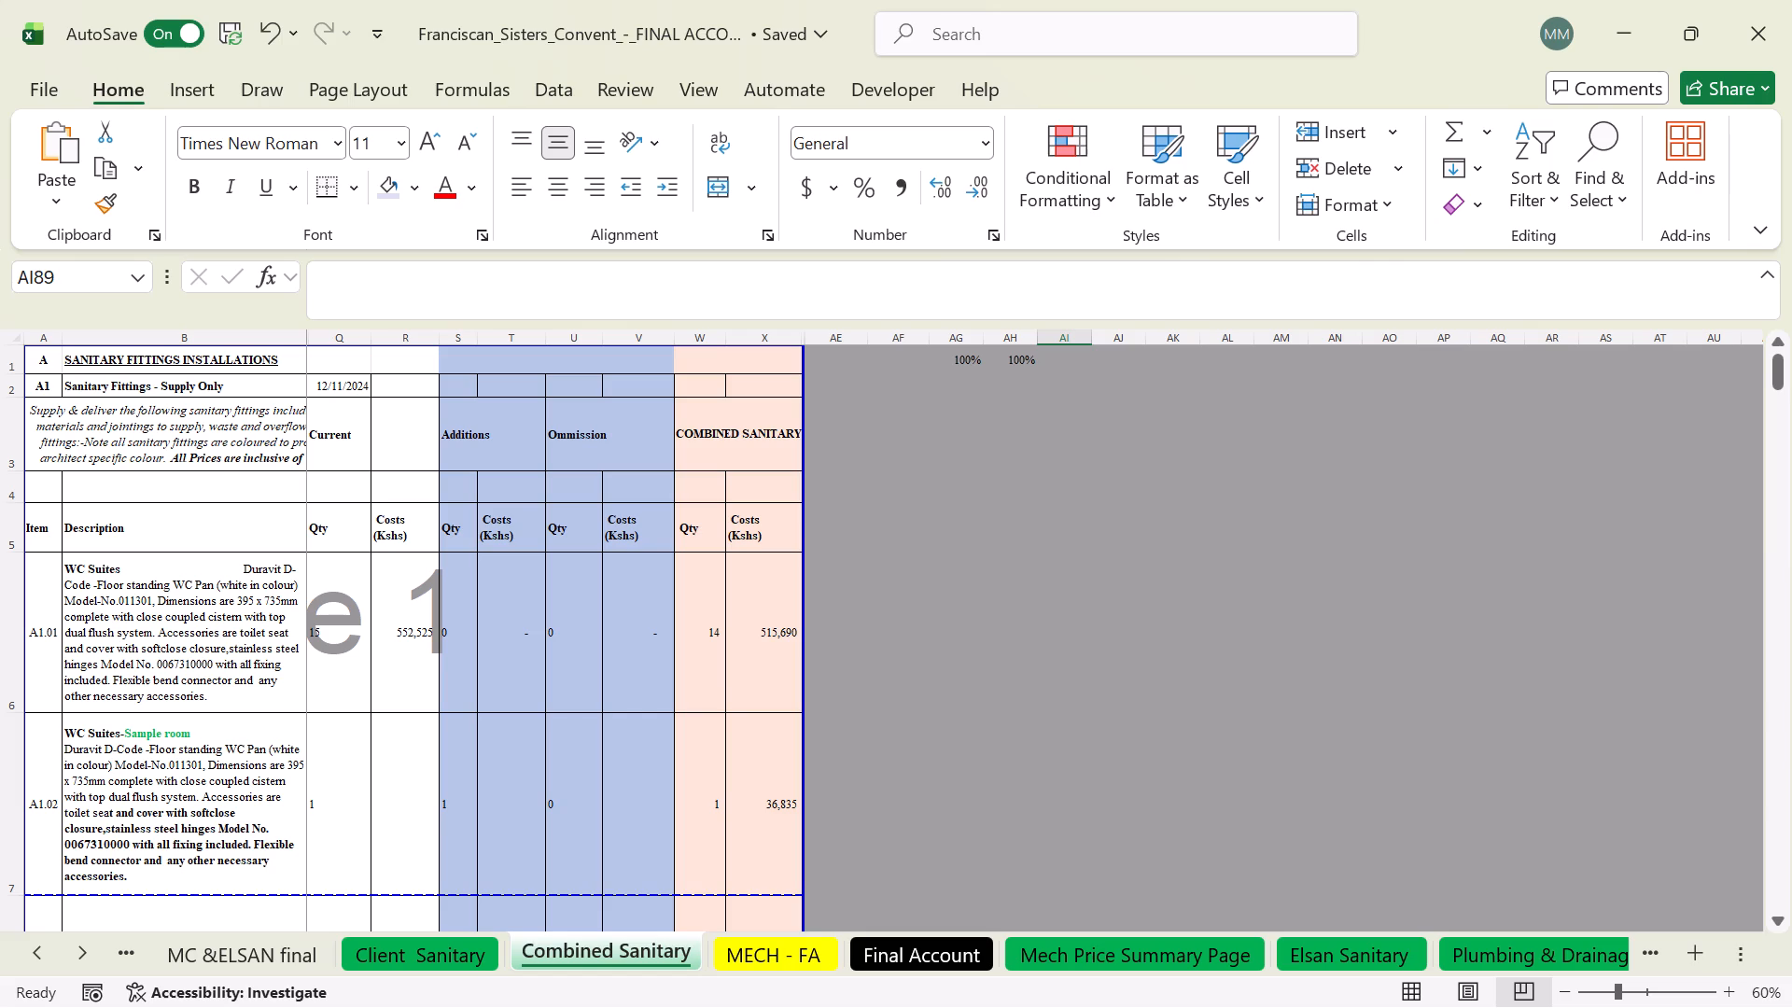
left_click(711, 660)
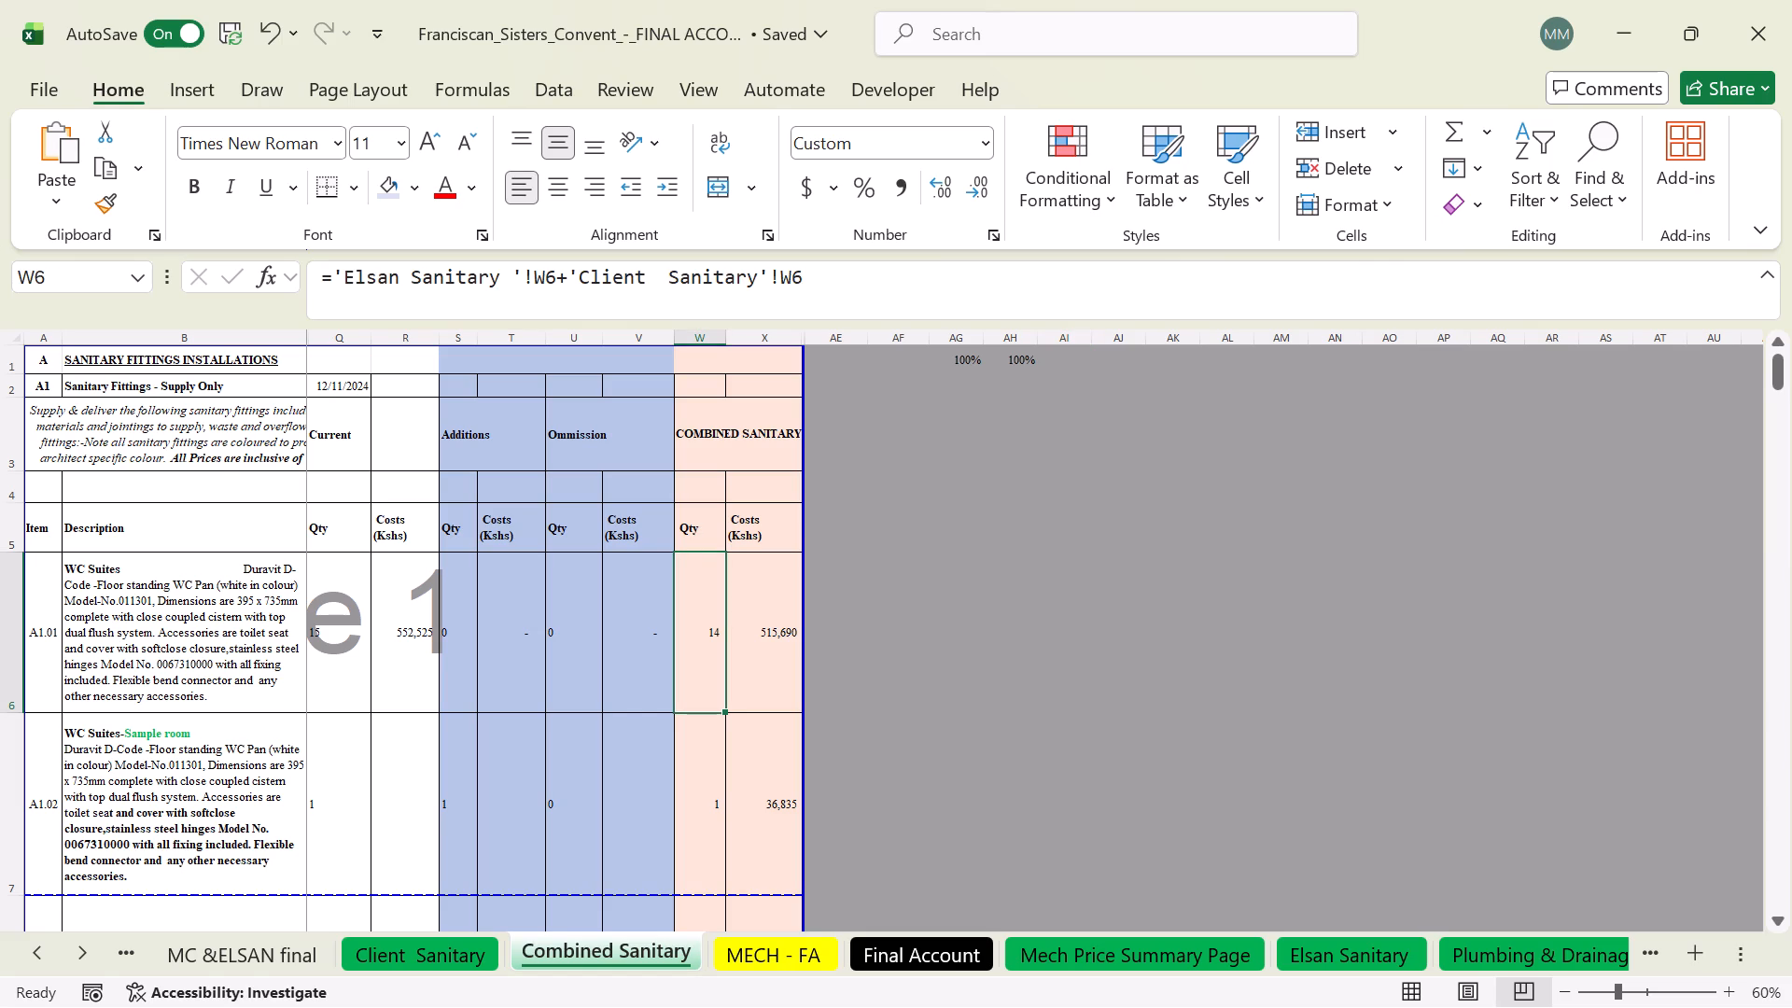
Reduce the row height of item A1.03, WC Suites-Gate House, on the Combined Sanitary sheet.
scroll(705, 889, "down", 4)
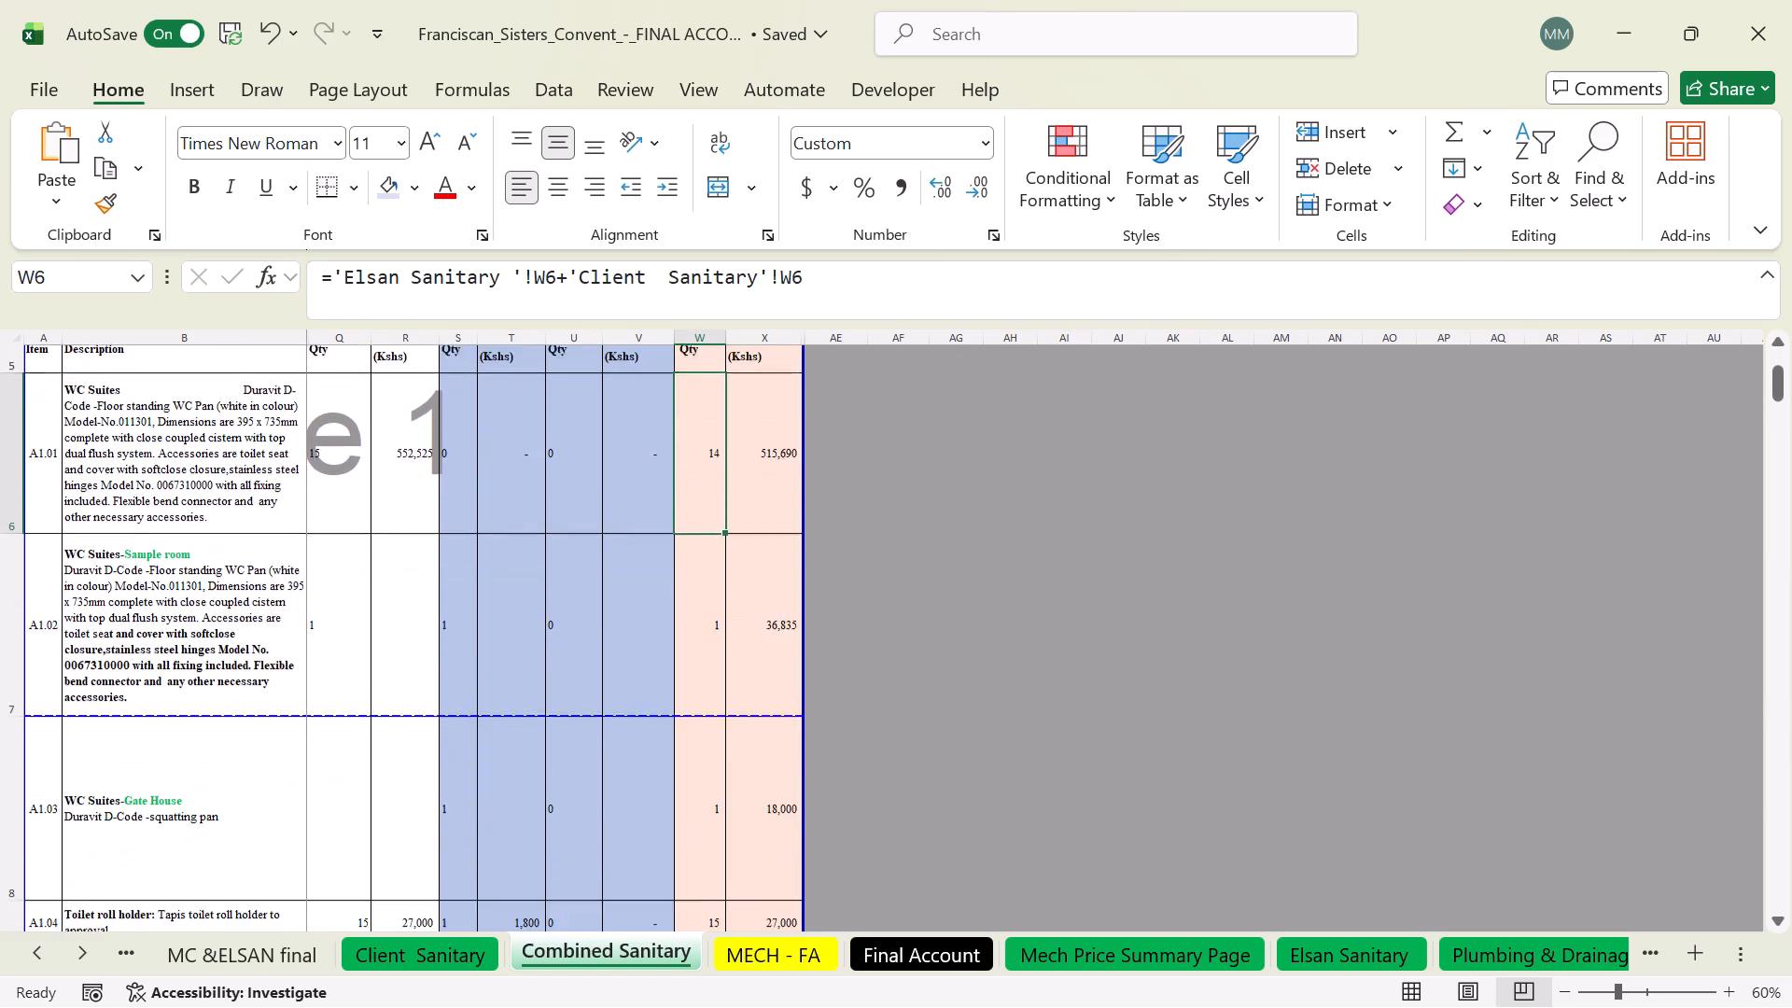
scroll(705, 889, "down", 1)
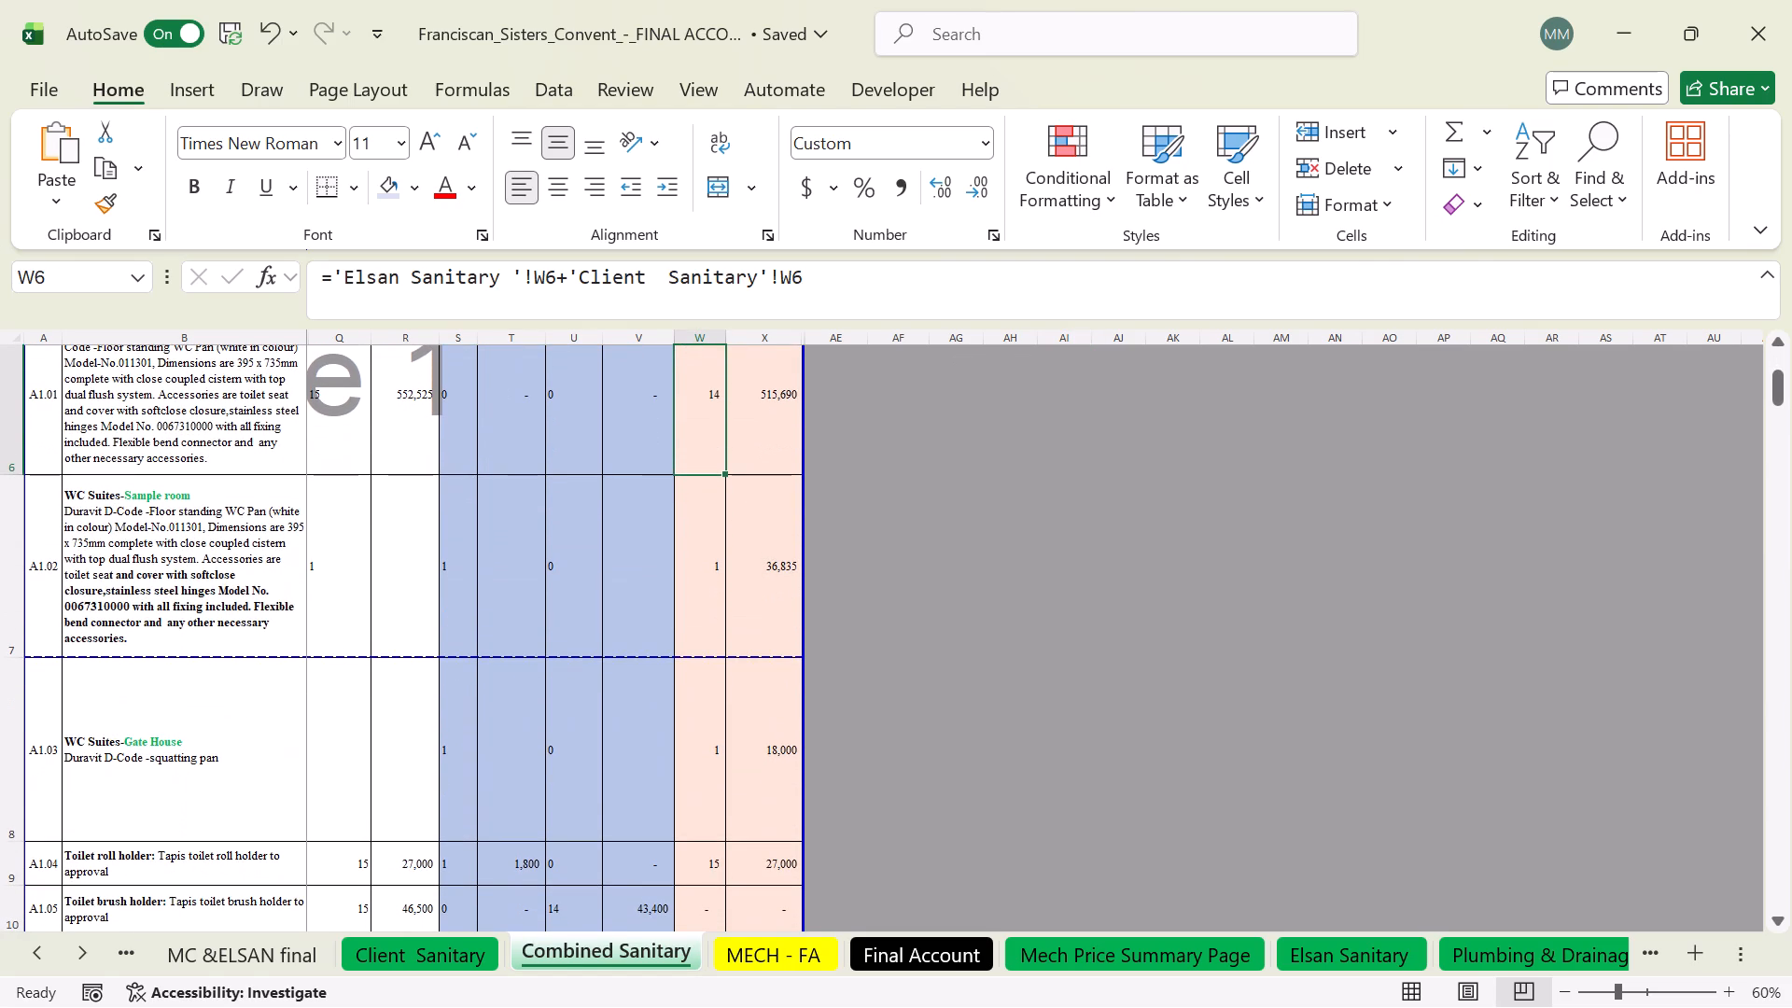
left_click_drag(22, 843, 23, 764)
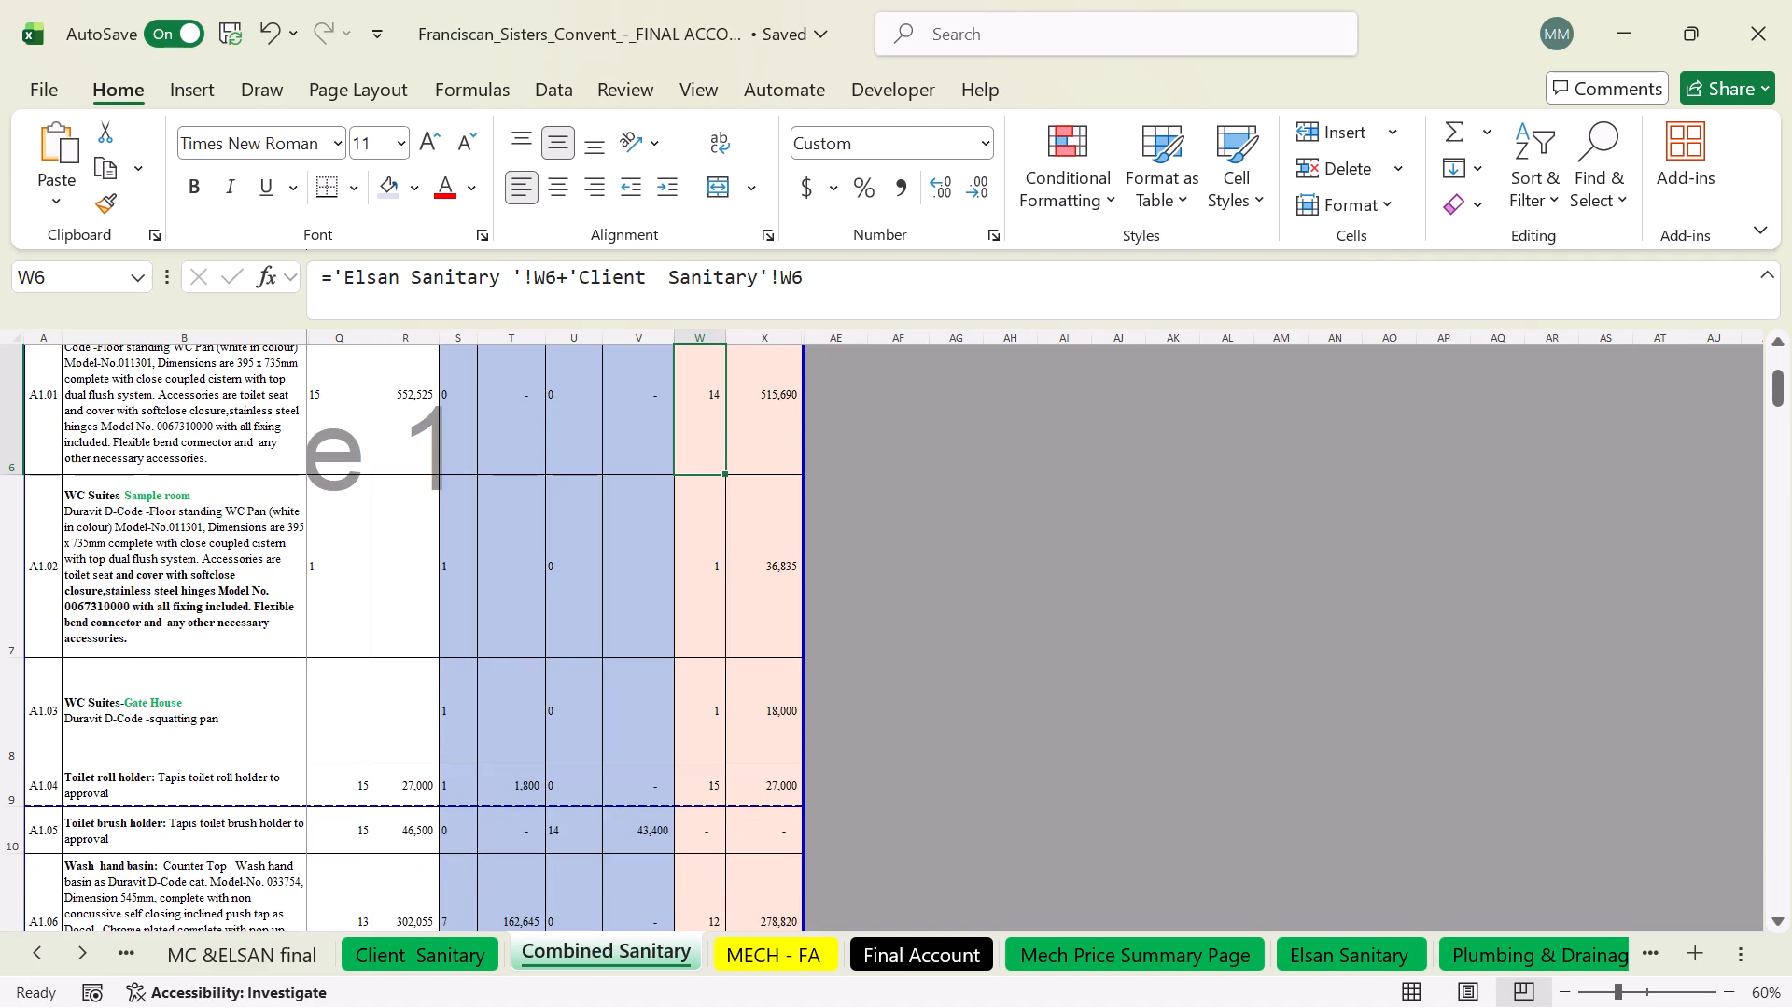
Review the combined quantities and costs of the supply-only items and the first fix-only items on the Combined Sanitary sheet.
scroll(437, 727, "down", 4)
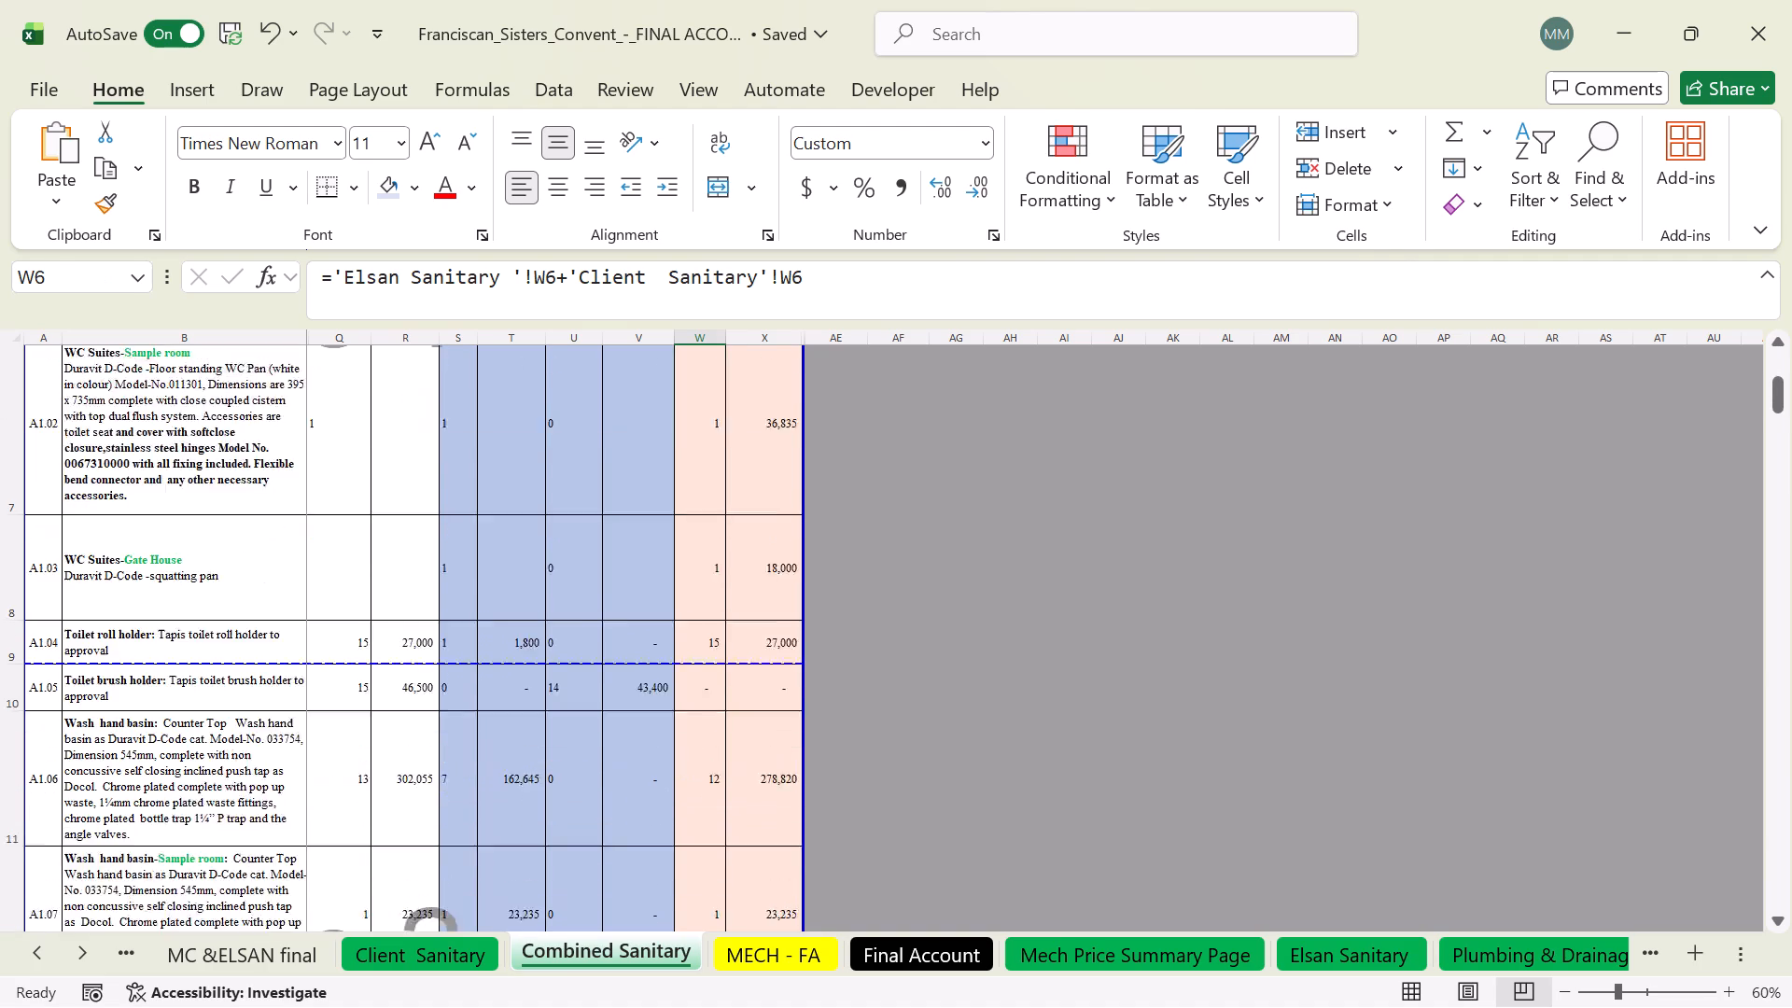
scroll(453, 743, "down", 2)
scroll(633, 774, "down", 16)
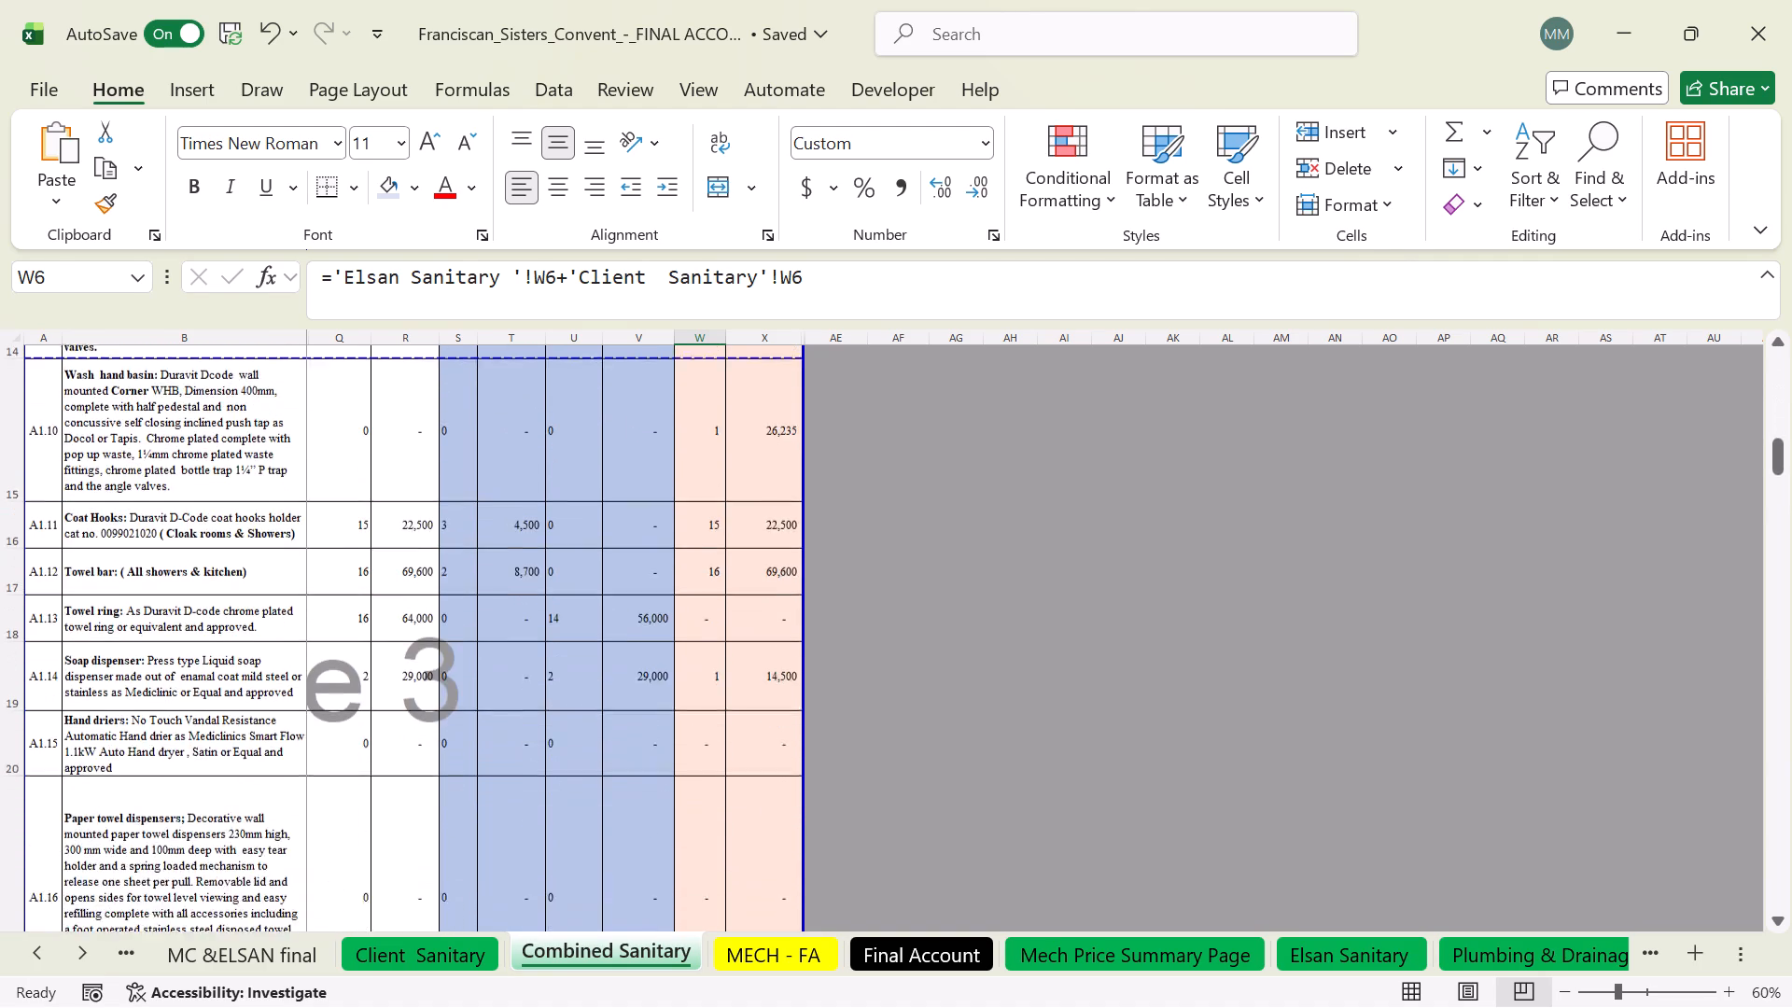
scroll(633, 774, "down", 16)
scroll(633, 774, "down", 5)
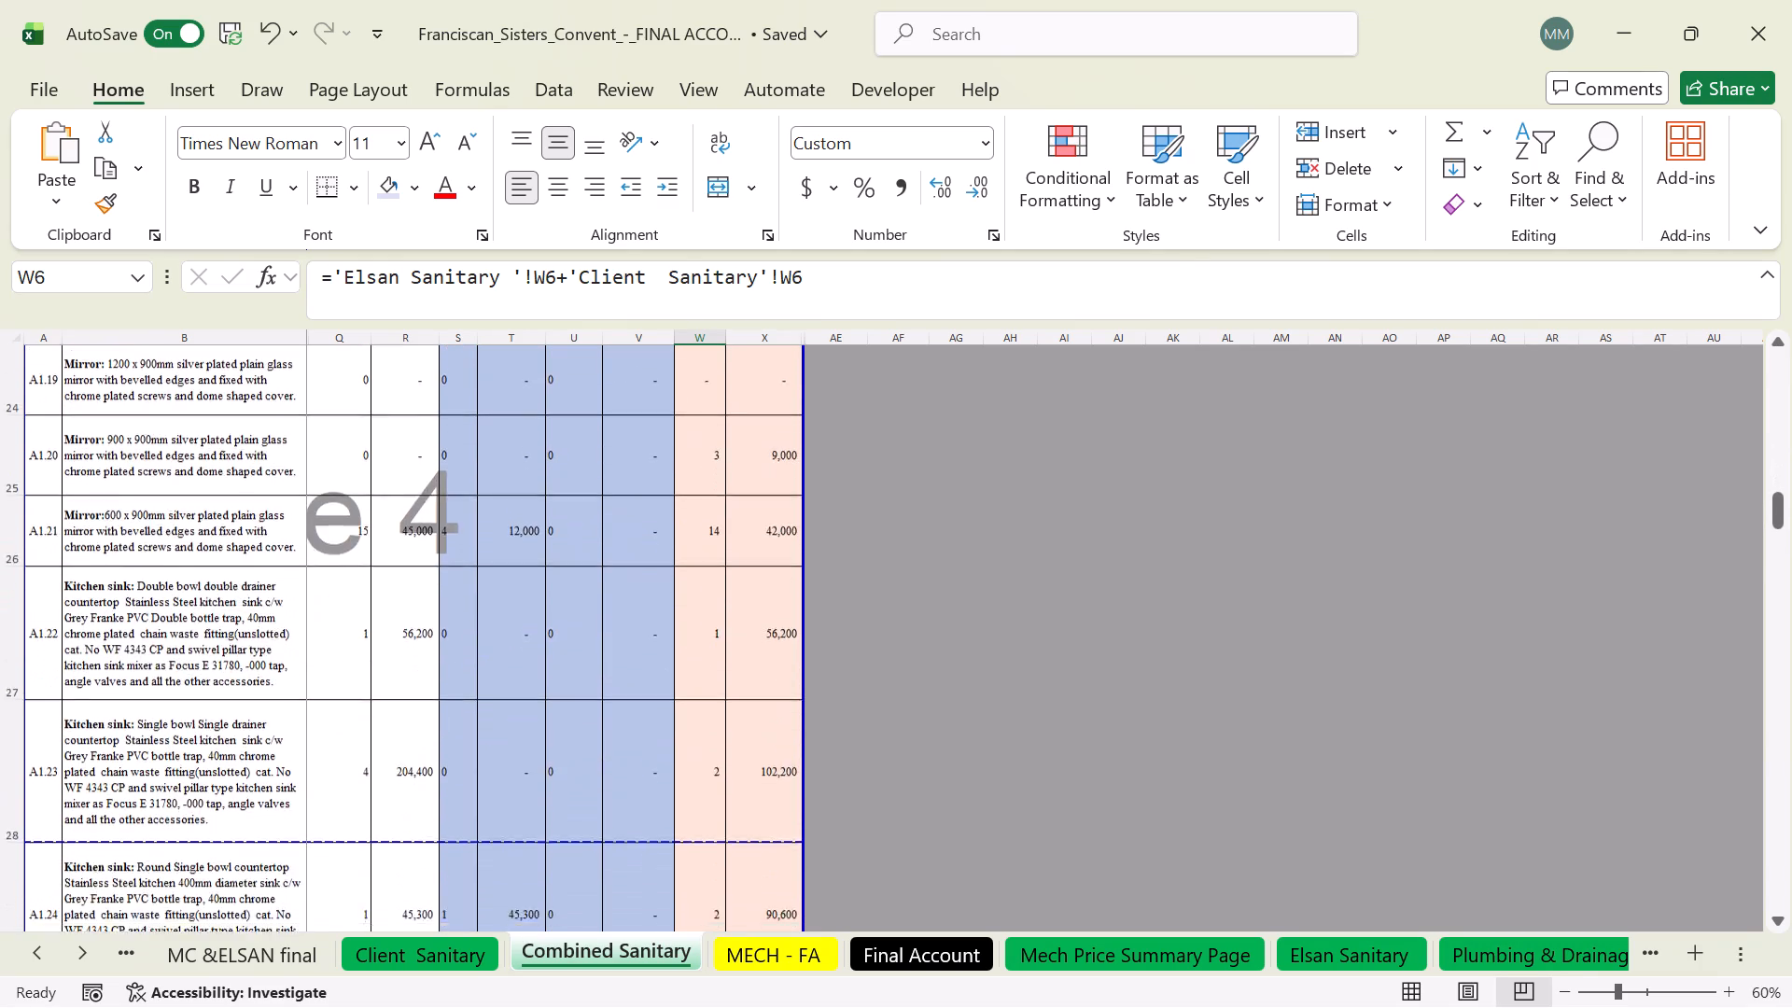
scroll(633, 774, "down", 9)
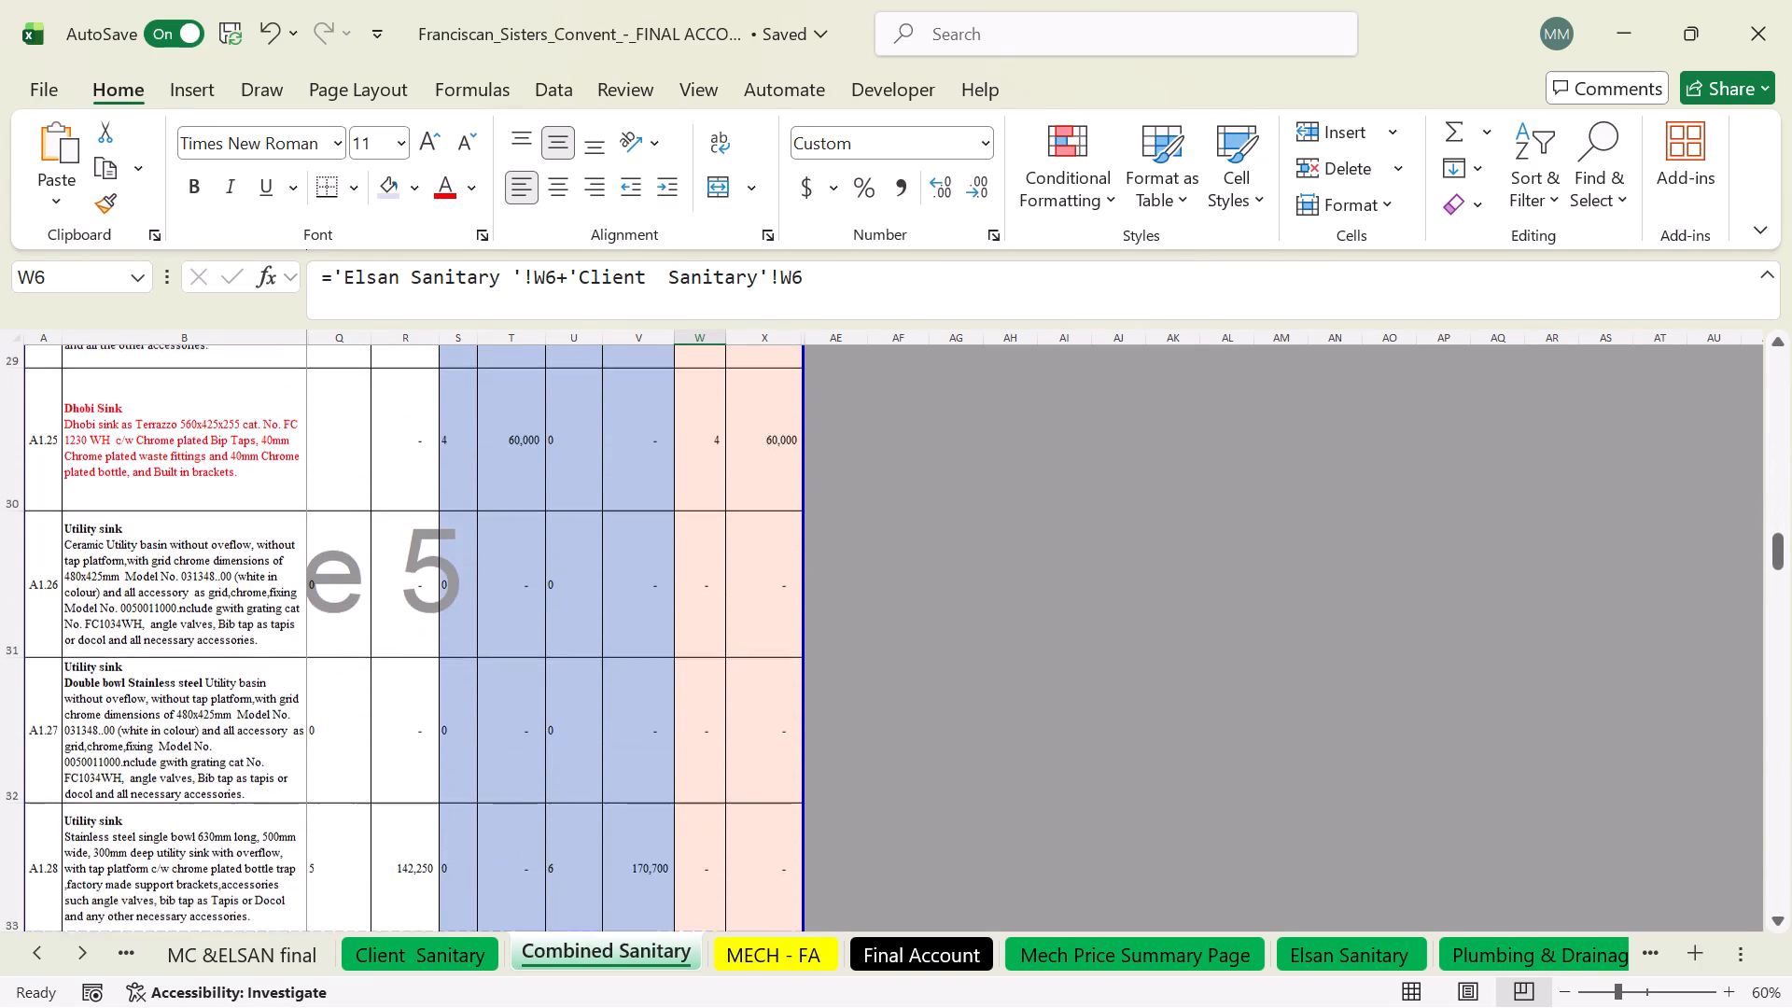
scroll(633, 774, "down", 12)
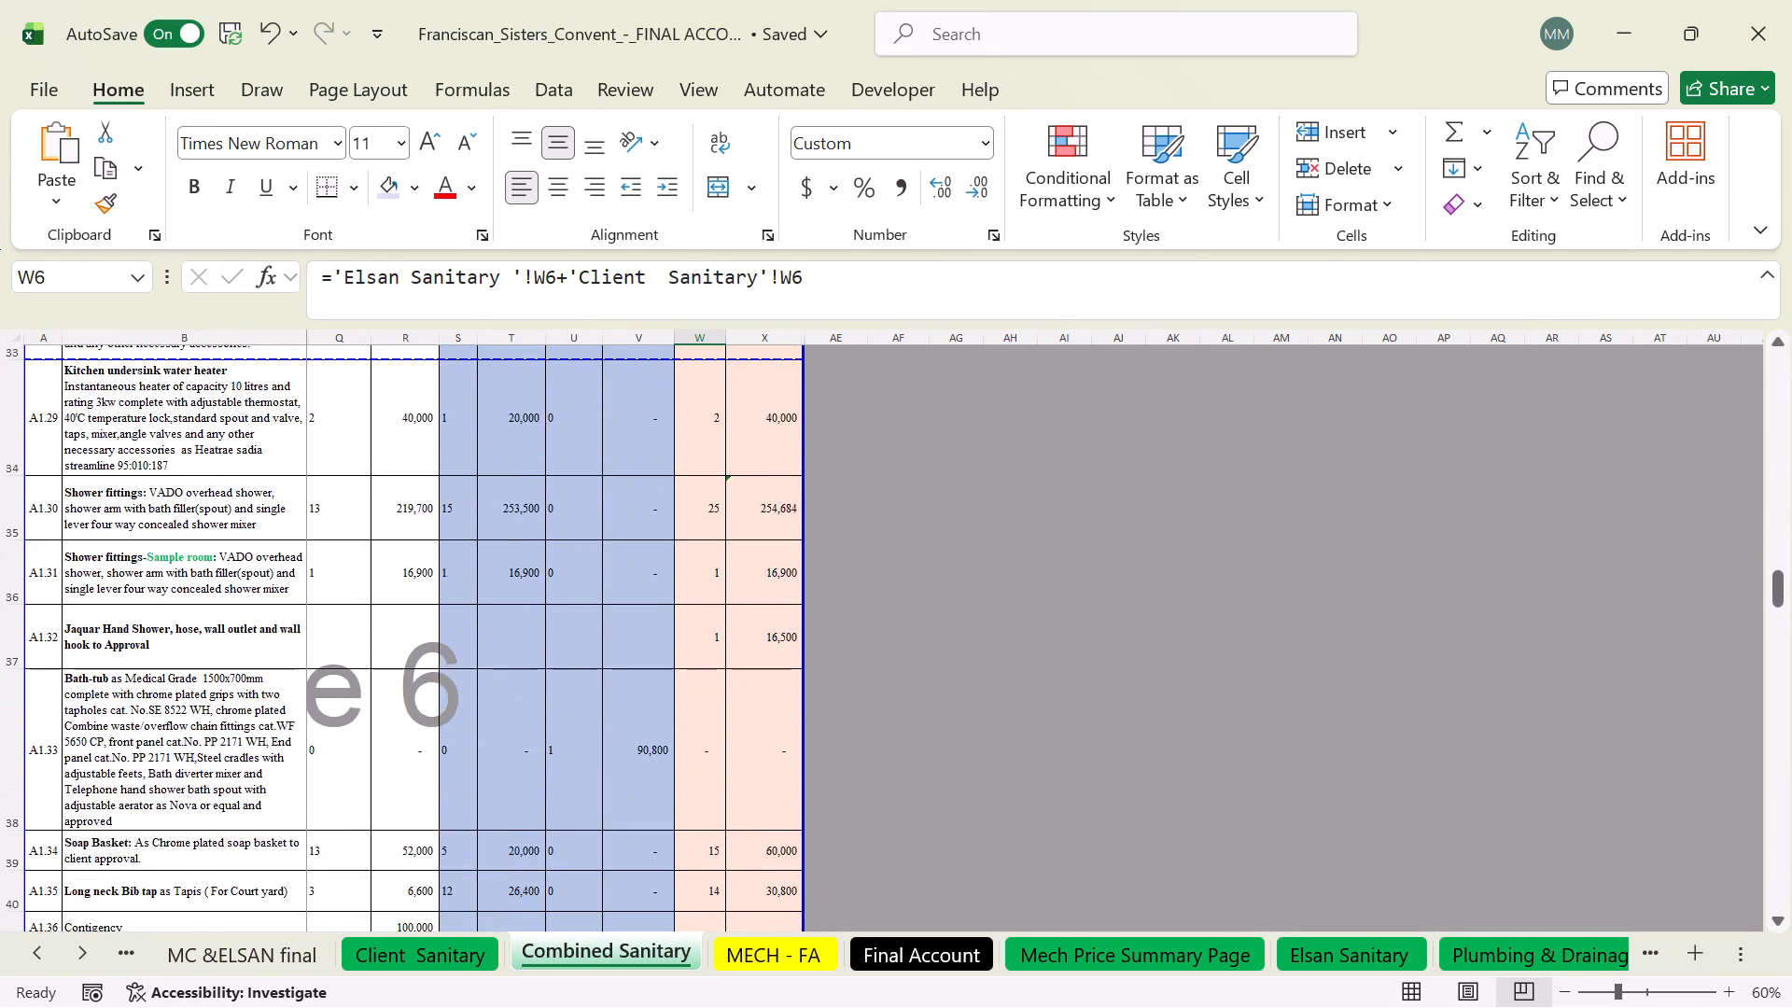
scroll(633, 774, "down", 18)
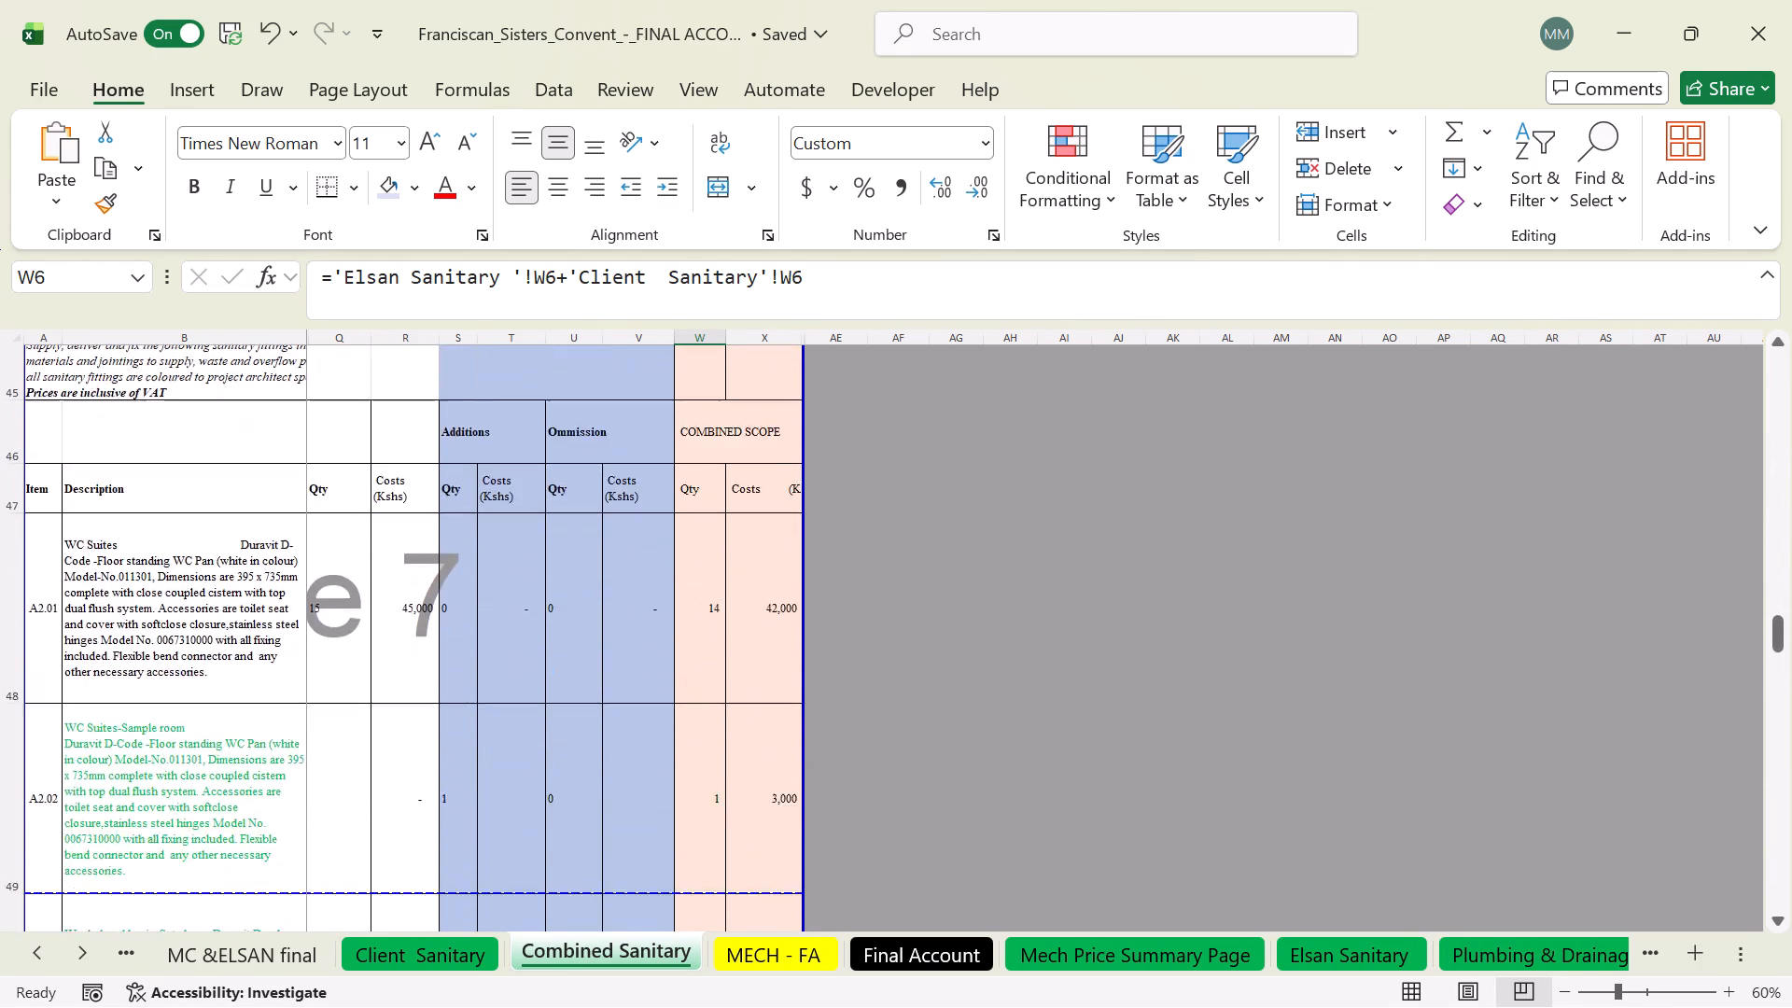
scroll(633, 774, "down", 13)
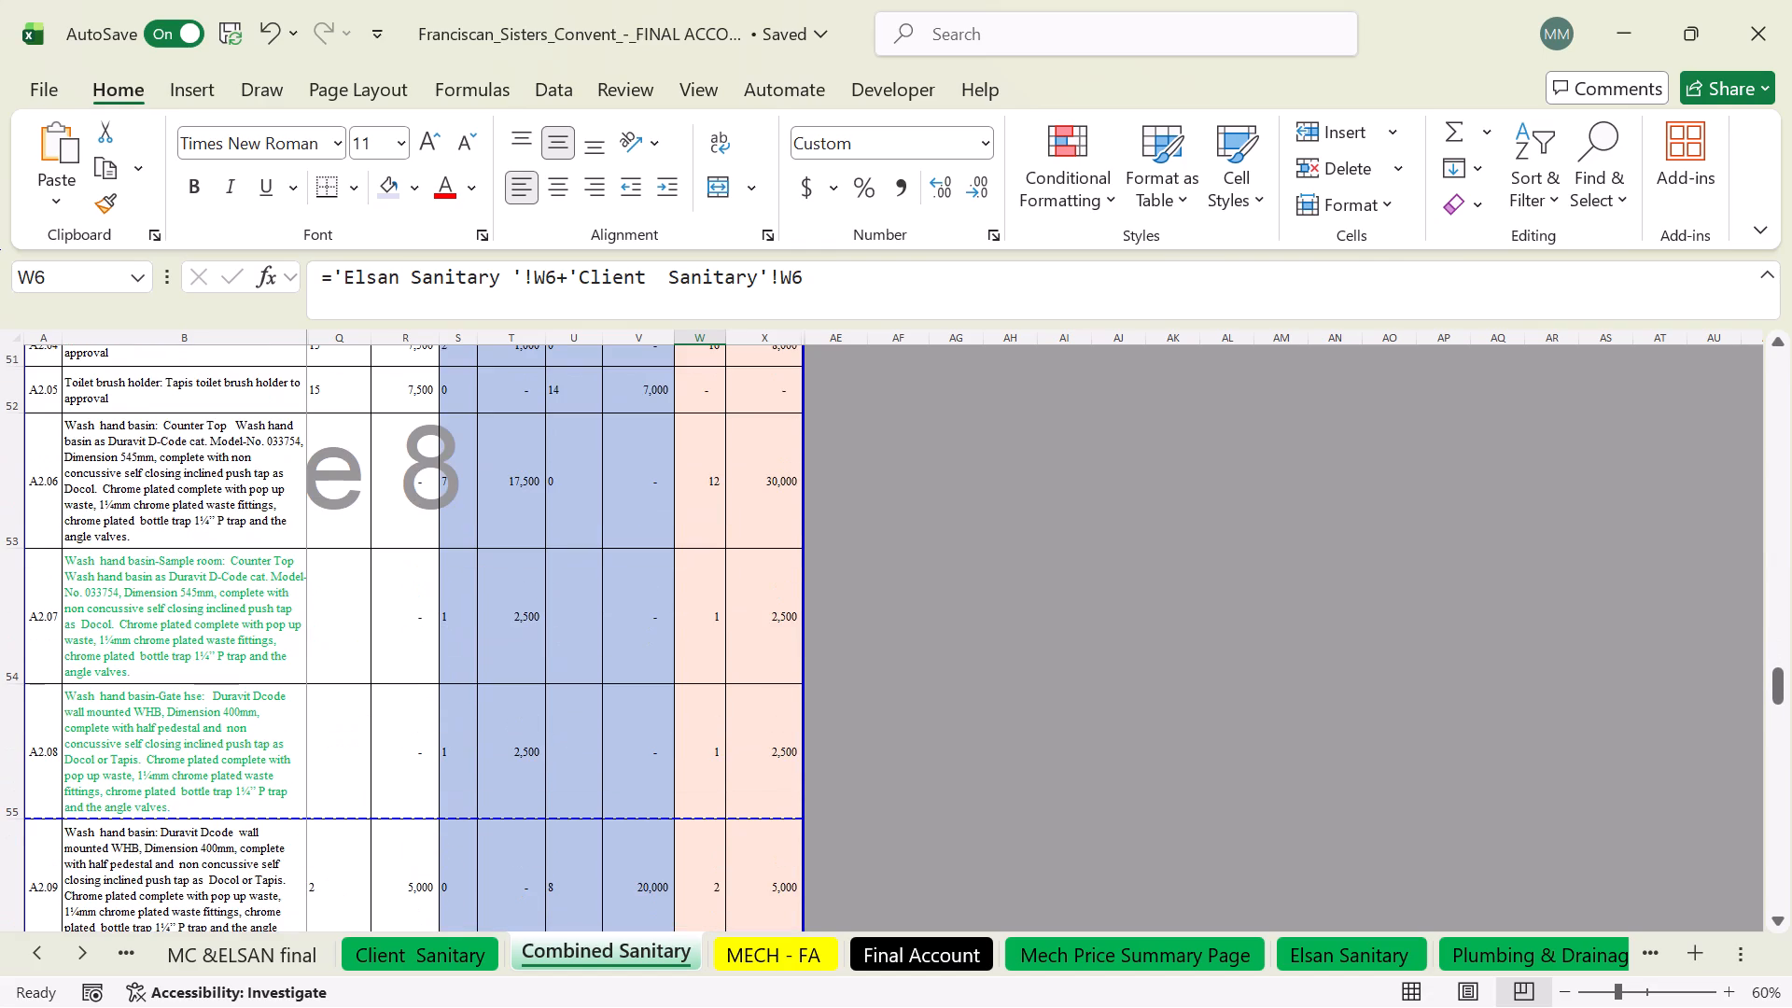
Inspect the combined-scope cost formula in the total row for sanitary fittings supply only, item A1.37.
scroll(624, 721, "up", 15)
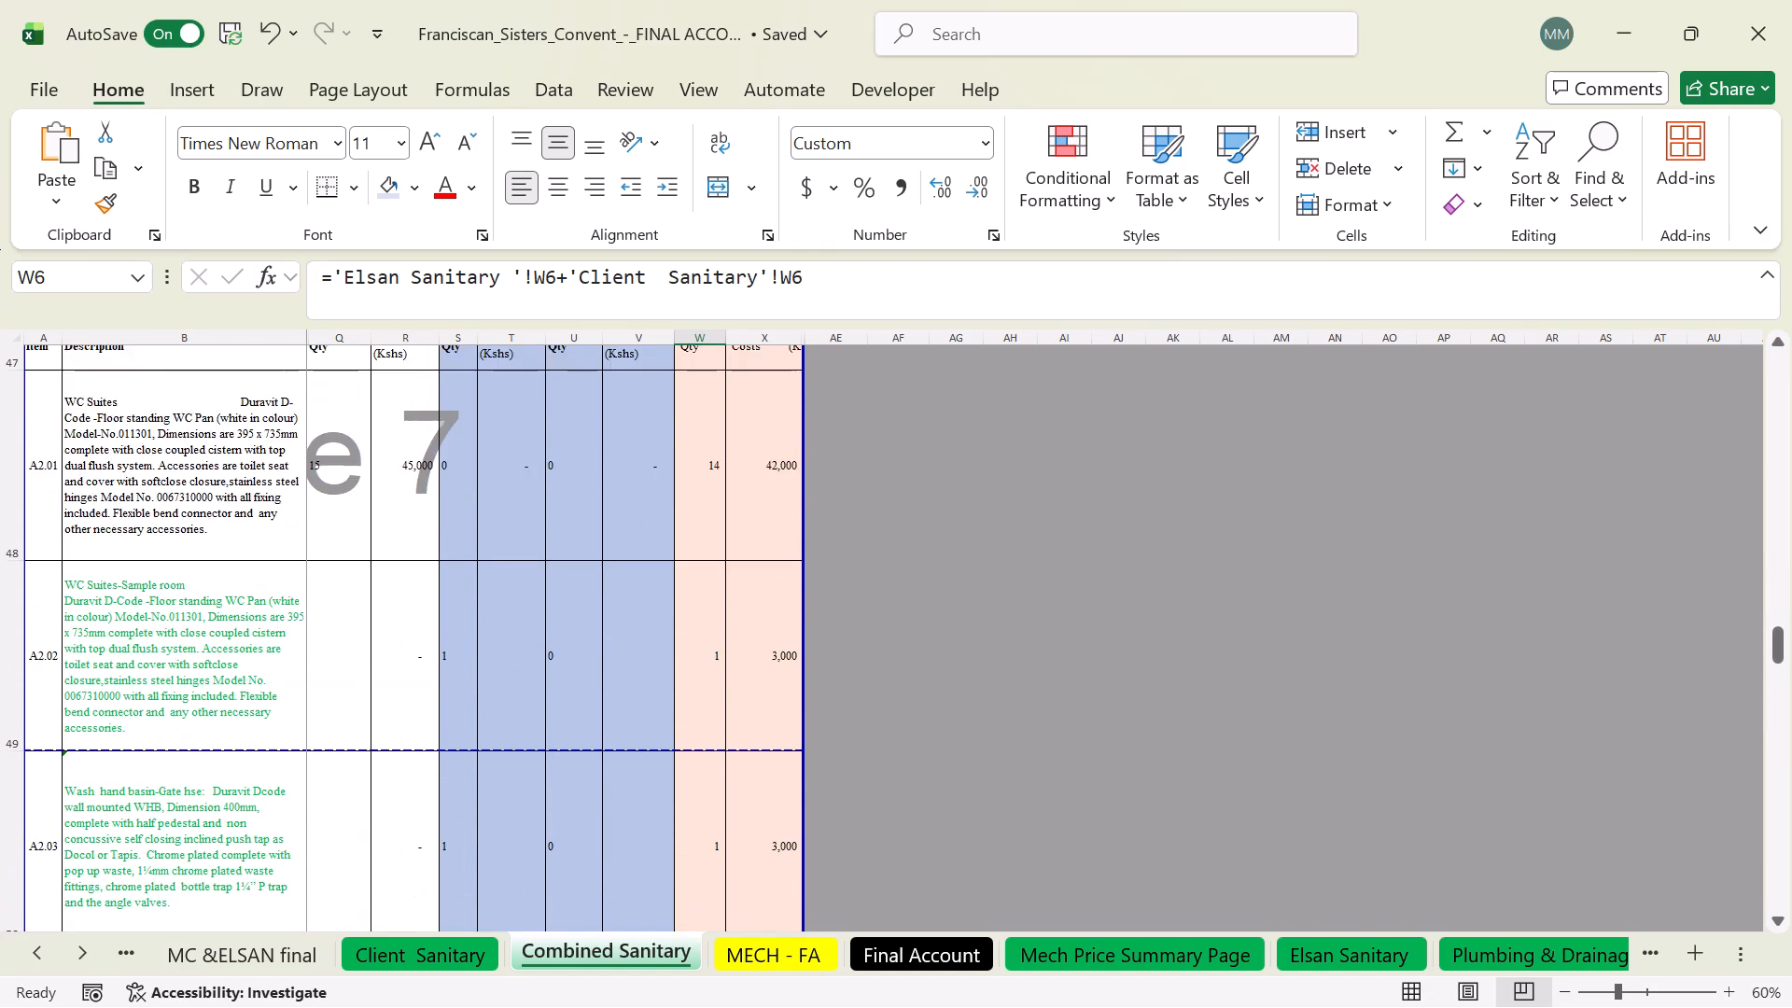
scroll(685, 734, "up", 7)
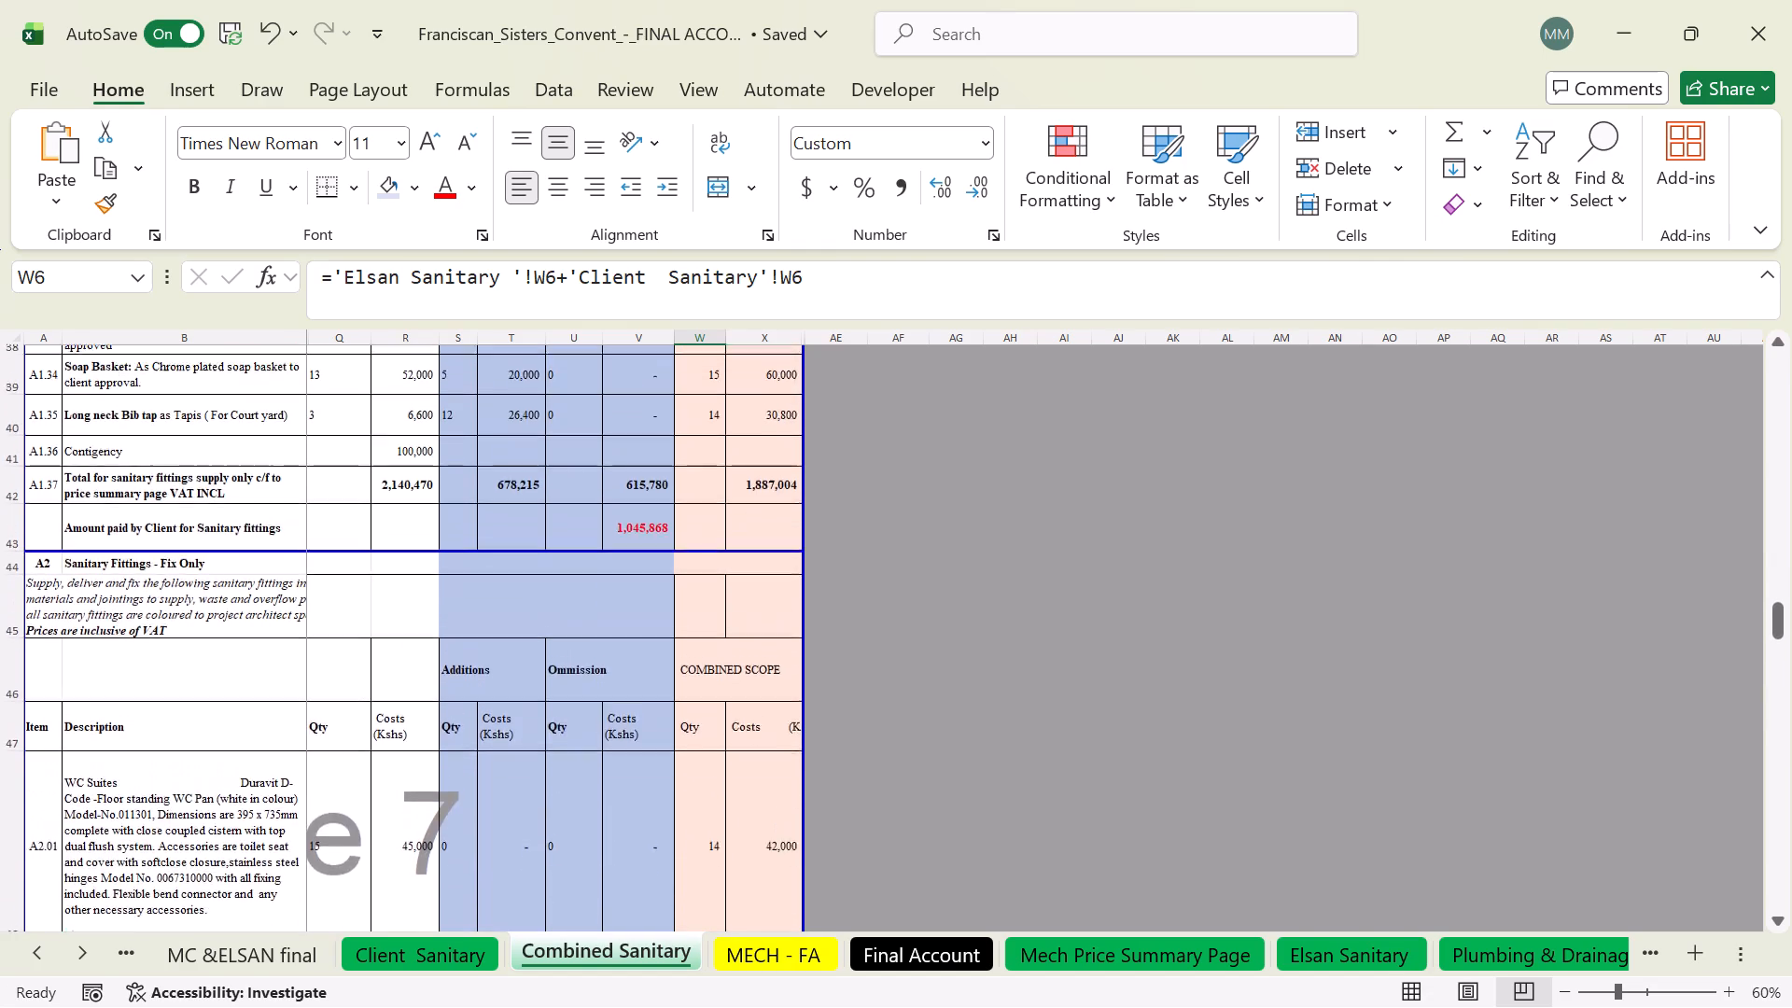
scroll(723, 772, "up", 2)
left_click(771, 631)
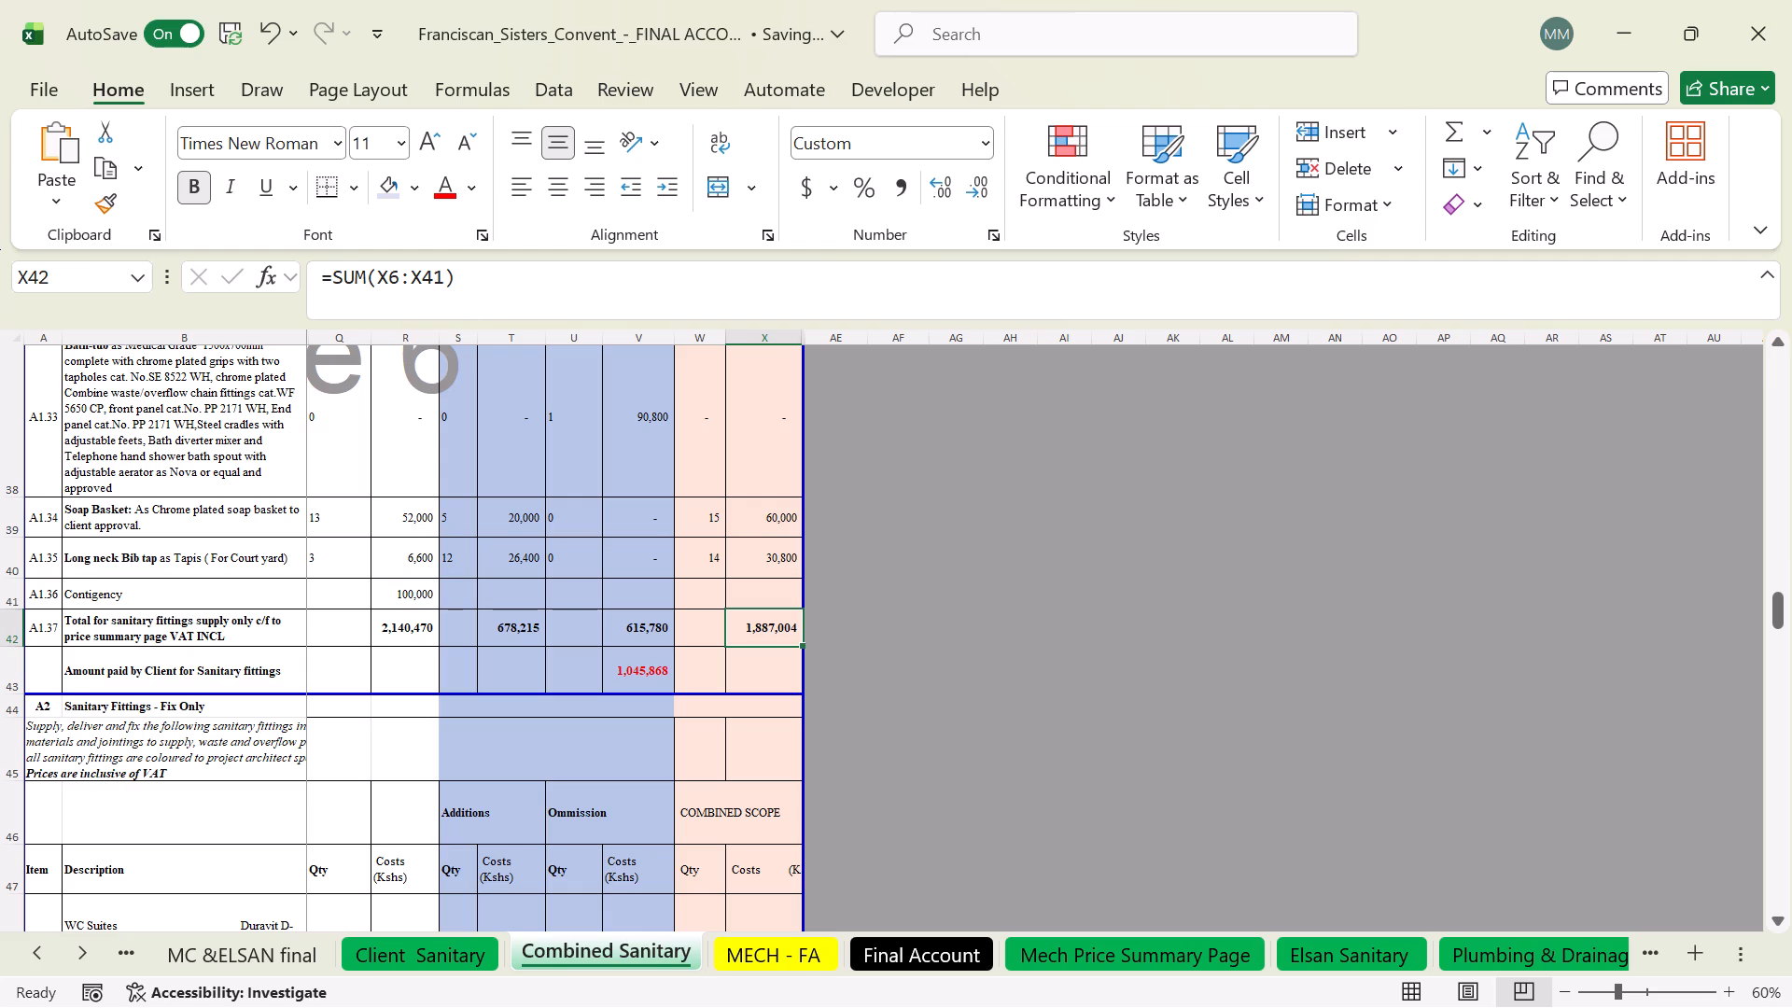
Review the supply-only items above the total and inspect the combined cost formula for shower fittings item A1.30.
scroll(443, 650, "up", 1)
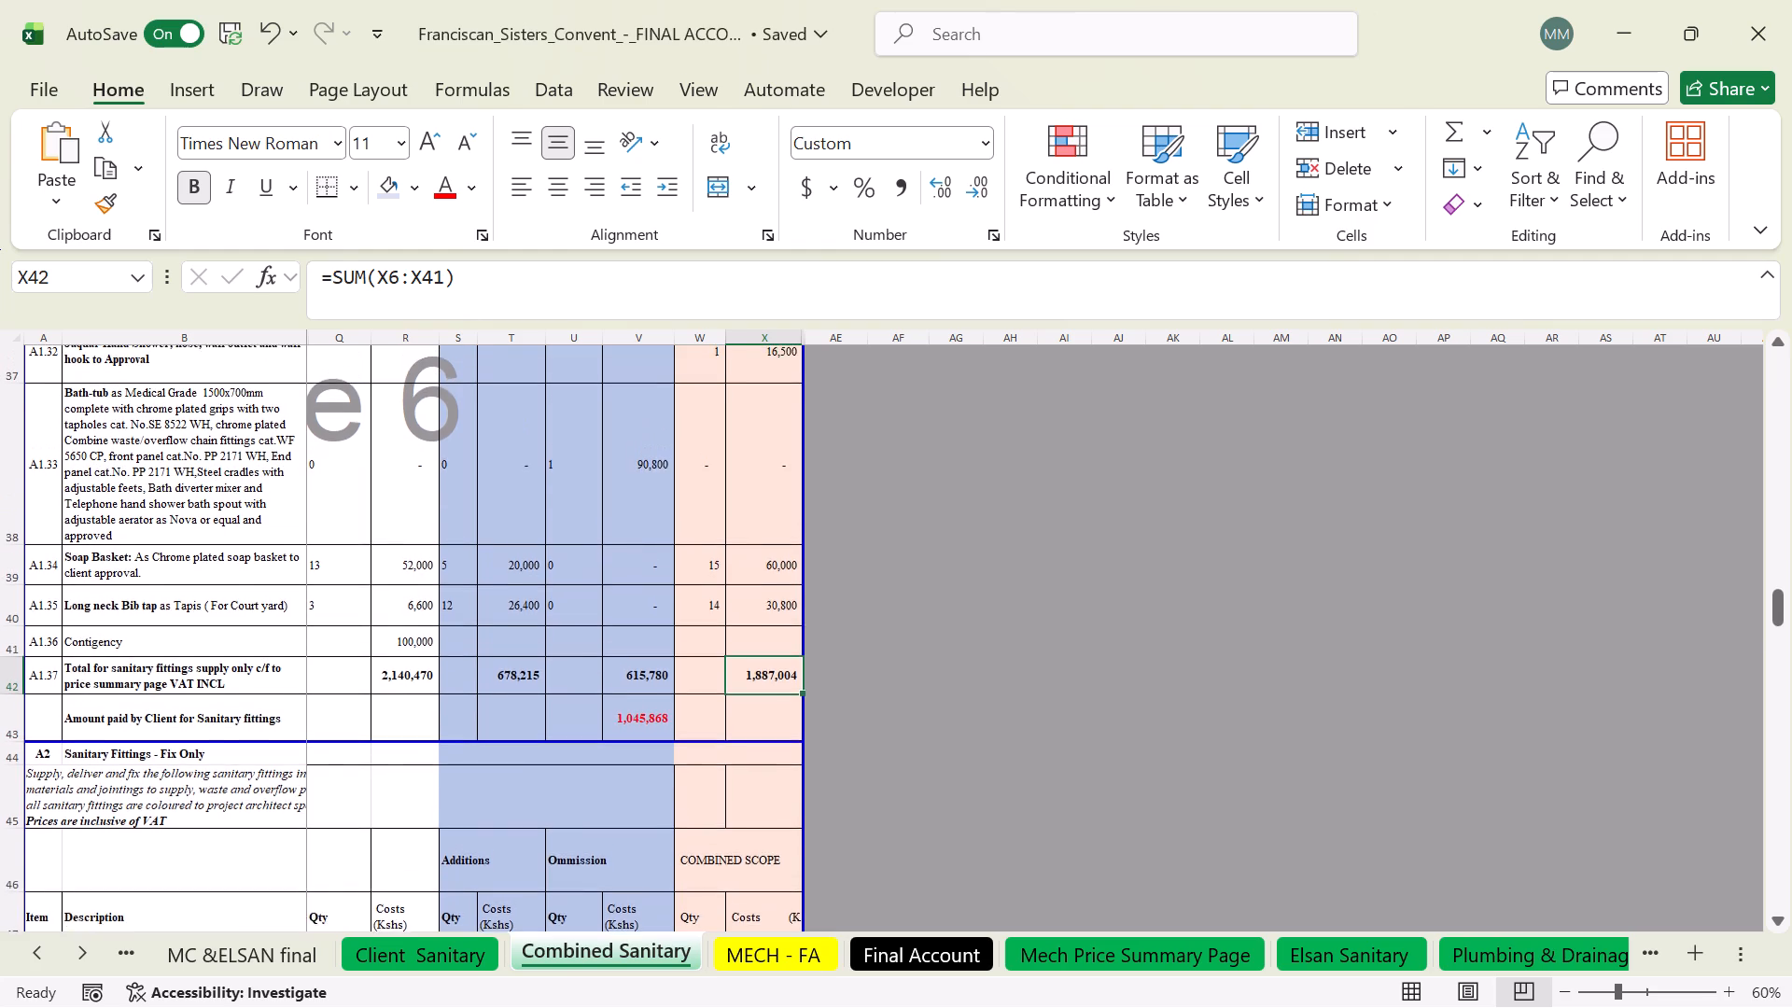
scroll(443, 650, "up", 1)
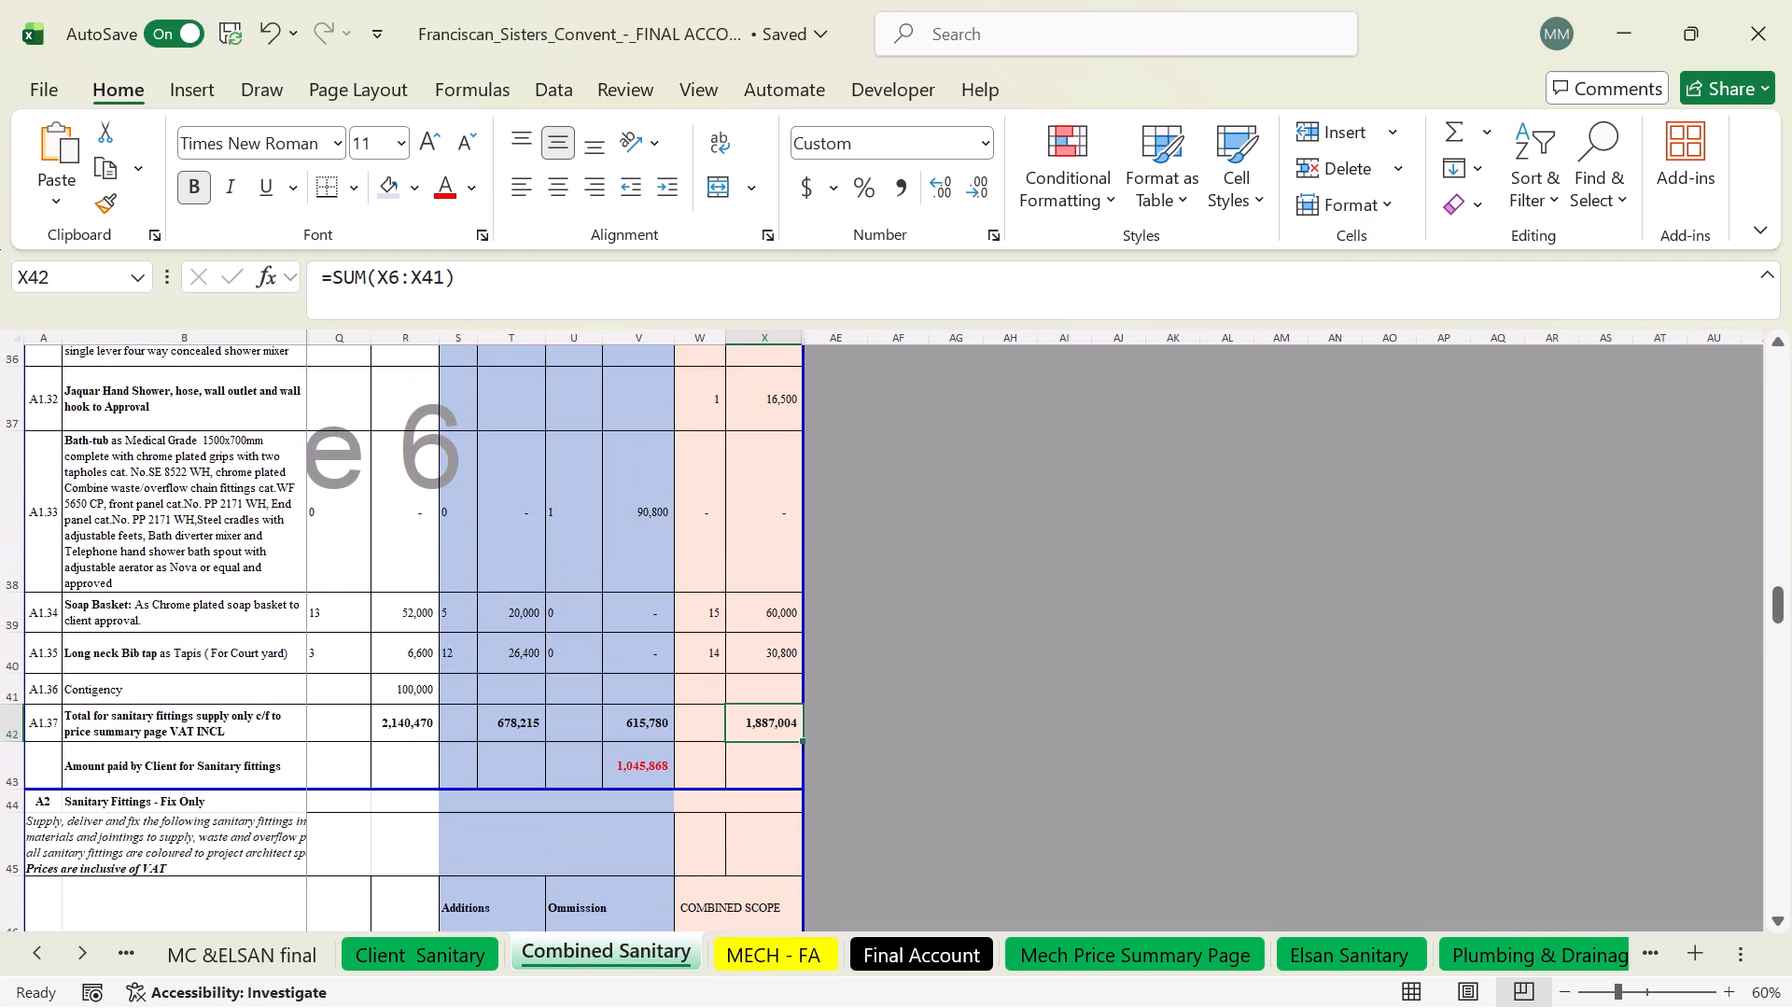
scroll(443, 637, "up", 2)
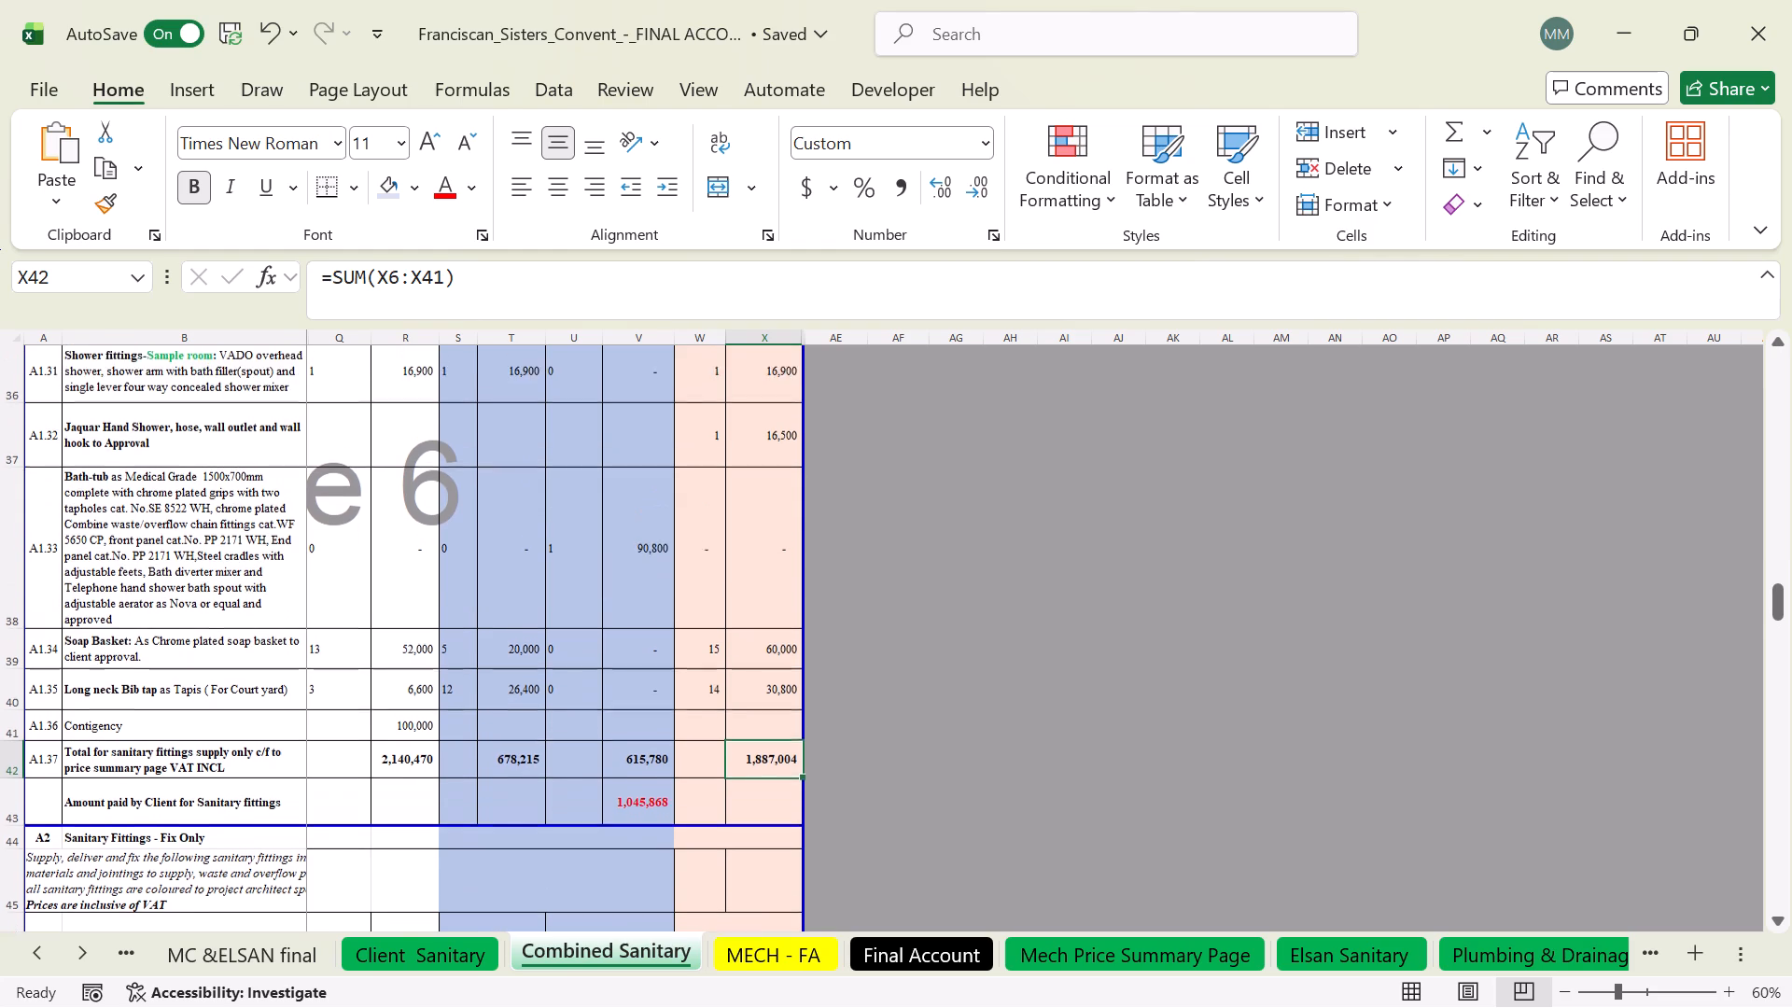
scroll(443, 637, "up", 4)
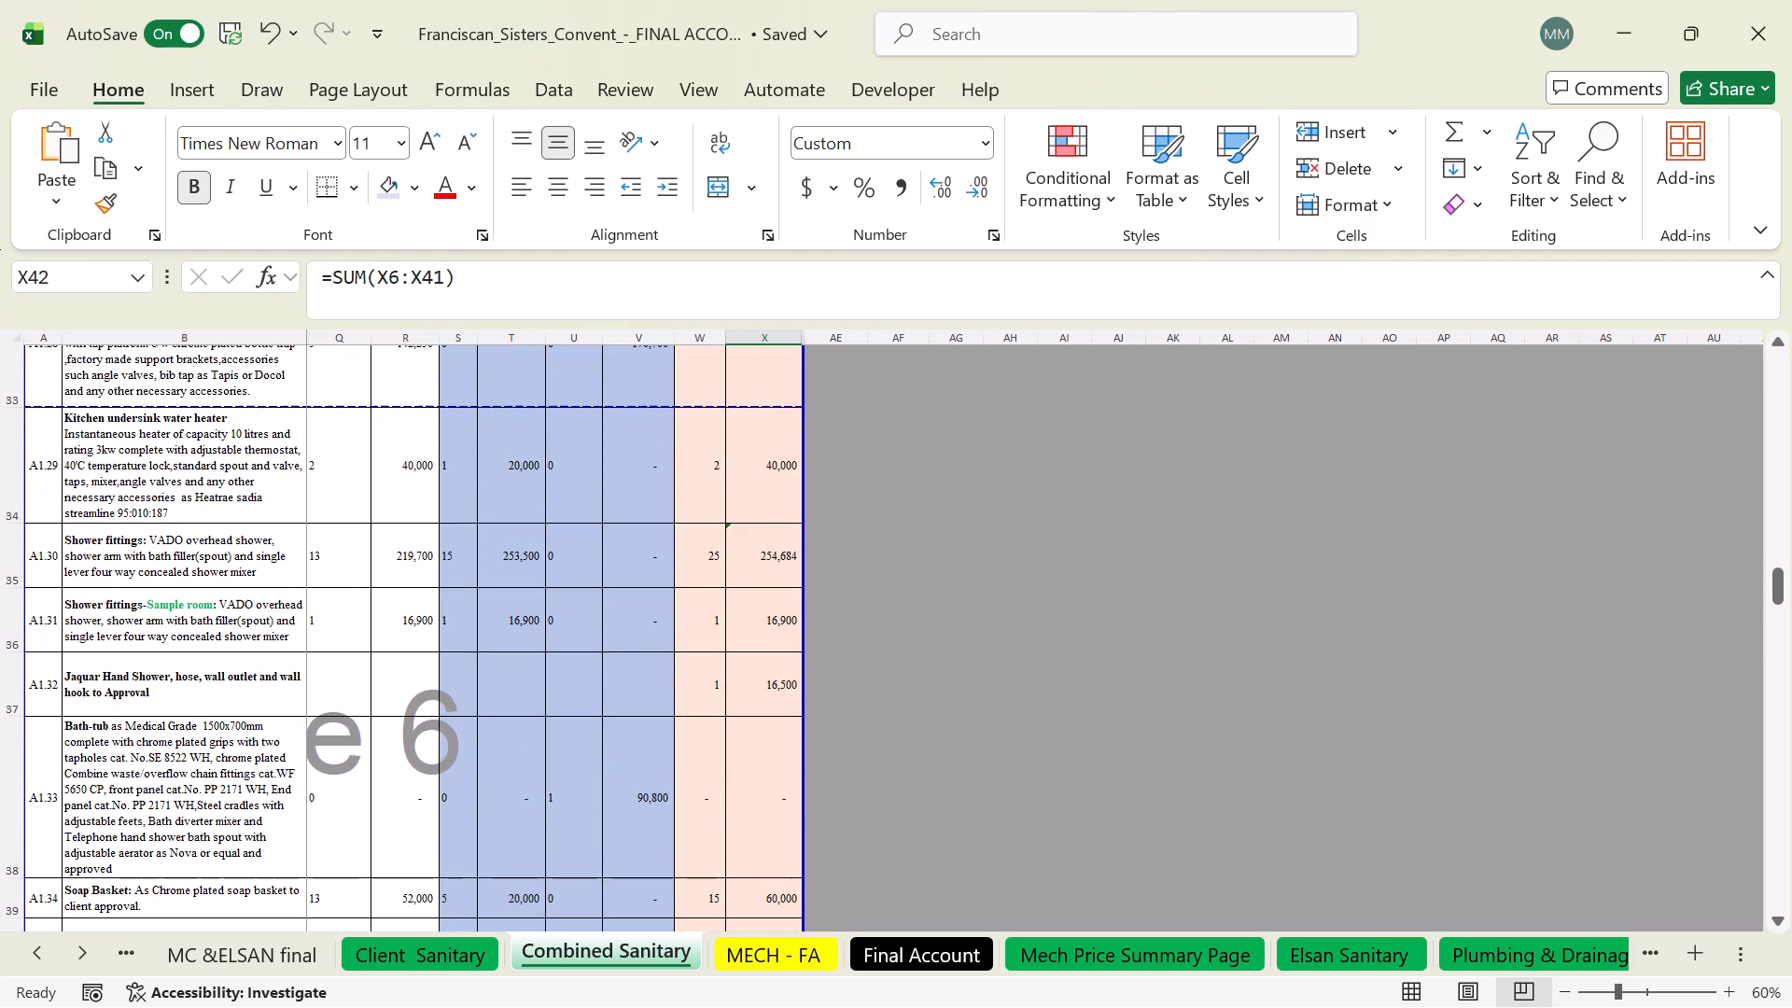
scroll(459, 642, "up", 1)
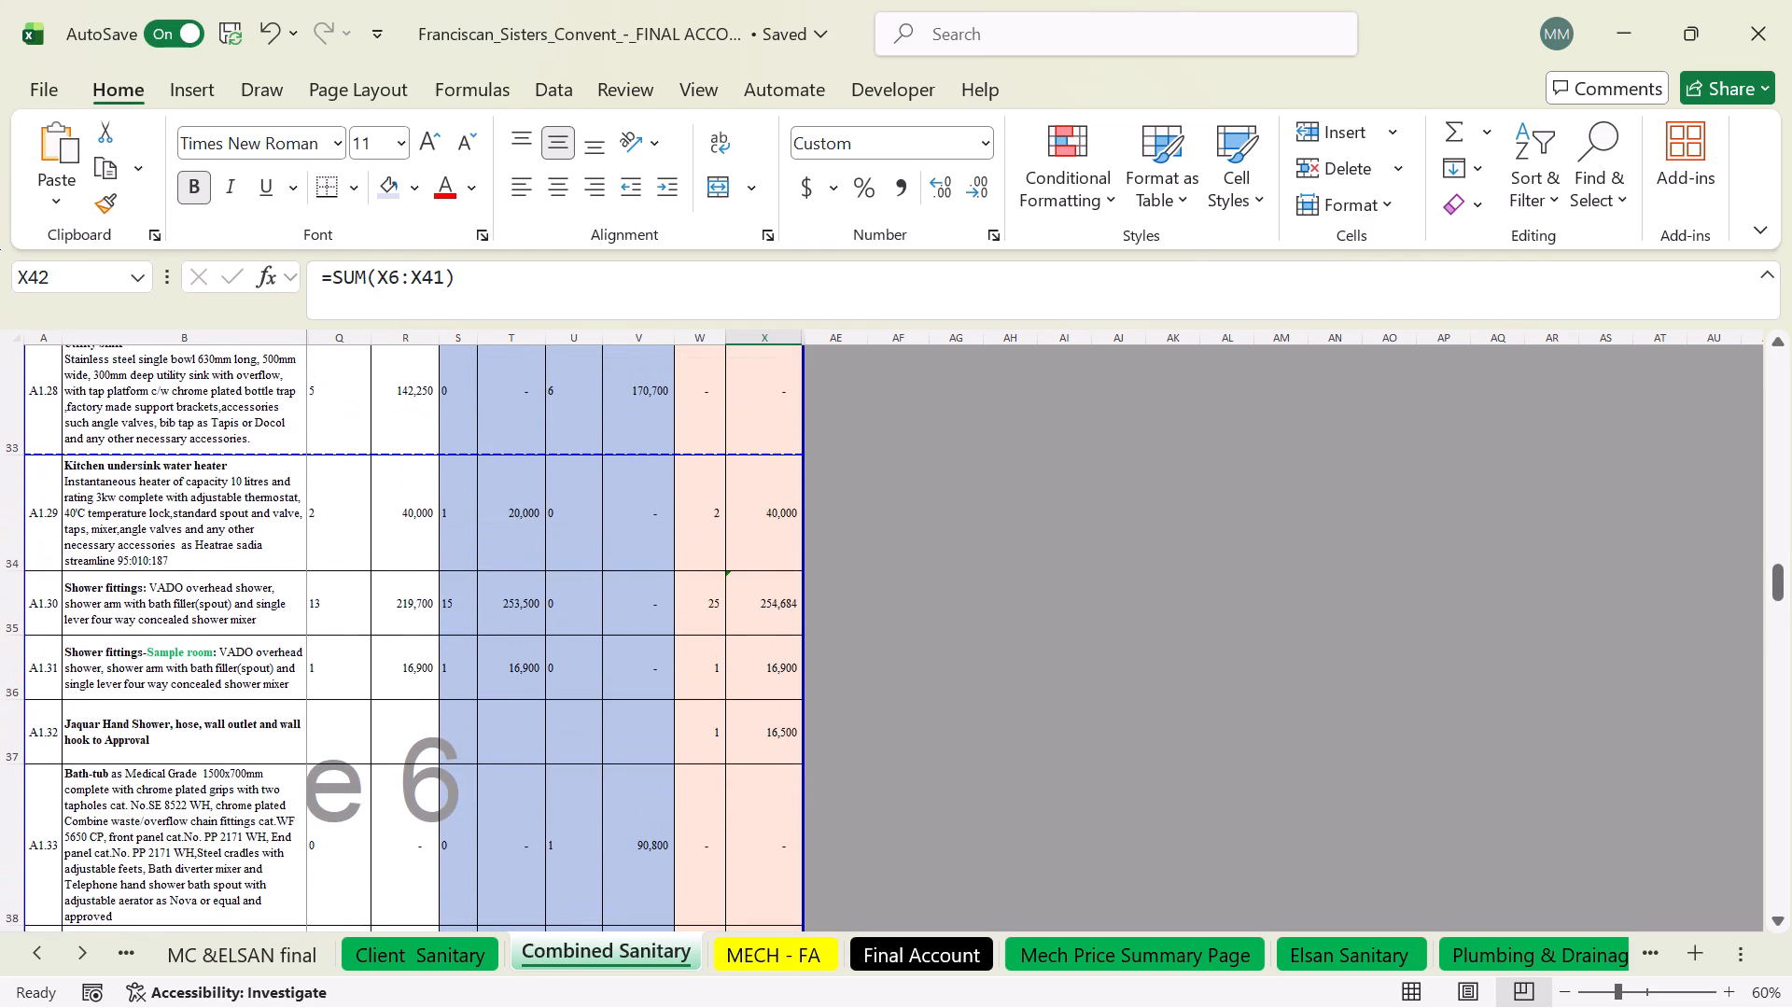
scroll(459, 642, "up", 5)
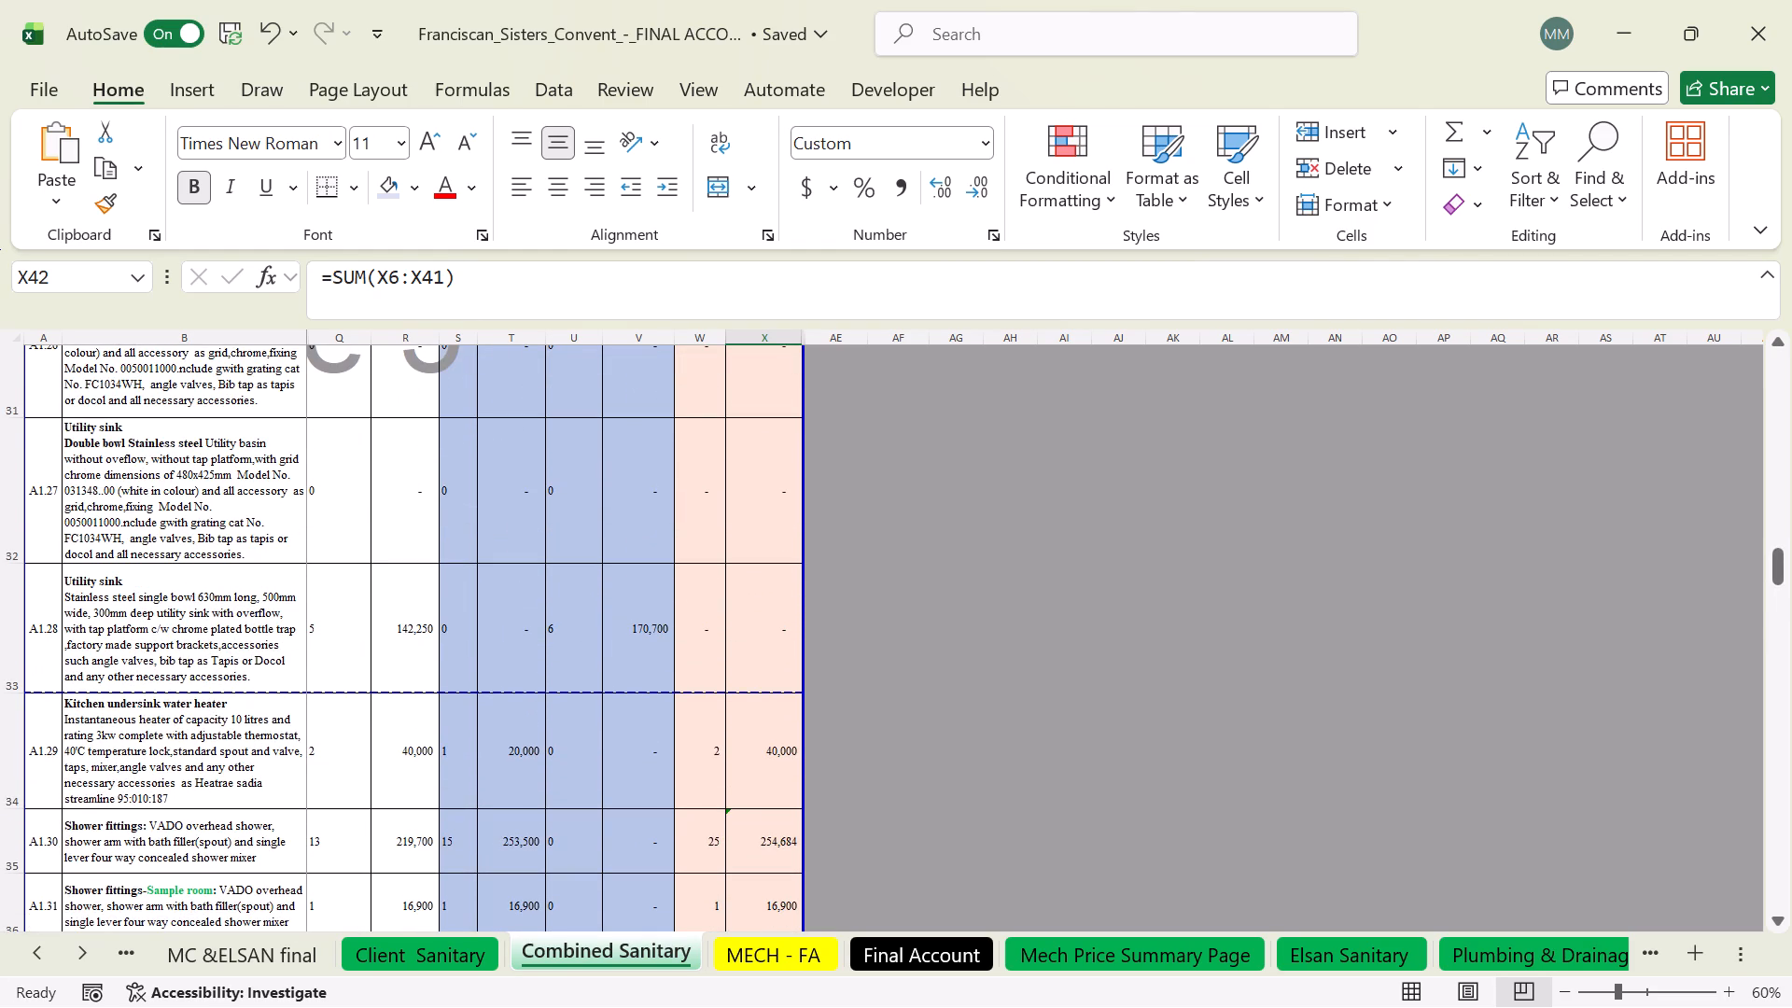
scroll(790, 752, "down", 1)
left_click(767, 800)
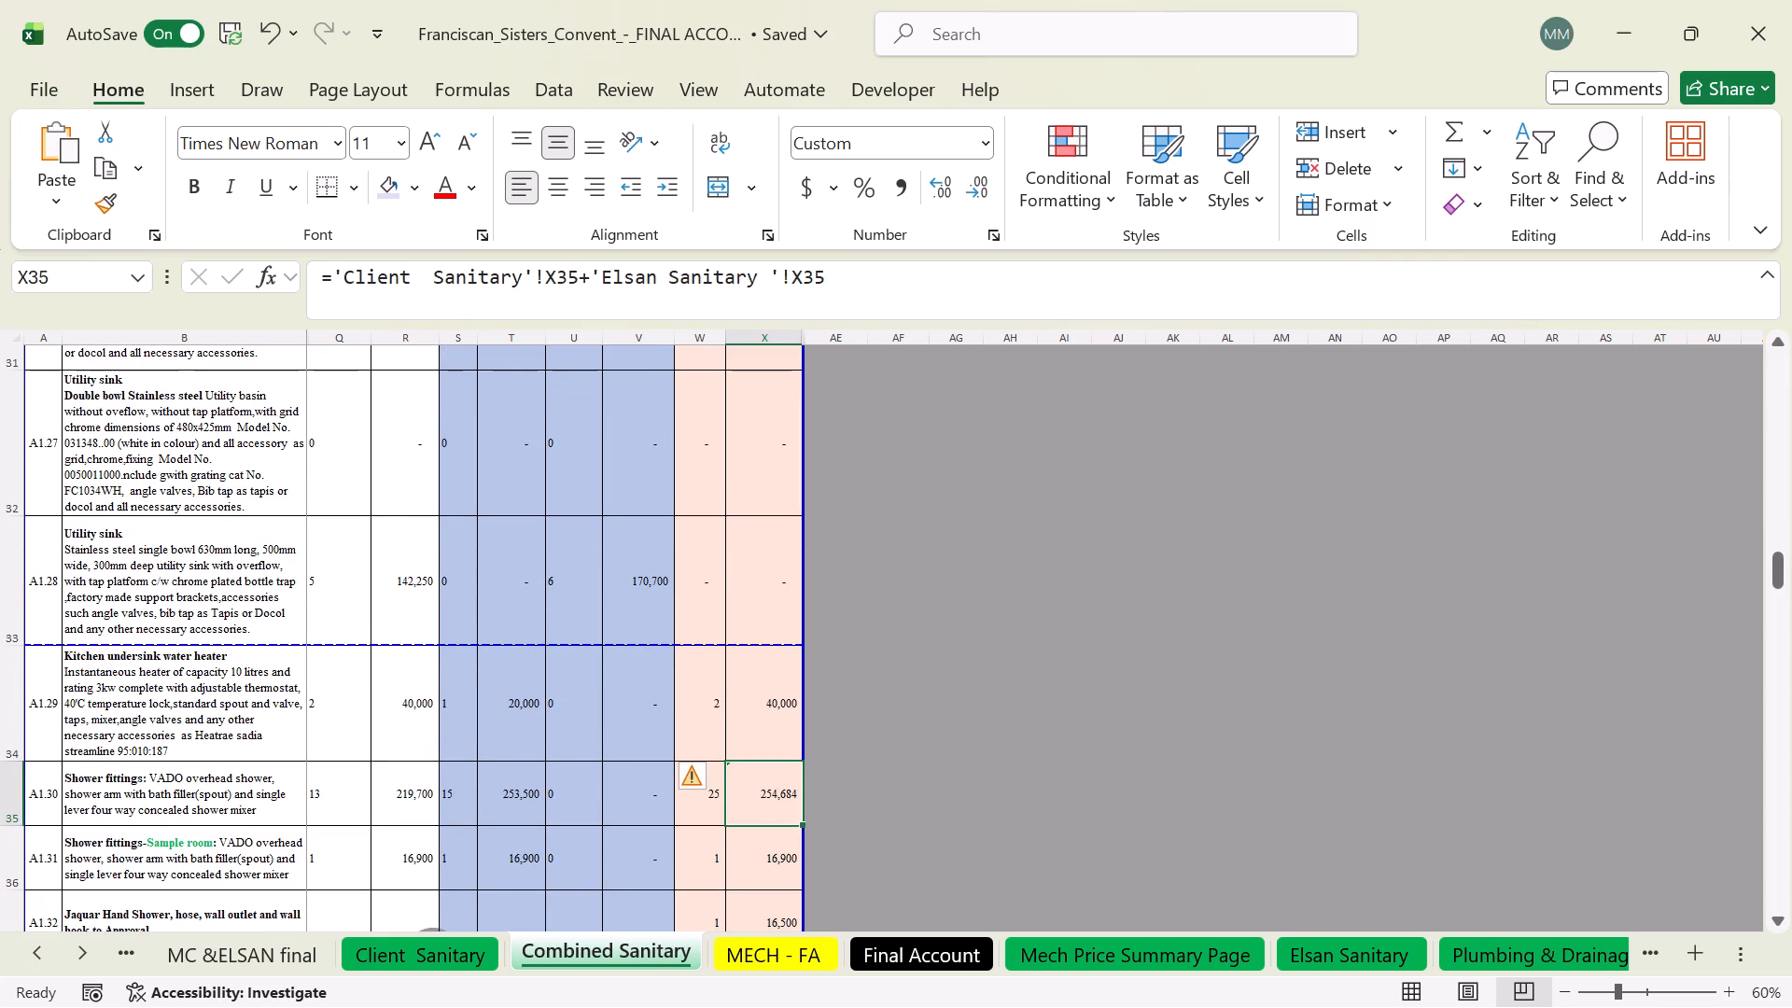
scroll(738, 669, "down", 1)
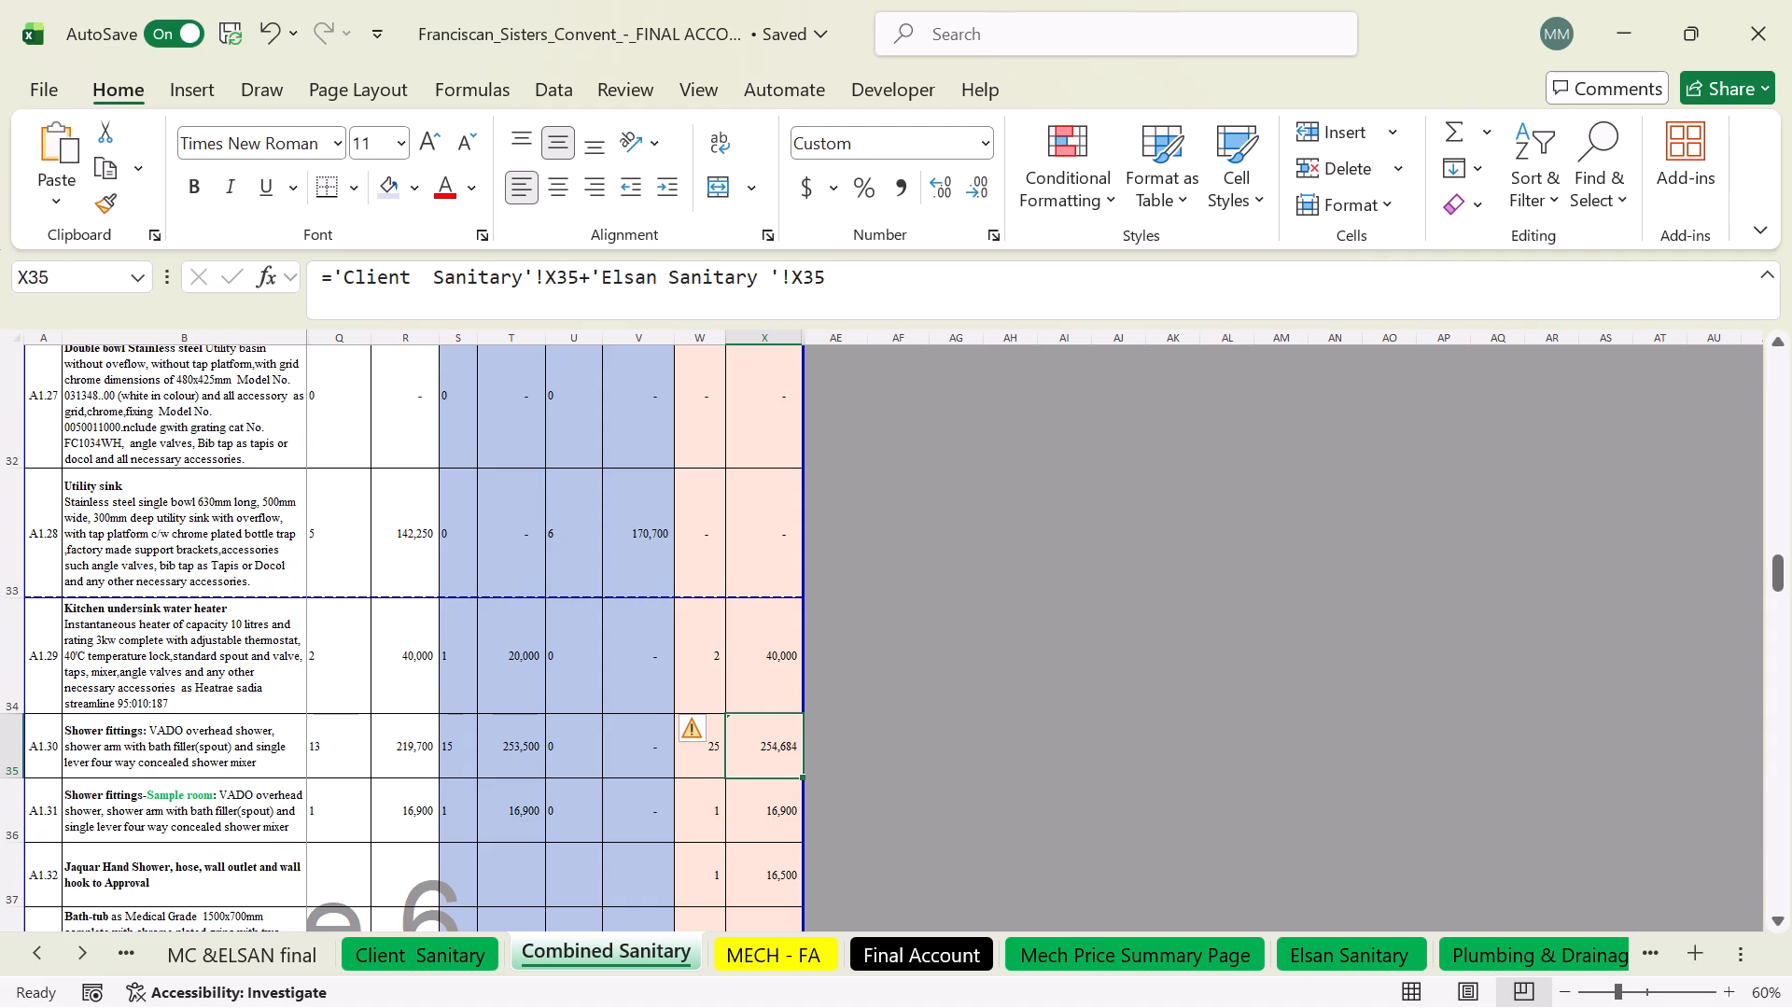
scroll(763, 742, "down", 3)
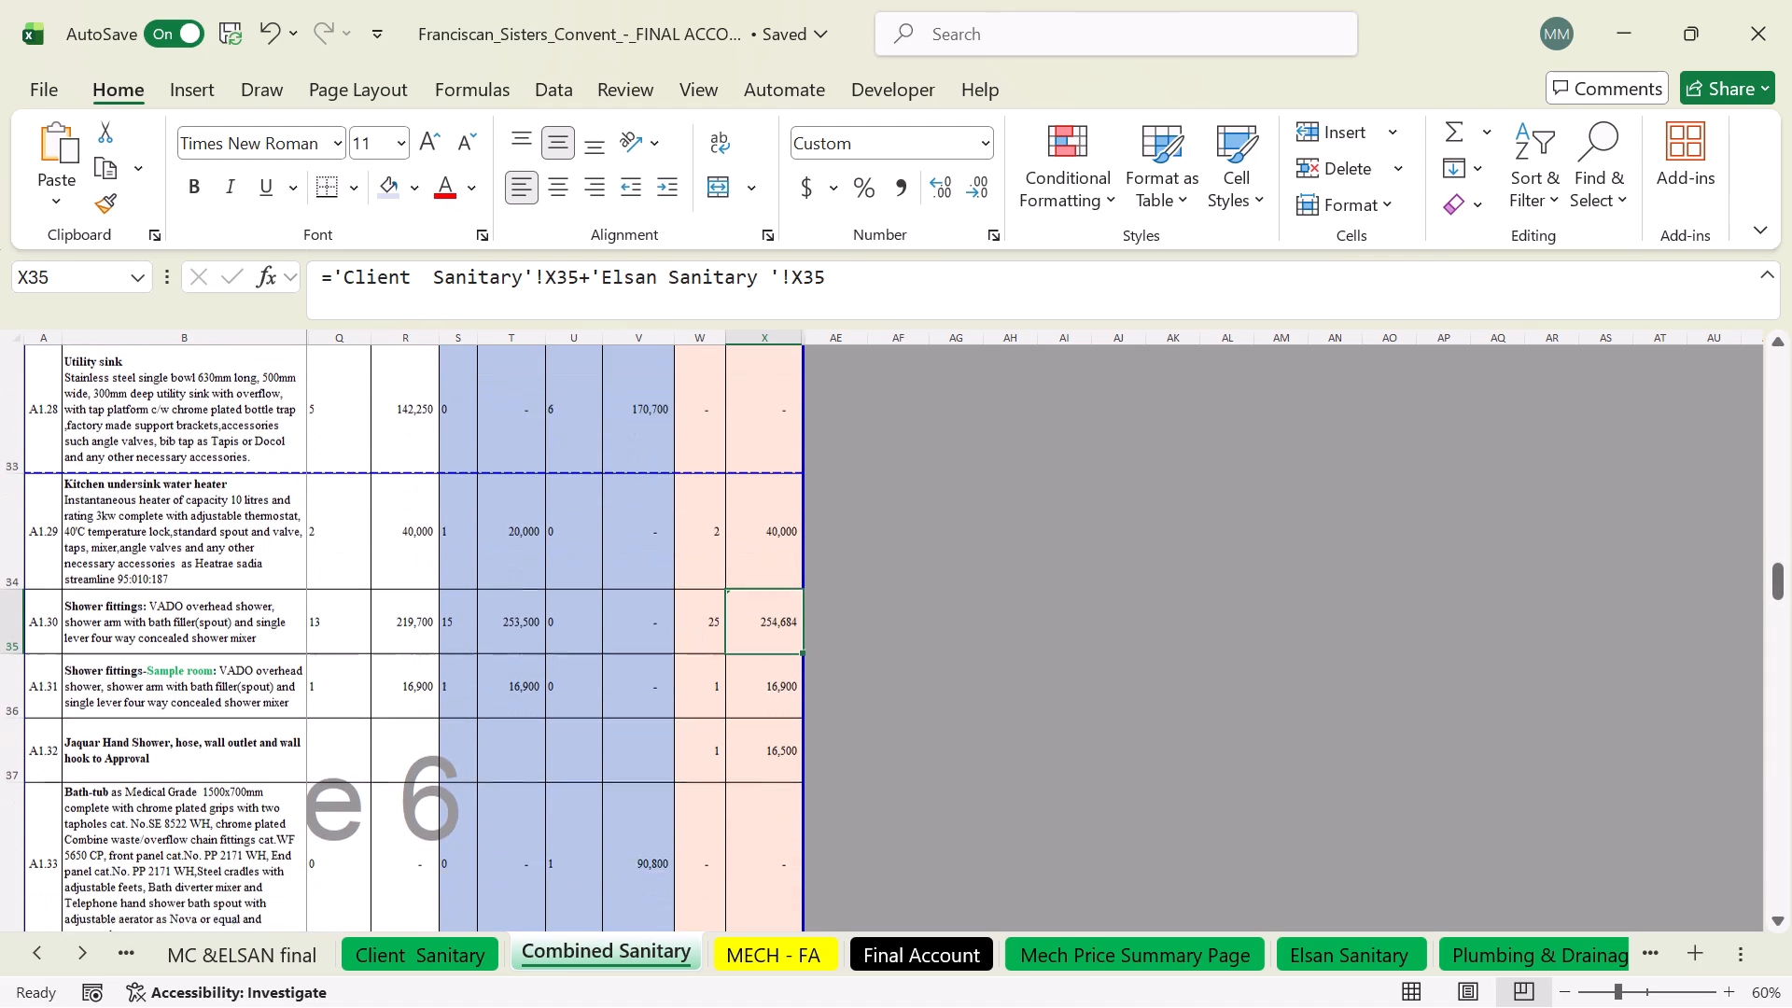
scroll(757, 741, "up", 1)
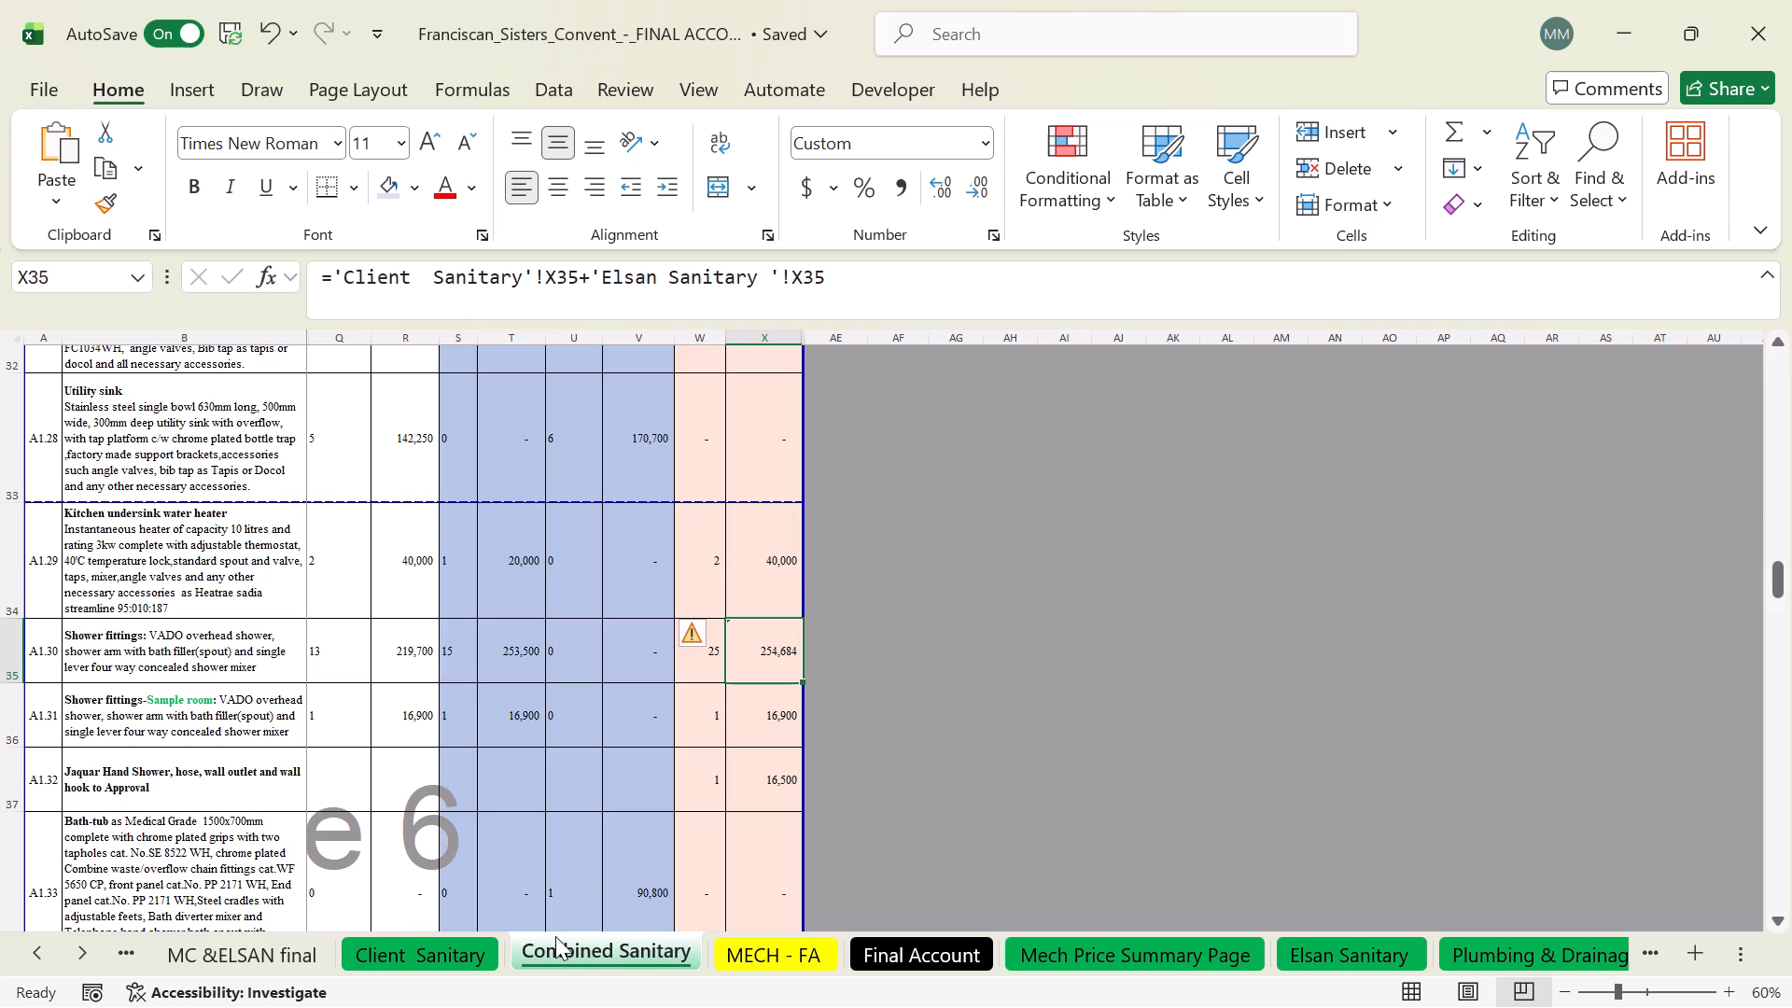
On the Elsan Sanitary sheet, review the supply-only items and their additions, omission and Elsan works figures.
left_click(1341, 973)
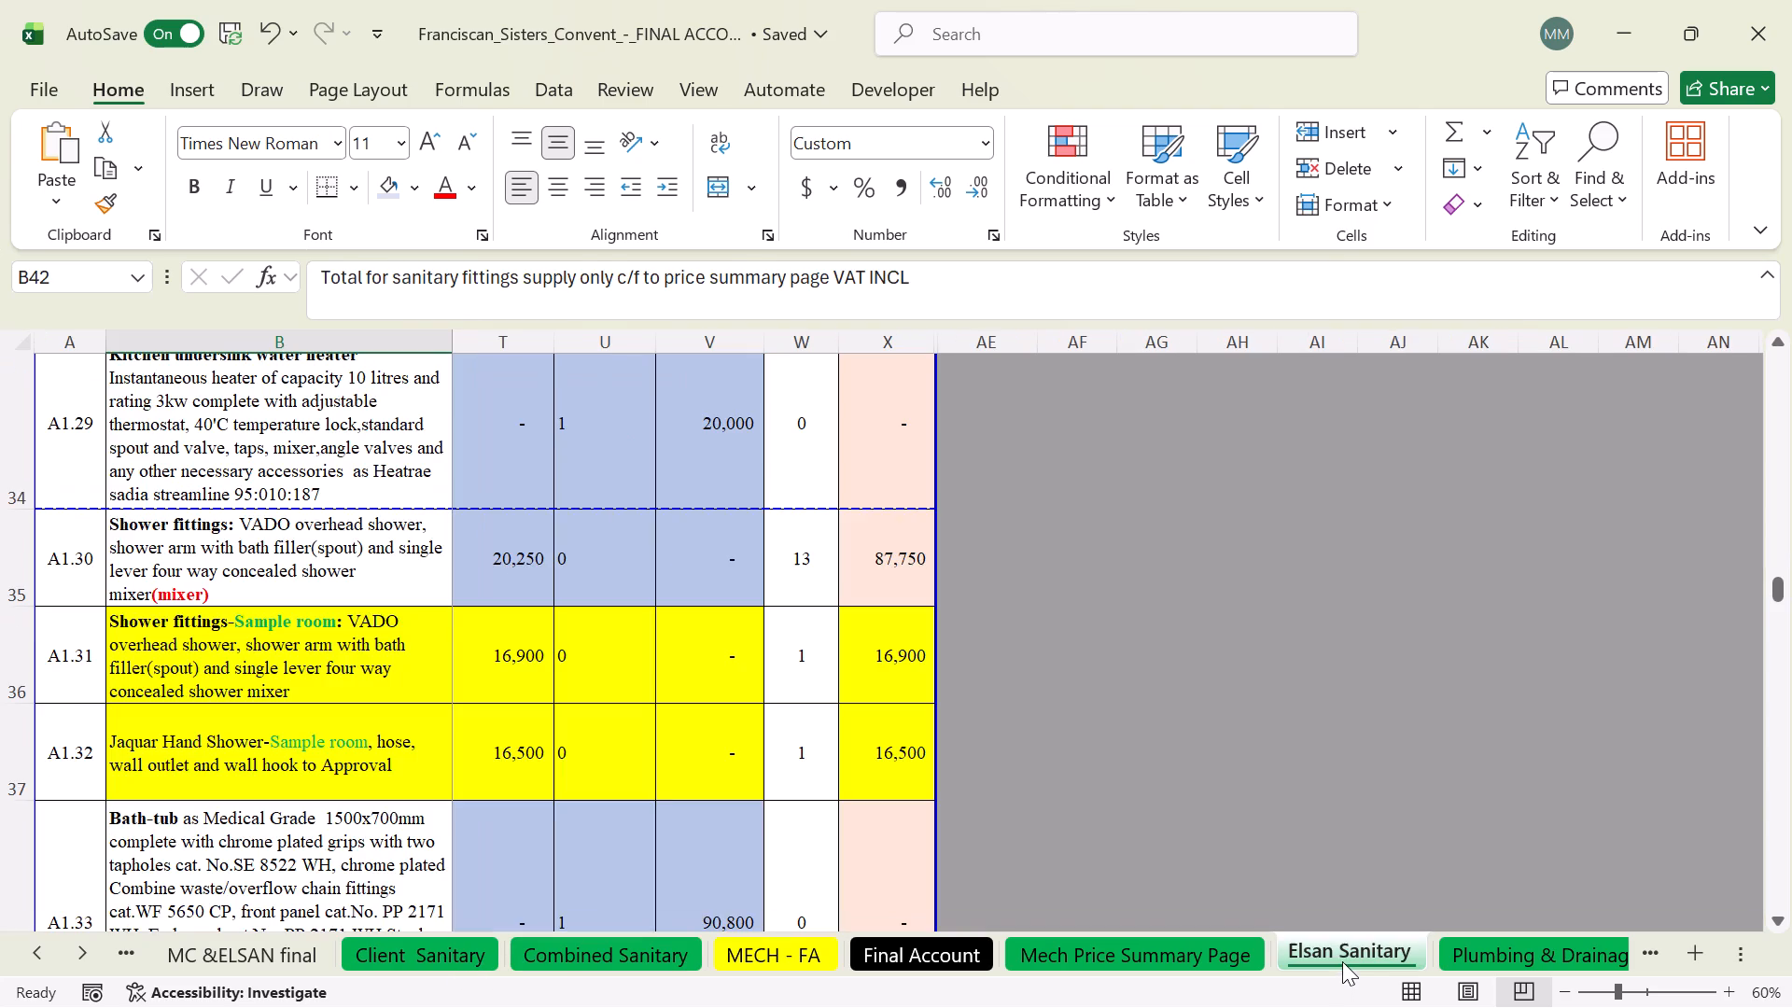
scroll(592, 758, "up", 5)
scroll(571, 747, "down", 1)
scroll(571, 744, "up", 20)
scroll(571, 744, "up", 8)
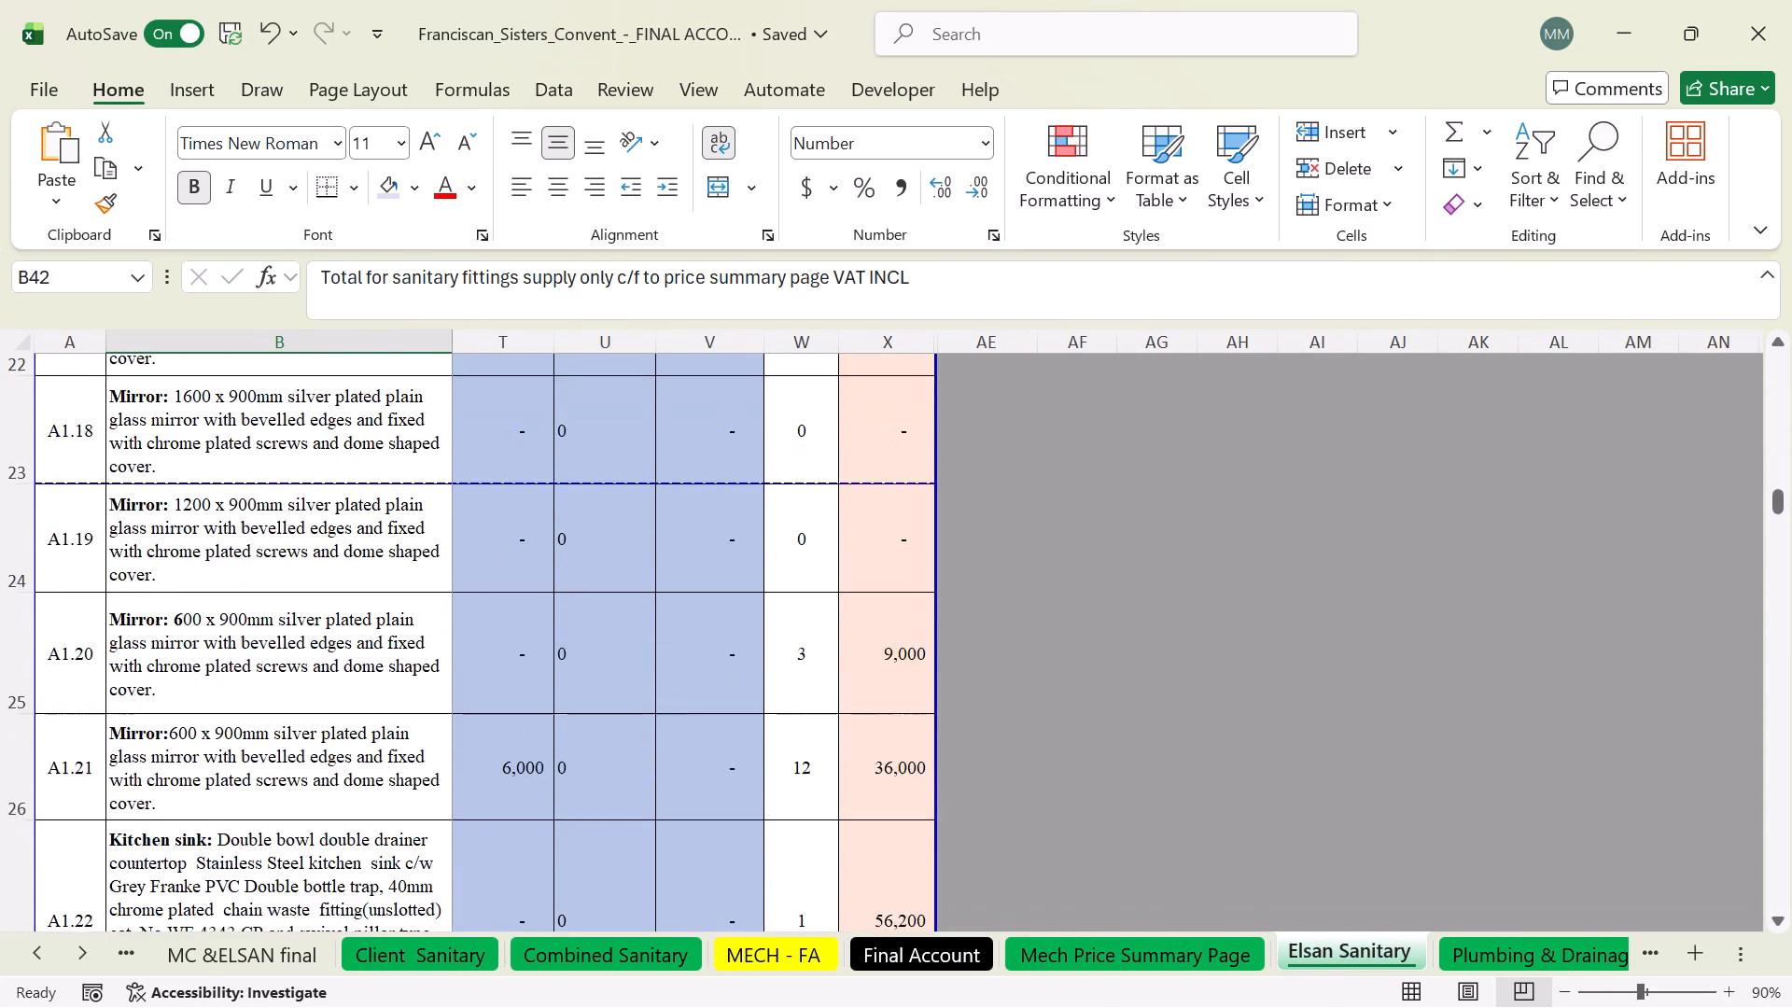
scroll(683, 721, "up", 10)
scroll(682, 720, "down", 1)
scroll(682, 720, "up", 20)
scroll(682, 720, "up", 14)
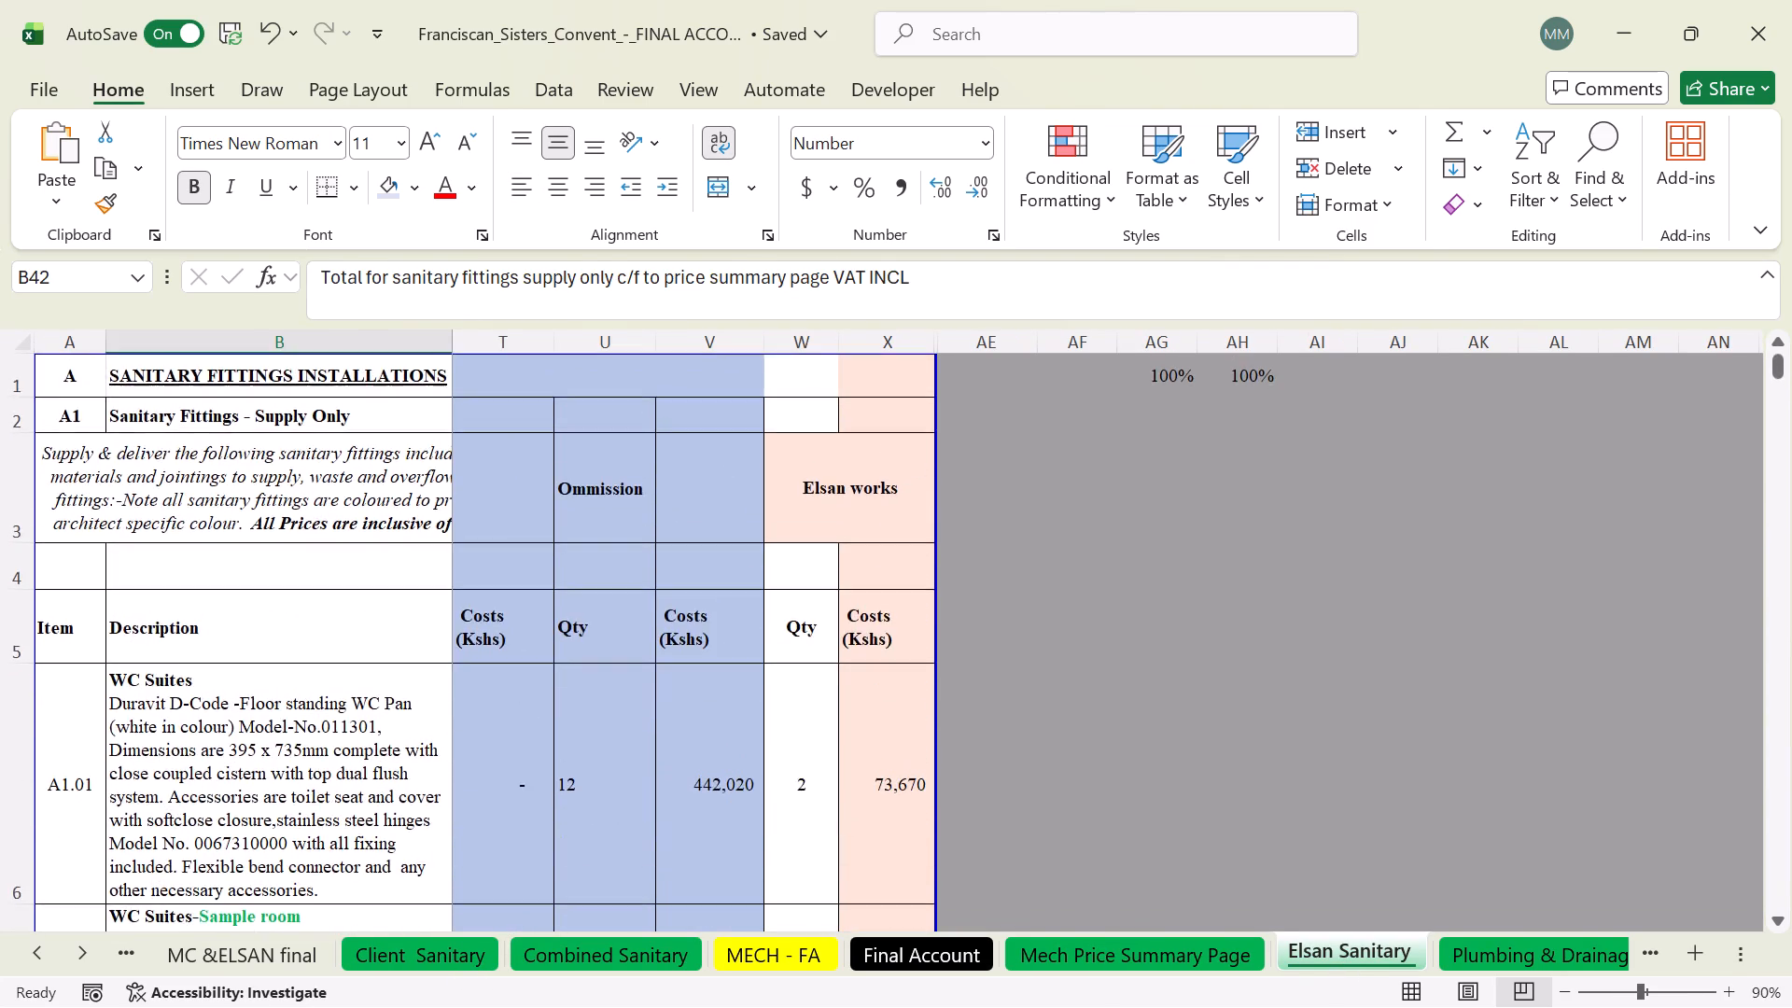
scroll(669, 728, "down", 20)
scroll(669, 728, "down", 10)
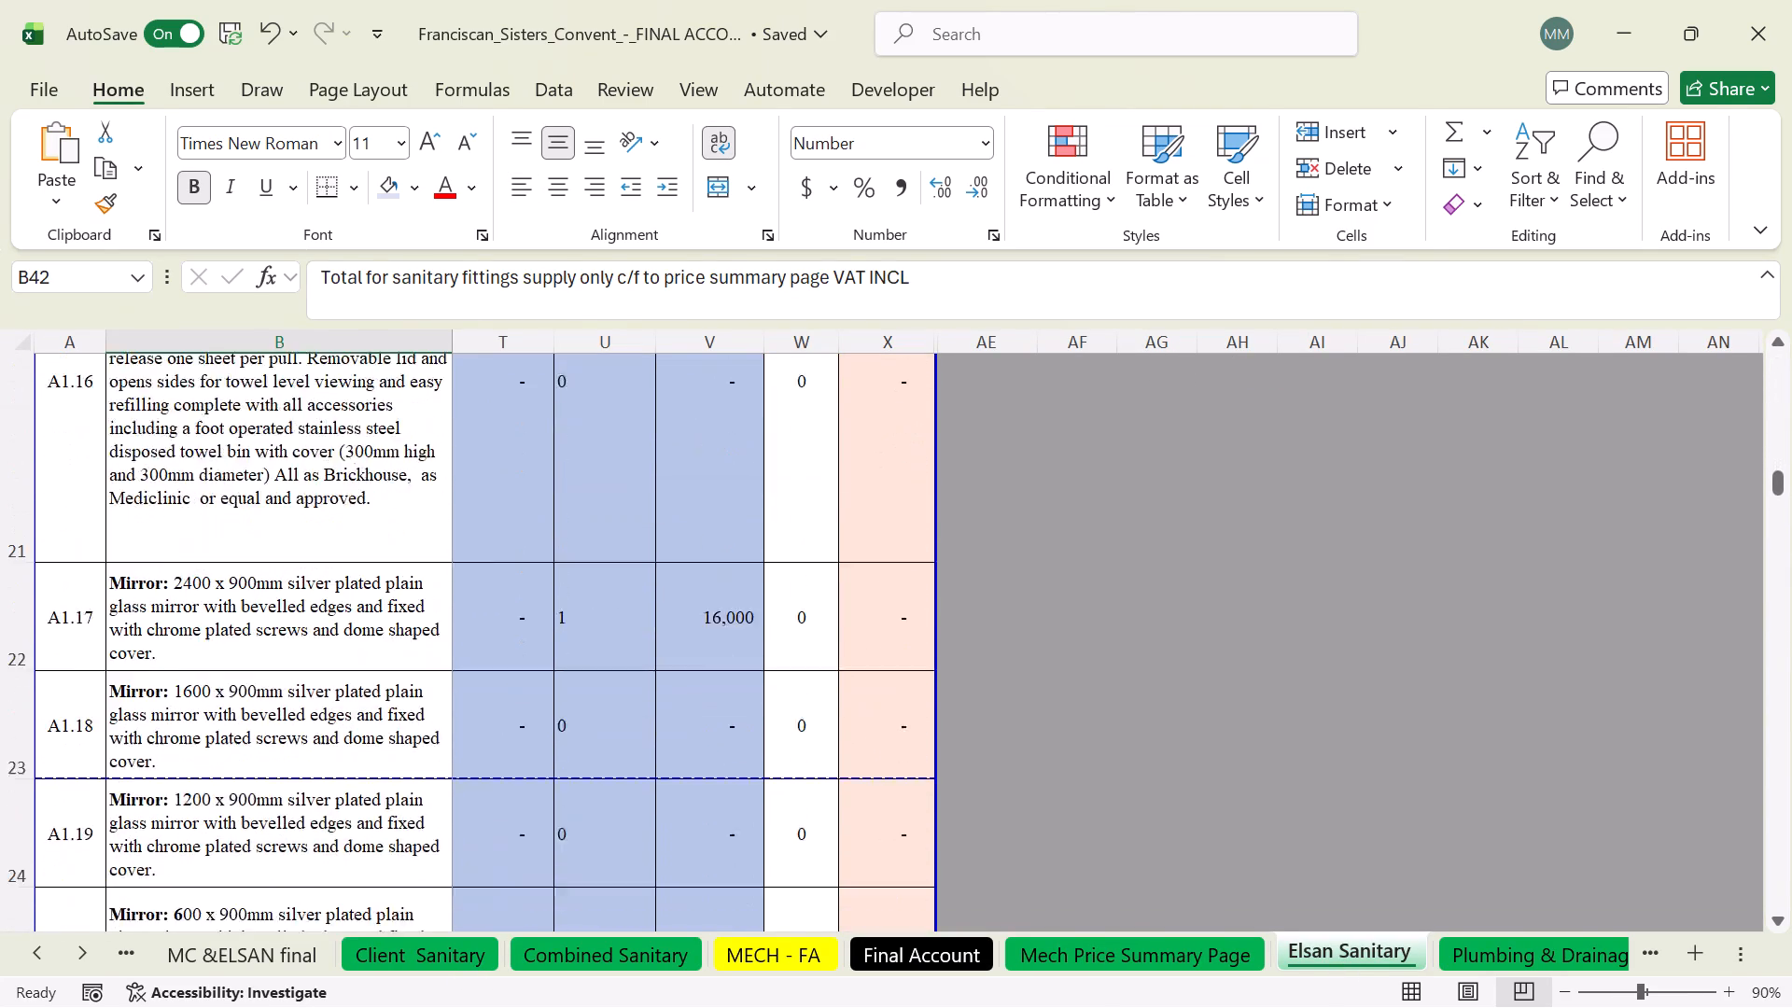
scroll(669, 726, "down", 20)
scroll(669, 726, "down", 11)
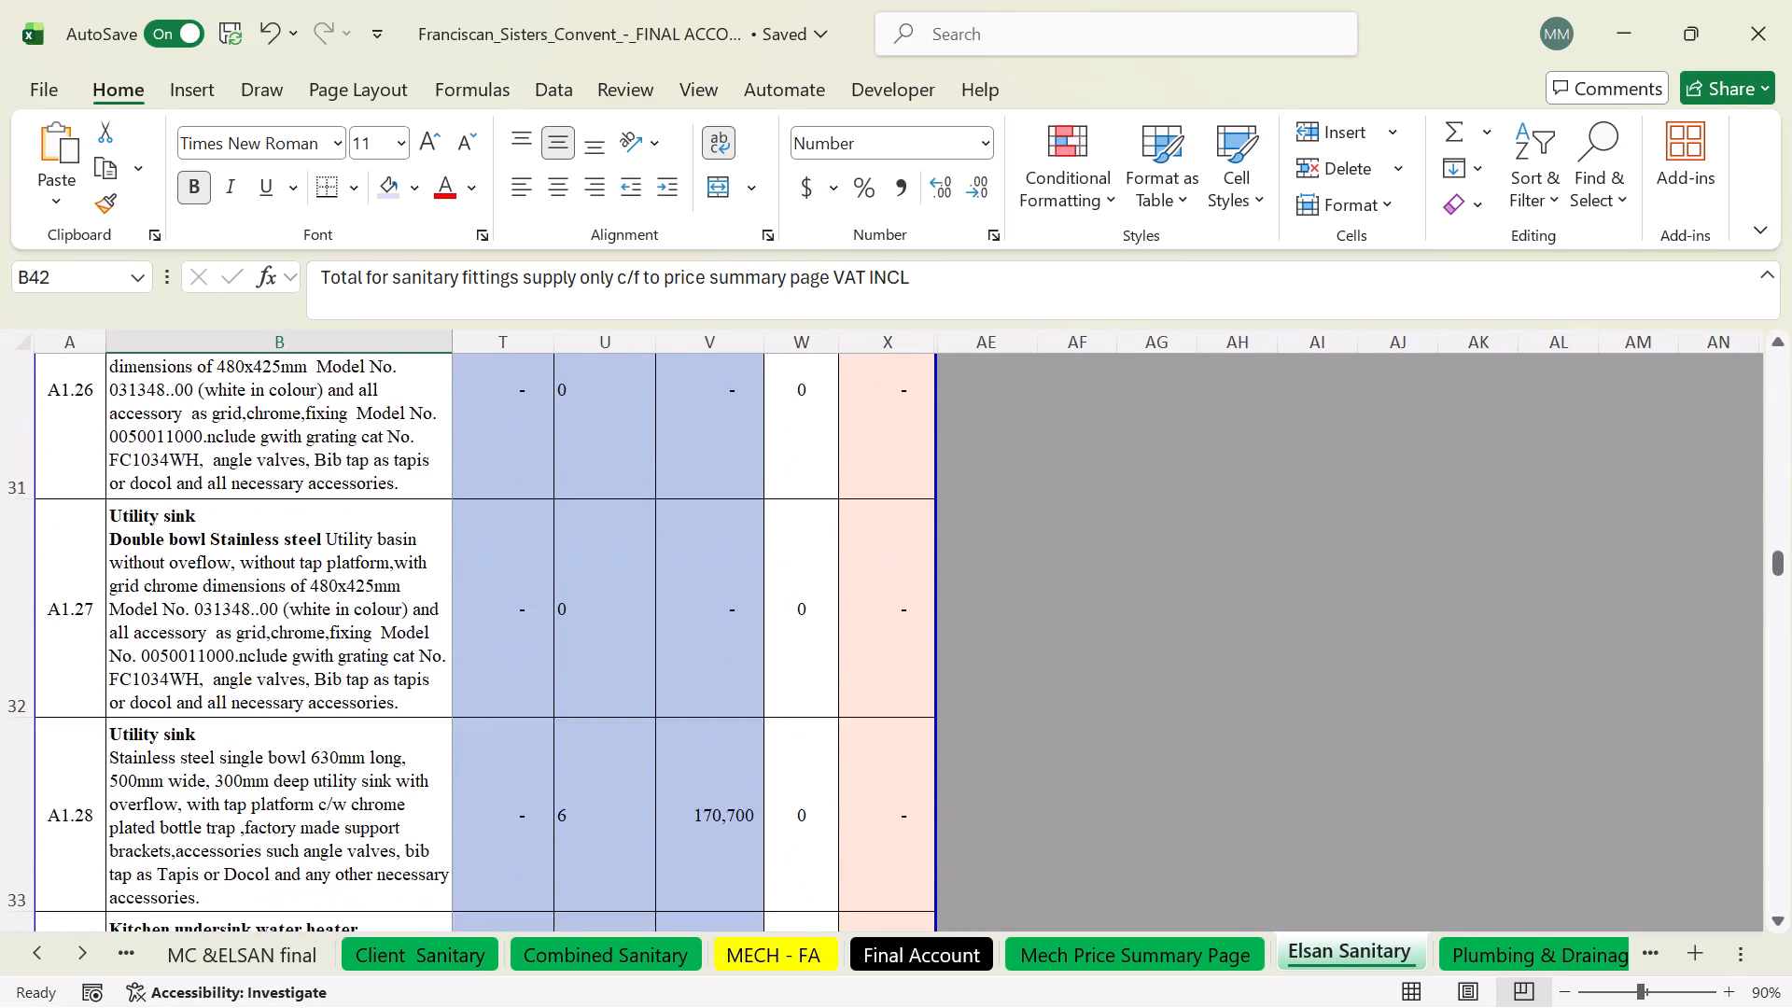
scroll(669, 726, "down", 8)
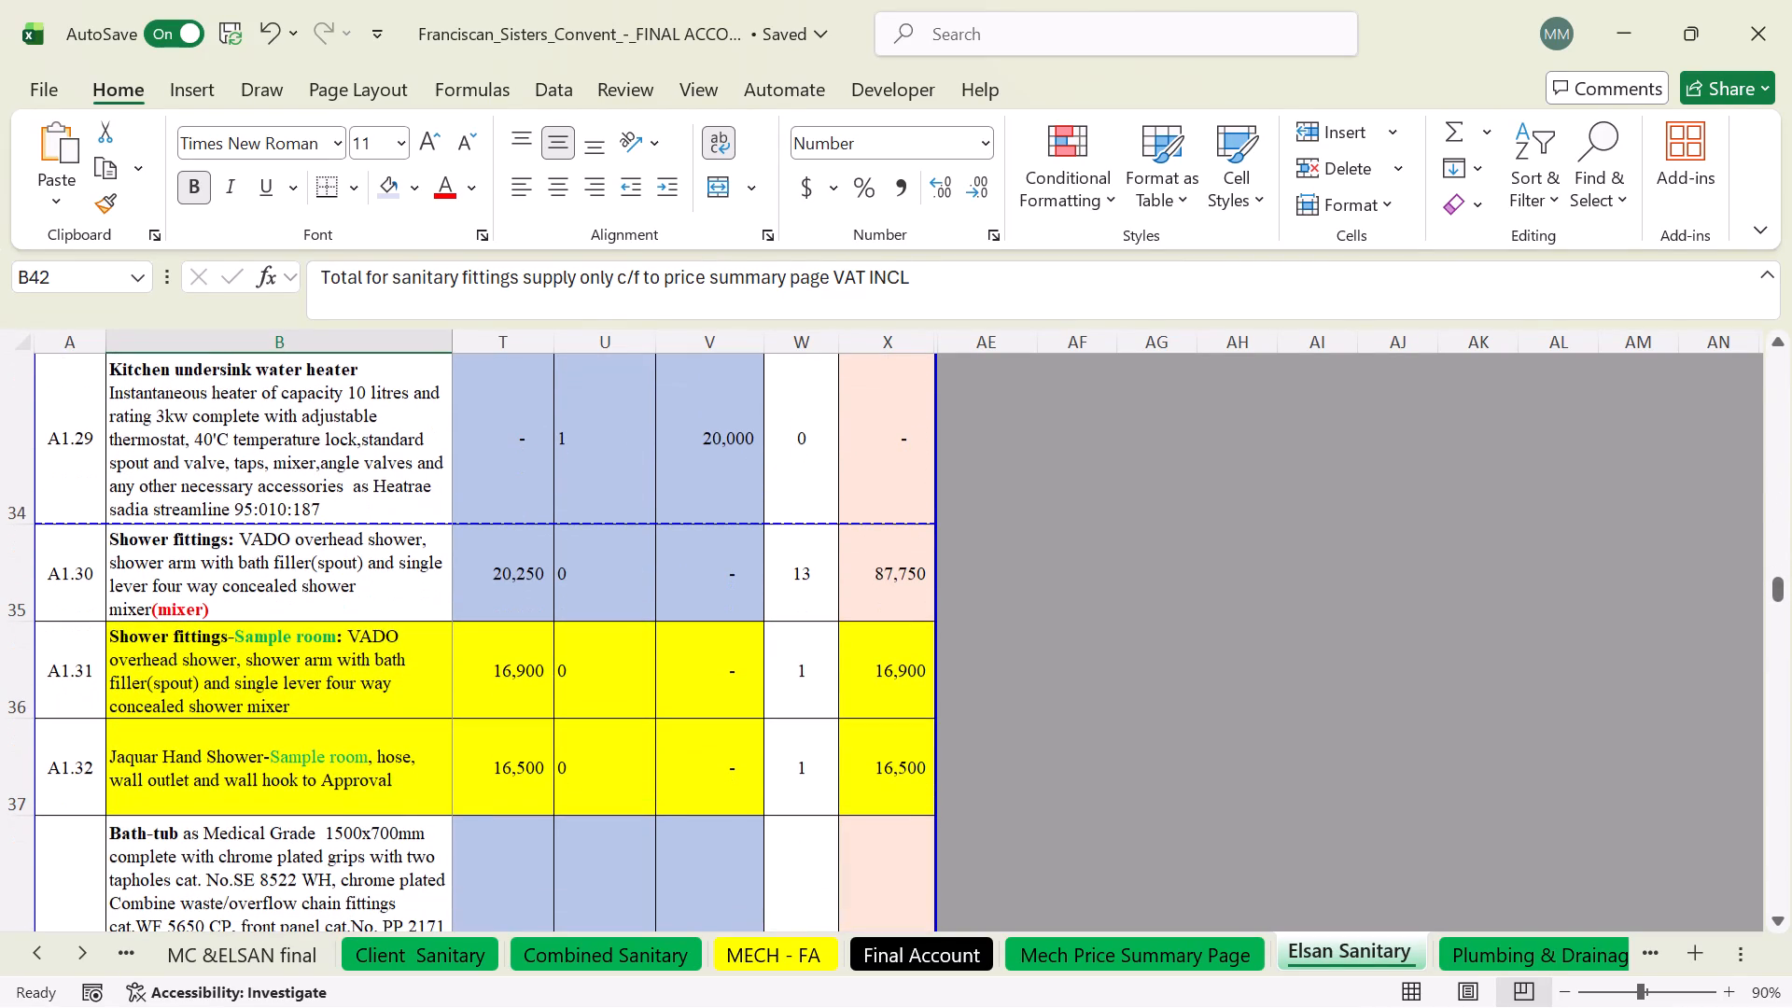
scroll(630, 672, "down", 6)
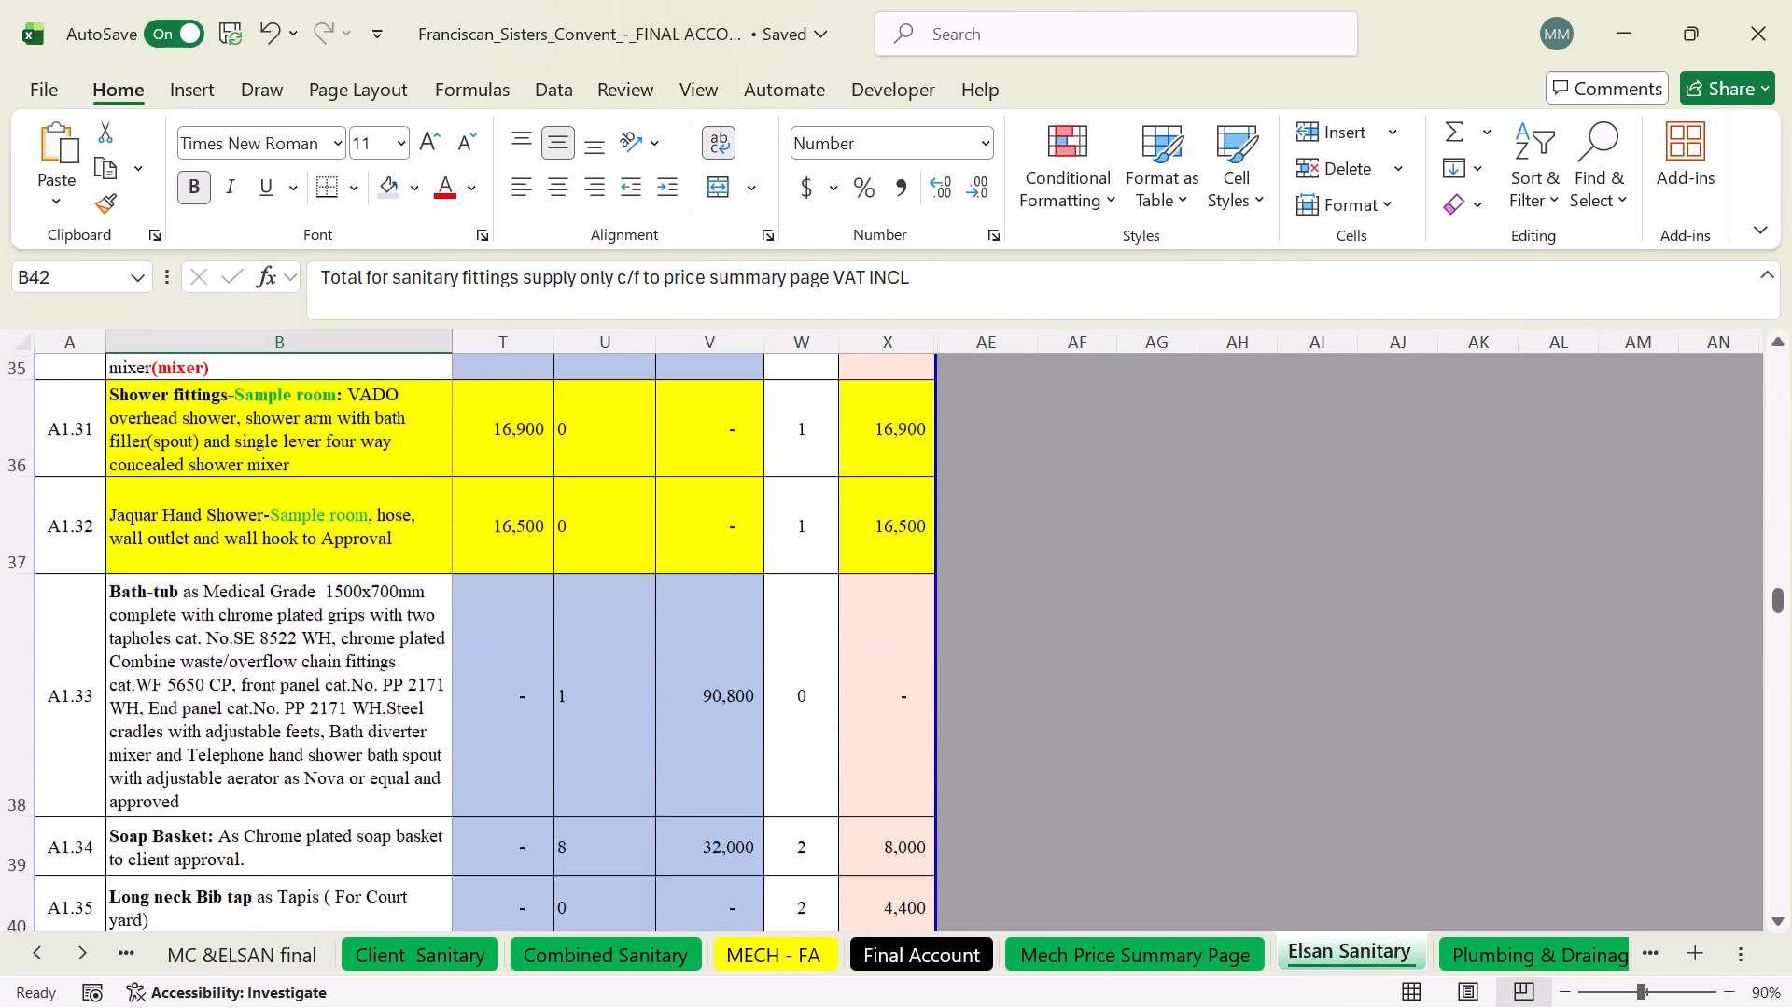
scroll(630, 672, "down", 3)
scroll(623, 677, "up", 8)
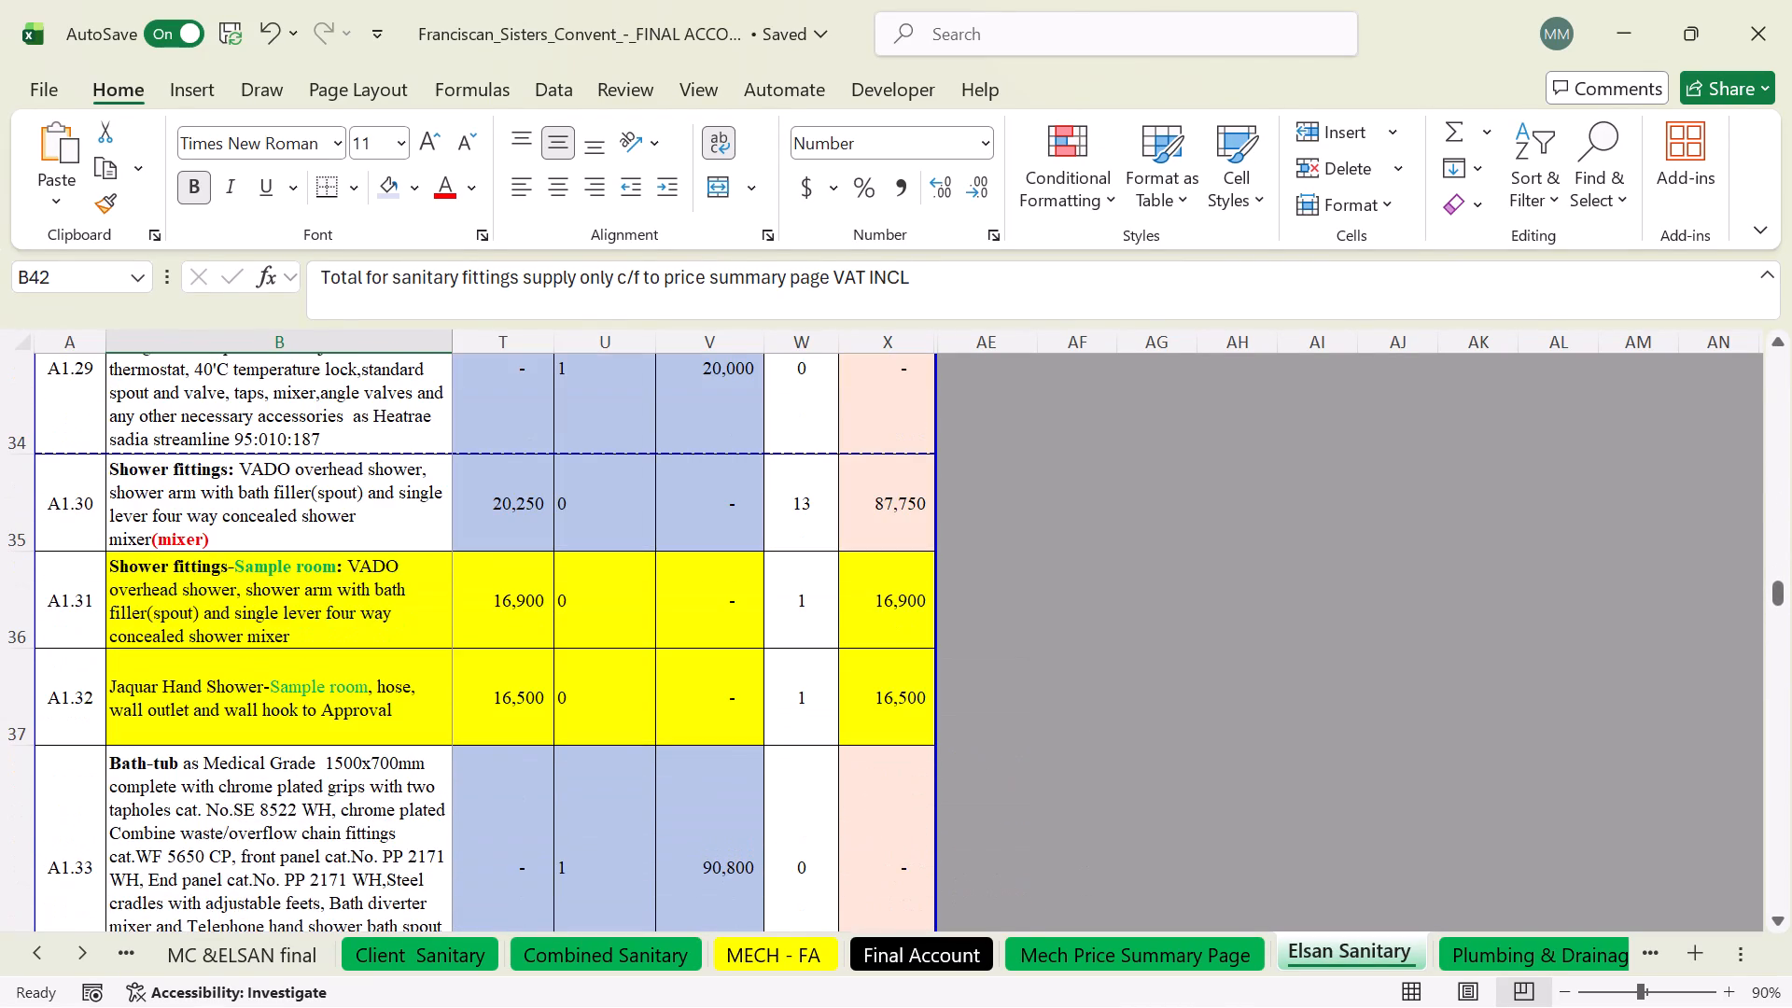
Inspect the Elsan works quantity, additions cost formula, original quantity and rate of shower fittings item A1.30.
left_click(814, 503)
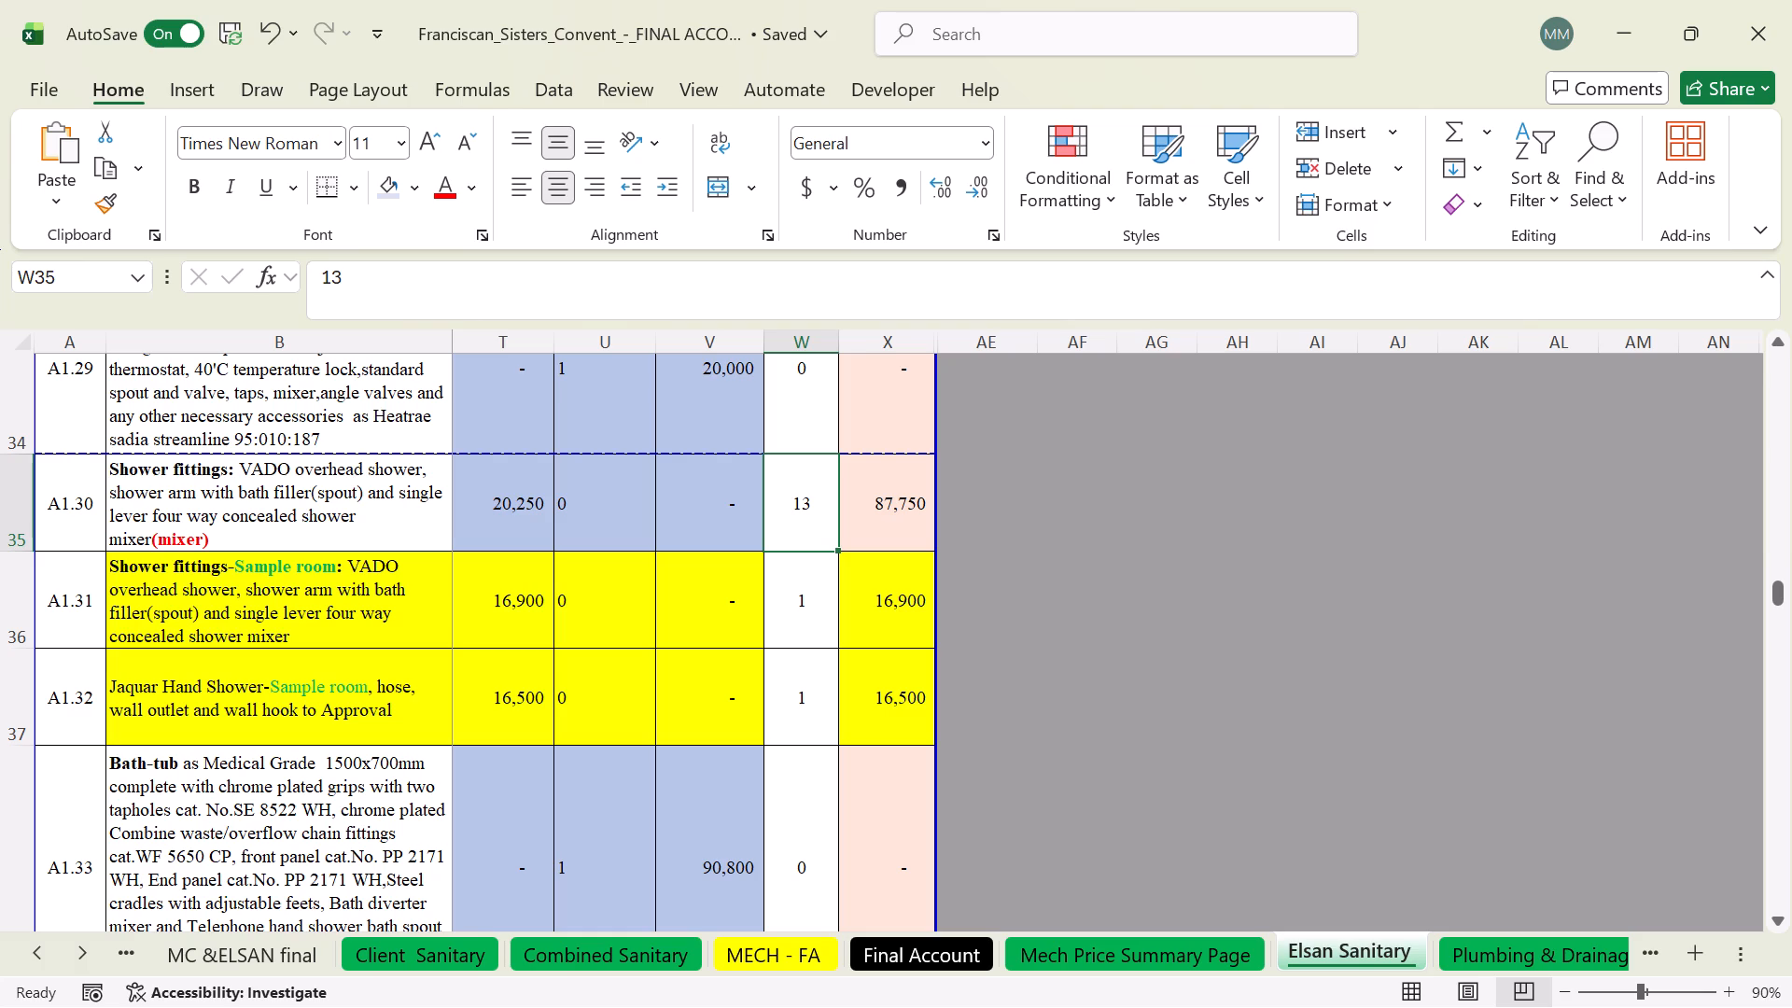
left_click(495, 483)
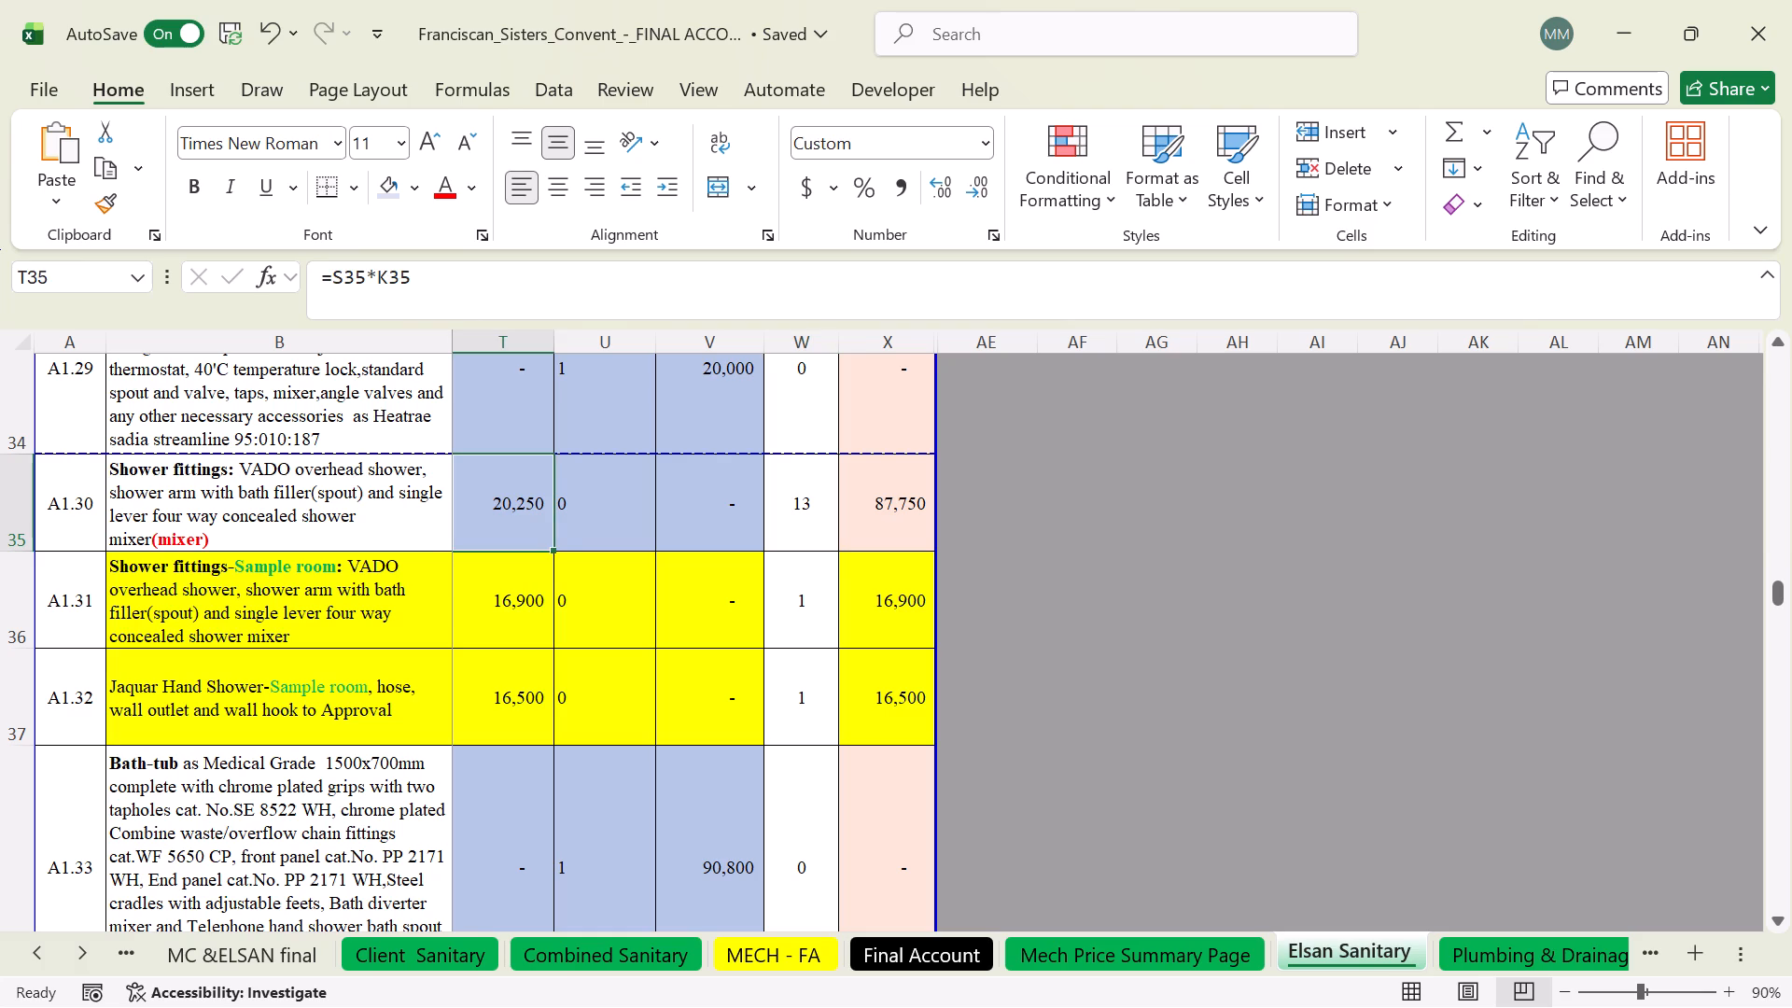
key("Left")
key("Left")
key("Left")
key("Left")
key("Left")
key("Left")
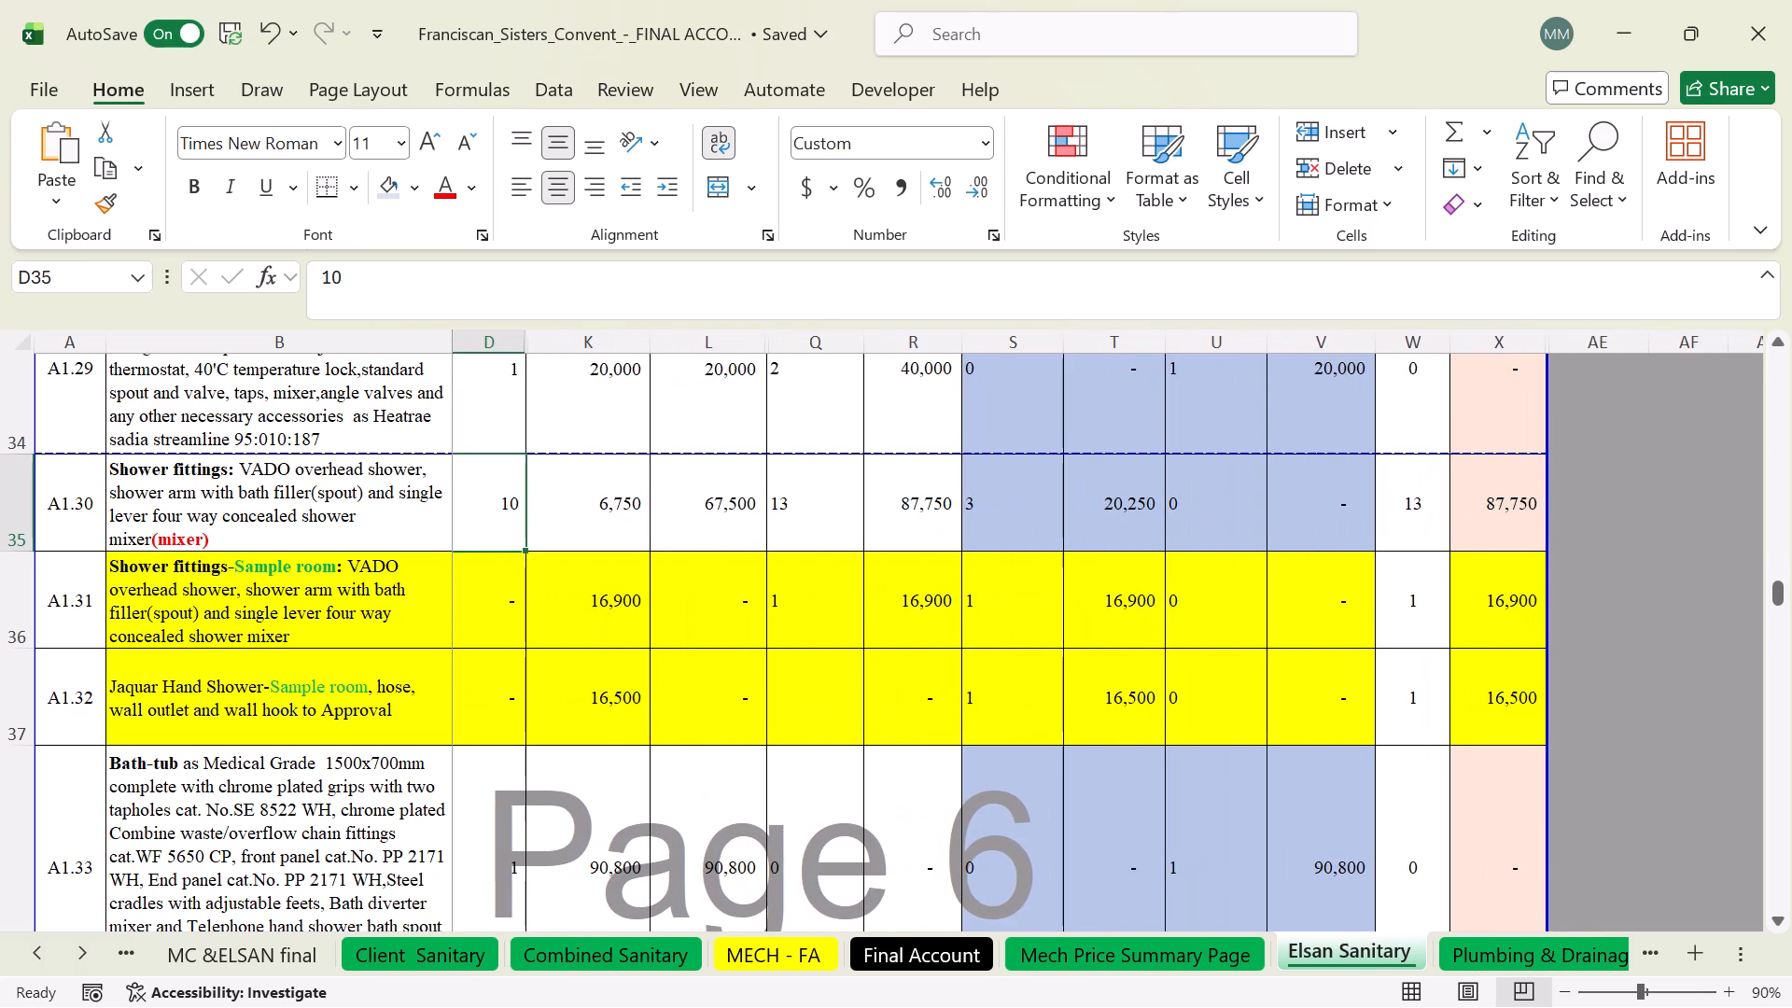
left_click(582, 505)
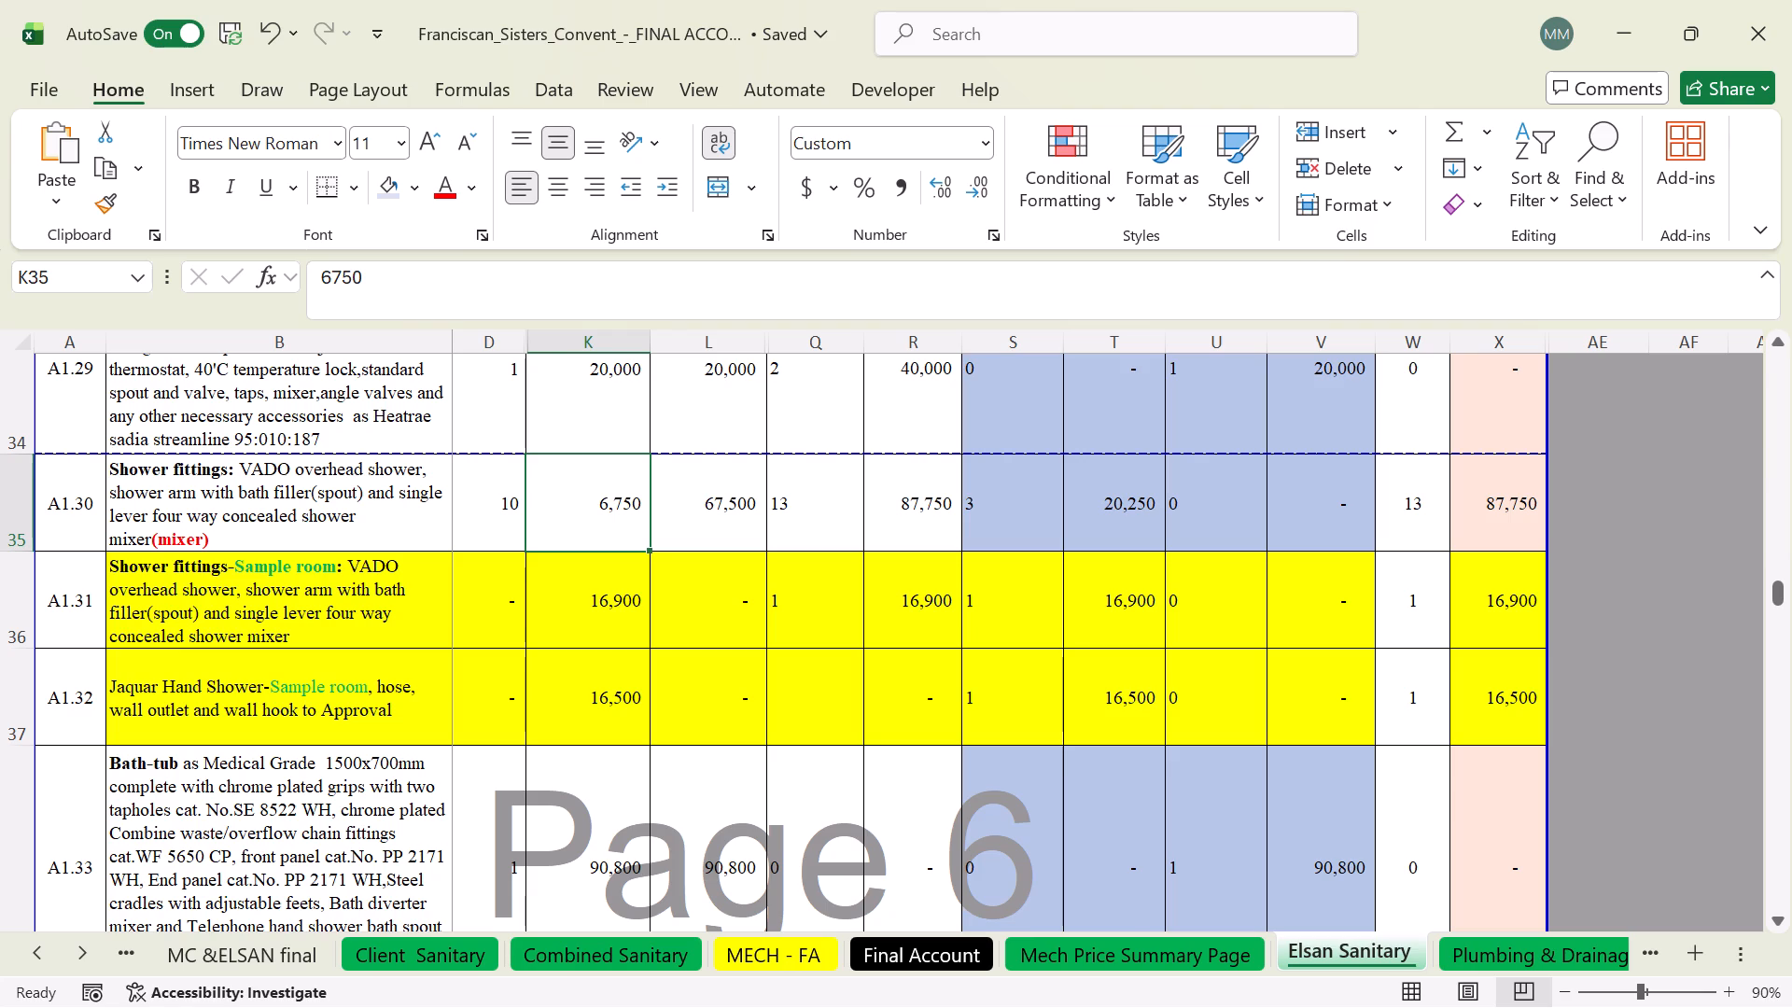
On the Client Sanitary sheet, review the supply-only items and inspect the rate for shower fittings item A1.30.
left_click(424, 962)
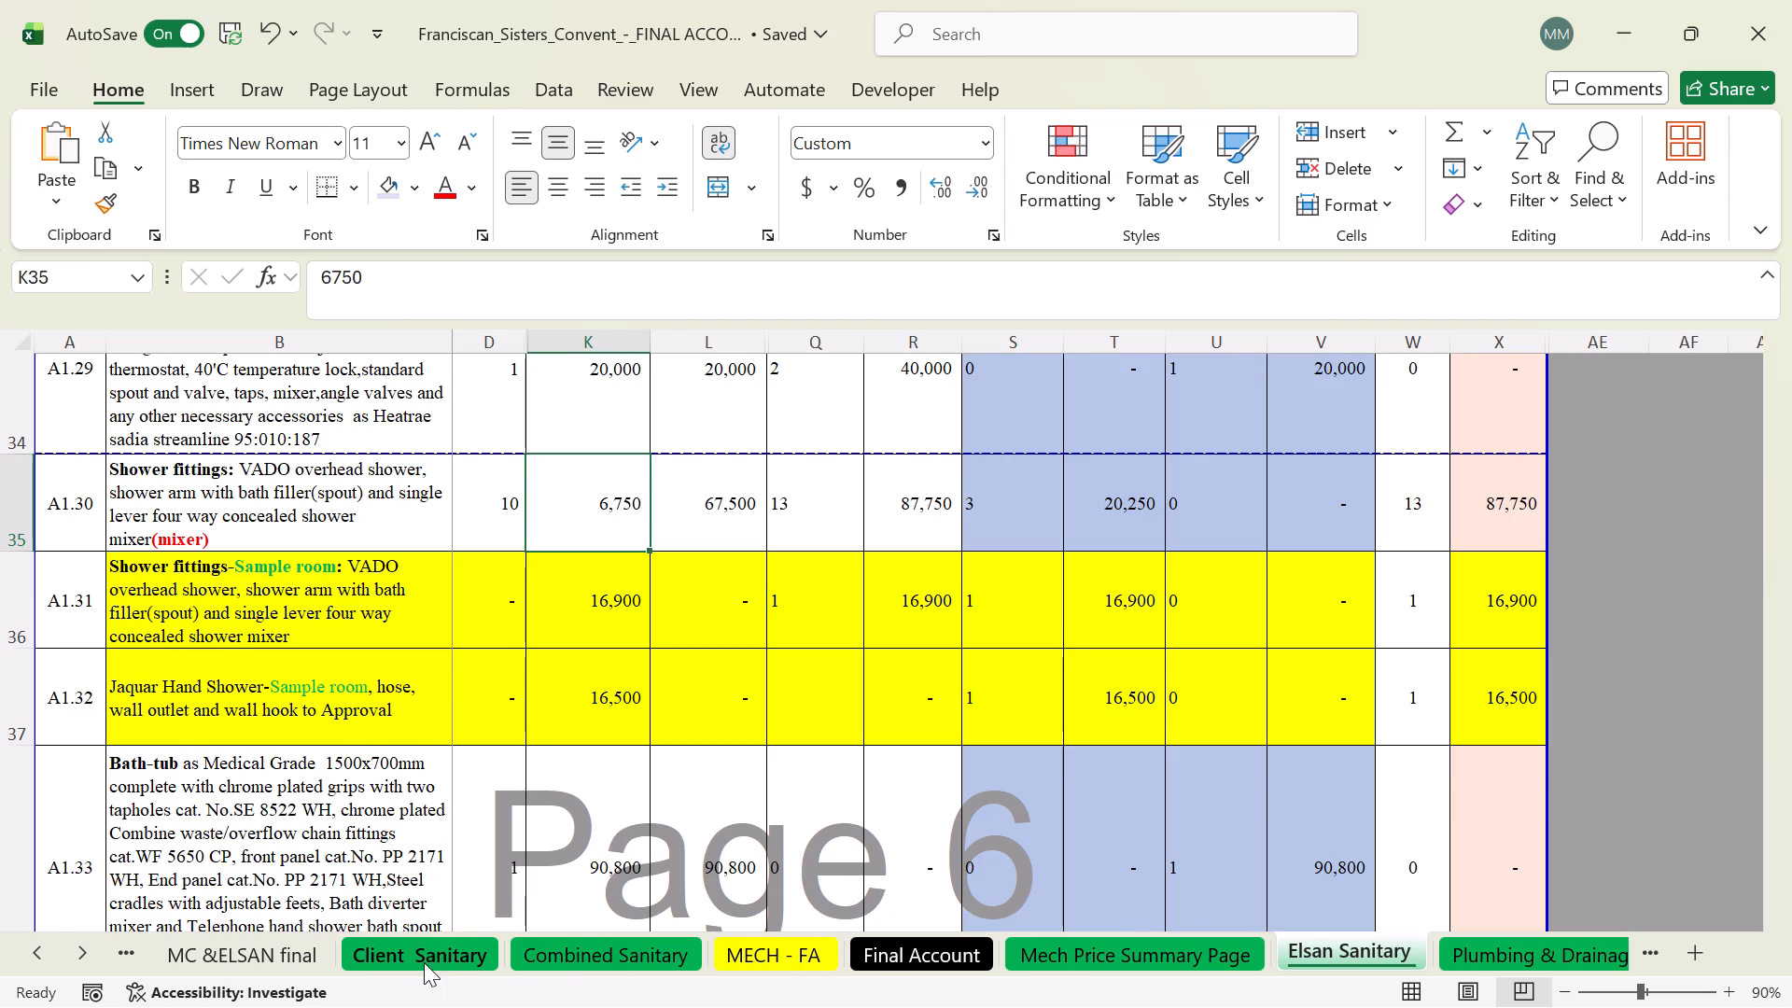
scroll(554, 612, "up", 2)
scroll(589, 611, "up", 20)
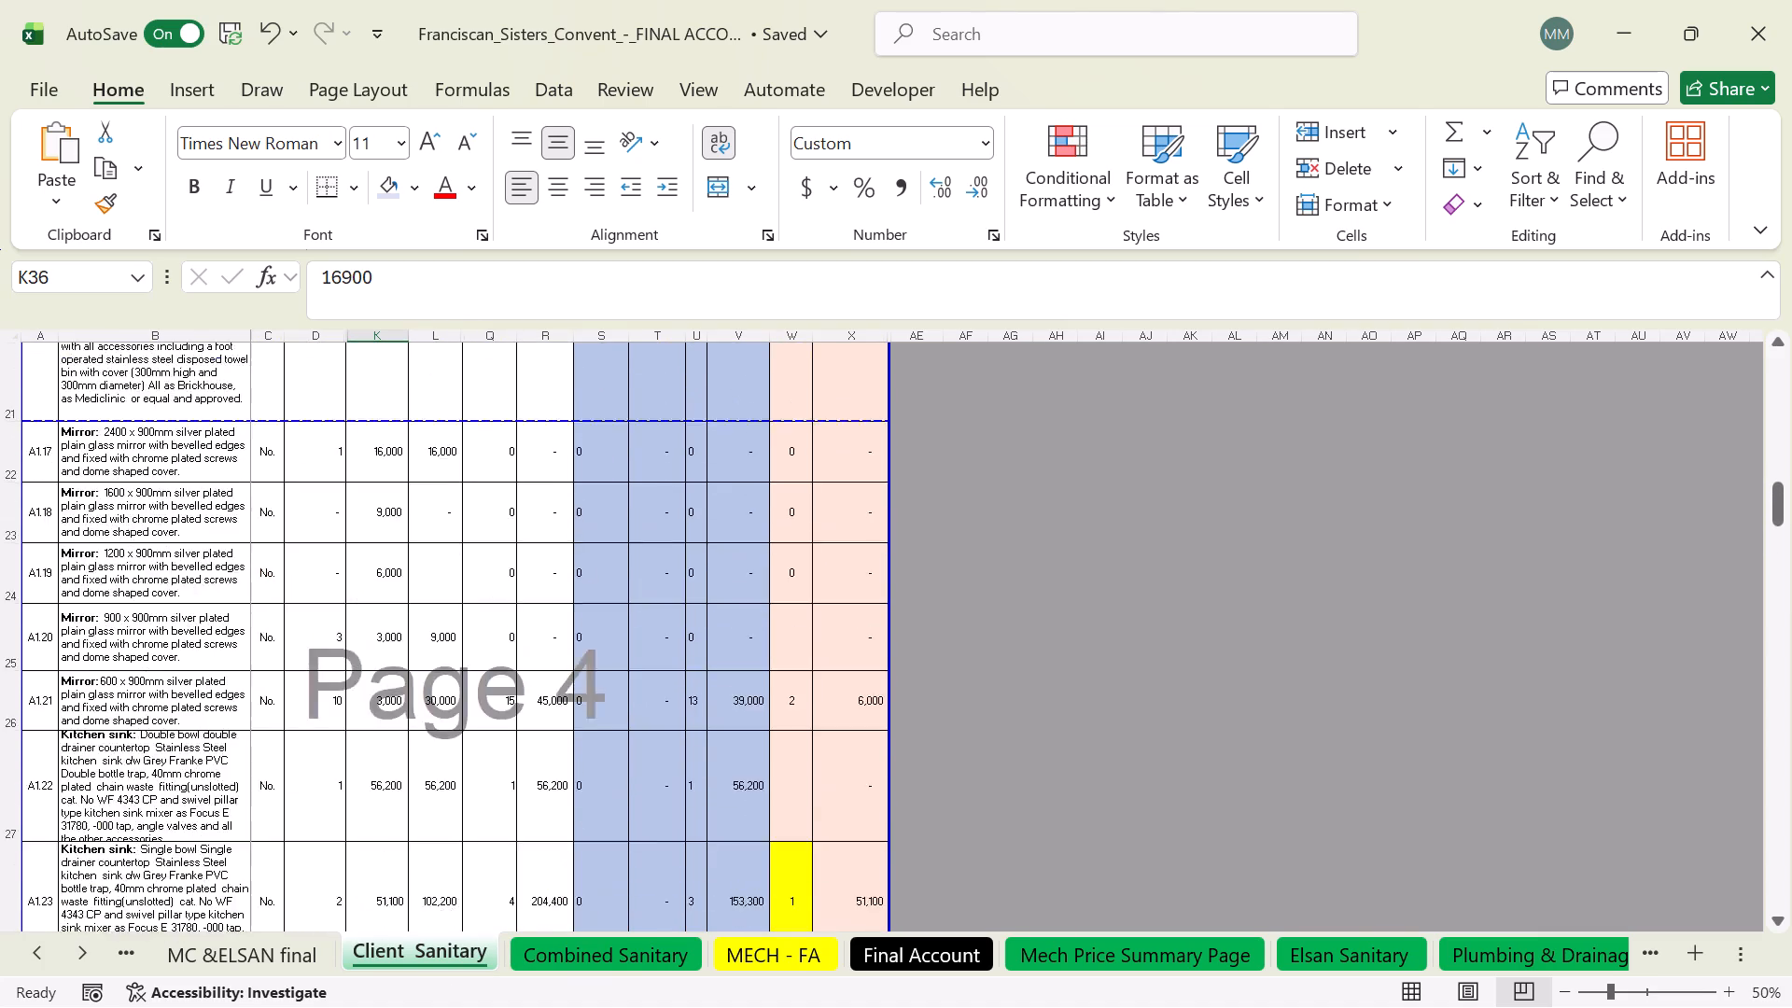
scroll(591, 615, "up", 20)
scroll(591, 615, "up", 20)
scroll(591, 615, "up", 6)
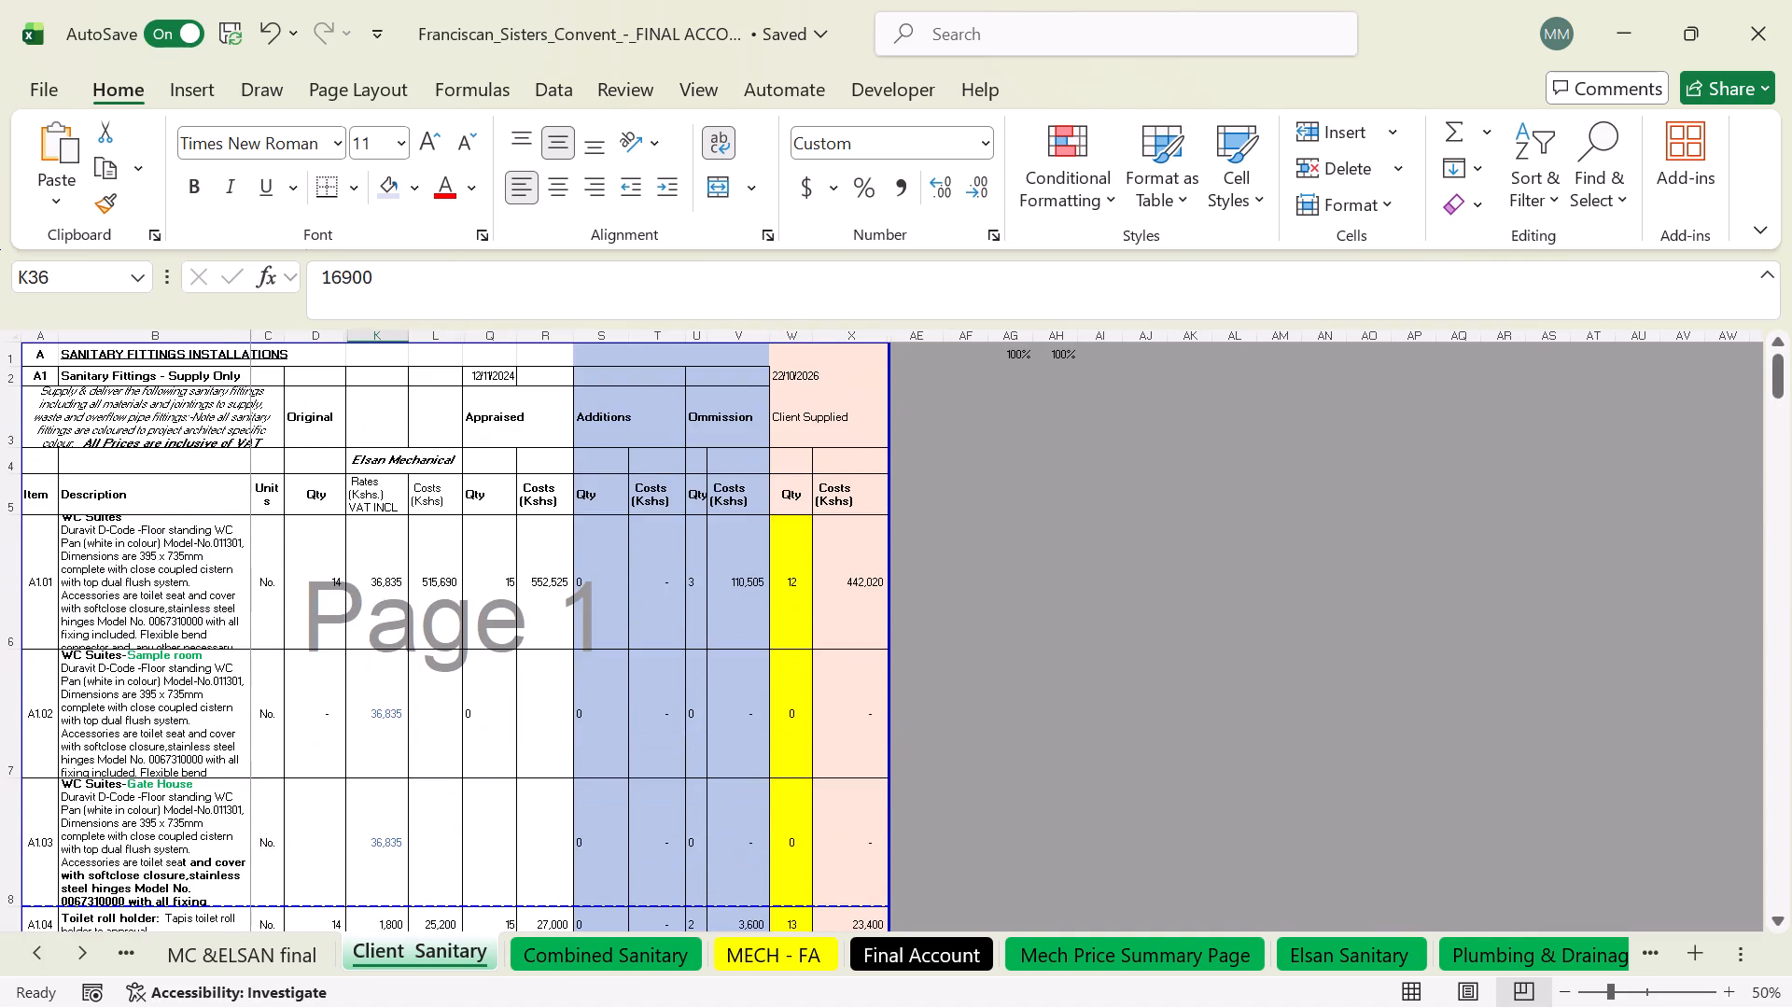
scroll(598, 621, "up", 7)
scroll(599, 623, "down", 20)
scroll(599, 623, "down", 20)
scroll(599, 623, "down", 9)
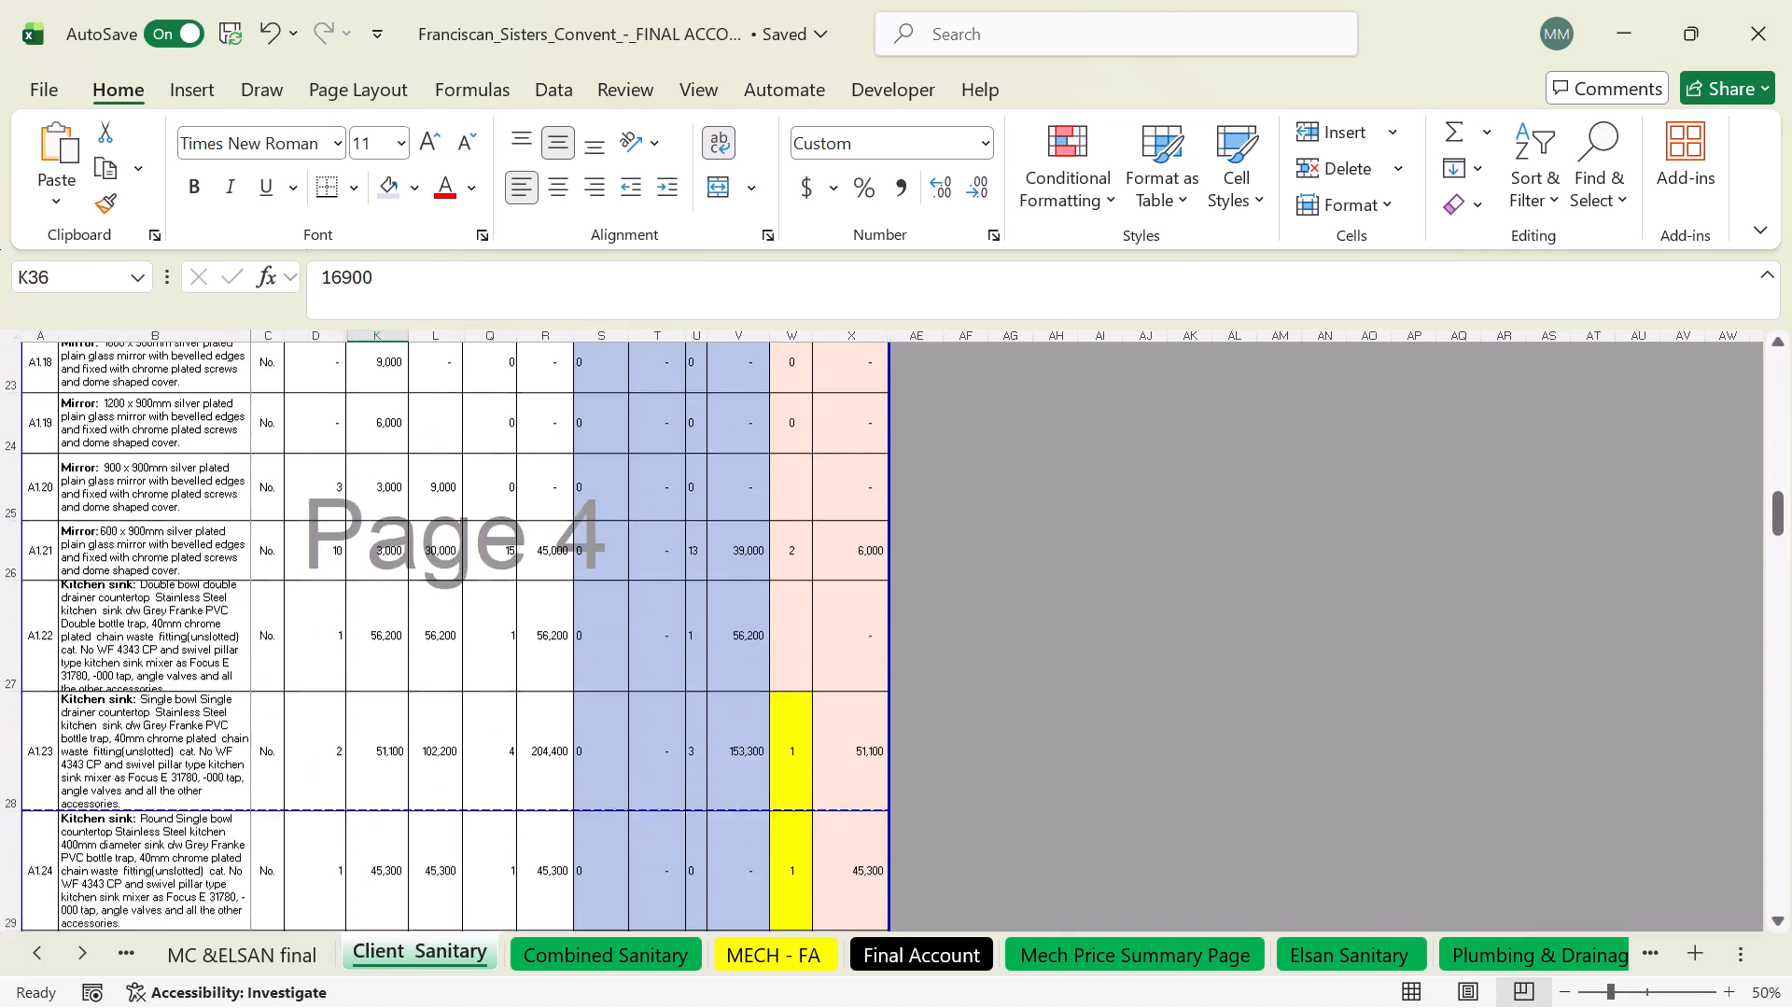
scroll(602, 636, "down", 18)
scroll(601, 636, "up", 1)
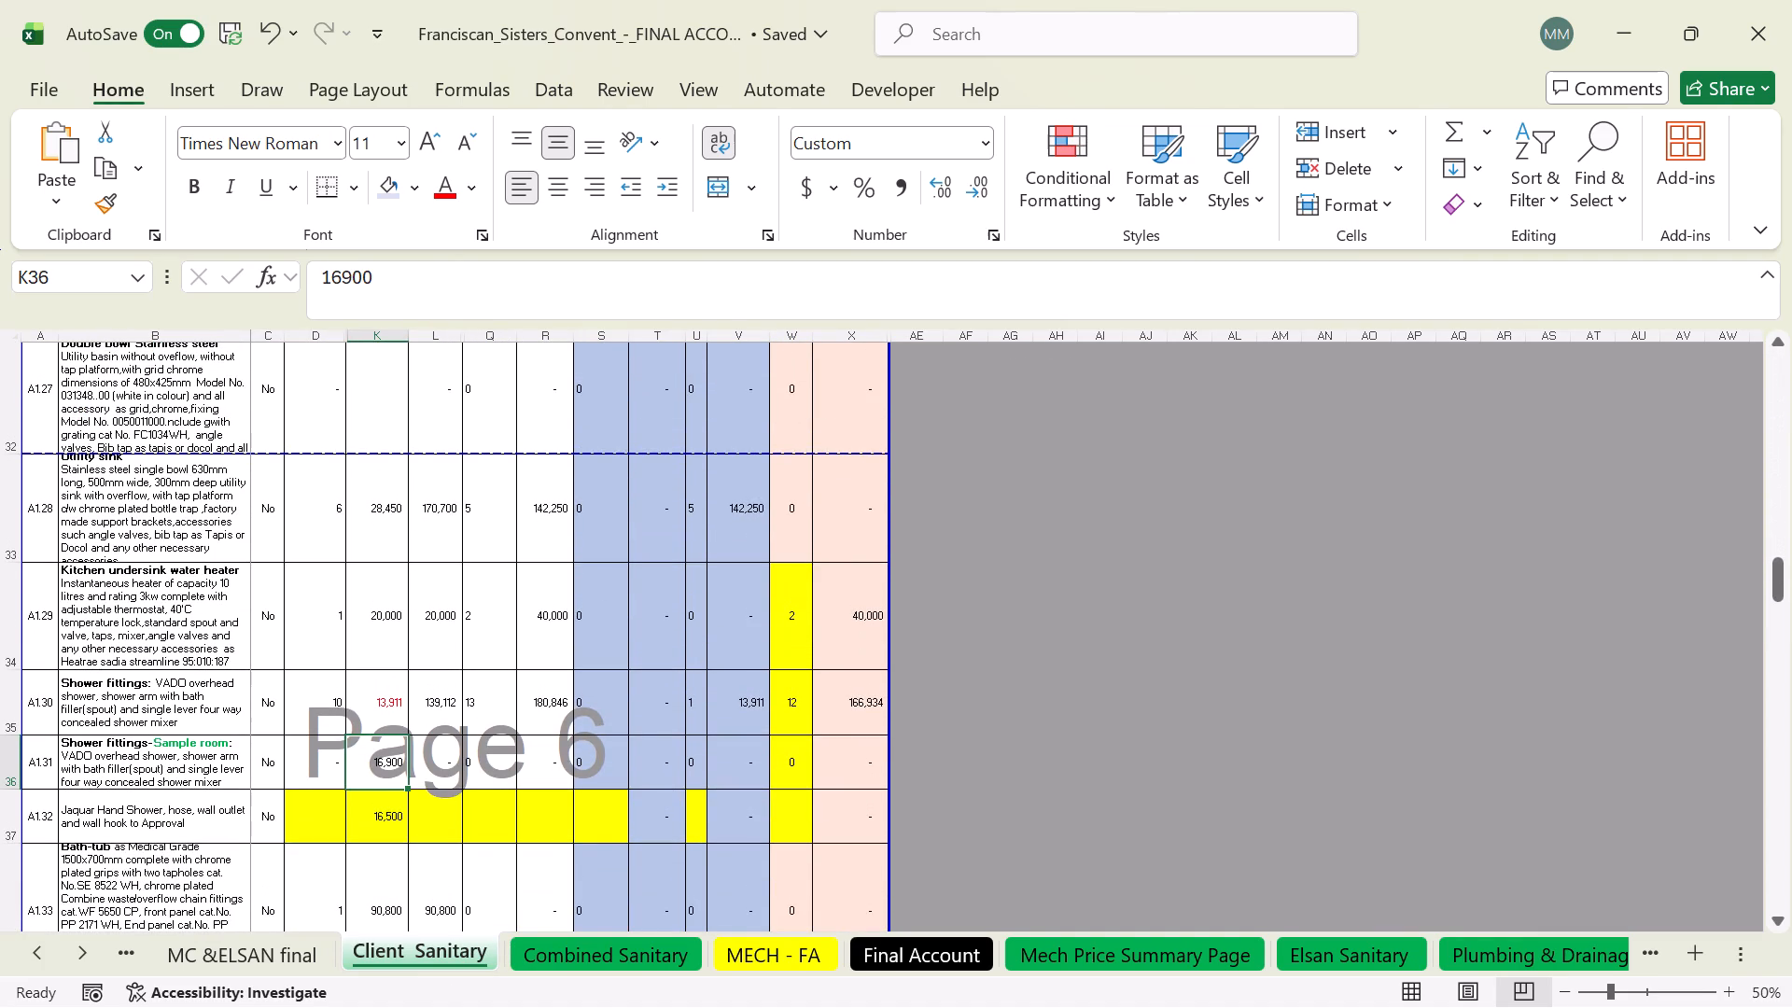
left_click(384, 707)
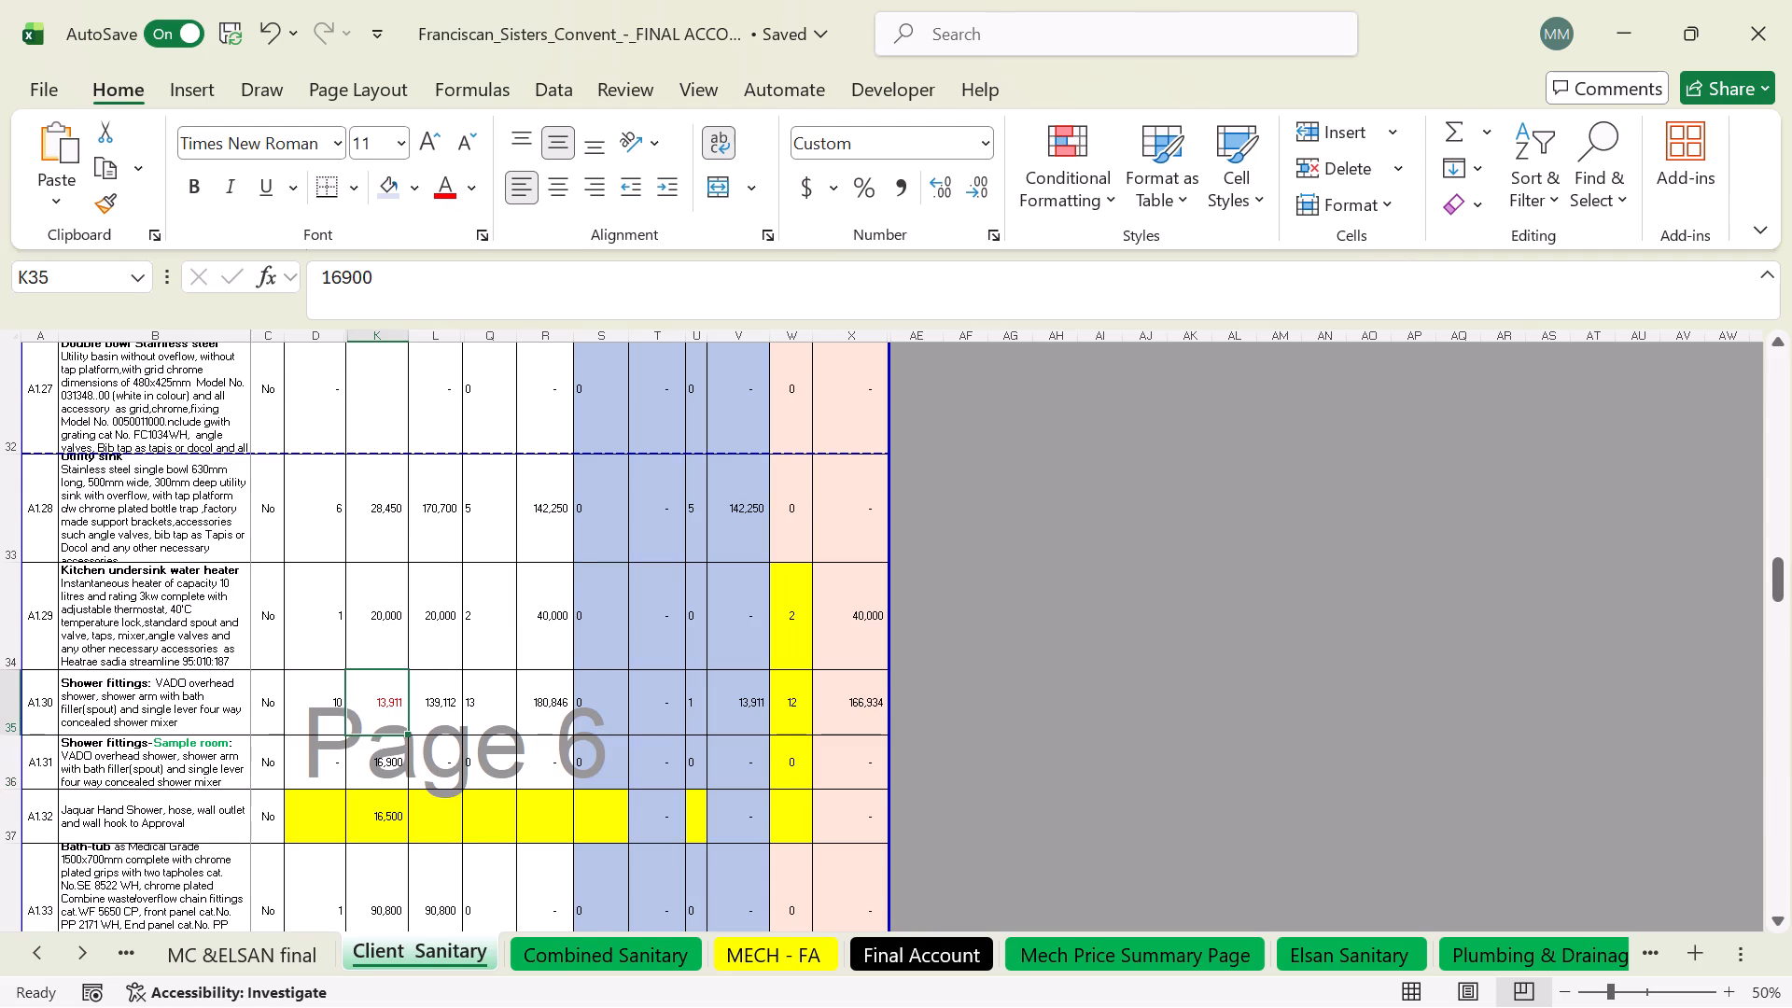
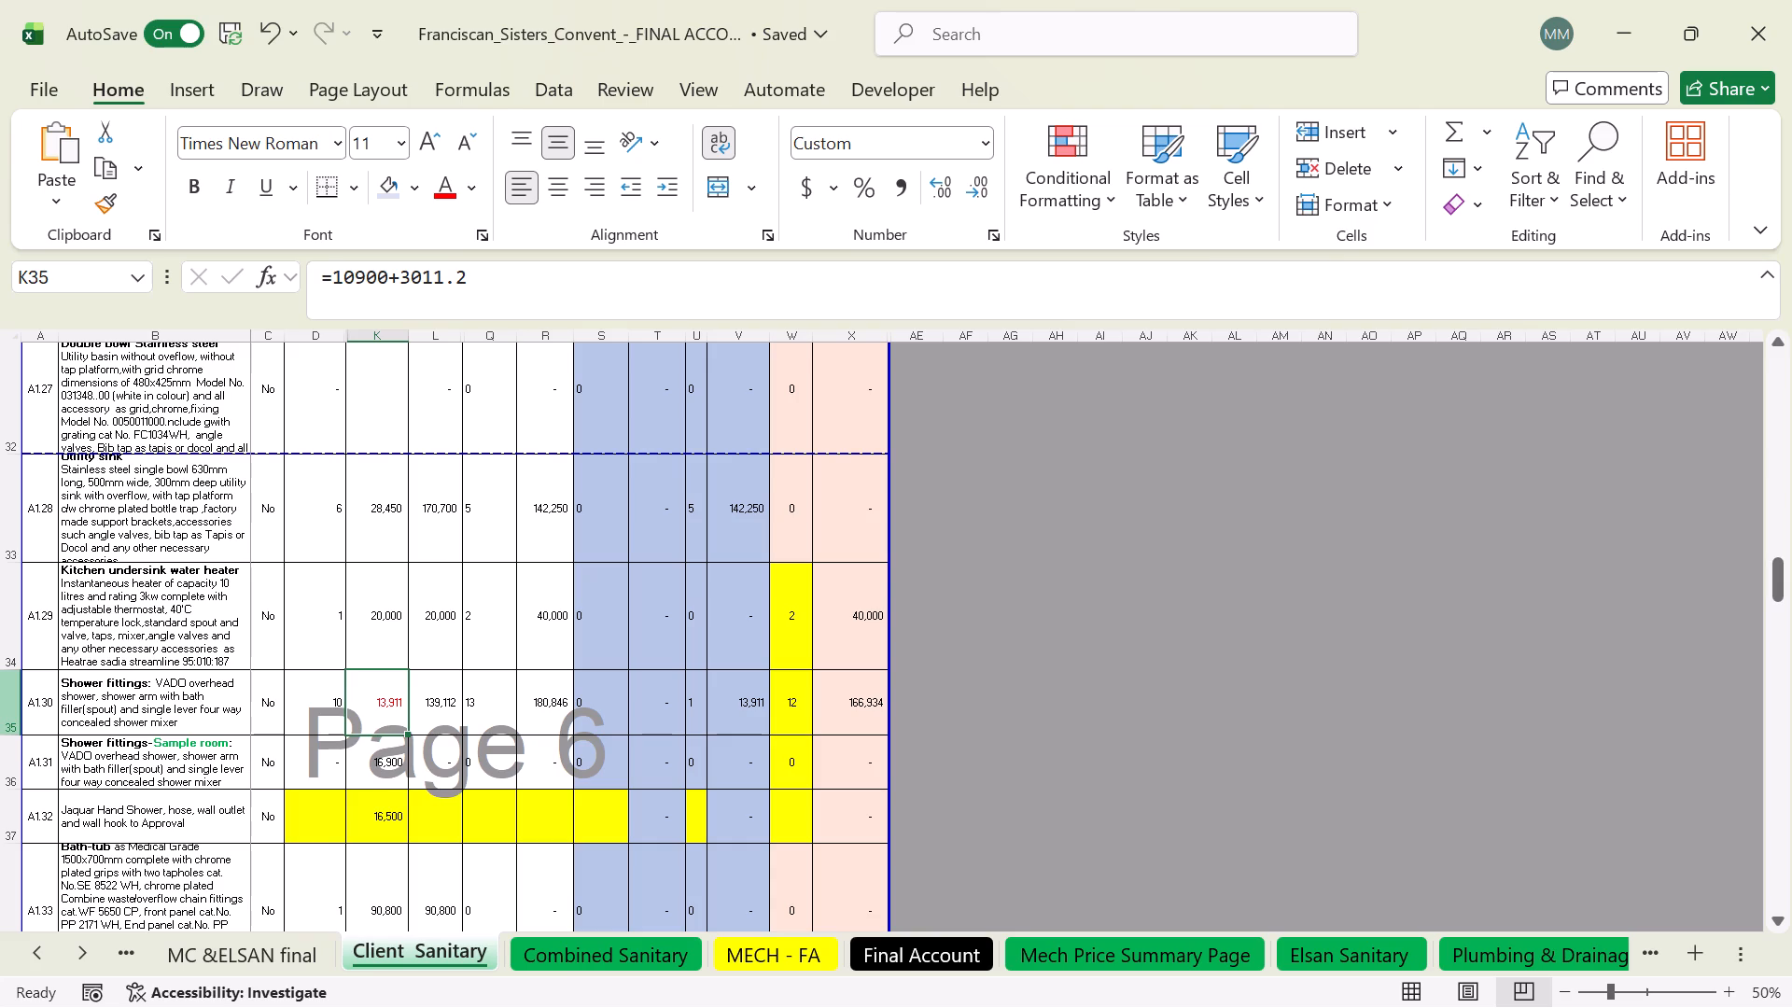
On the Combined Sanitary sheet, review the descriptions, quantities and cost formulas of shower items A1.30, A1.31 and A1.32.
left_click(624, 958)
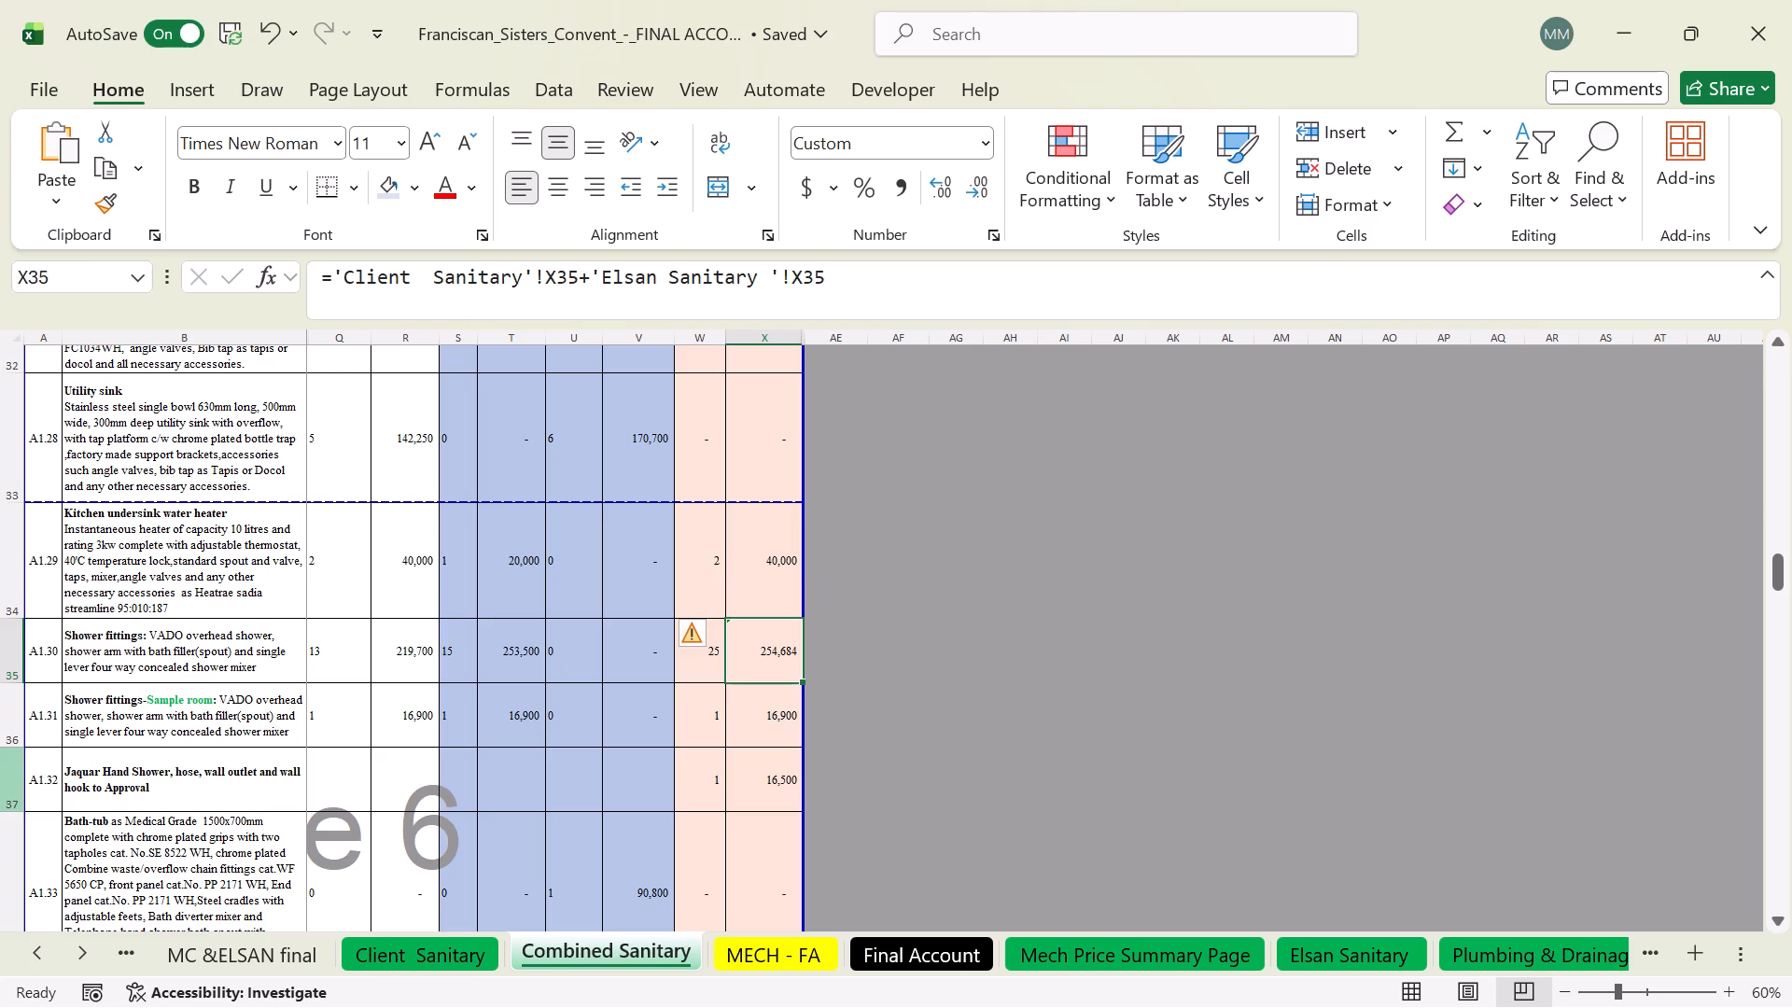
left_click(780, 787)
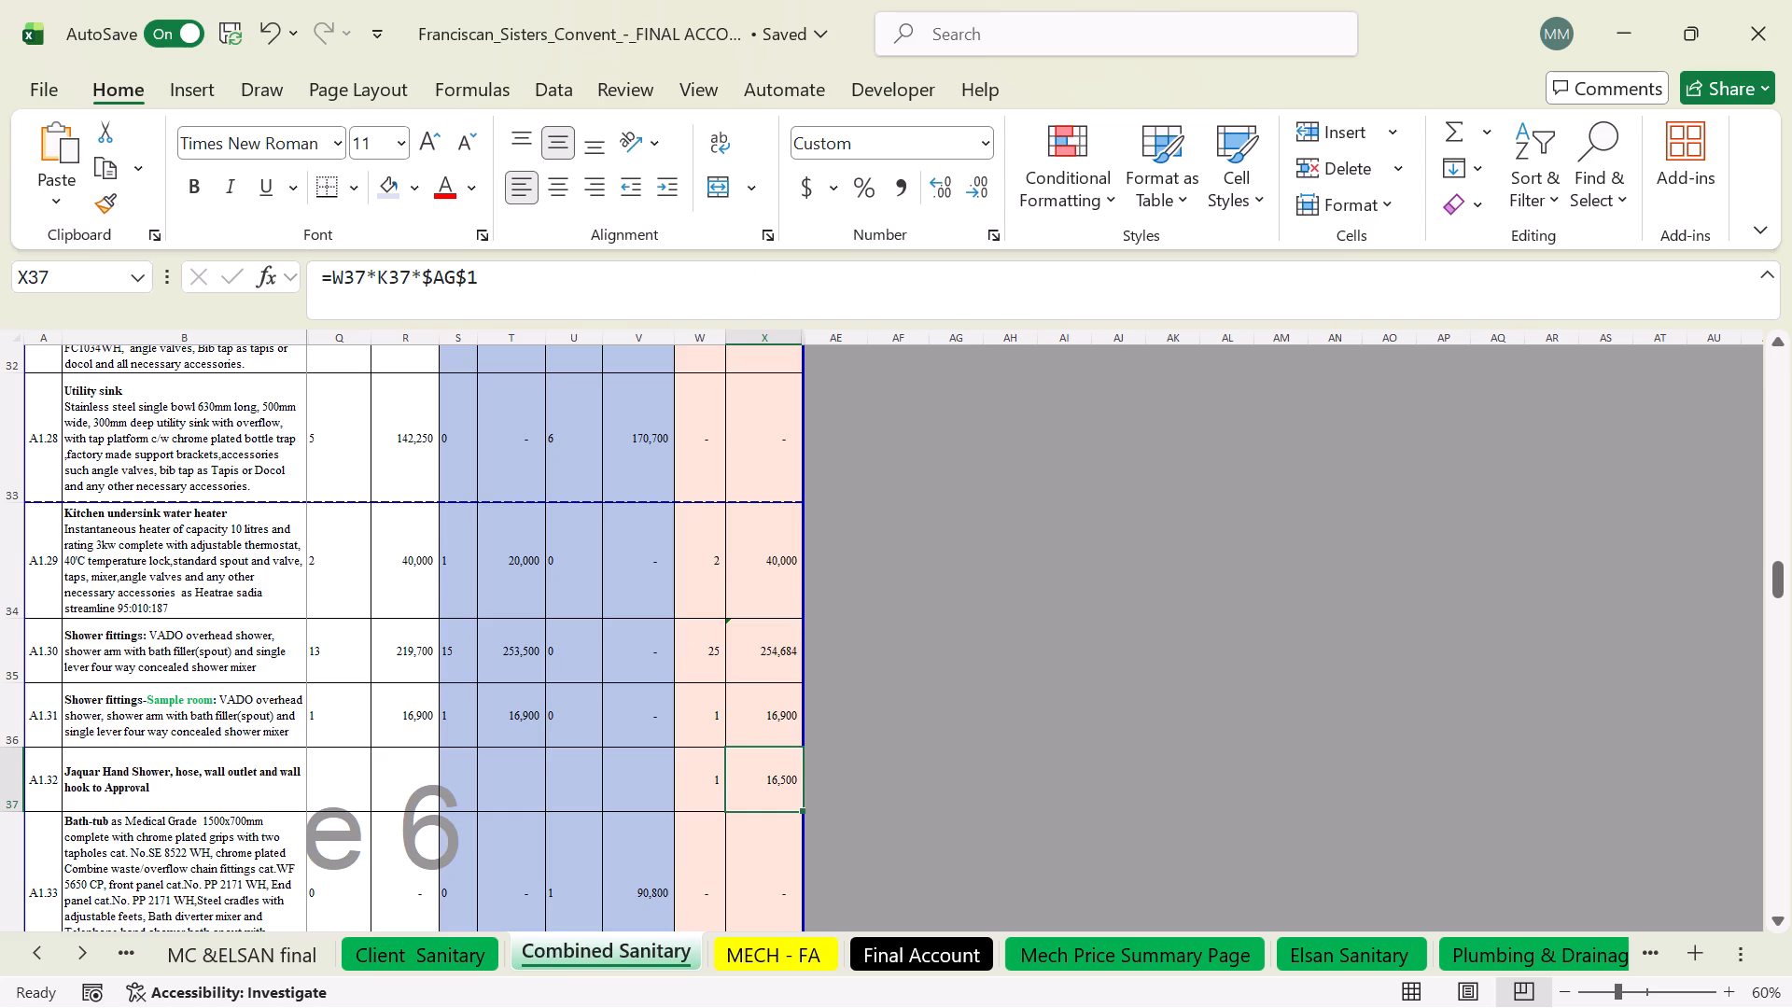
left_click(192, 732)
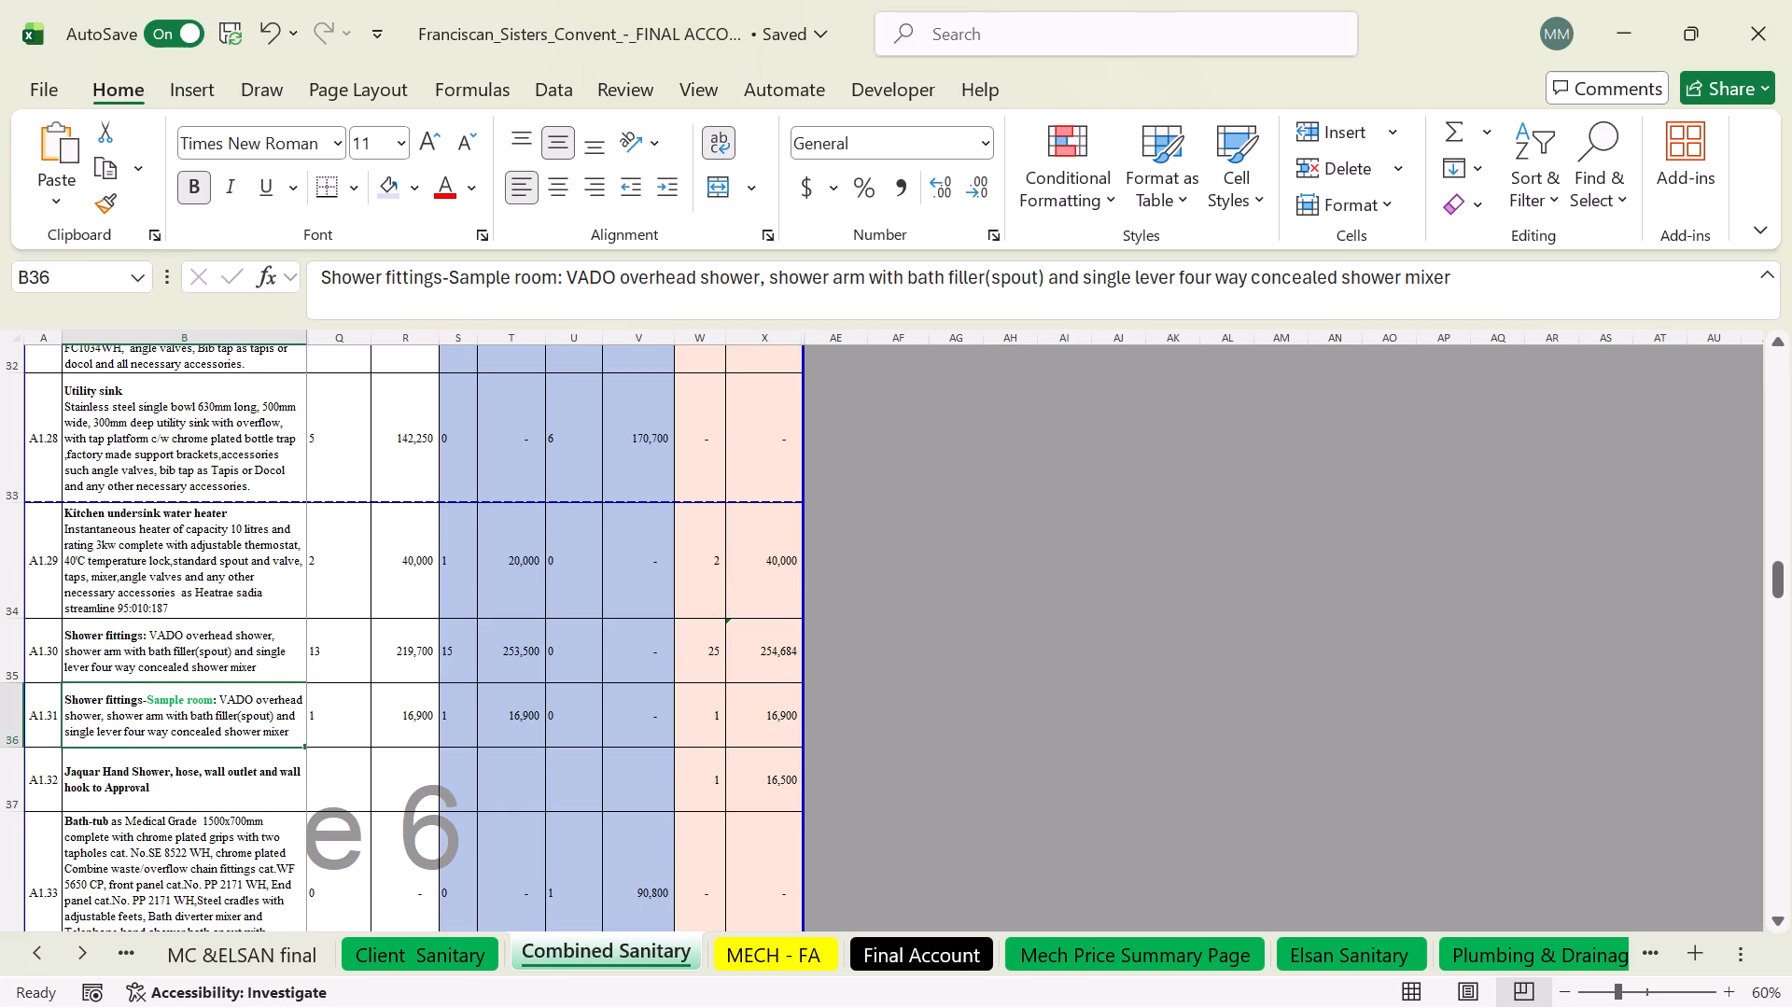
left_click(222, 779)
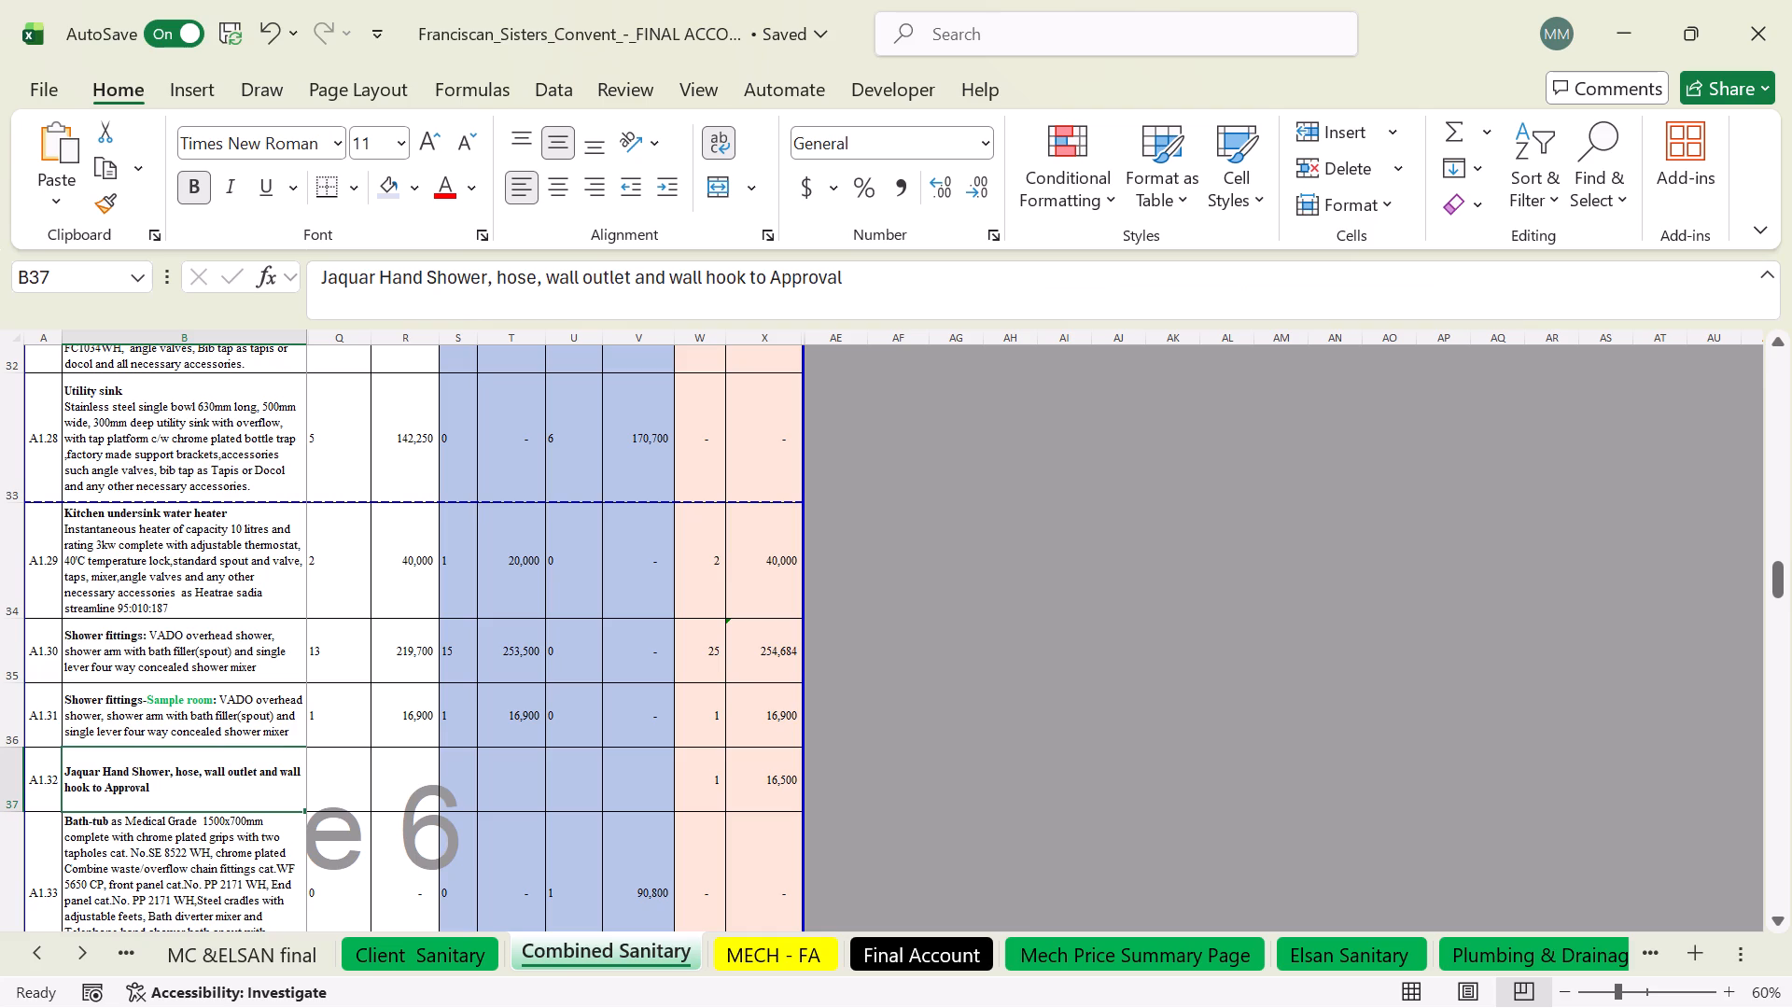
left_click_drag(715, 787, 763, 785)
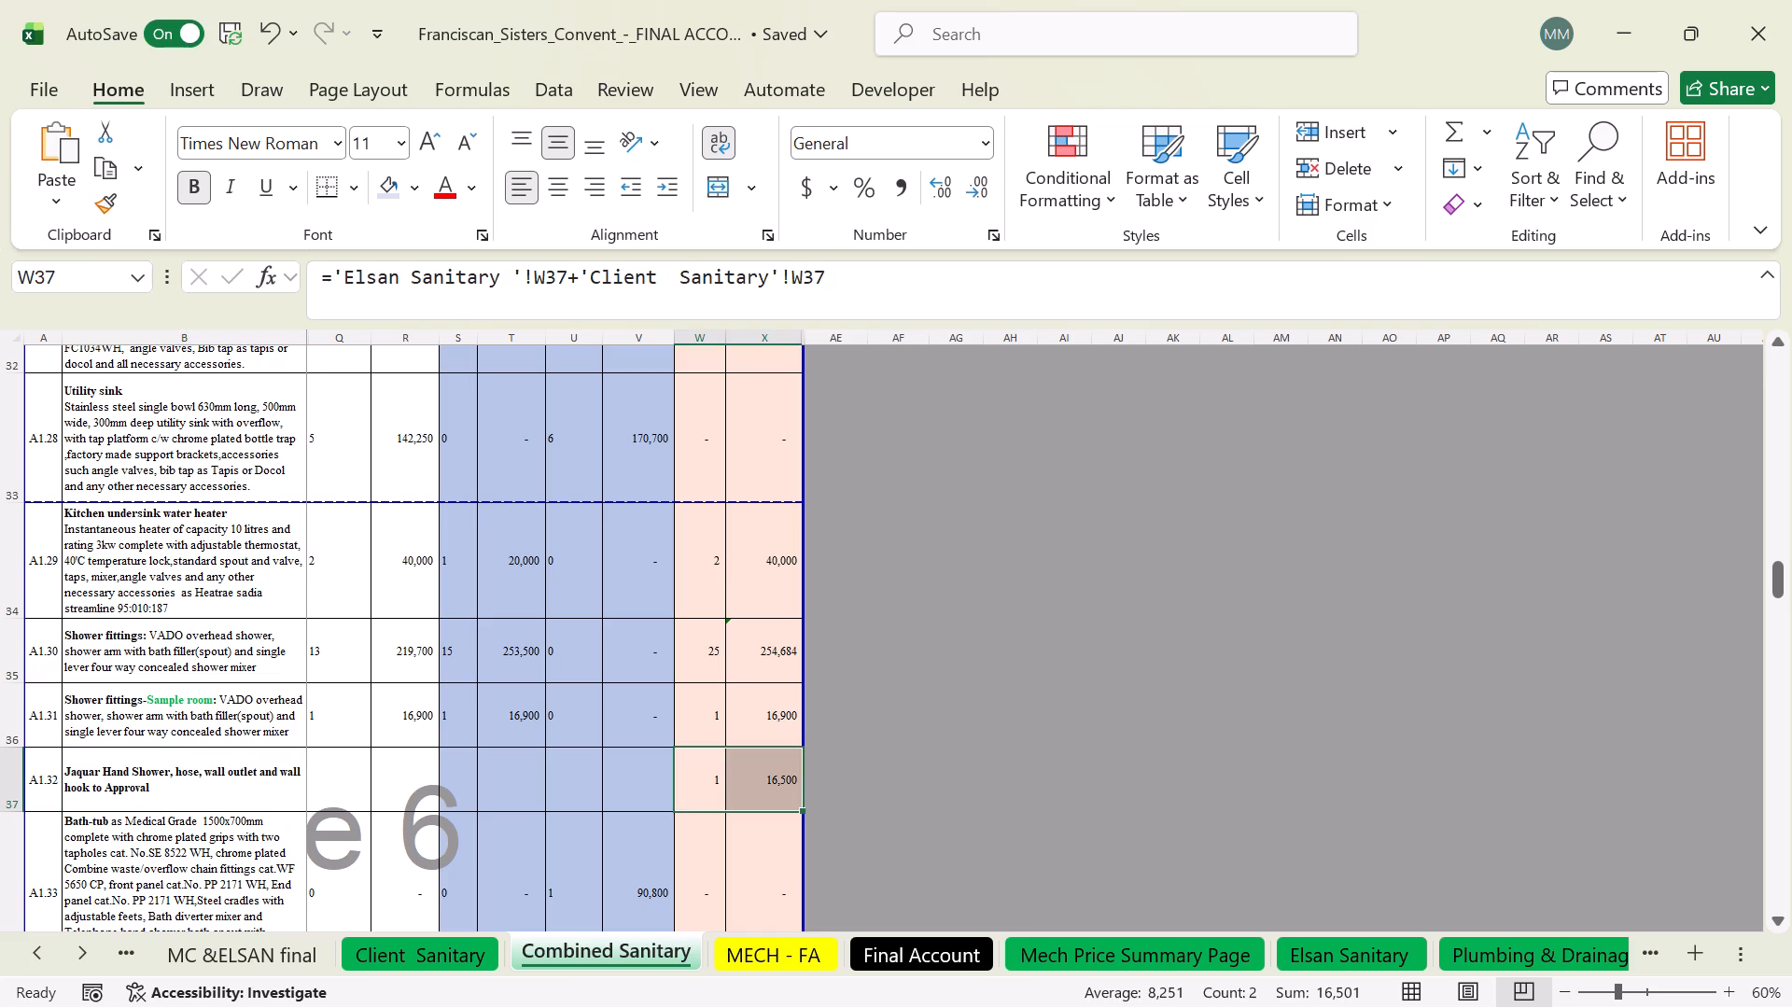
left_click_drag(763, 785, 770, 785)
left_click_drag(713, 724, 739, 725)
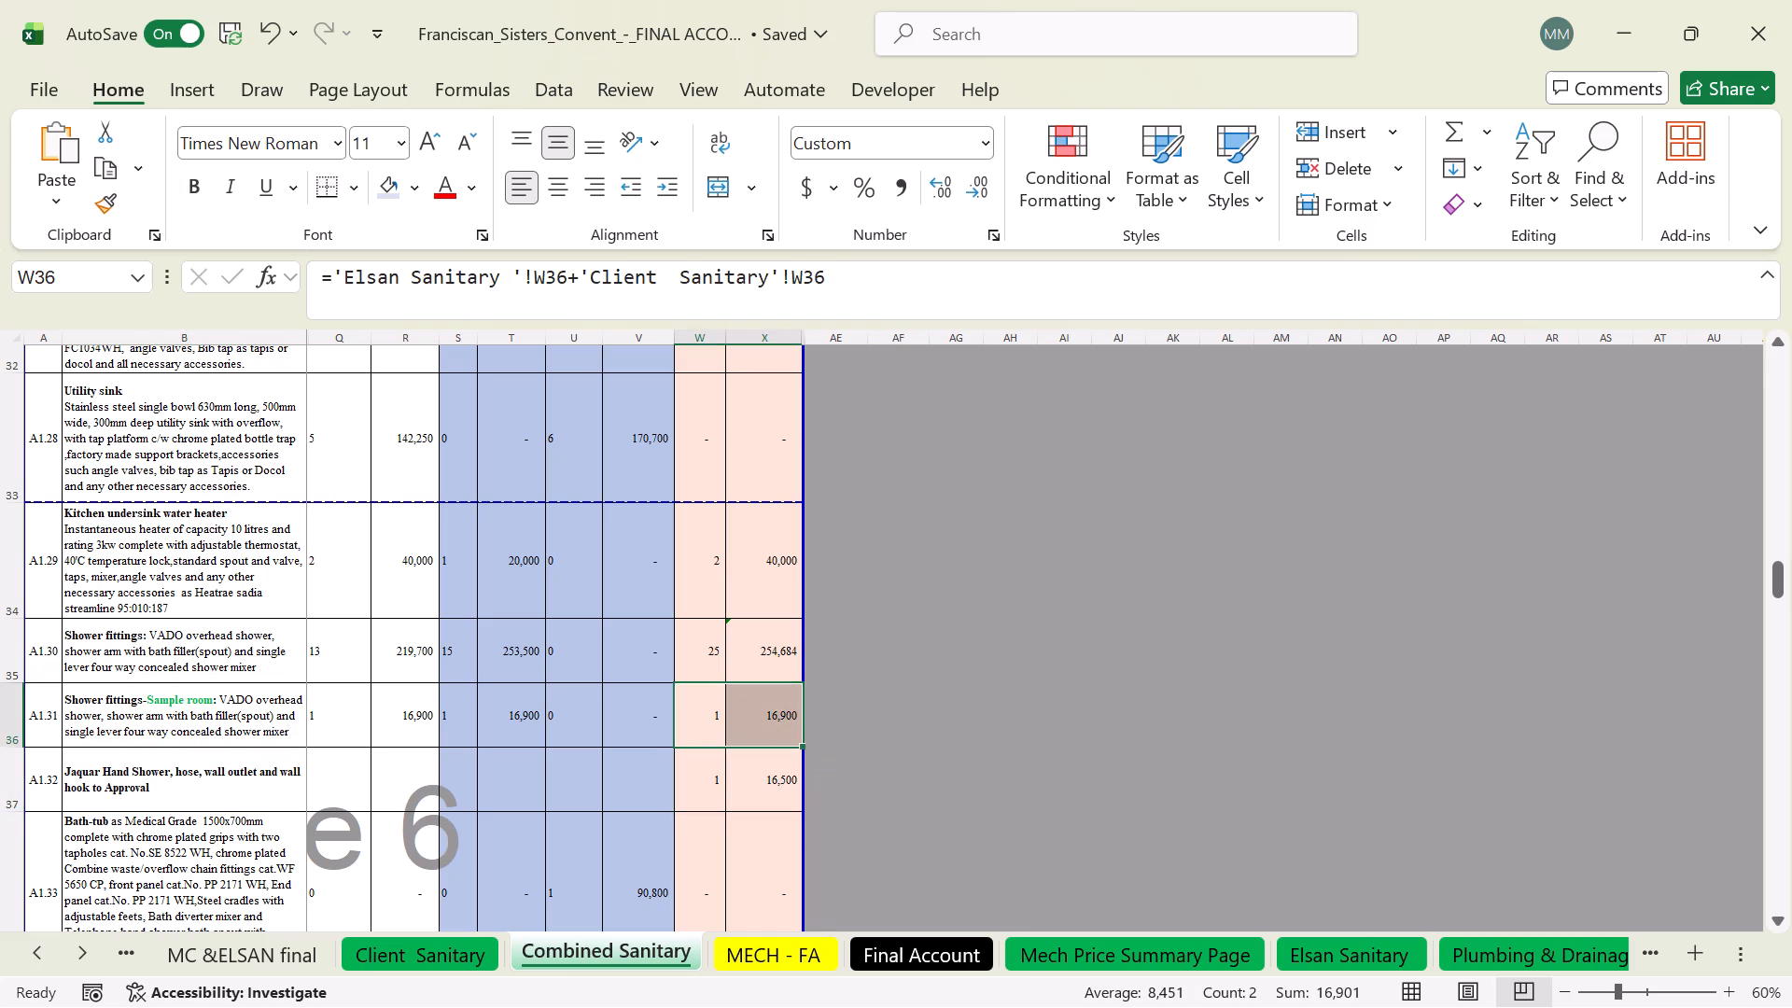
left_click(17, 639)
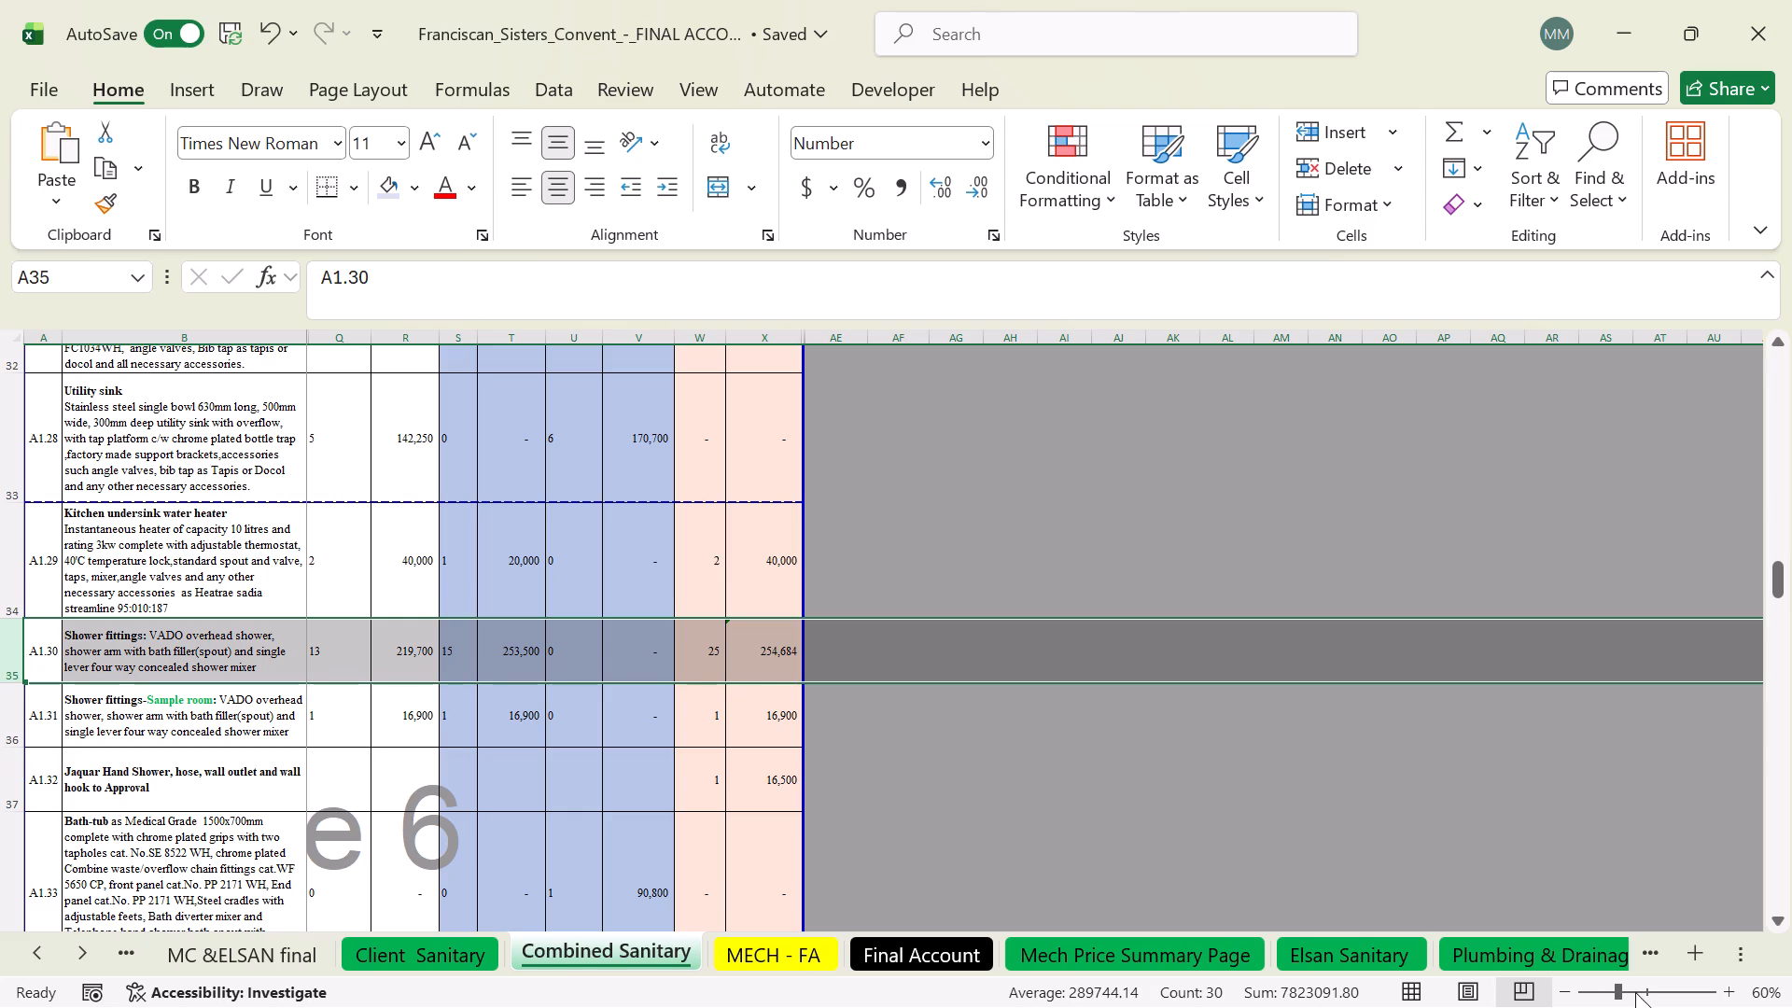
left_click_drag(333, 655, 184, 653)
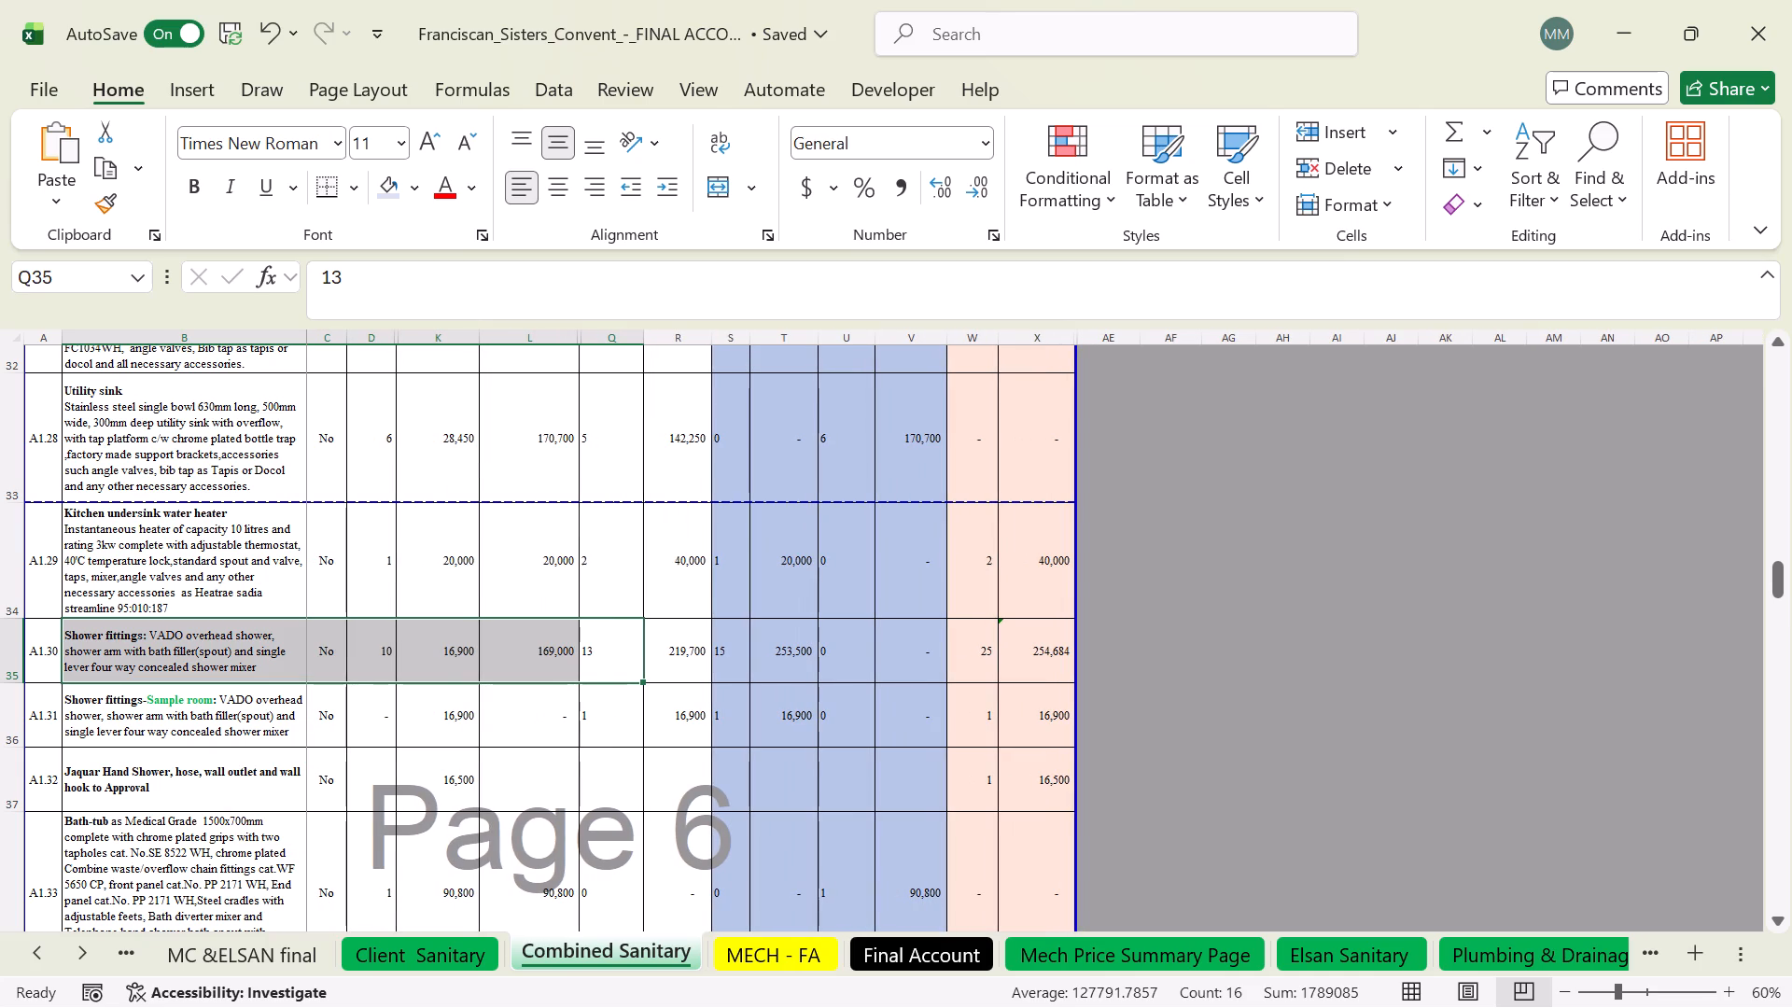
left_click(364, 657)
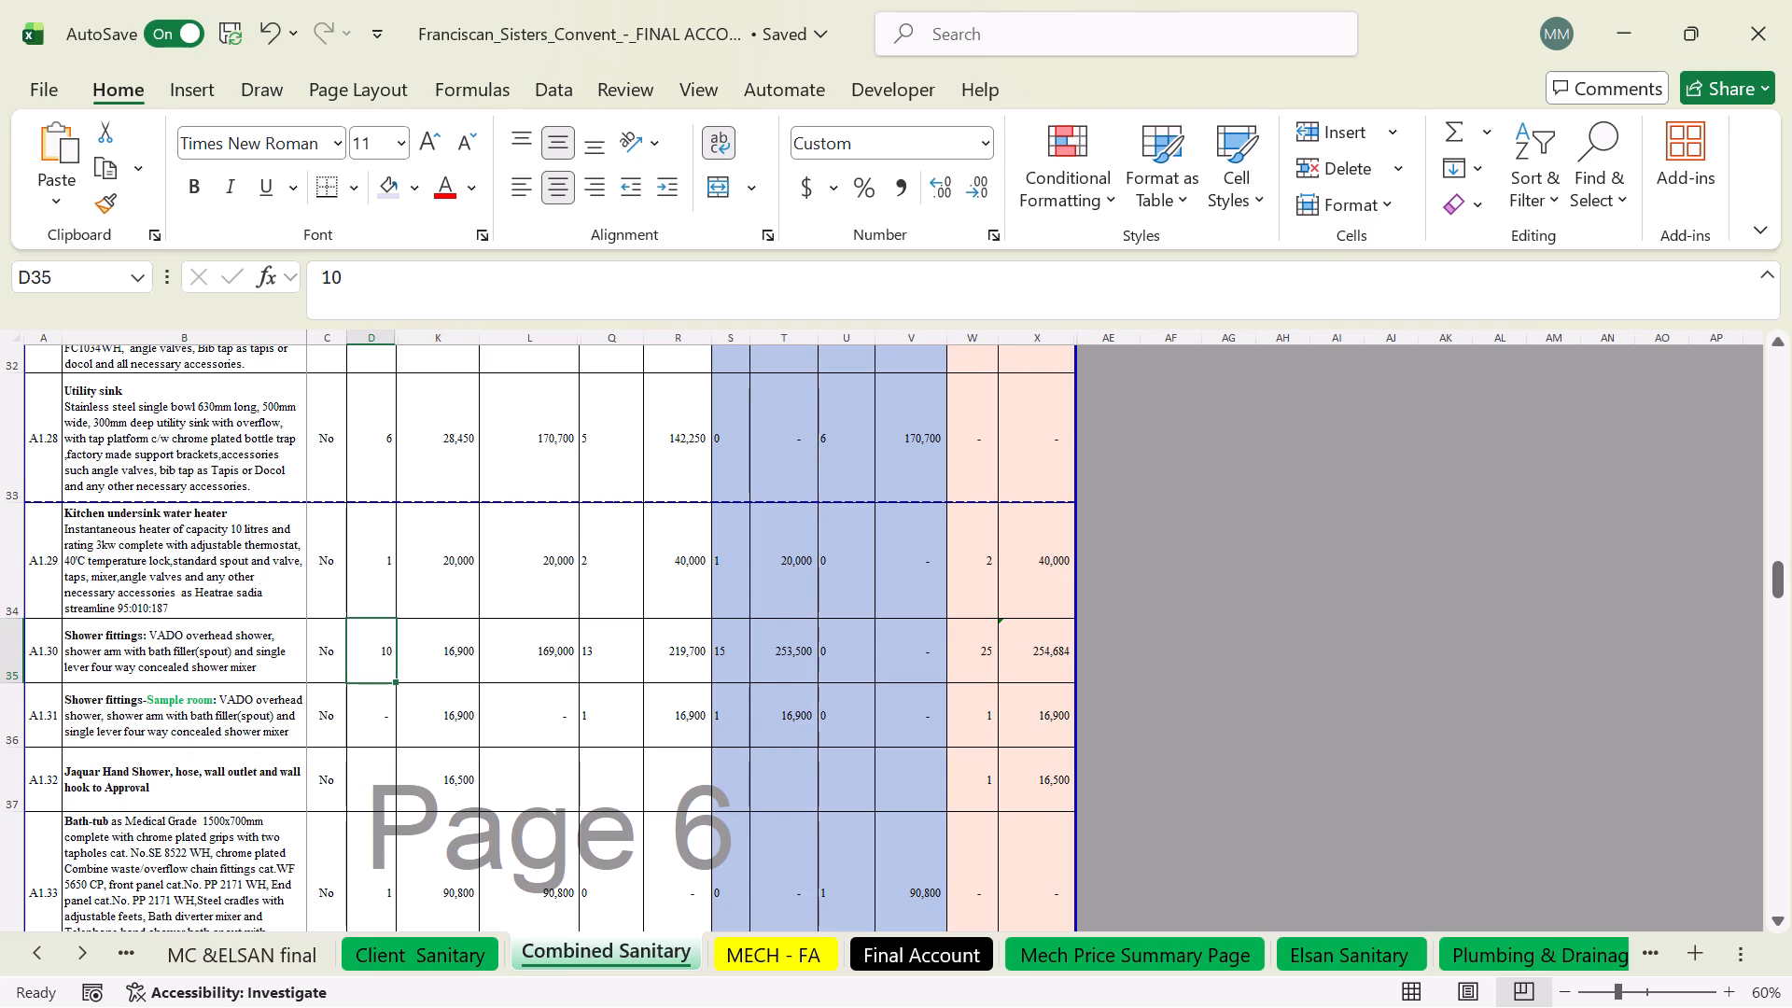
left_click(987, 666)
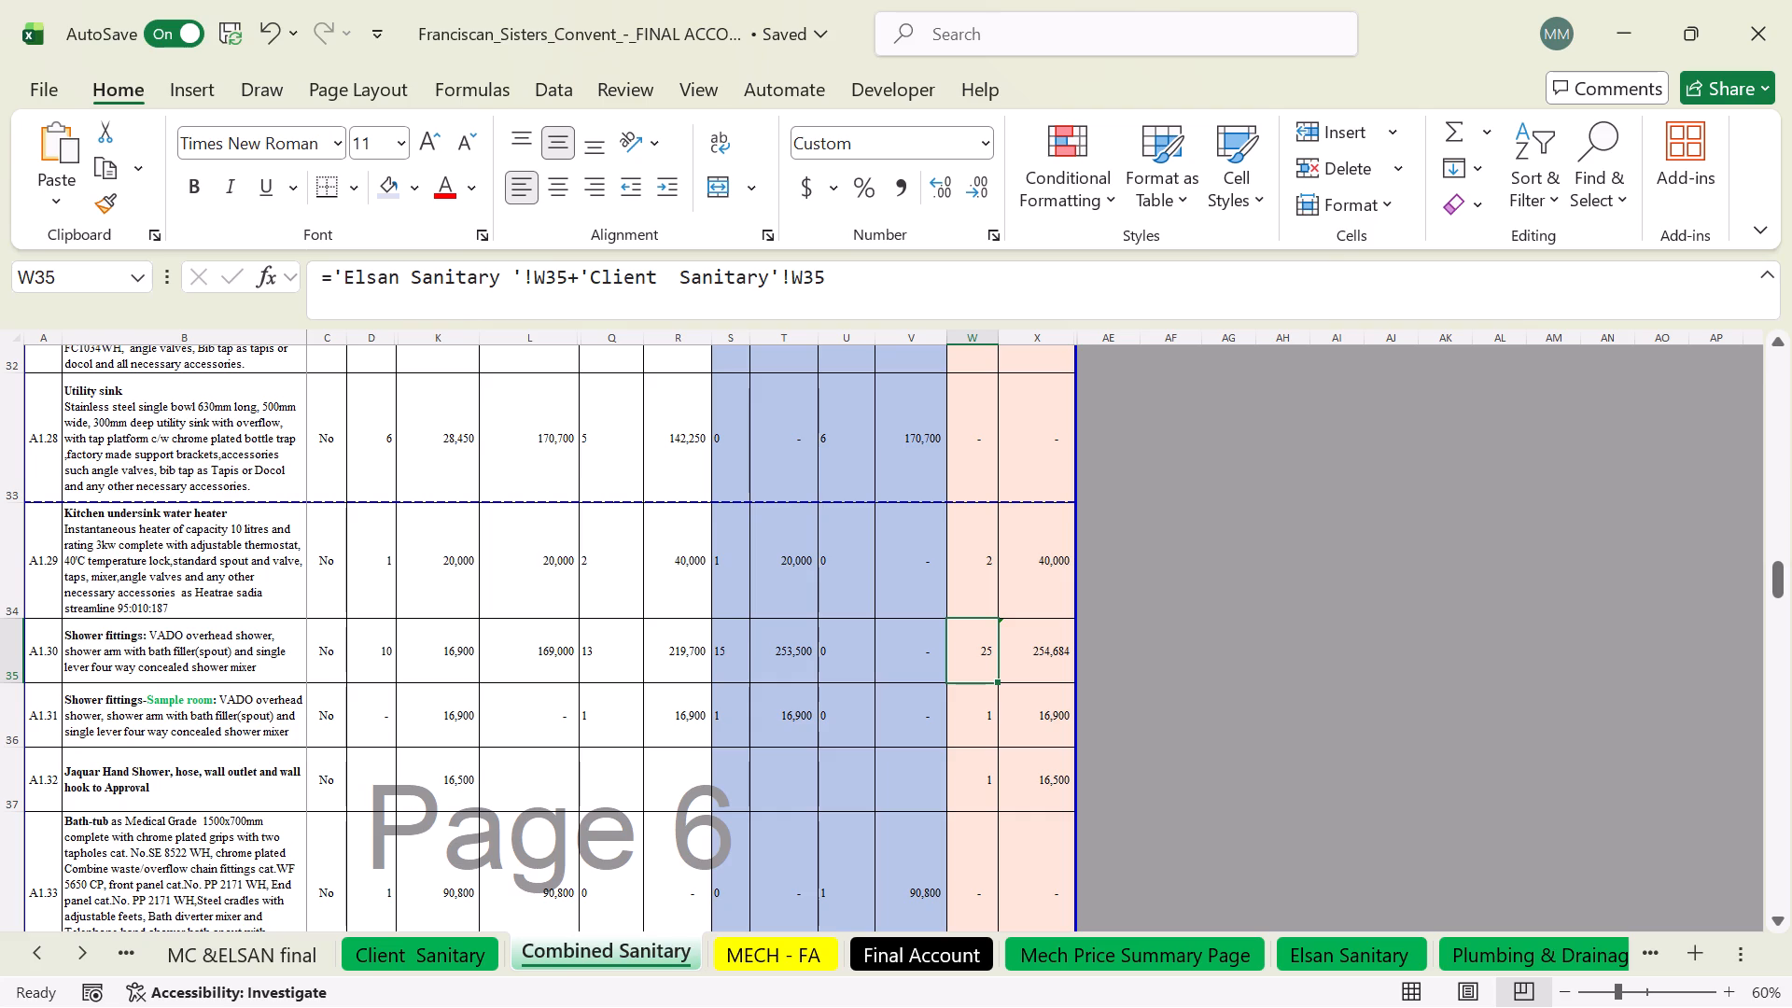
Copy the A1.30 shower fittings row from the Client Sanitary sheet and insert it above item A1.31 on Combined Sanitary.
left_click(427, 952)
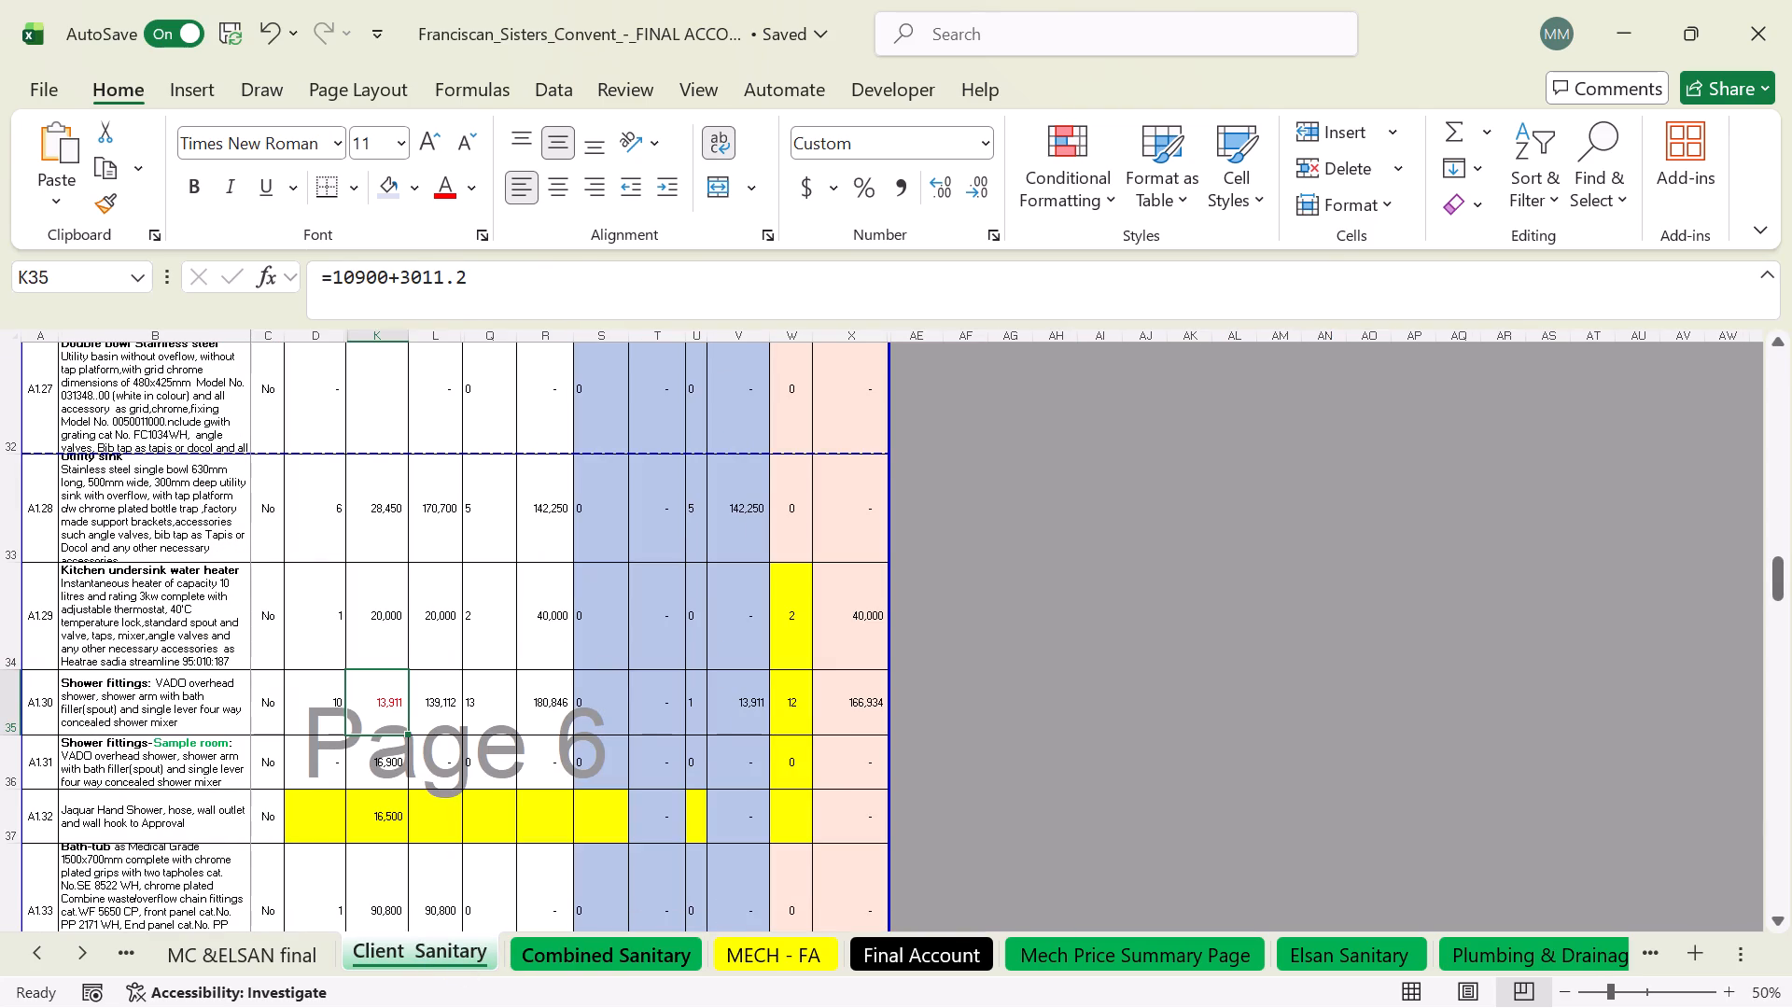
left_click(9, 707)
right_click(104, 697)
left_click(204, 370)
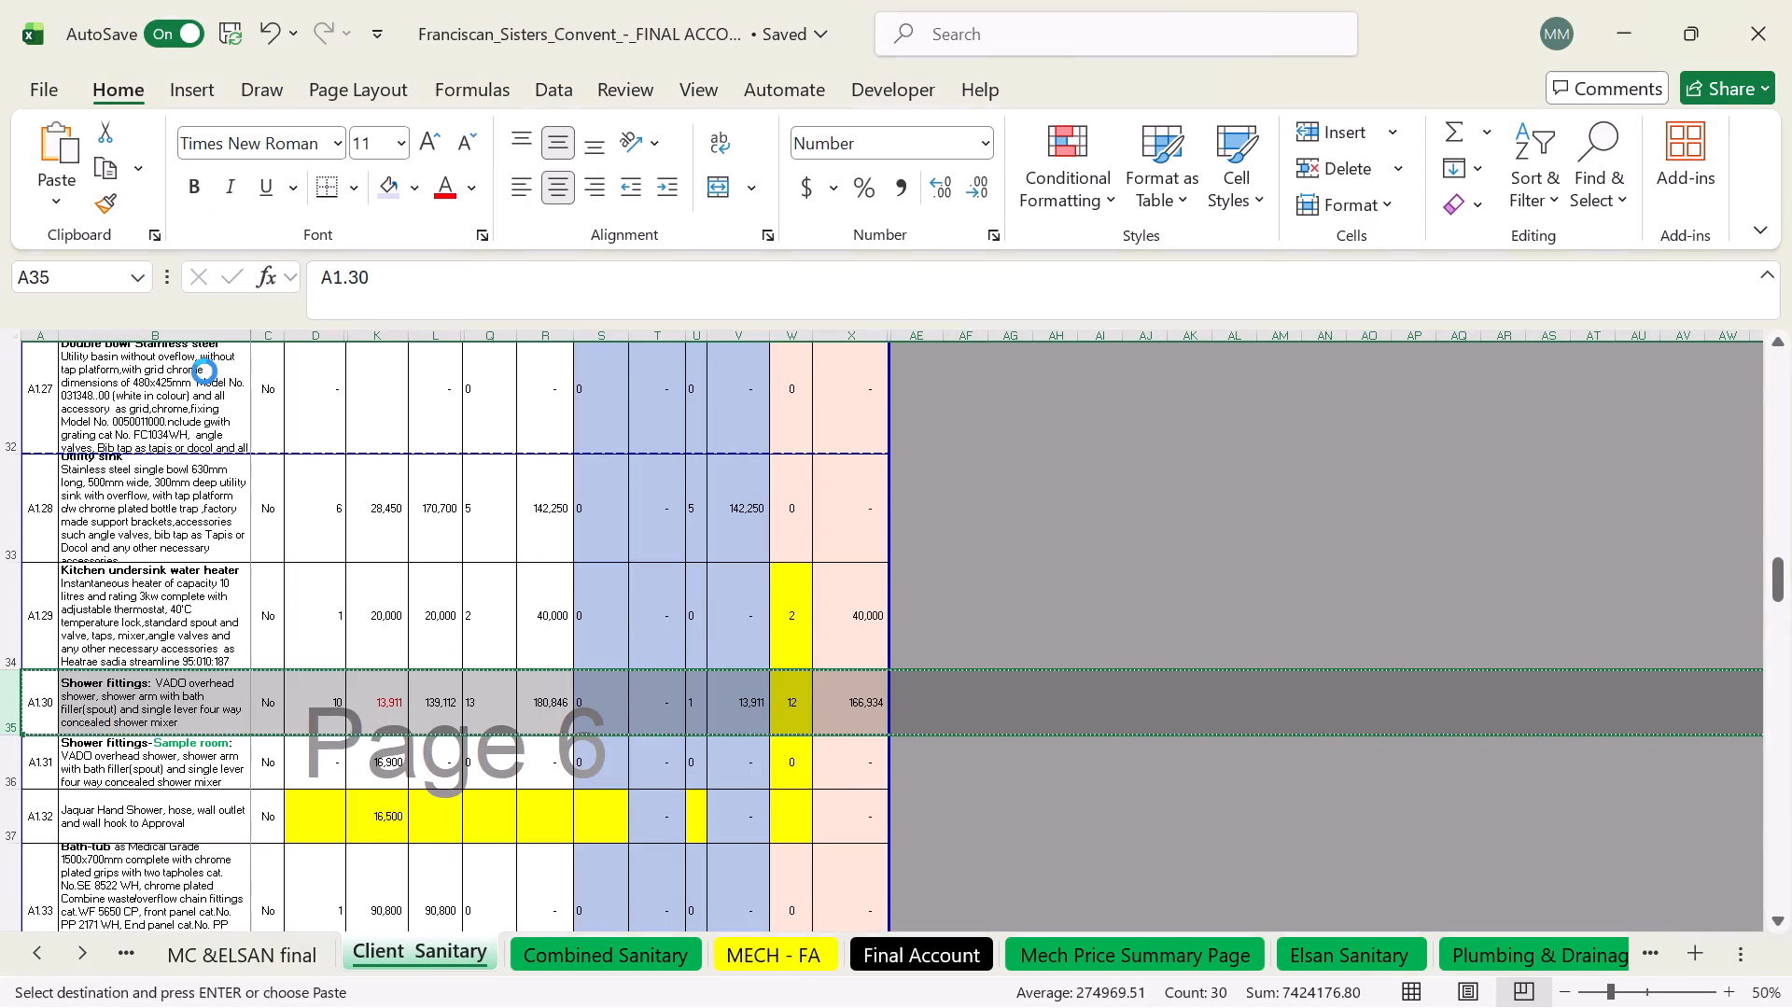
left_click(573, 951)
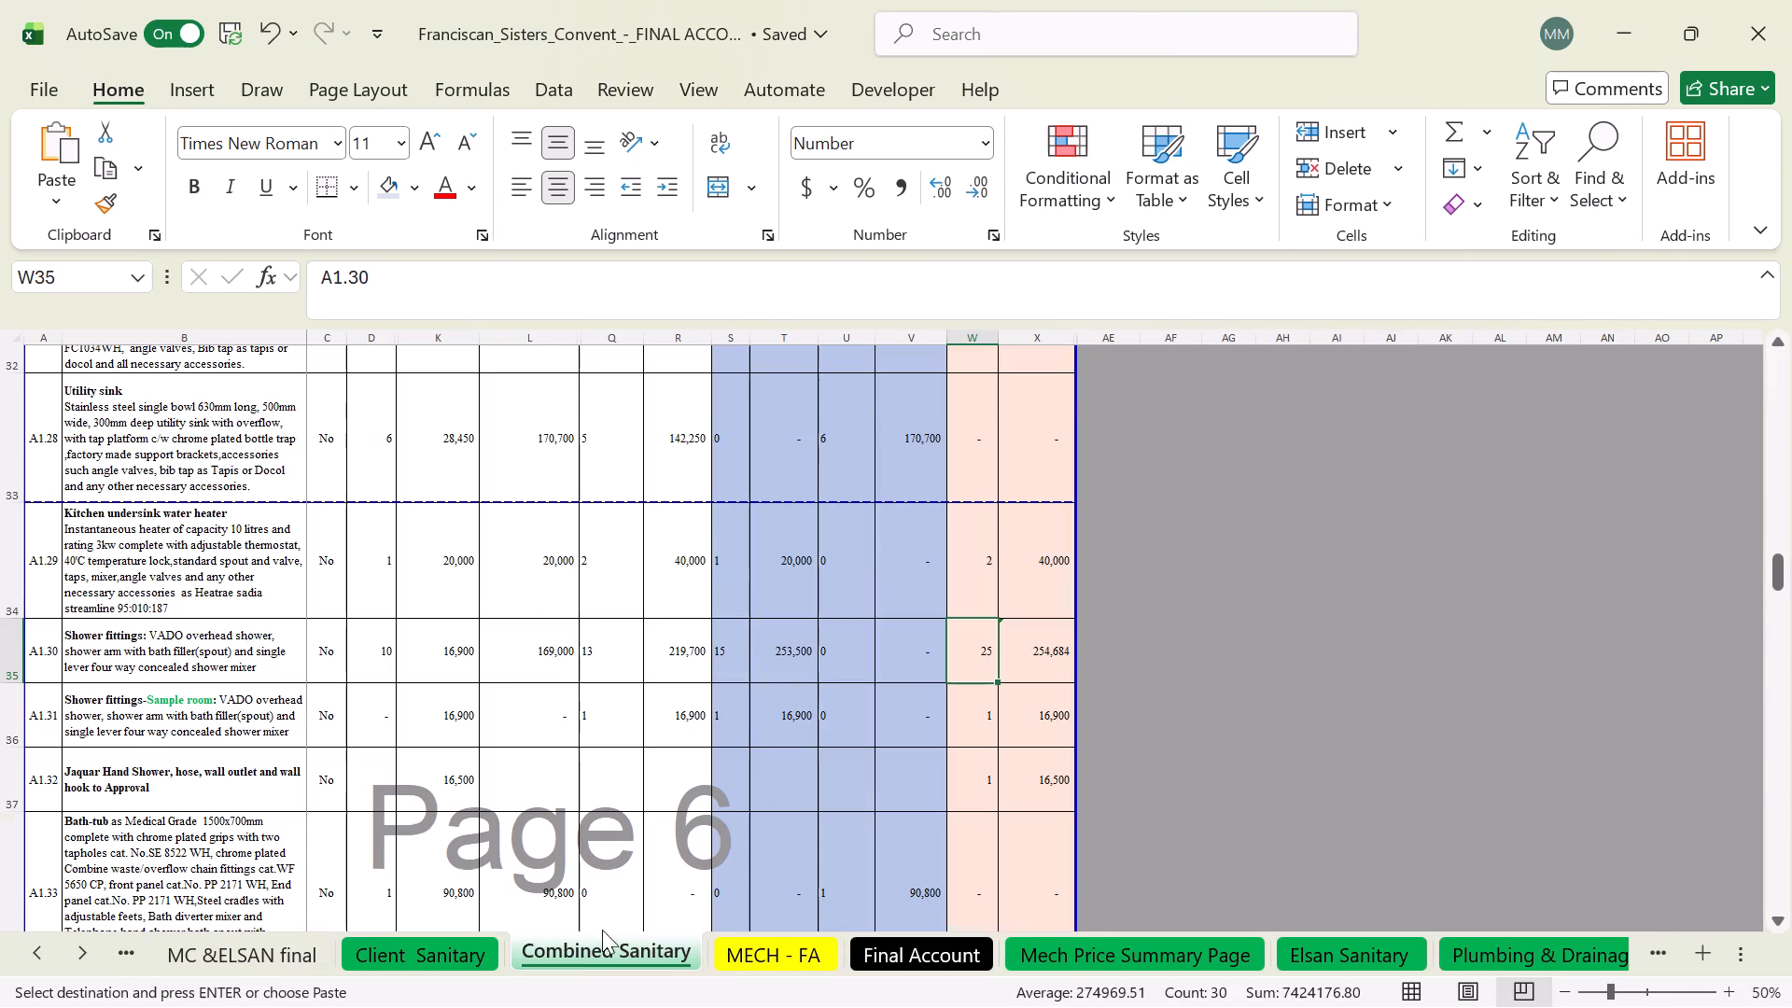
left_click_drag(6, 698, 23, 707)
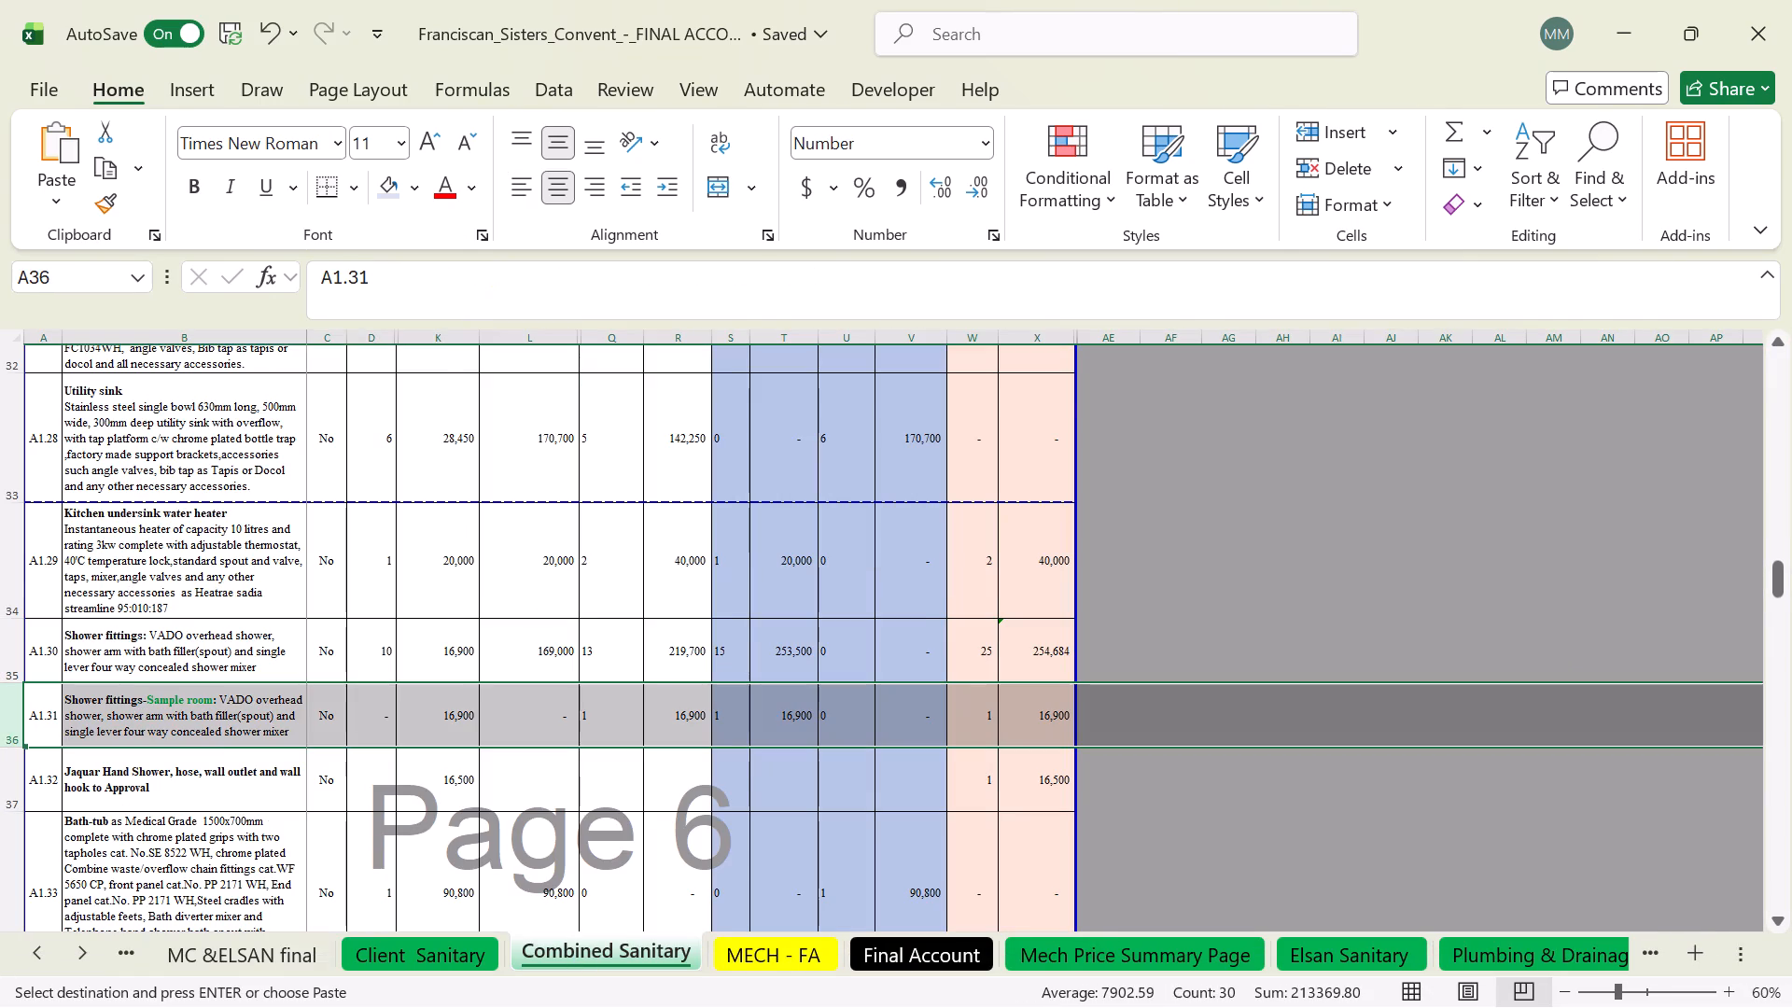
right_click(150, 712)
left_click(251, 534)
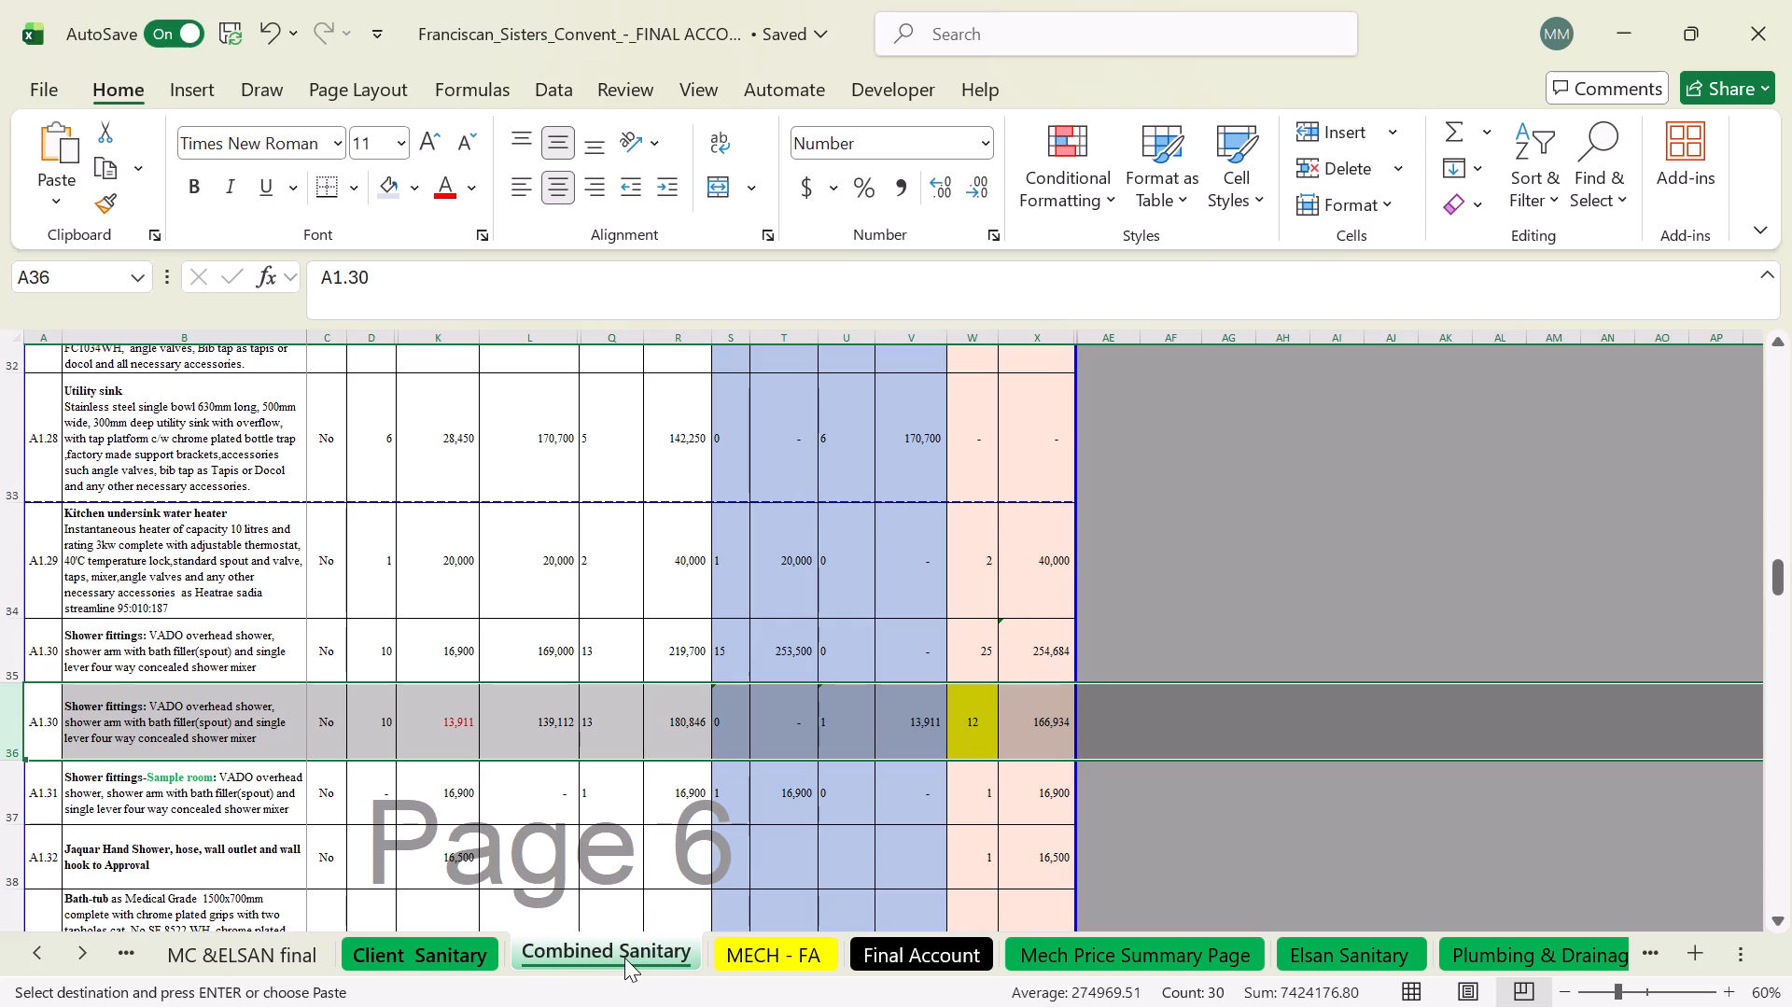
Copy the A1.30 shower fittings (mixer) row from Elsan Sanitary and insert it above item A1.31 on Combined Sanitary.
left_click(1322, 948)
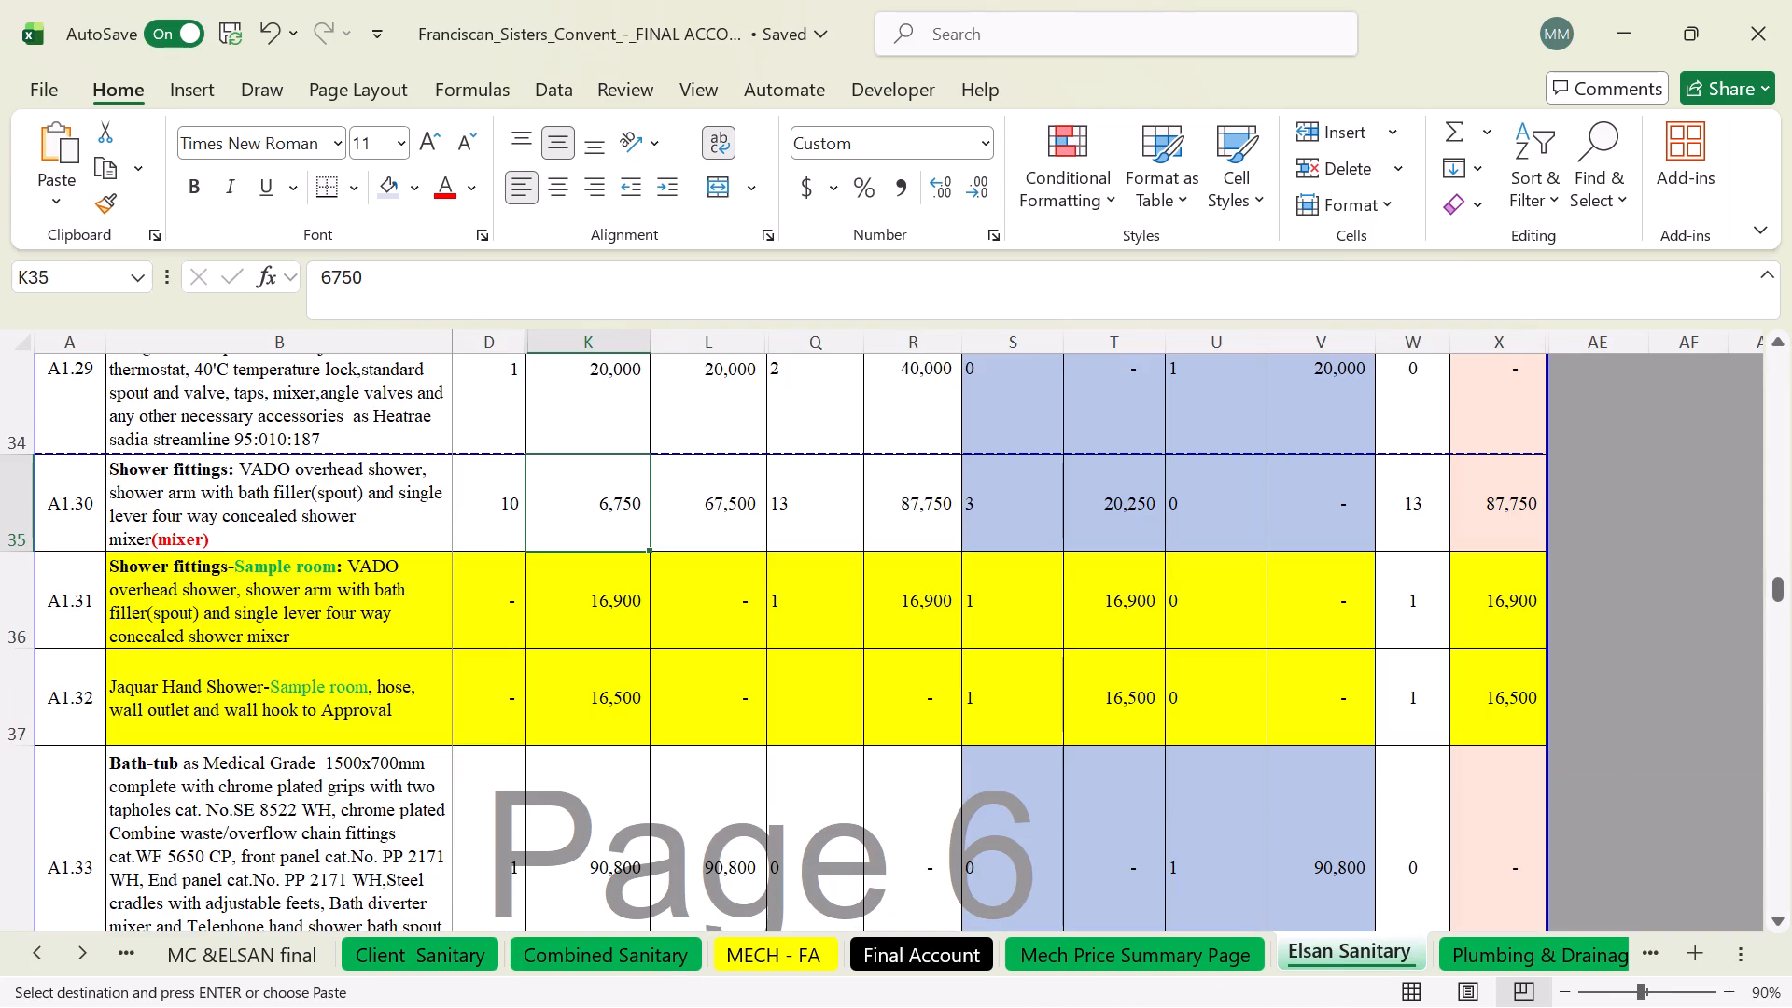
left_click(0, 502)
right_click(140, 512)
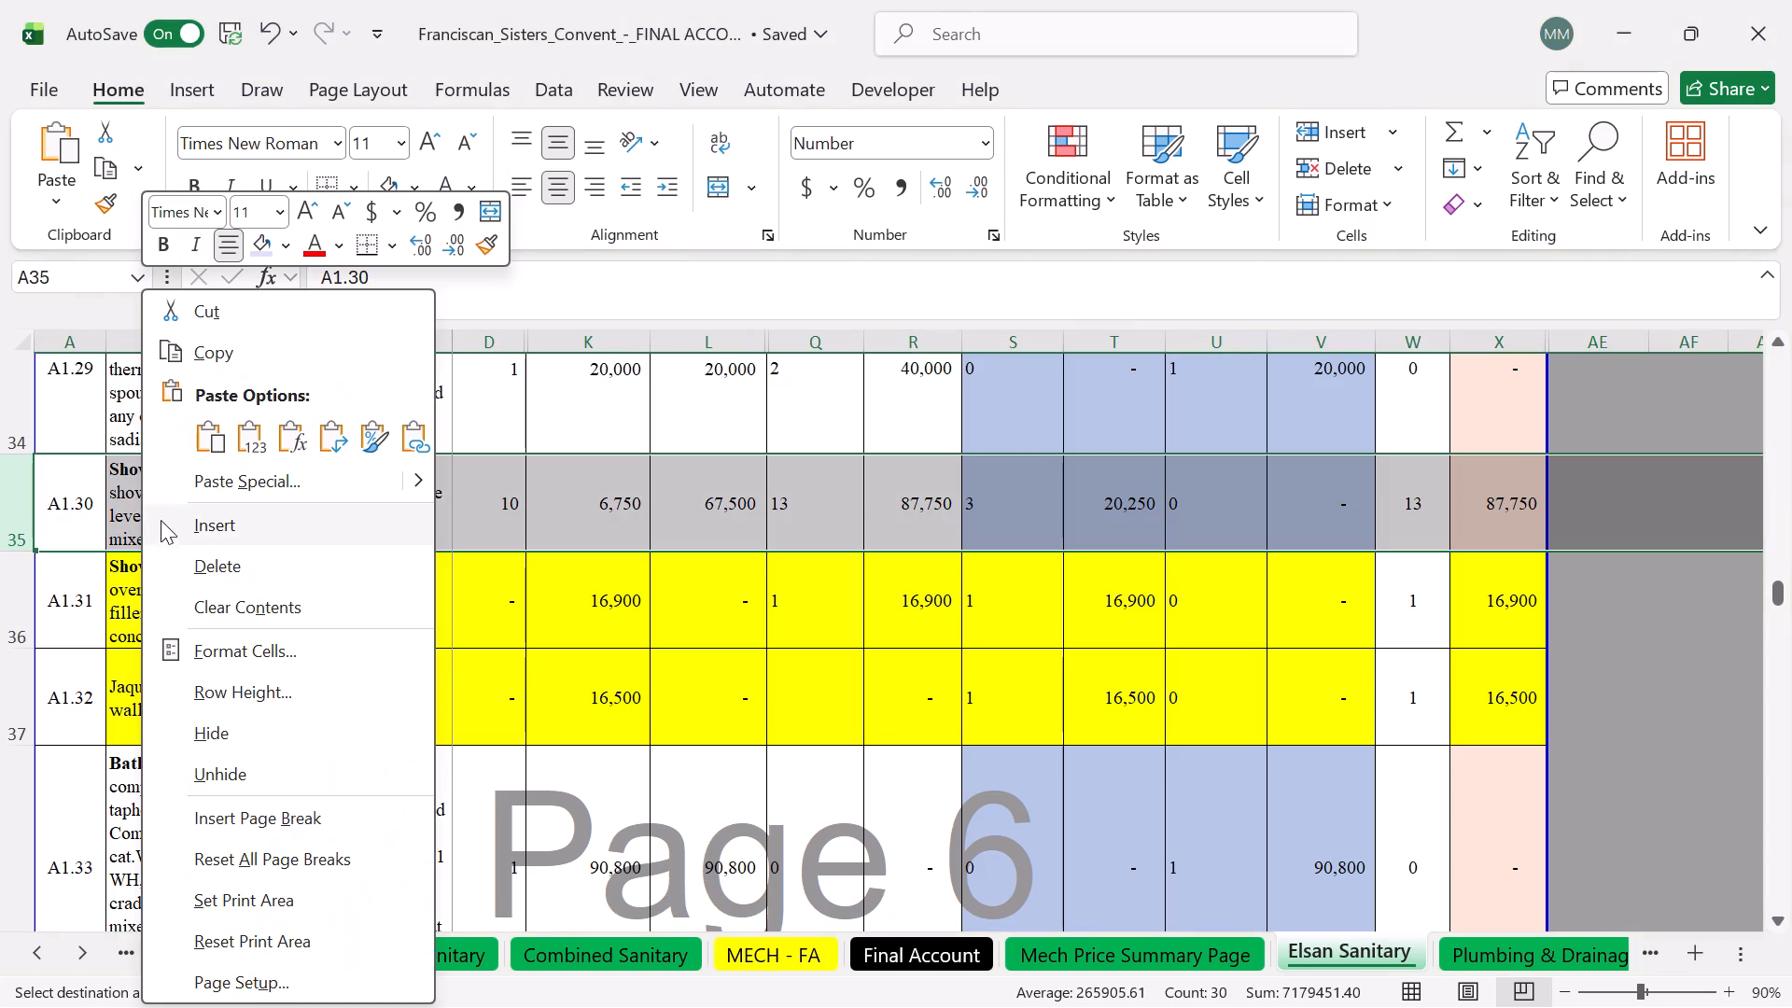
left_click(229, 363)
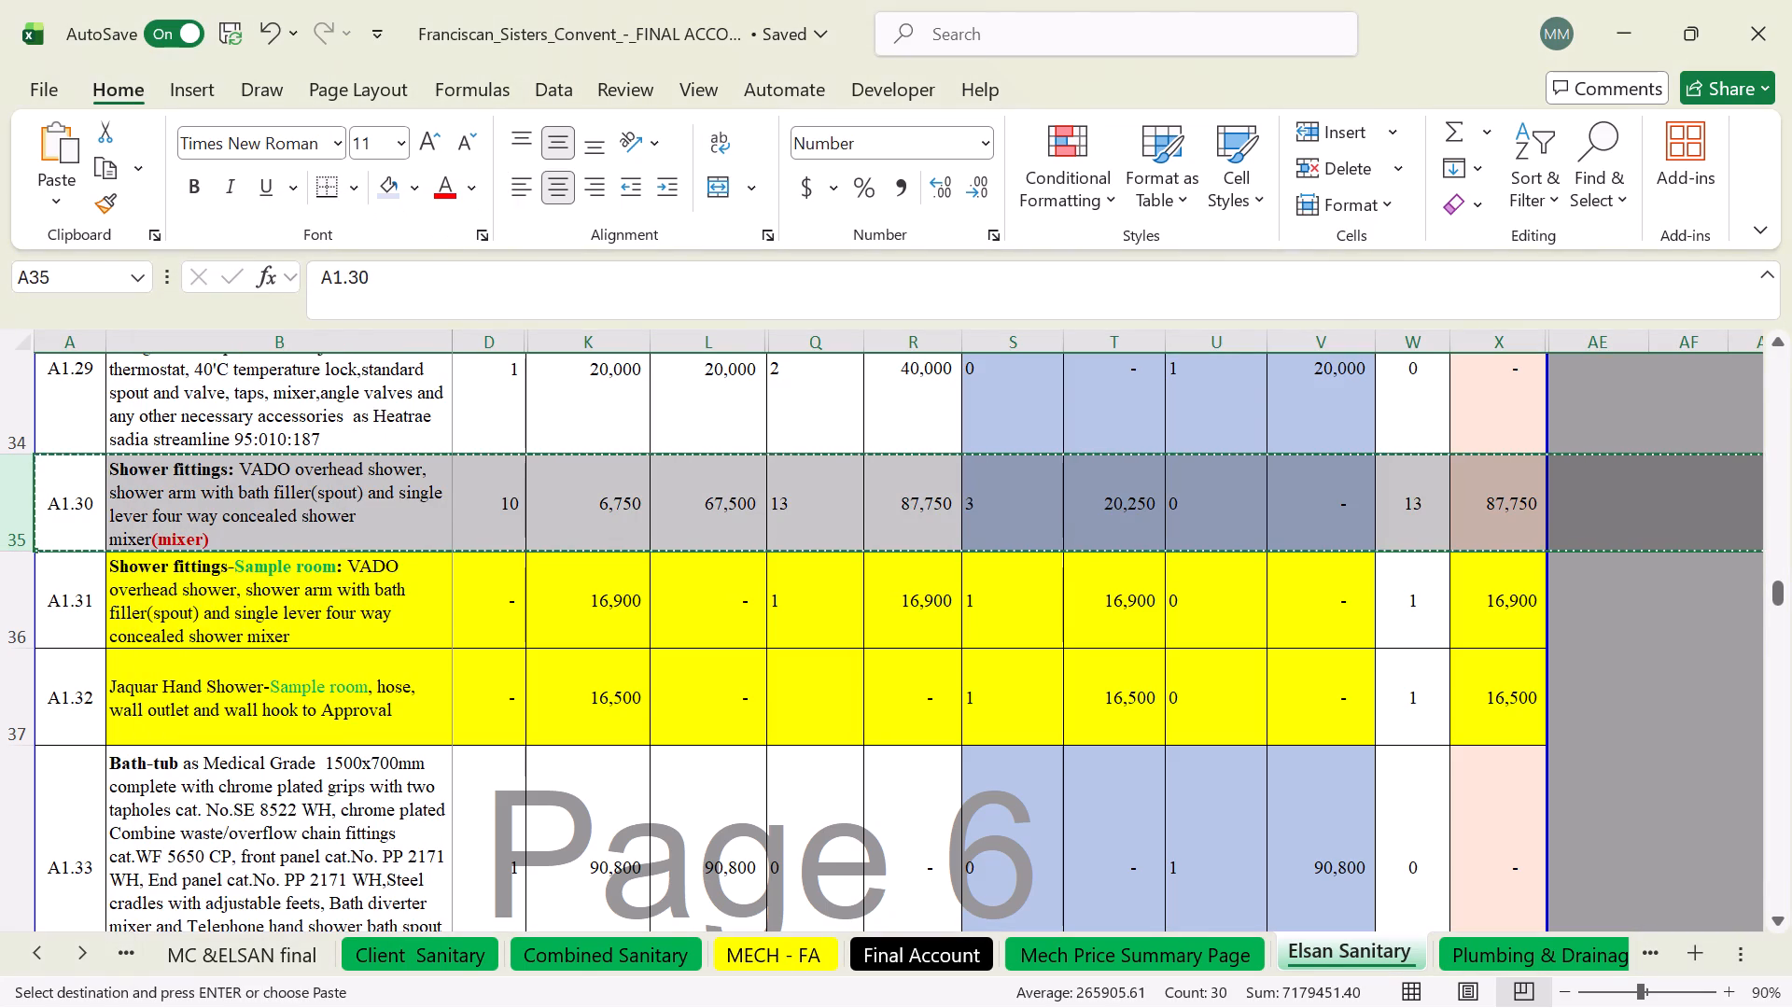
left_click(549, 956)
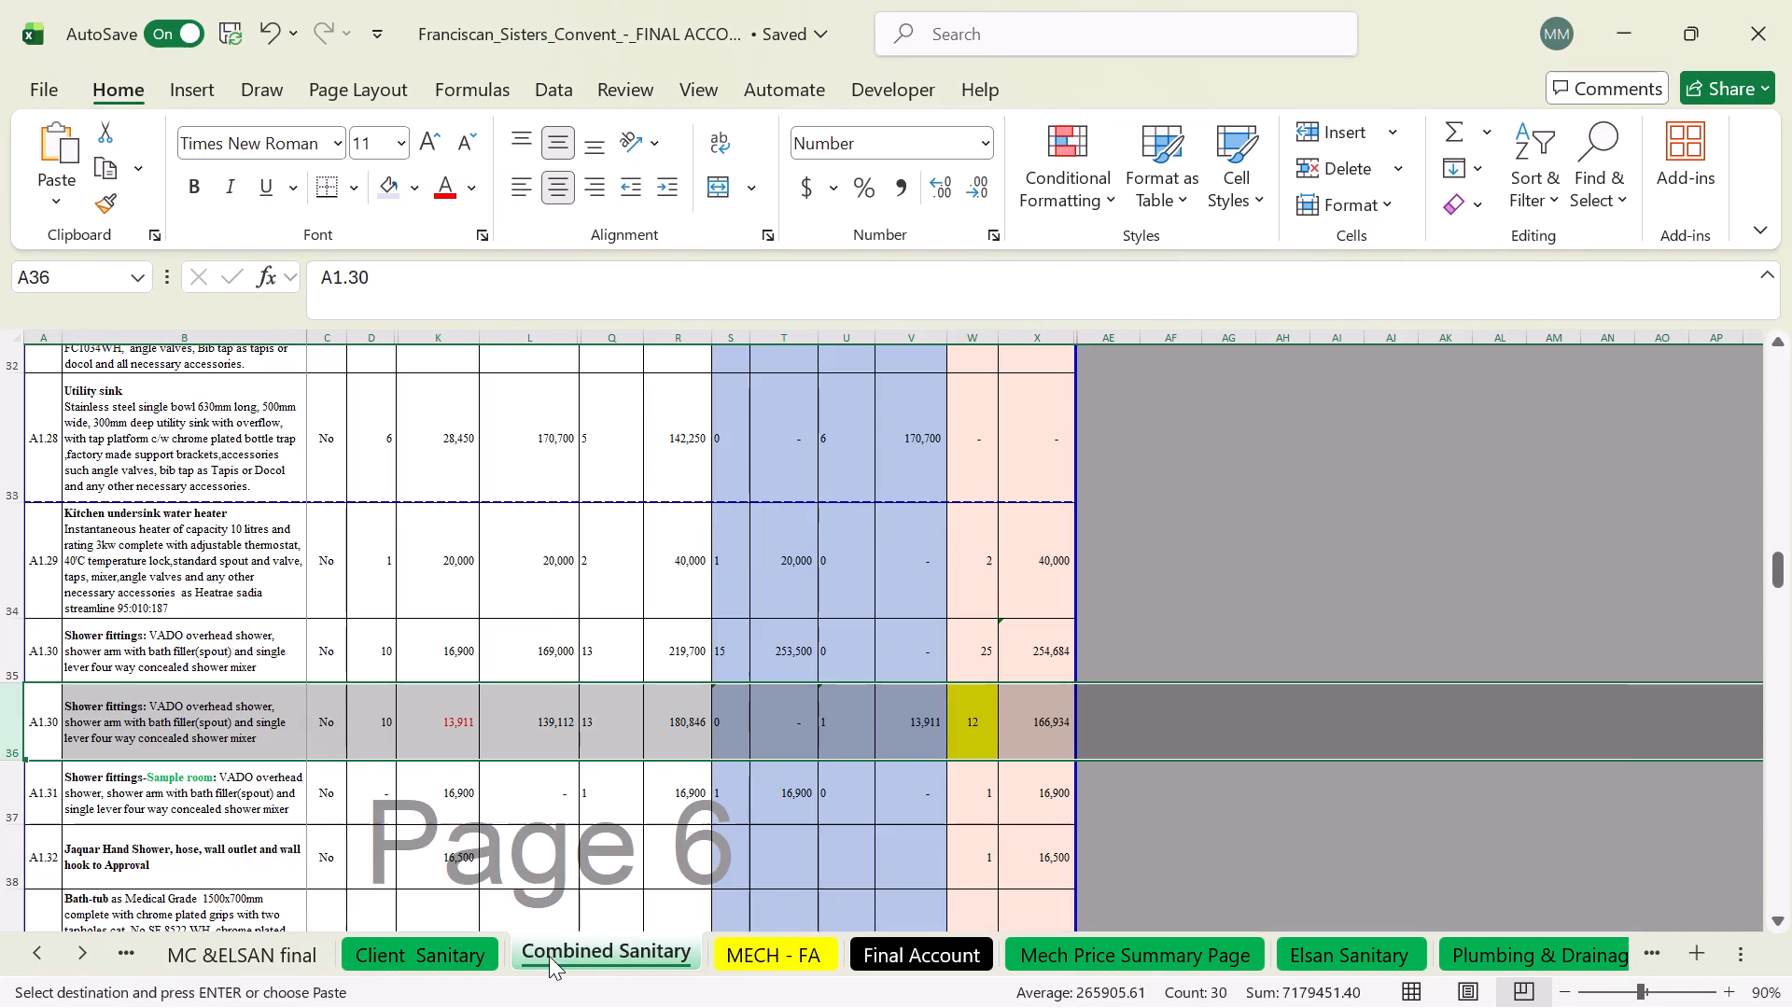
left_click(18, 779)
right_click(237, 793)
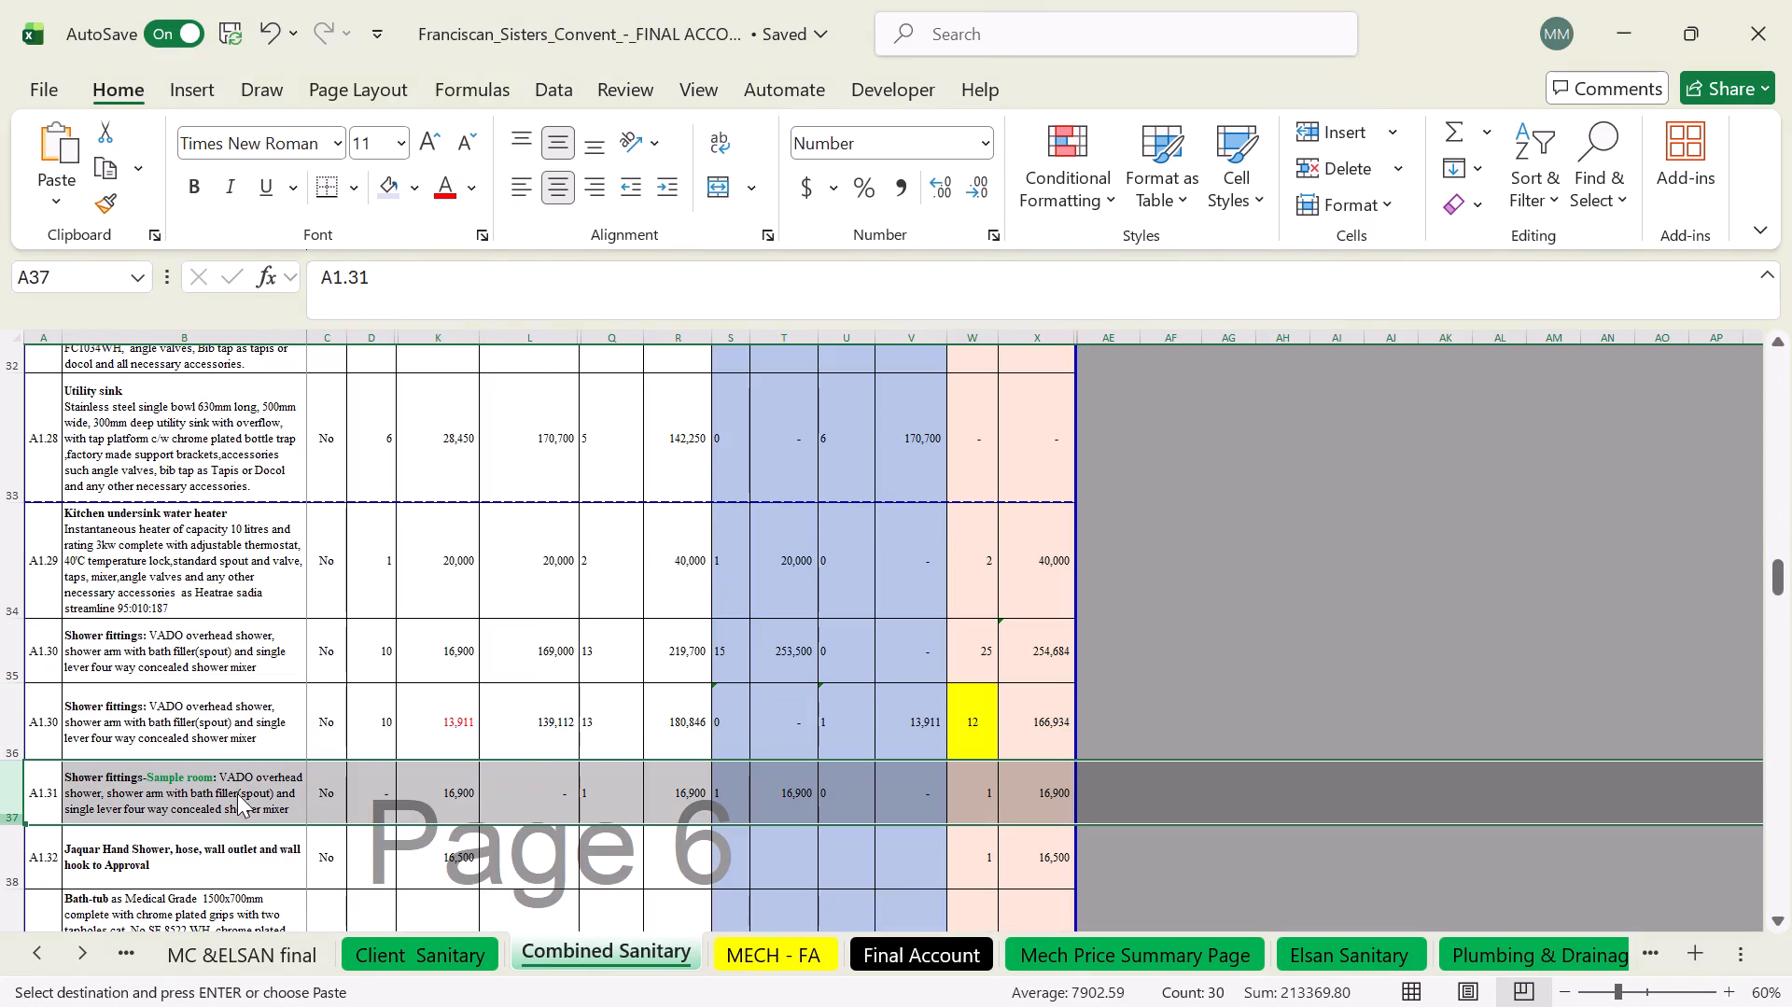
left_click(339, 321)
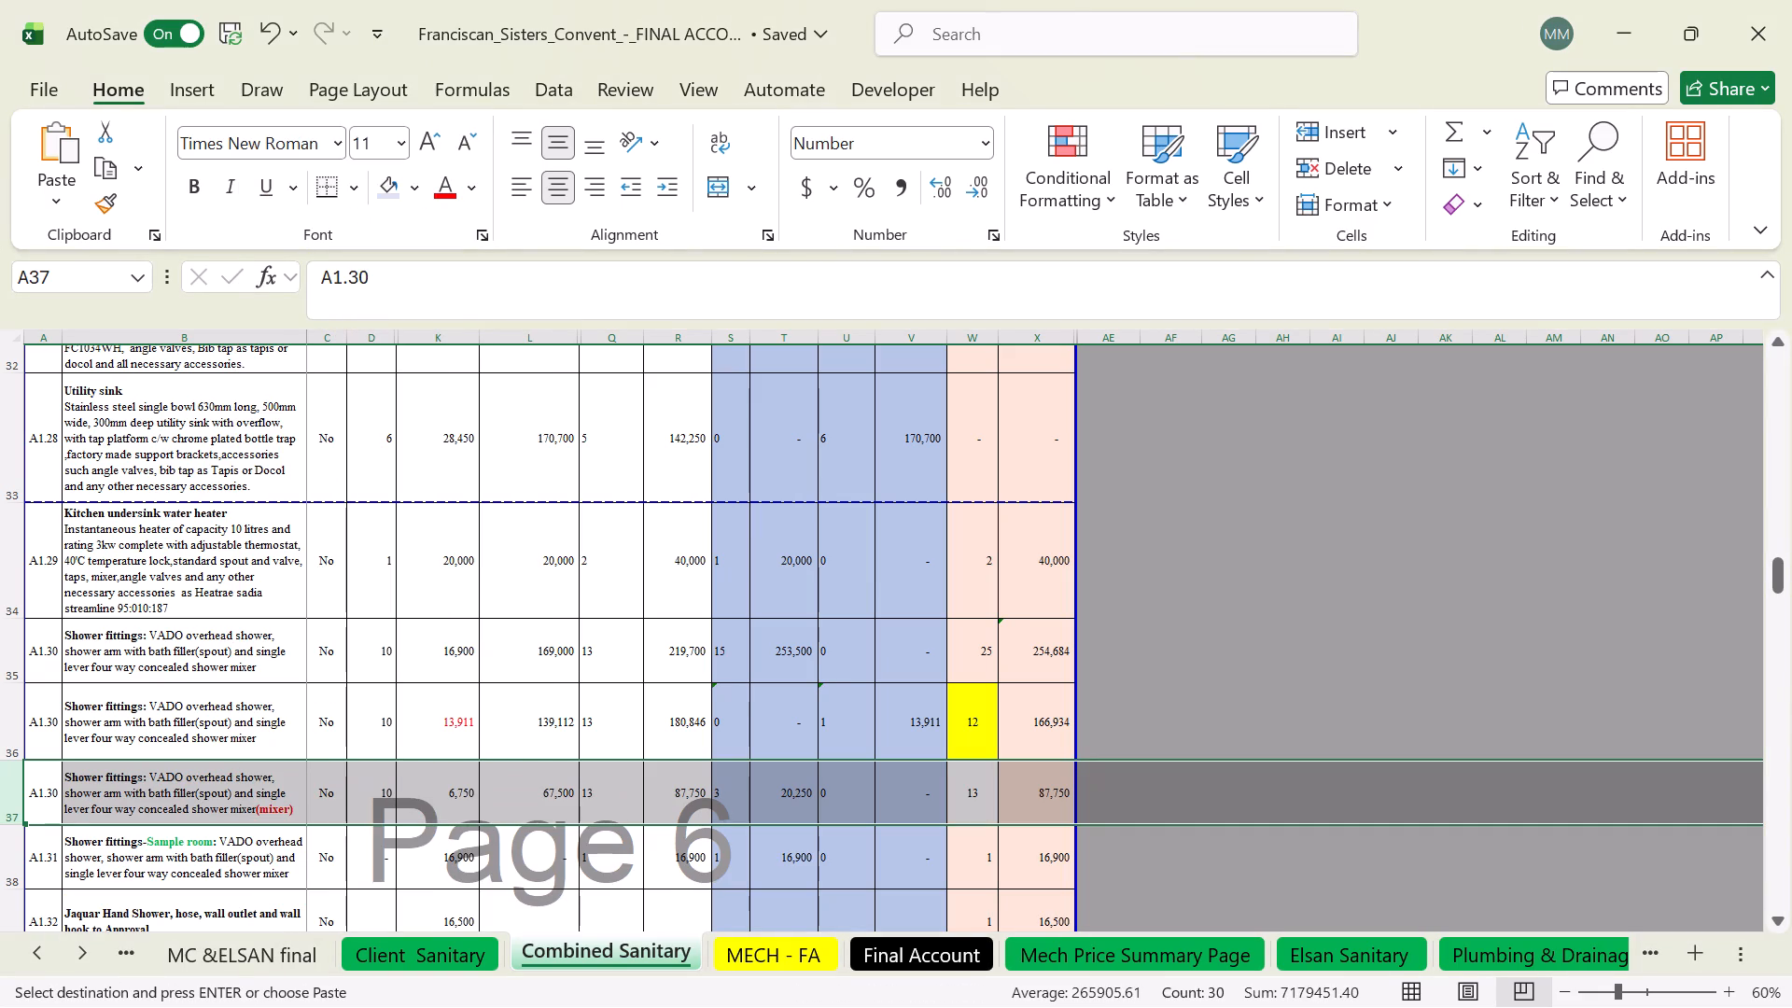
Compare the rates of the two inserted A1.30 rows and set the client row's rate in K36 to 13850.
left_click_drag(436, 730, 437, 736)
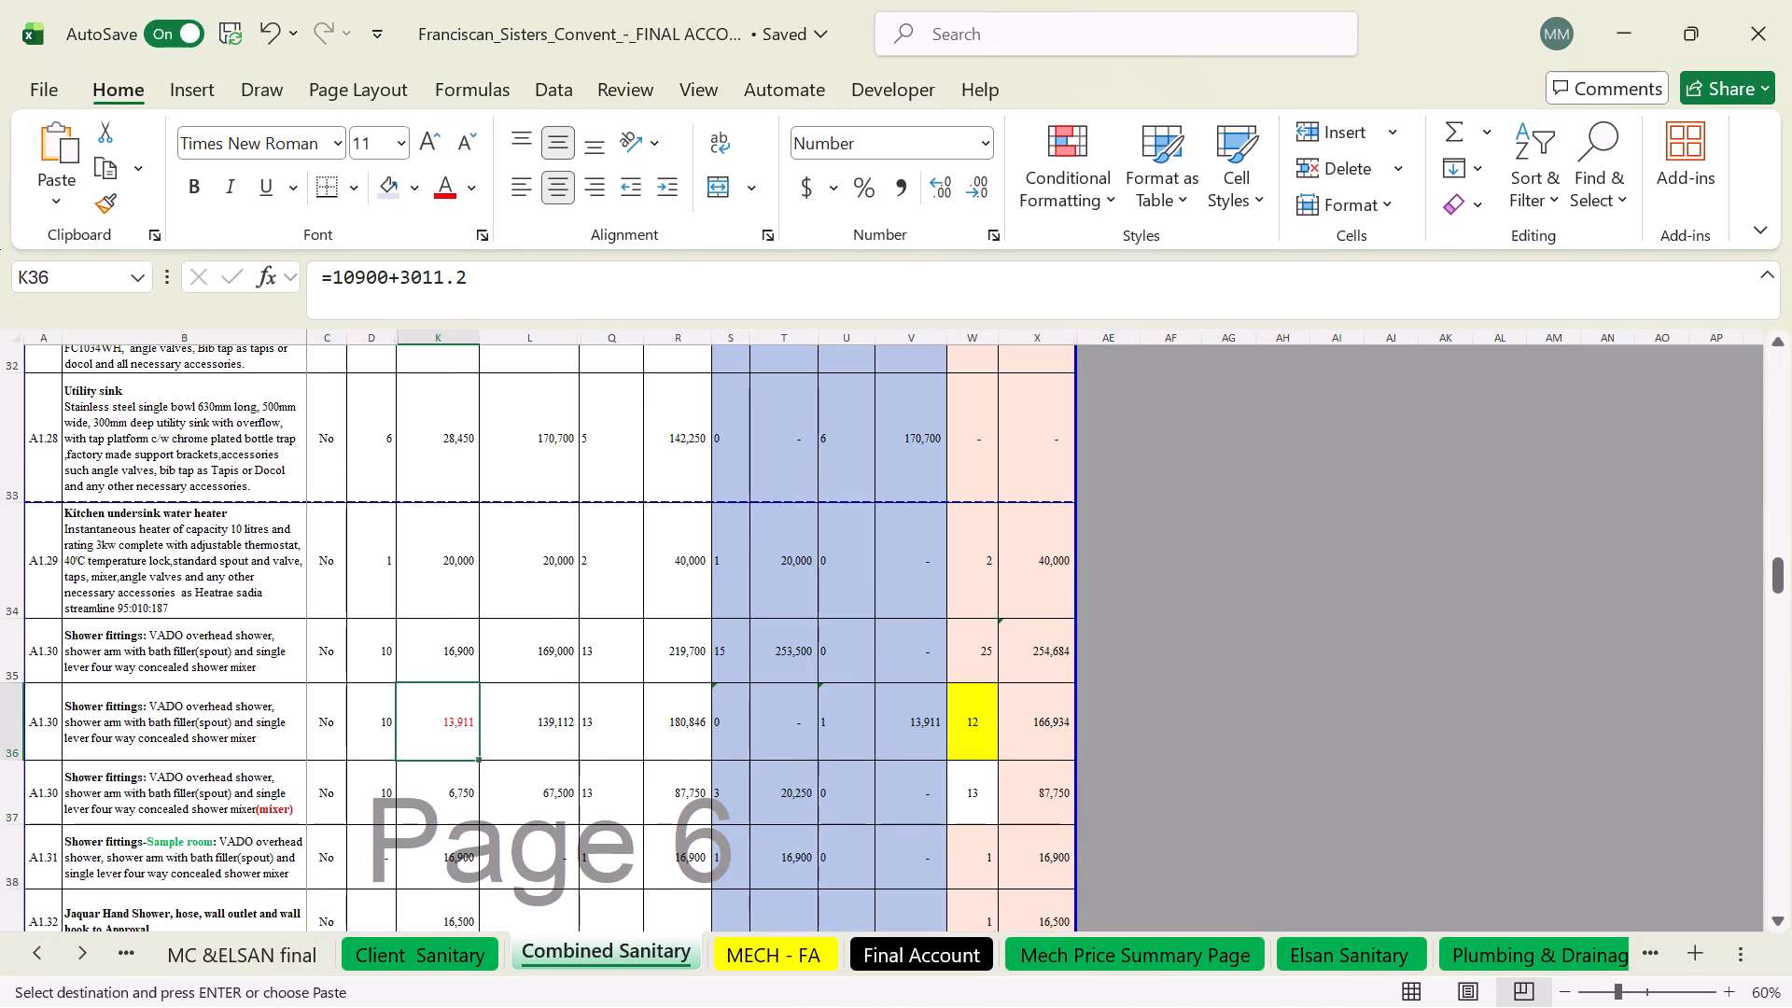
left_click_drag(437, 736, 443, 789)
left_click(427, 801)
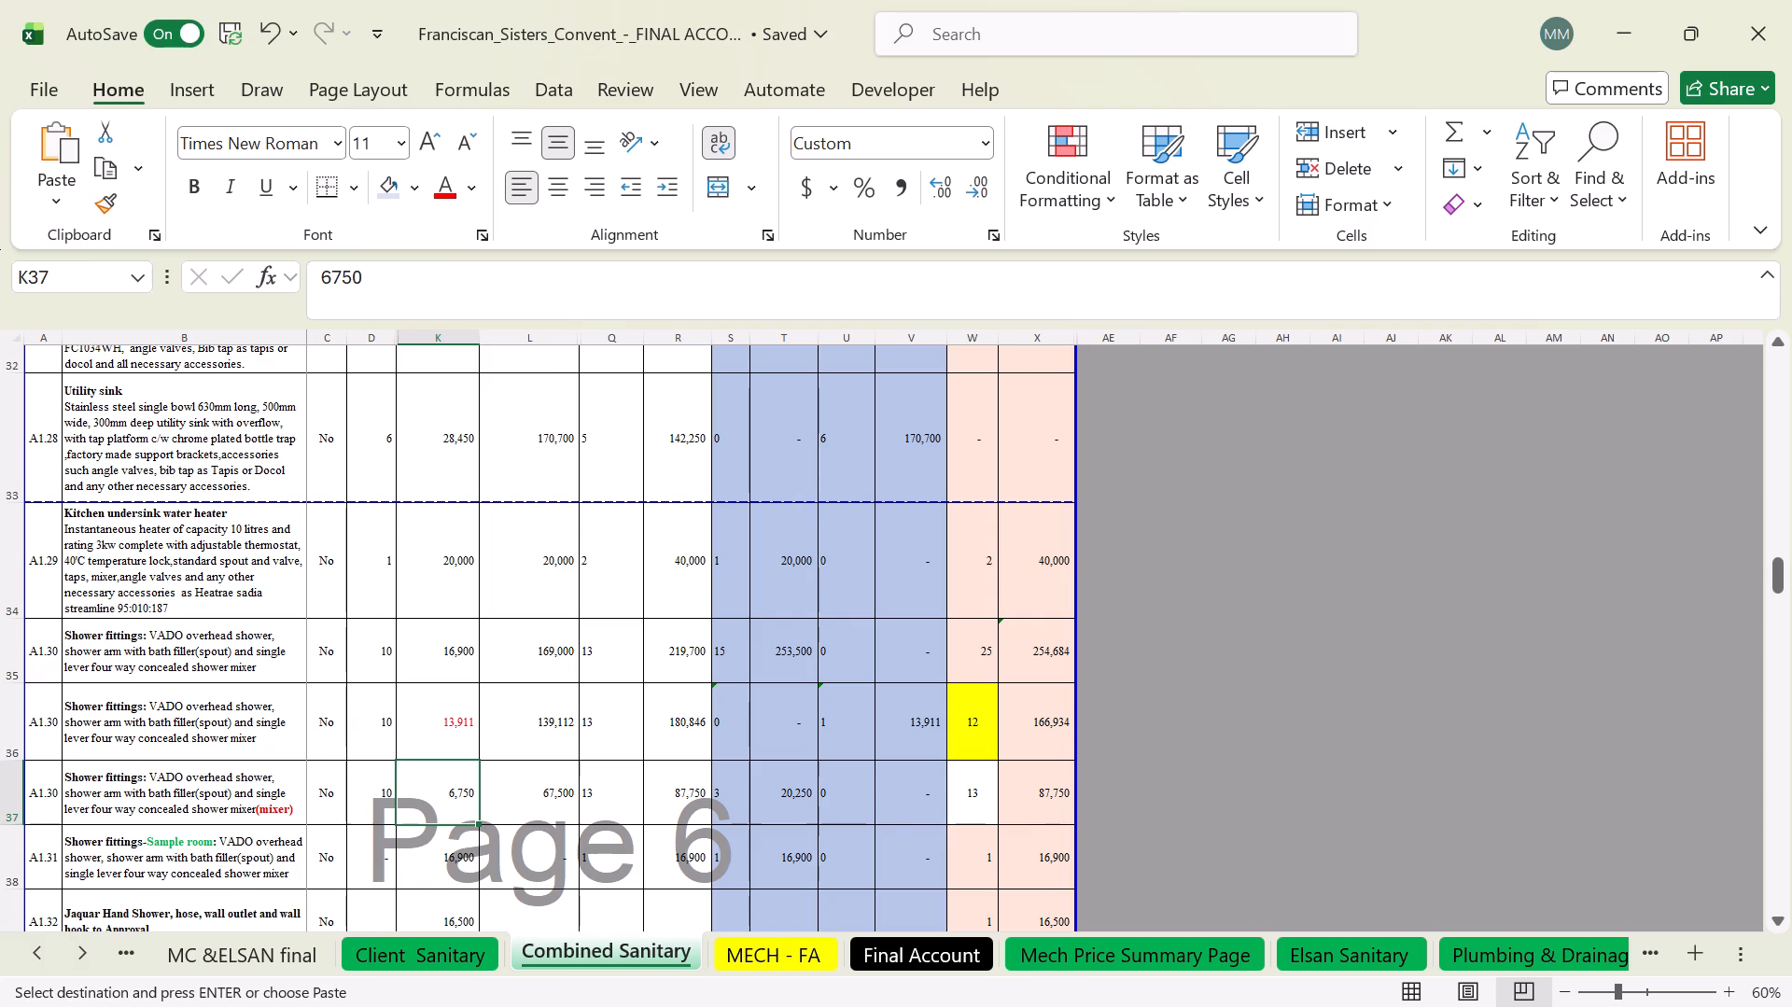
left_click(432, 715)
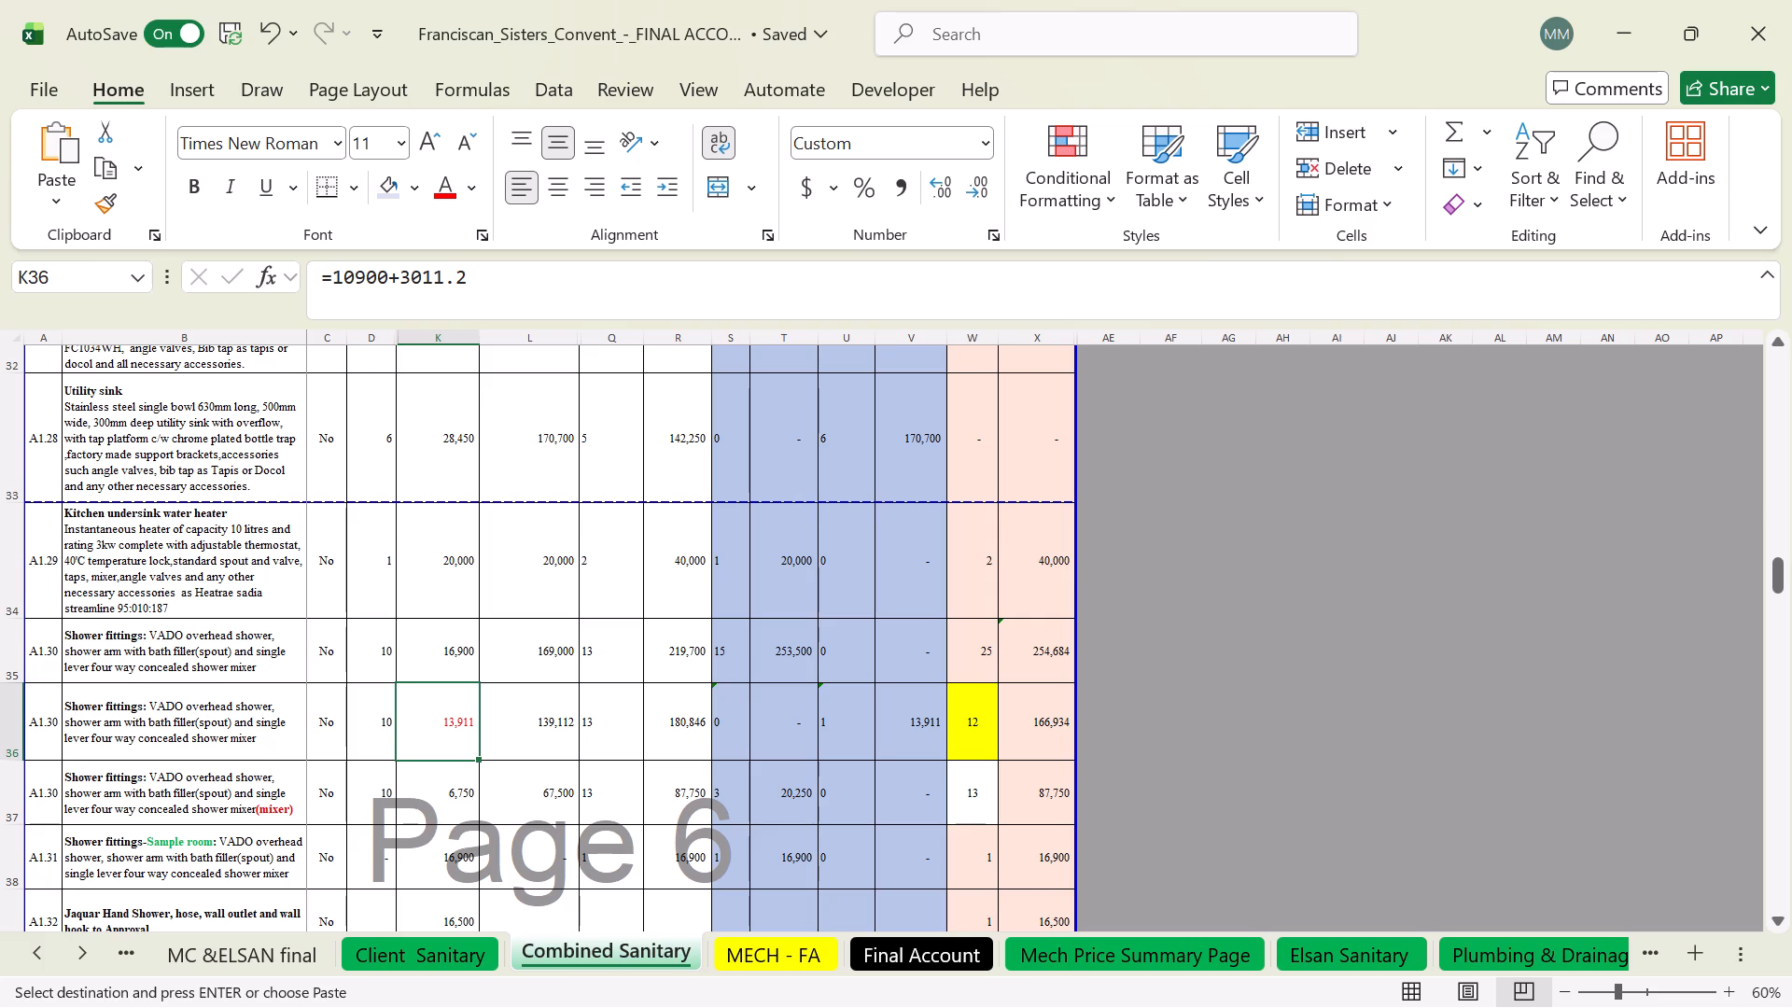
type("13850")
key("Return")
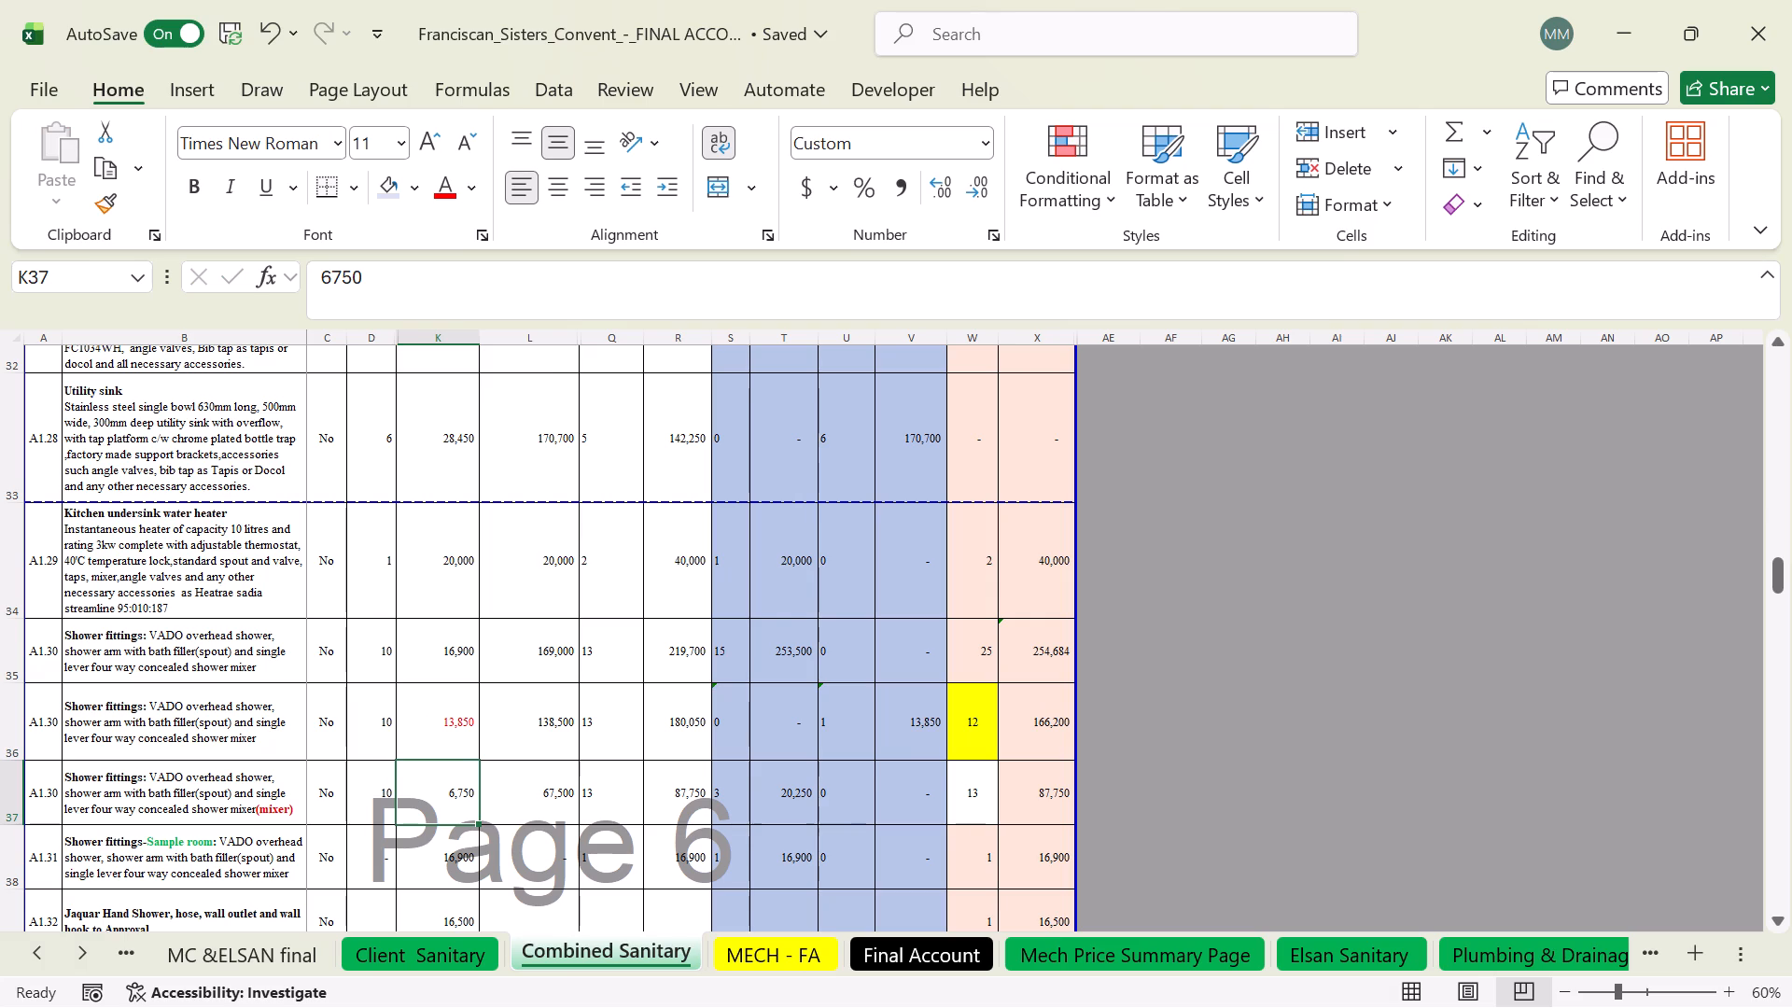
Set the inserted mixer row's rate in K37 to the formula =K35-K36.
key("equal")
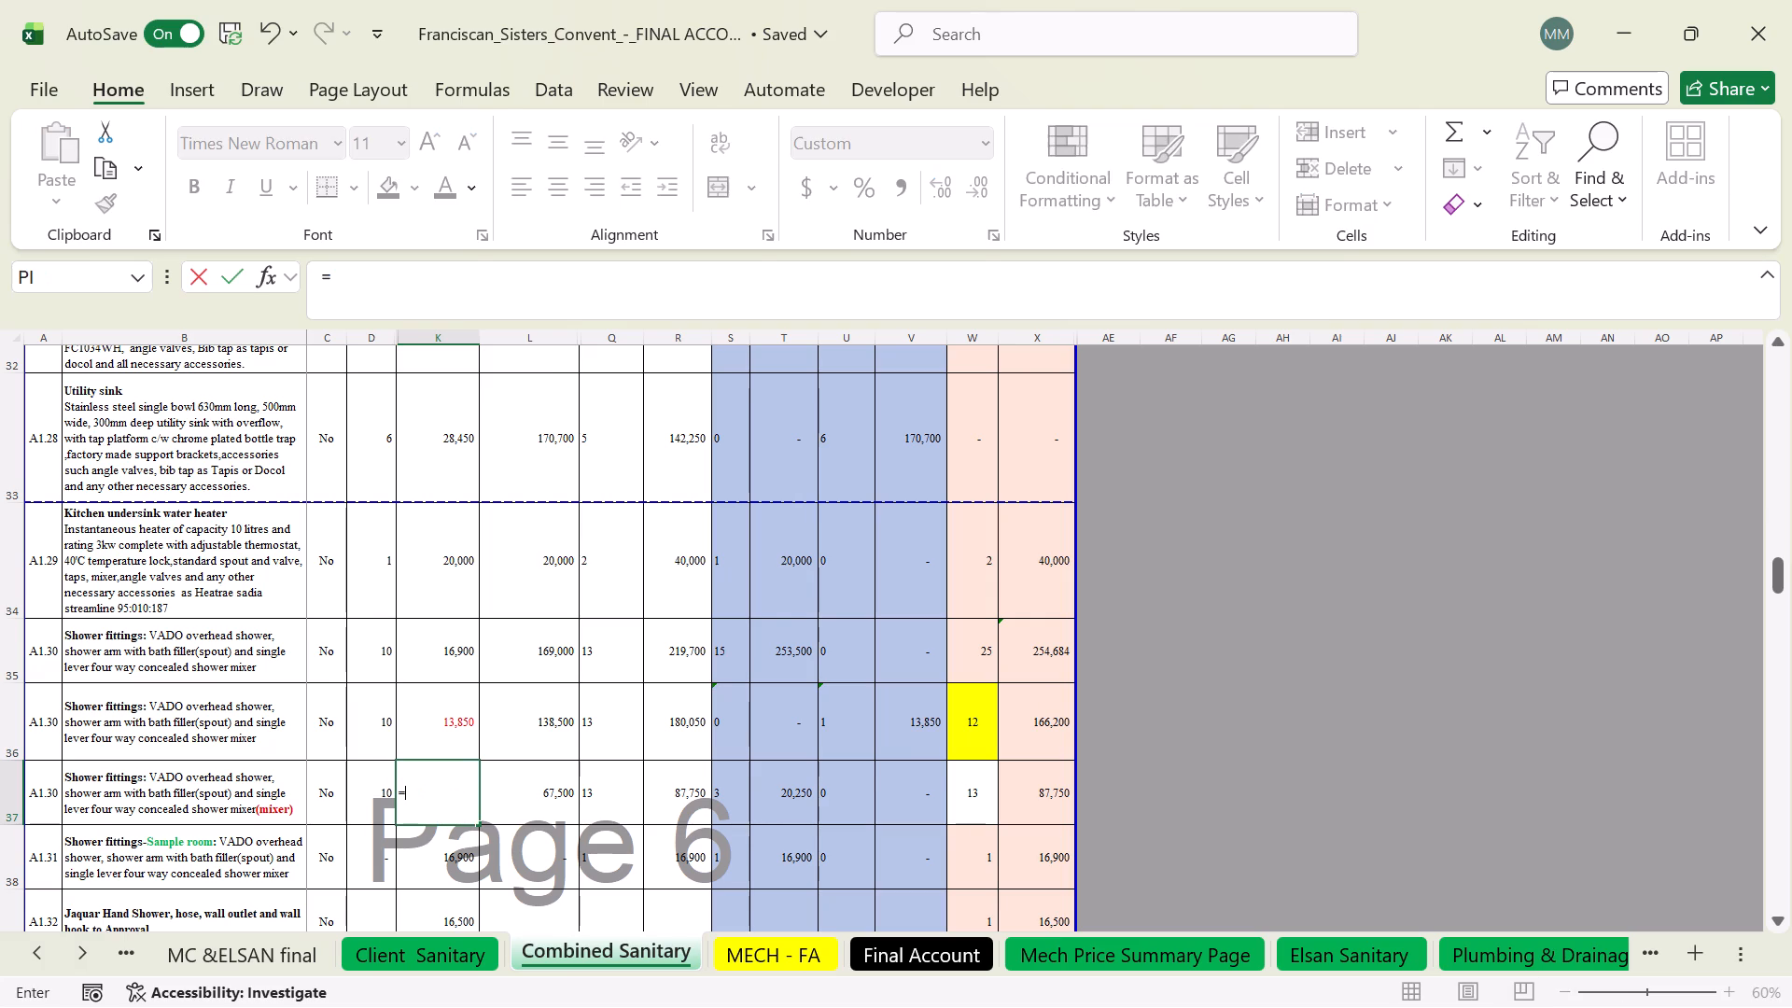
left_click(451, 644)
key("minus")
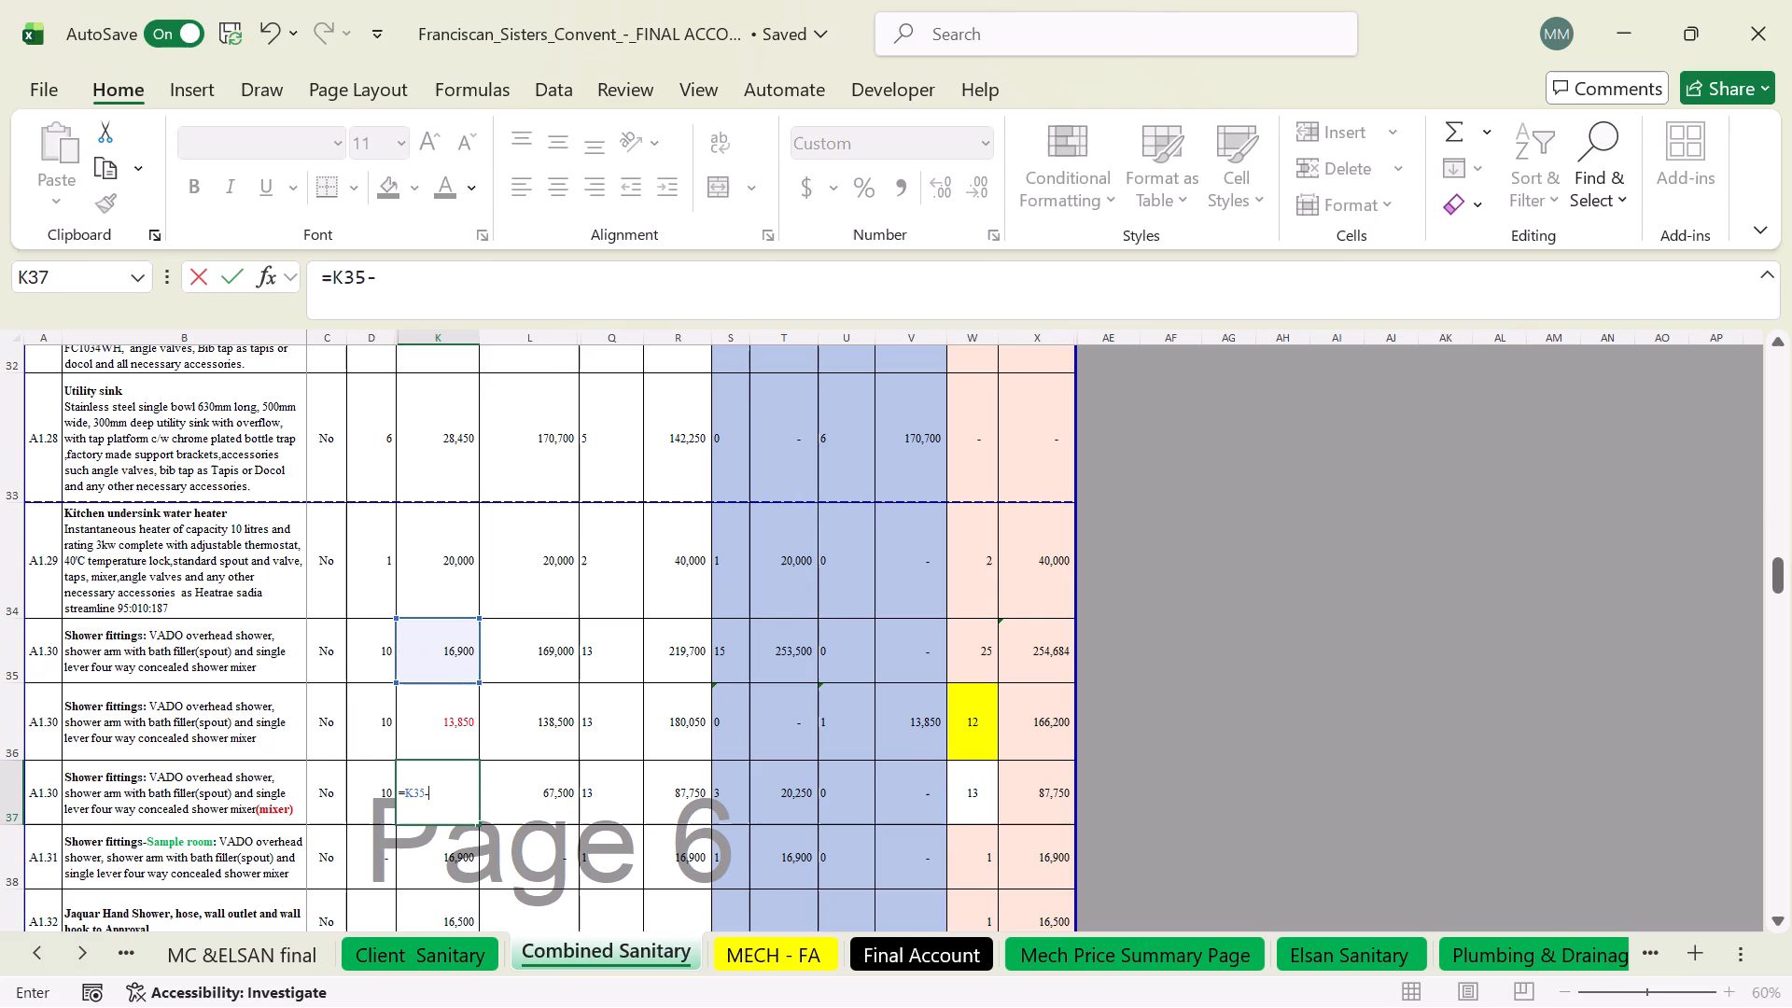
left_click(454, 695)
key("Return")
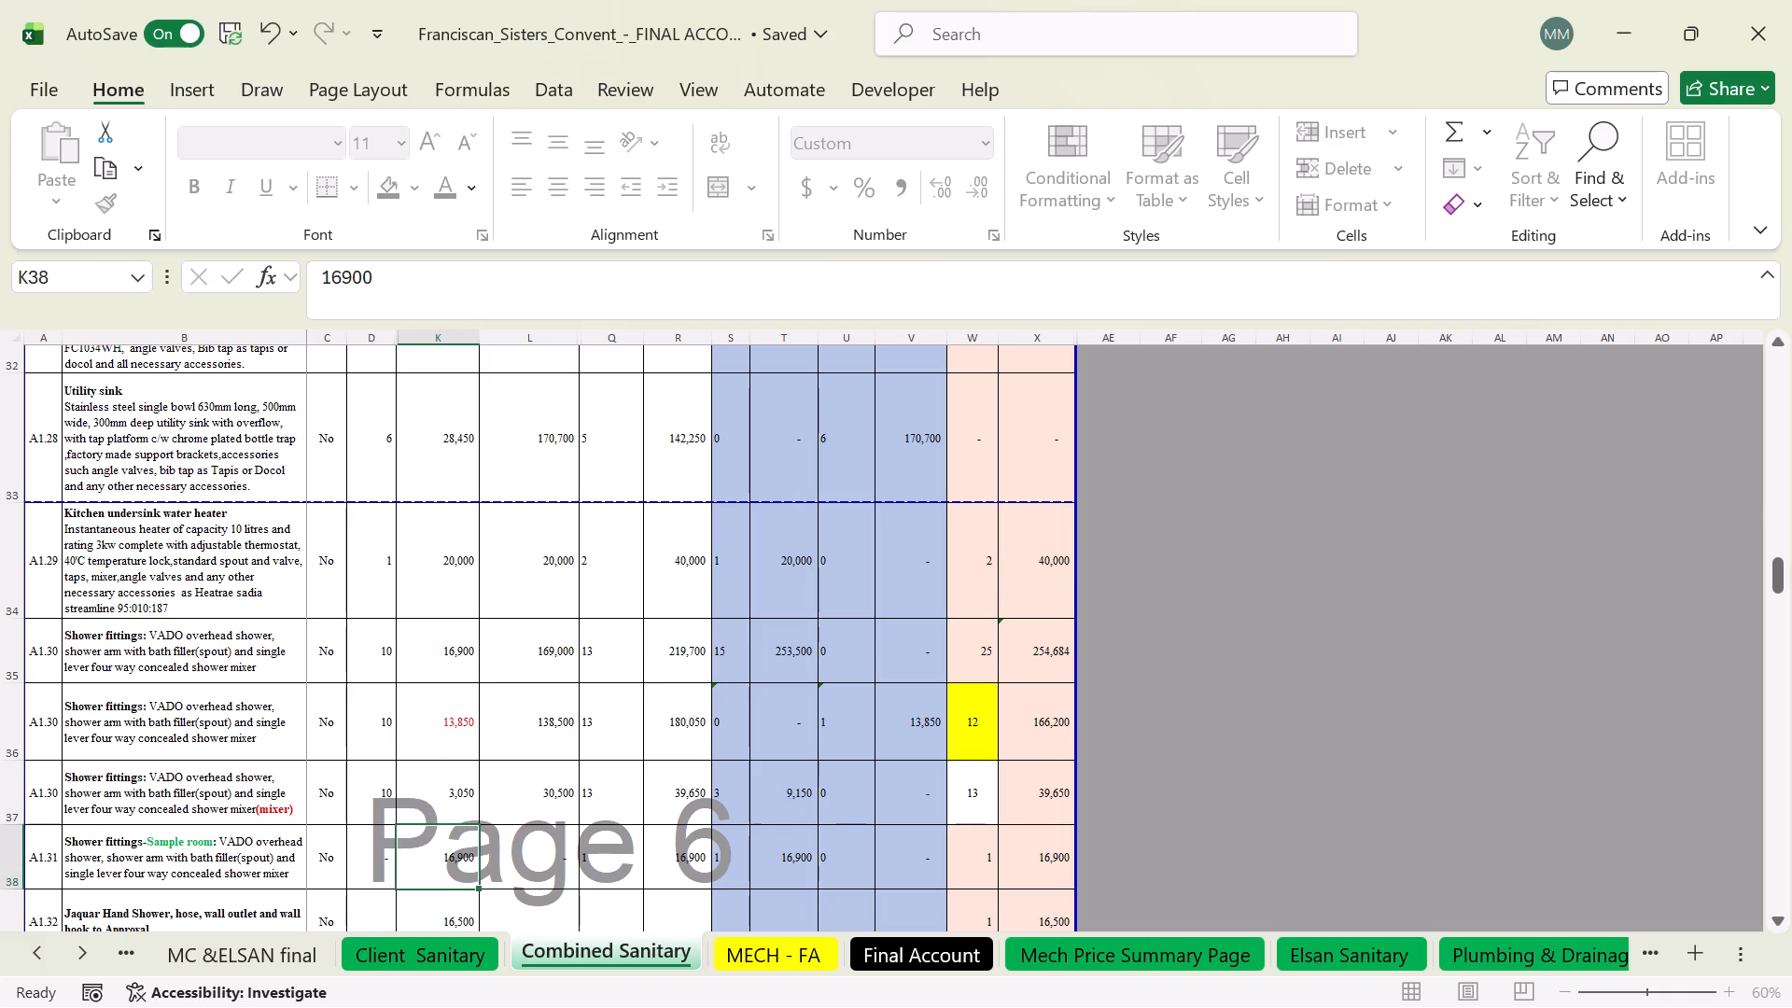
Check the sum of the two inserted A1.30 rates in K36 and K37.
left_click(434, 794)
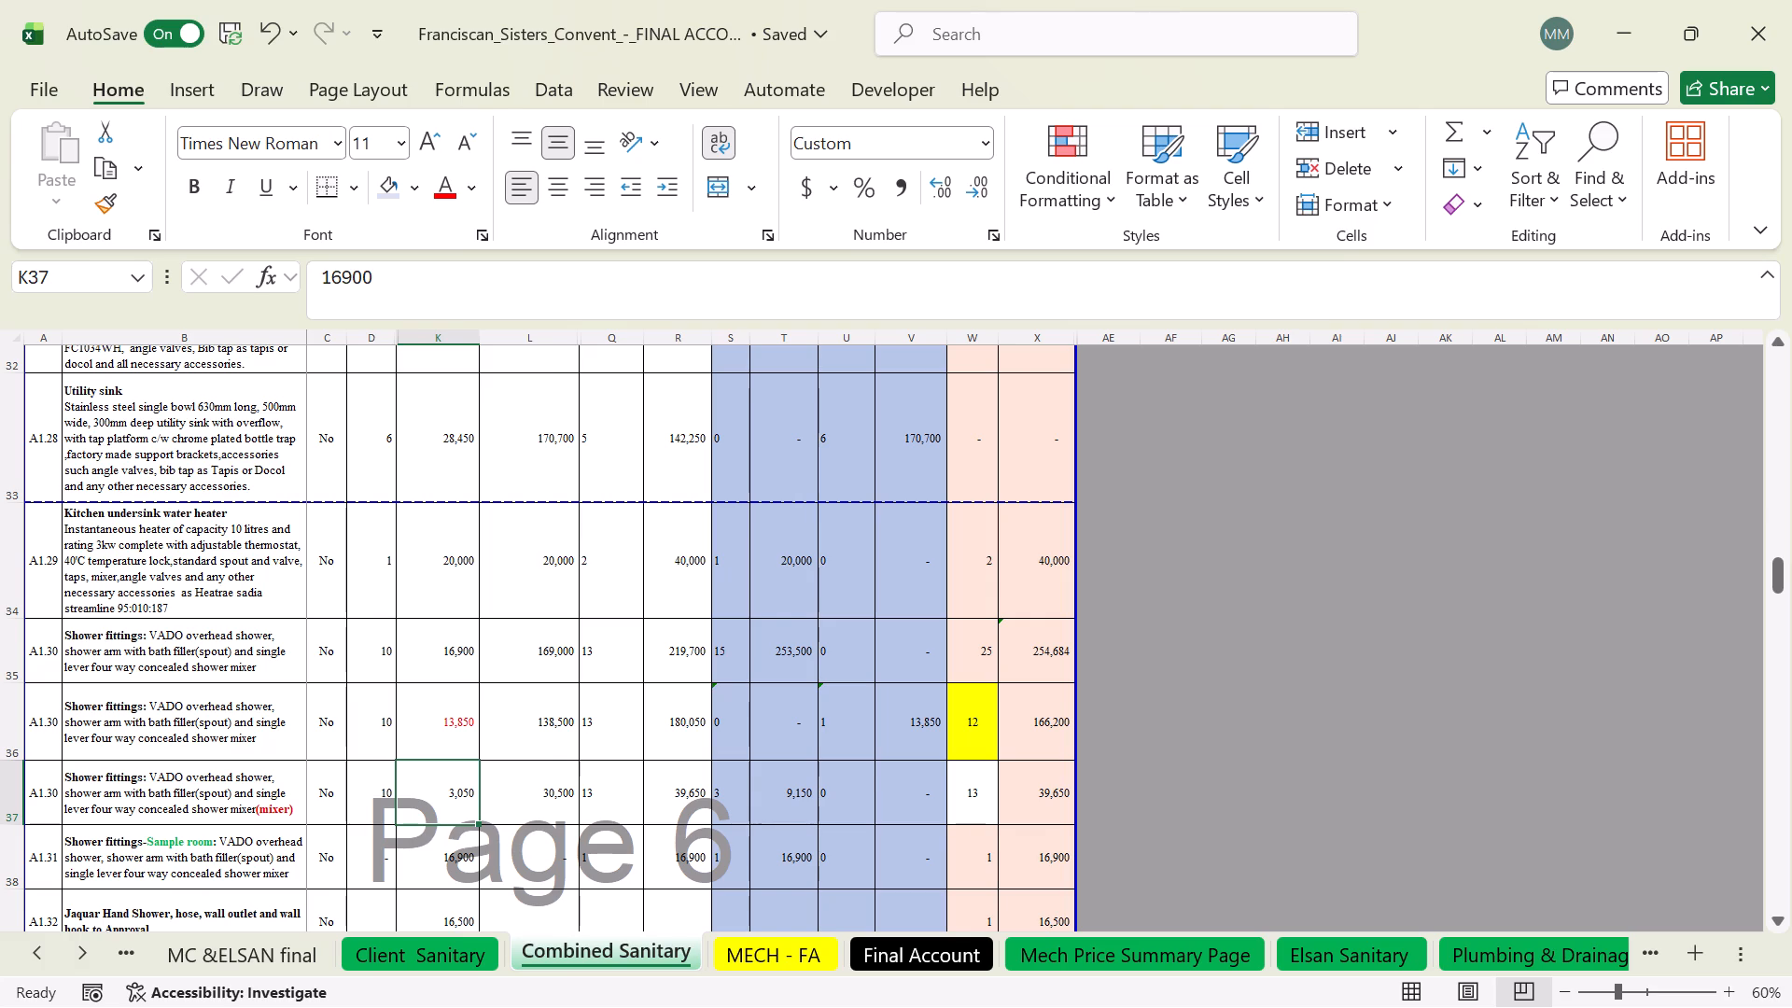
left_click_drag(441, 728, 450, 769)
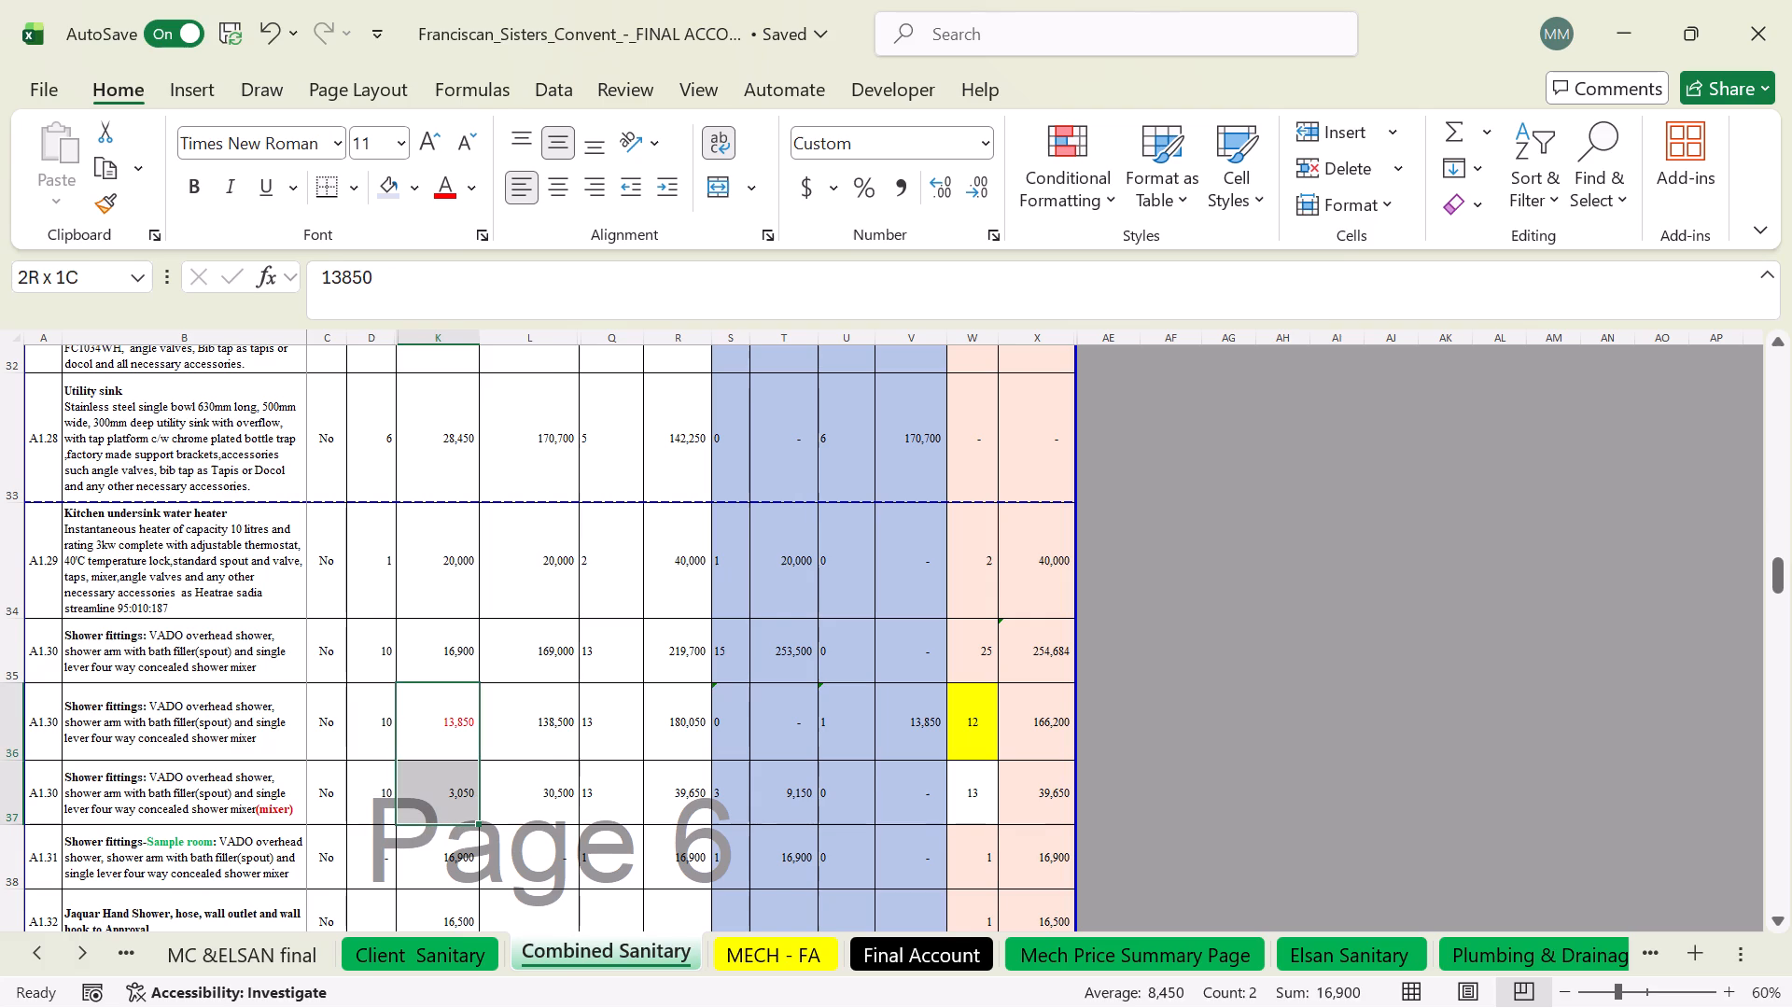
left_click_drag(450, 769, 452, 792)
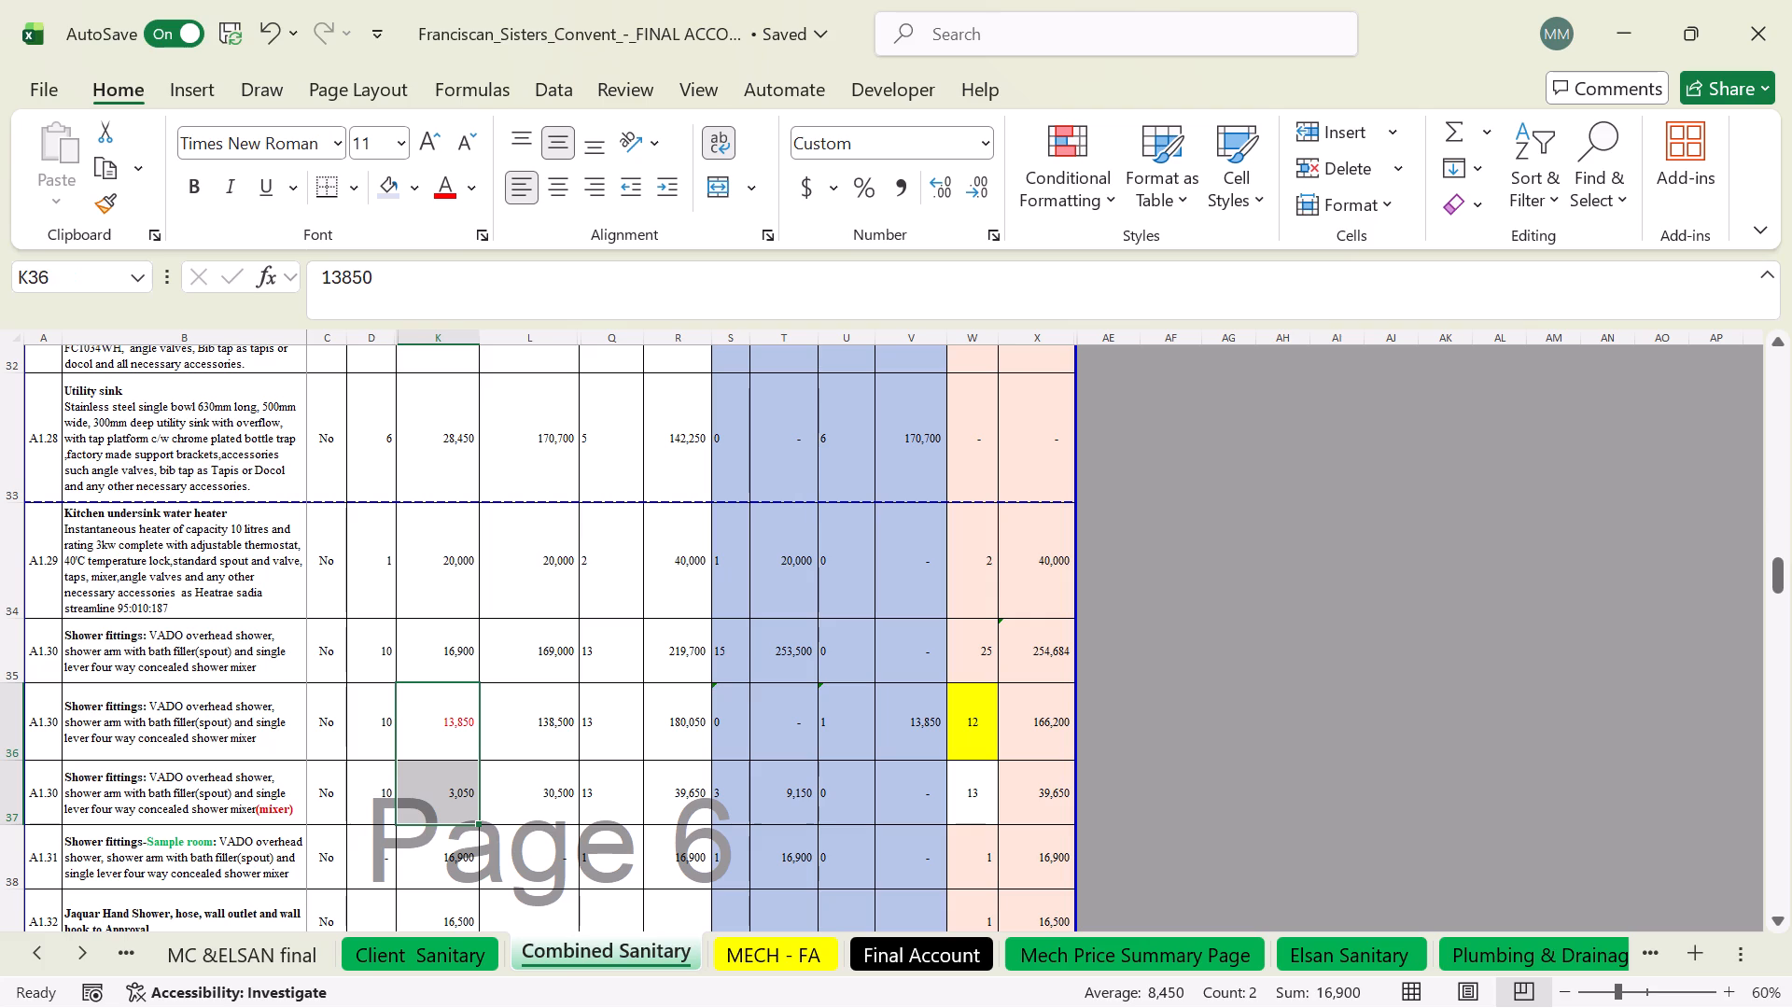
left_click(432, 714)
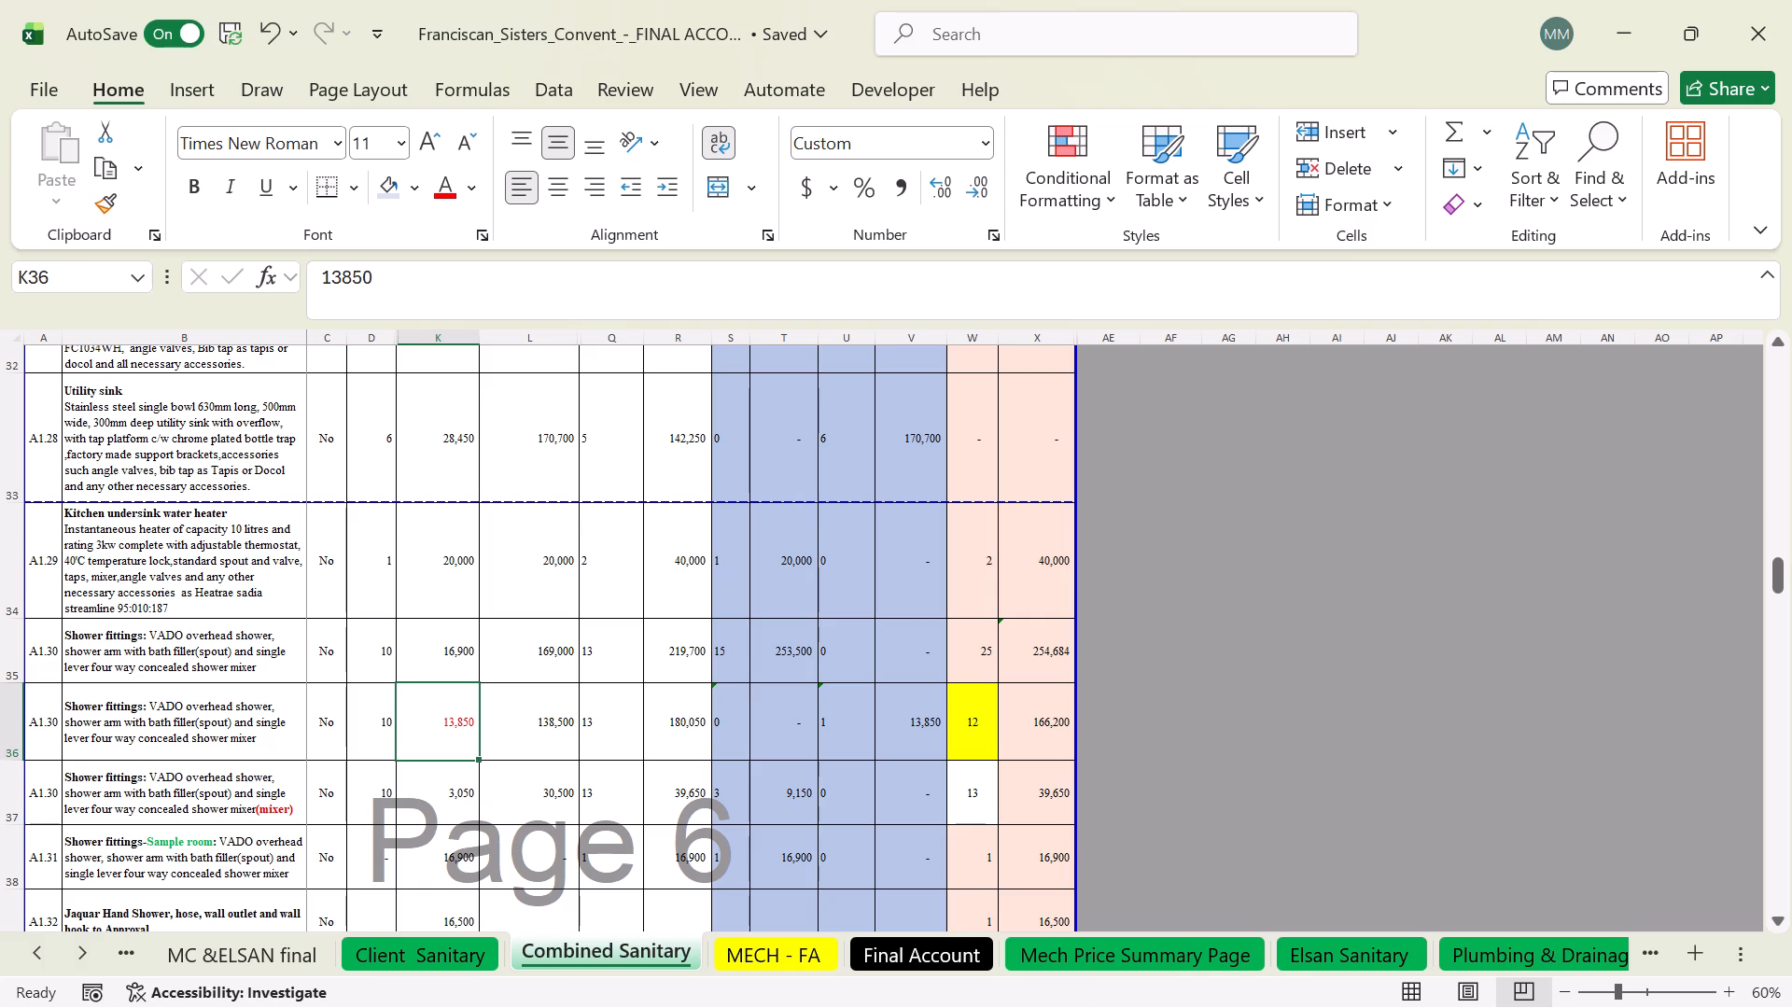
Fill the two inserted A1.30 shower fittings rows, 36 and 37, with the standard orange colour.
left_click_drag(0, 721, 21, 771)
left_click(417, 193)
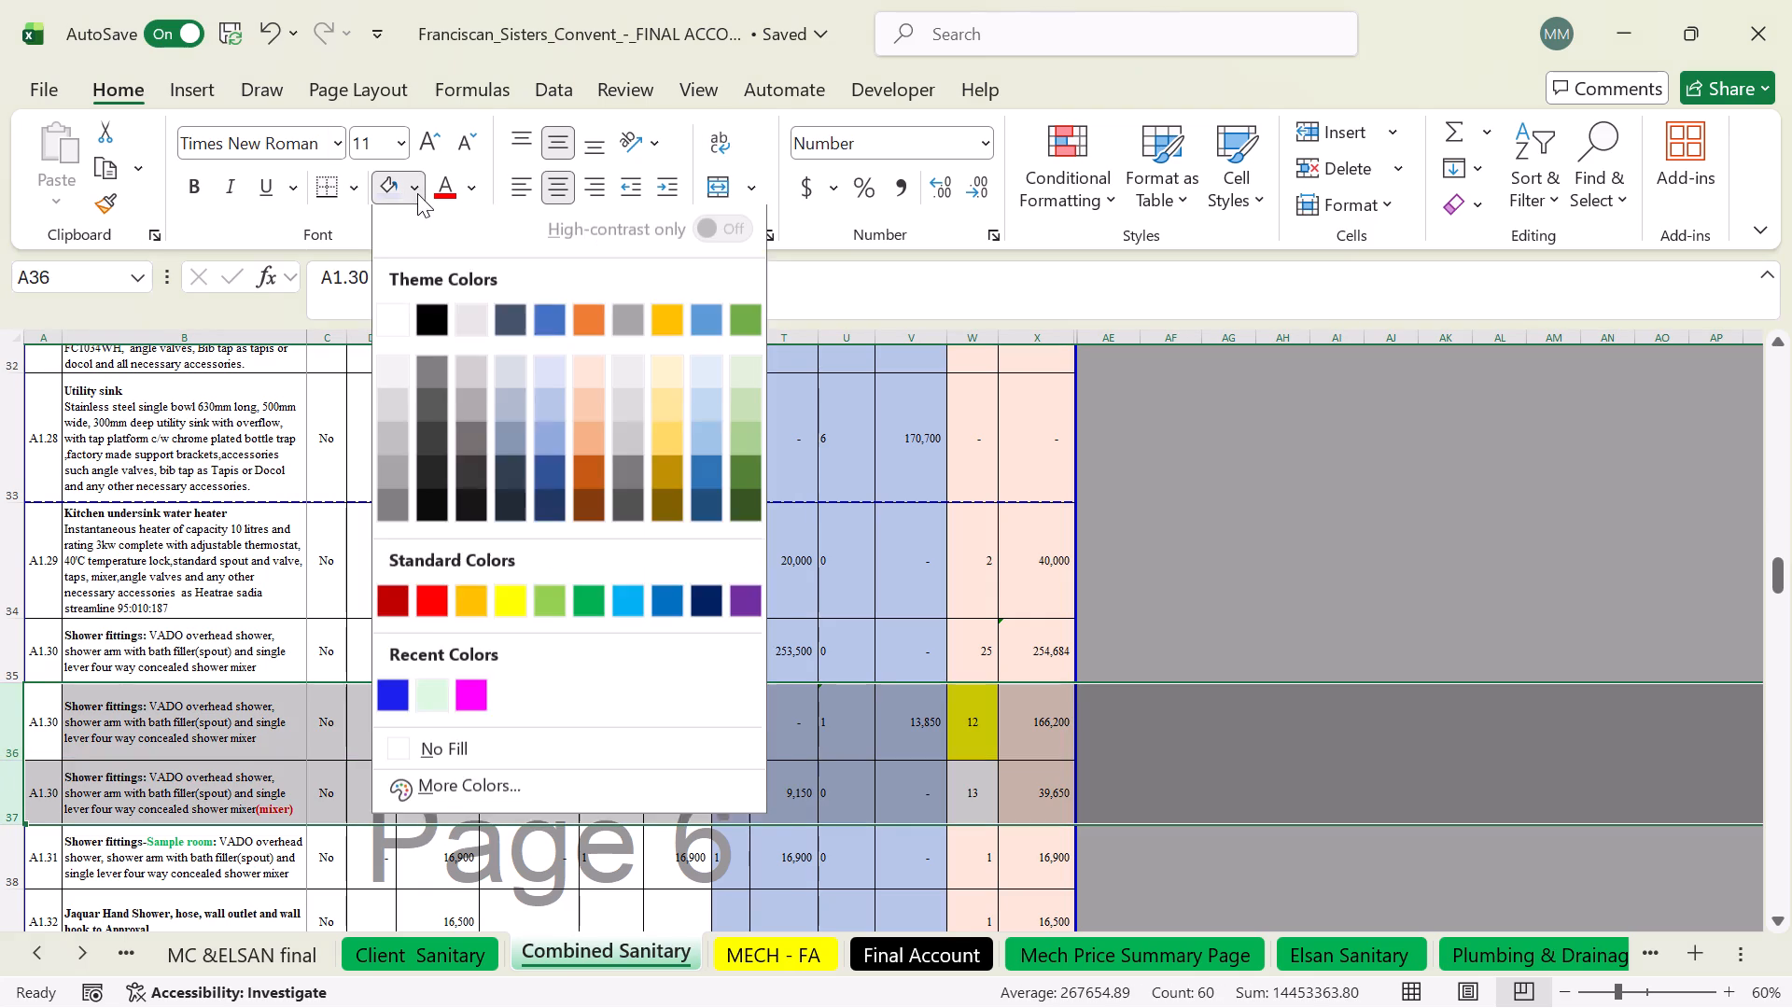
left_click(480, 606)
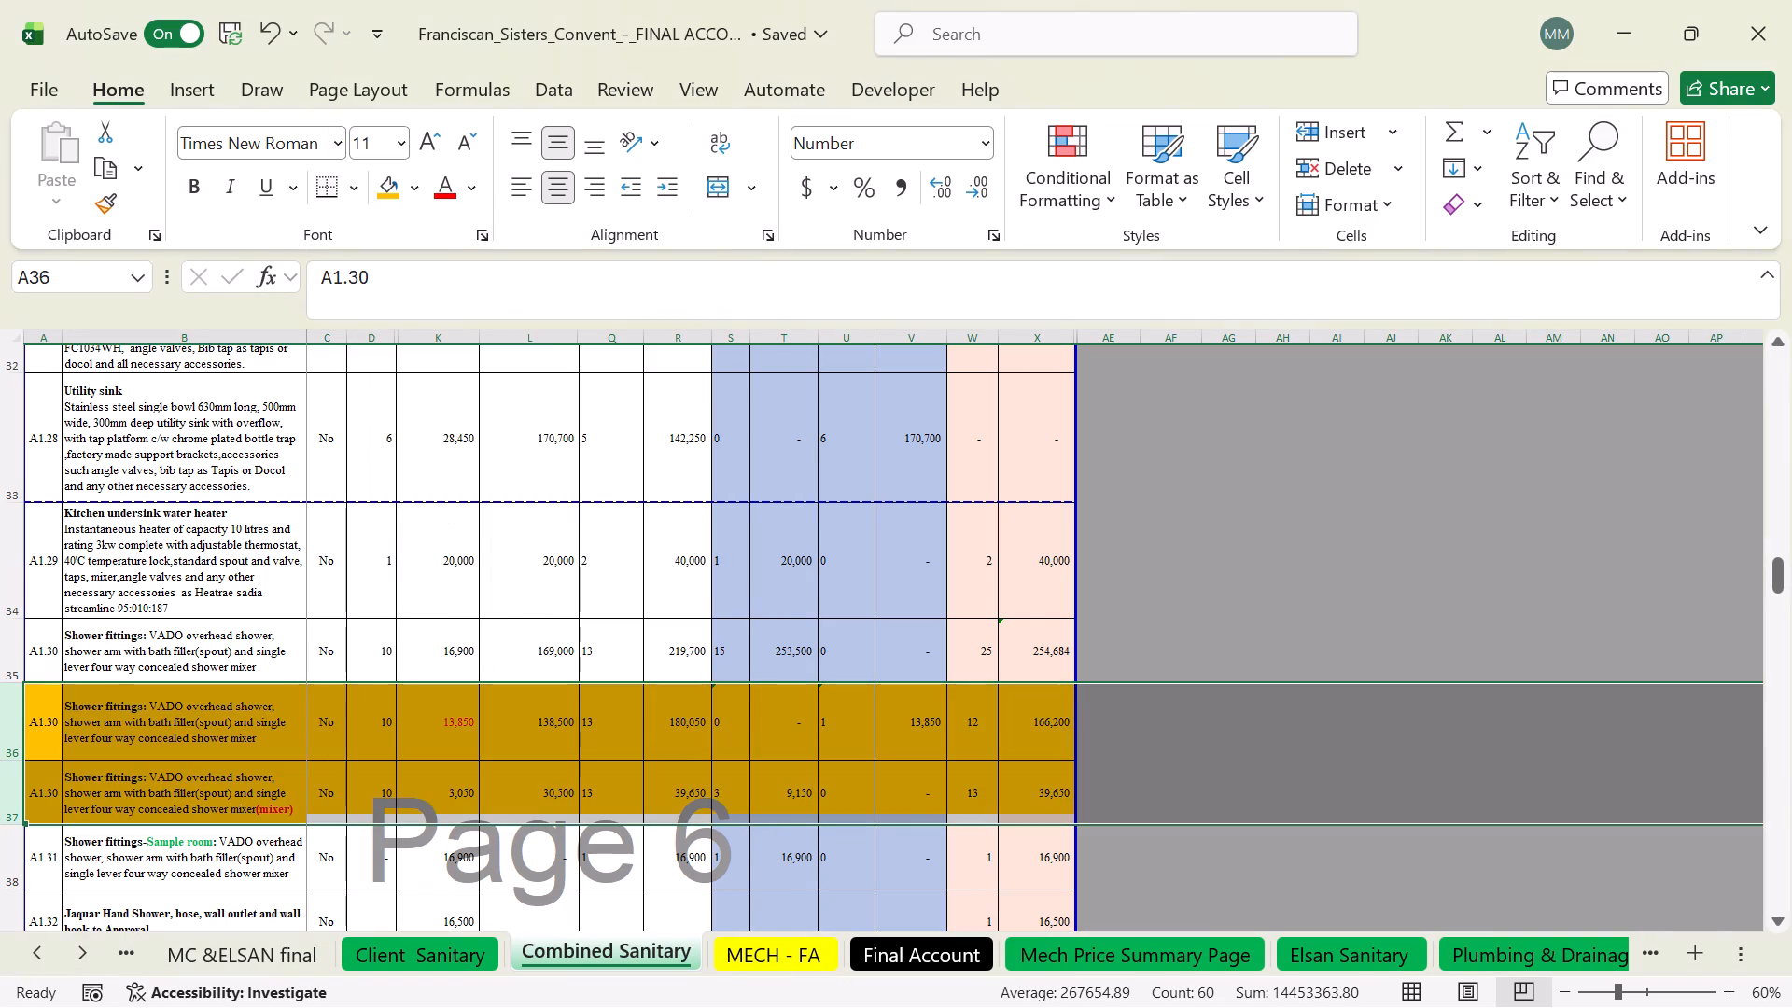
left_click(190, 750)
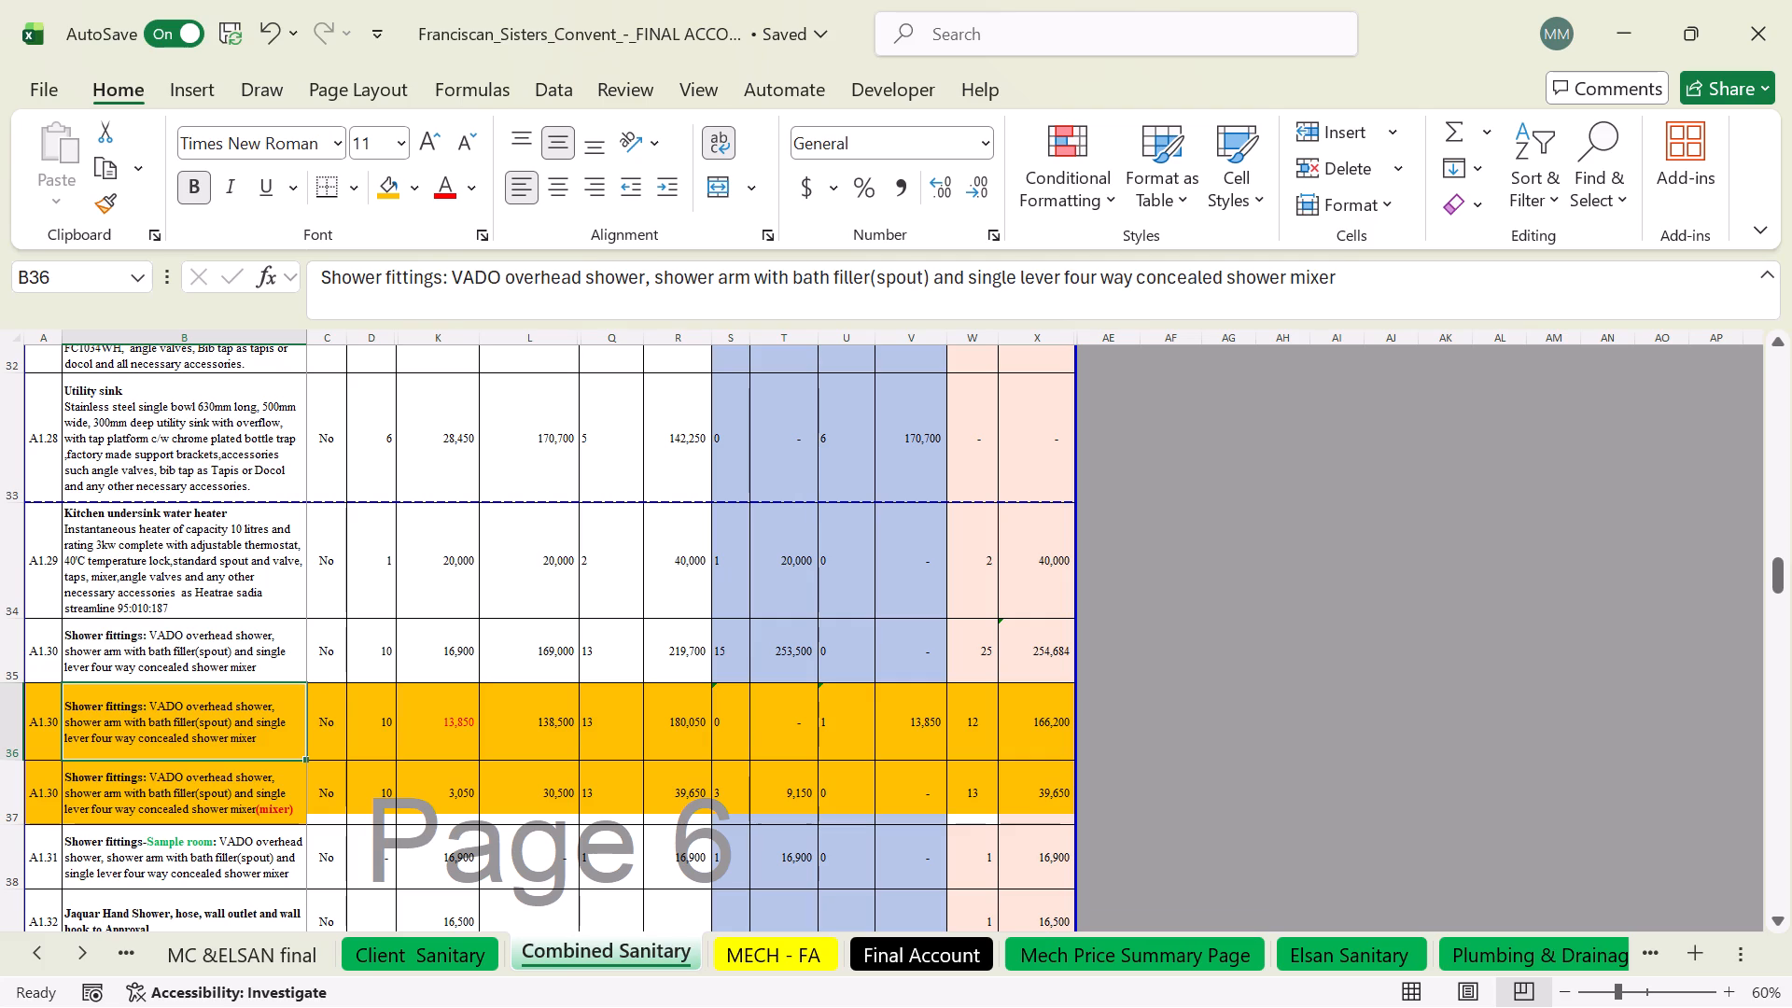
Set the quantities in D35 and W35 of the original A1.30 shower fittings row to 0.
left_click(378, 667)
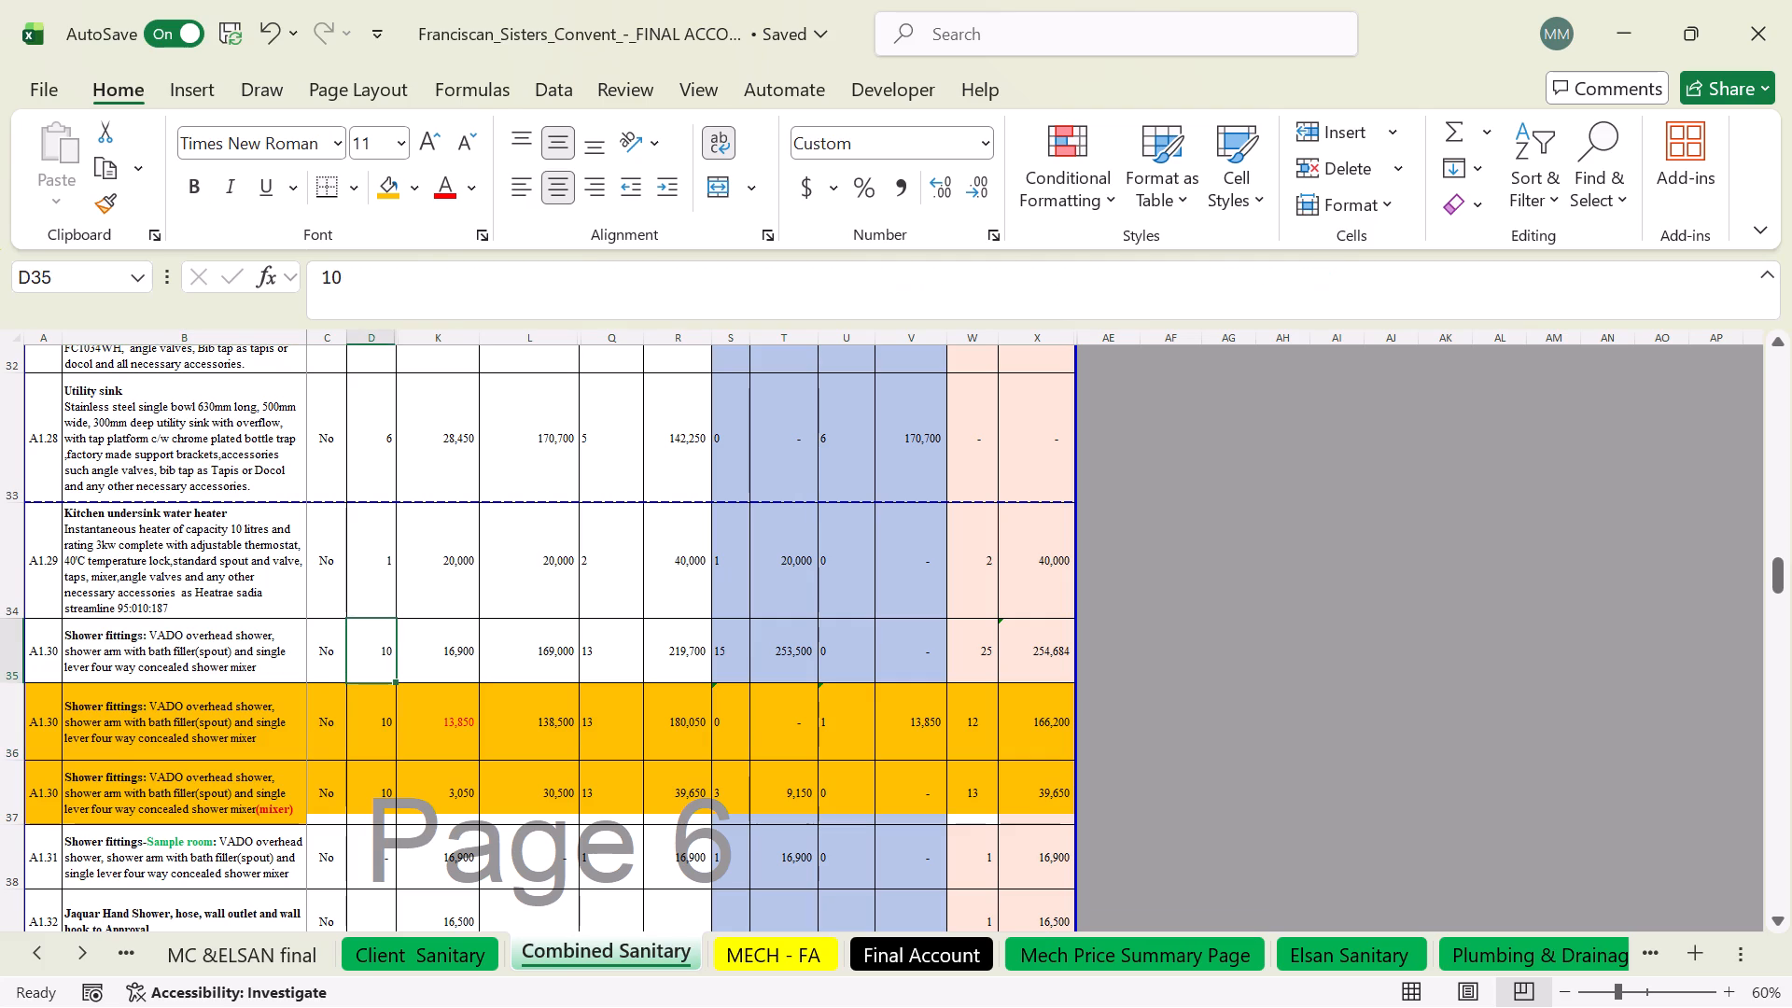
key("0")
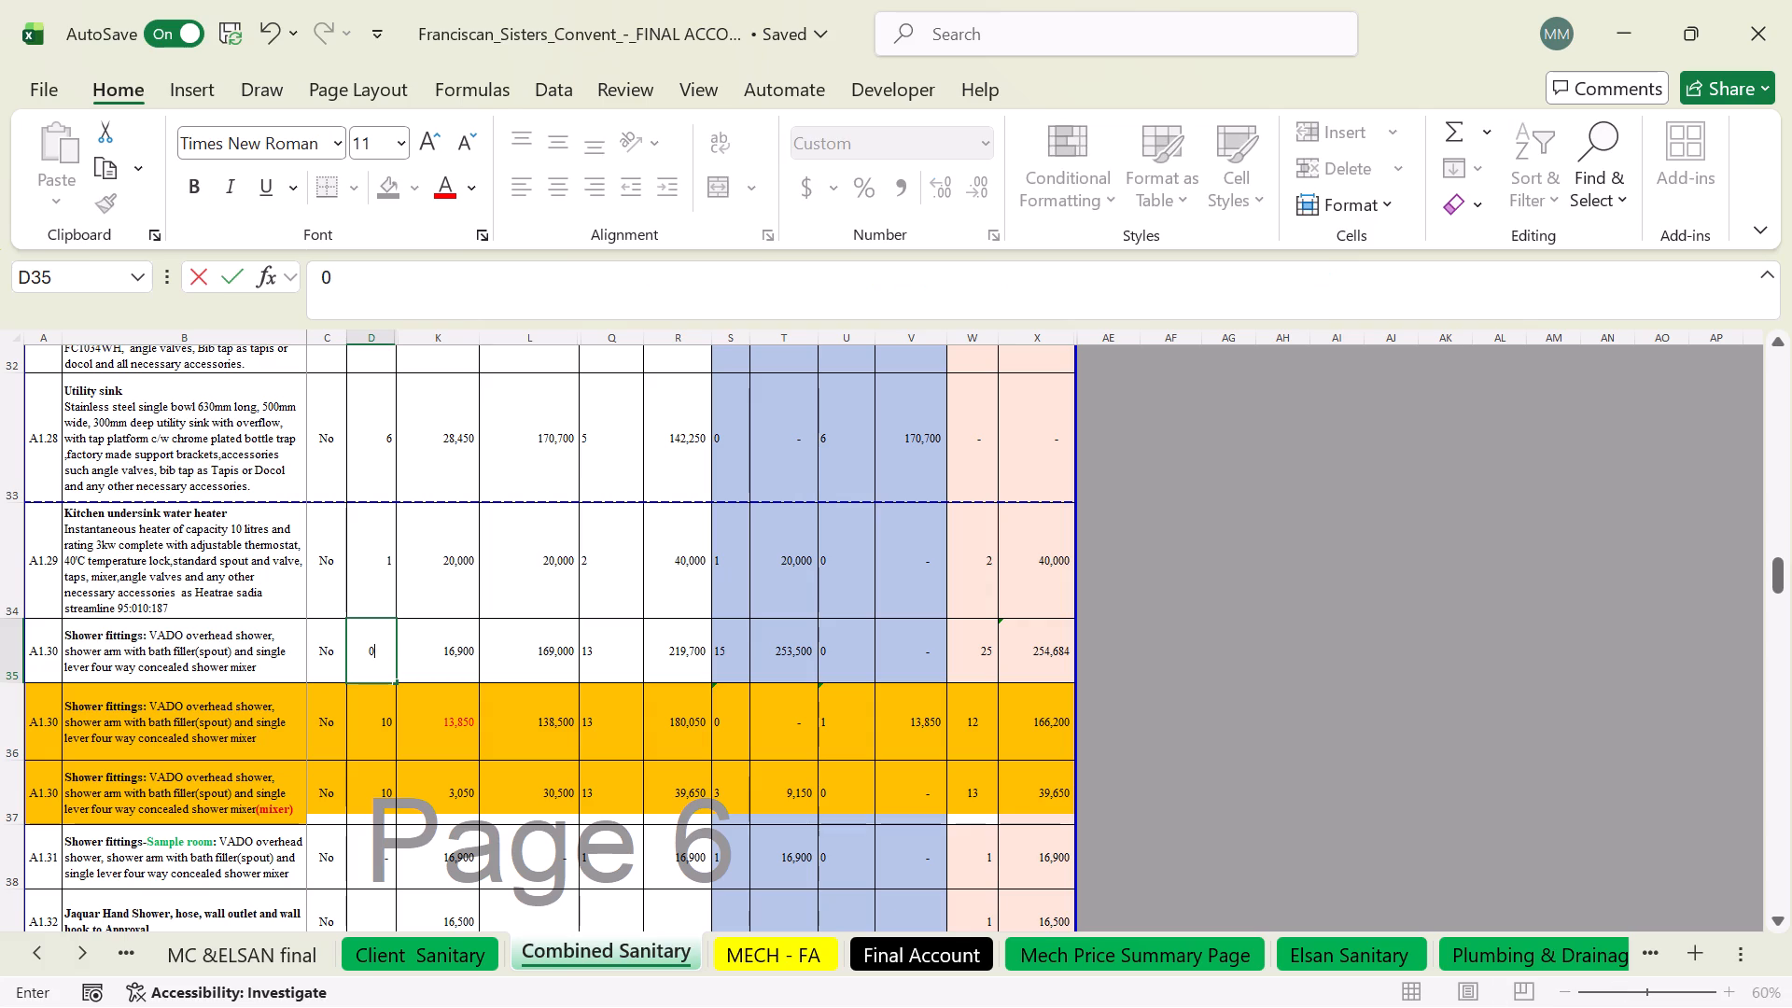
left_click(715, 662)
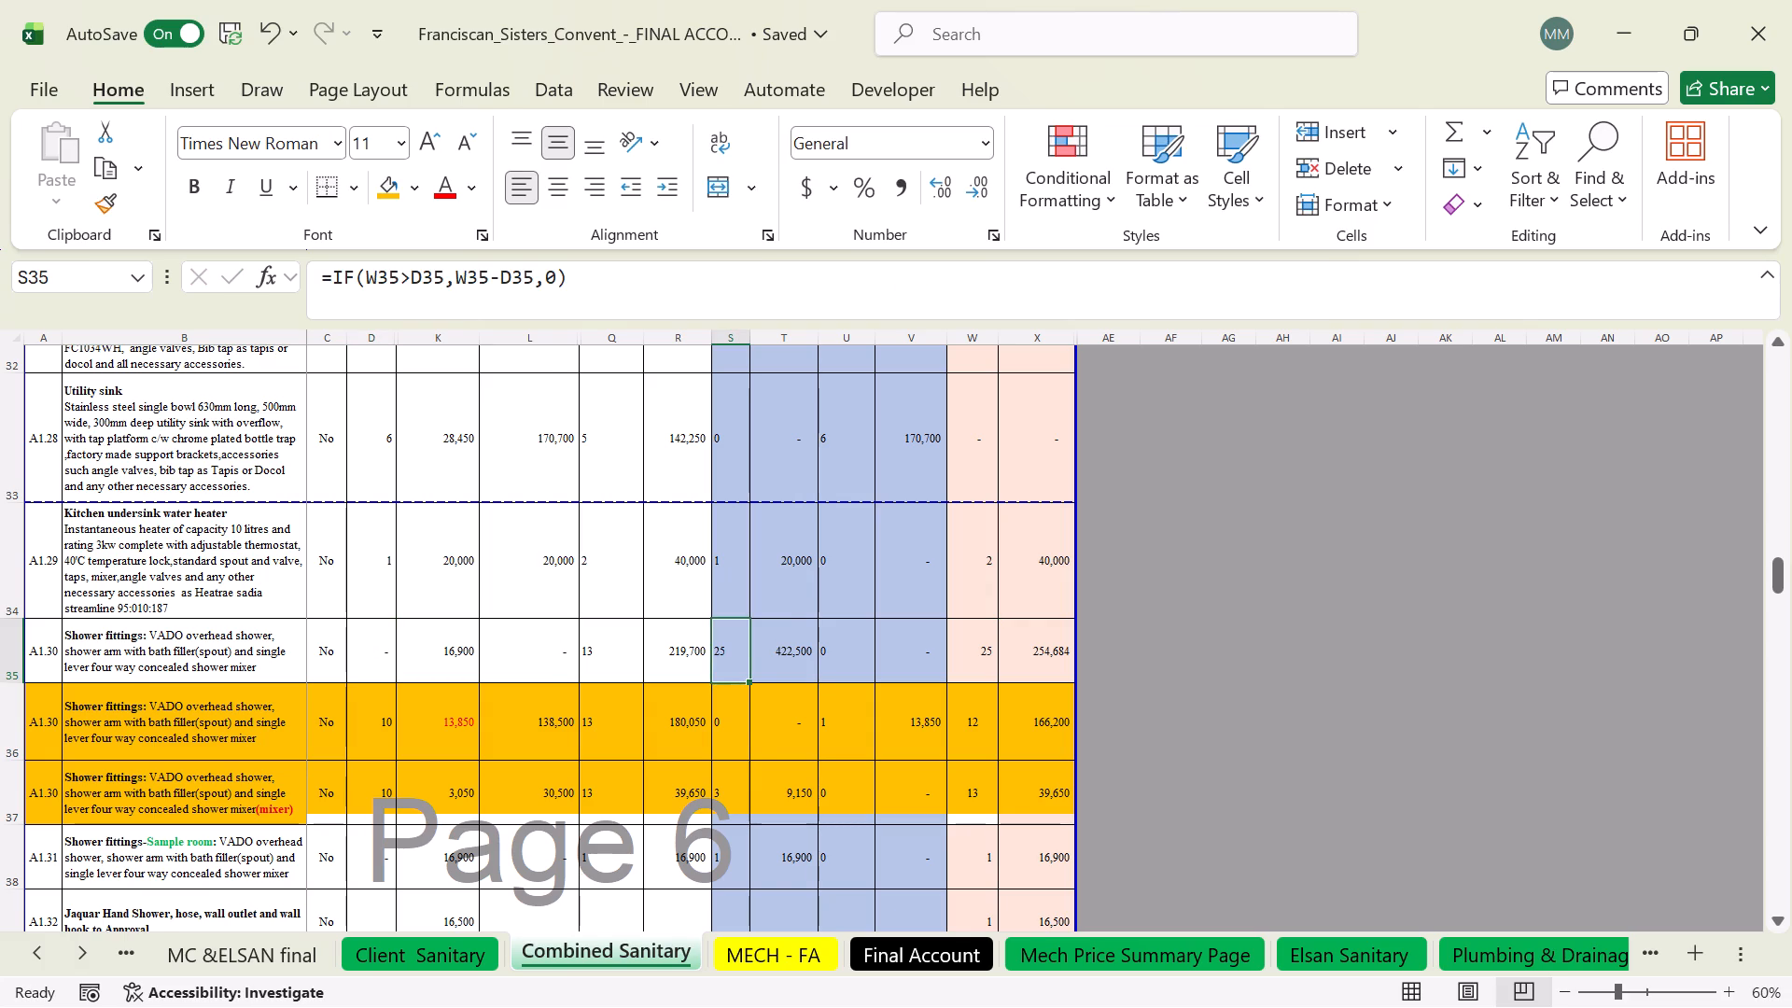
key("0")
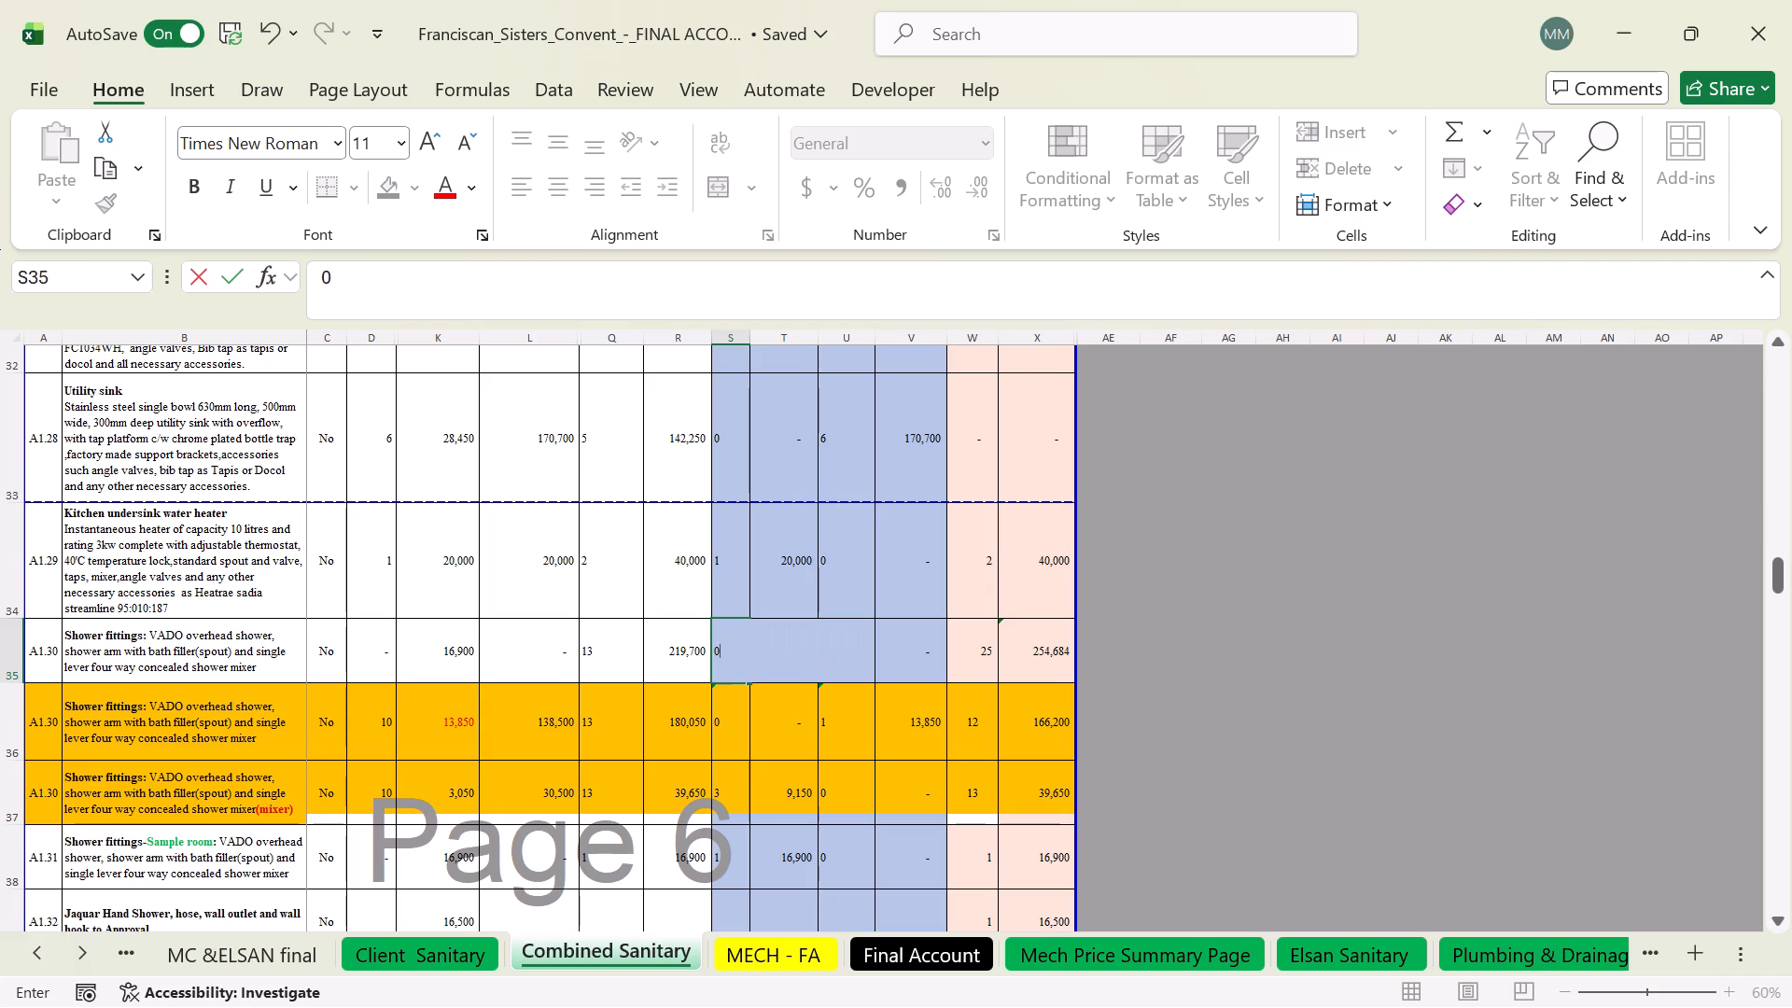
key("Escape")
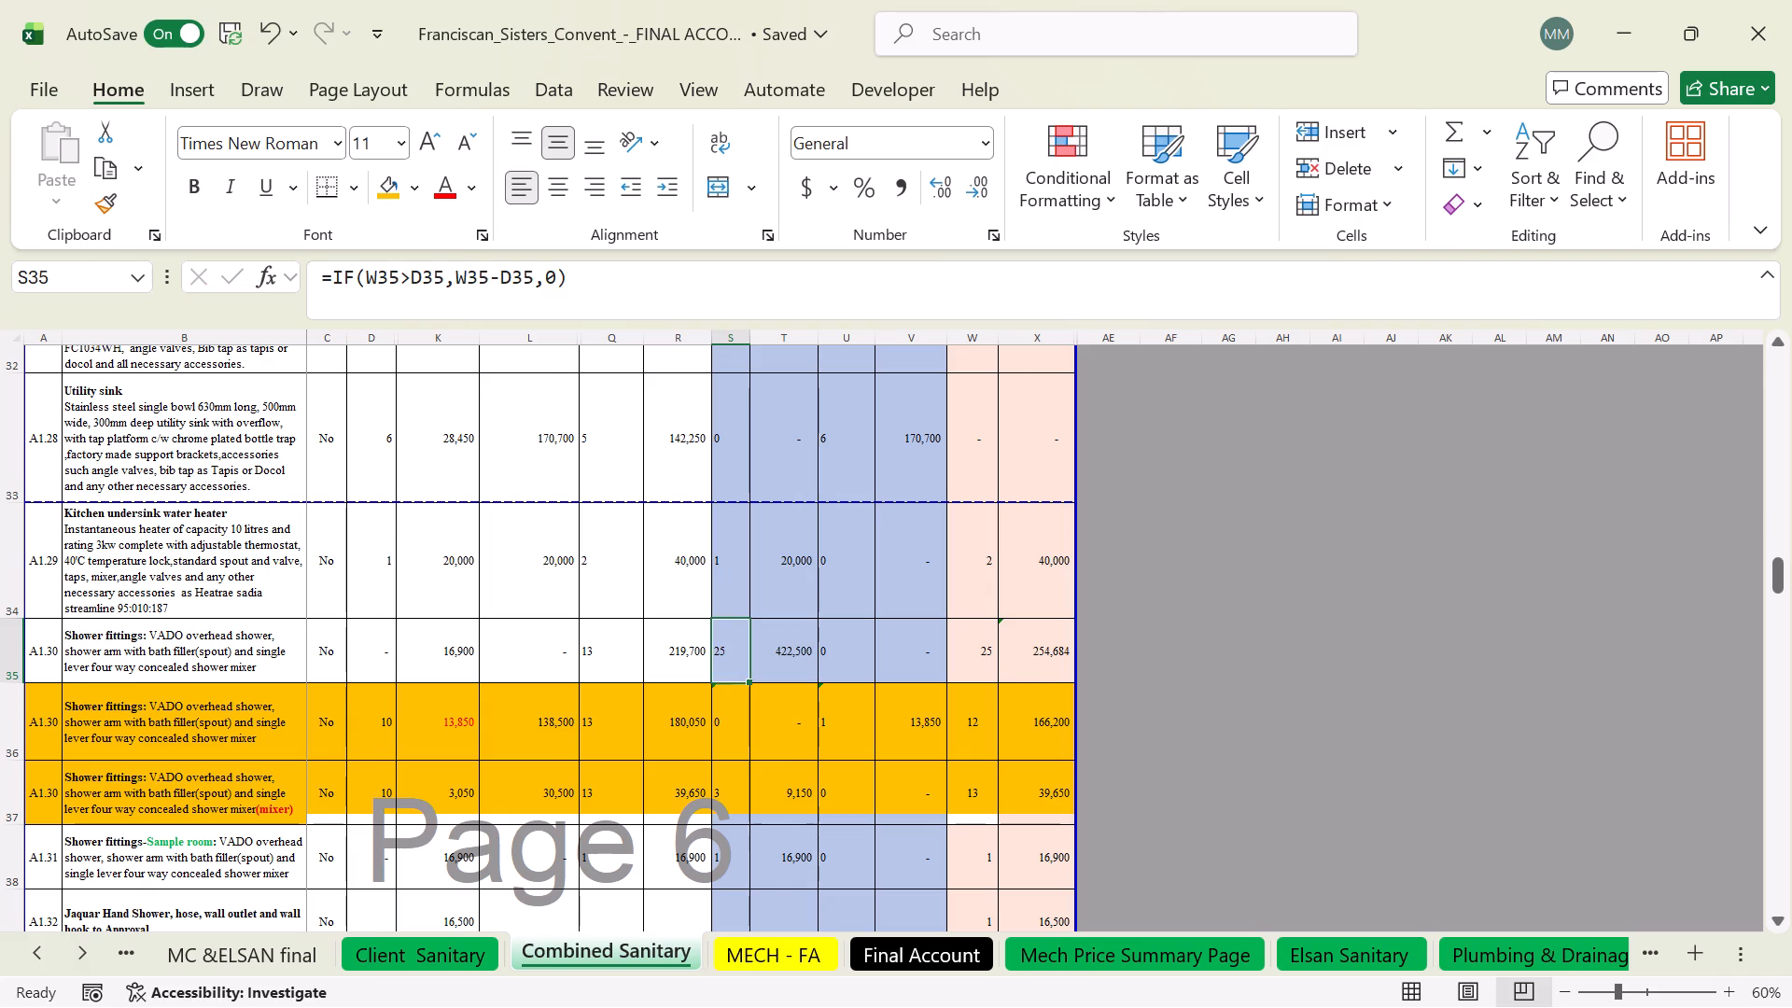
left_click(975, 648)
key("0")
key("Return")
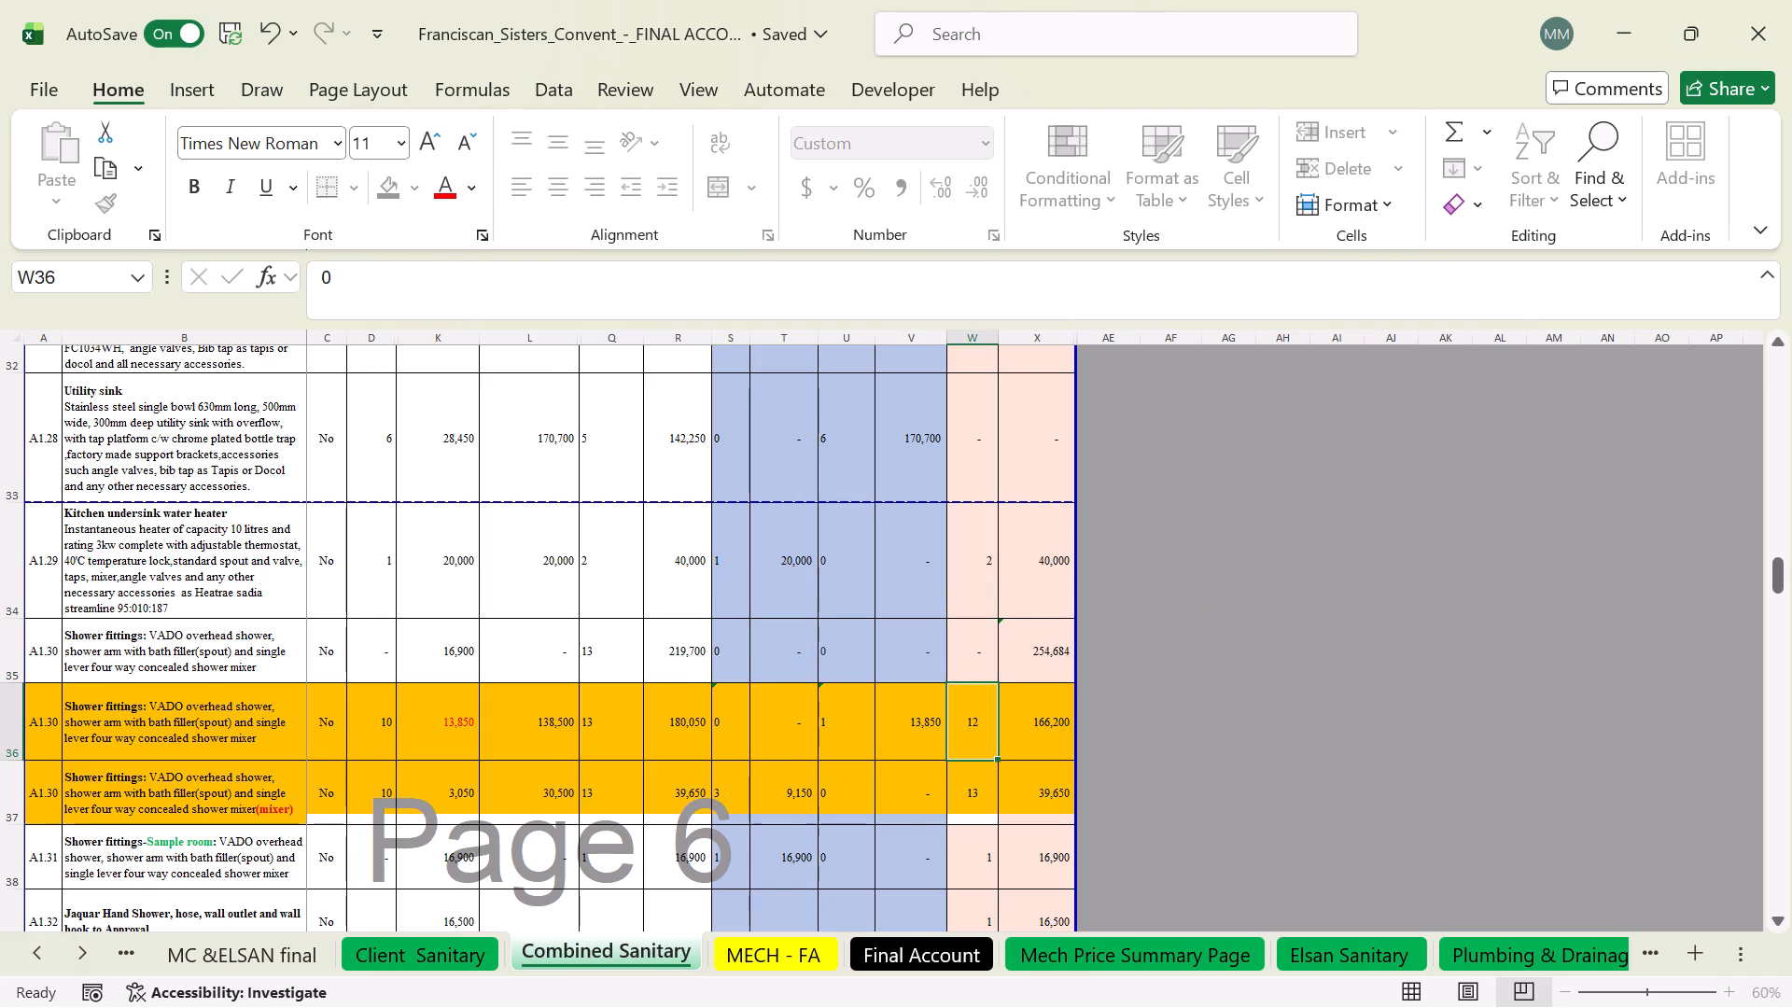
Compare the amount formulas in X34 and X35, and fill X34's formula =W34*K34*$AG$1 down through X37.
double_click(1041, 653)
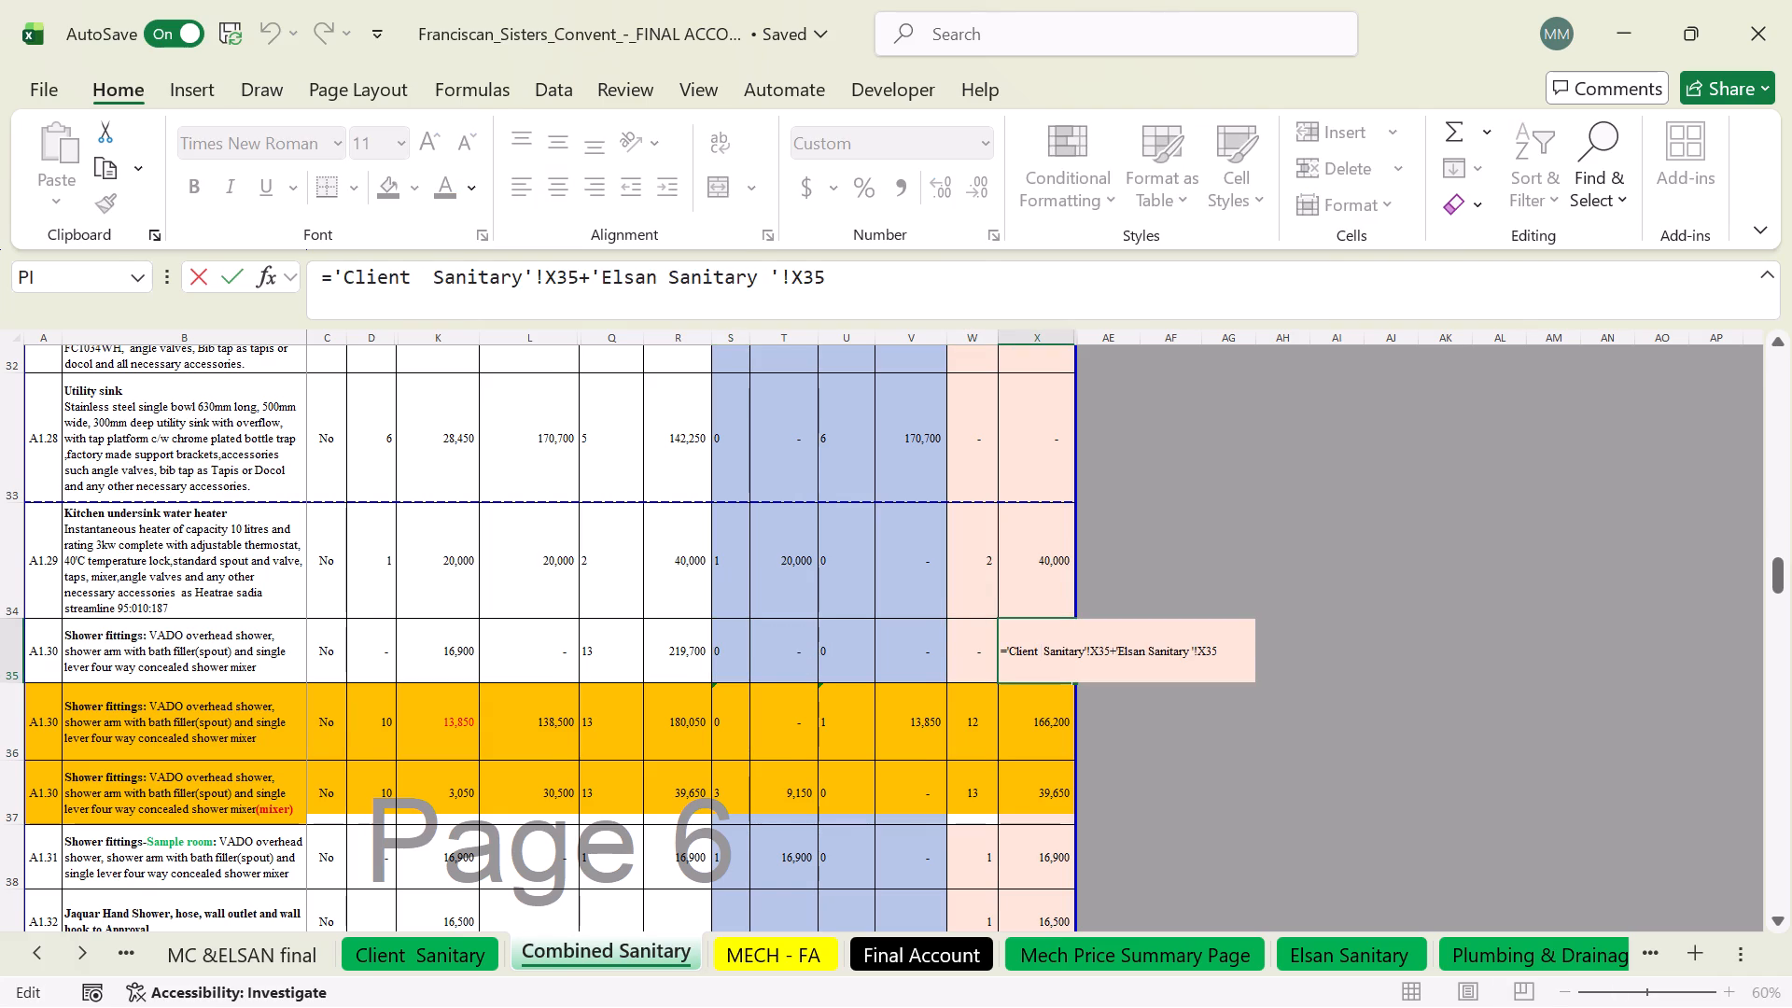
key("Return")
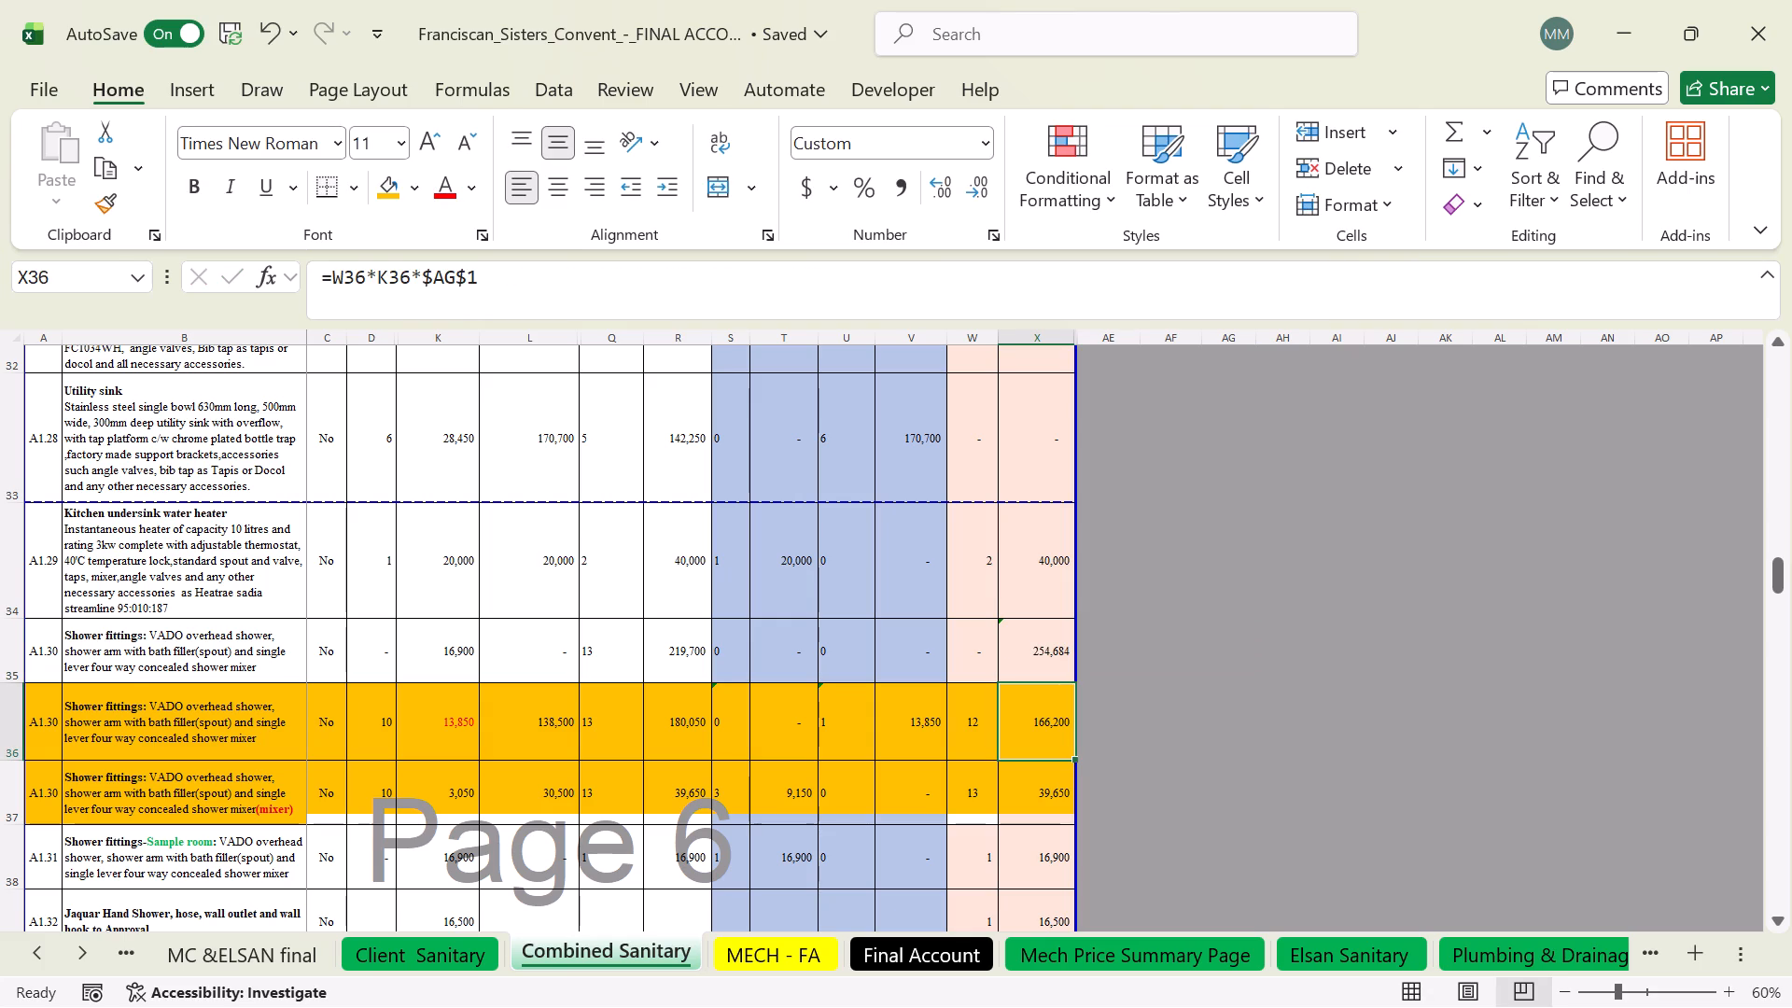
double_click(1051, 580)
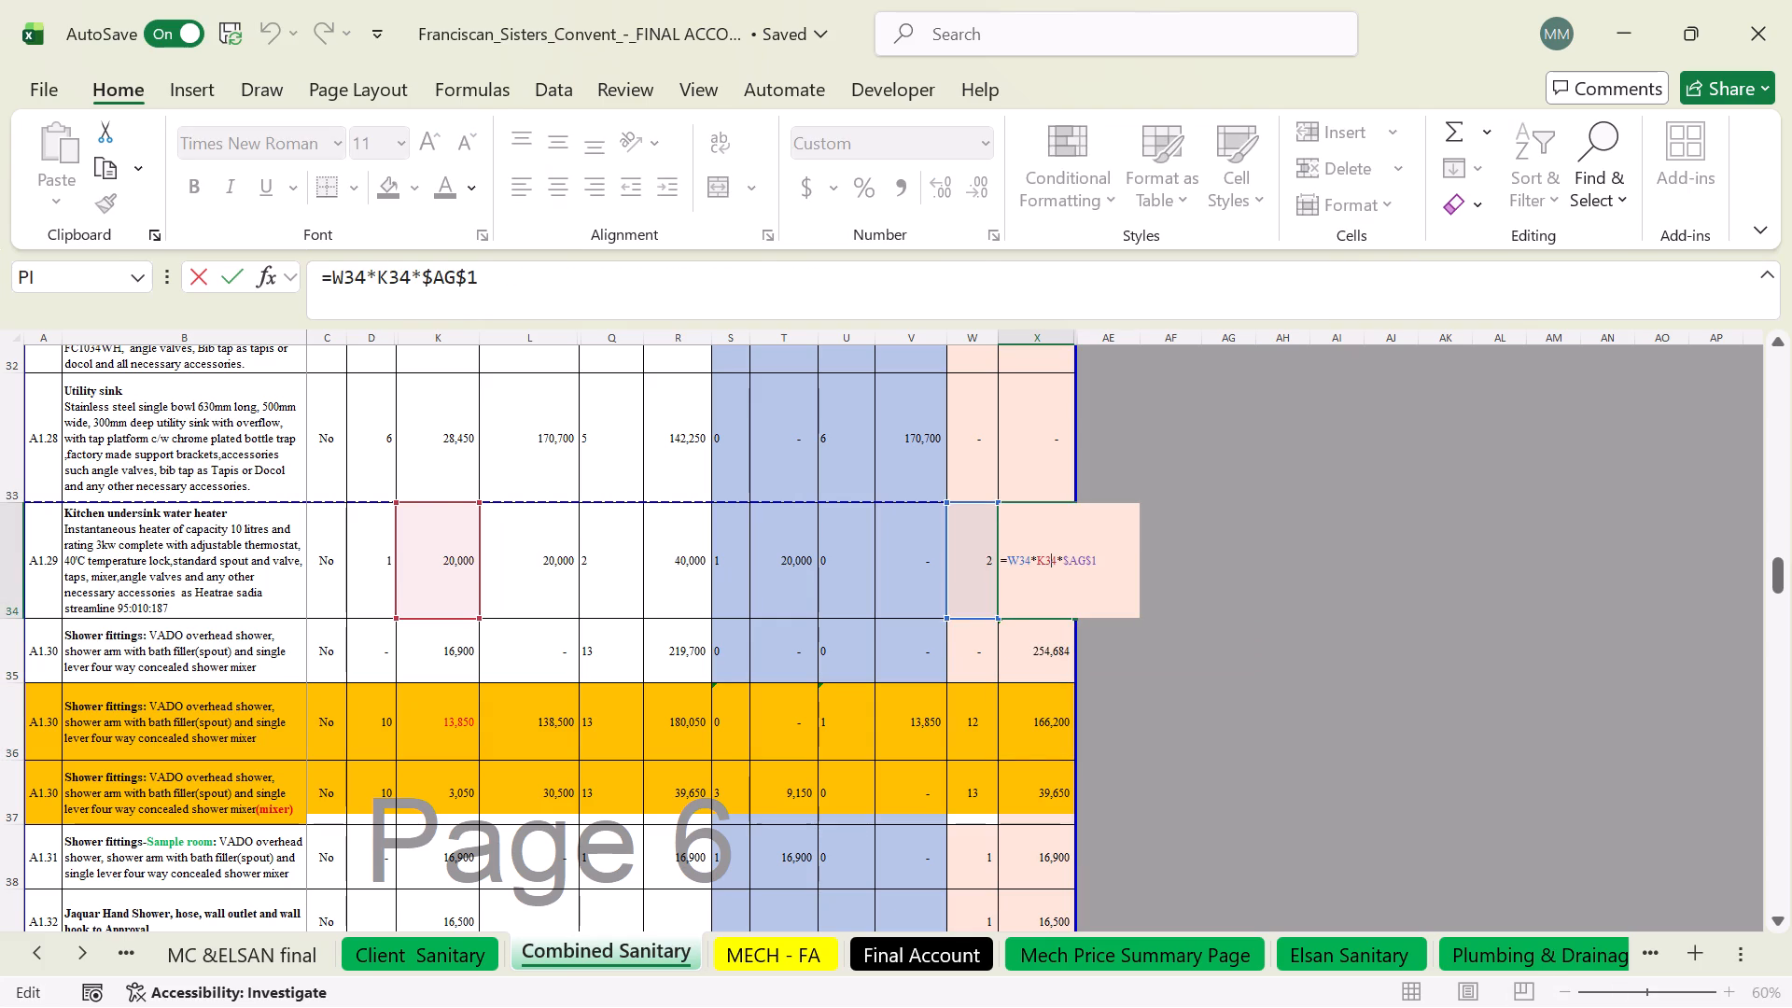
key("Return")
double_click(1016, 570)
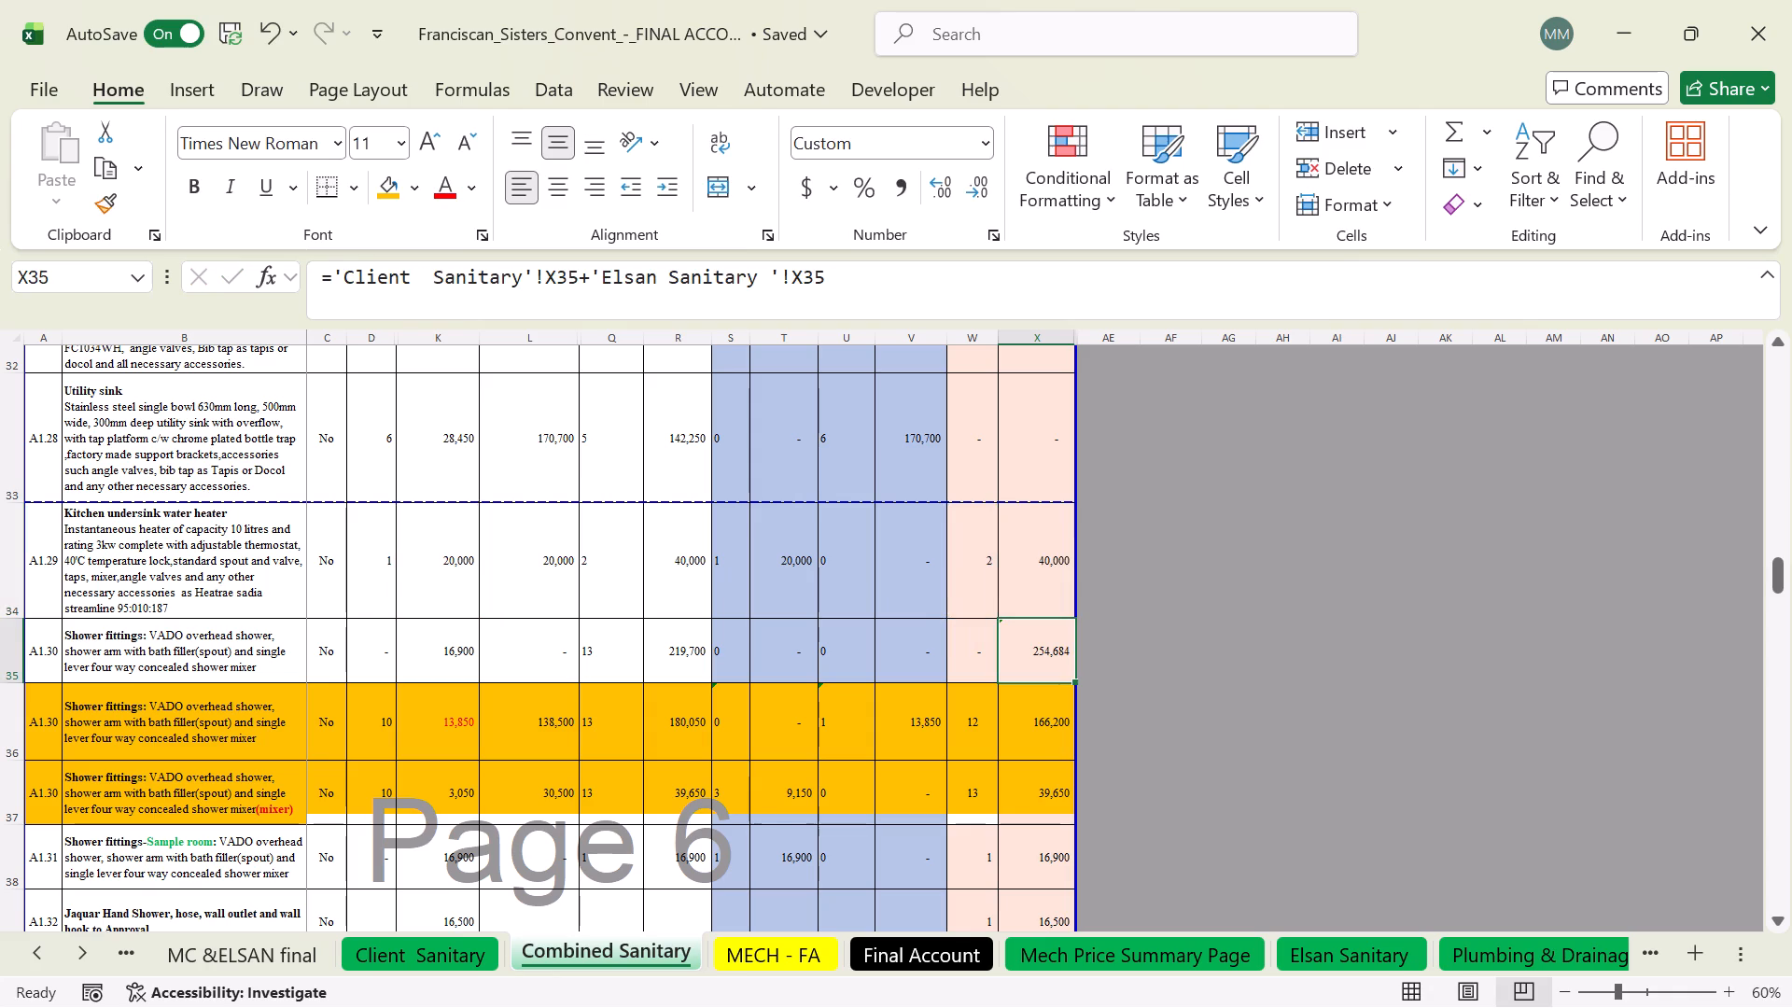
key("Return")
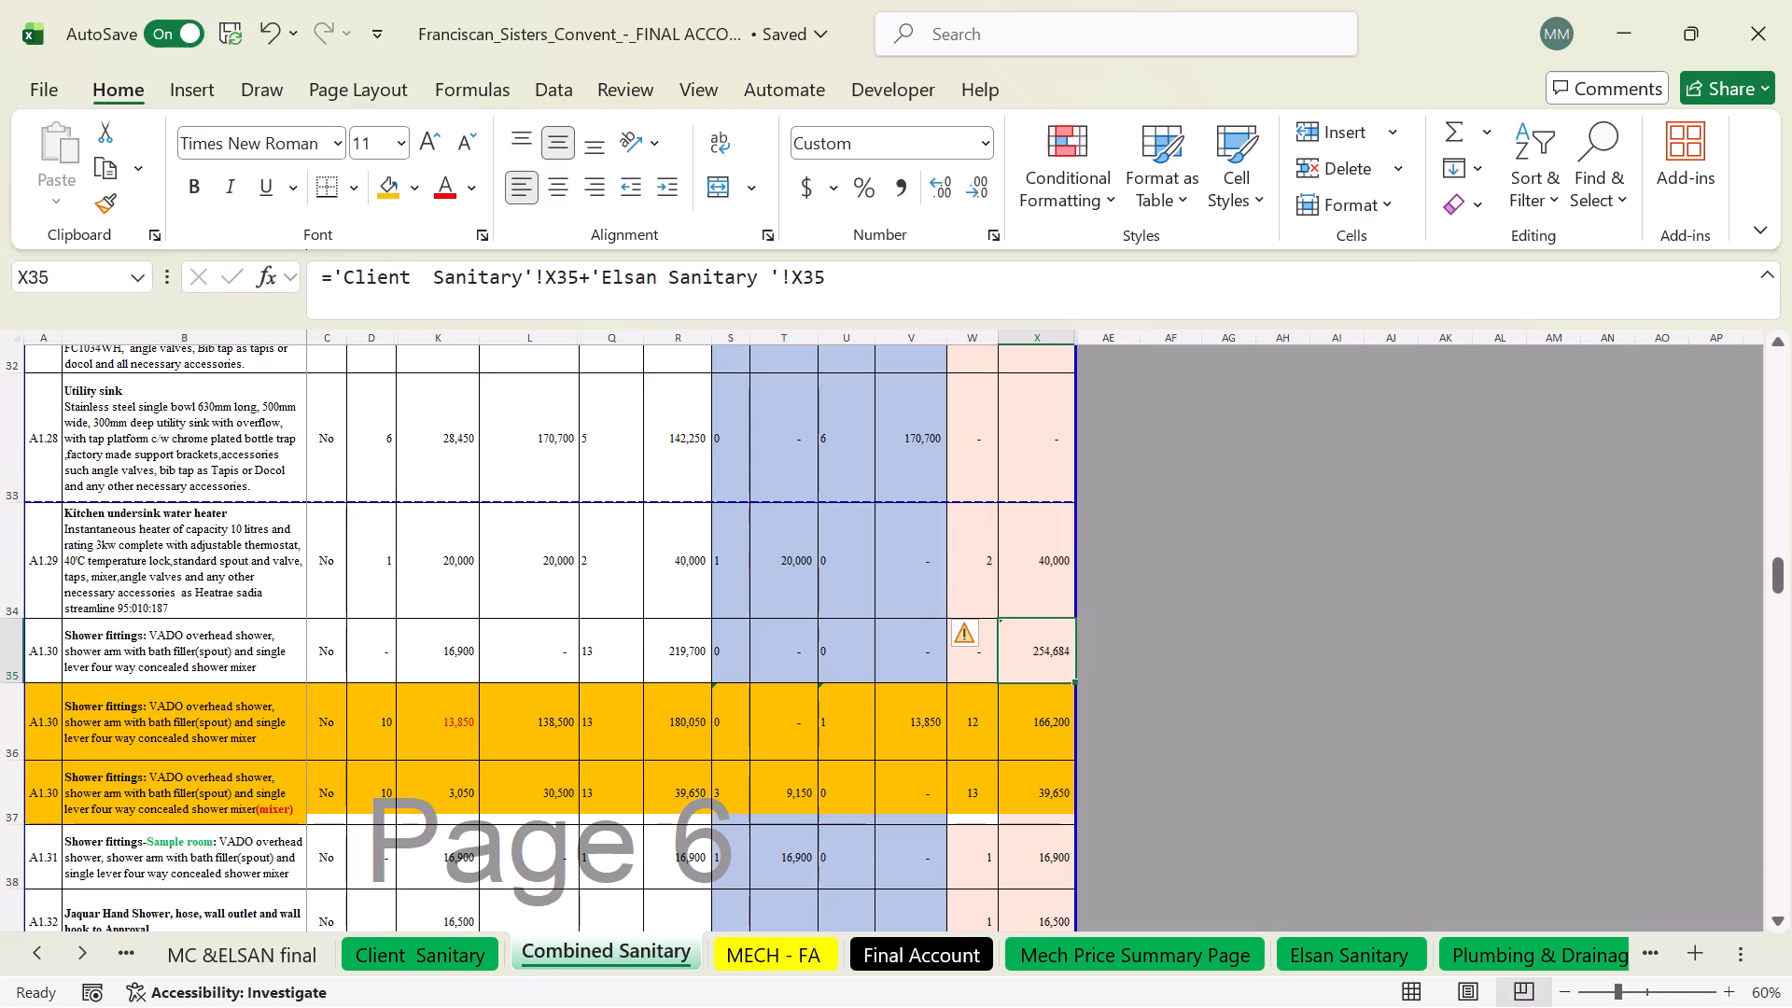
left_click(1017, 570)
left_click_drag(1071, 613, 1077, 651)
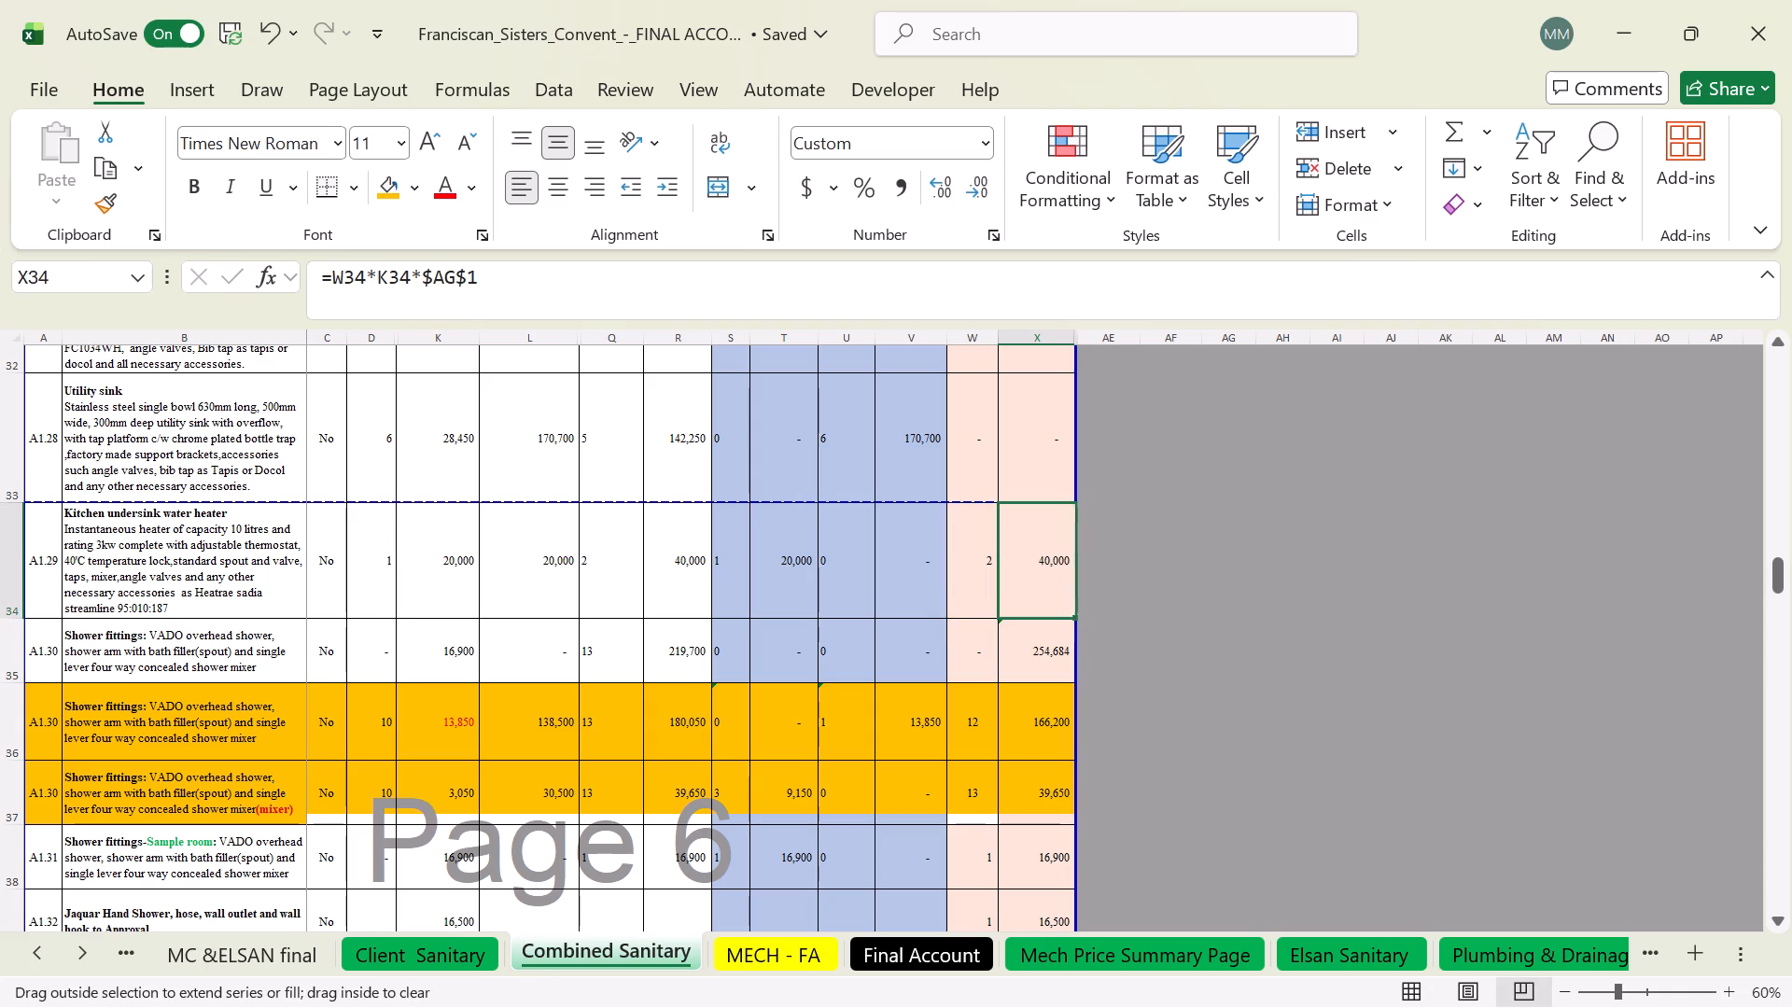
left_click_drag(1077, 651, 1078, 802)
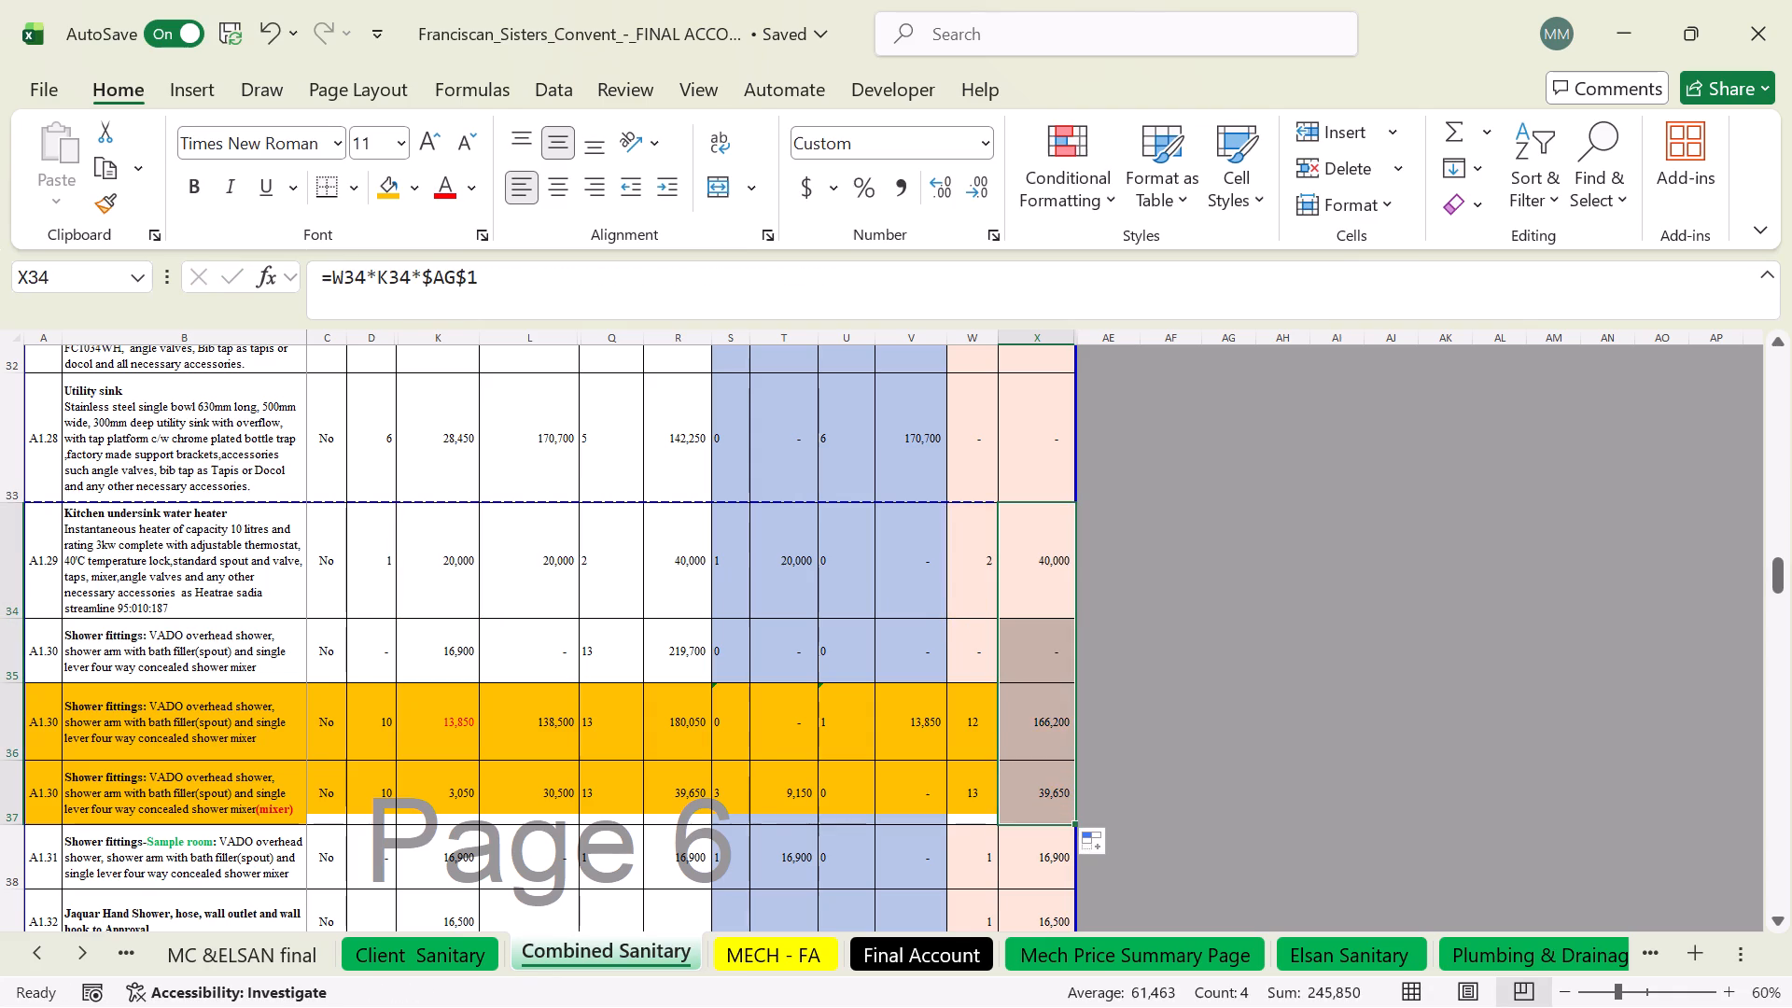
Copy the orange formatting of W36:W37 onto the amount cells X36:X37.
left_click_drag(974, 702, 974, 777)
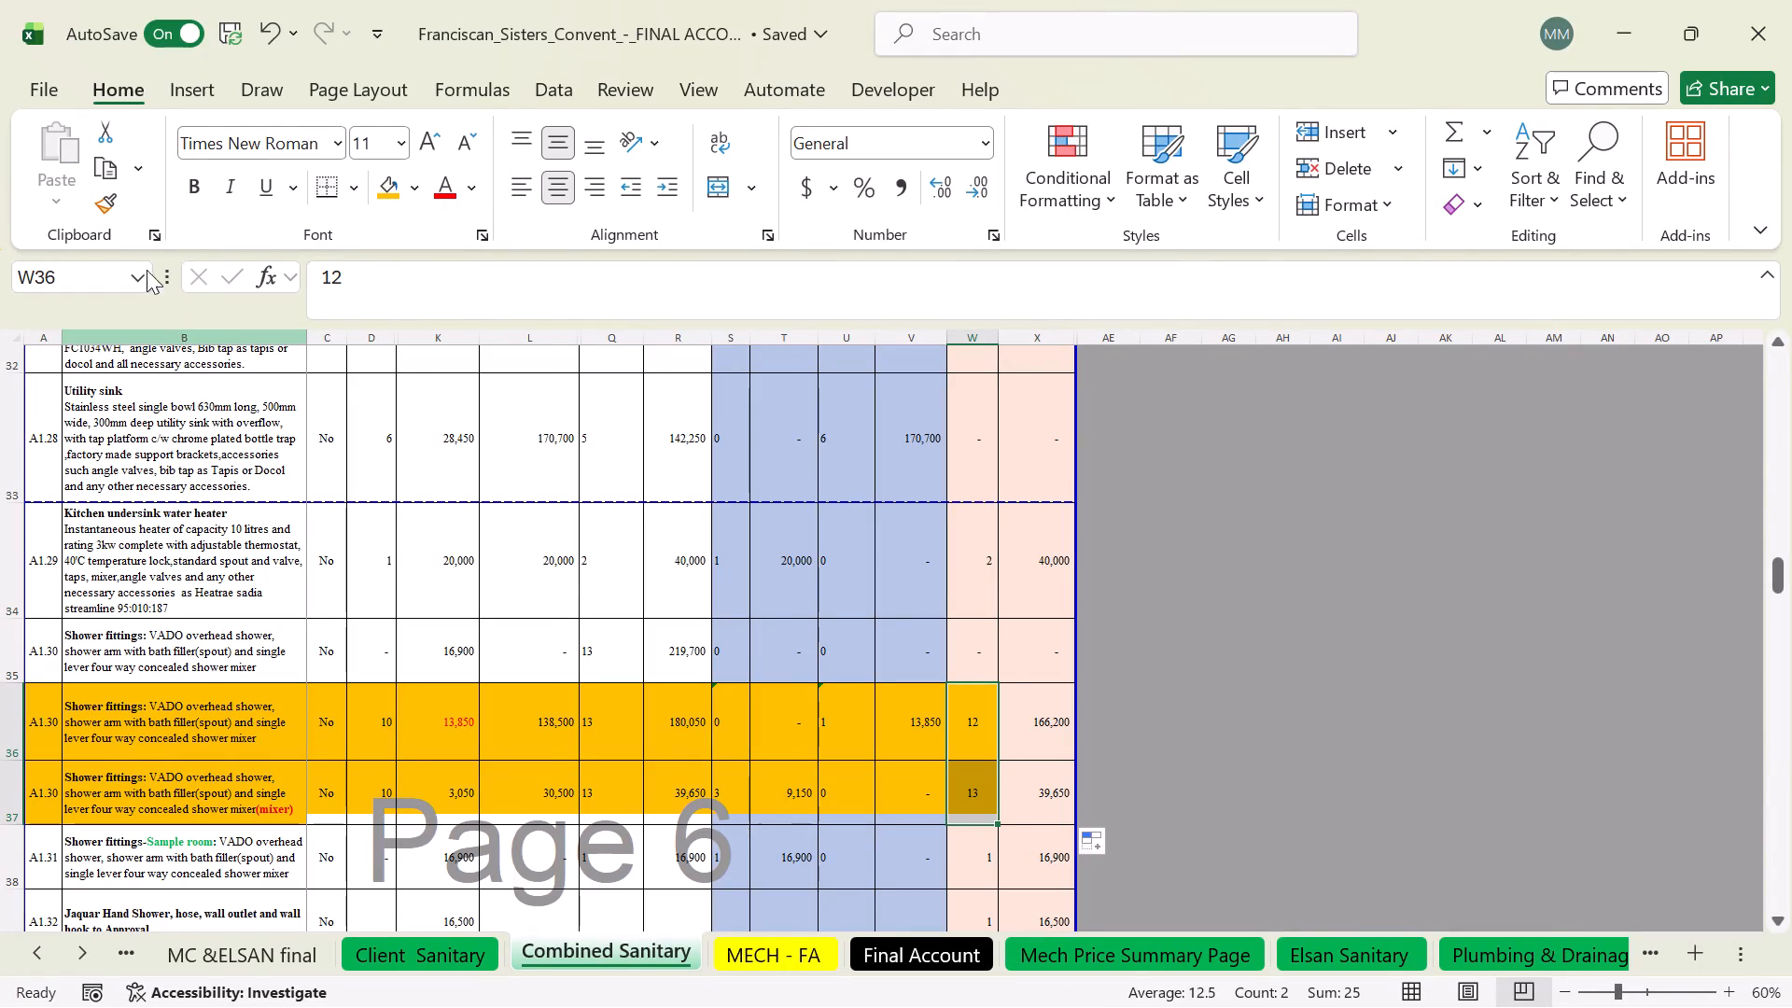
left_click(107, 197)
left_click_drag(1054, 705, 1051, 772)
left_click(925, 742)
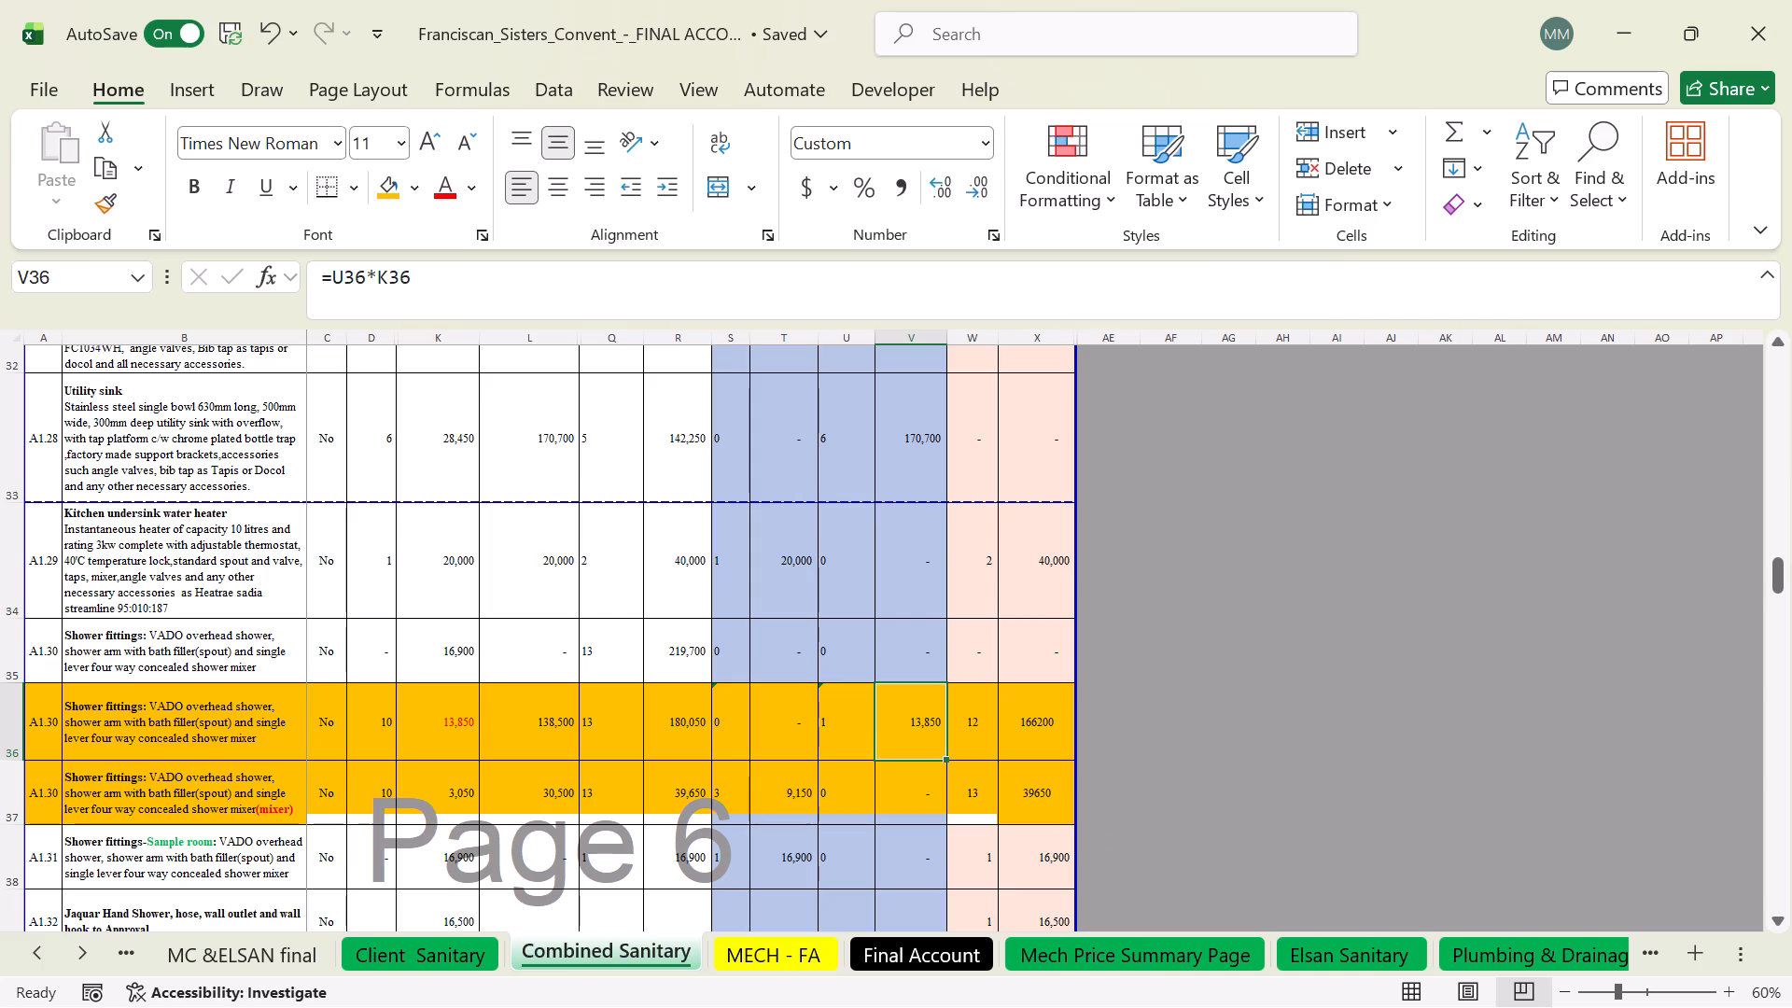
Check the final quantities of the two inserted A1.30 rows in W36 and W37.
left_click(973, 805)
left_click(962, 704)
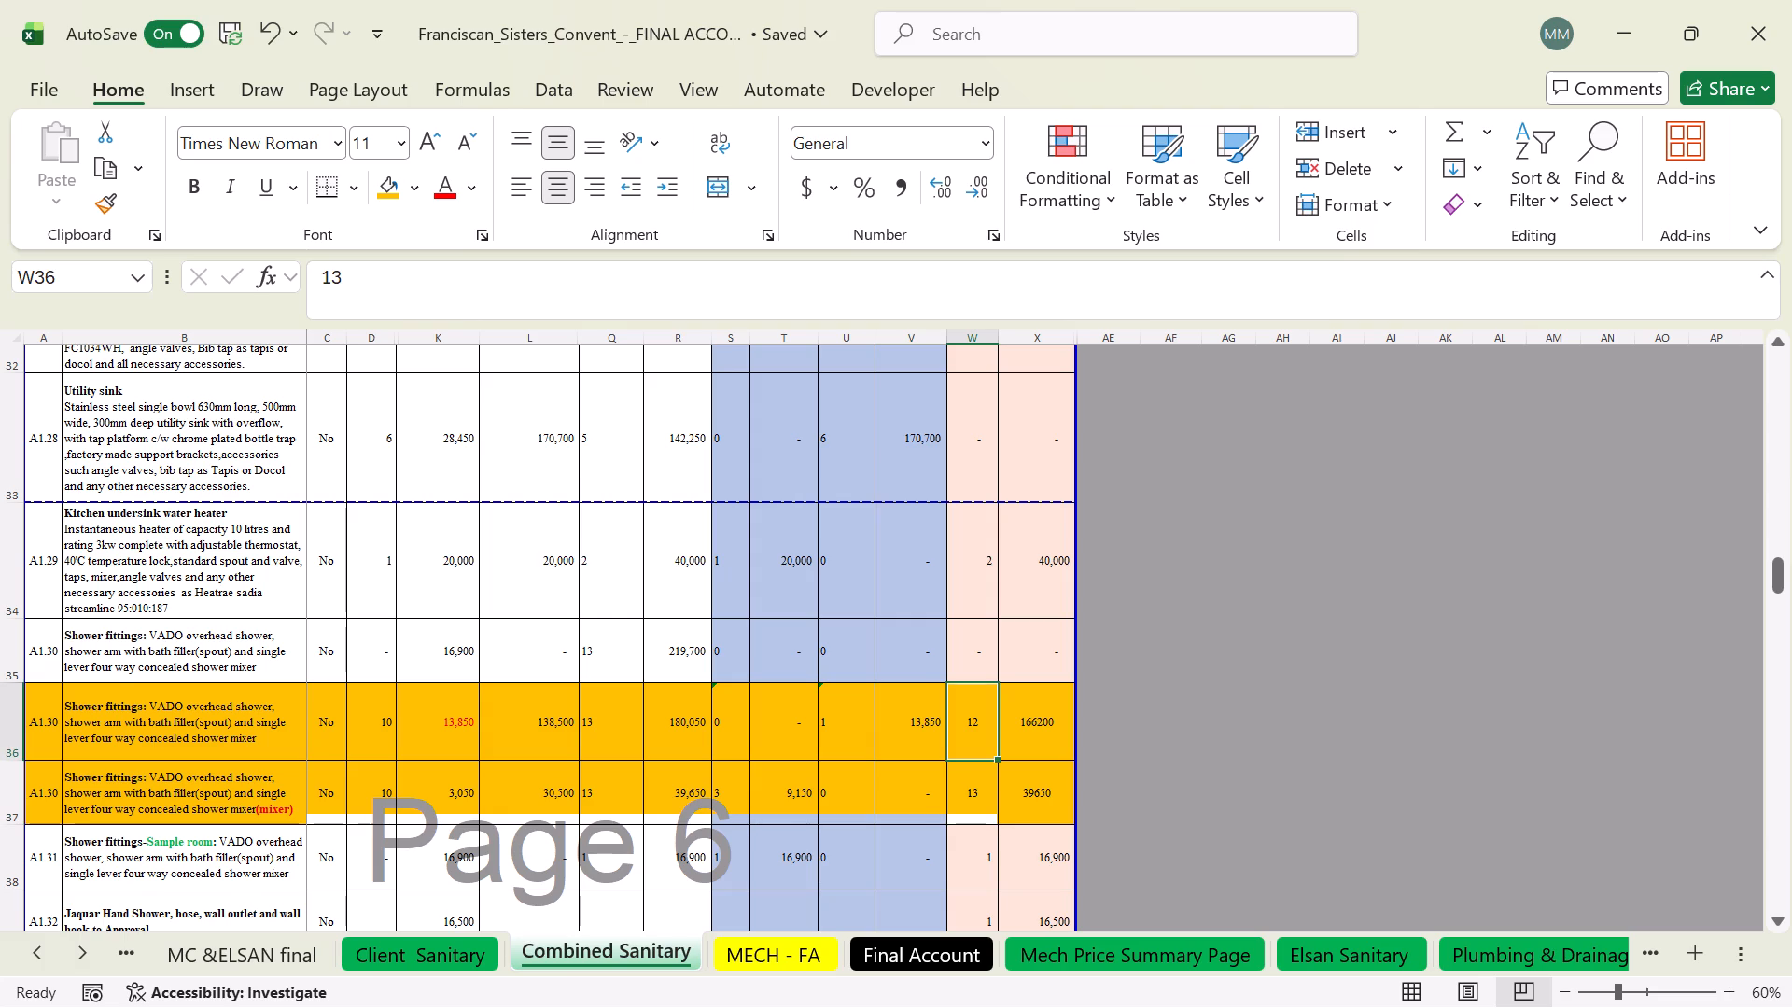
left_click(985, 794)
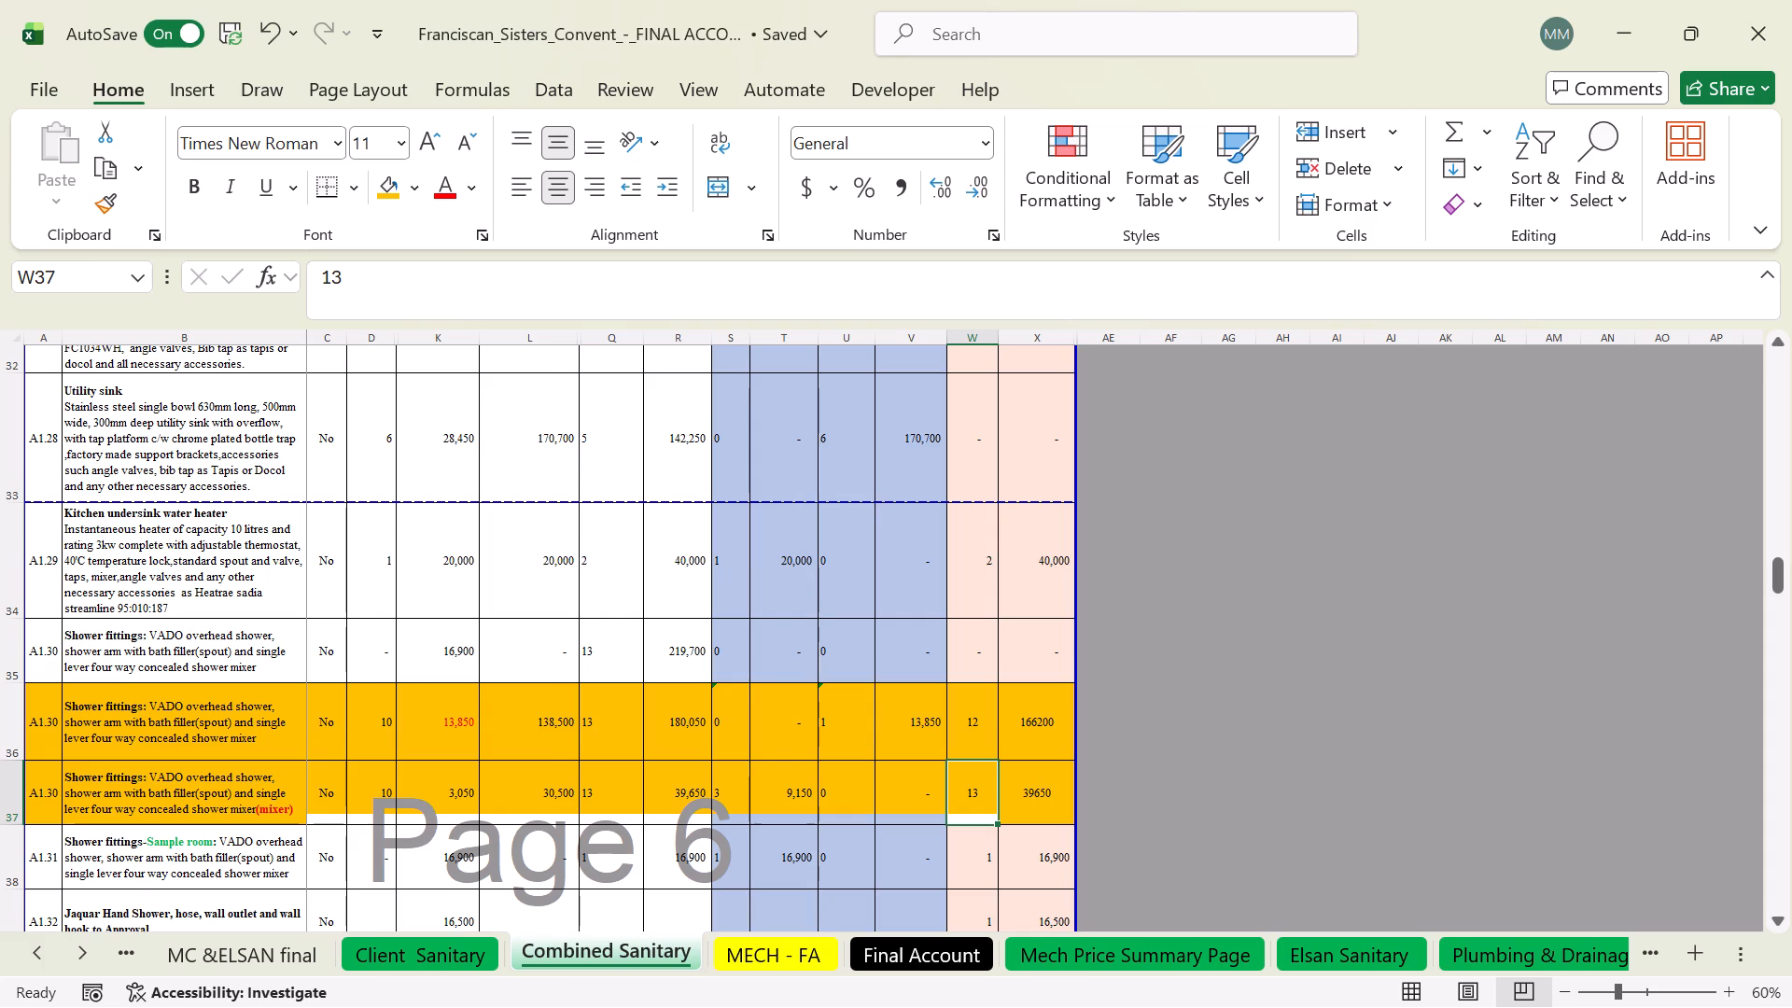
Remove "and single lever four way concealed shower mixer" from the description in B36.
double_click(243, 734)
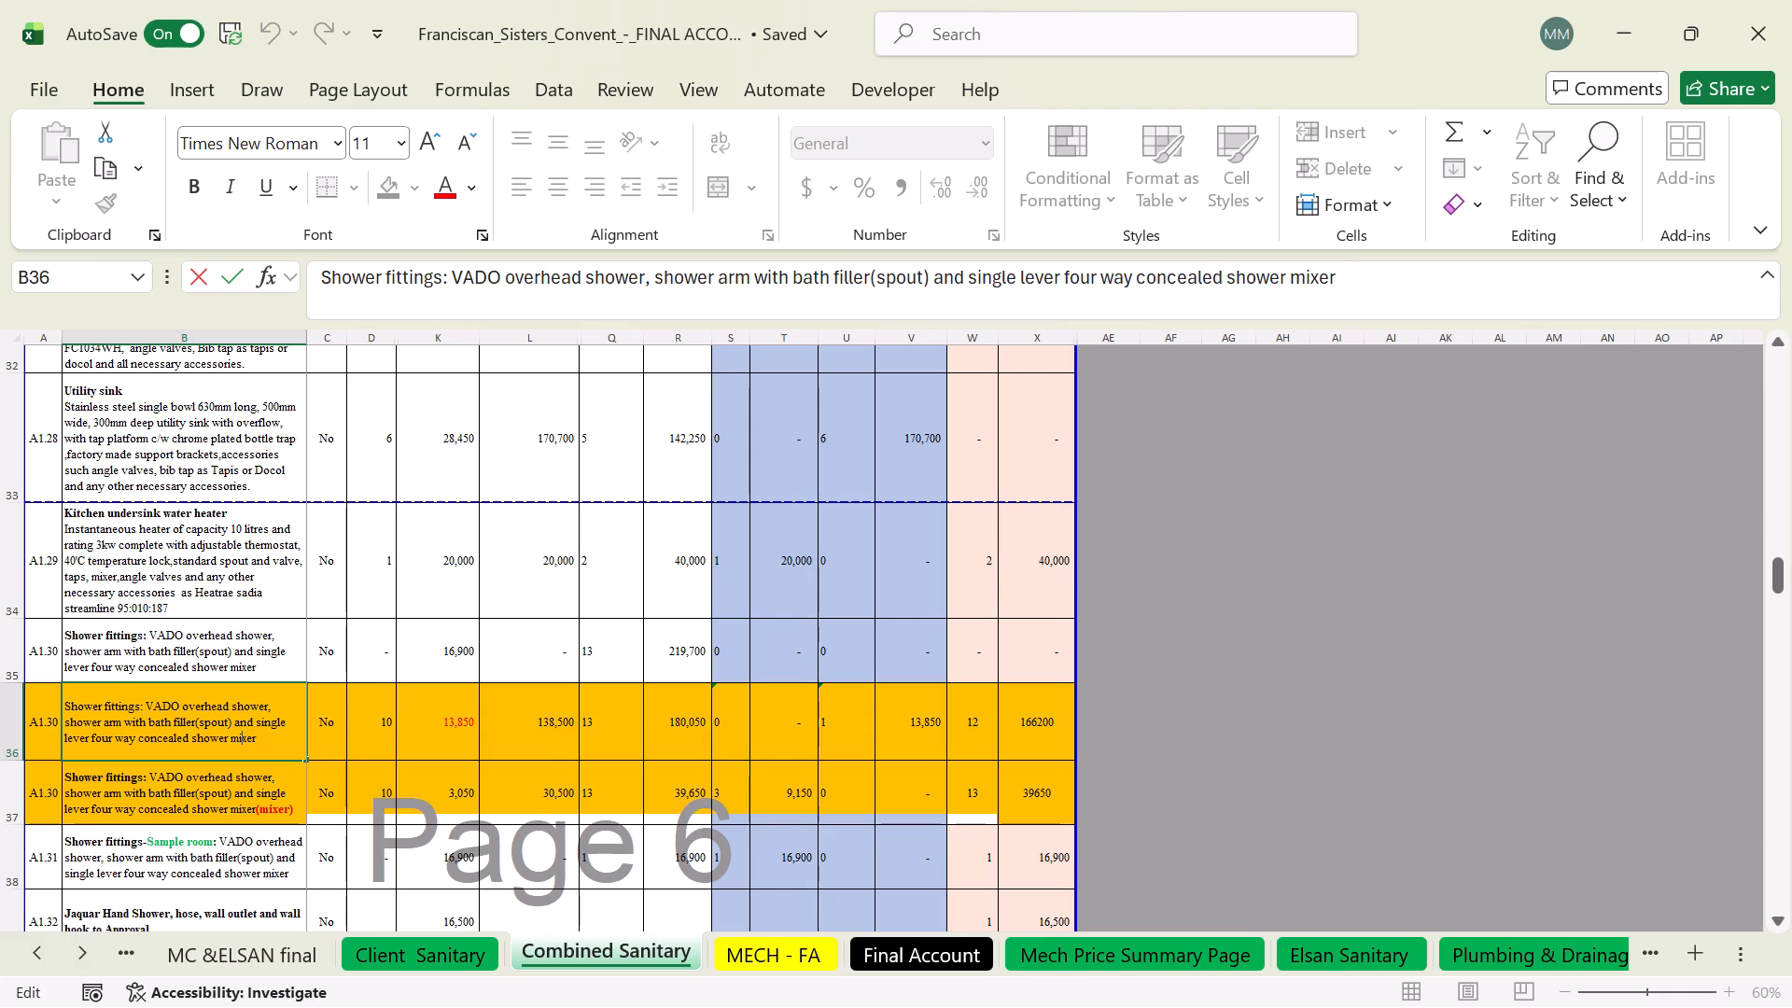
left_click(412, 795)
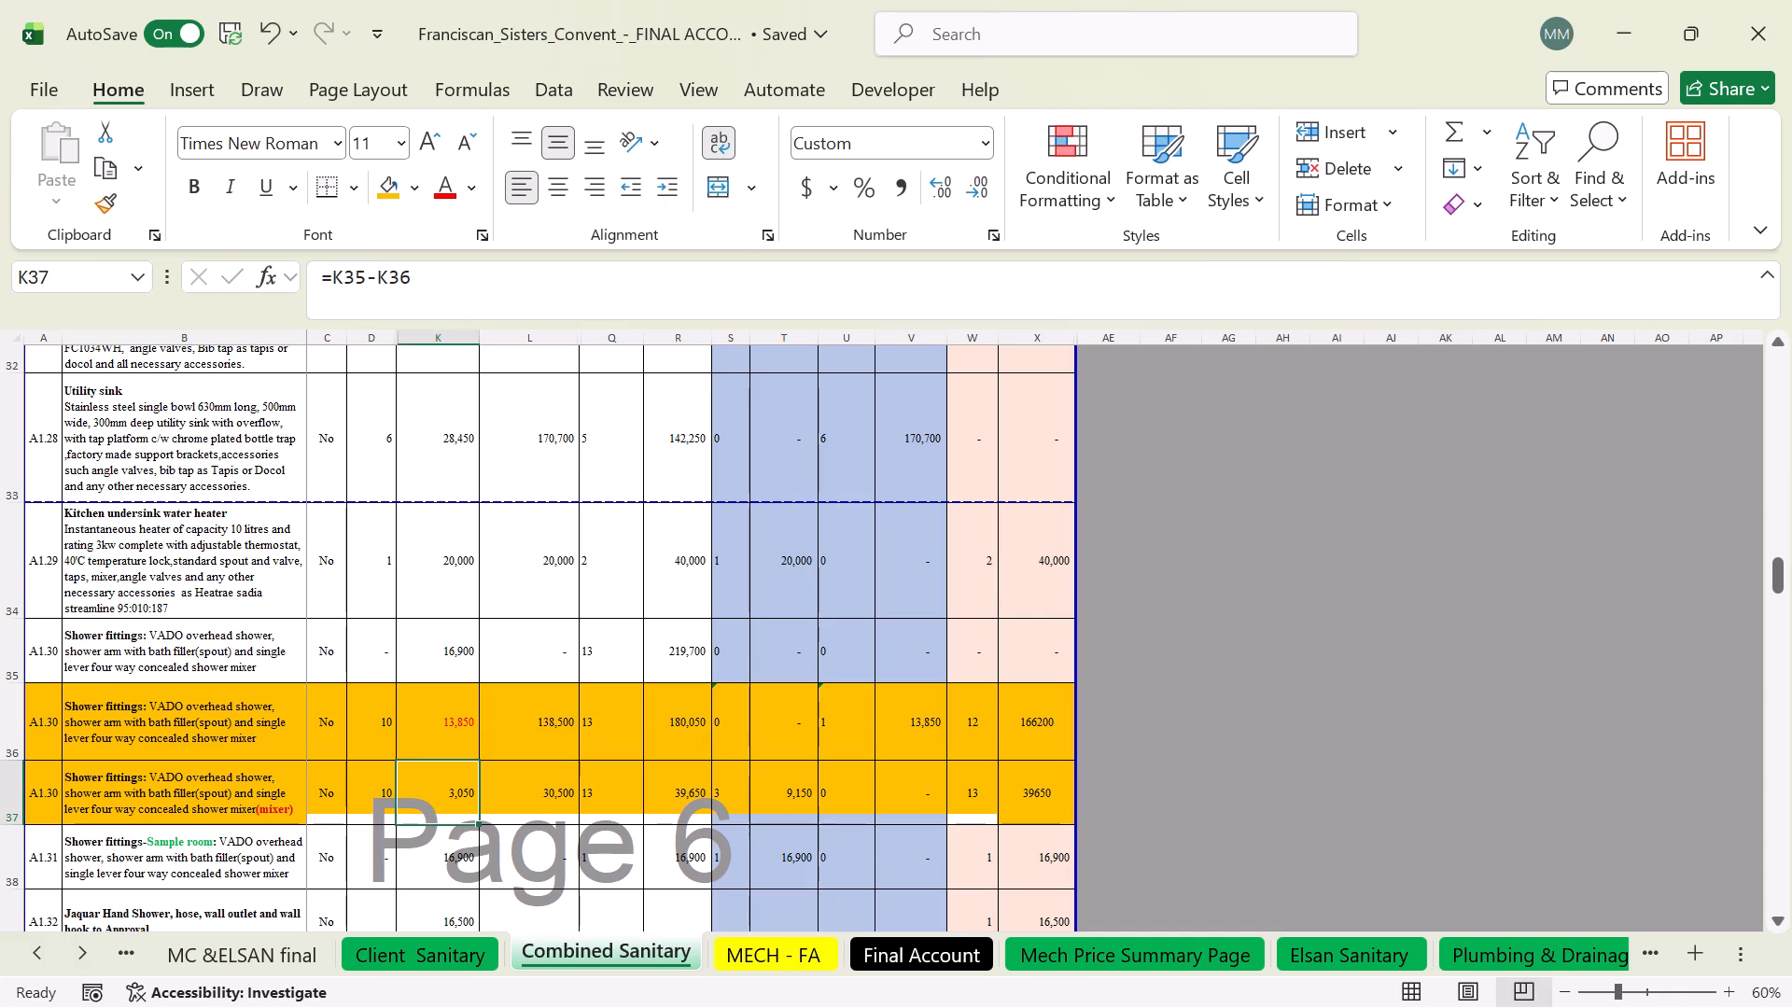
double_click(251, 731)
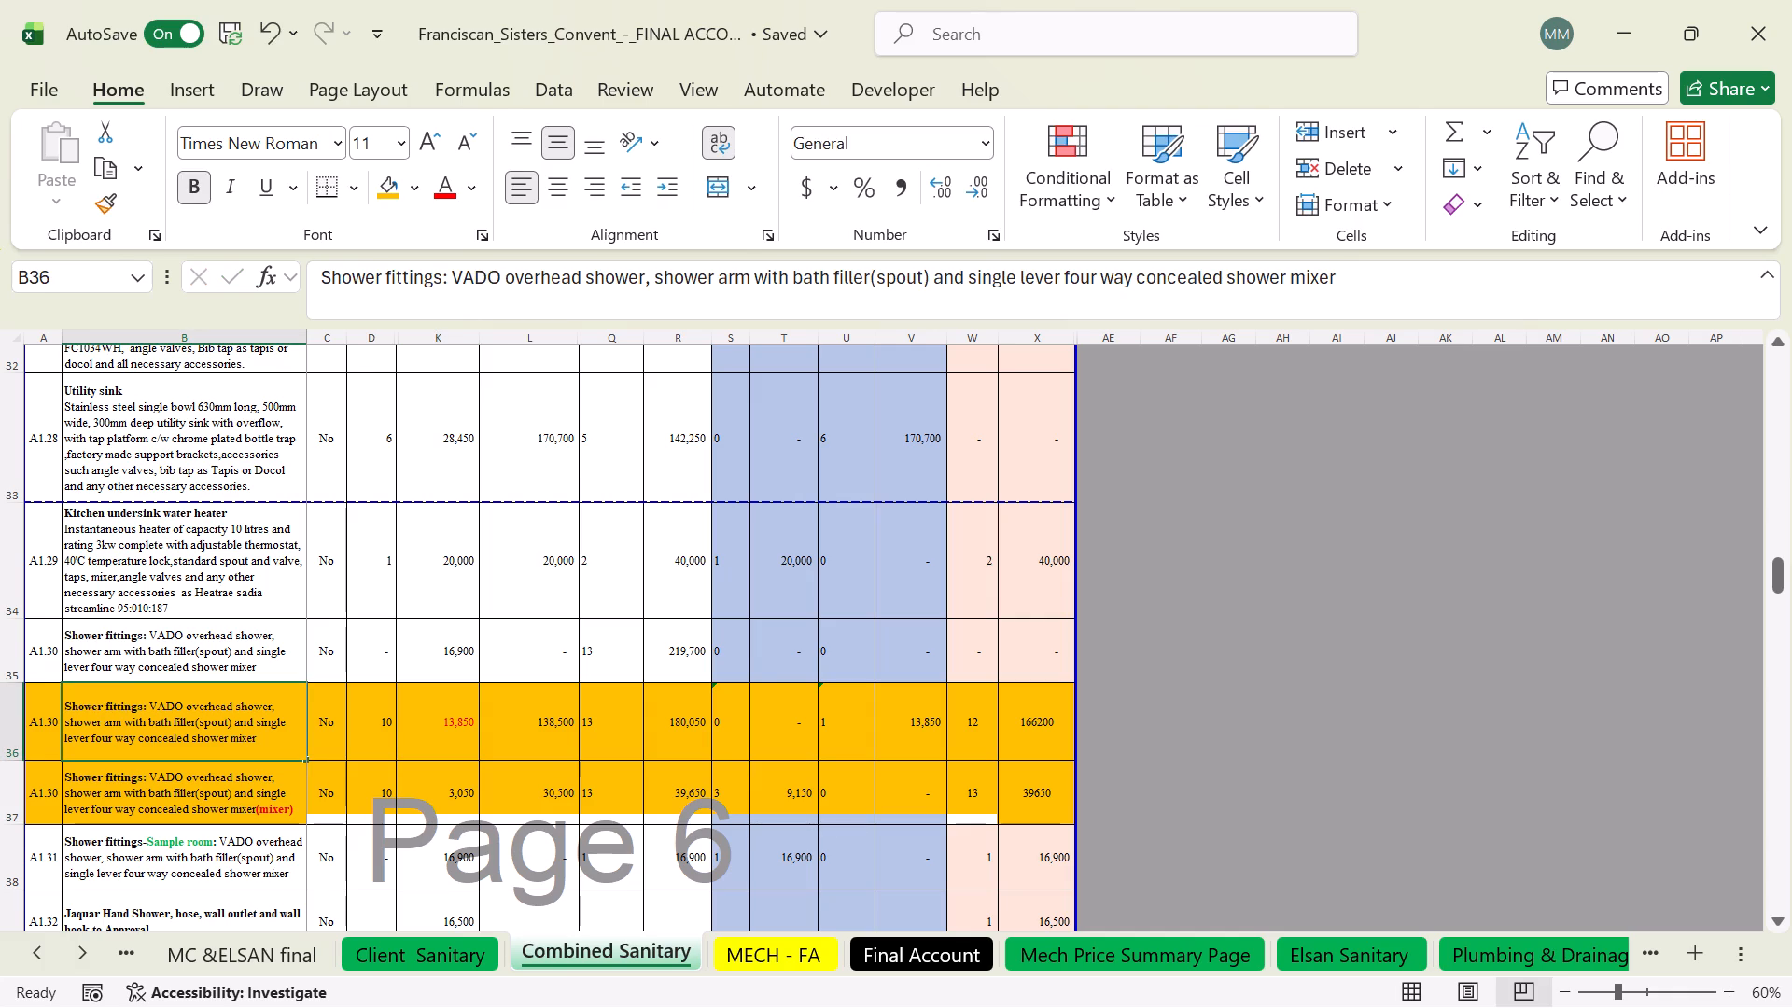
left_click_drag(234, 720, 262, 738)
key("BackSpace")
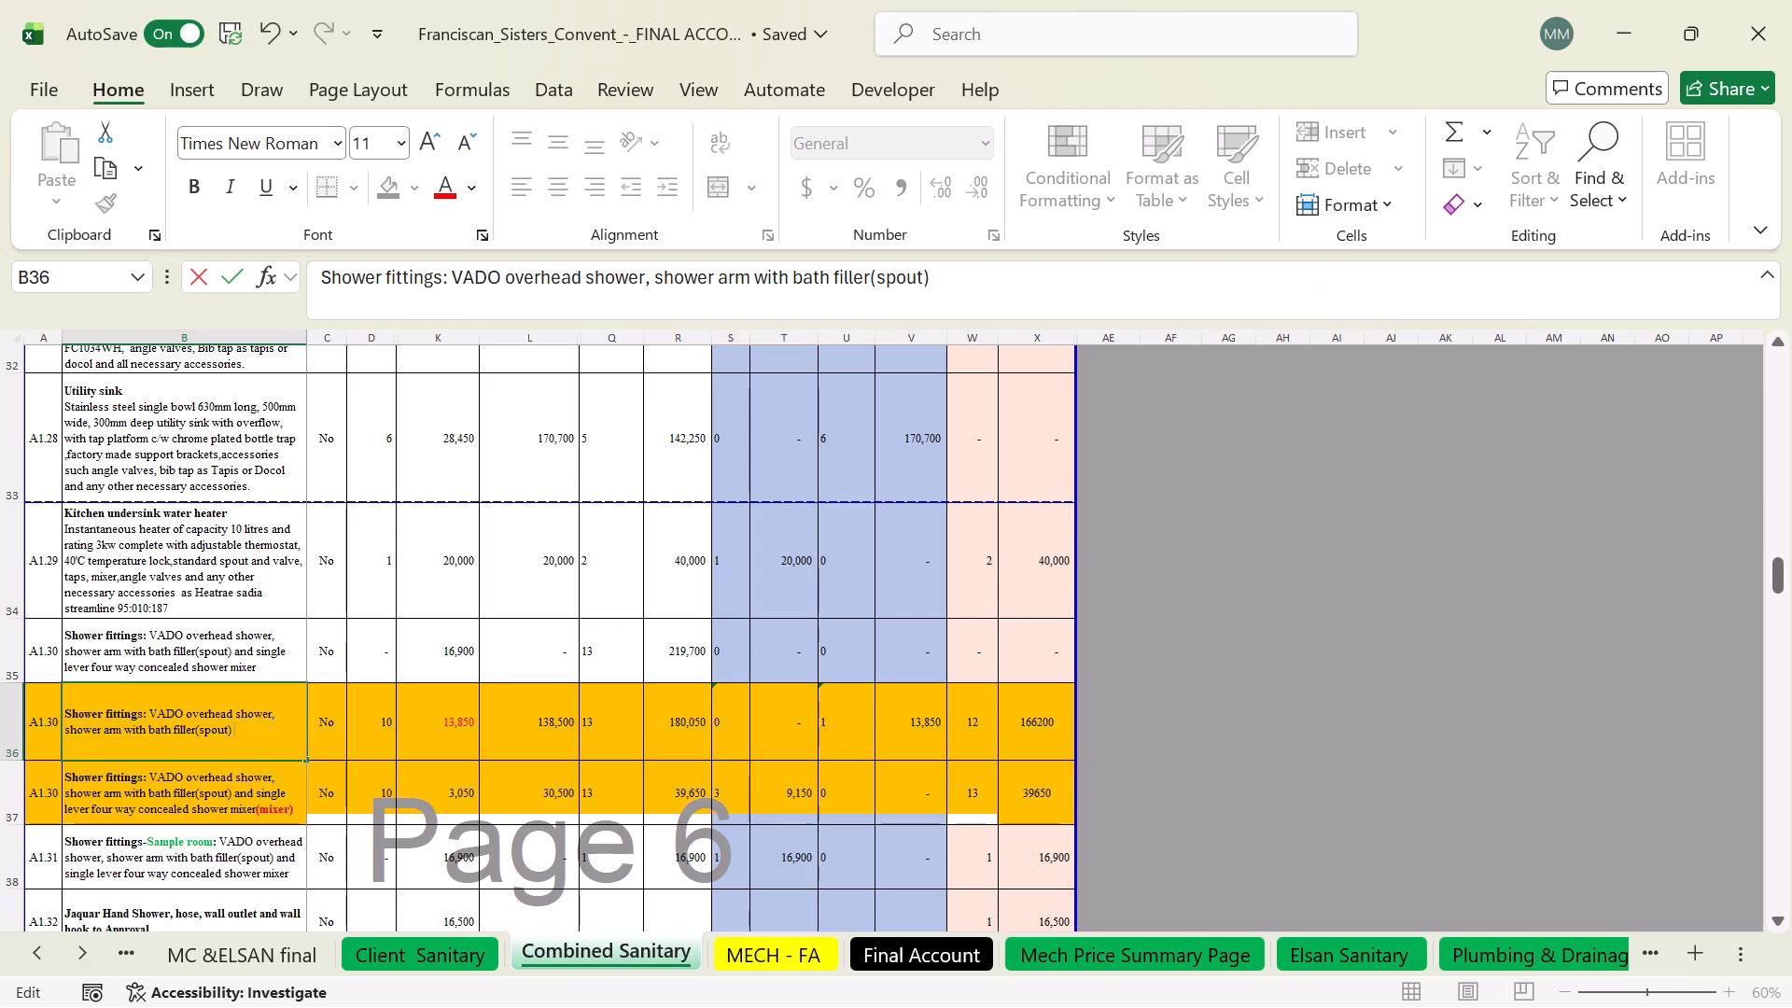
left_click(116, 805)
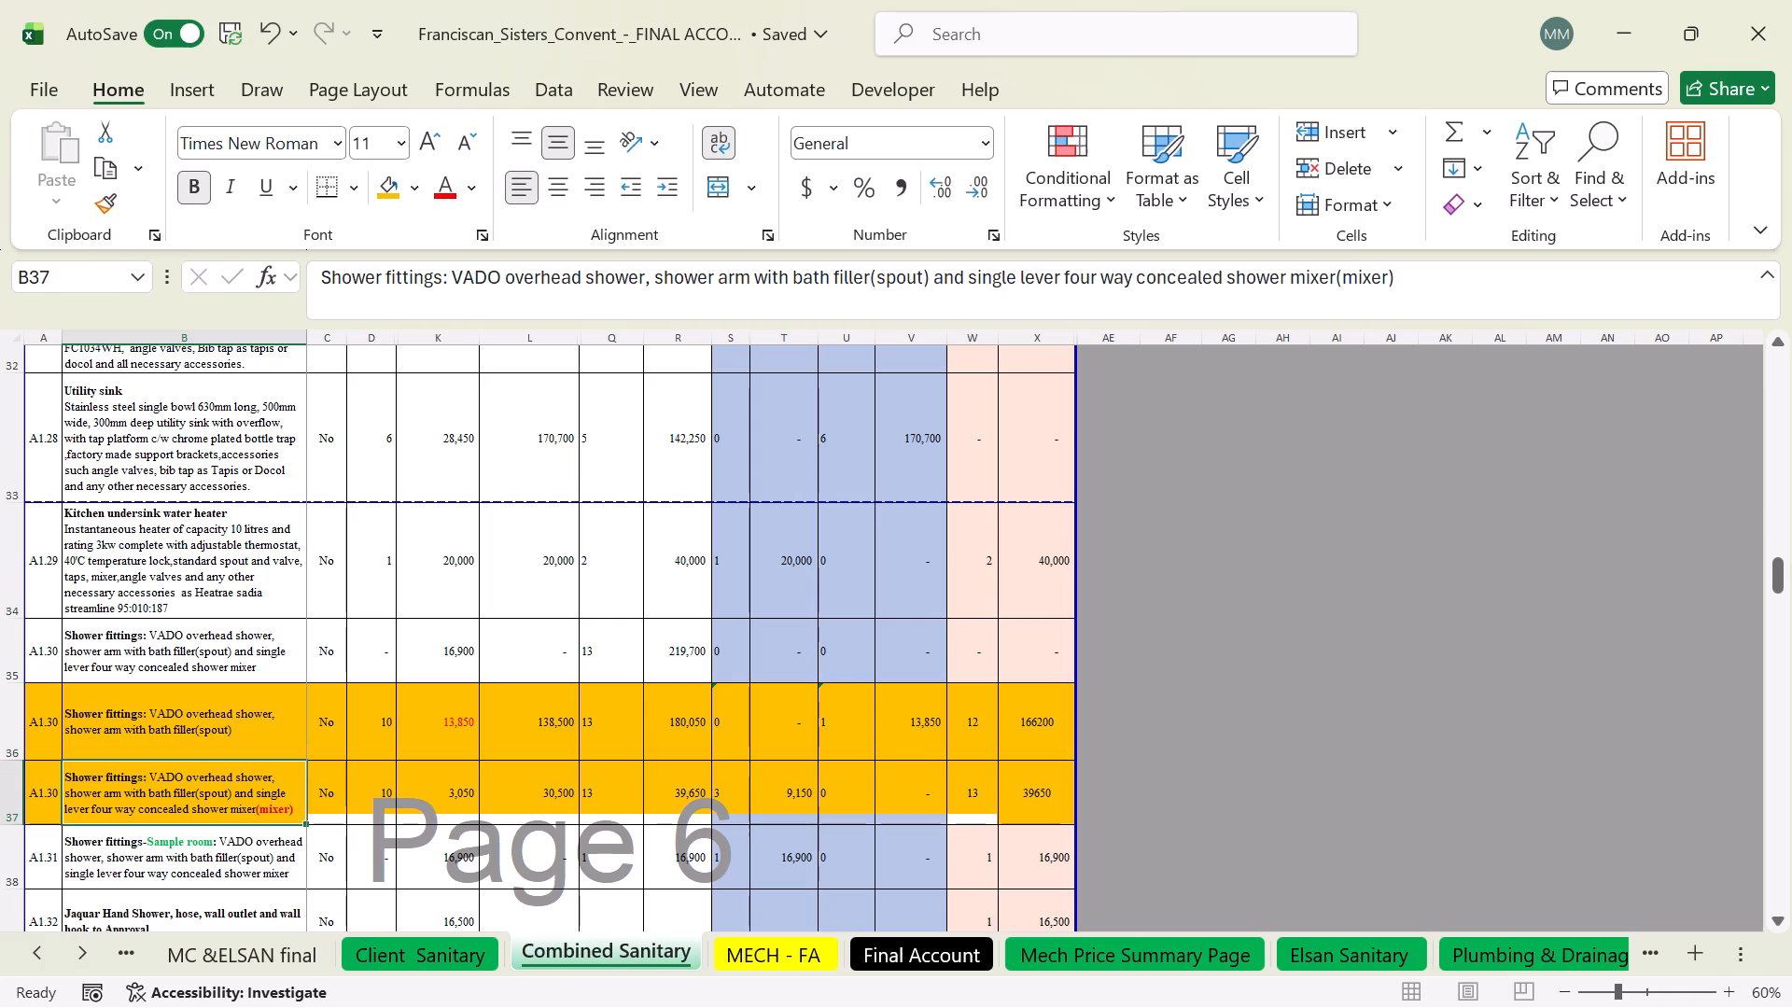
Remove "overhead shower, shower arm with bath filler(spout) and" from the mixer row's description in B37.
double_click(156, 779)
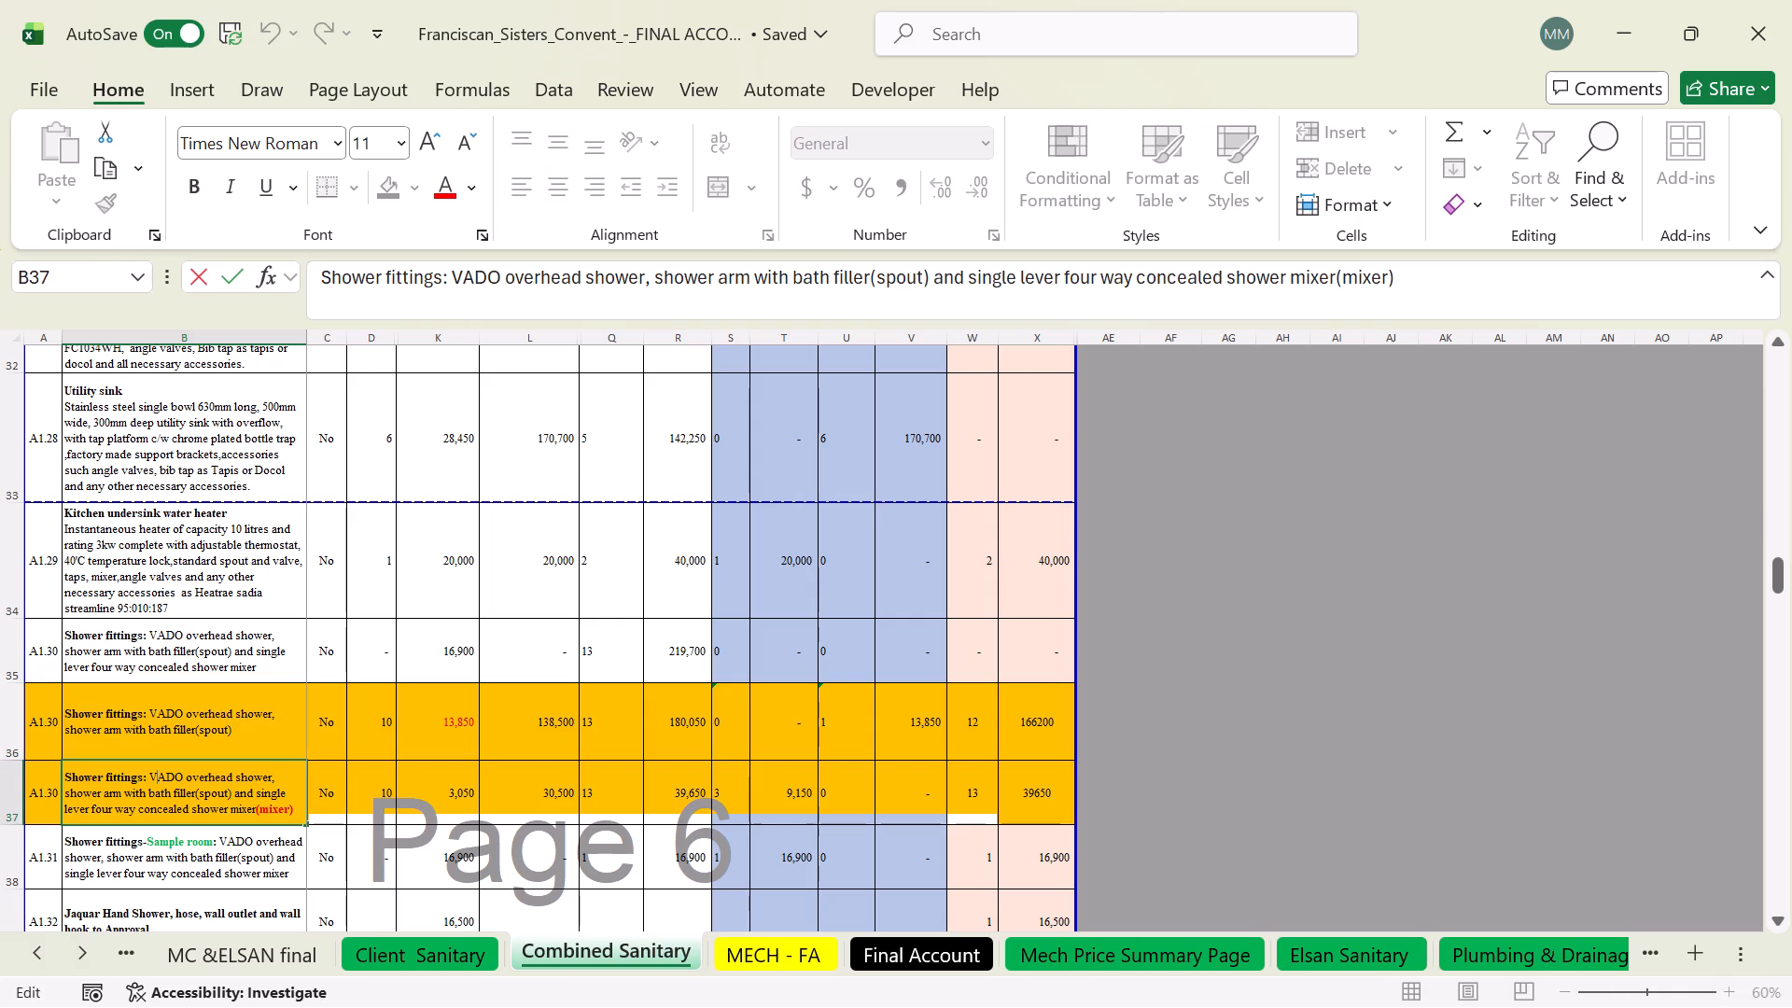
left_click_drag(188, 773, 195, 791)
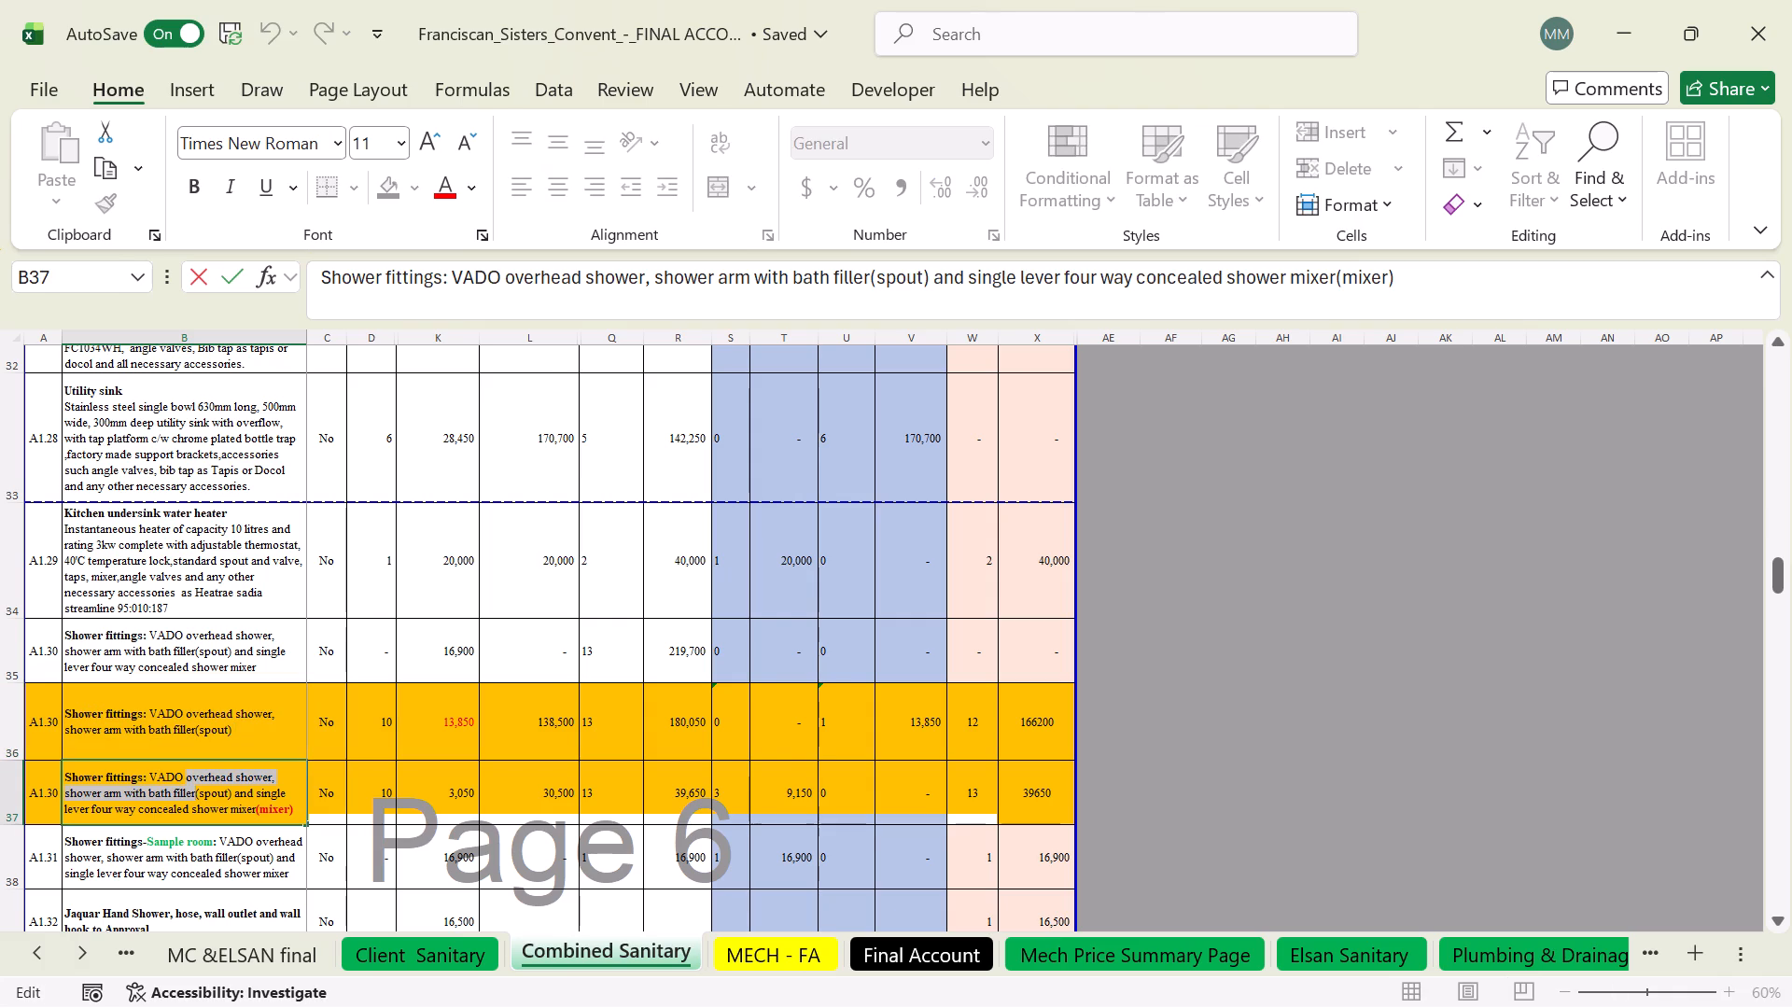
left_click_drag(195, 791, 253, 792)
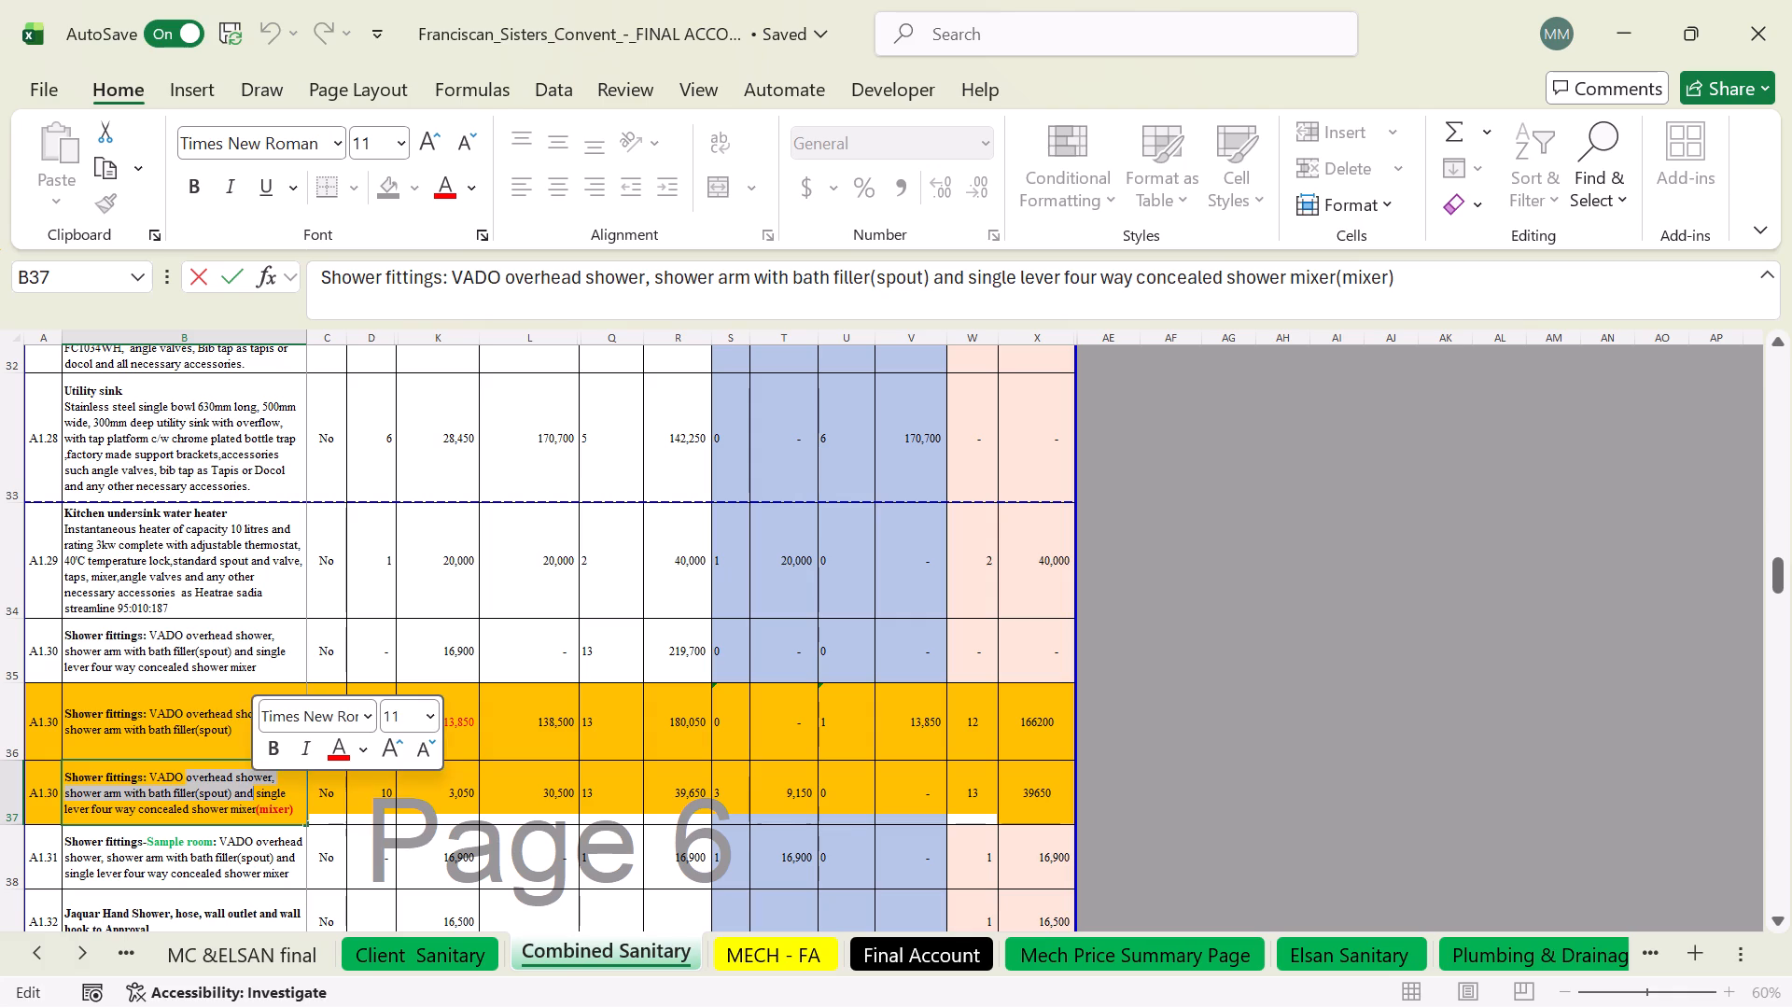
key("BackSpace")
key("Return")
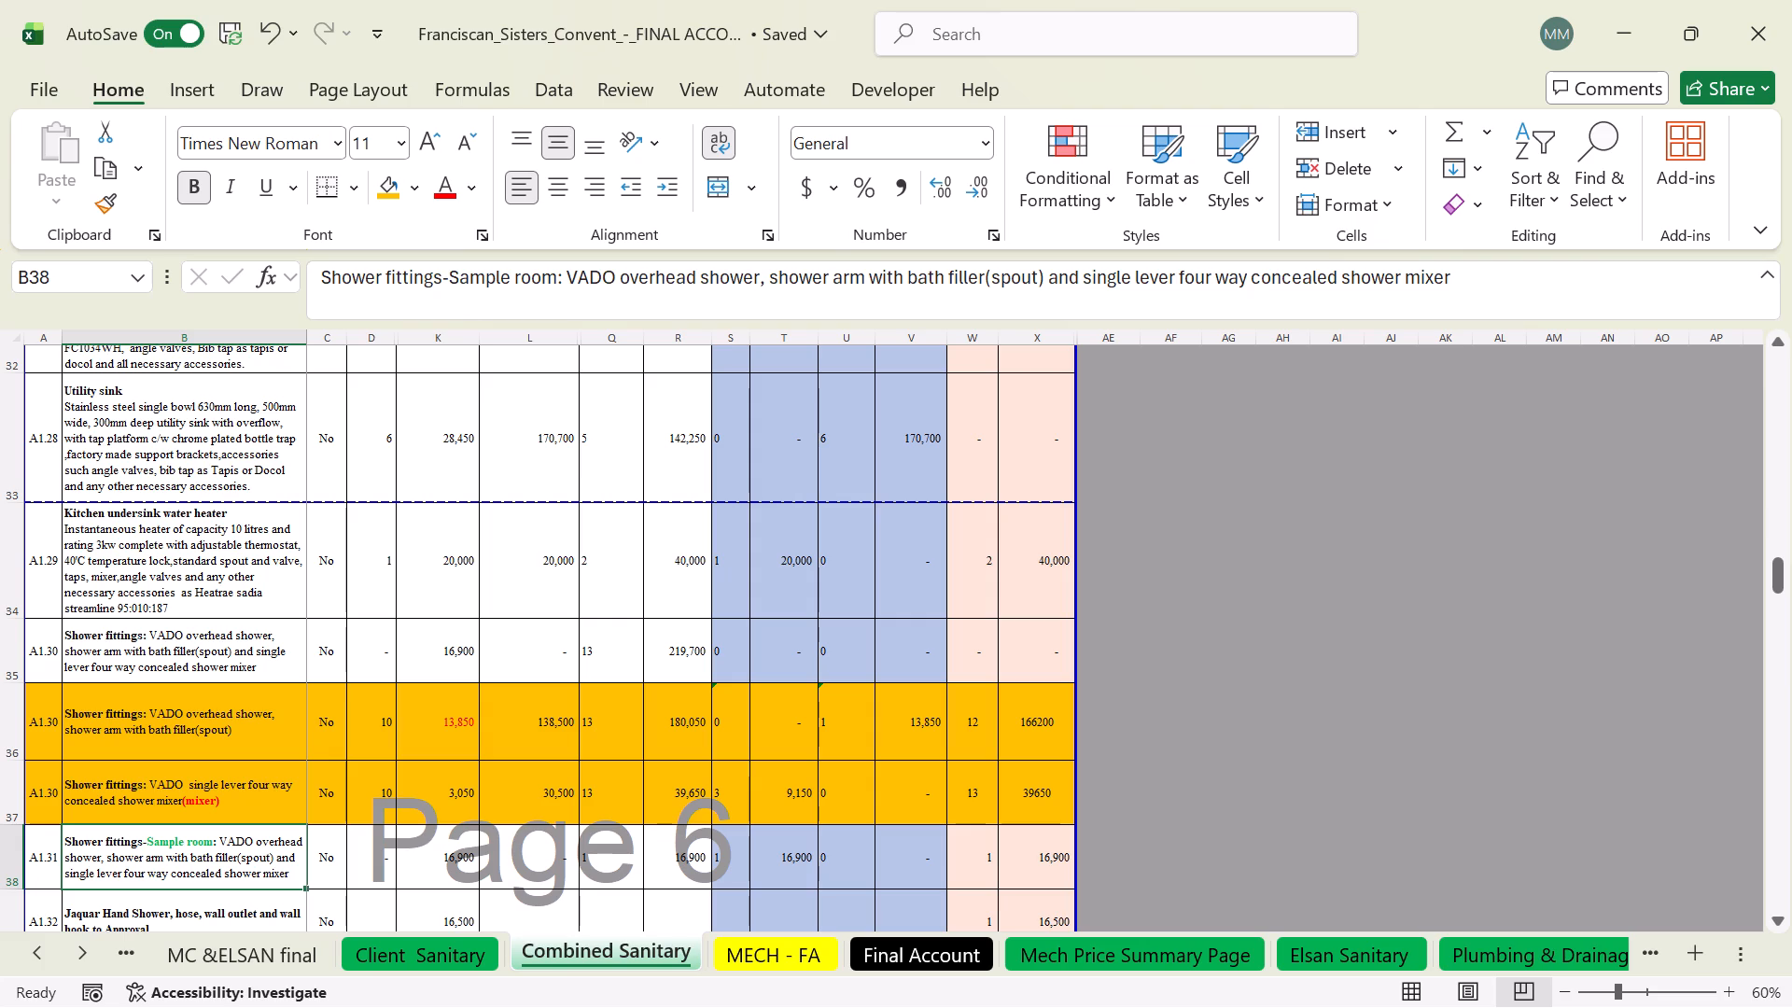
Set the mixer row's final quantity in W37 to 12.
scroll(969, 758, "down", 1)
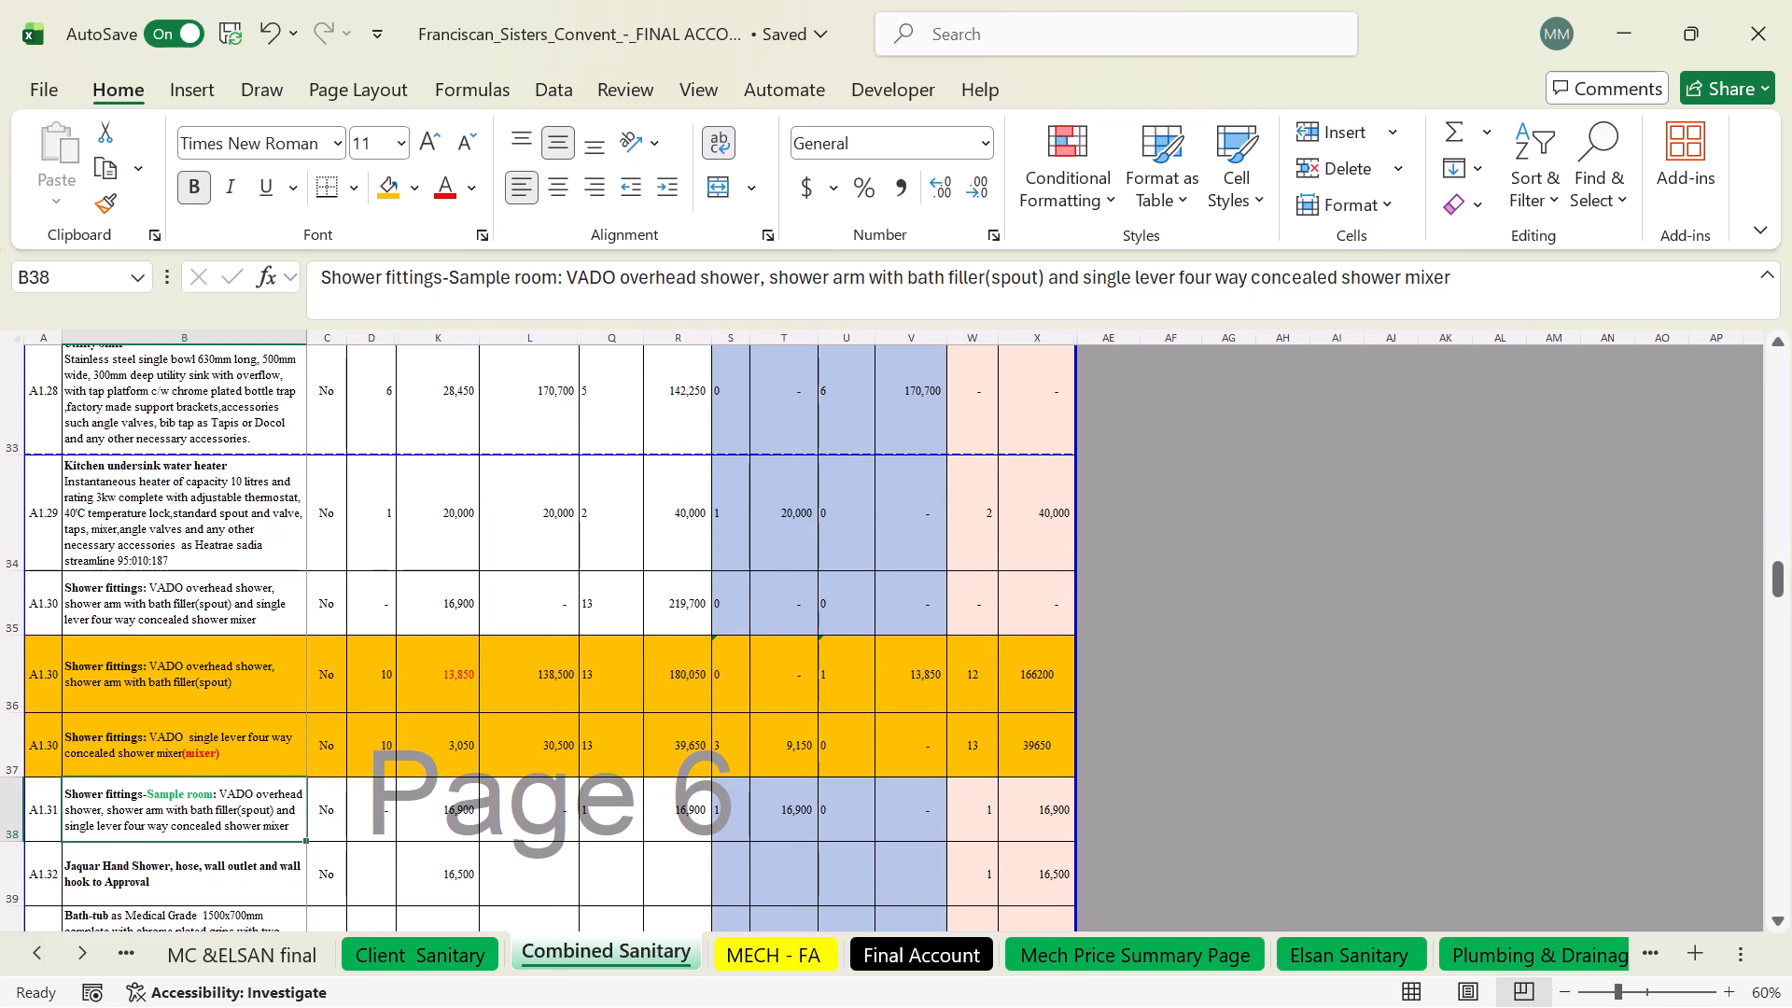
left_click(979, 748)
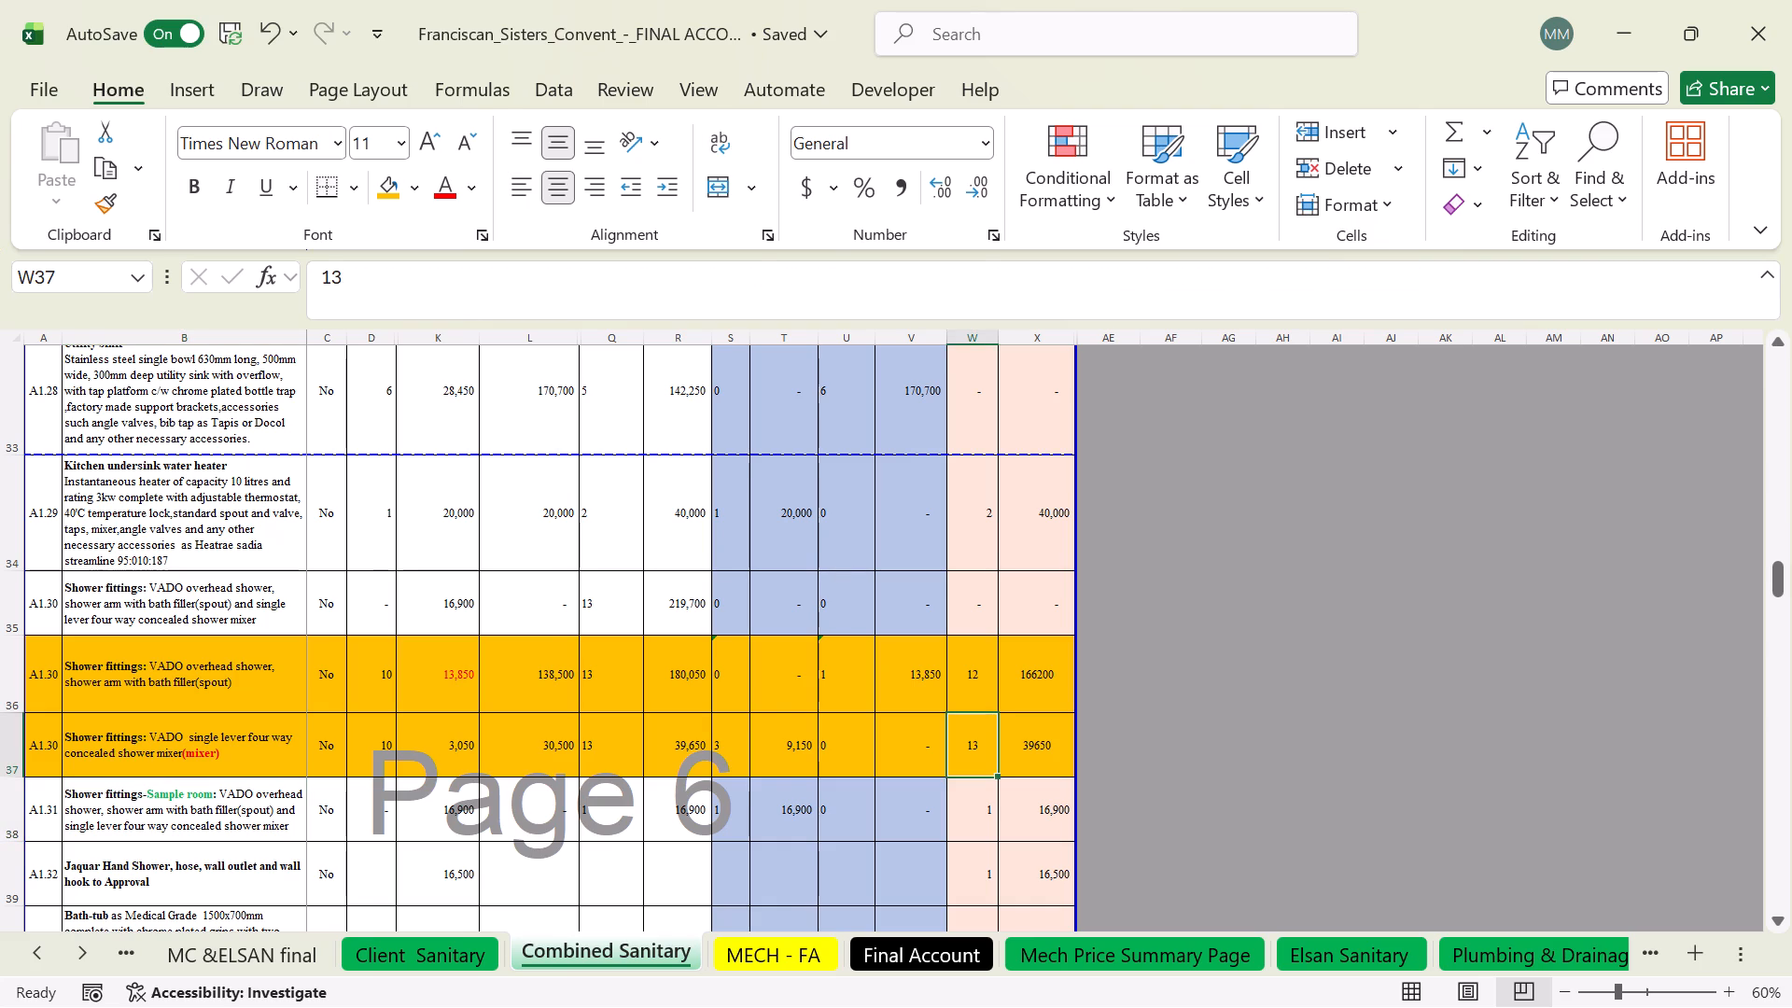
type("12")
key("Return")
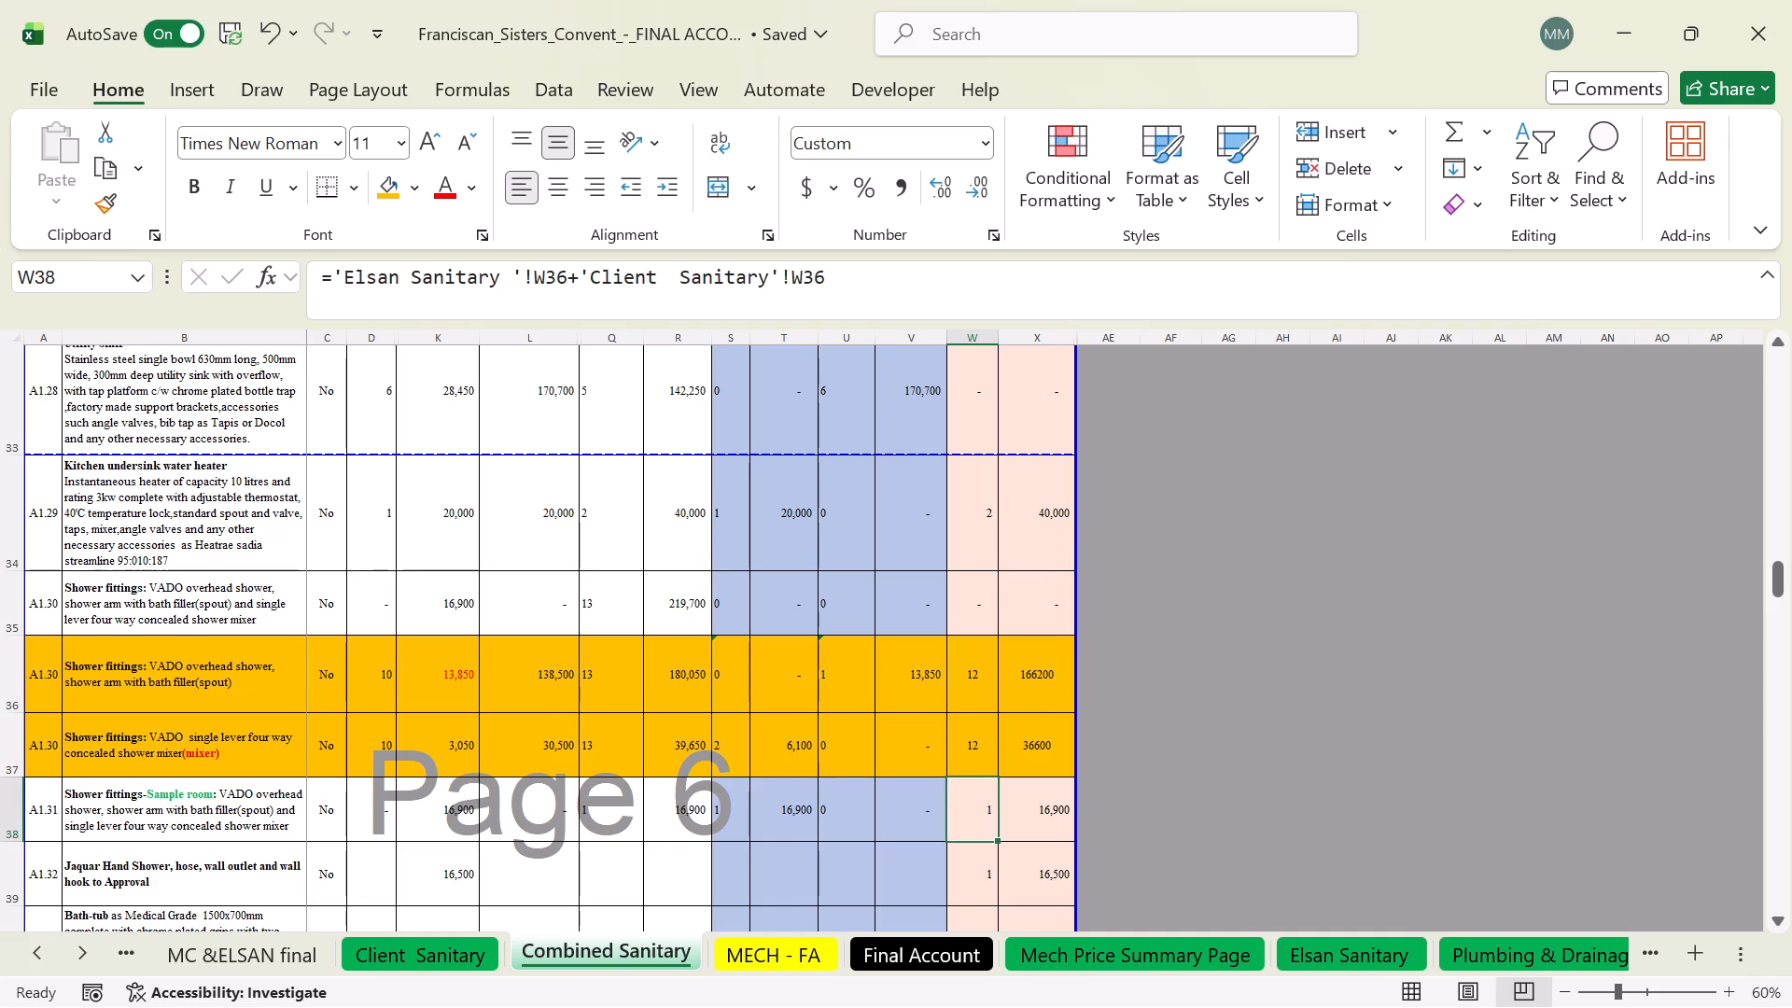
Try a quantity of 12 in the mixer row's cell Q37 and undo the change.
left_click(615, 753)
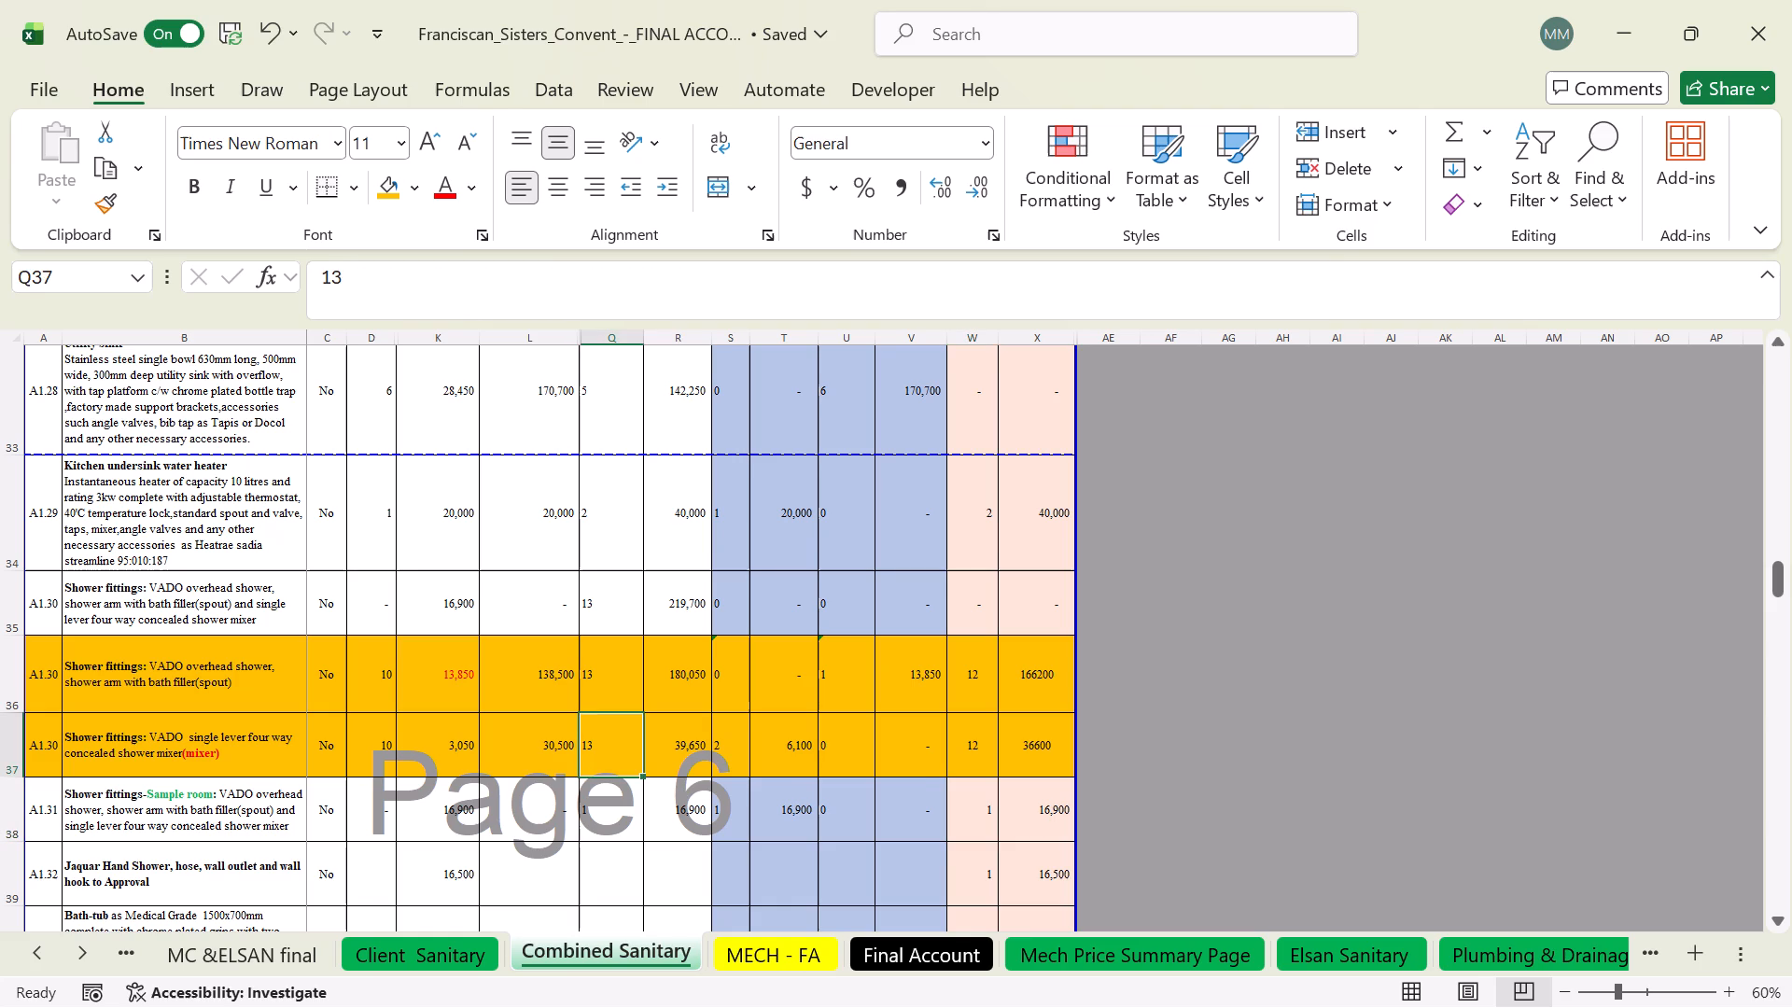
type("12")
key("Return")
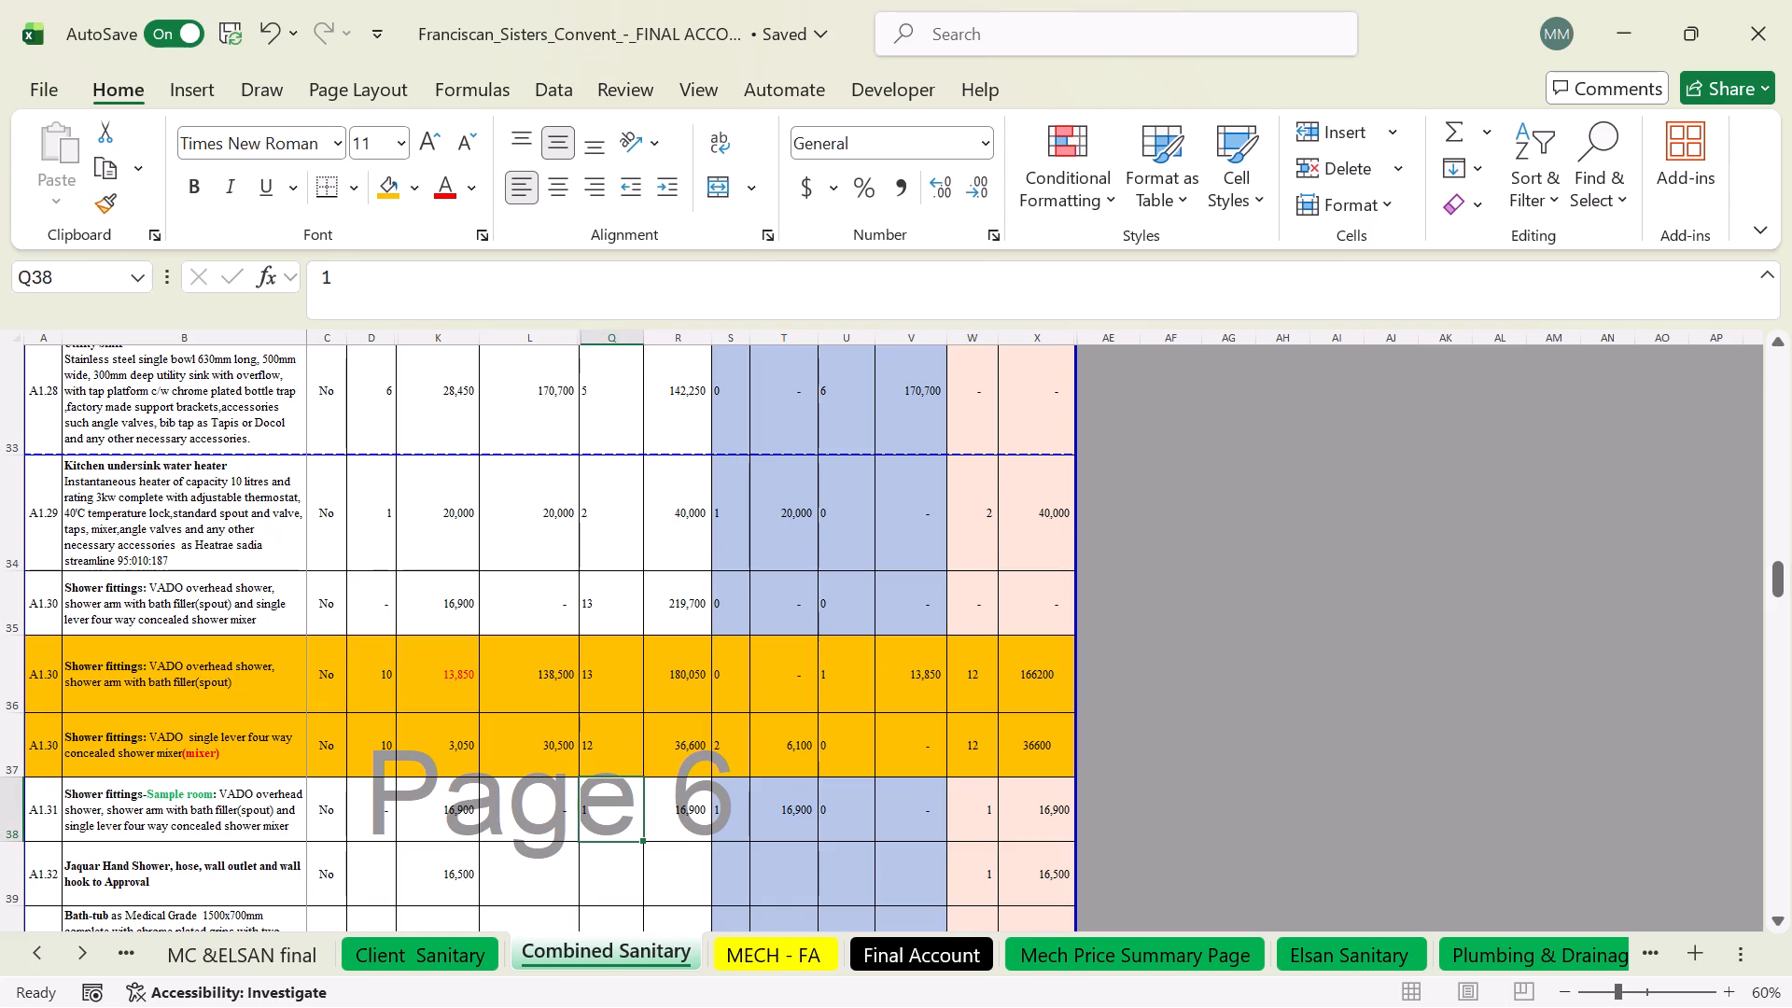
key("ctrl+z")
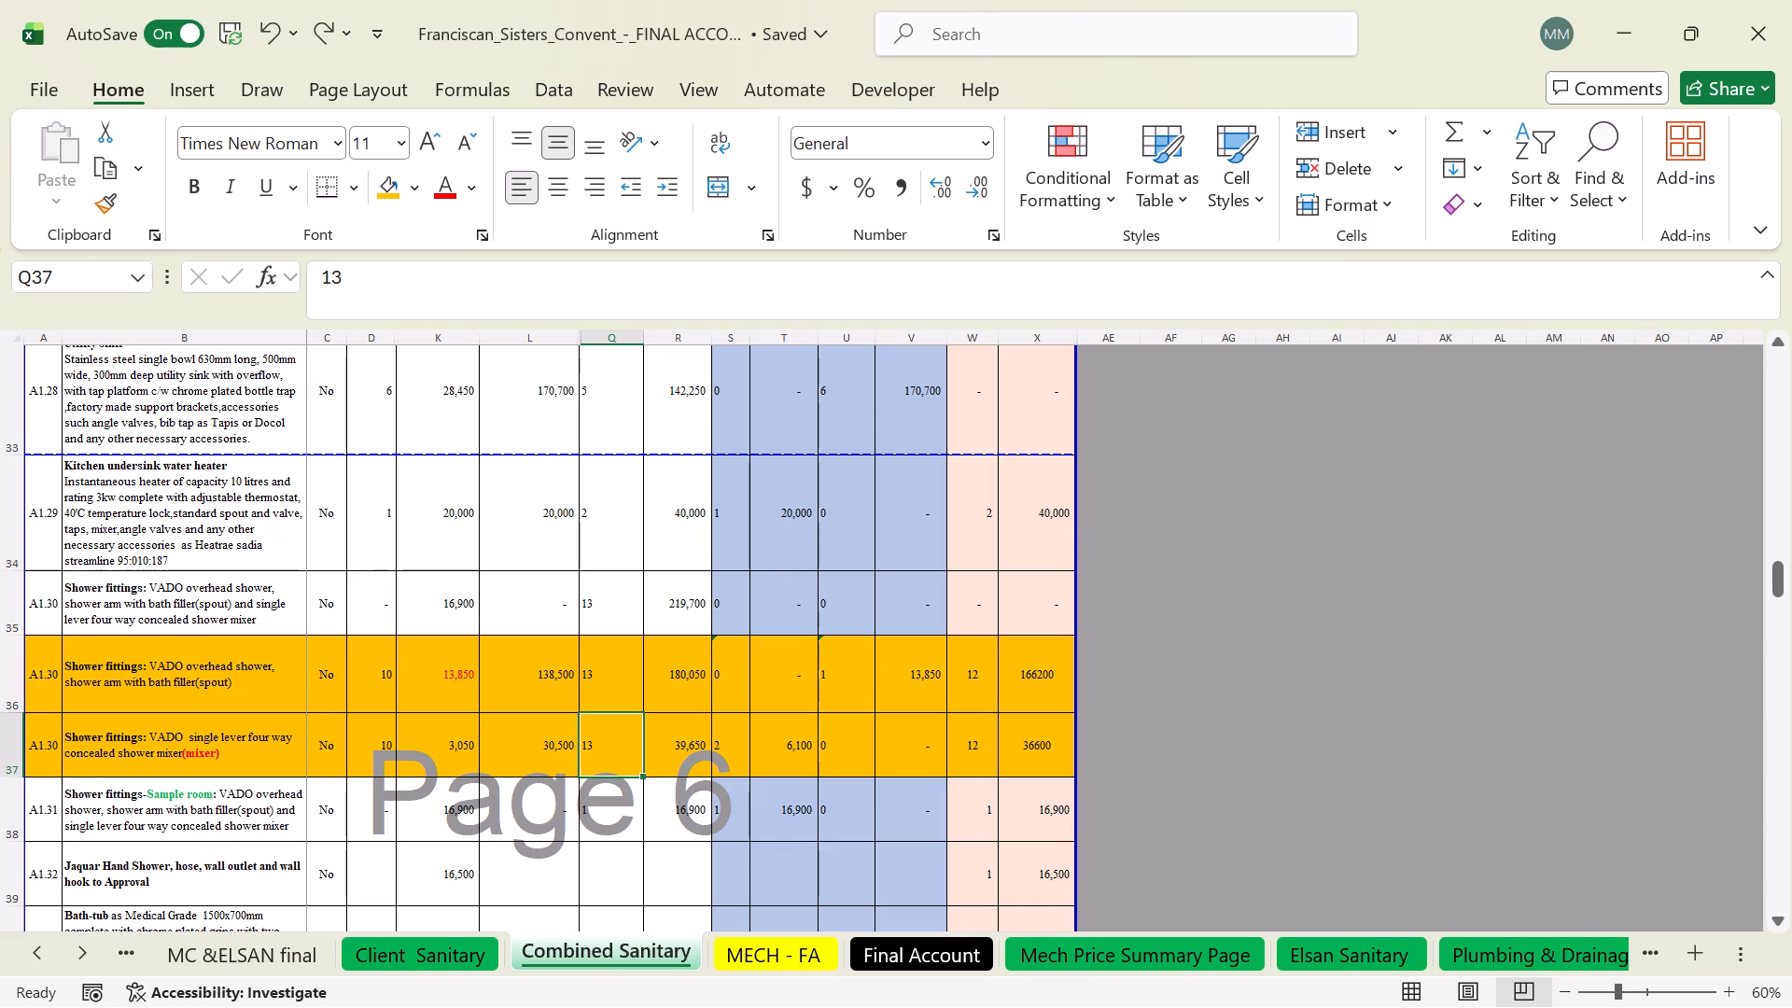
Check the A1.30 quantities in U35, Q35, W36 and W37.
left_click(844, 603)
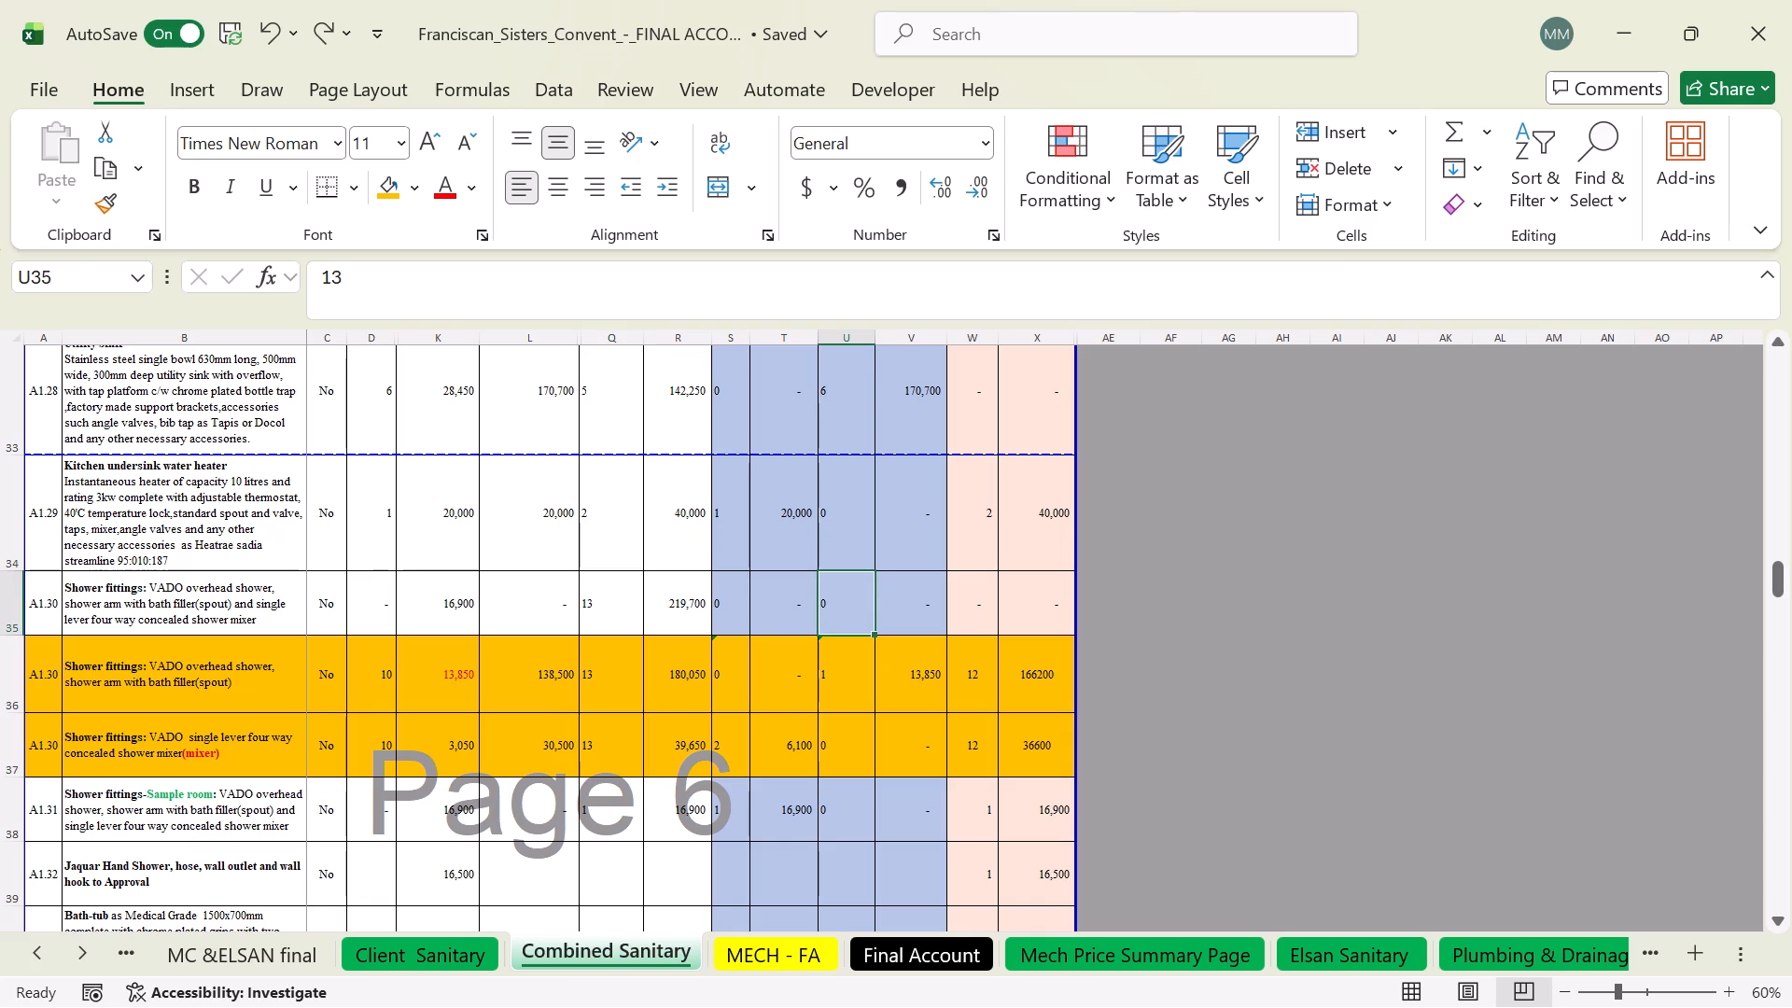
left_click(597, 595)
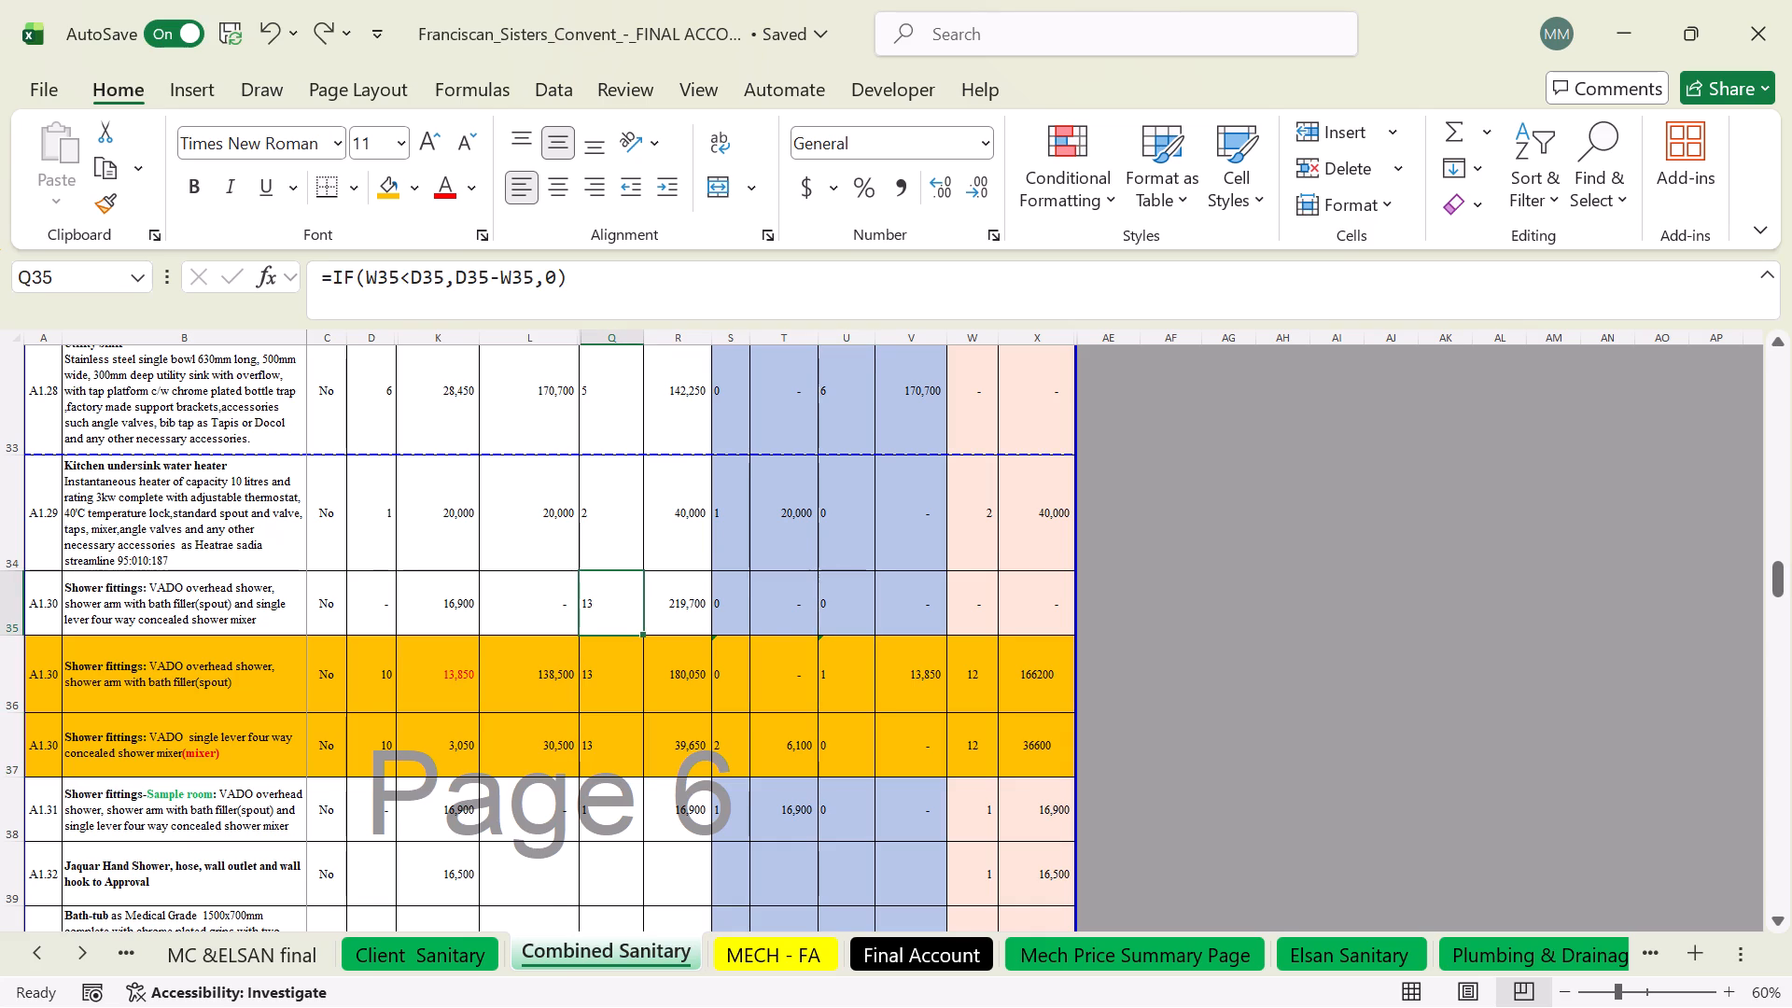
left_click(996, 653)
left_click(978, 735)
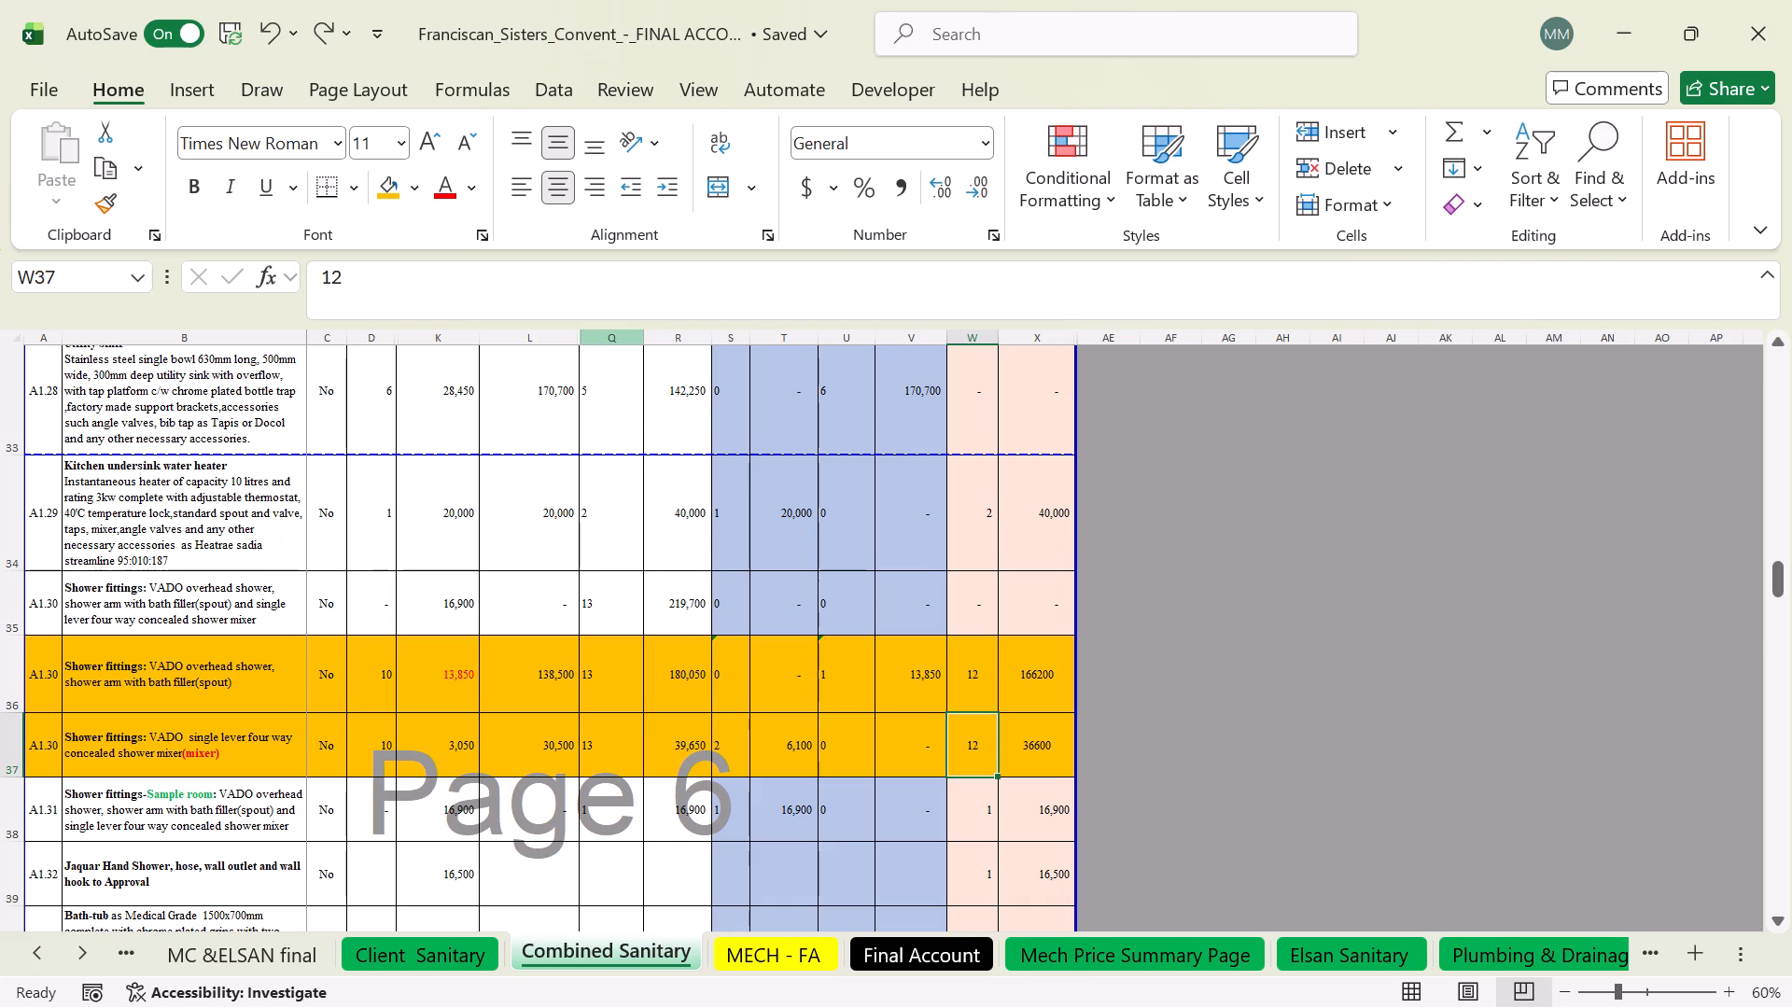
Check the omission quantity formula in U36 of the A1.30 overhead shower row.
left_click_drag(595, 335, 675, 331)
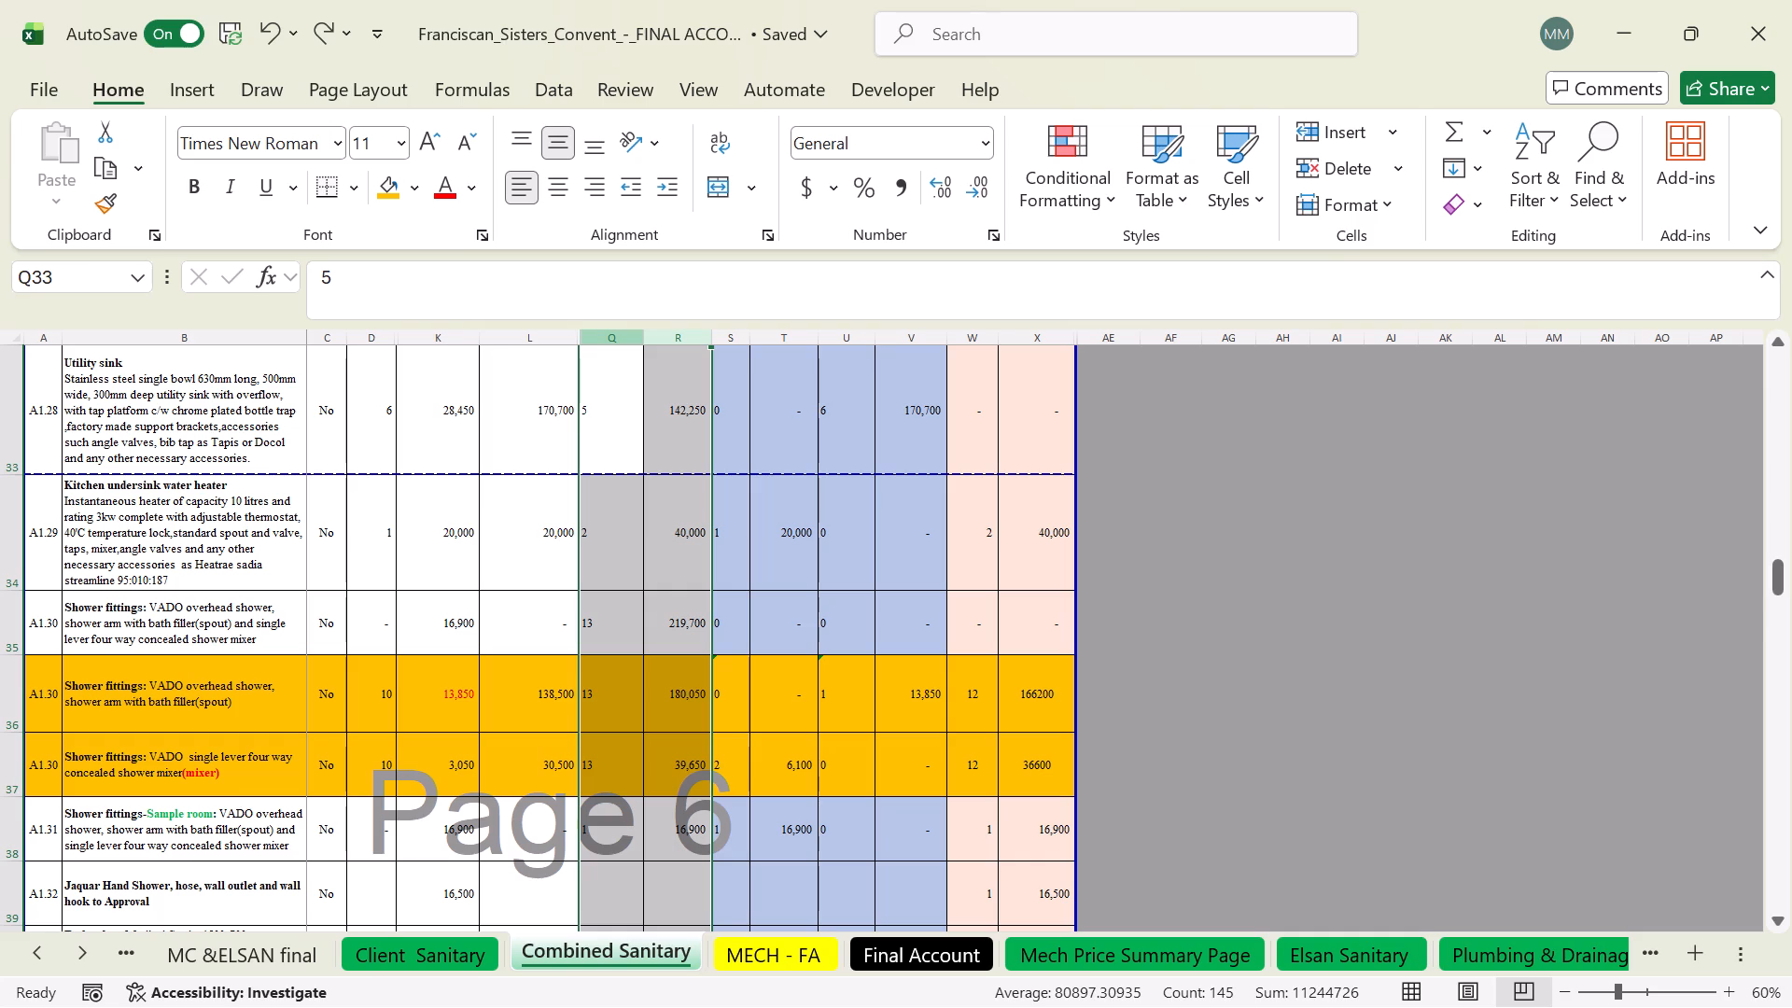
double_click(979, 694)
double_click(839, 693)
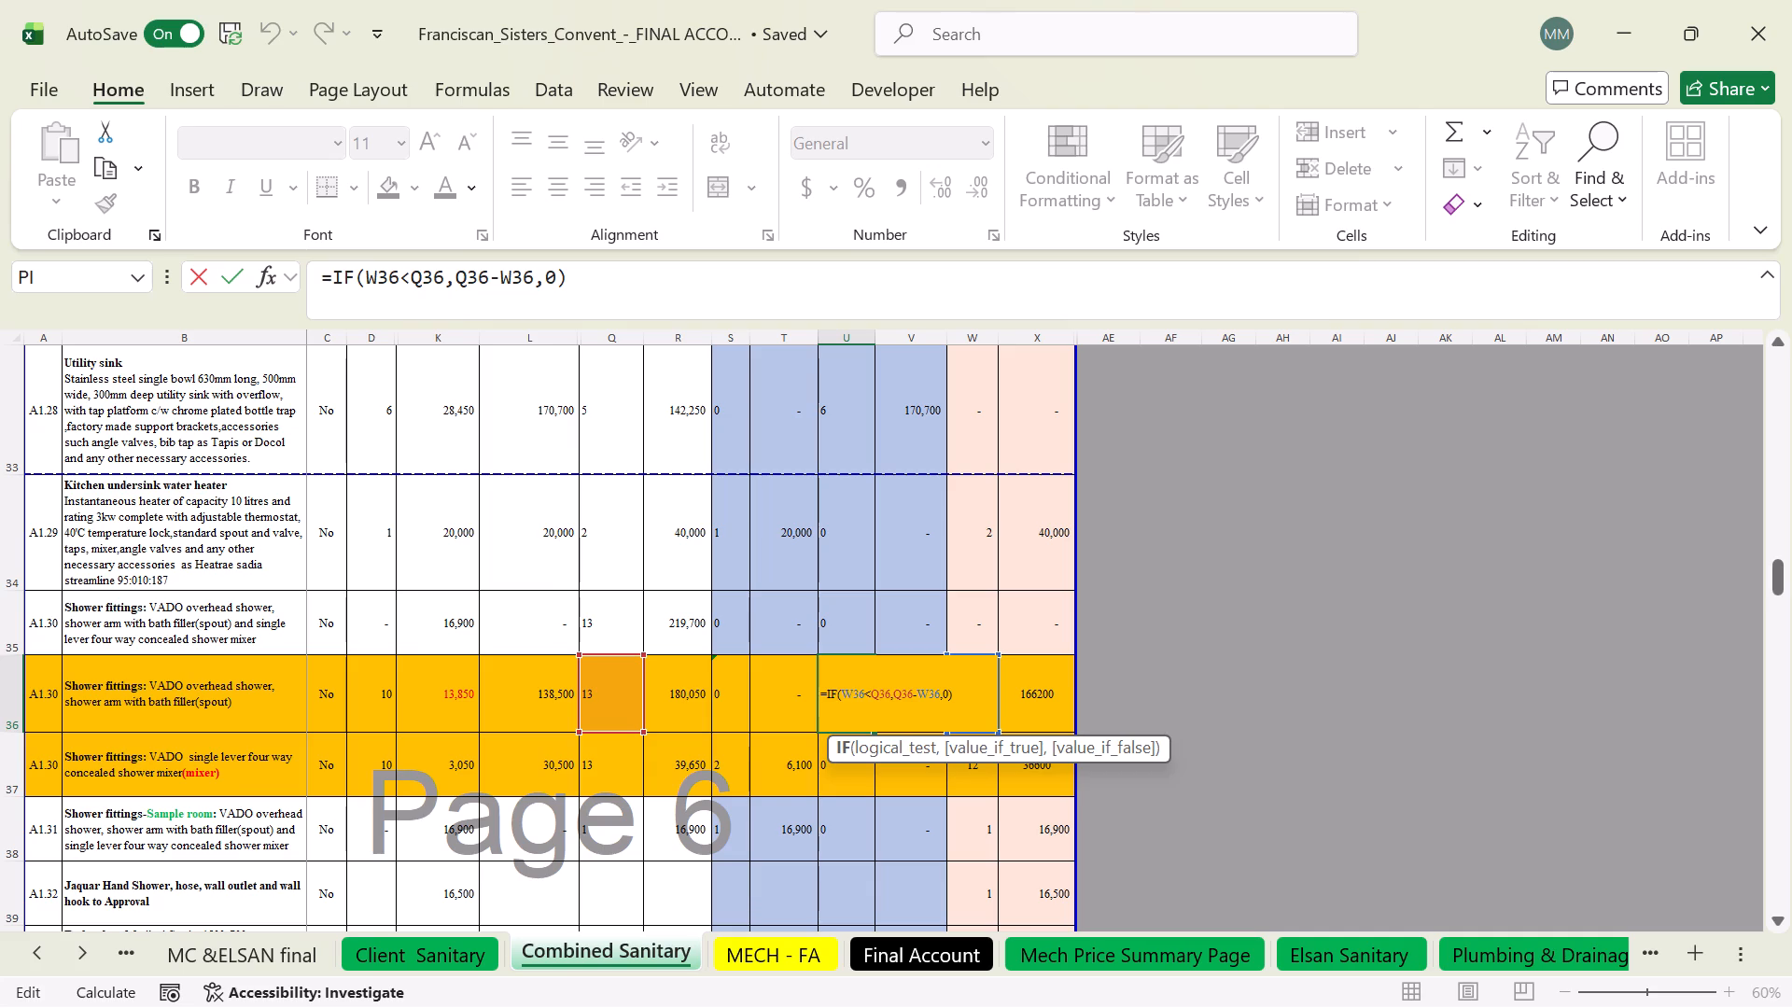
key("Escape")
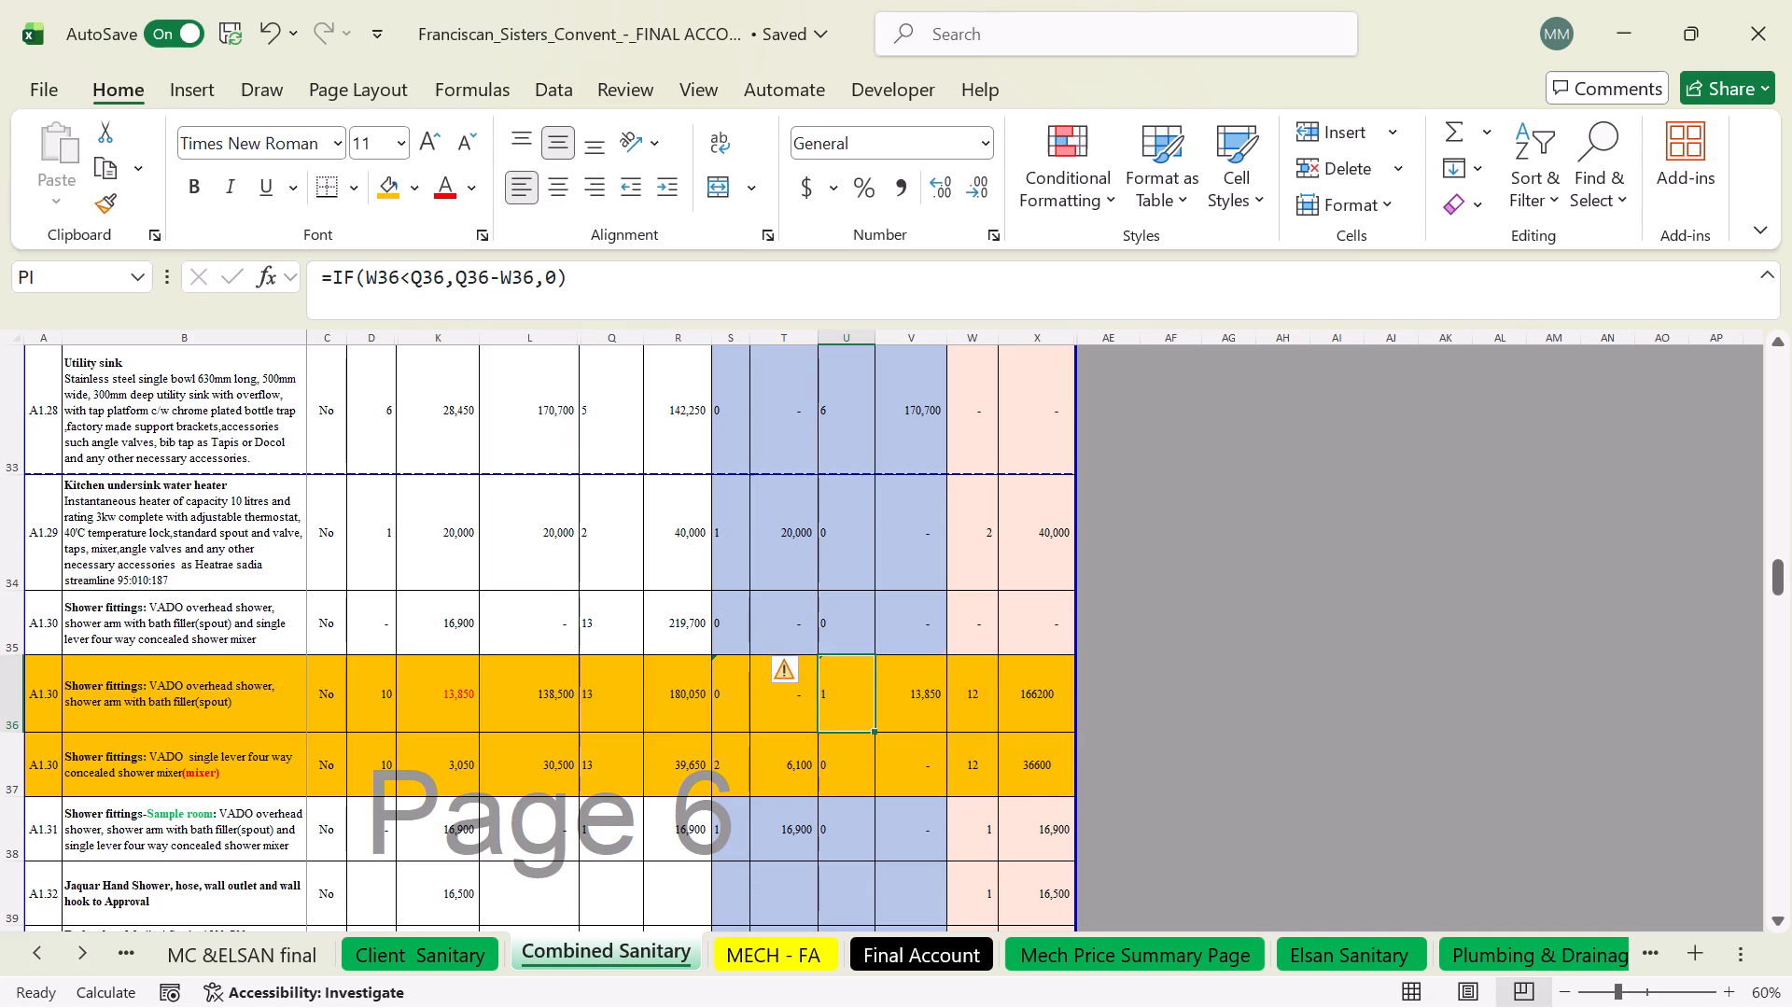
Fill the Additions columns S and T with light green.
scroll(861, 742, "up", 19)
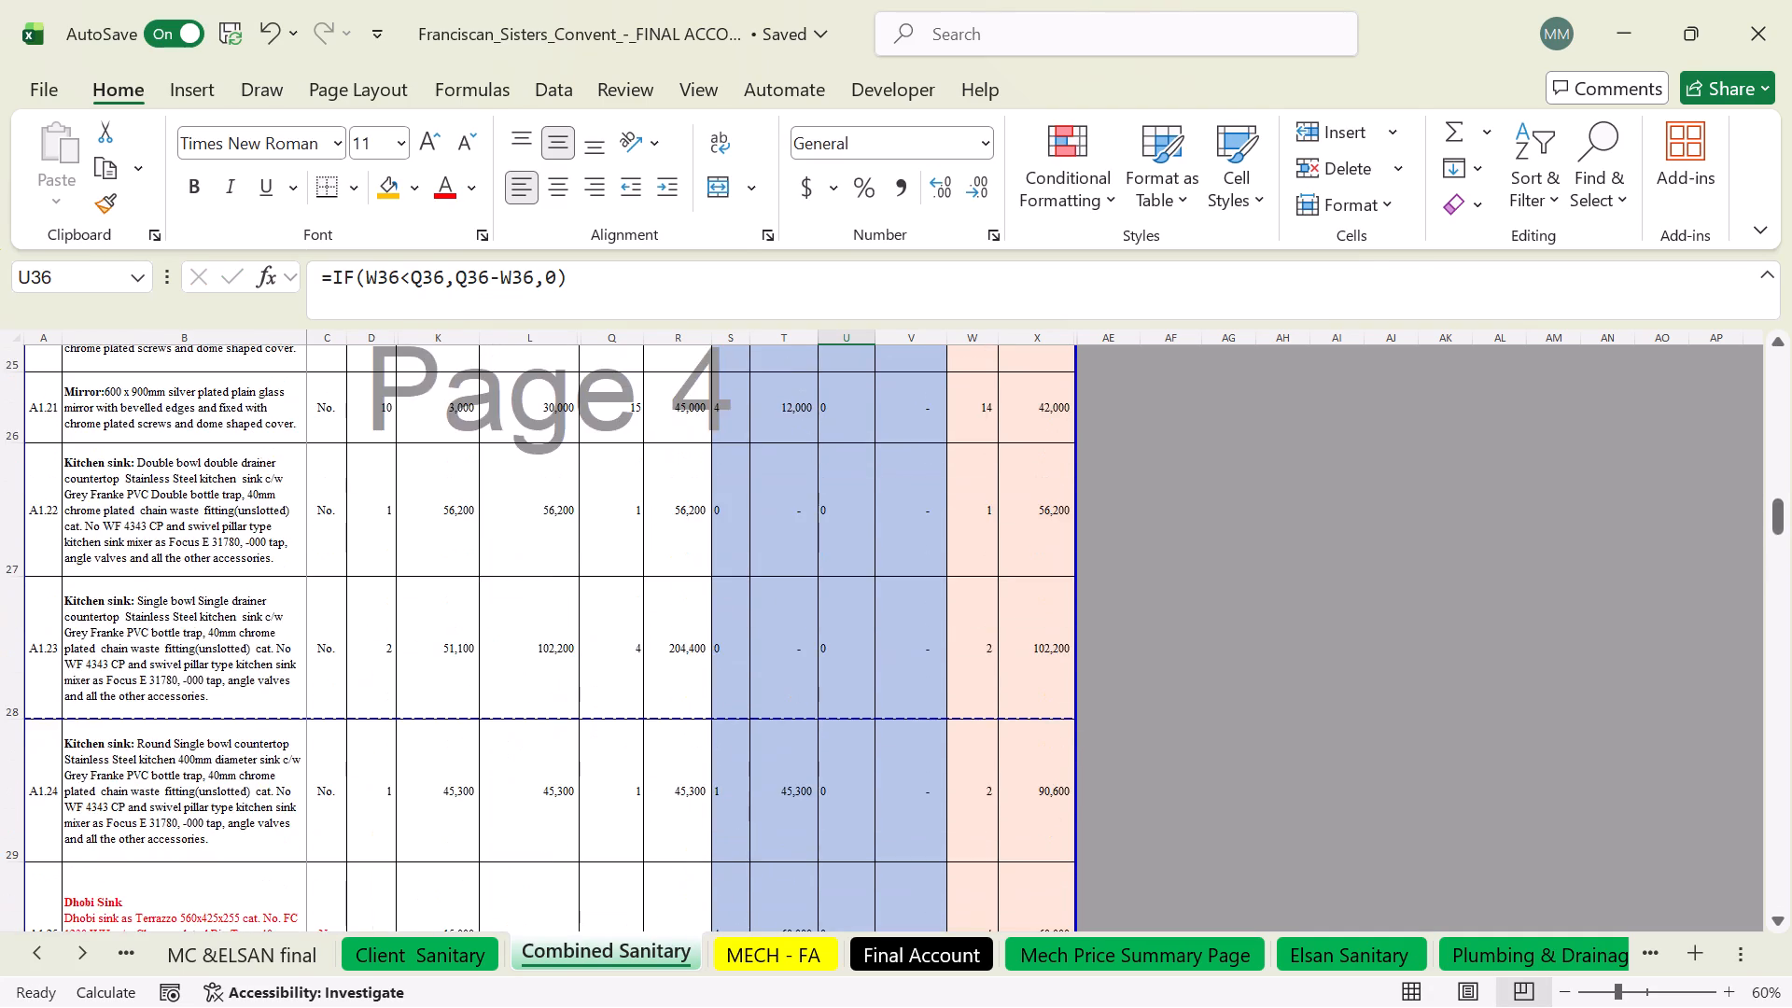
scroll(839, 758, "up", 2)
scroll(839, 758, "down", 1)
scroll(839, 758, "up", 20)
scroll(839, 758, "up", 9)
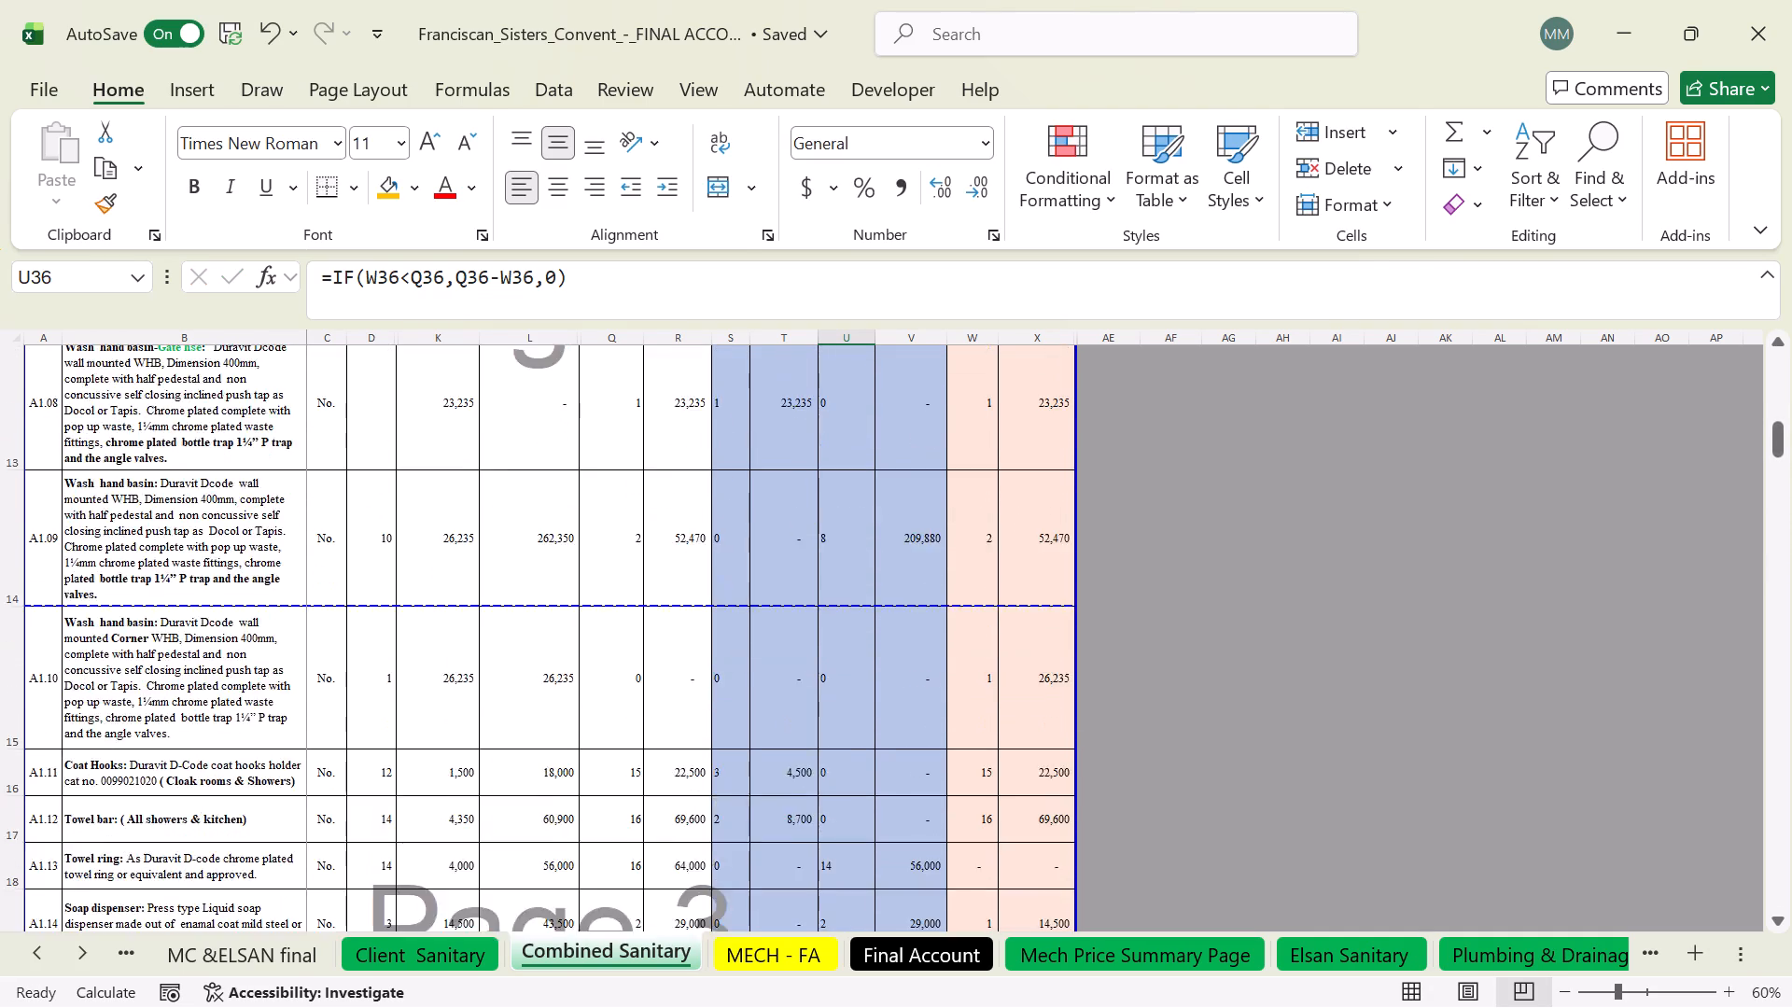
scroll(841, 758, "up", 13)
scroll(841, 758, "down", 1)
scroll(841, 758, "up", 12)
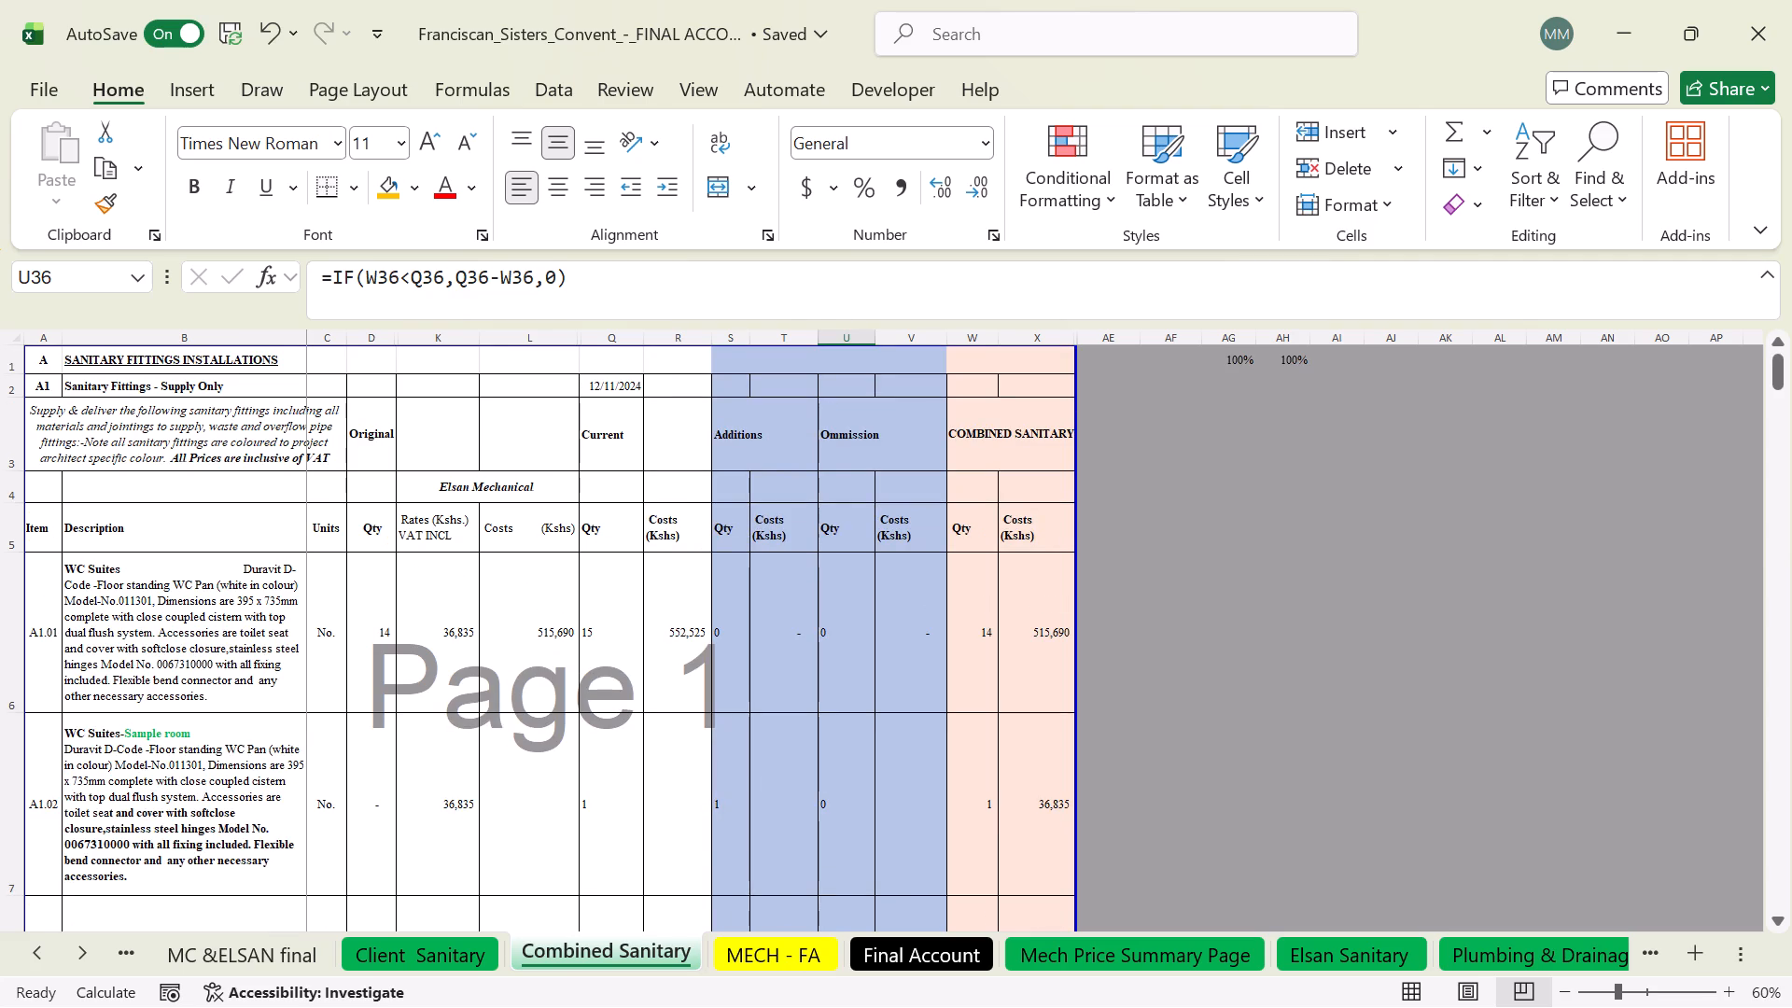
left_click_drag(791, 337, 747, 332)
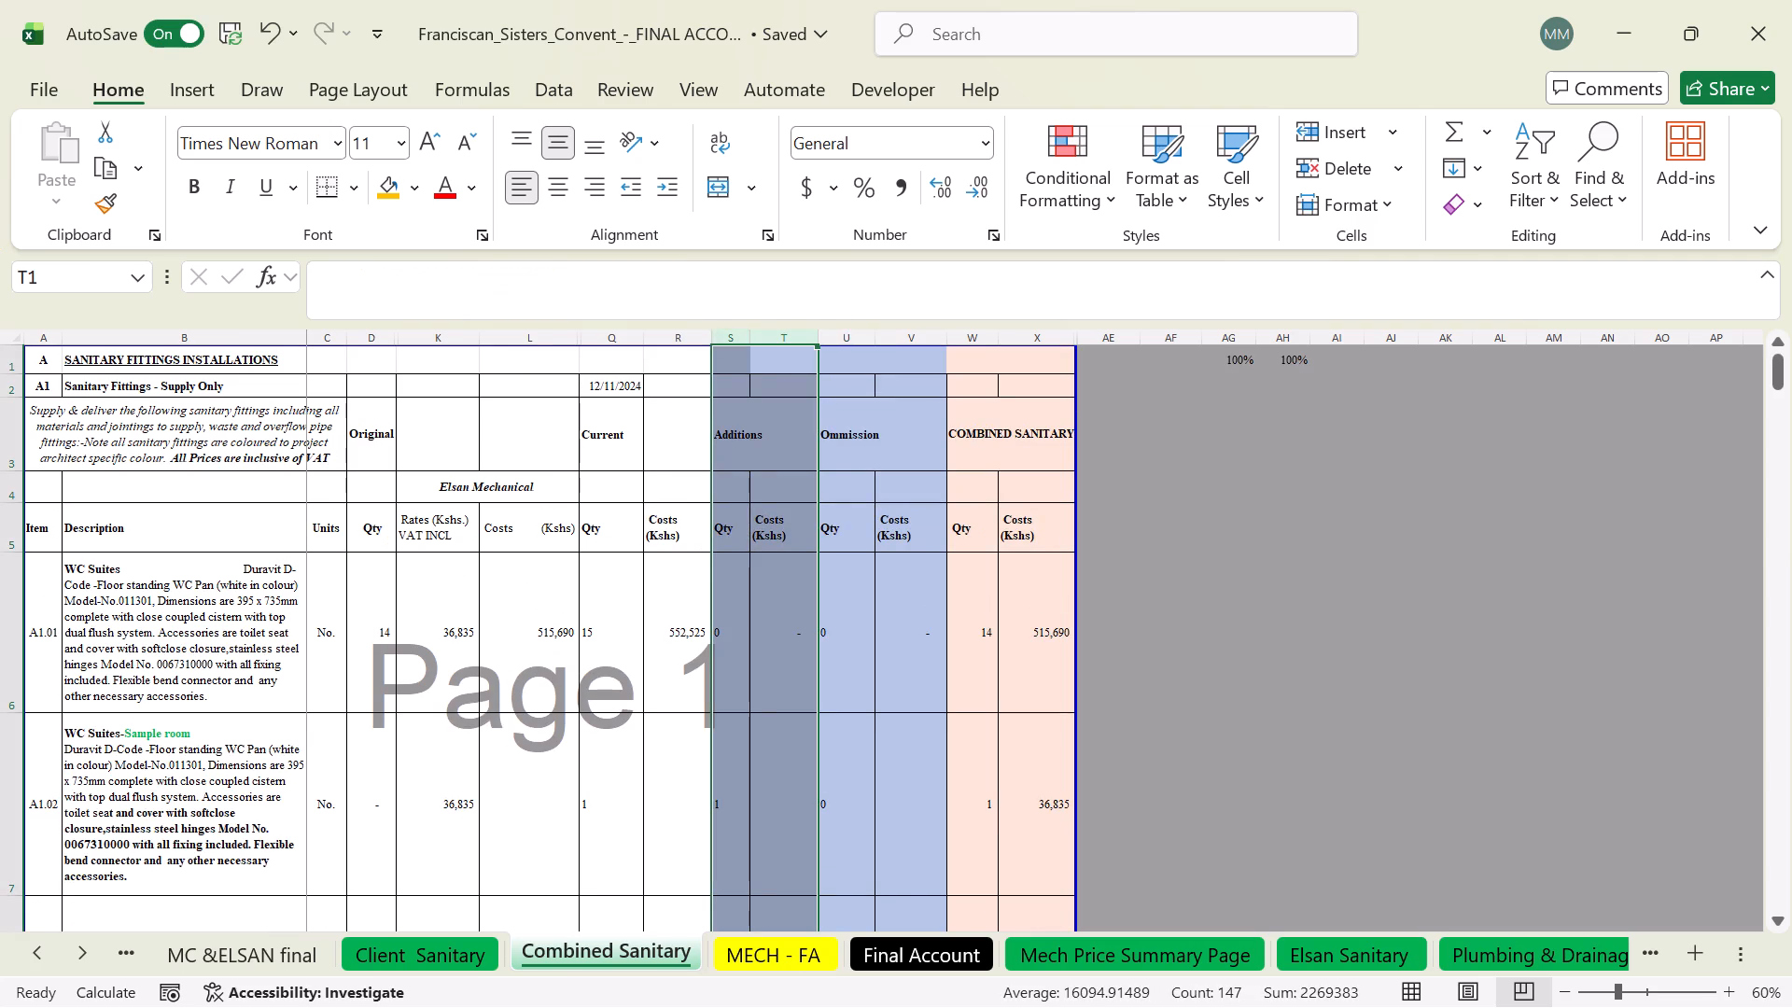
left_click(385, 178)
left_click(412, 186)
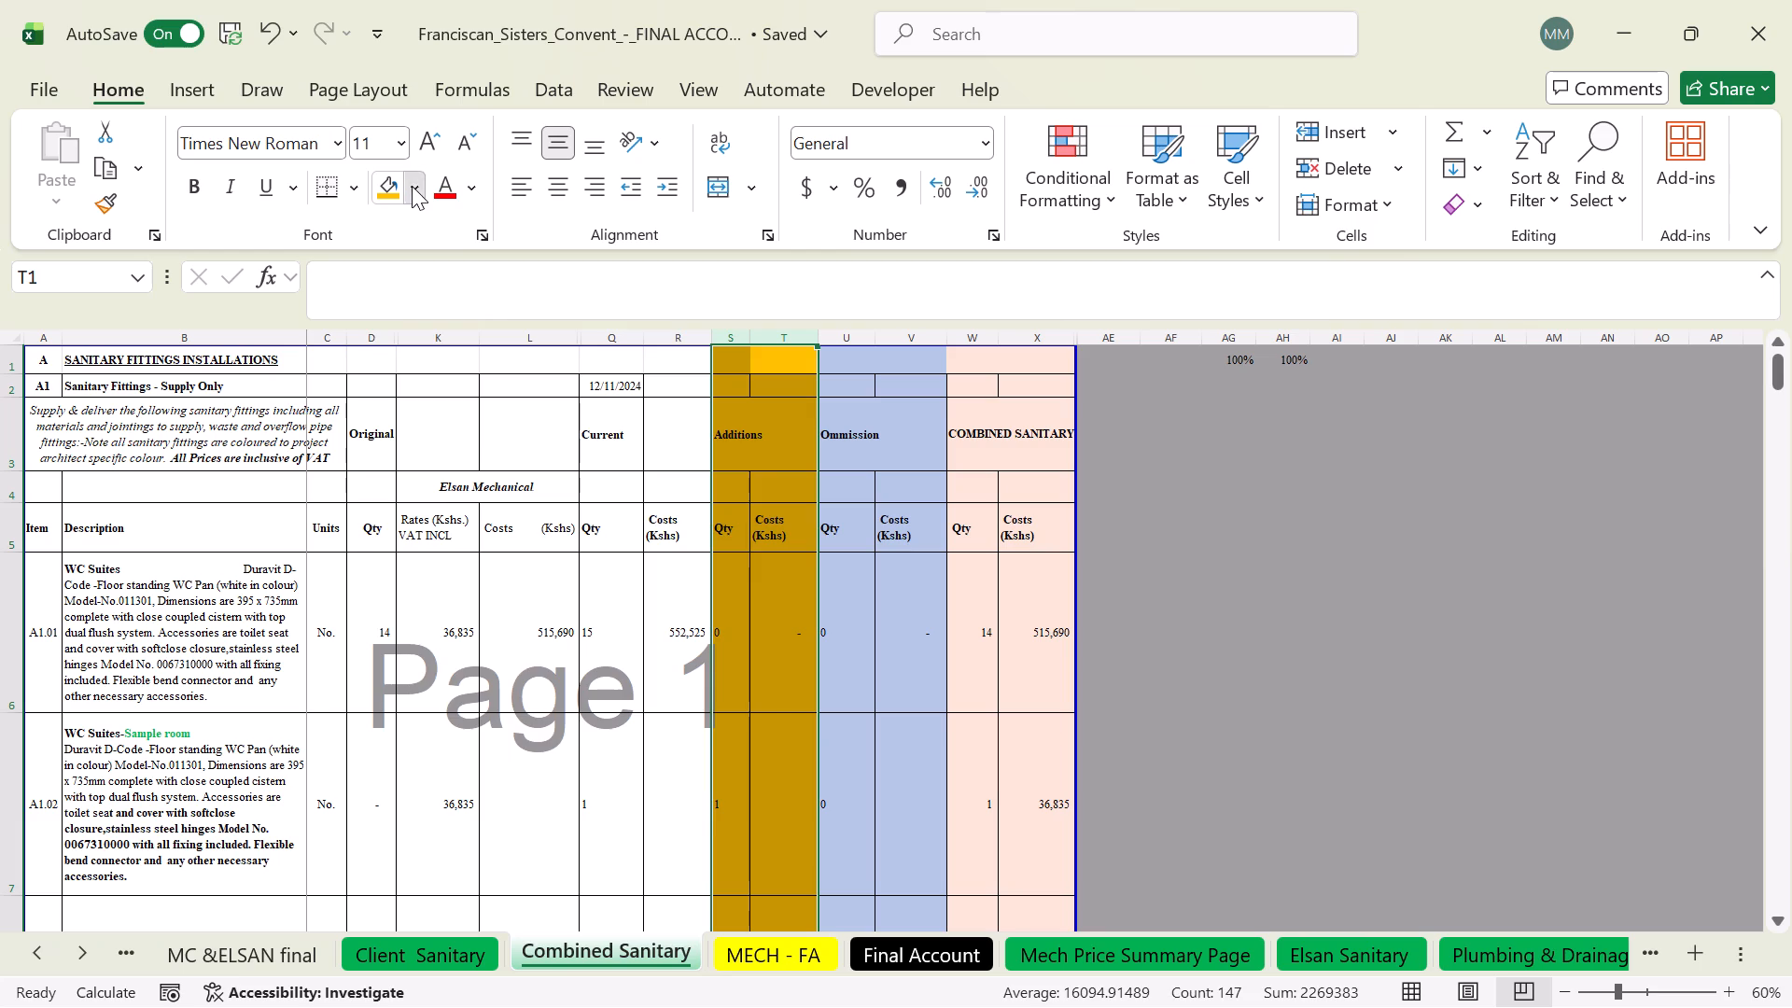
left_click(580, 376)
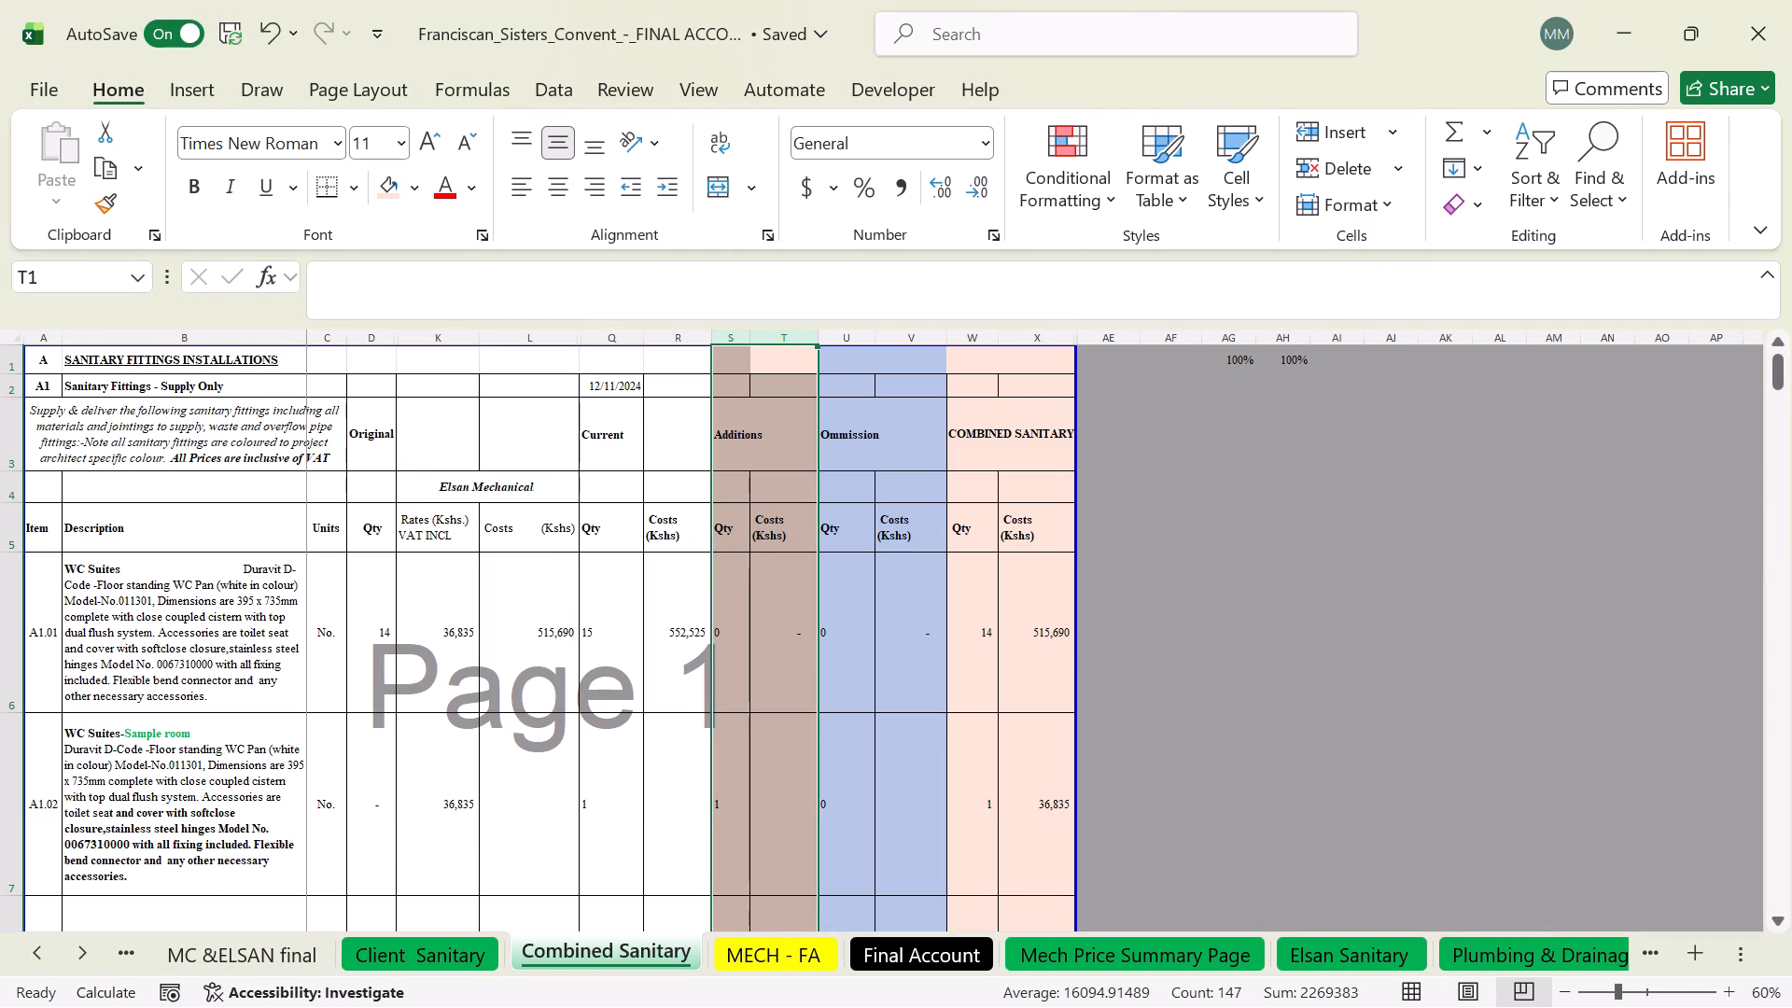
left_click(416, 182)
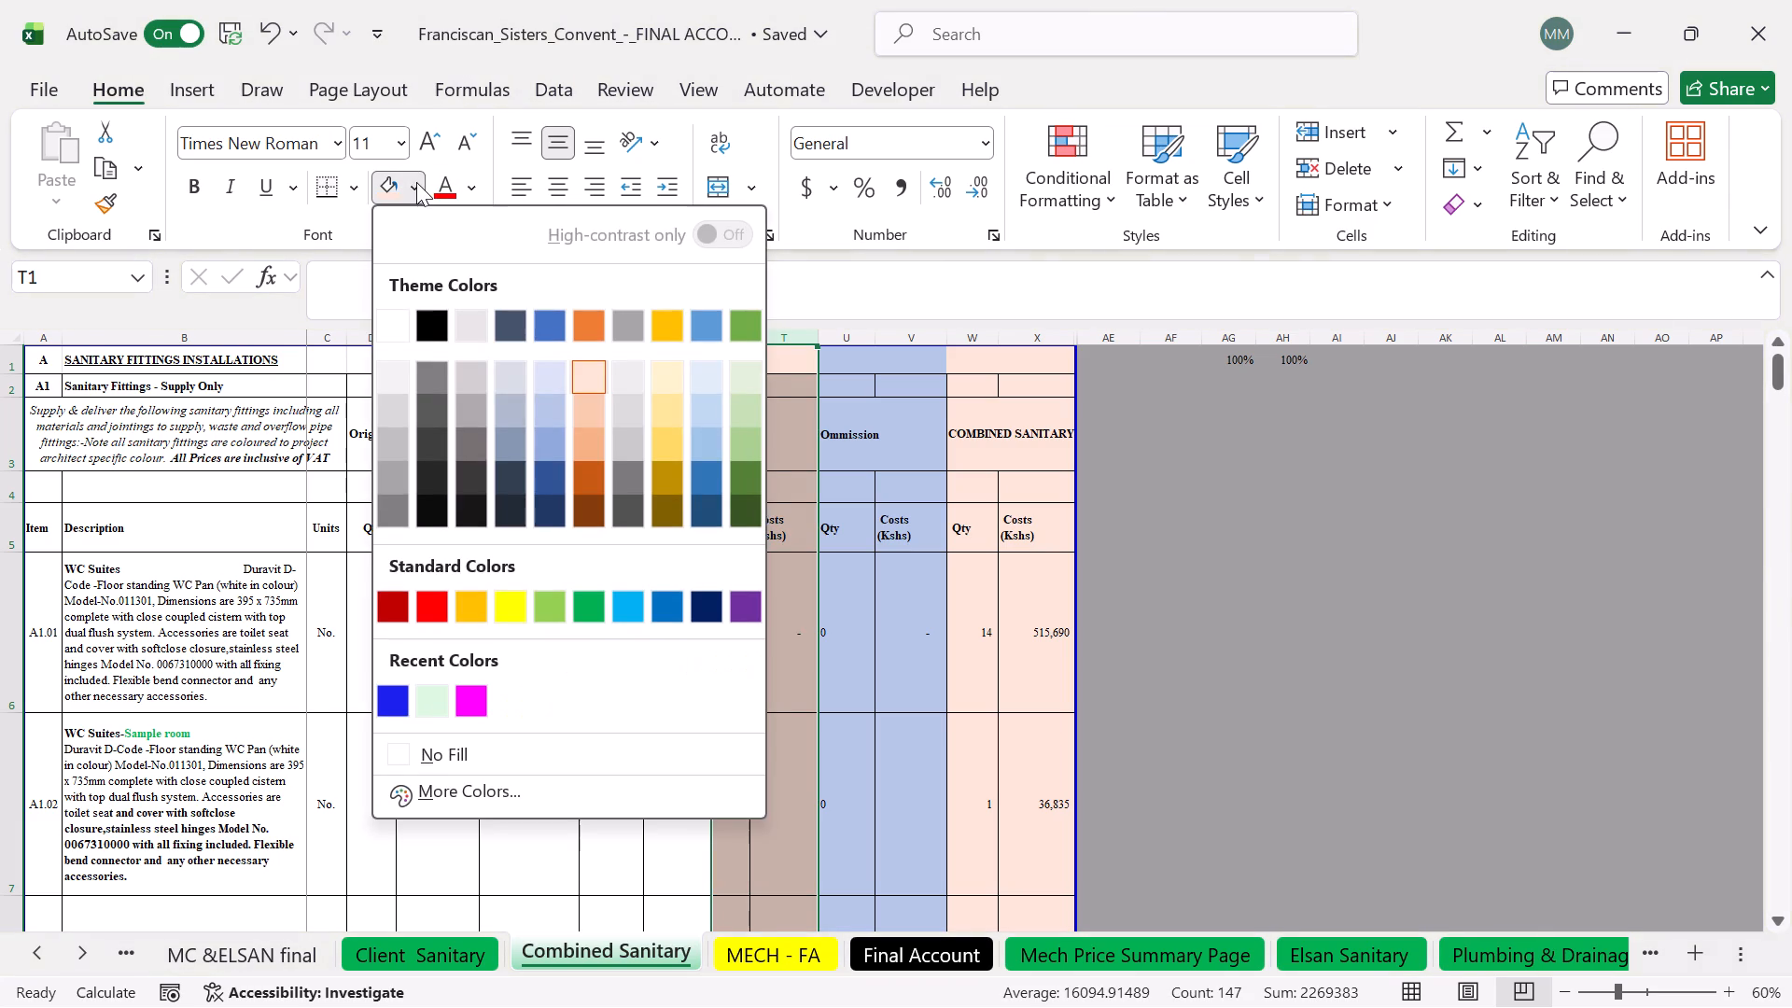
left_click(745, 415)
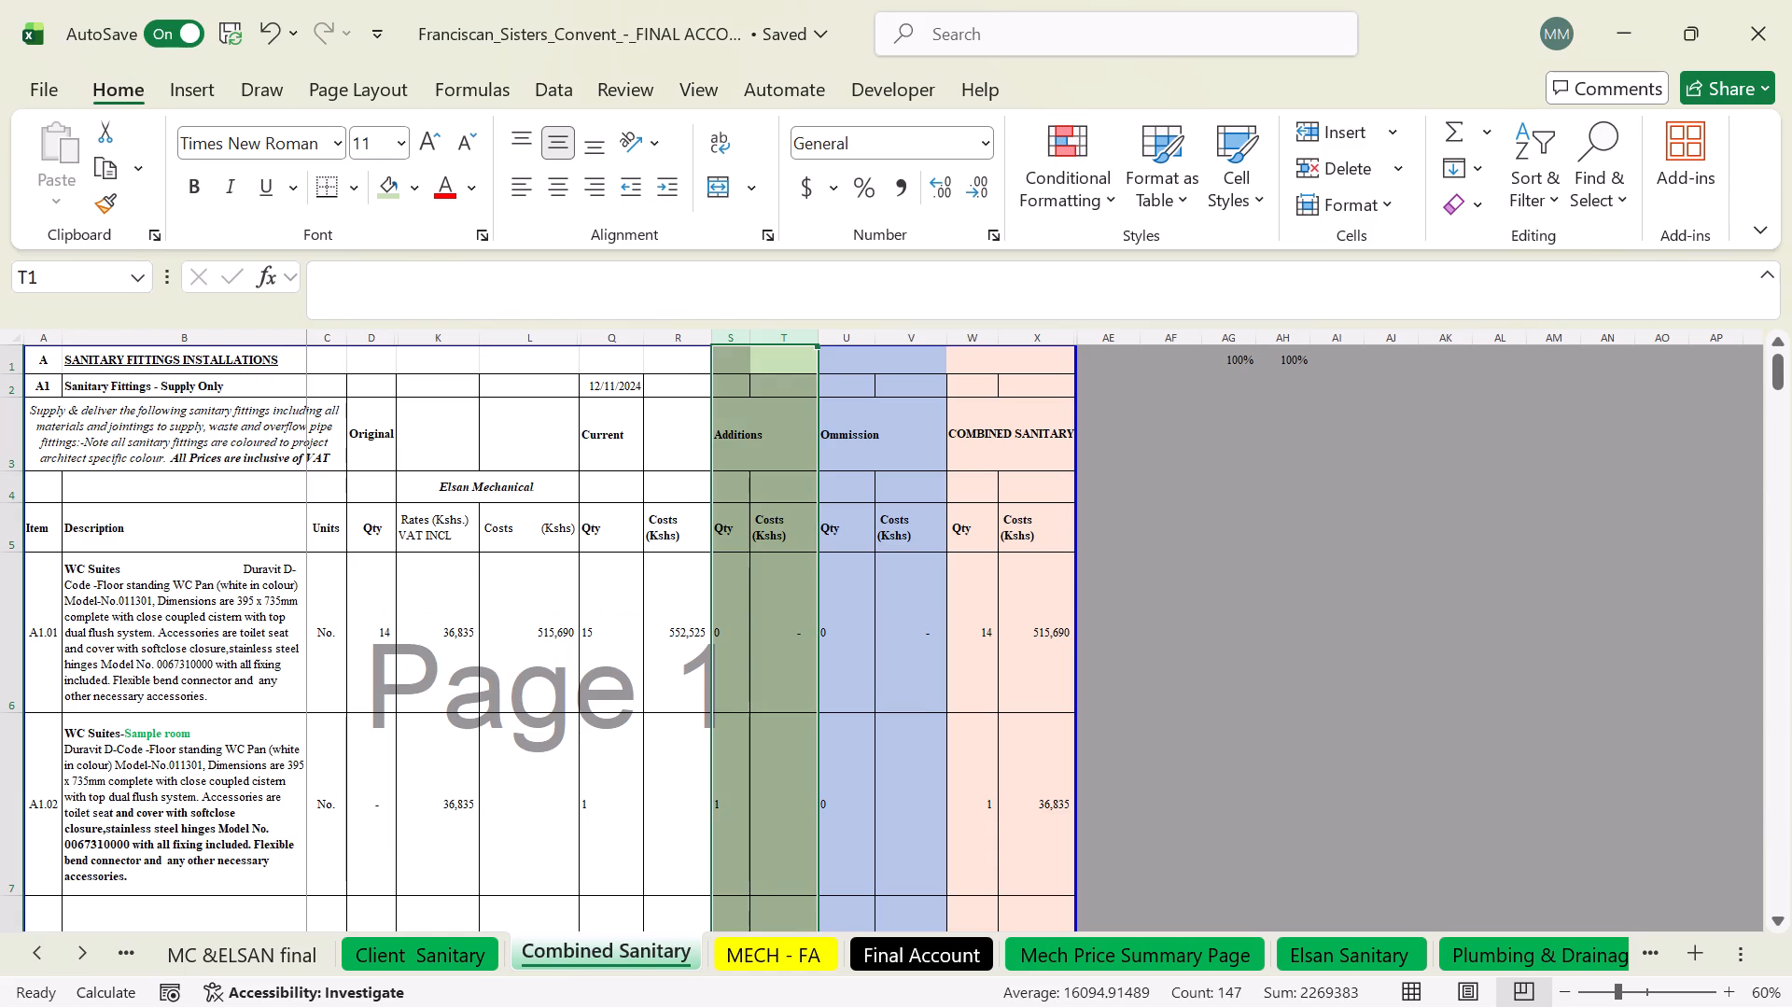
Check the quantities and formulas of the A1.01 and A1.02 WC suite rows in V6, D6, Q6, W6 and W7.
left_click(934, 695)
left_click(742, 620)
left_click(889, 660)
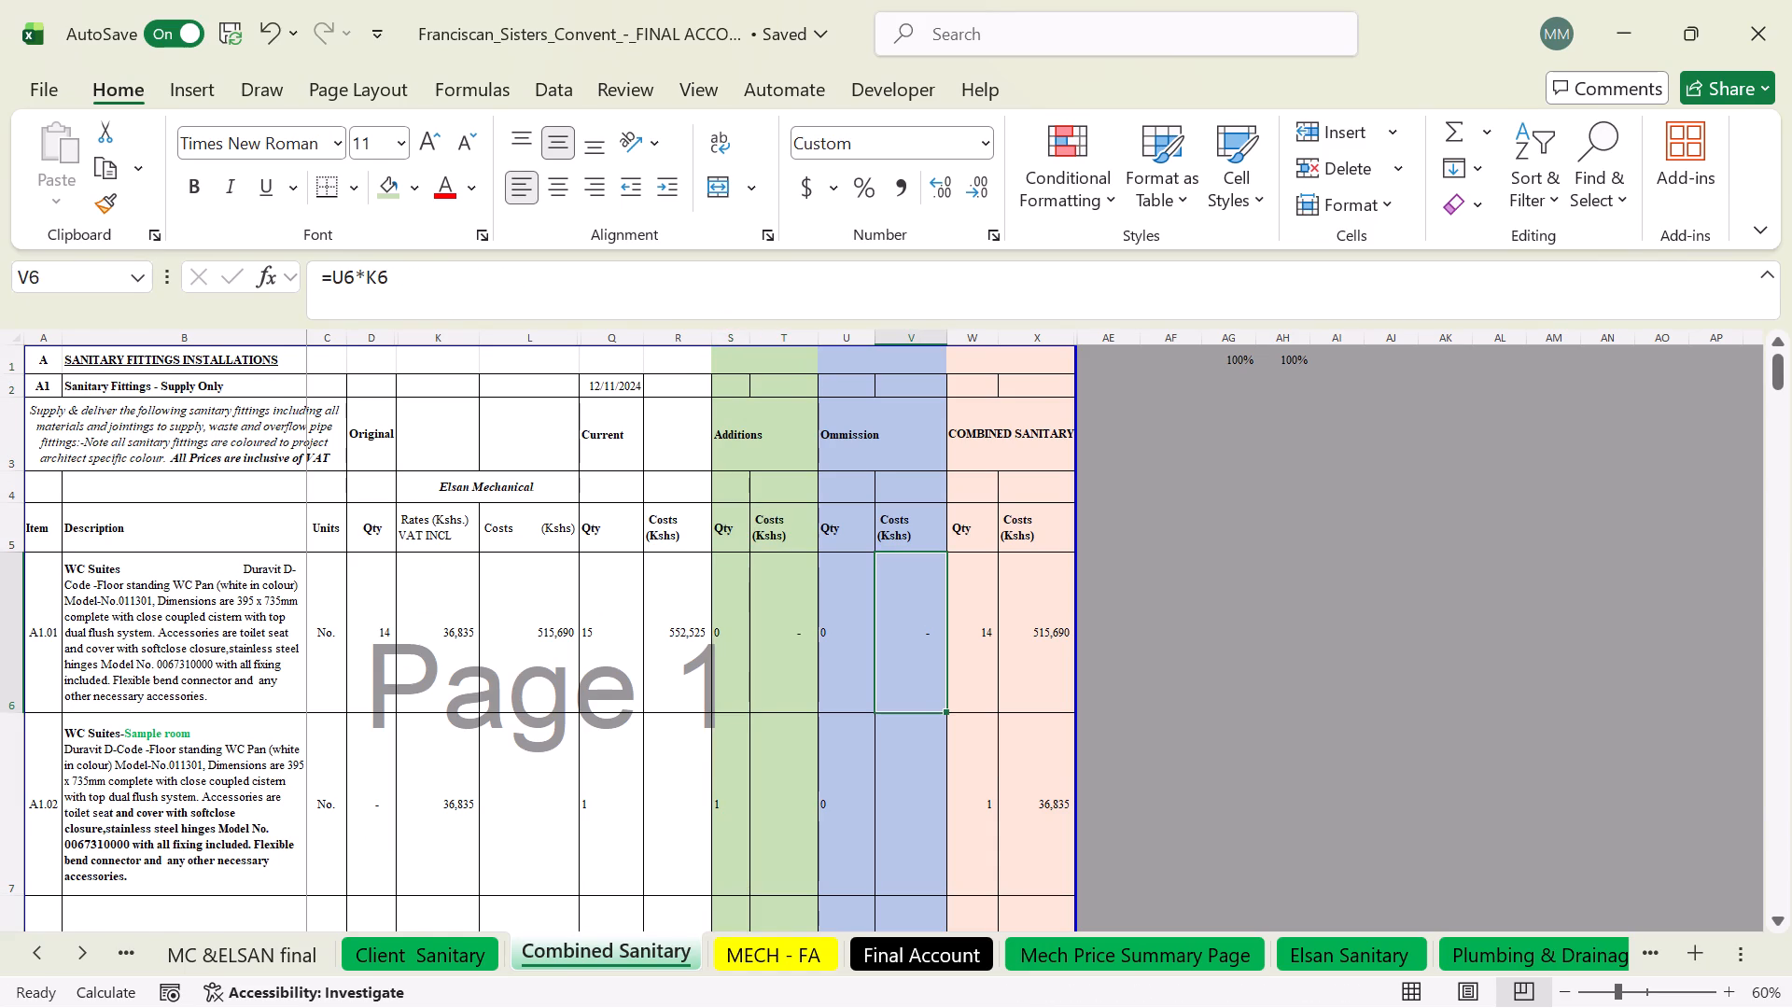
scroll(825, 790, "down", 6)
scroll(809, 785, "up", 7)
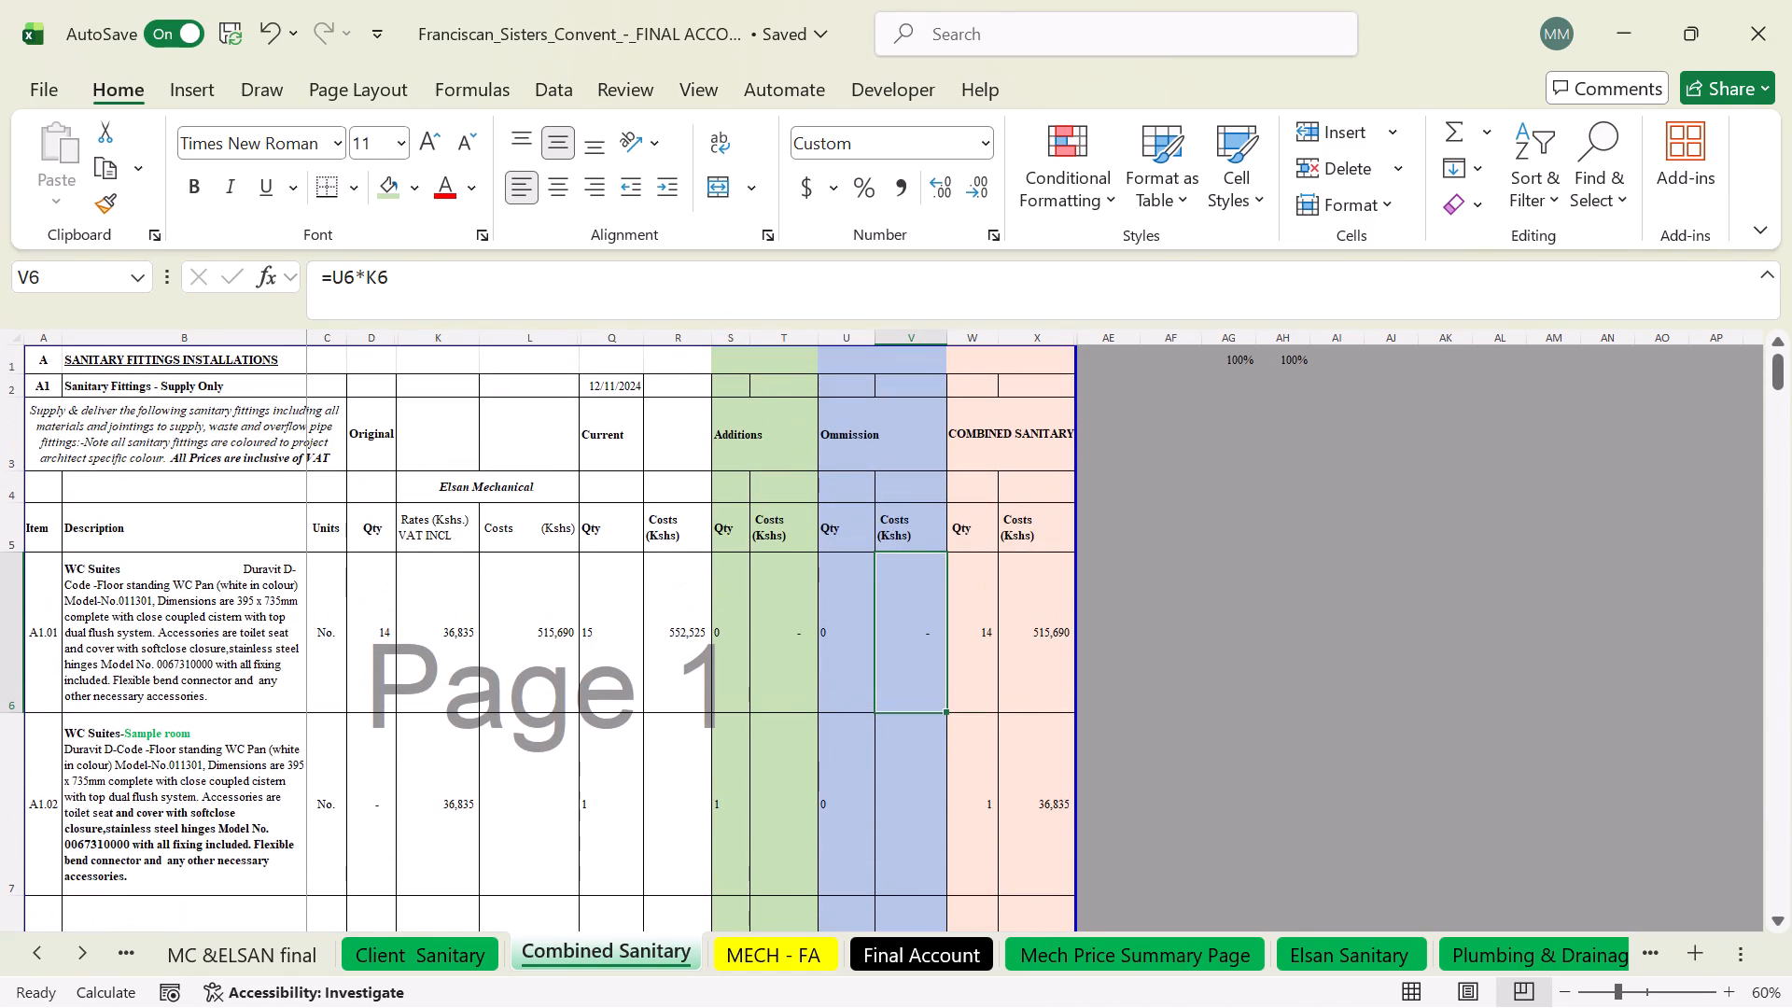
left_click(912, 653)
left_click(382, 629)
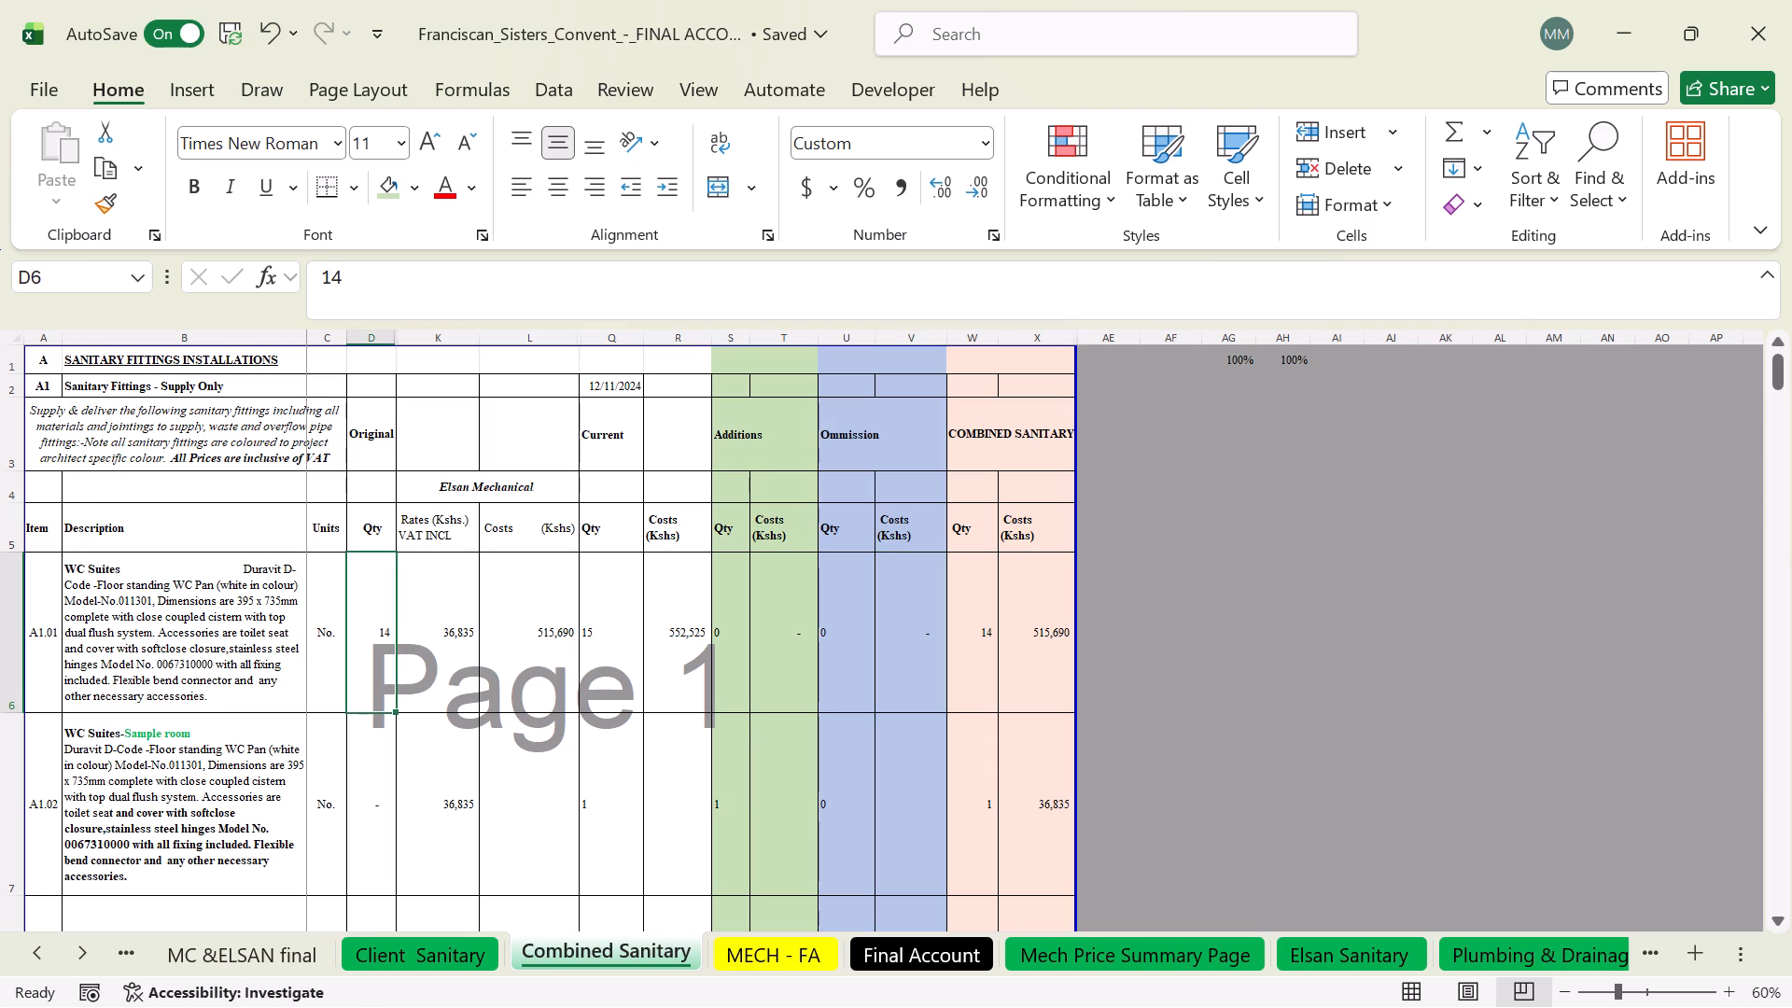
left_click(618, 628)
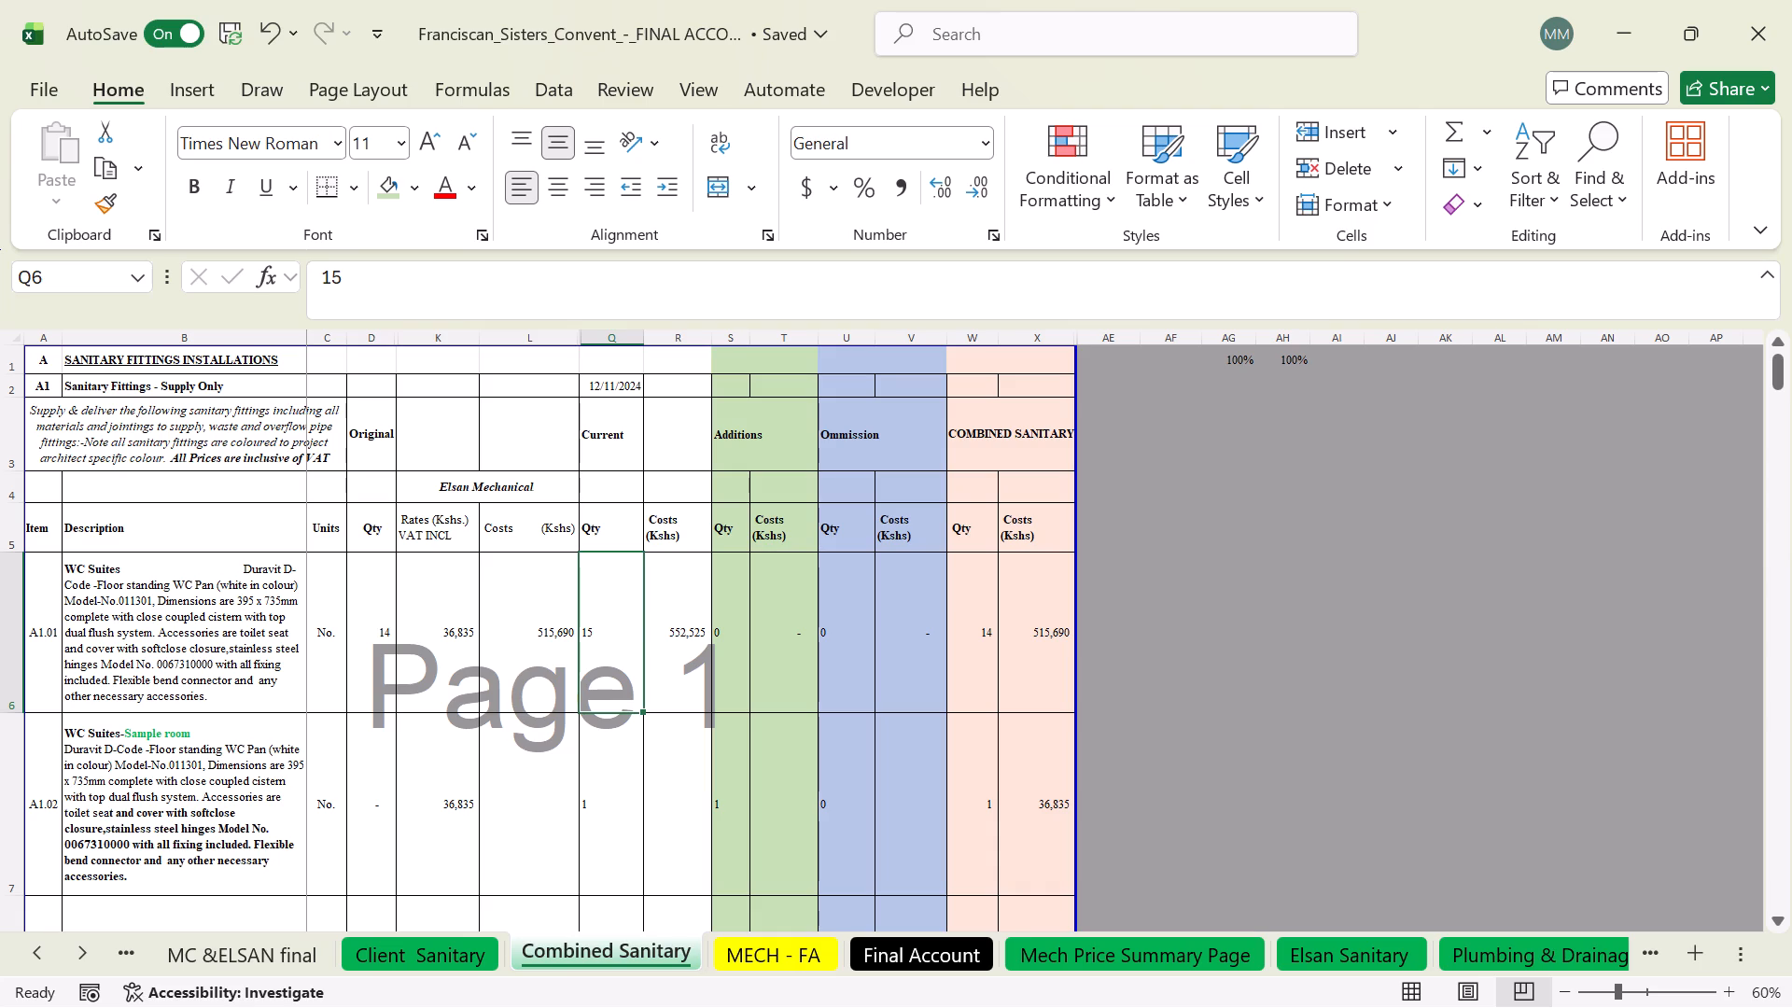
left_click(979, 657)
left_click(987, 778)
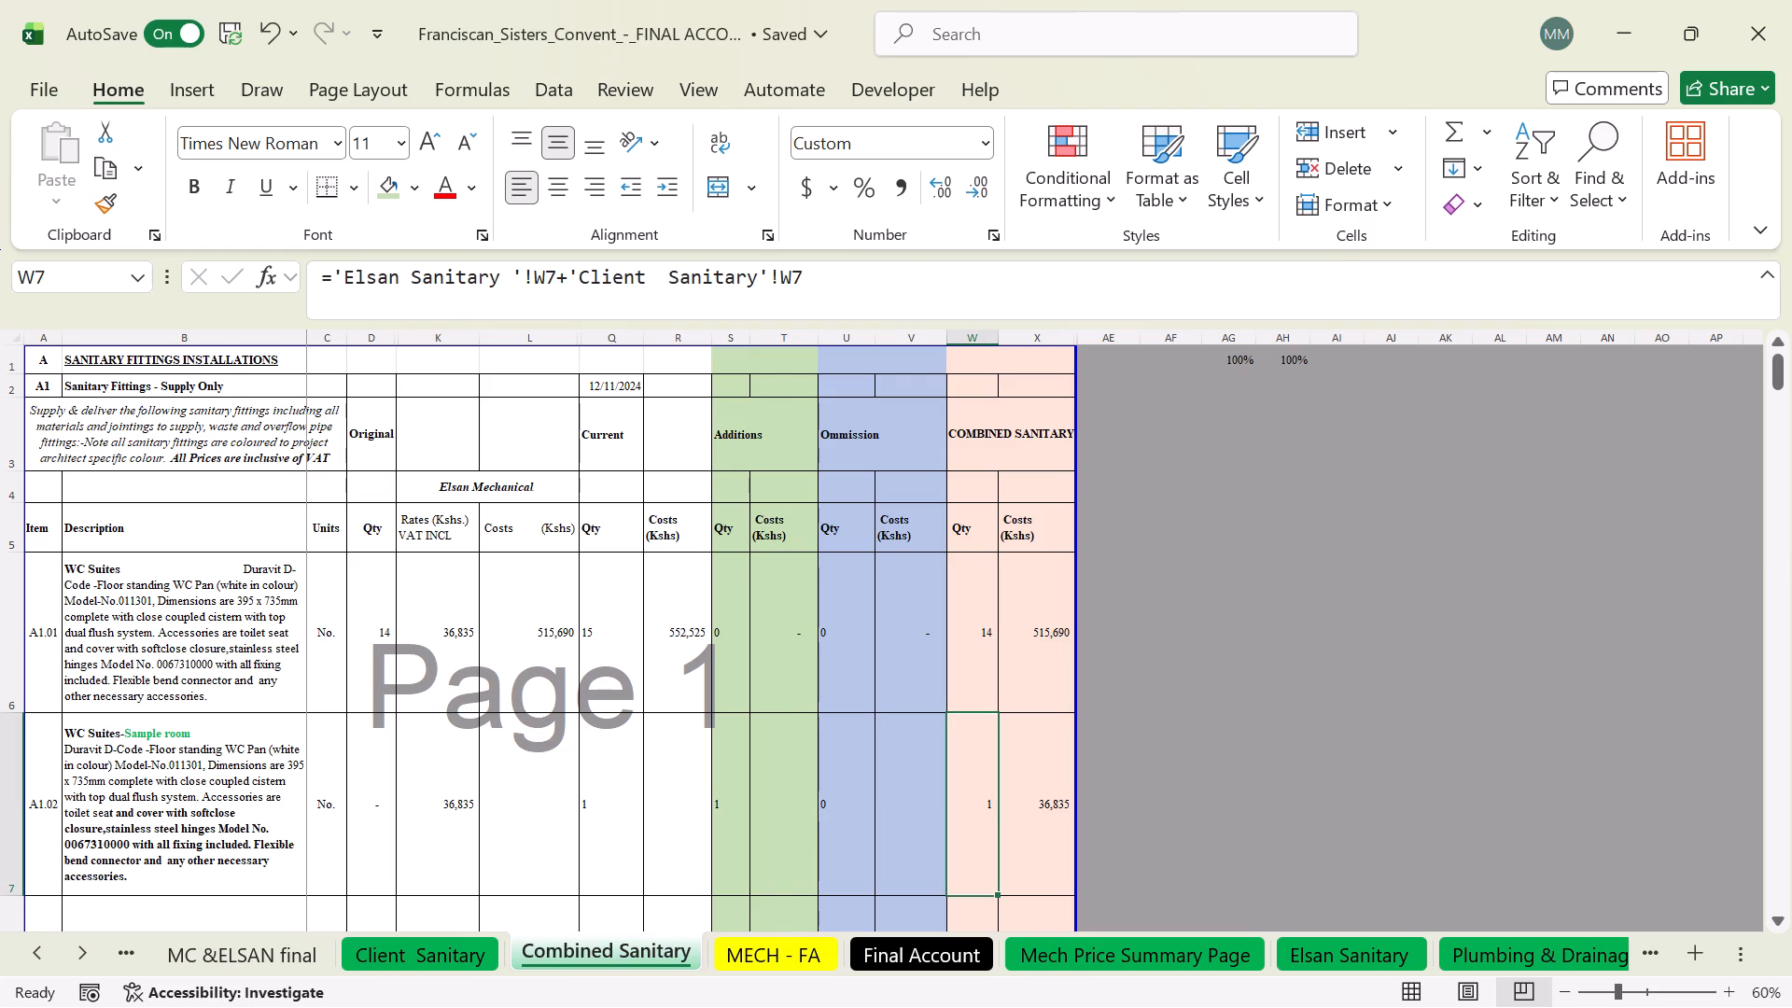
Remove "Duravit D-Code" from the gate house WC suite description in B8.
scroll(163, 716, "down", 1)
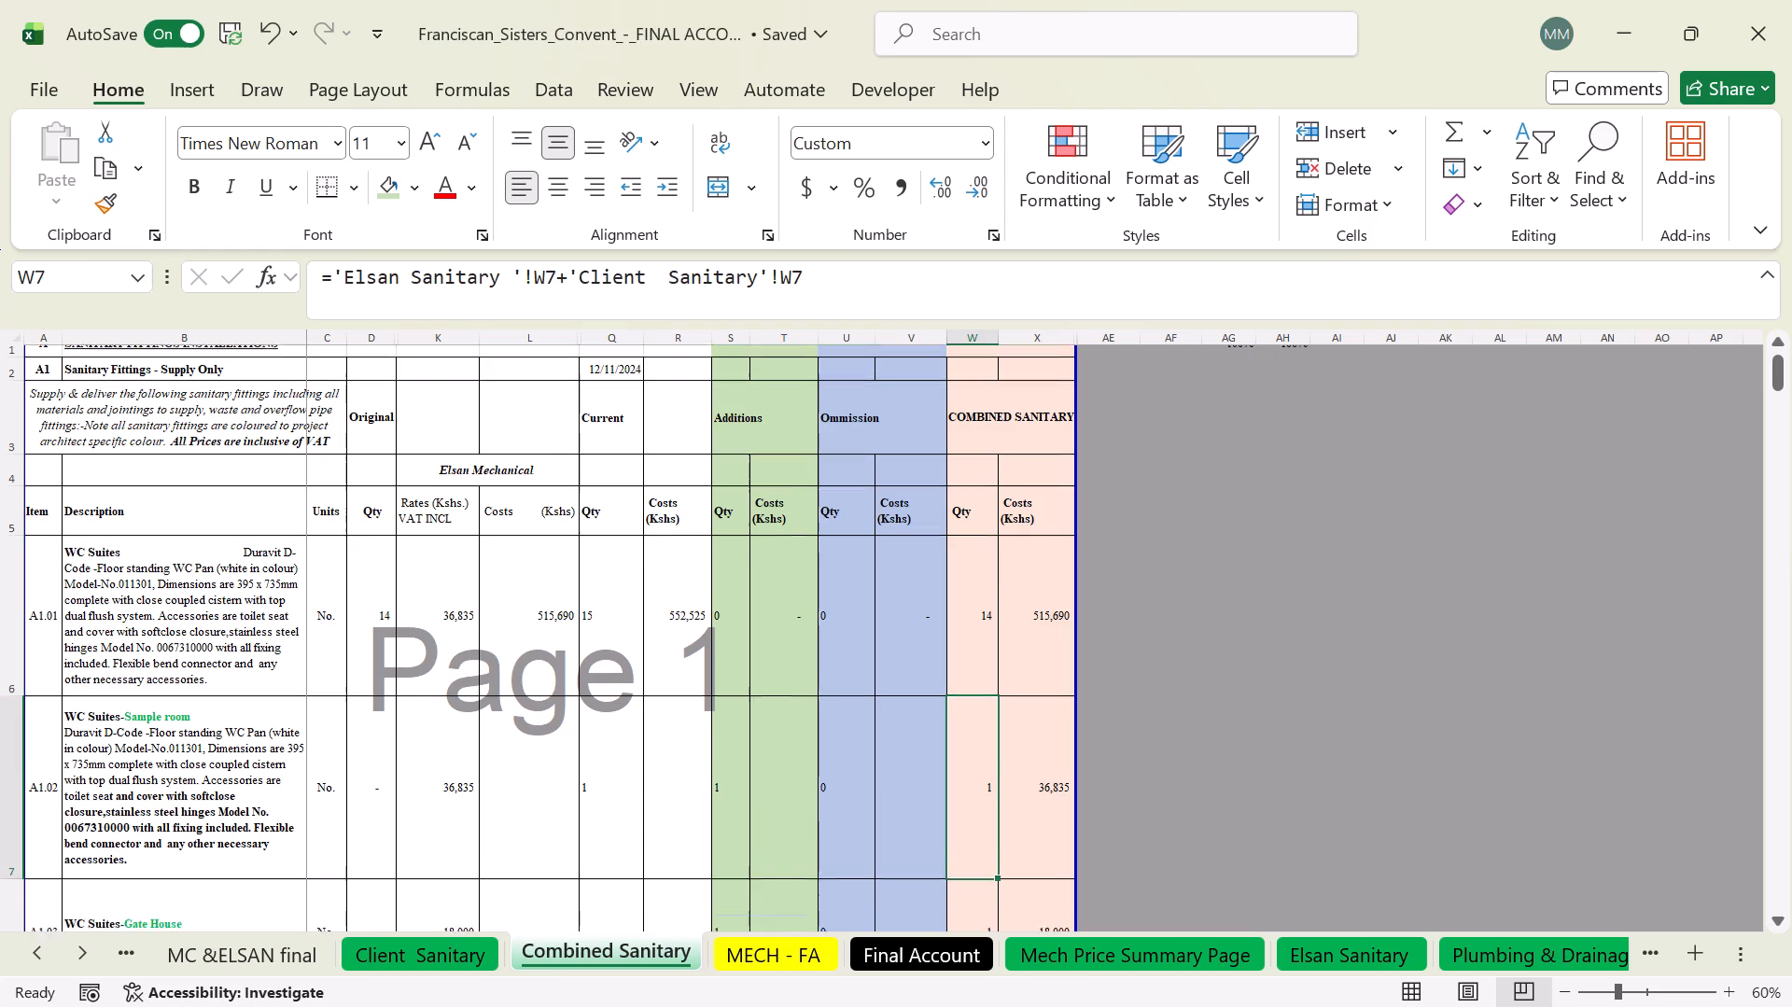
scroll(163, 716, "down", 1)
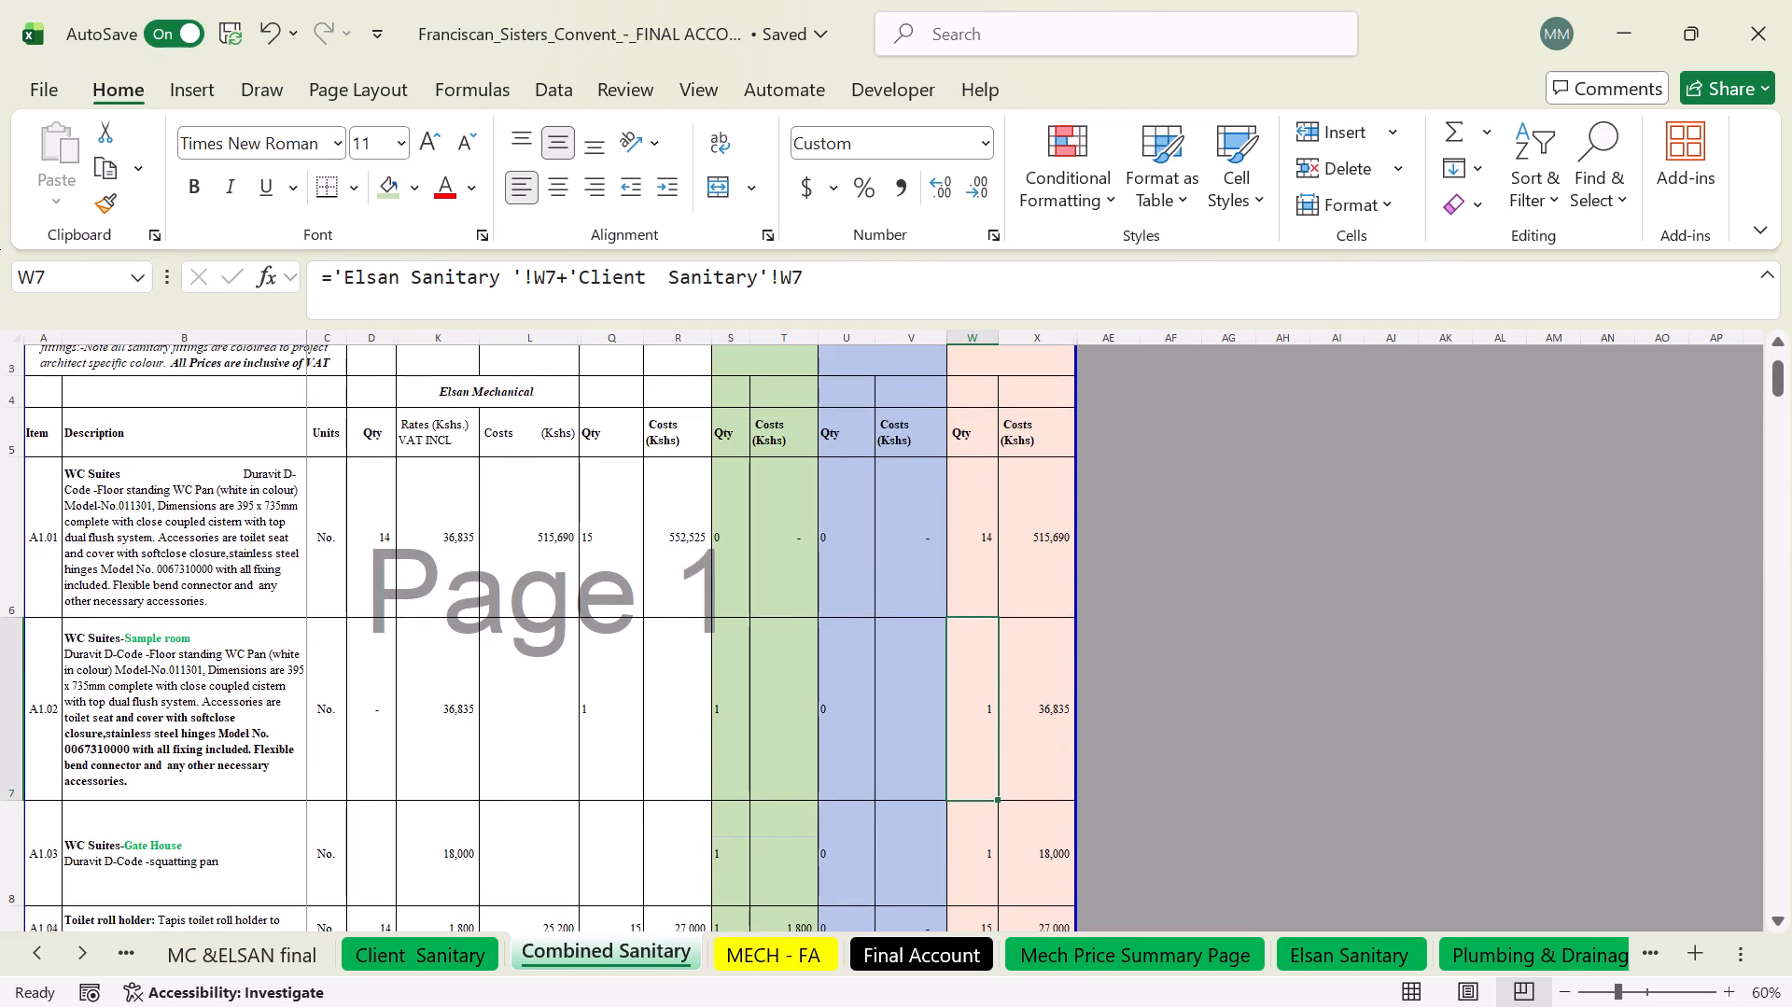
double_click(93, 866)
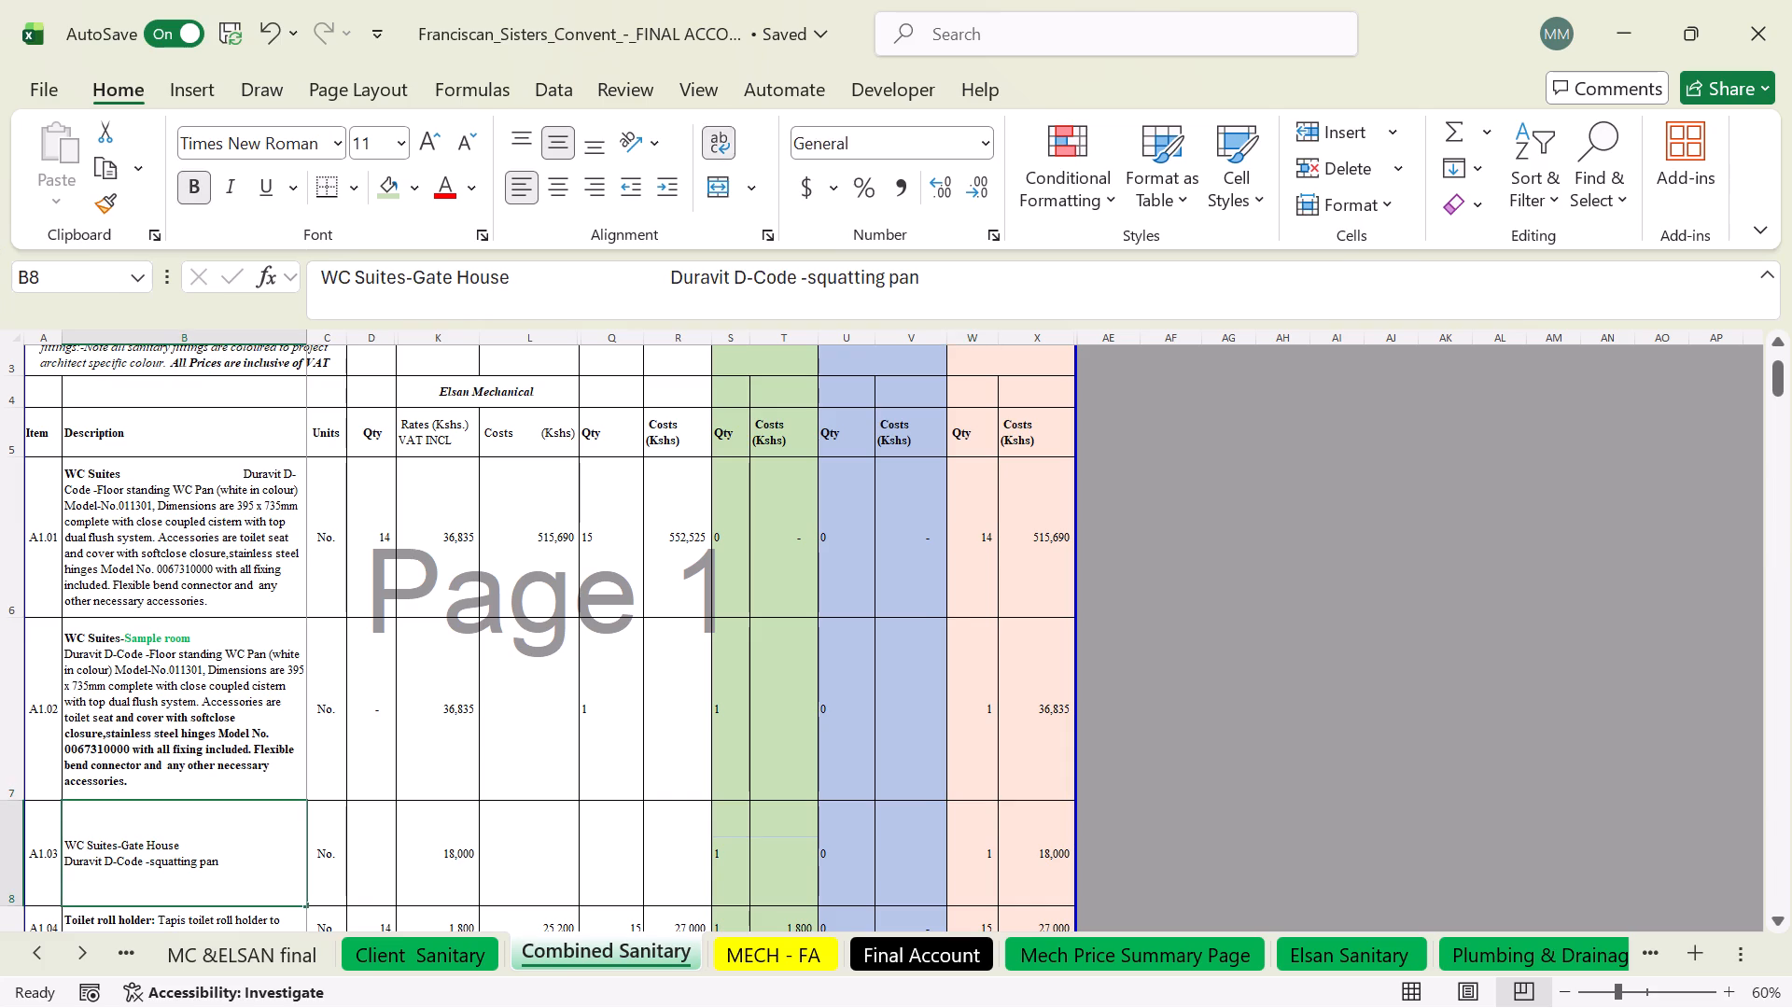
left_click_drag(143, 861, 51, 854)
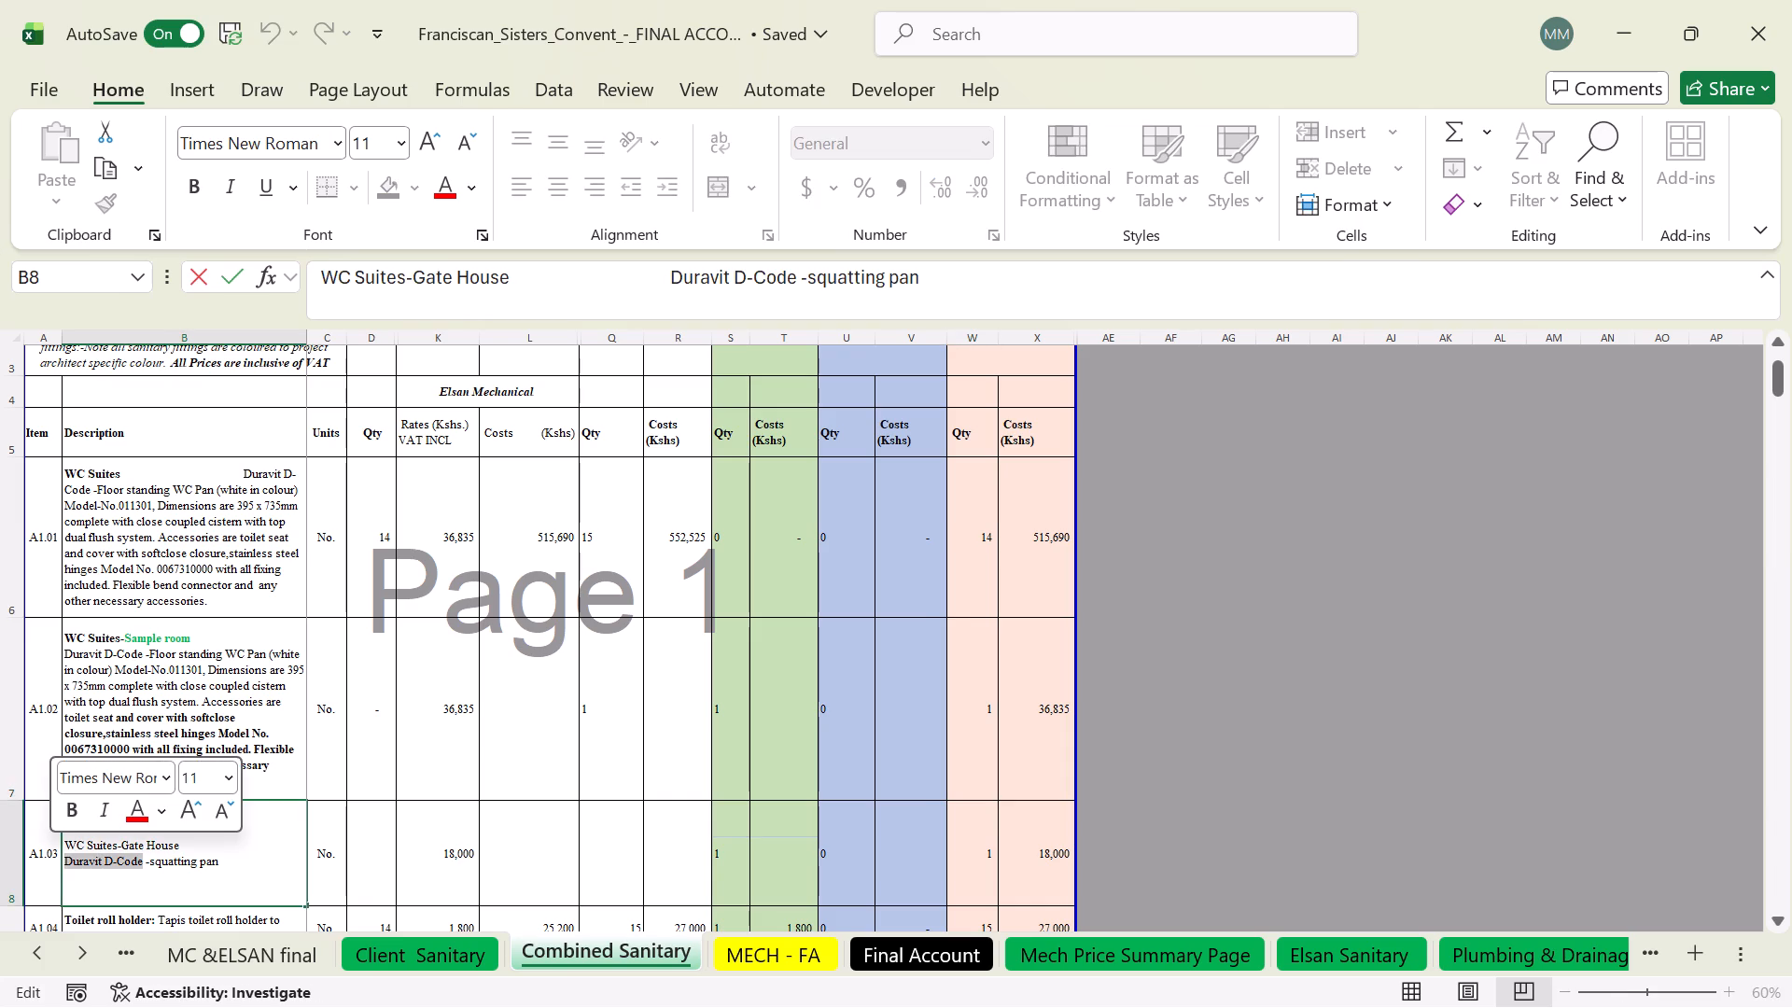
key("BackSpace")
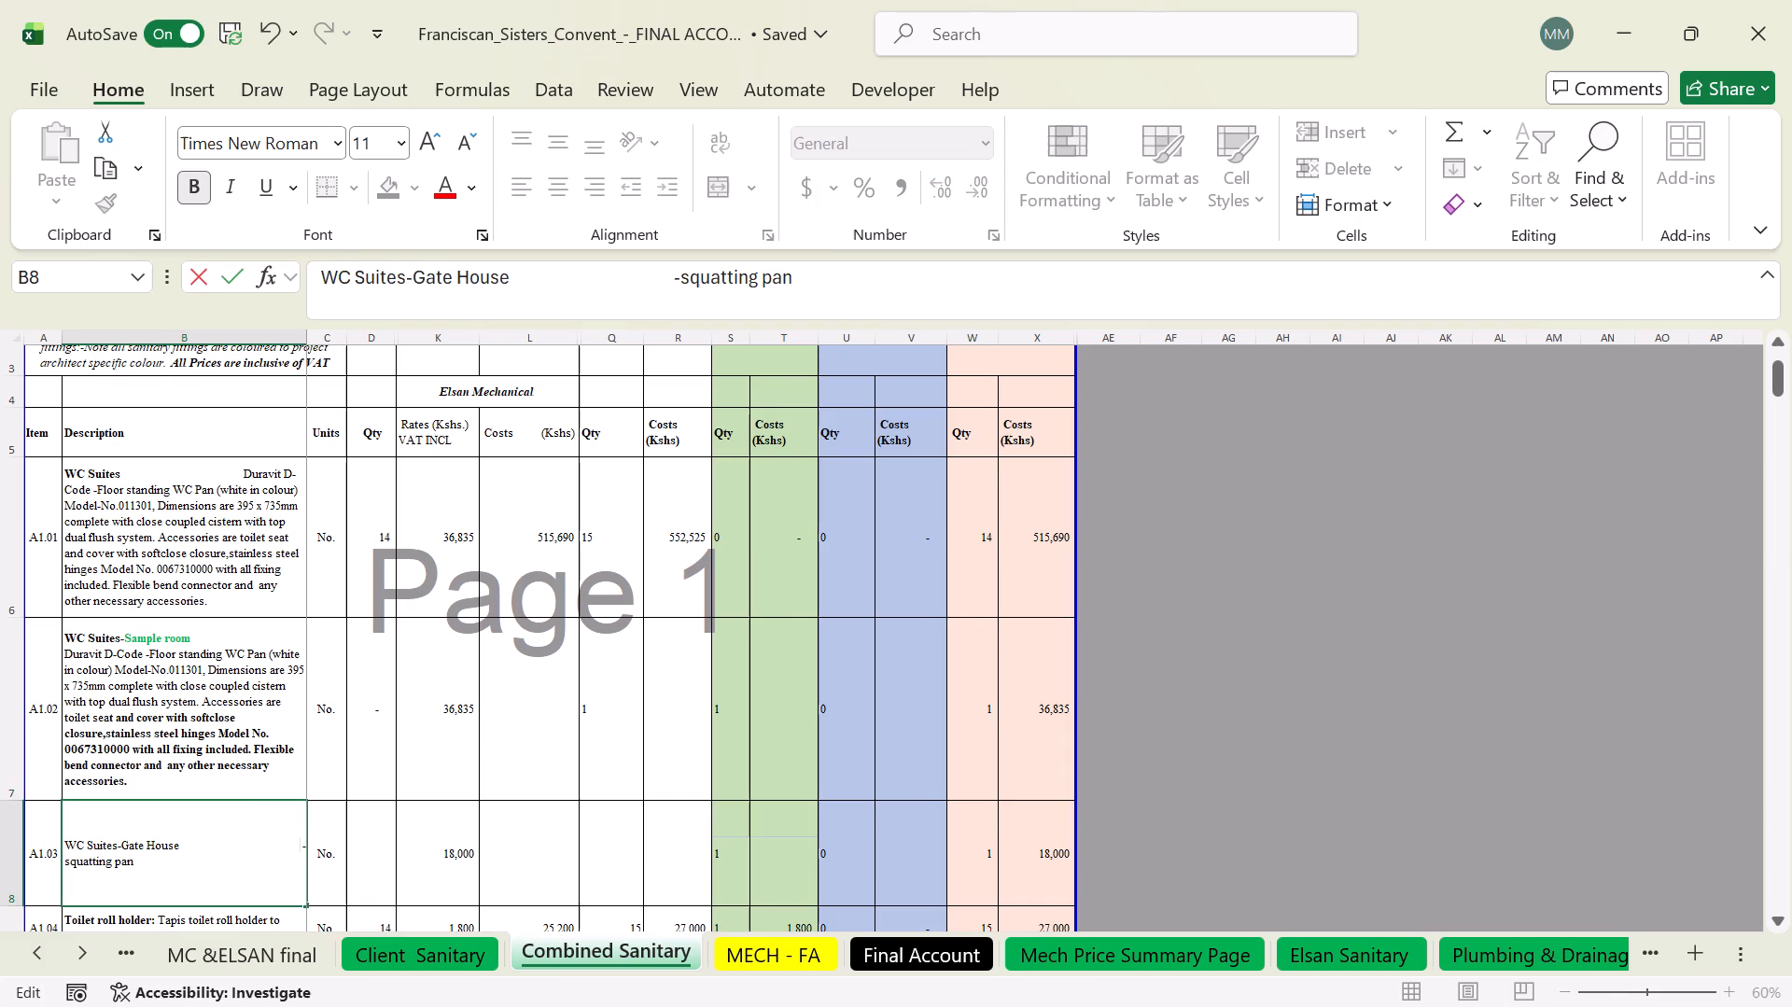
key("Return")
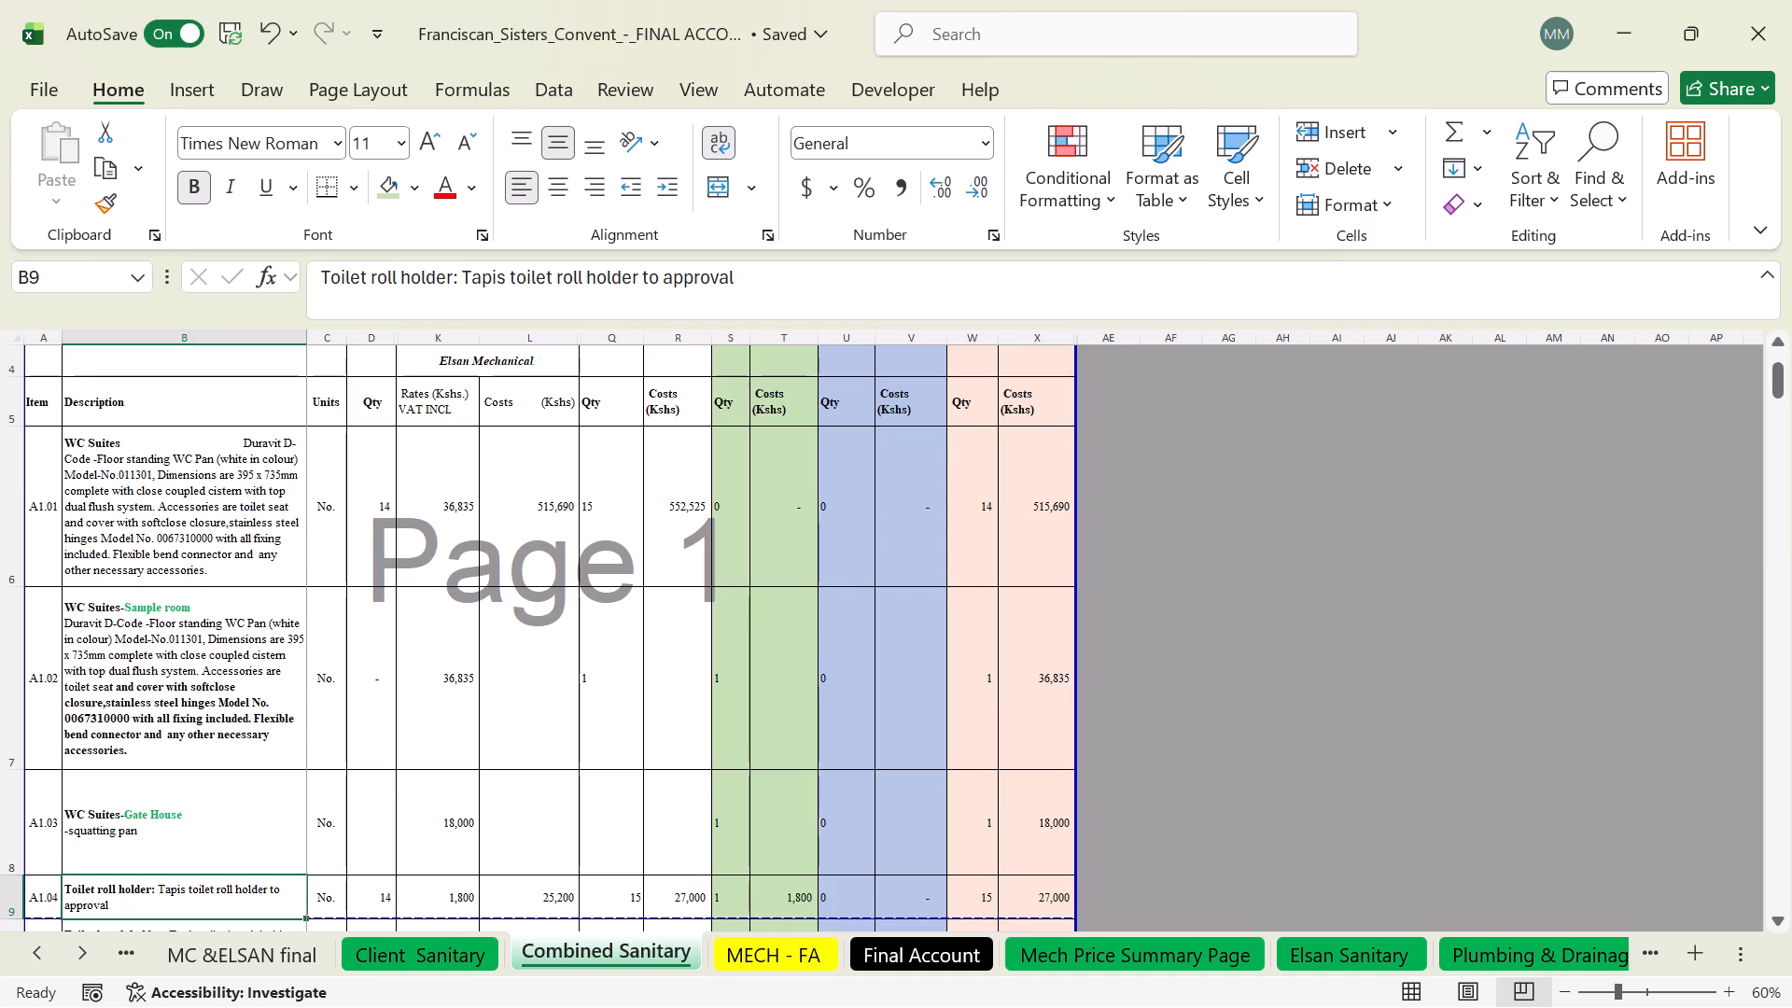
Check the combined quantities in W8 and W7 and the A1.01 omission and addition formulas in U6 and S6.
left_click(984, 828)
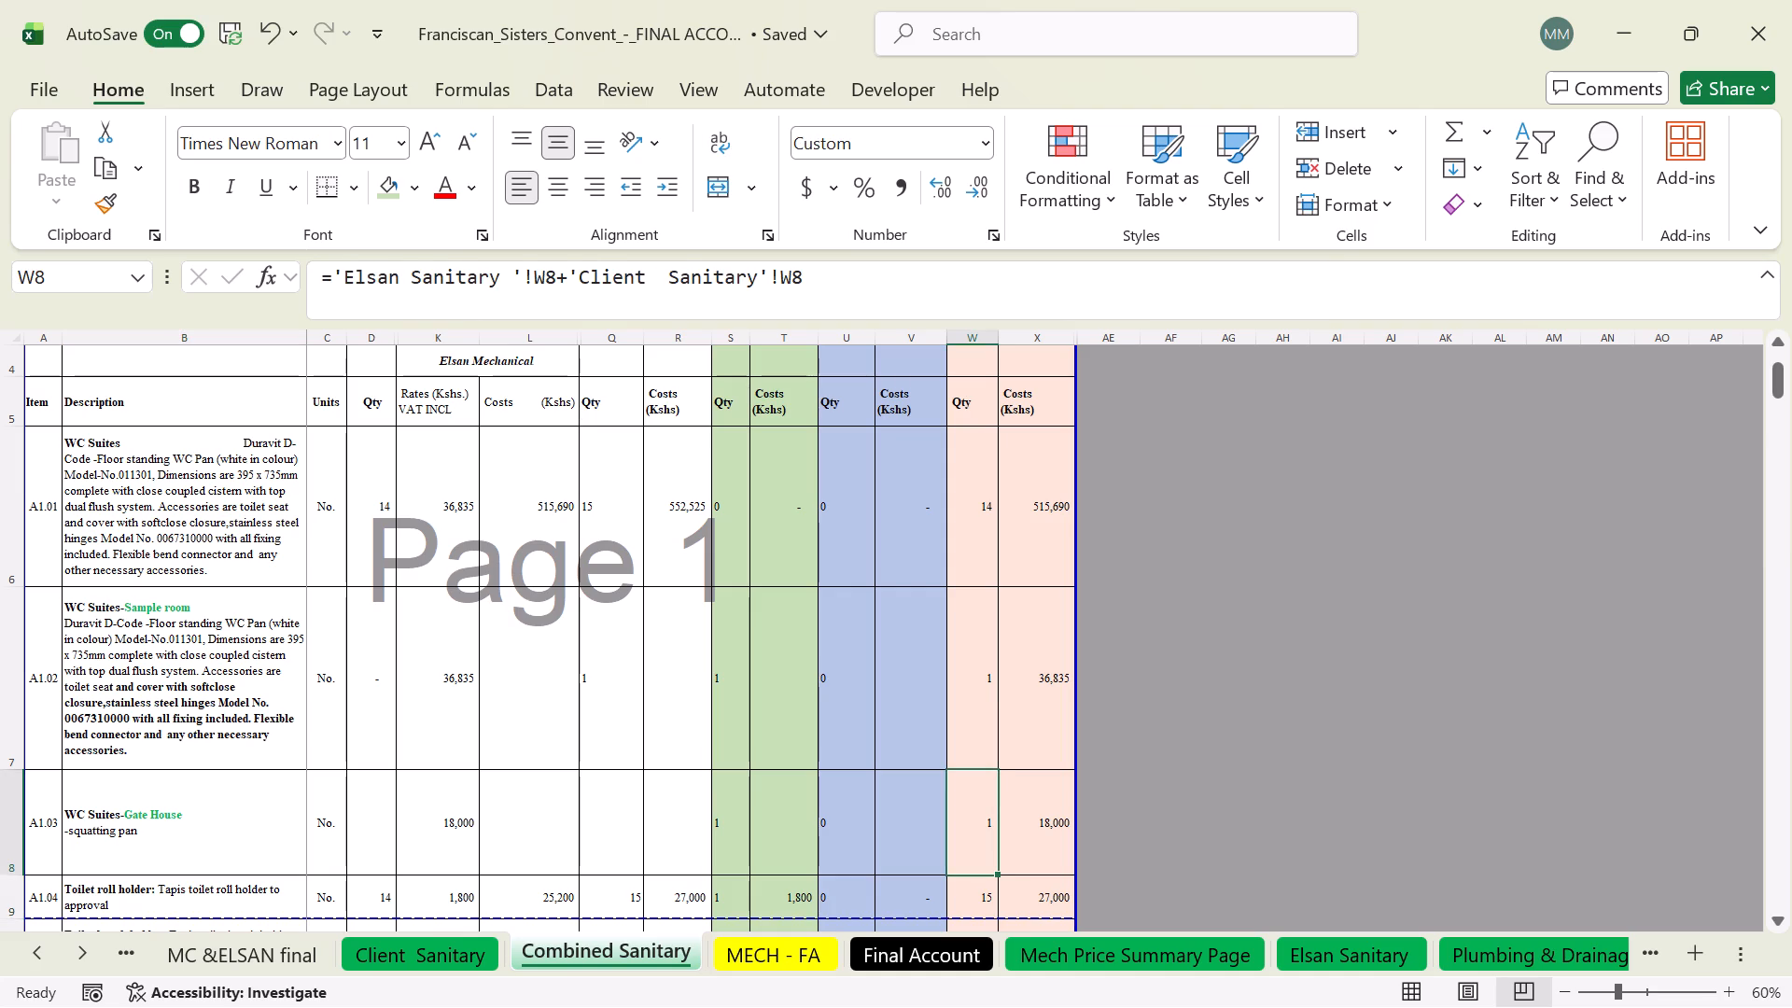
left_click(970, 690)
double_click(835, 510)
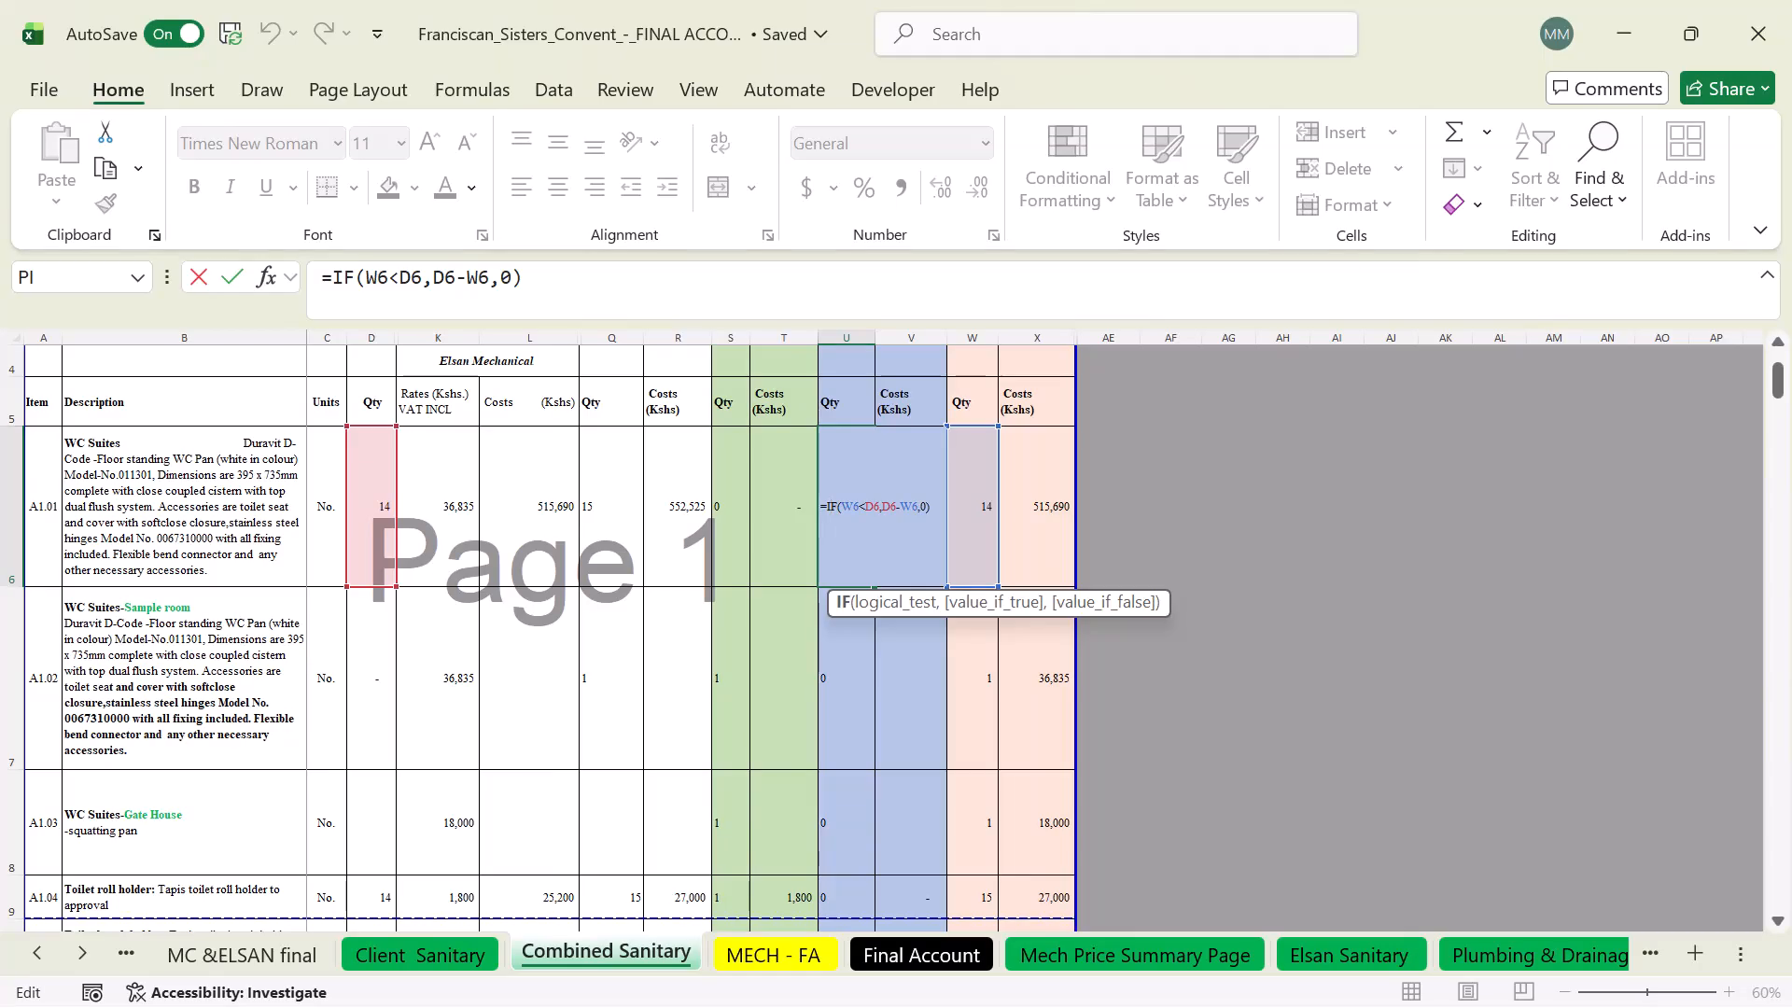
key("Return")
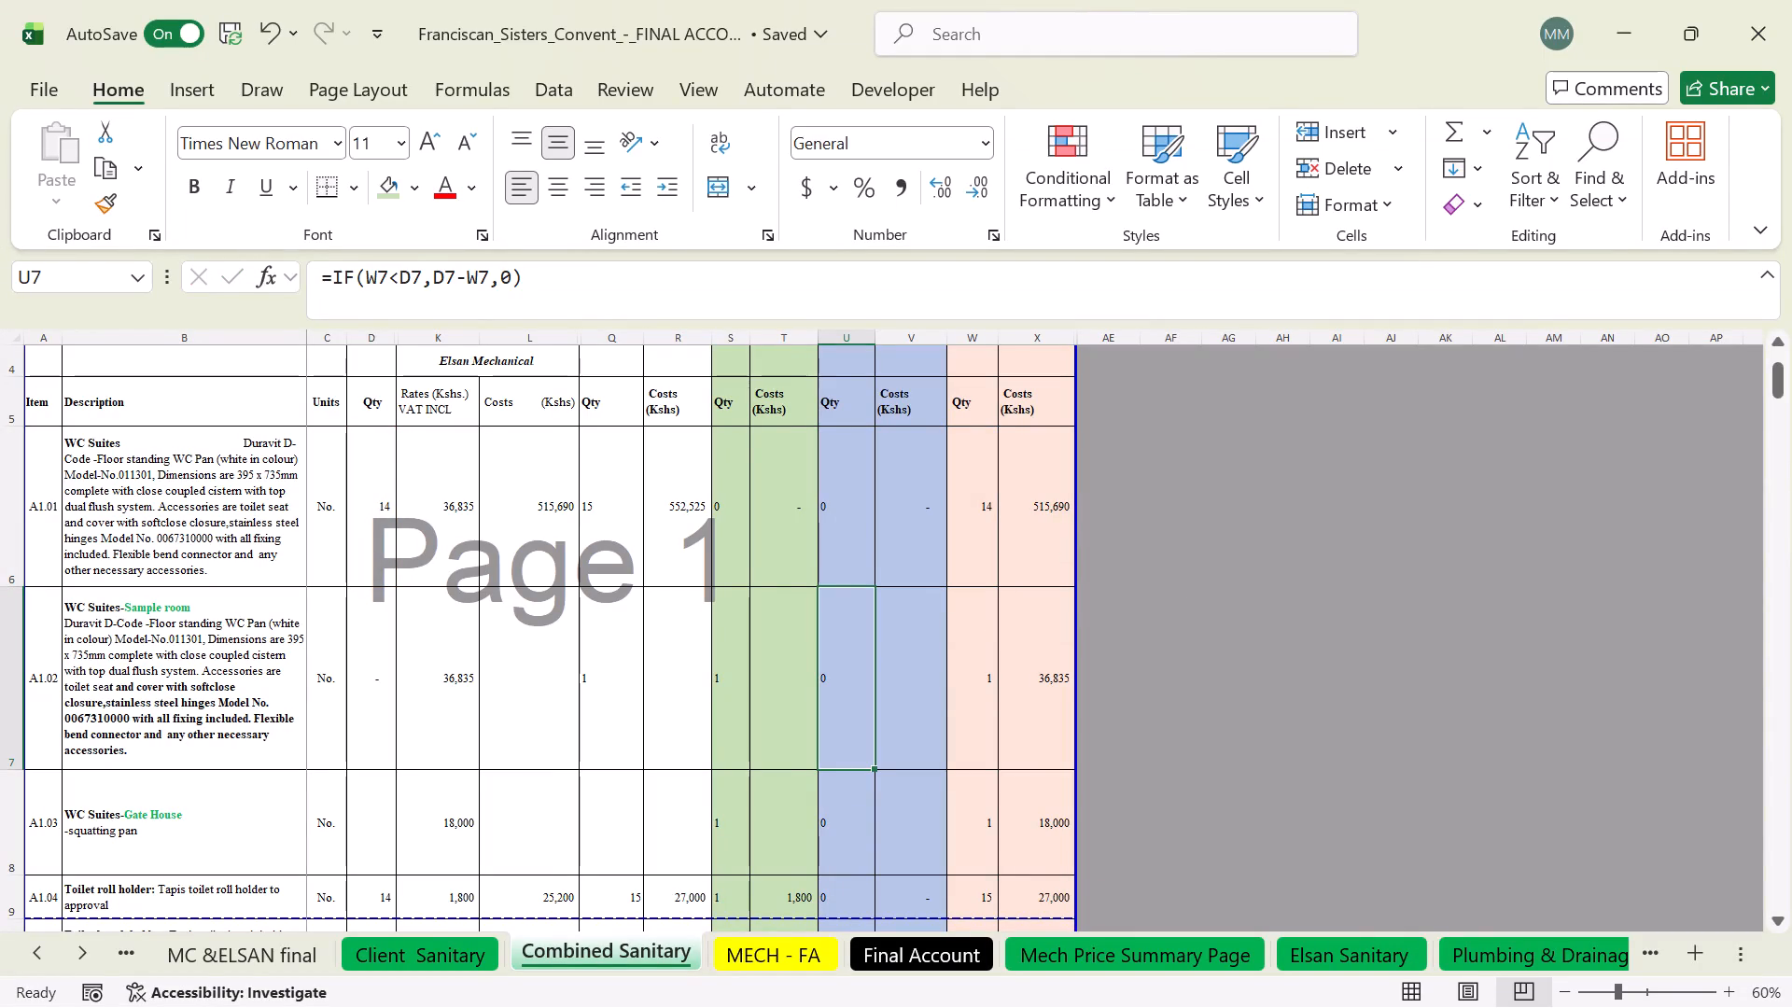
double_click(735, 486)
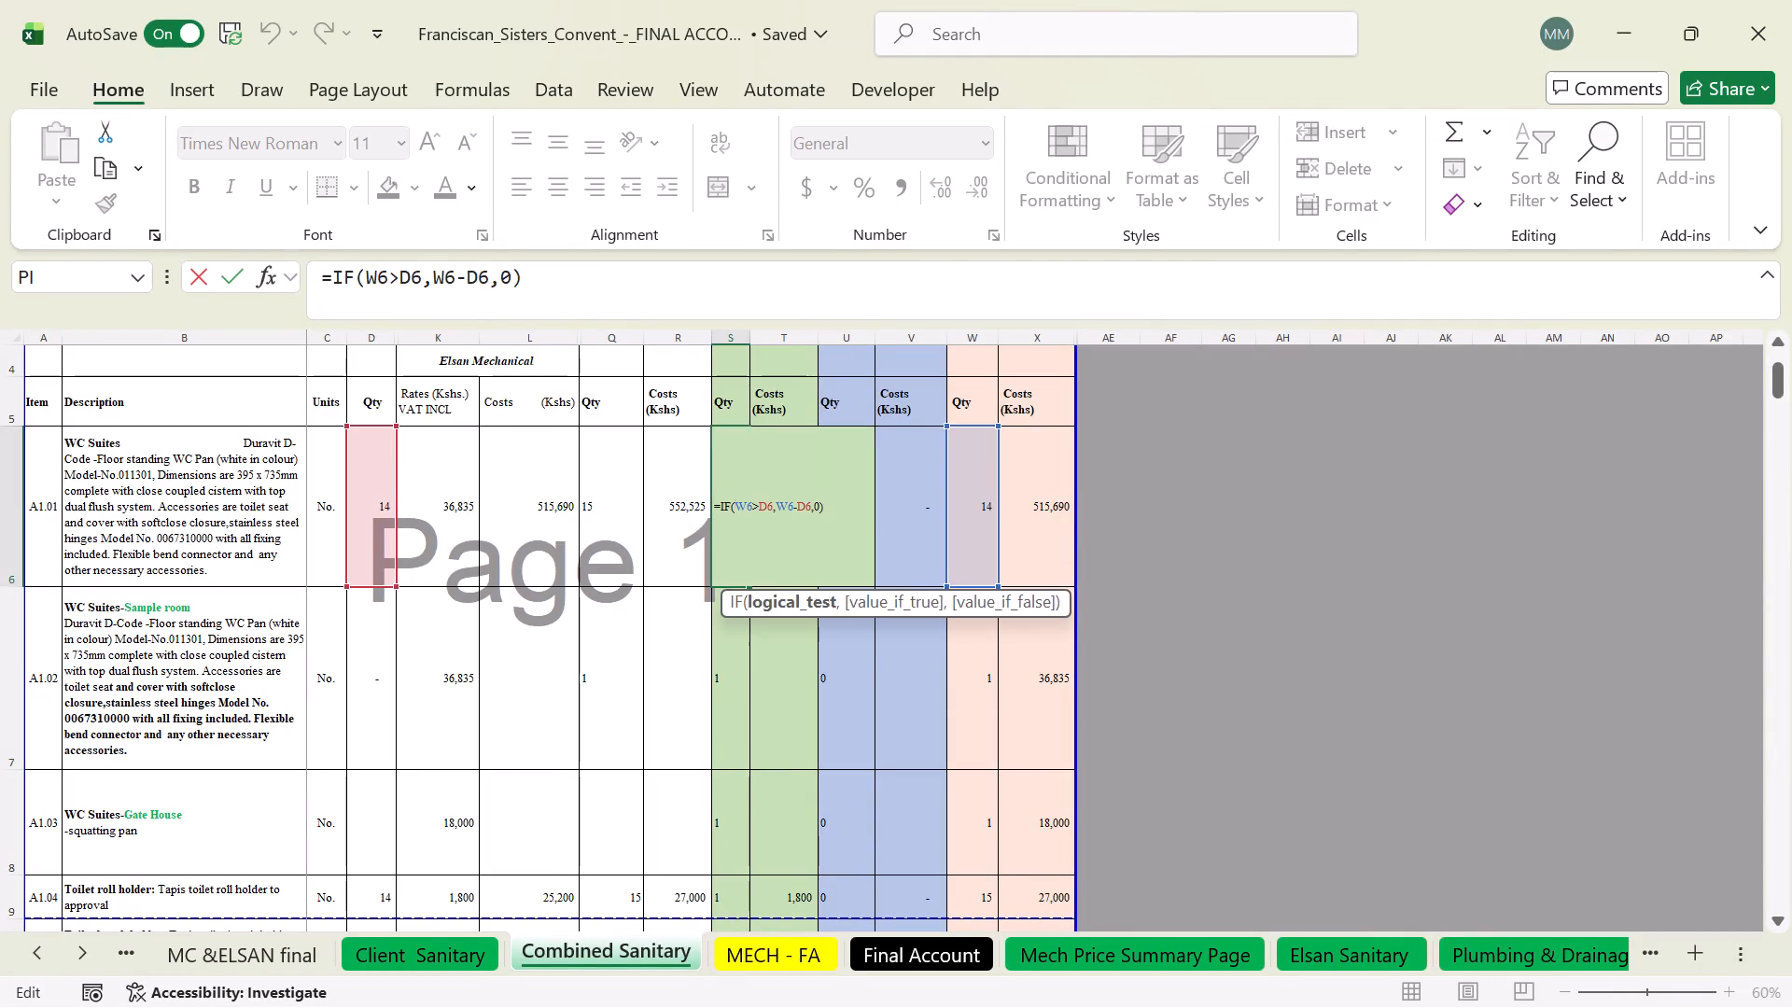
key("Return")
Copy the additions quantity formula =IF(W6>D6,W6-D6,0) from S6 down column S through the contingency row, S85.
left_click(737, 485)
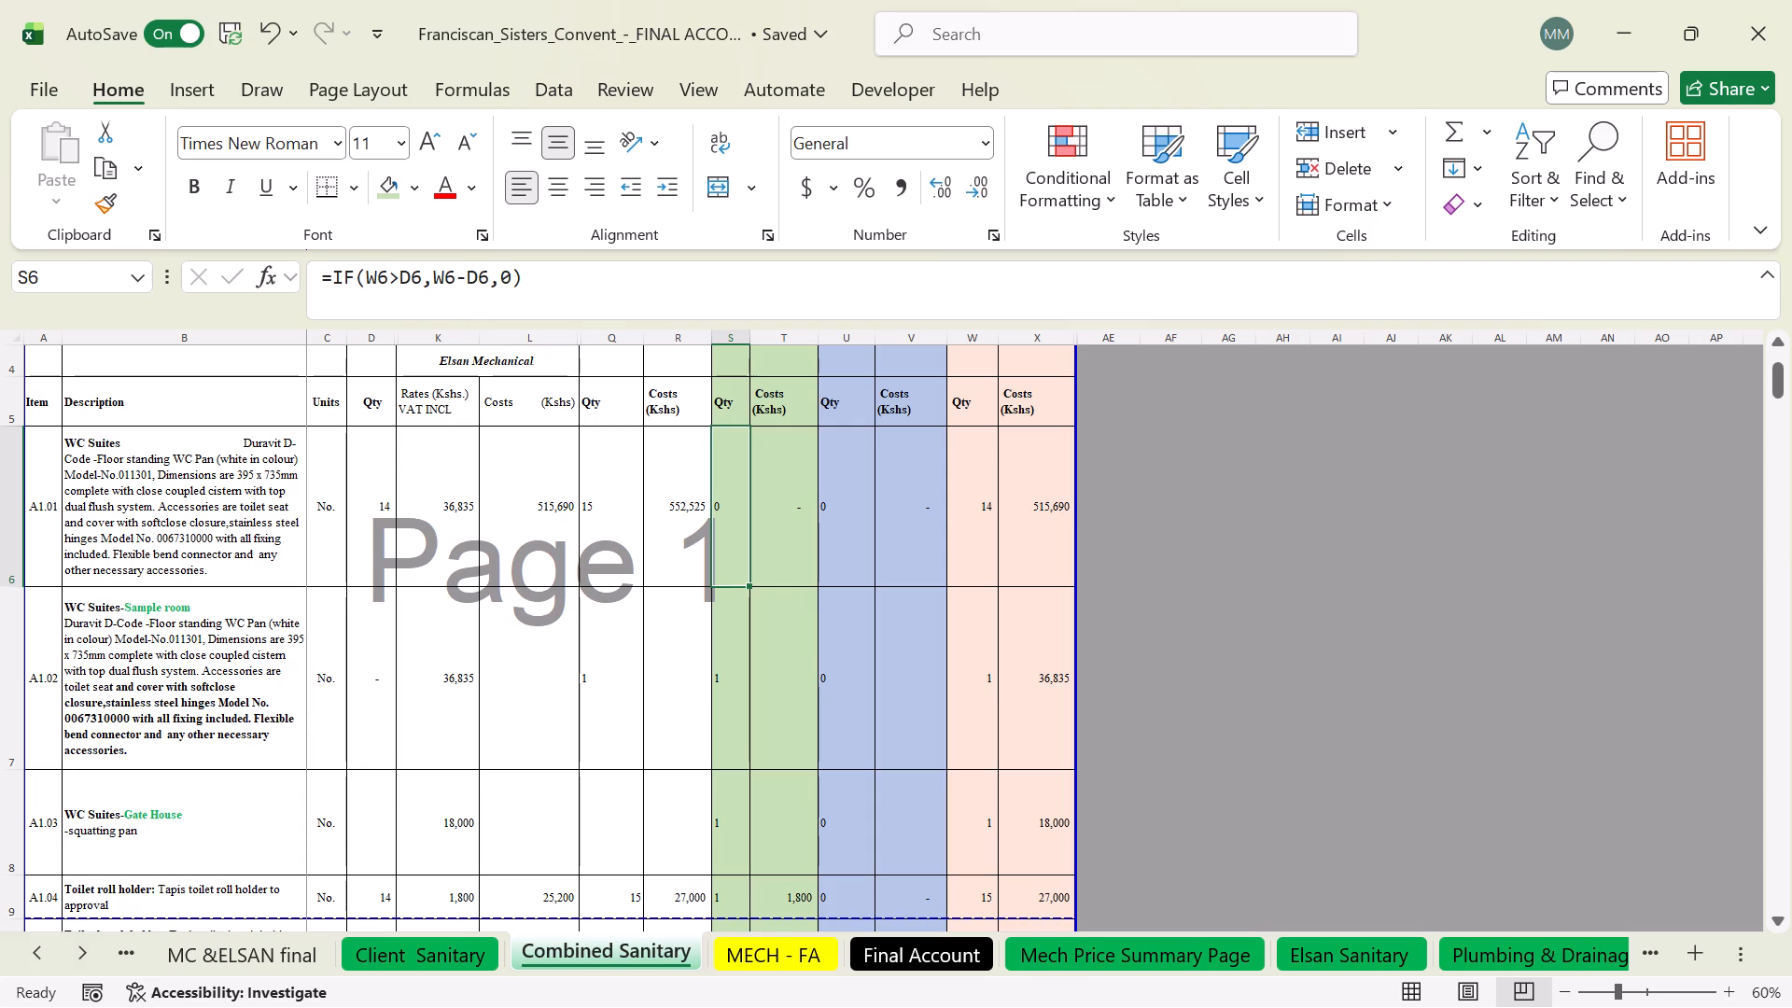
left_click_drag(748, 583, 777, 1007)
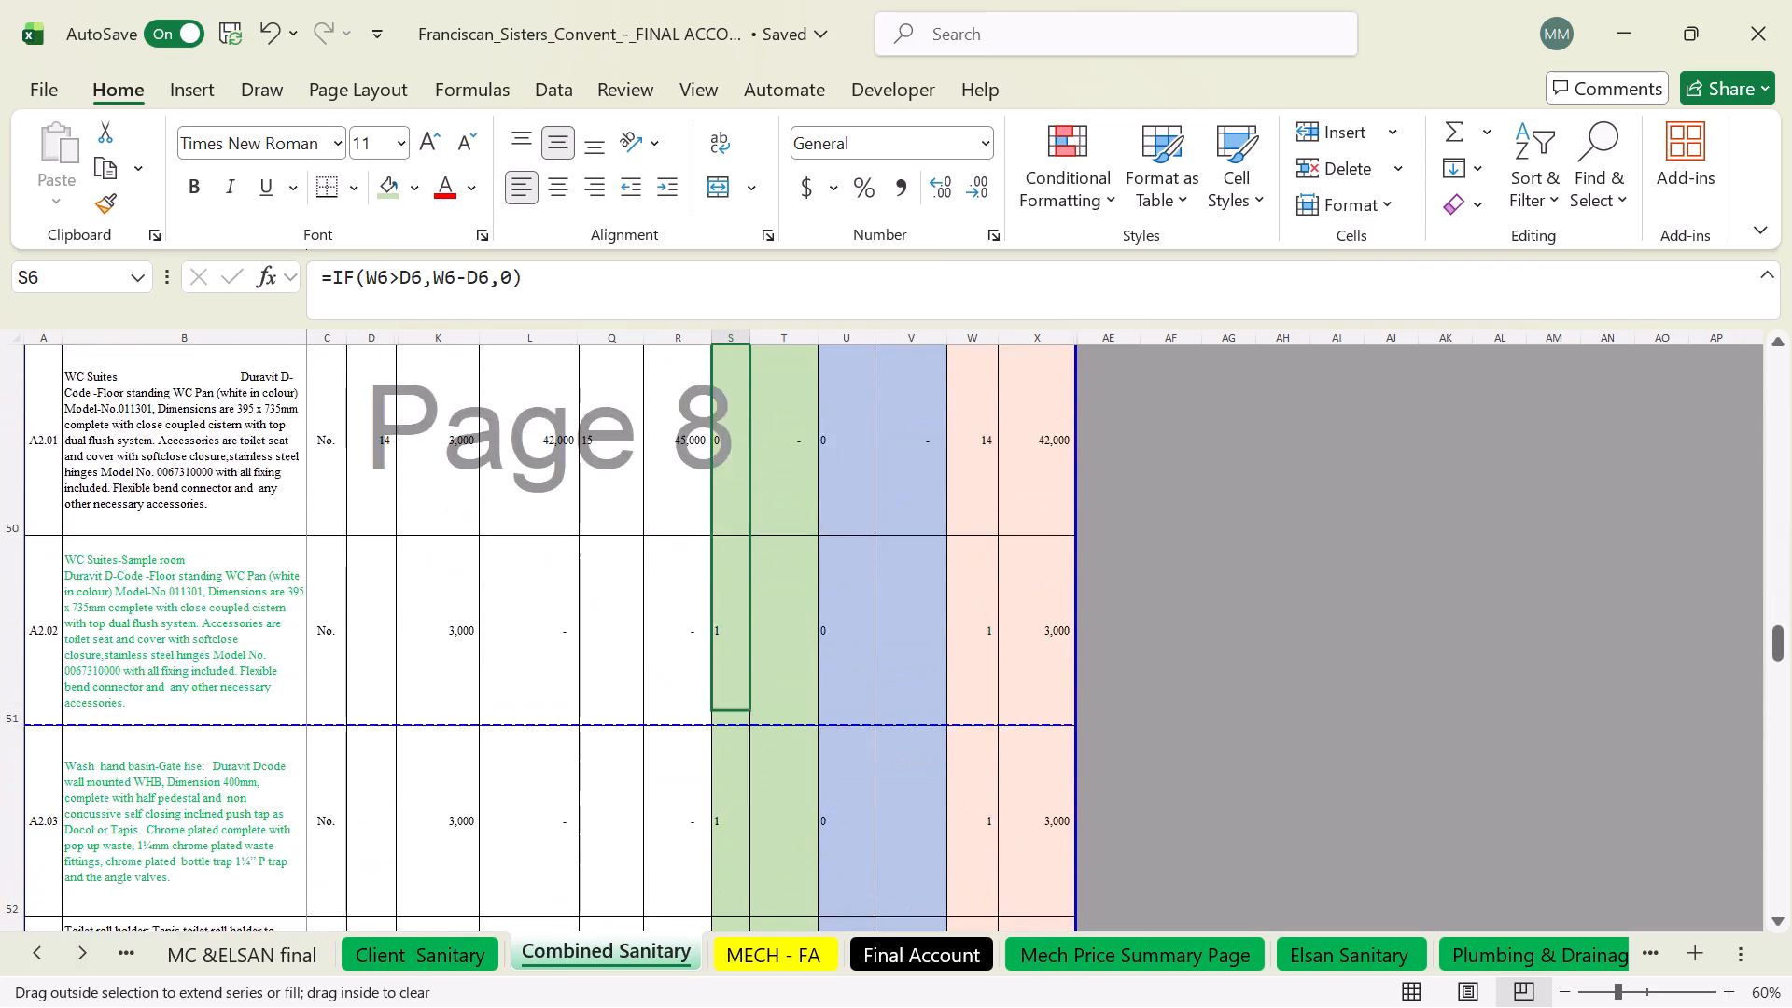
left_click_drag(777, 1007, 745, 934)
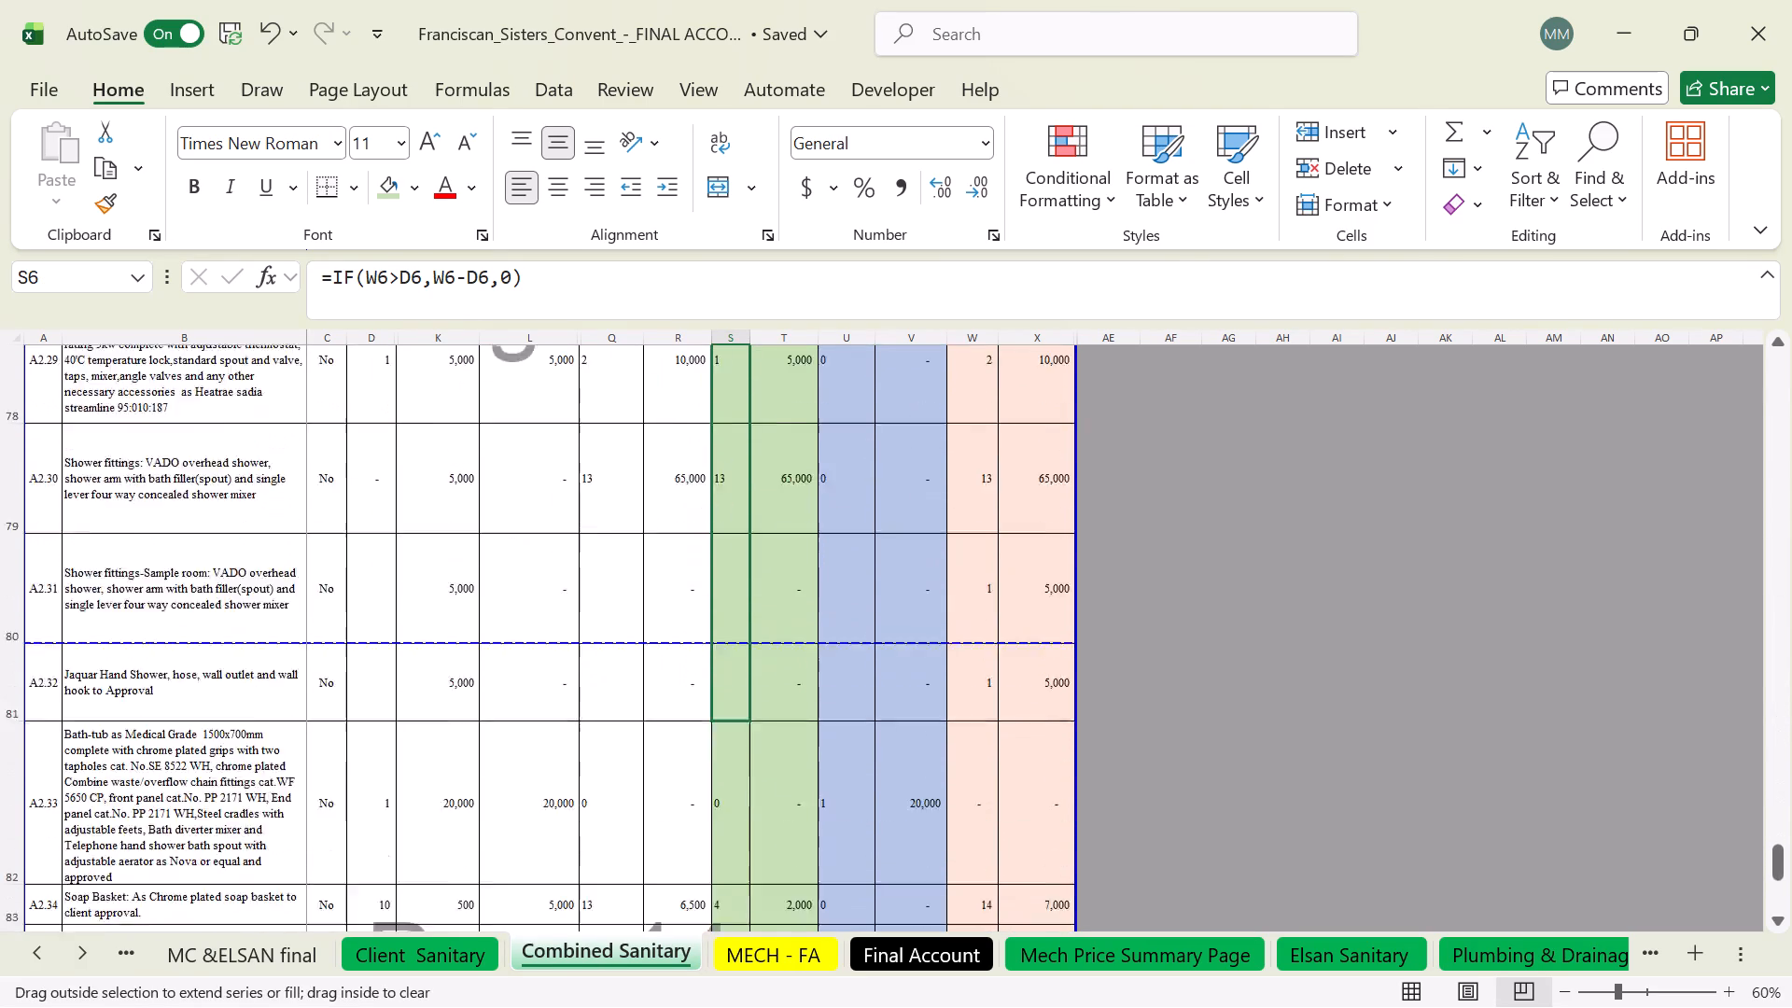
left_click_drag(745, 934, 754, 997)
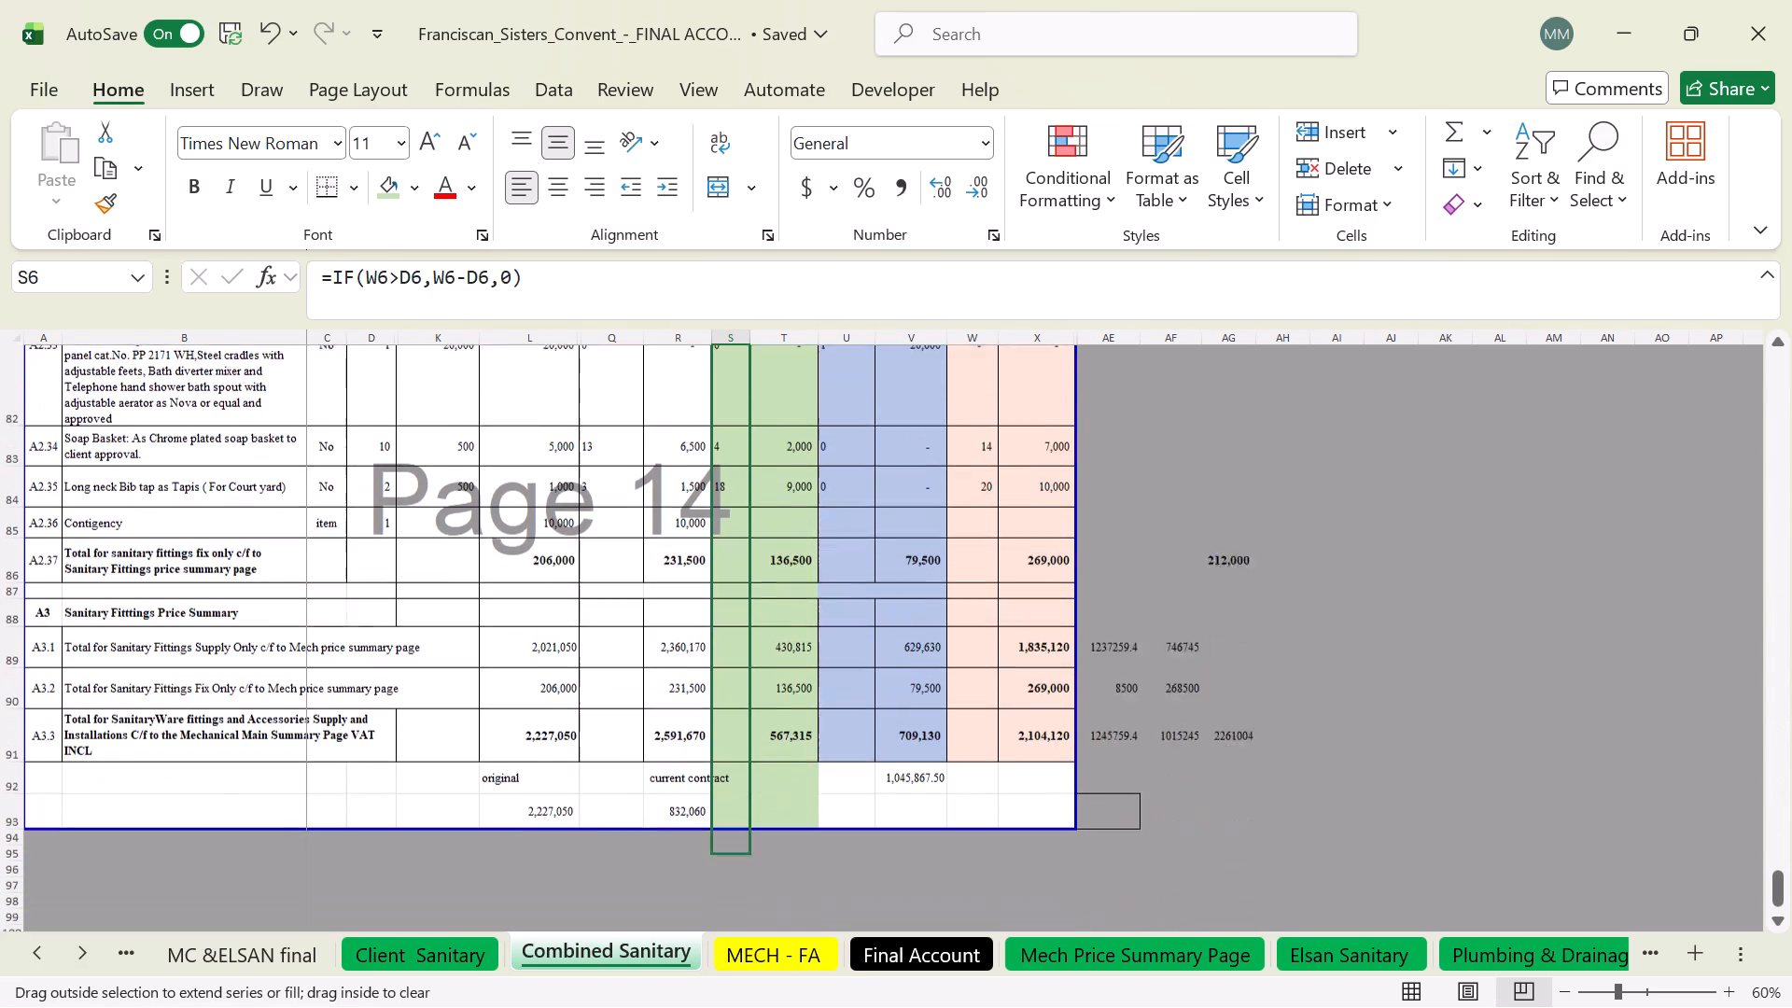
left_click_drag(754, 997, 725, 453)
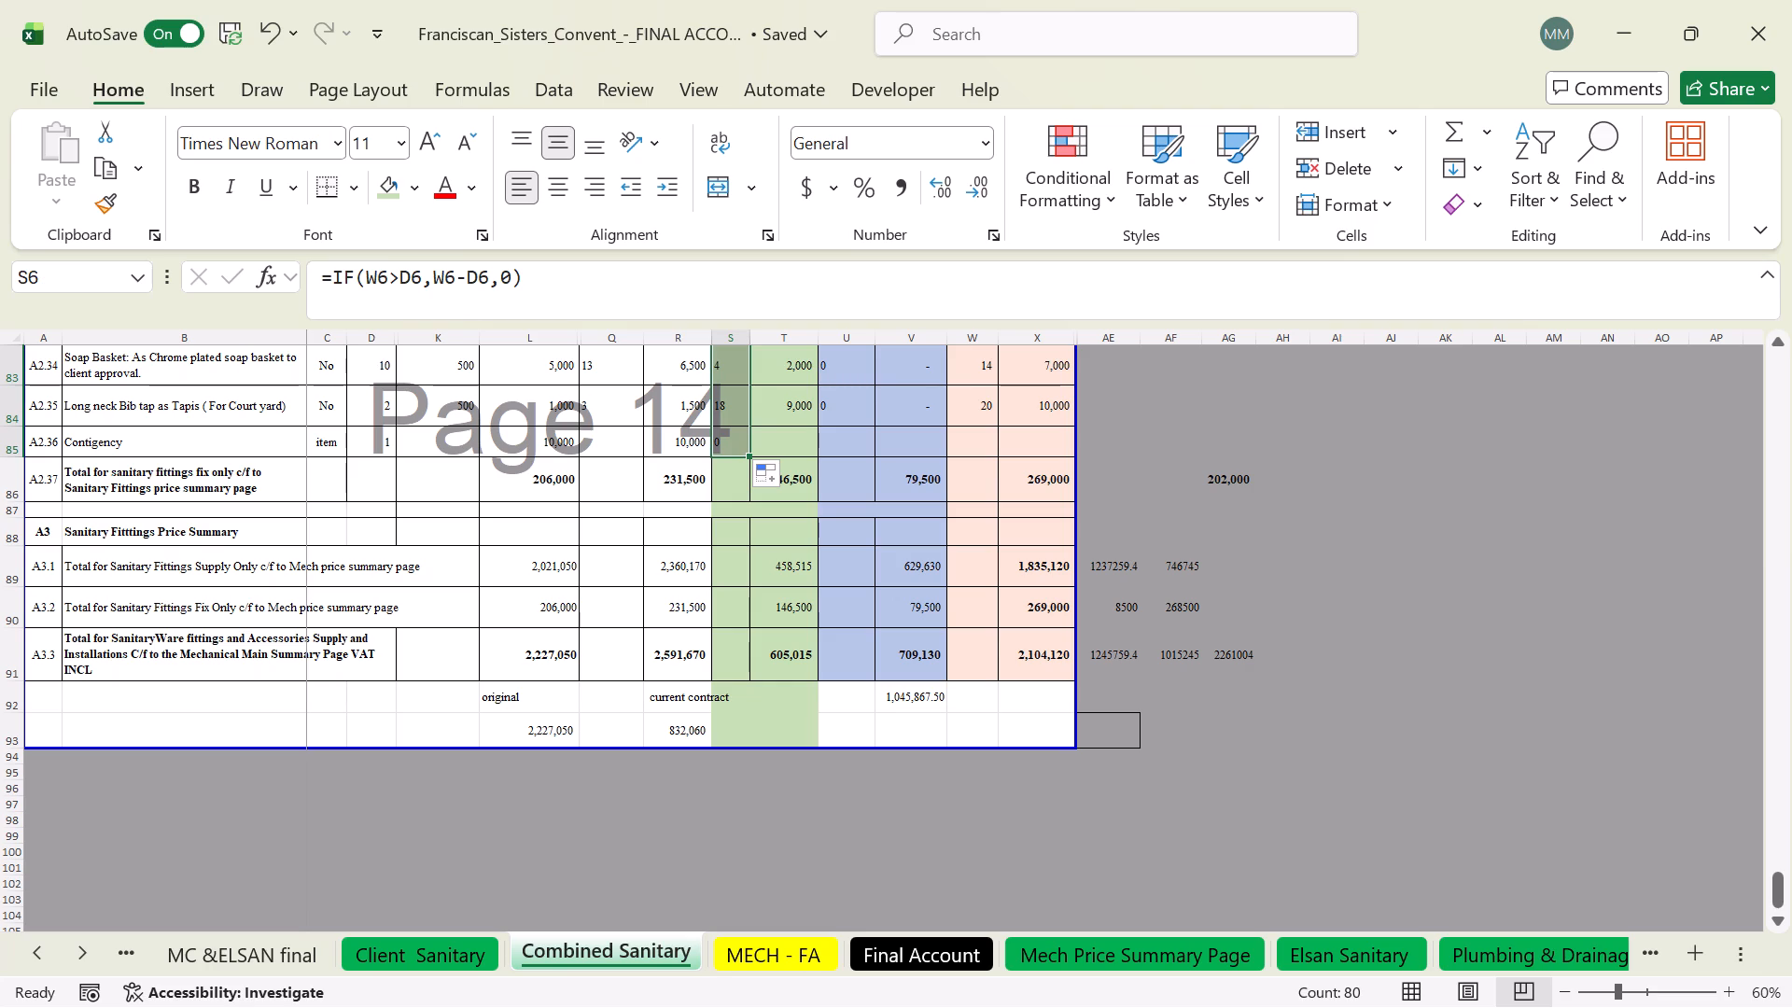
Copy the omission quantity formula =IF(W50<D50,D50-W50,0) from U50 down column U through the contingency row, U85.
scroll(853, 425, "up", 20)
scroll(853, 425, "up", 6)
scroll(863, 511, "down", 1)
scroll(863, 511, "up", 3)
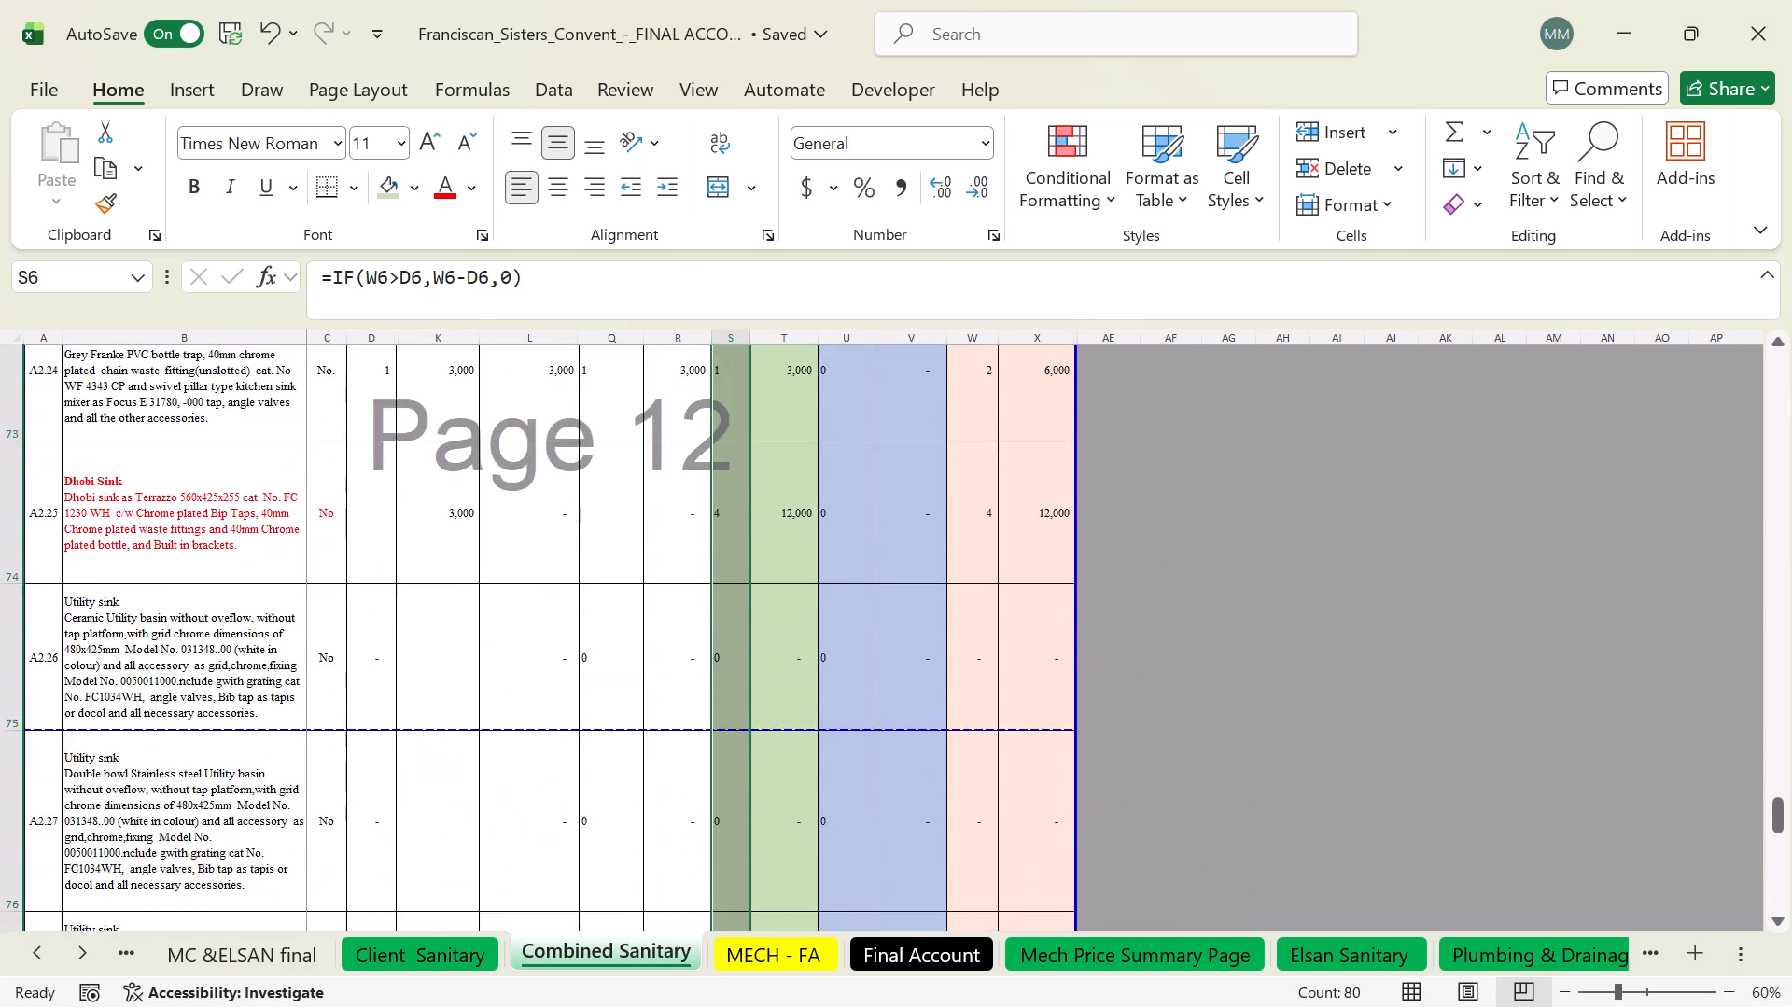
scroll(863, 511, "up", 20)
scroll(863, 511, "up", 3)
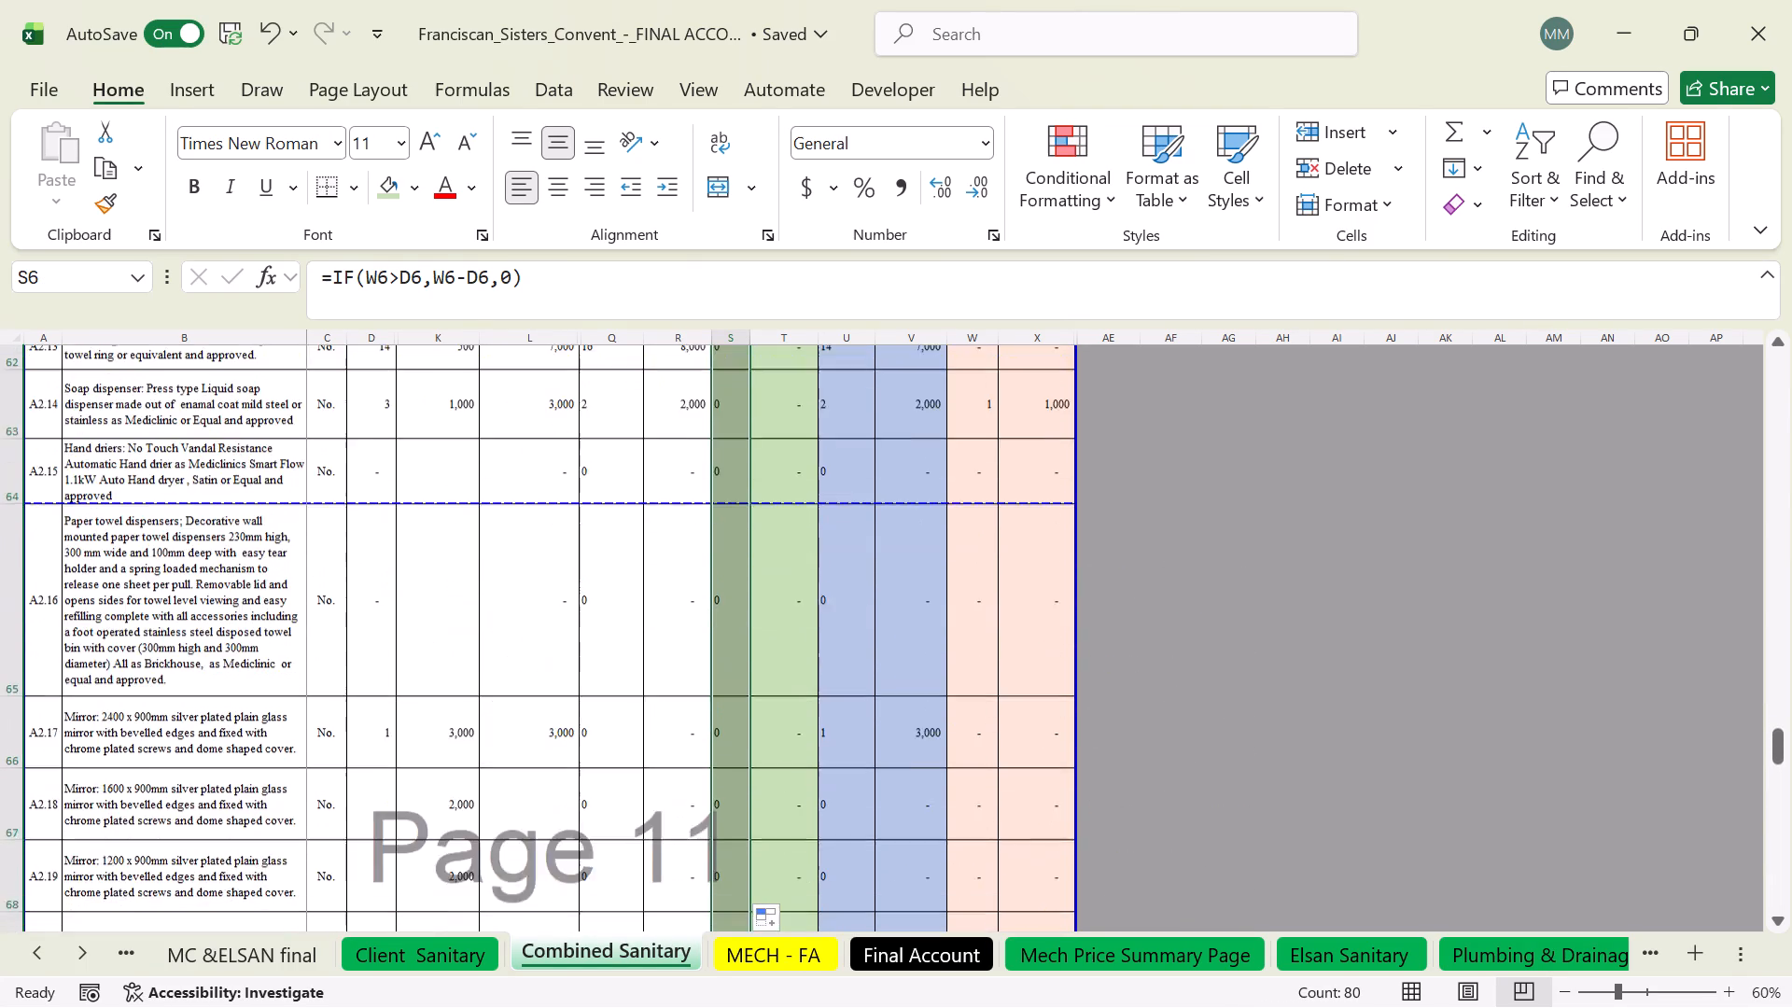
scroll(862, 513, "up", 20)
scroll(862, 513, "up", 3)
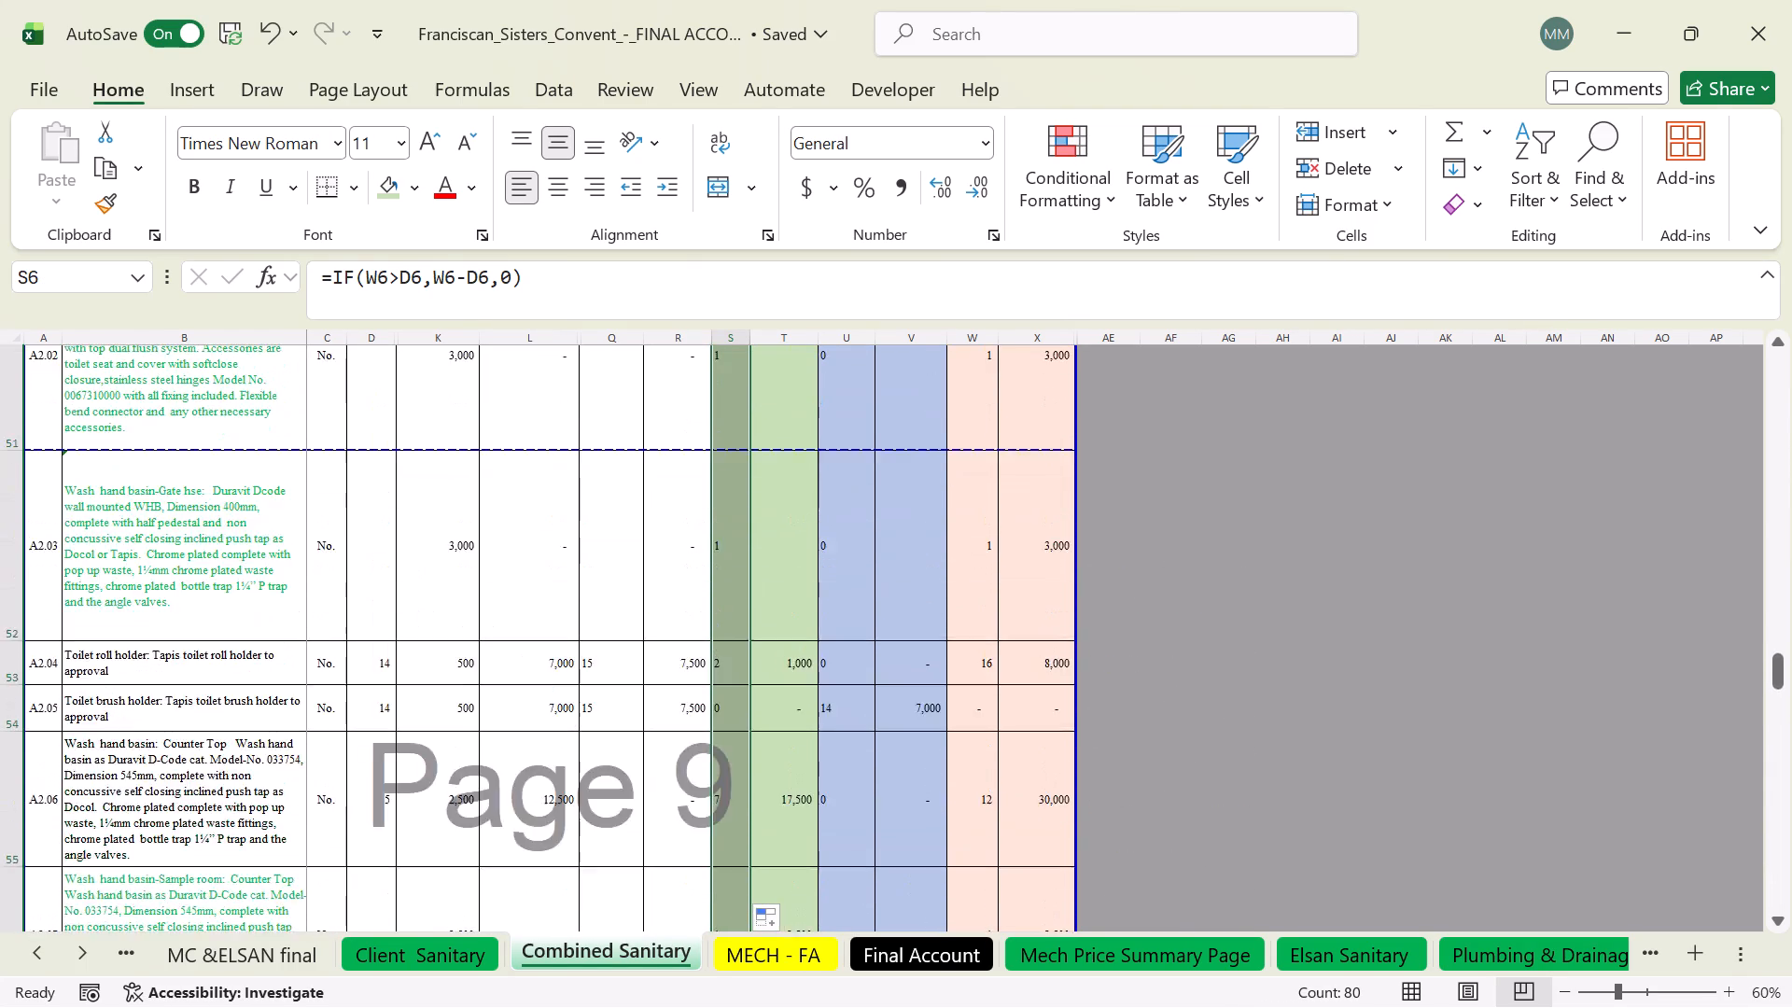
scroll(861, 523, "up", 10)
left_click(844, 609)
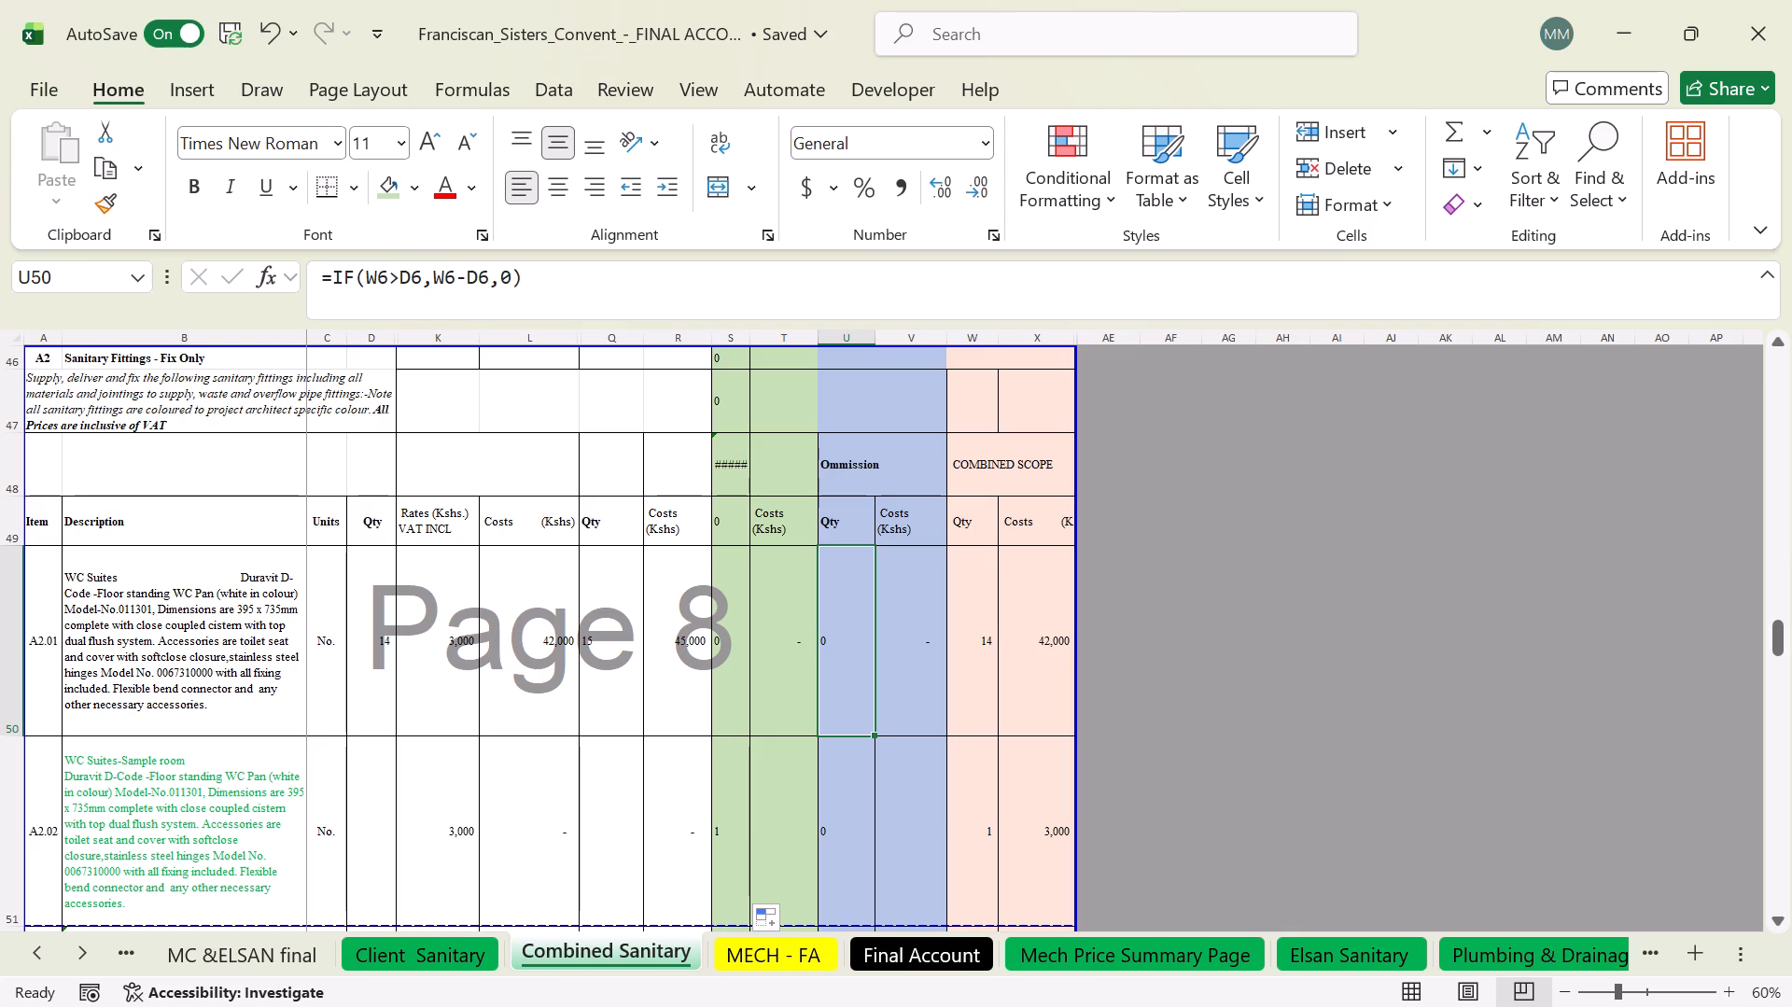
left_click(848, 658)
double_click(840, 644)
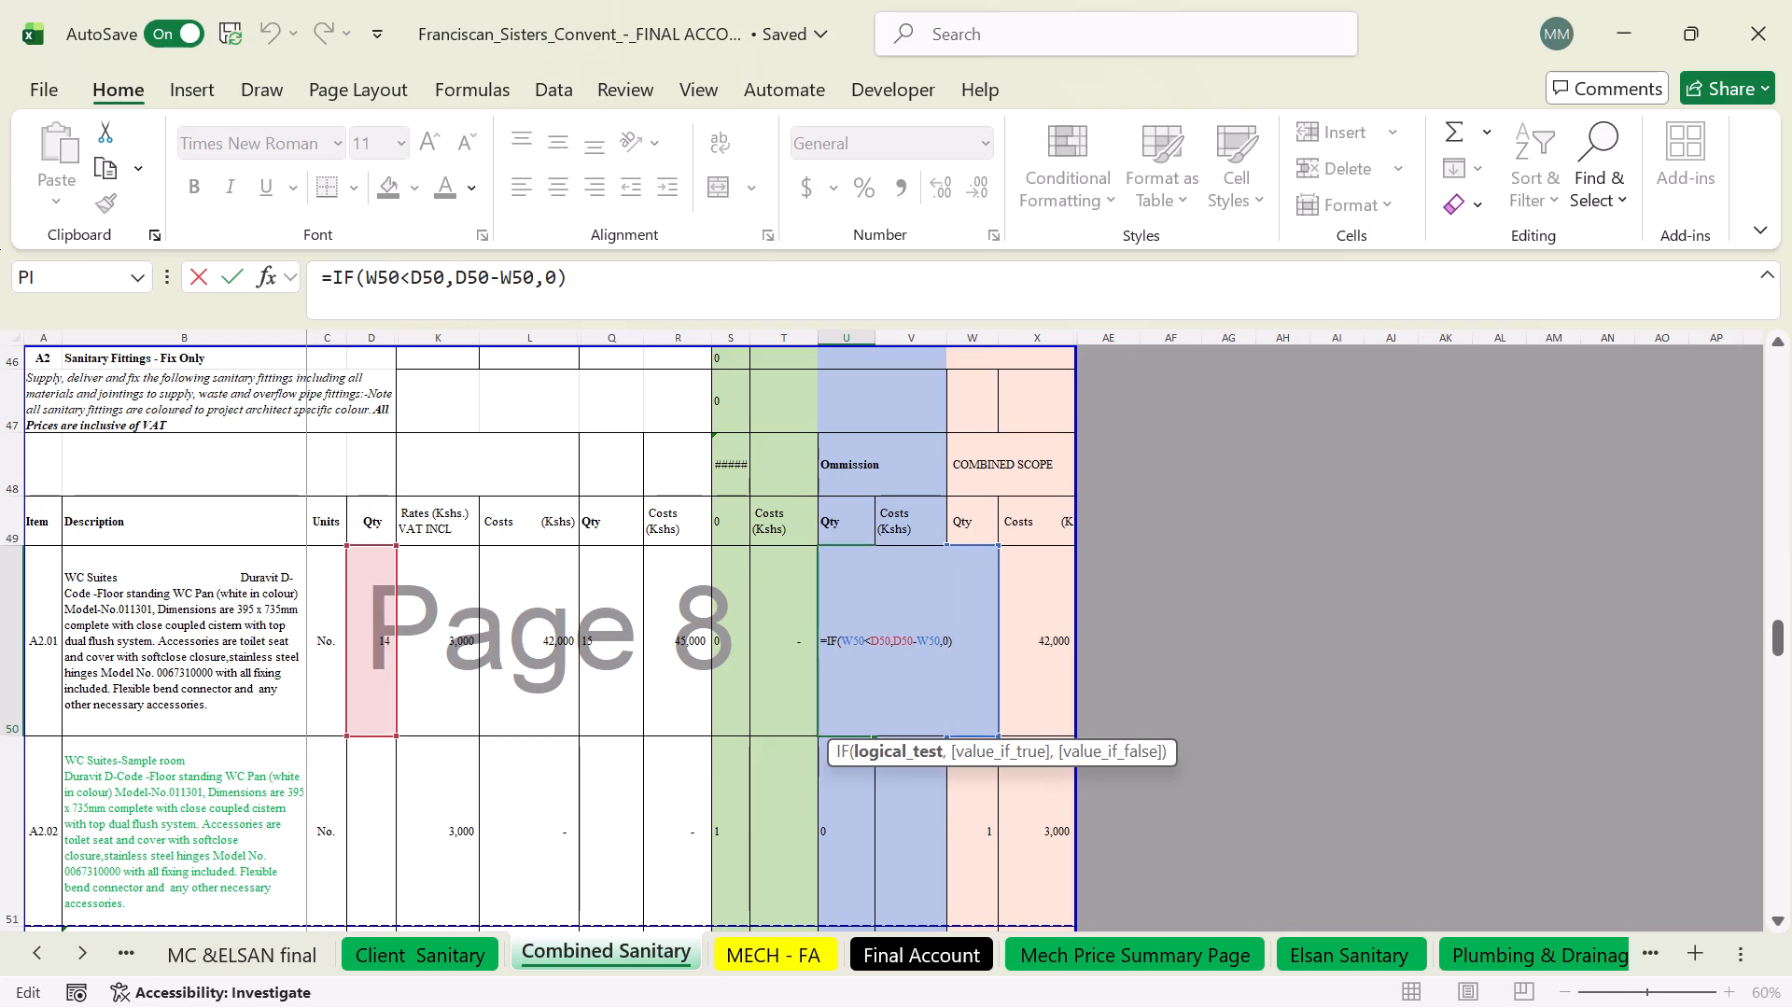
key("Return")
left_click(842, 644)
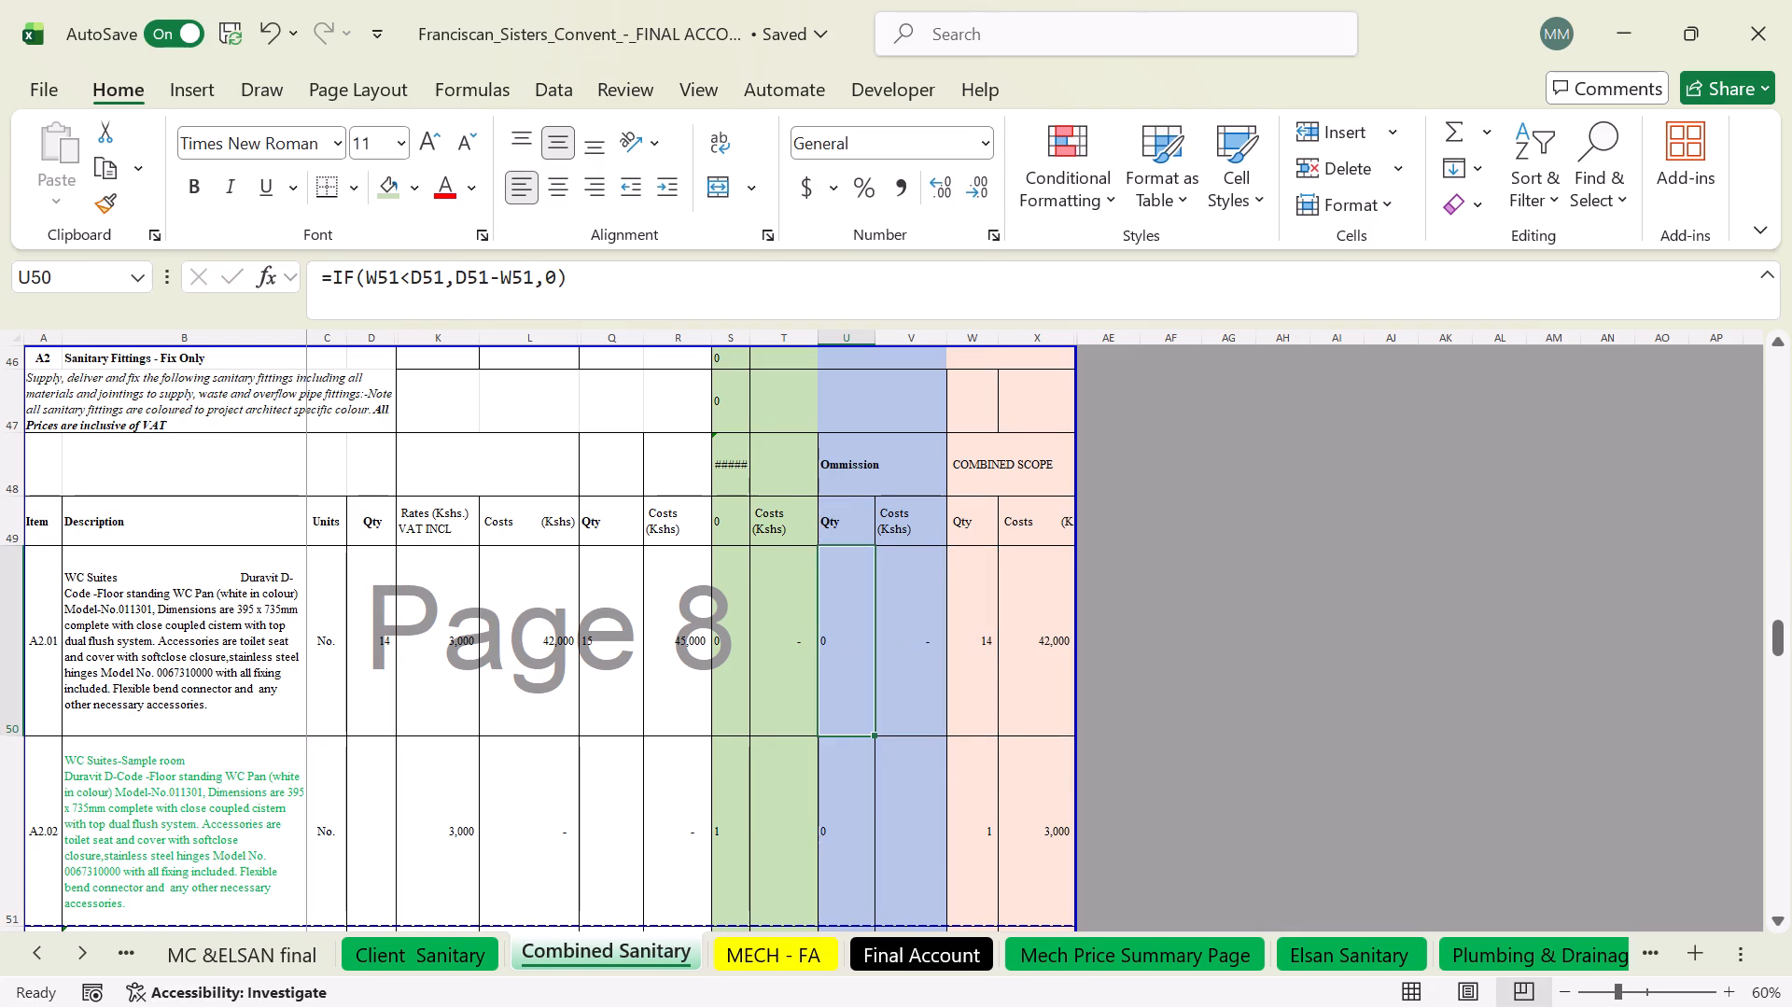
left_click_drag(874, 735, 860, 962)
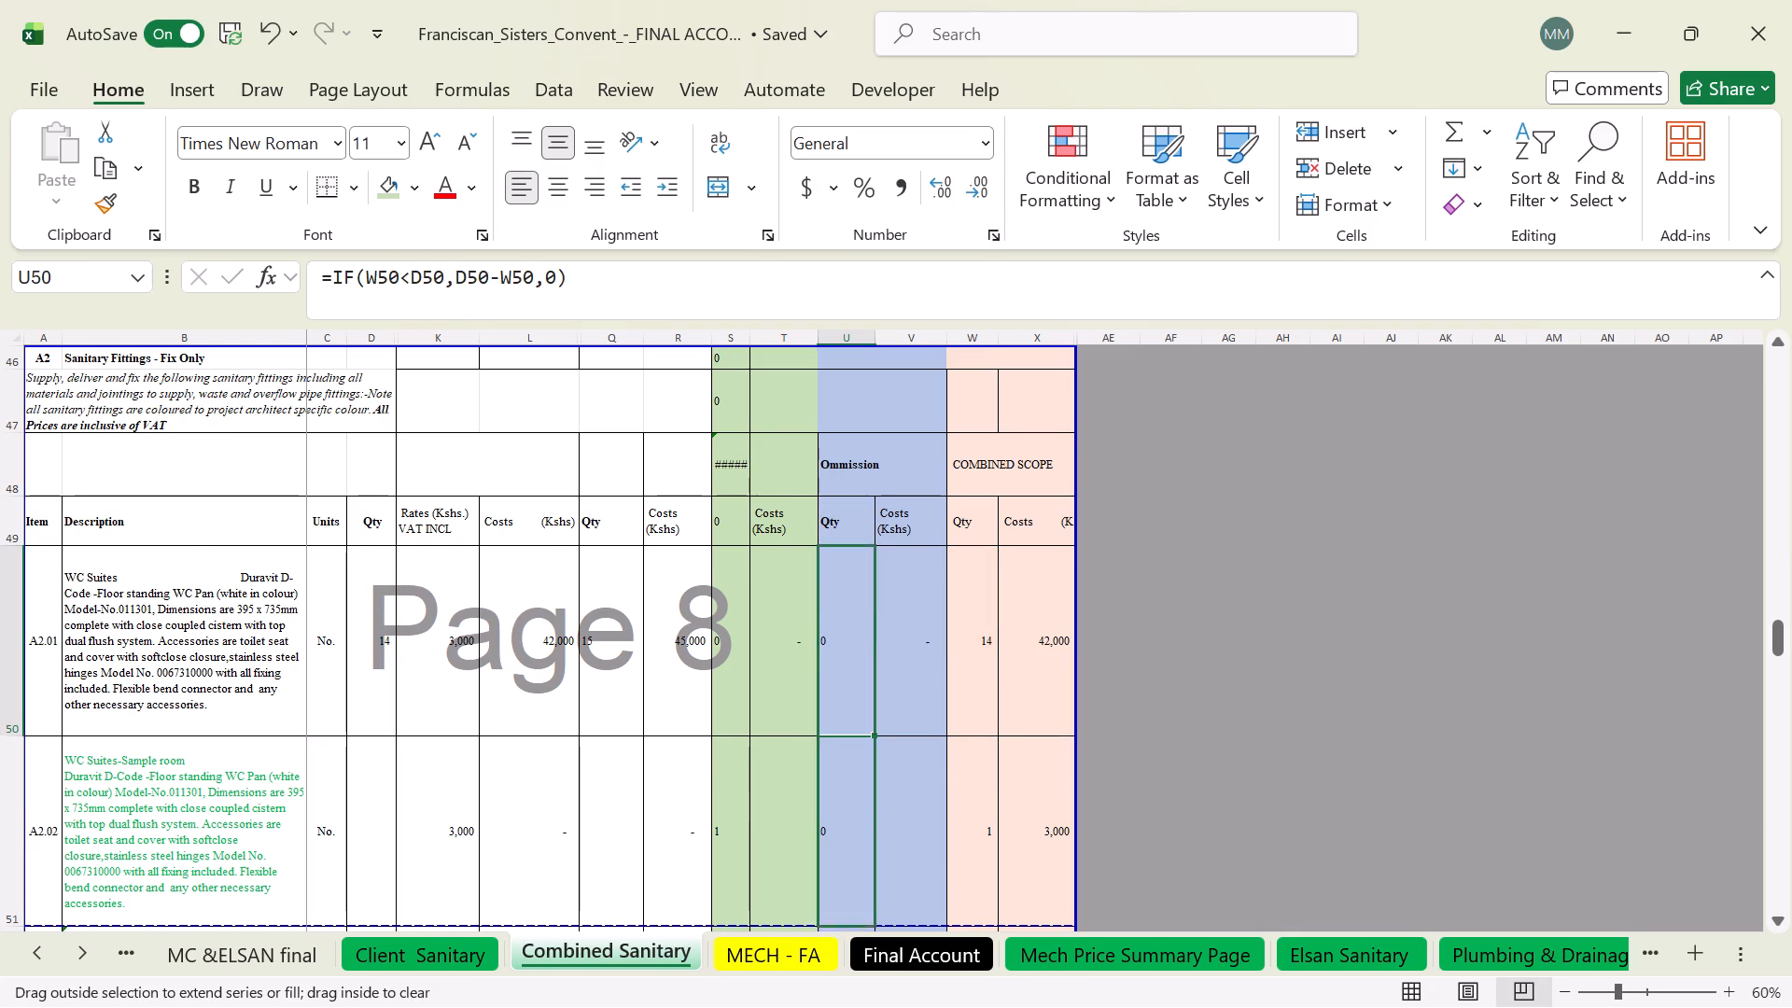
left_click_drag(860, 962, 848, 998)
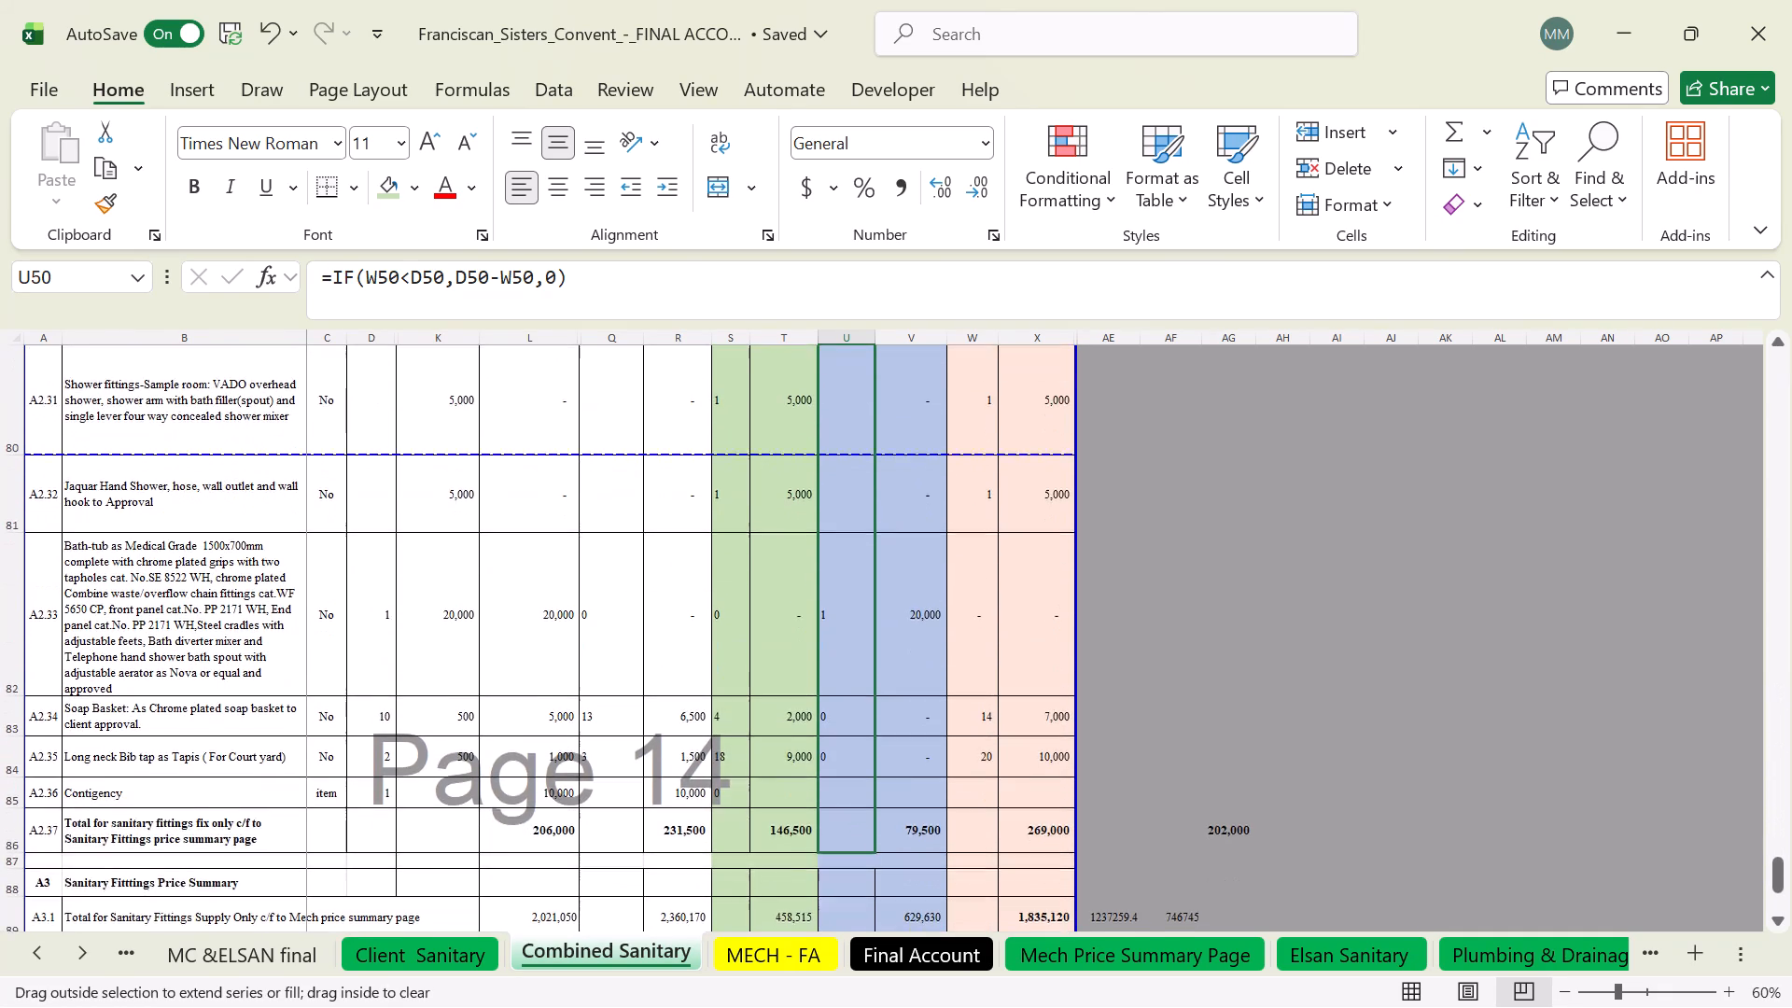
left_click_drag(848, 998, 860, 423)
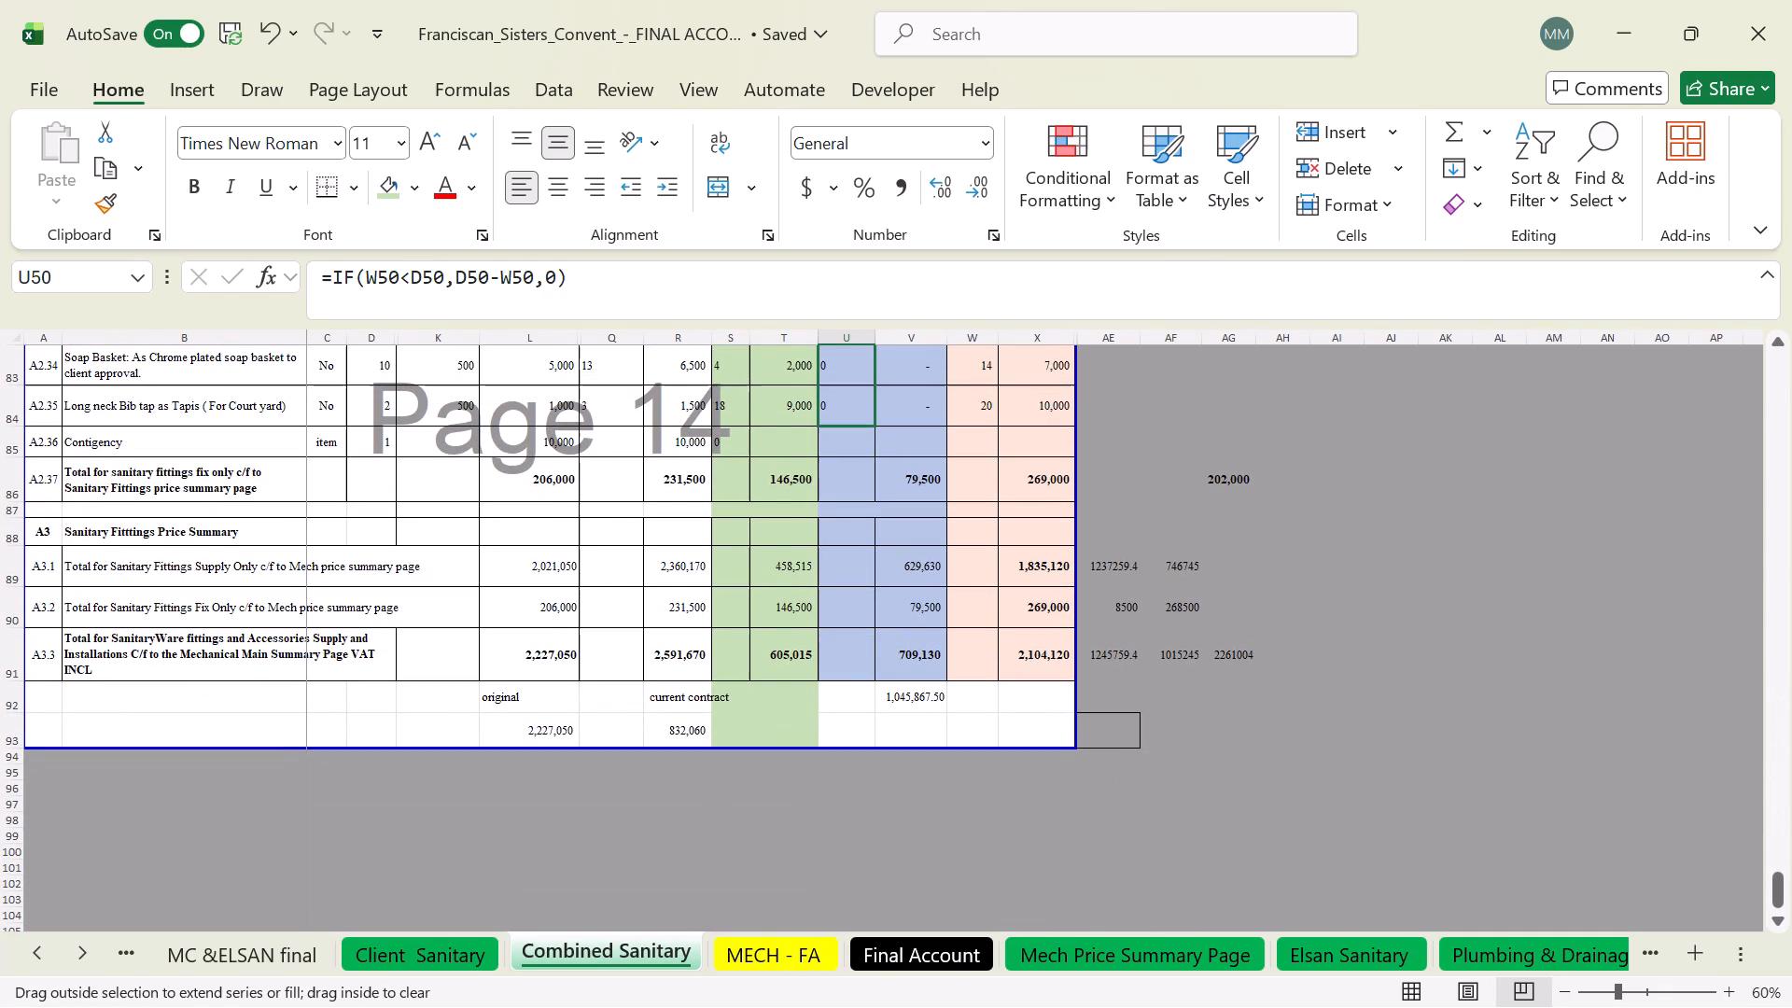
left_click_drag(860, 423, 867, 459)
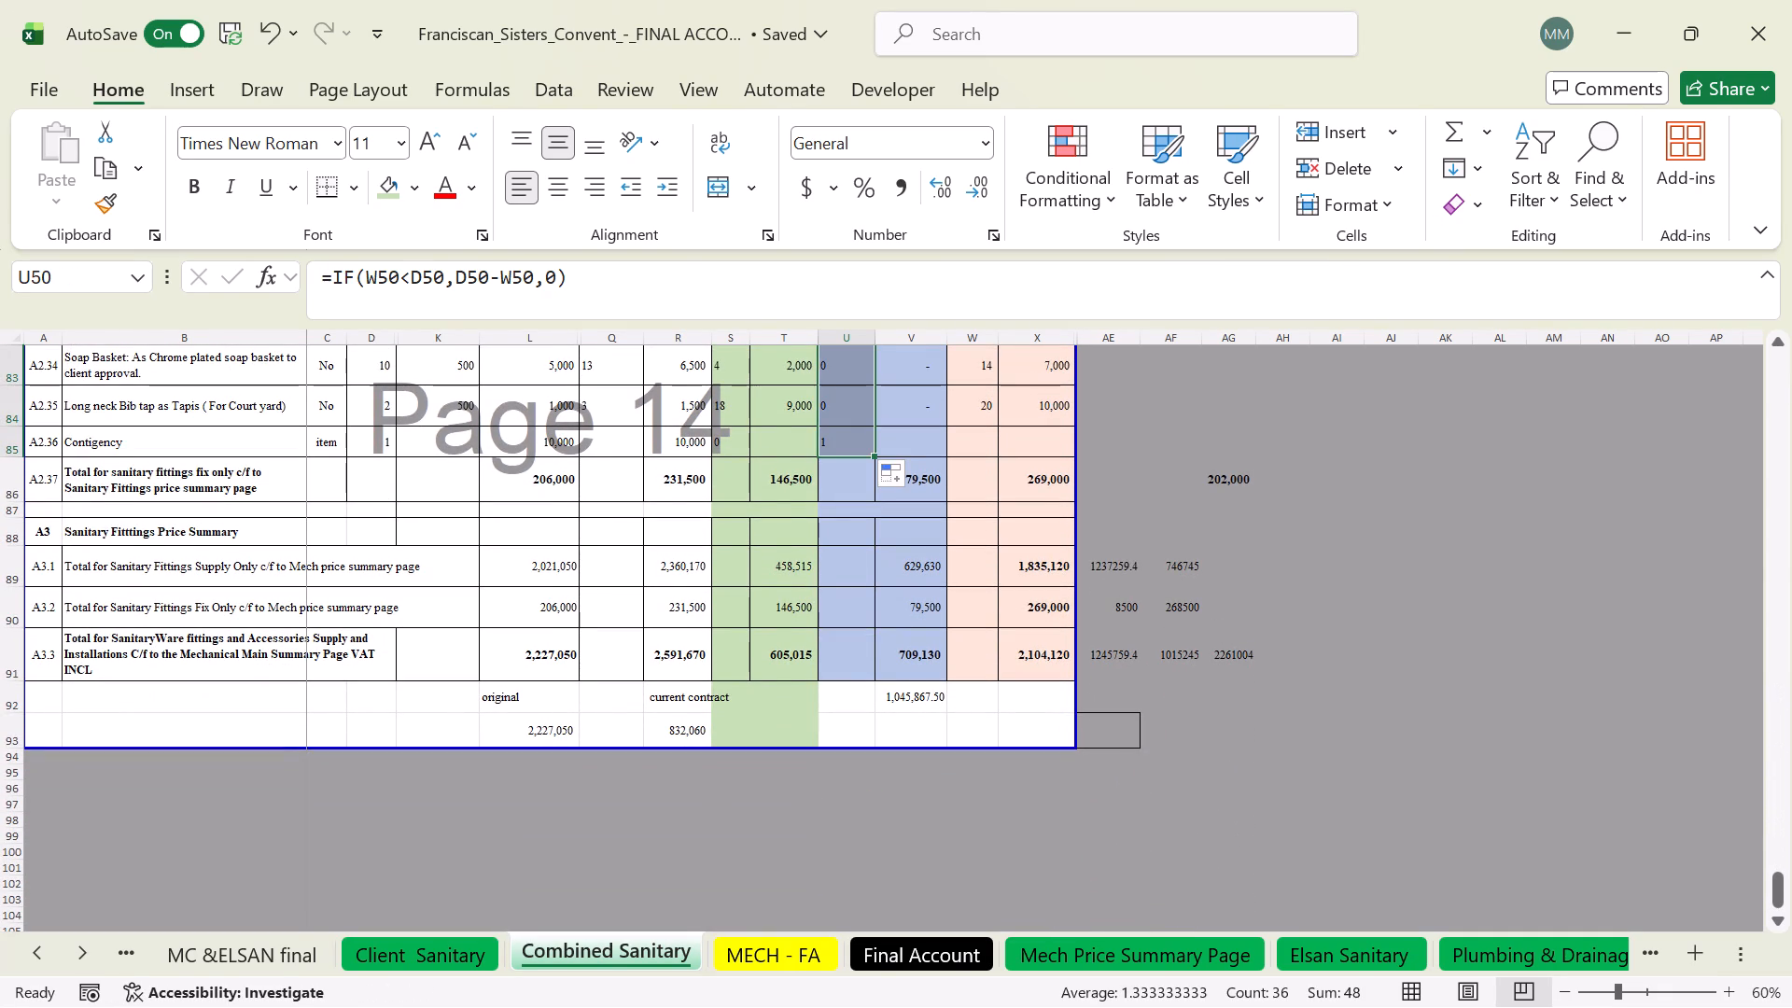
Copy the omission cost formula =U84*K84 from V84 into the contingency row, V85.
left_click(915, 406)
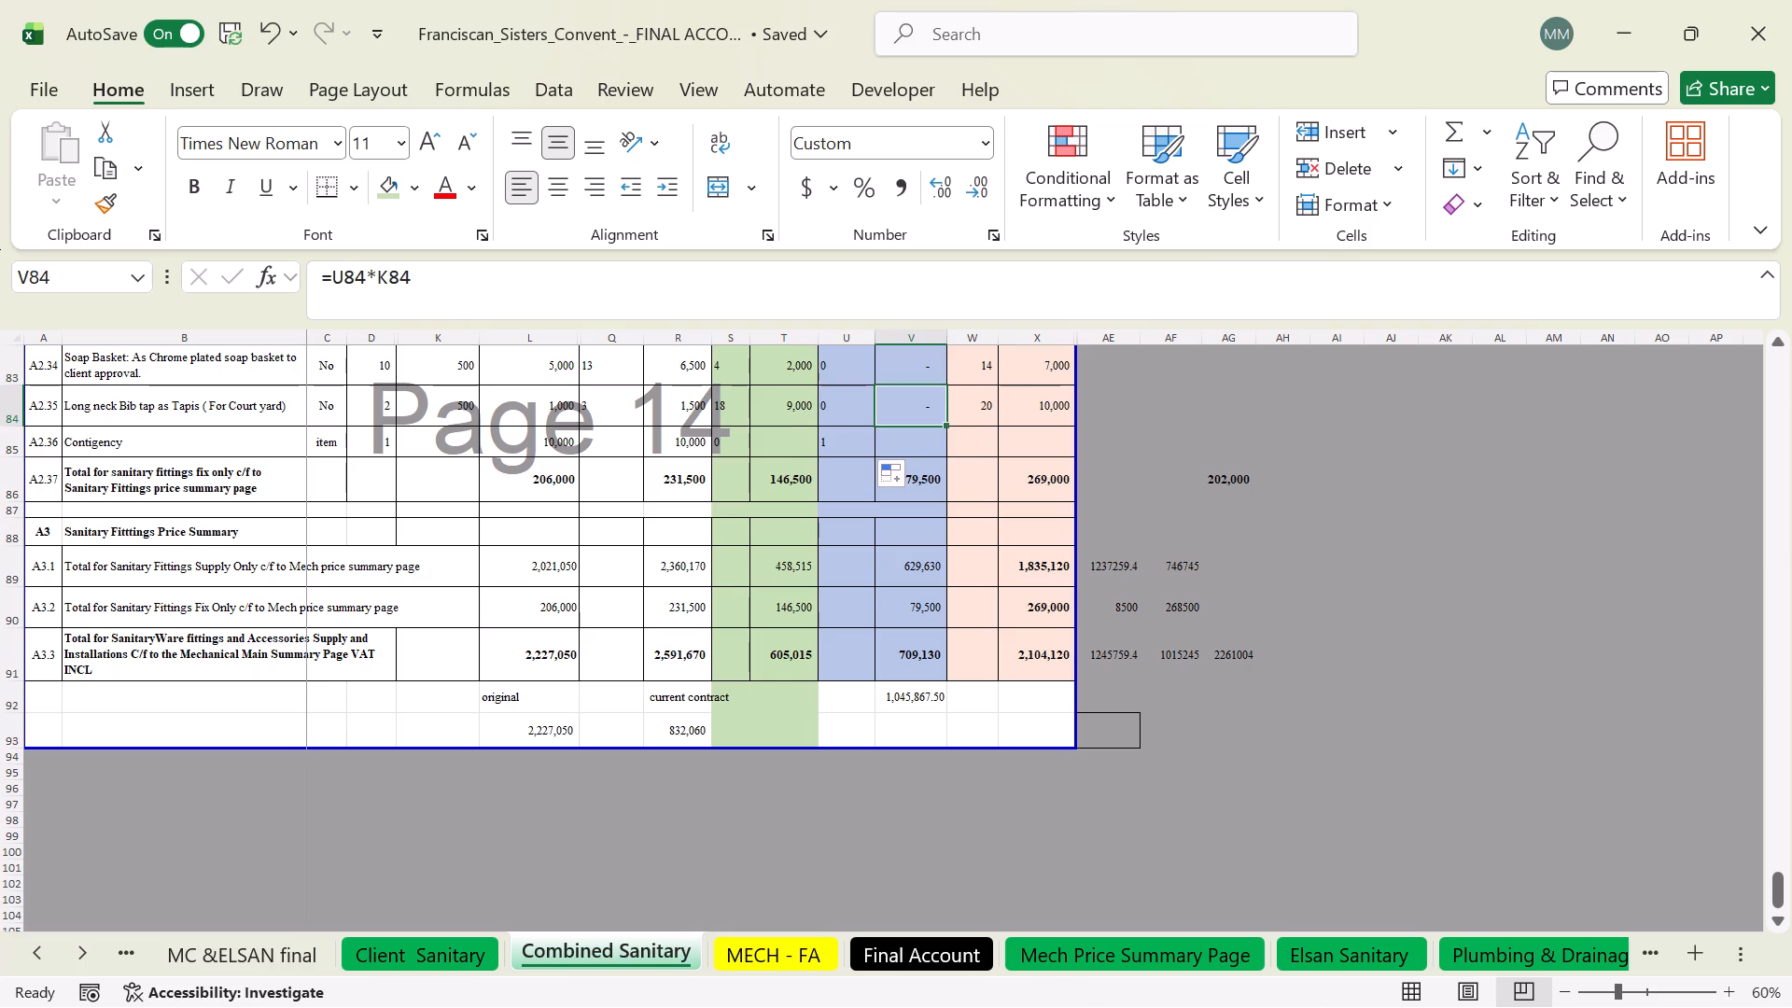
scroll(845, 511, "up", 2)
left_click(839, 541)
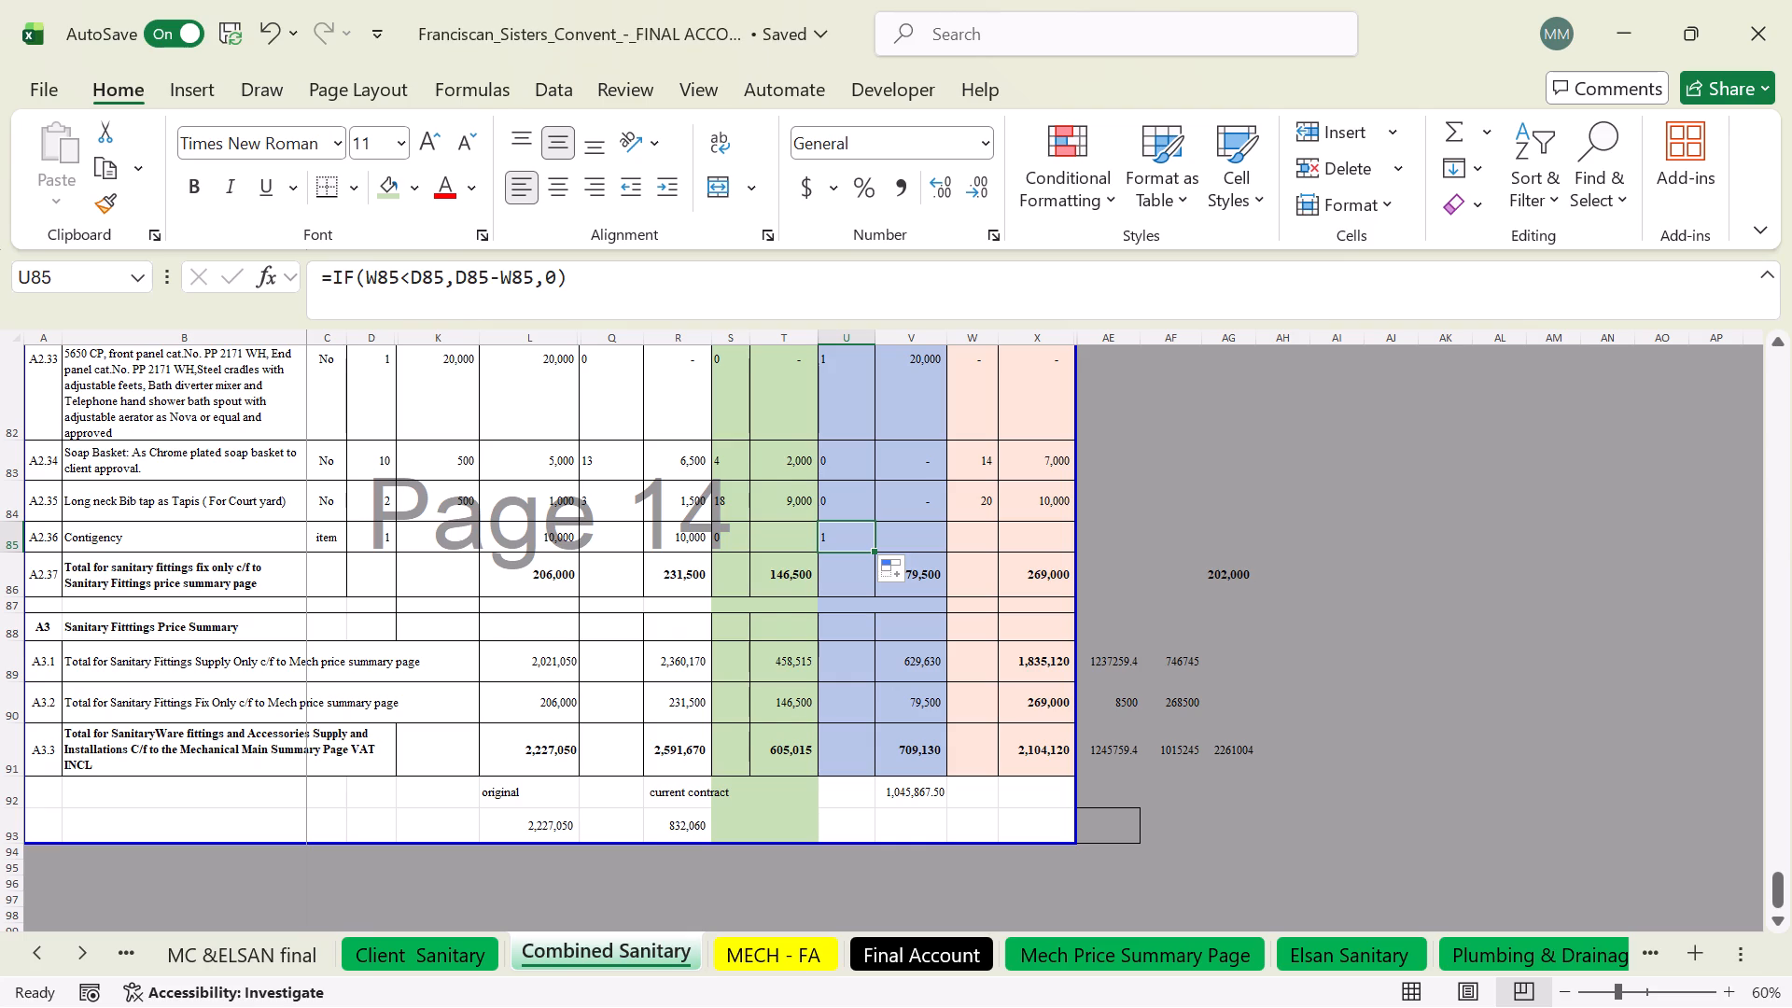
double_click(920, 505)
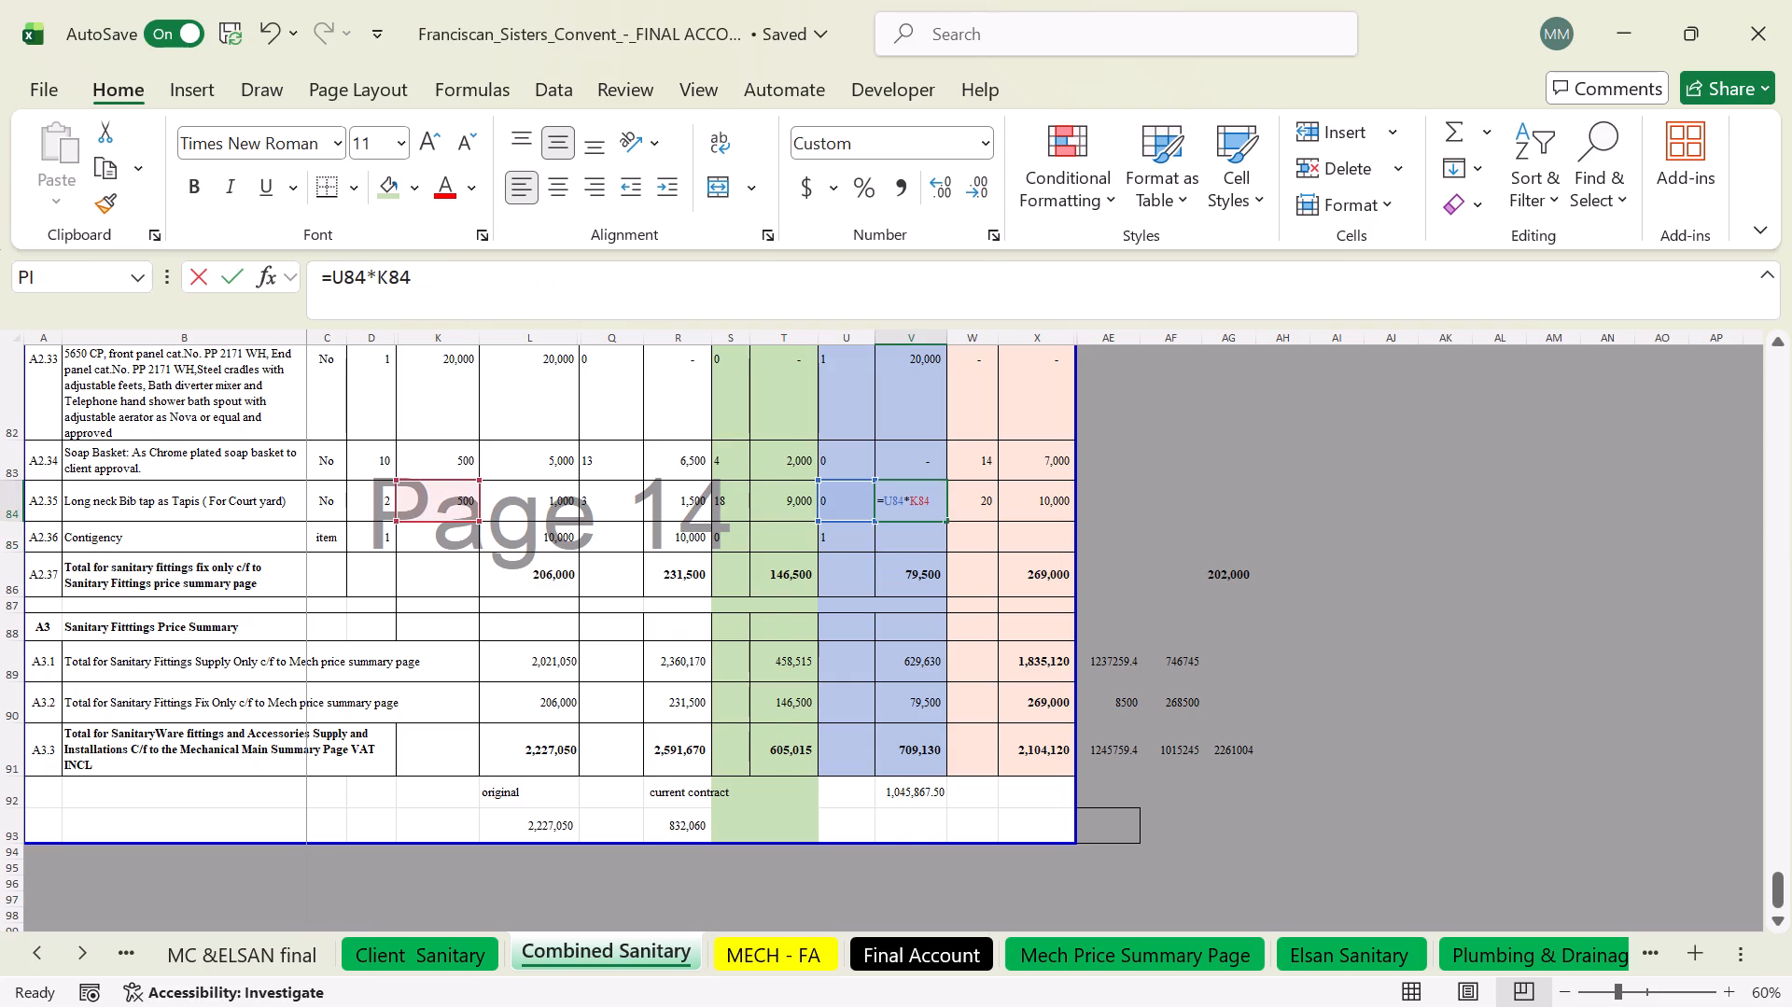
key("Return")
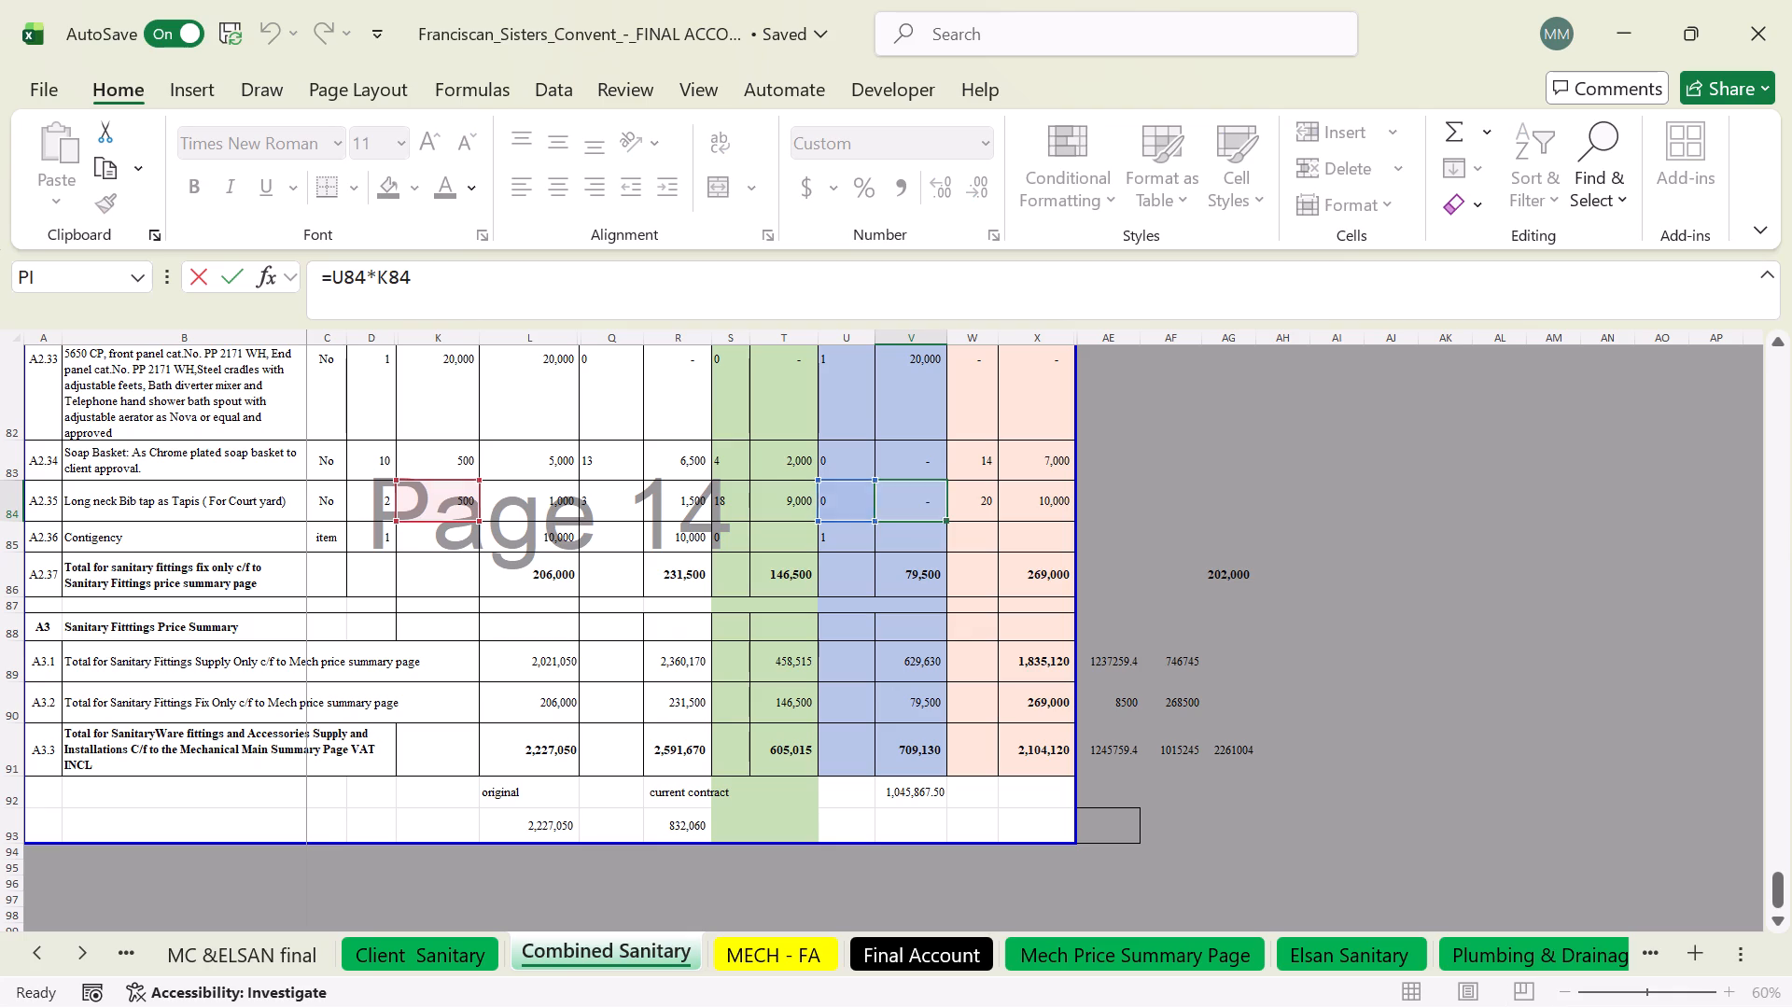
left_click(918, 503)
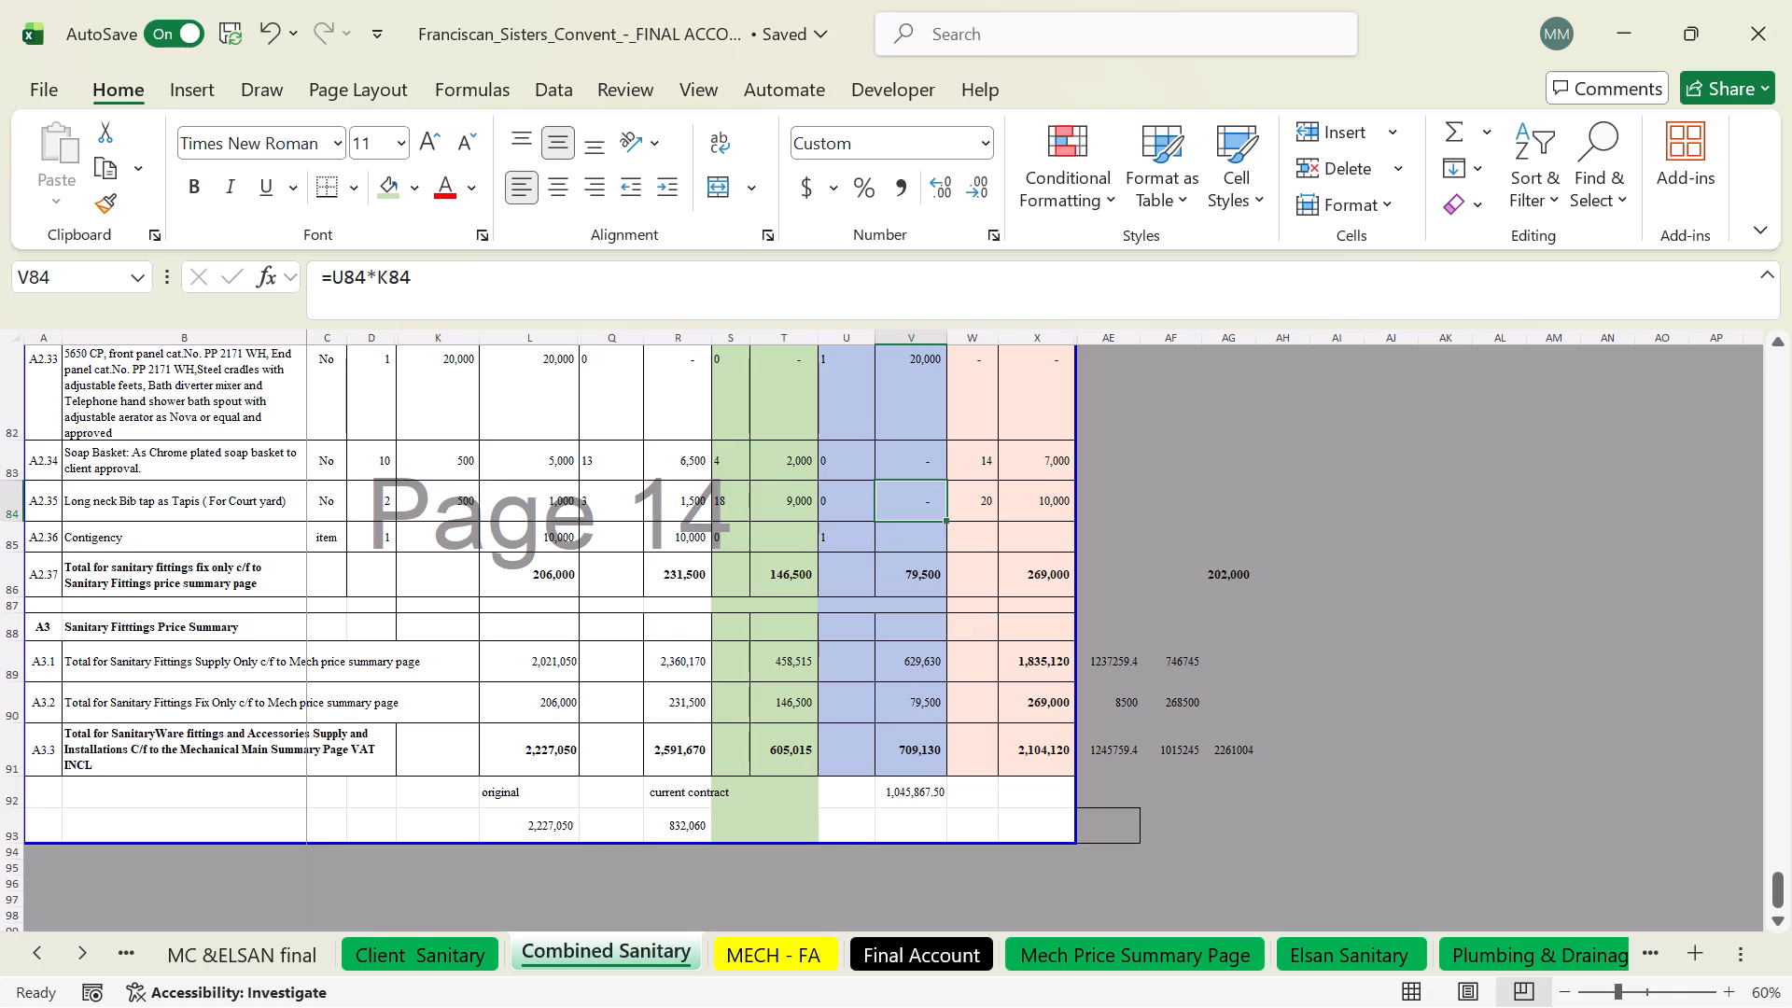
left_click_drag(946, 518, 947, 539)
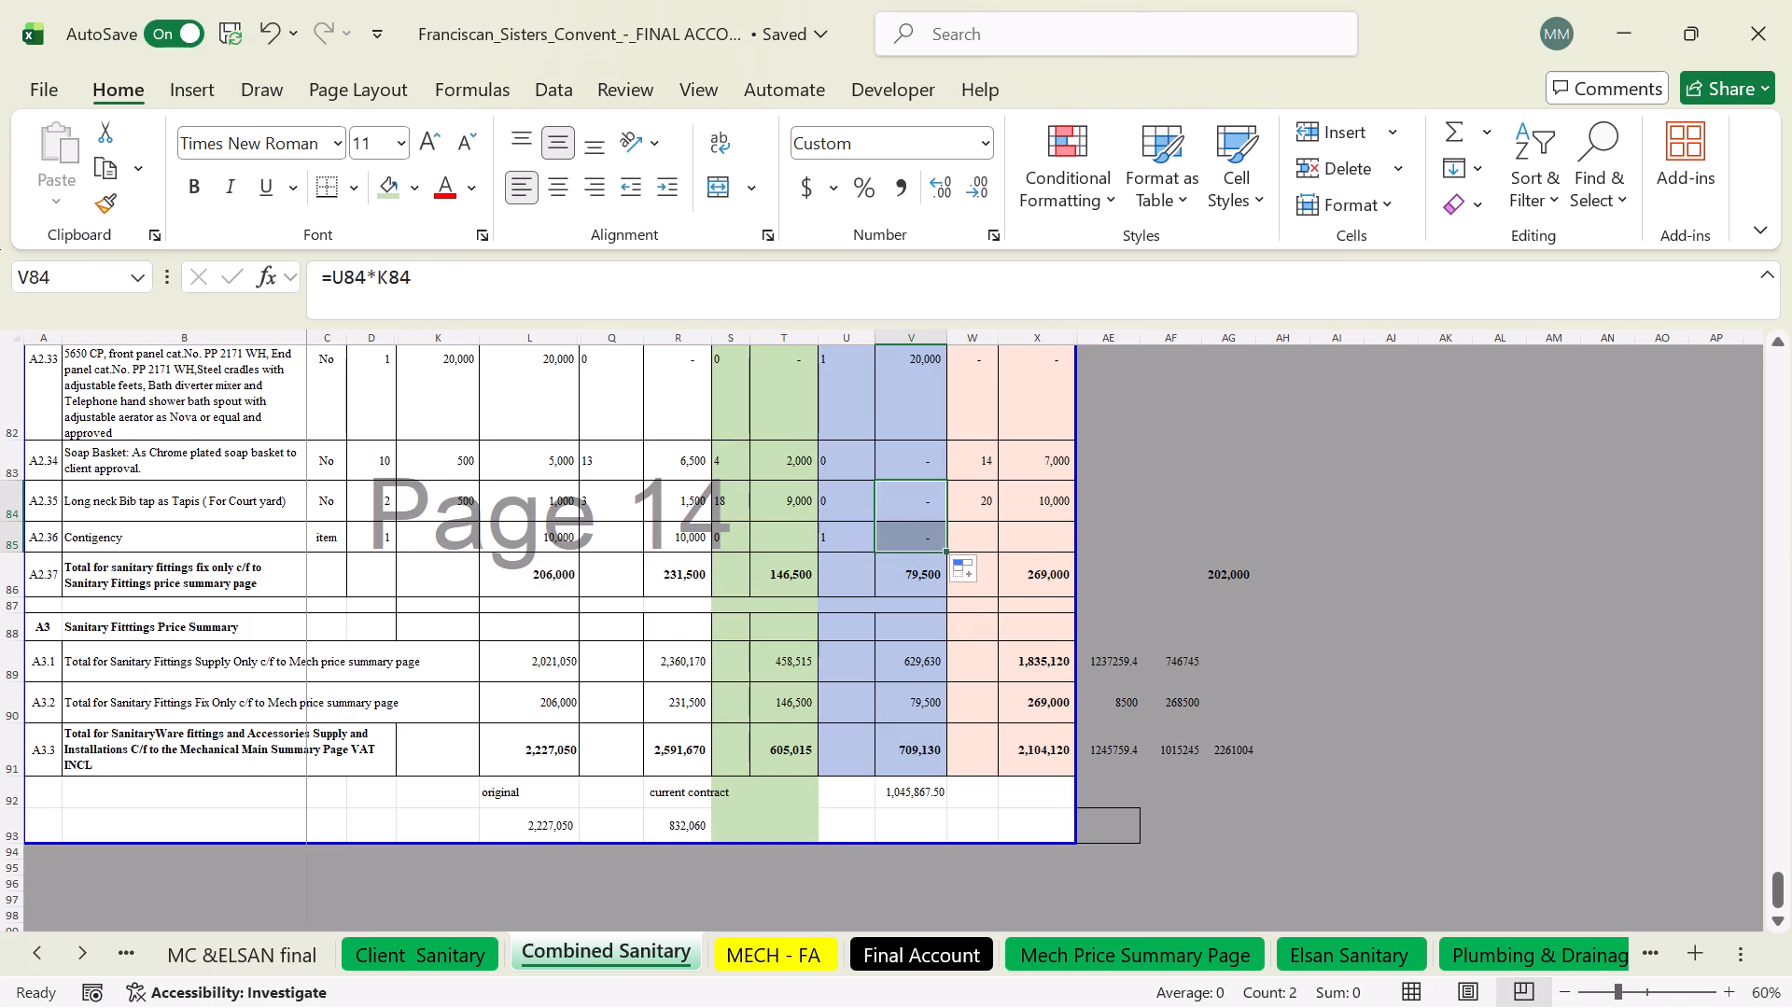
double_click(930, 539)
key("Return")
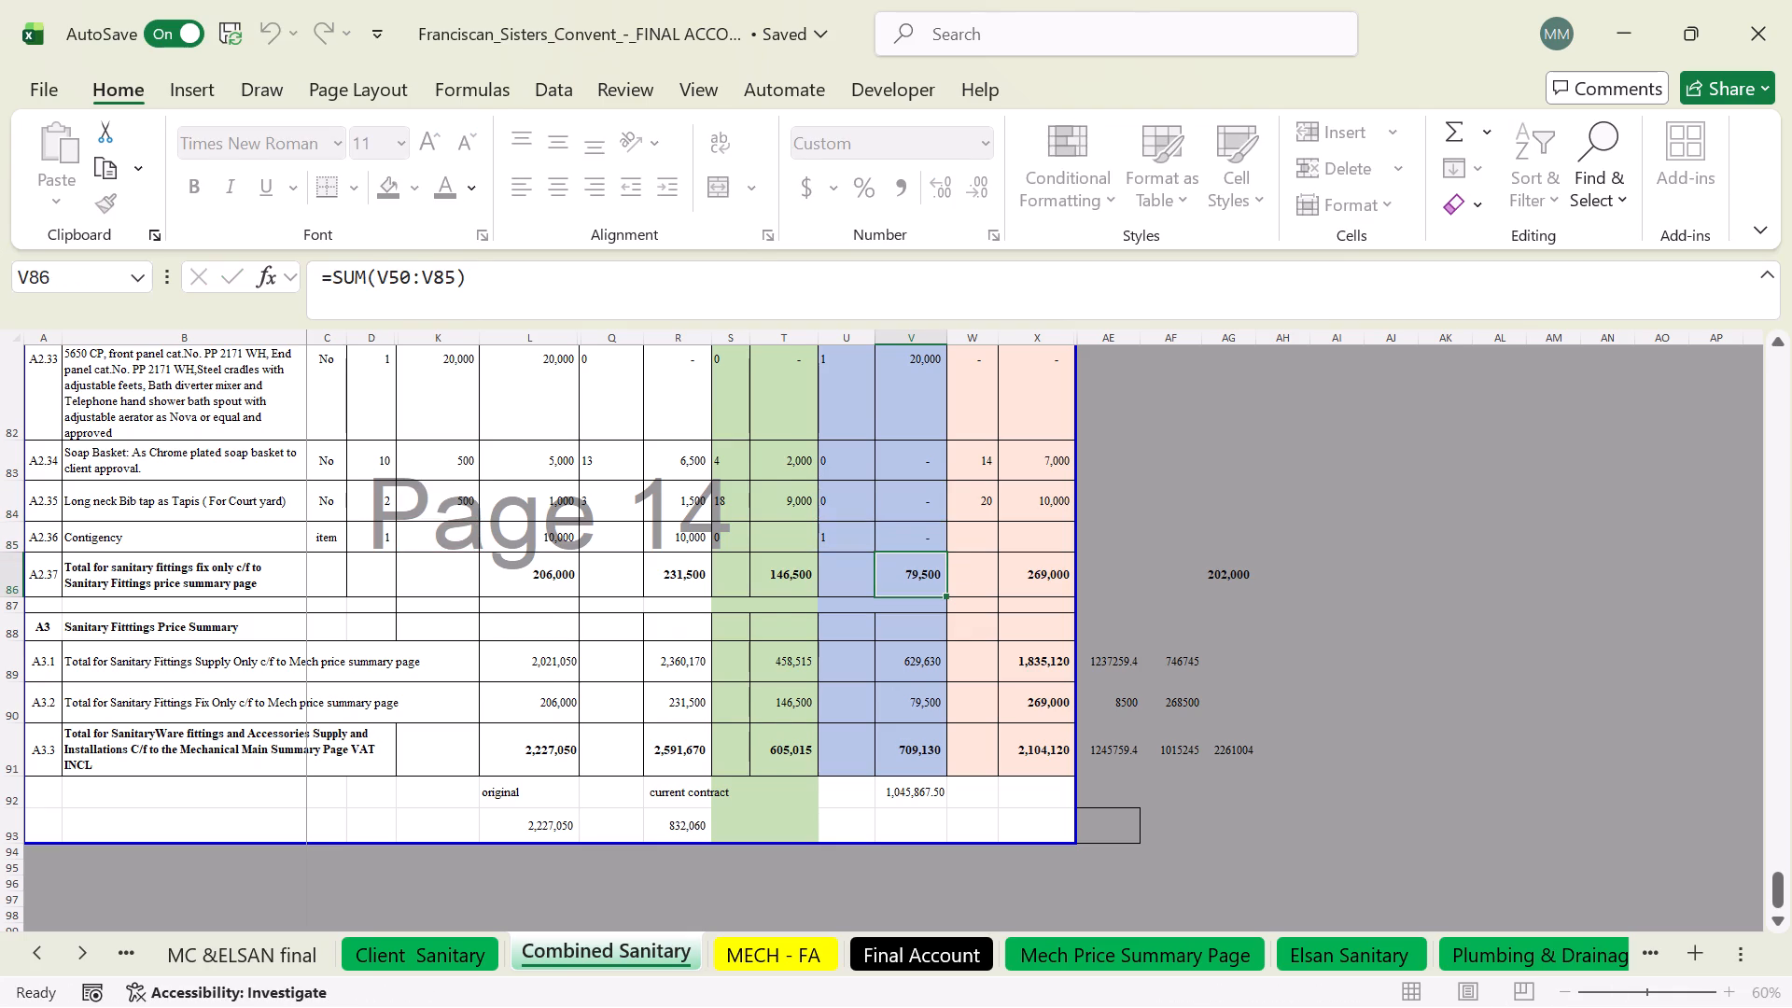
Enter a rate of 10000 for the A2.36 contingency in K85.
left_click(434, 537)
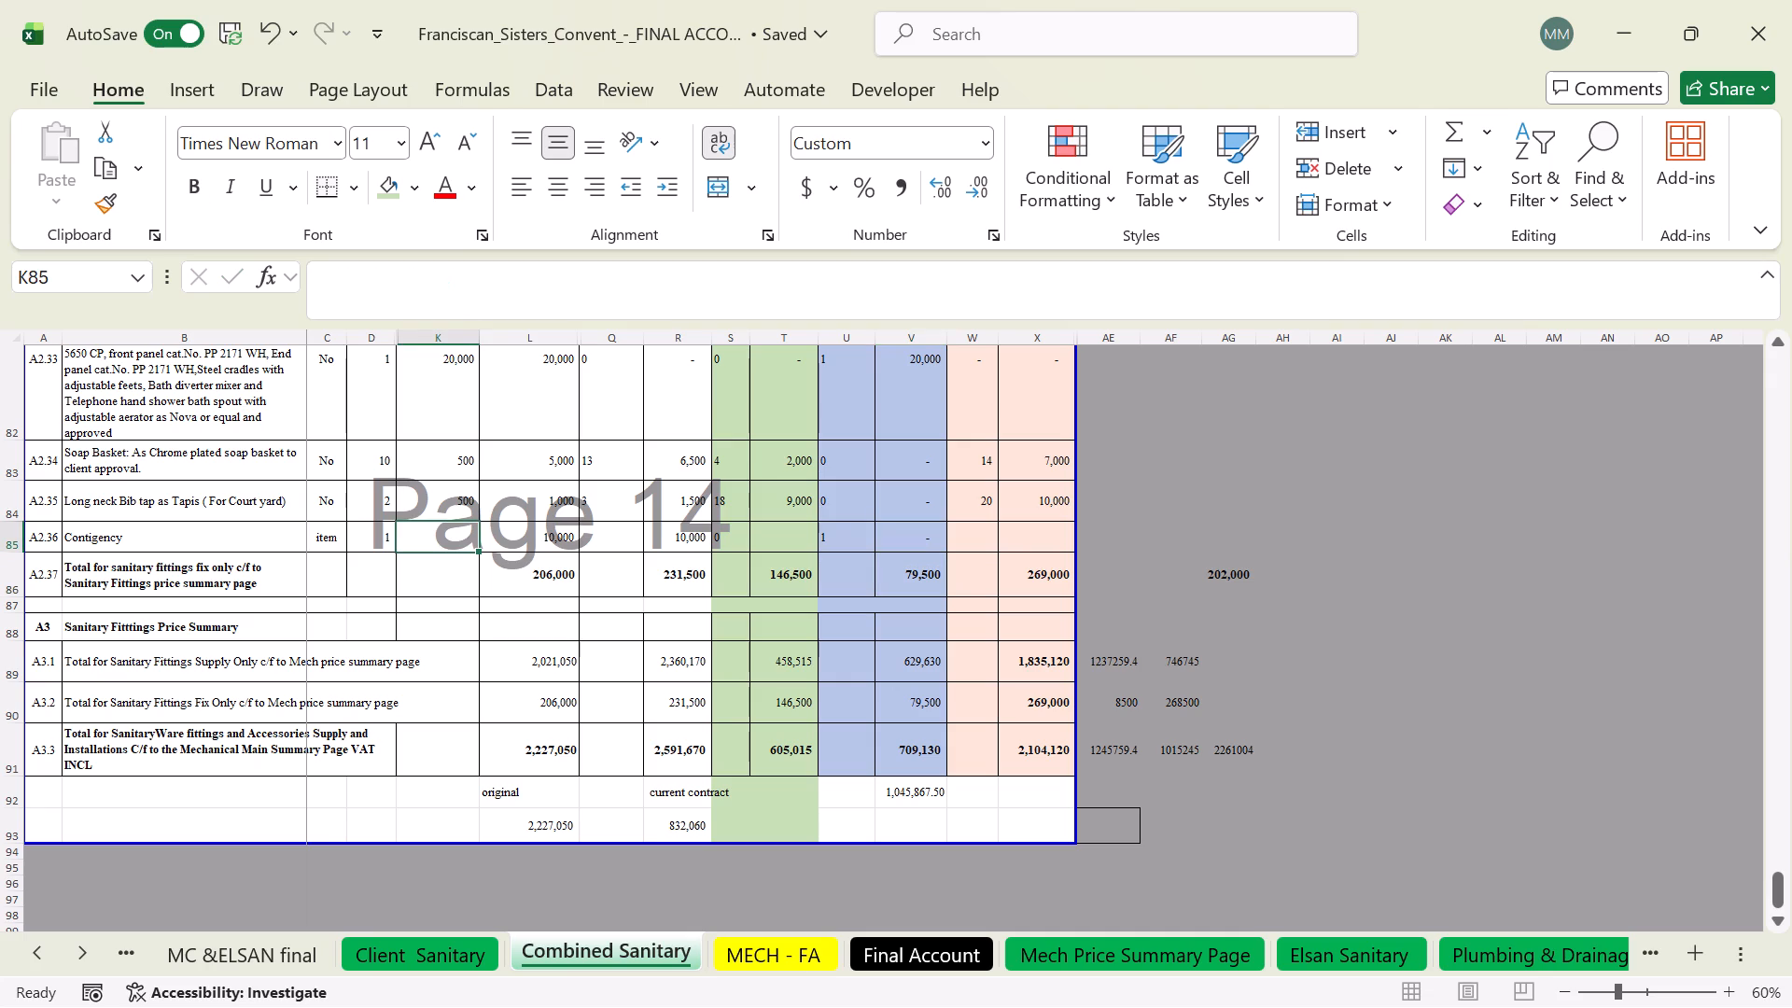
type("10000")
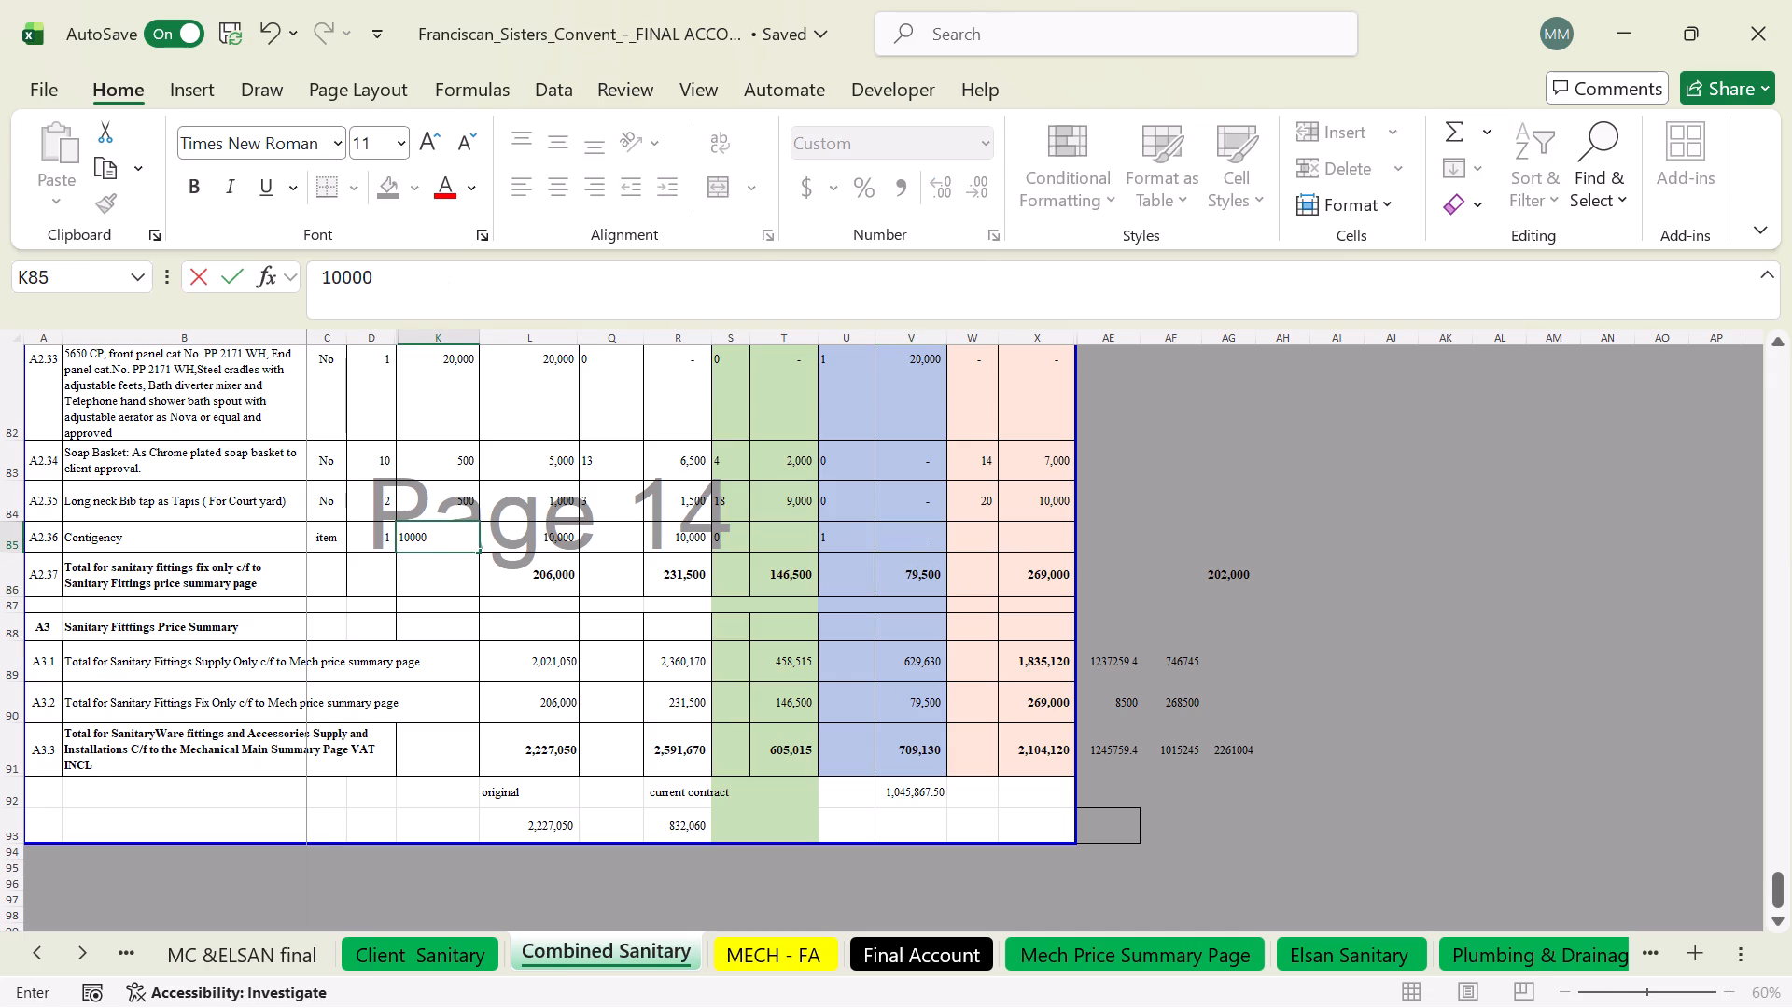
key("Return")
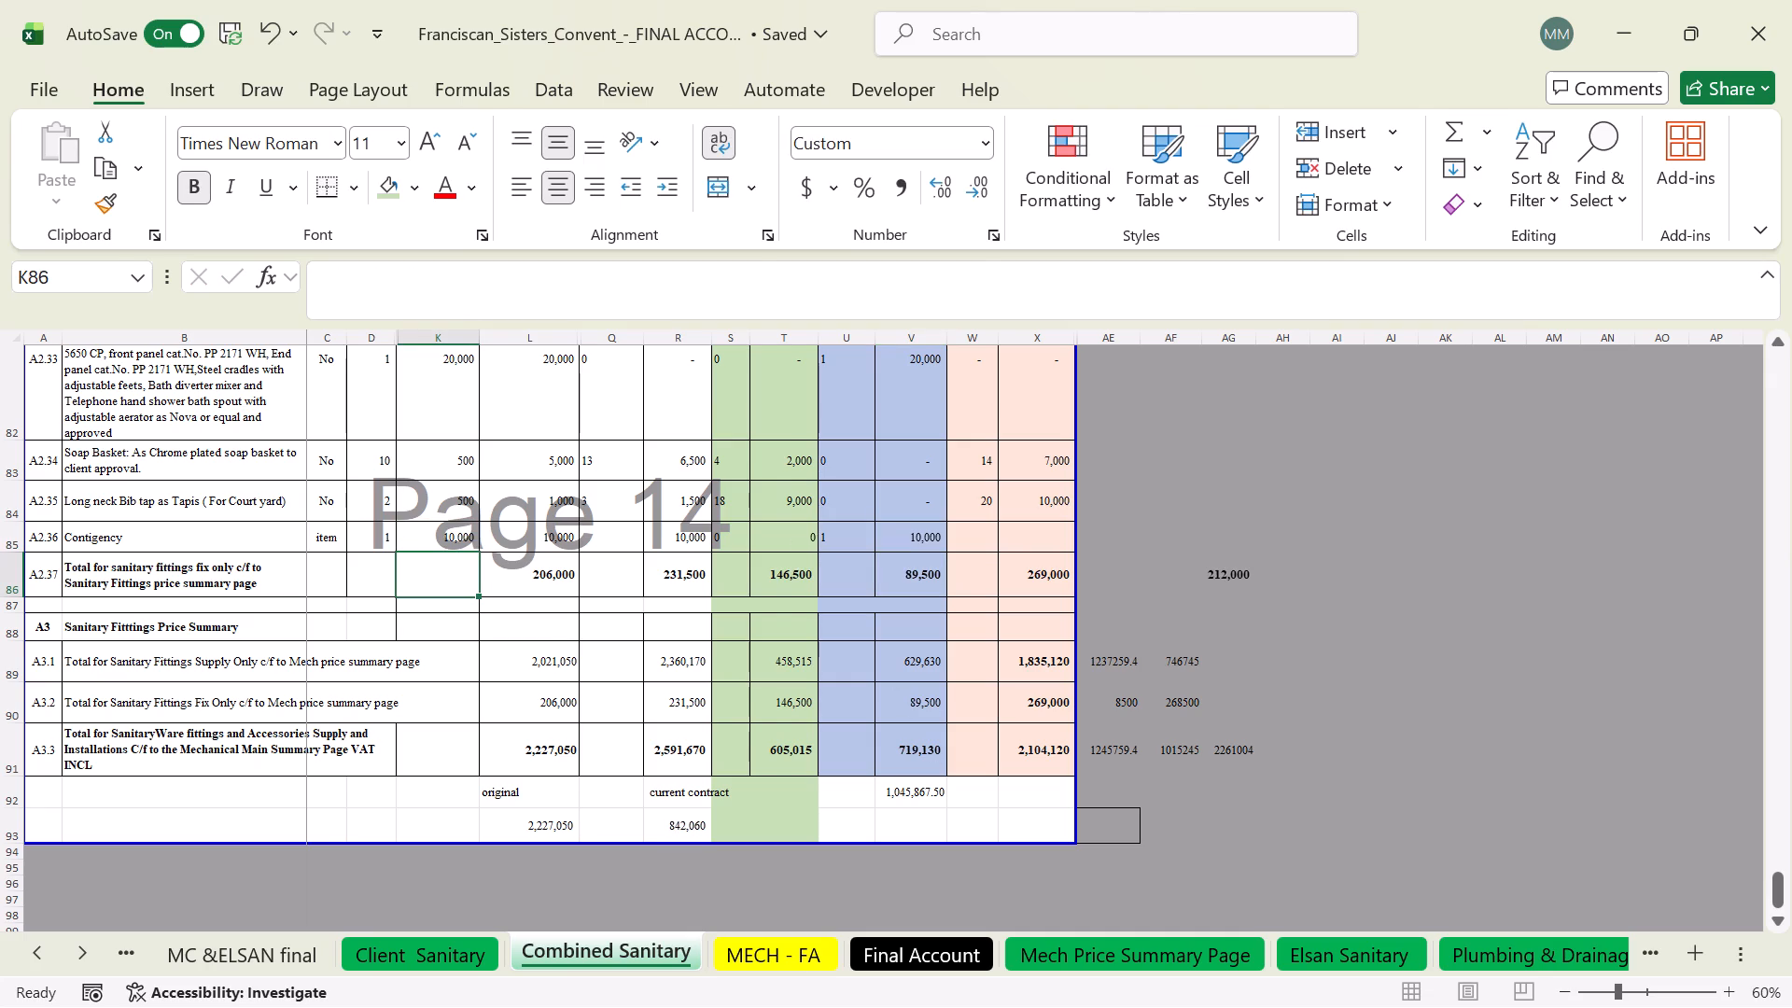
Set the A2.36 contingency's combined scope quantity in W85 to 0 and check the omission formula in U85.
left_click(976, 537)
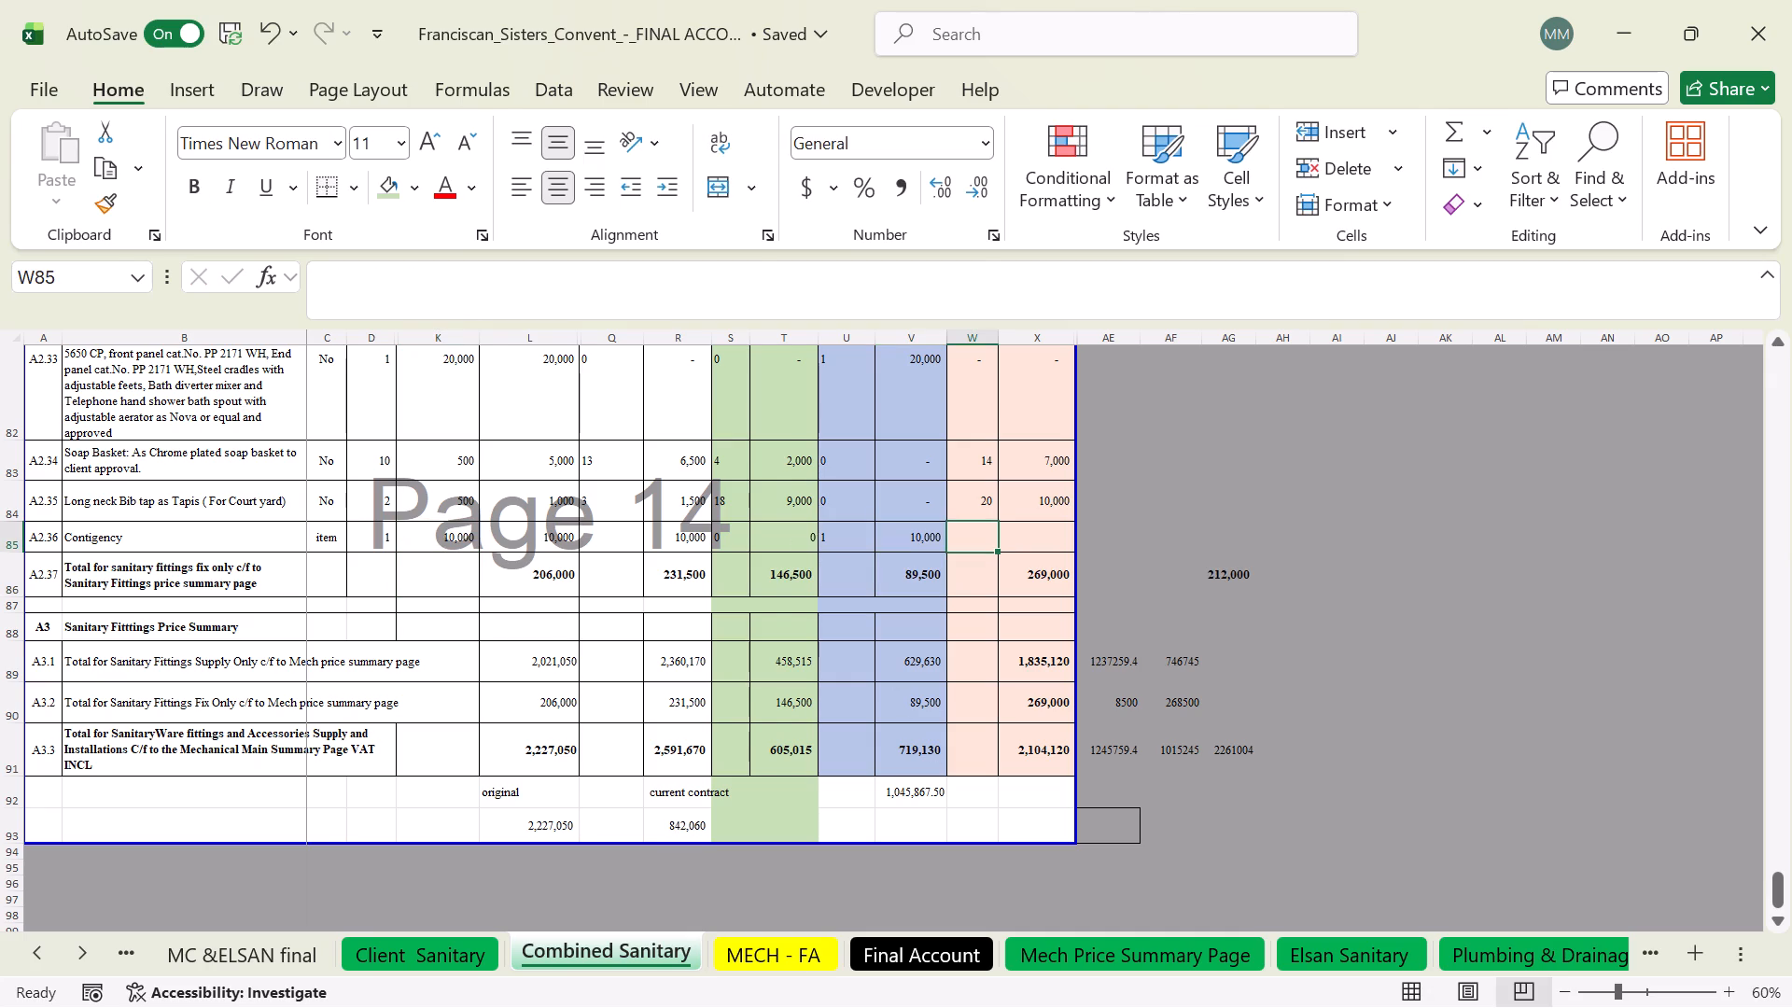
key("0")
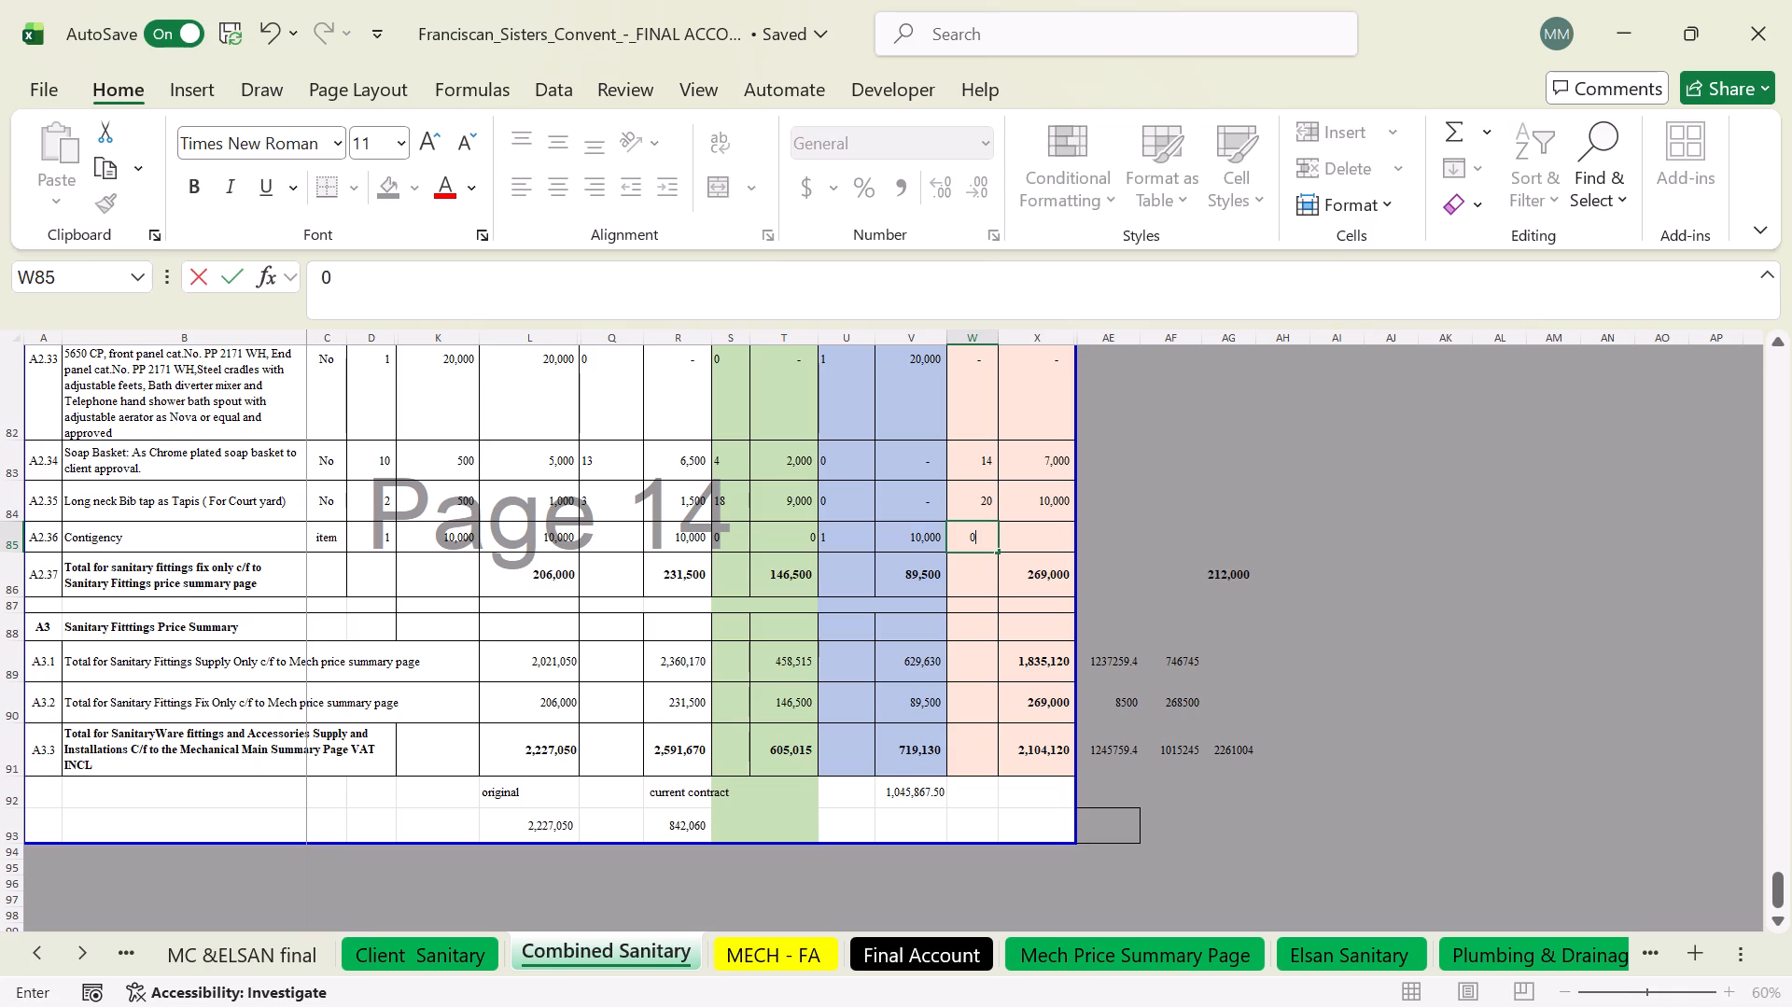
key("Return")
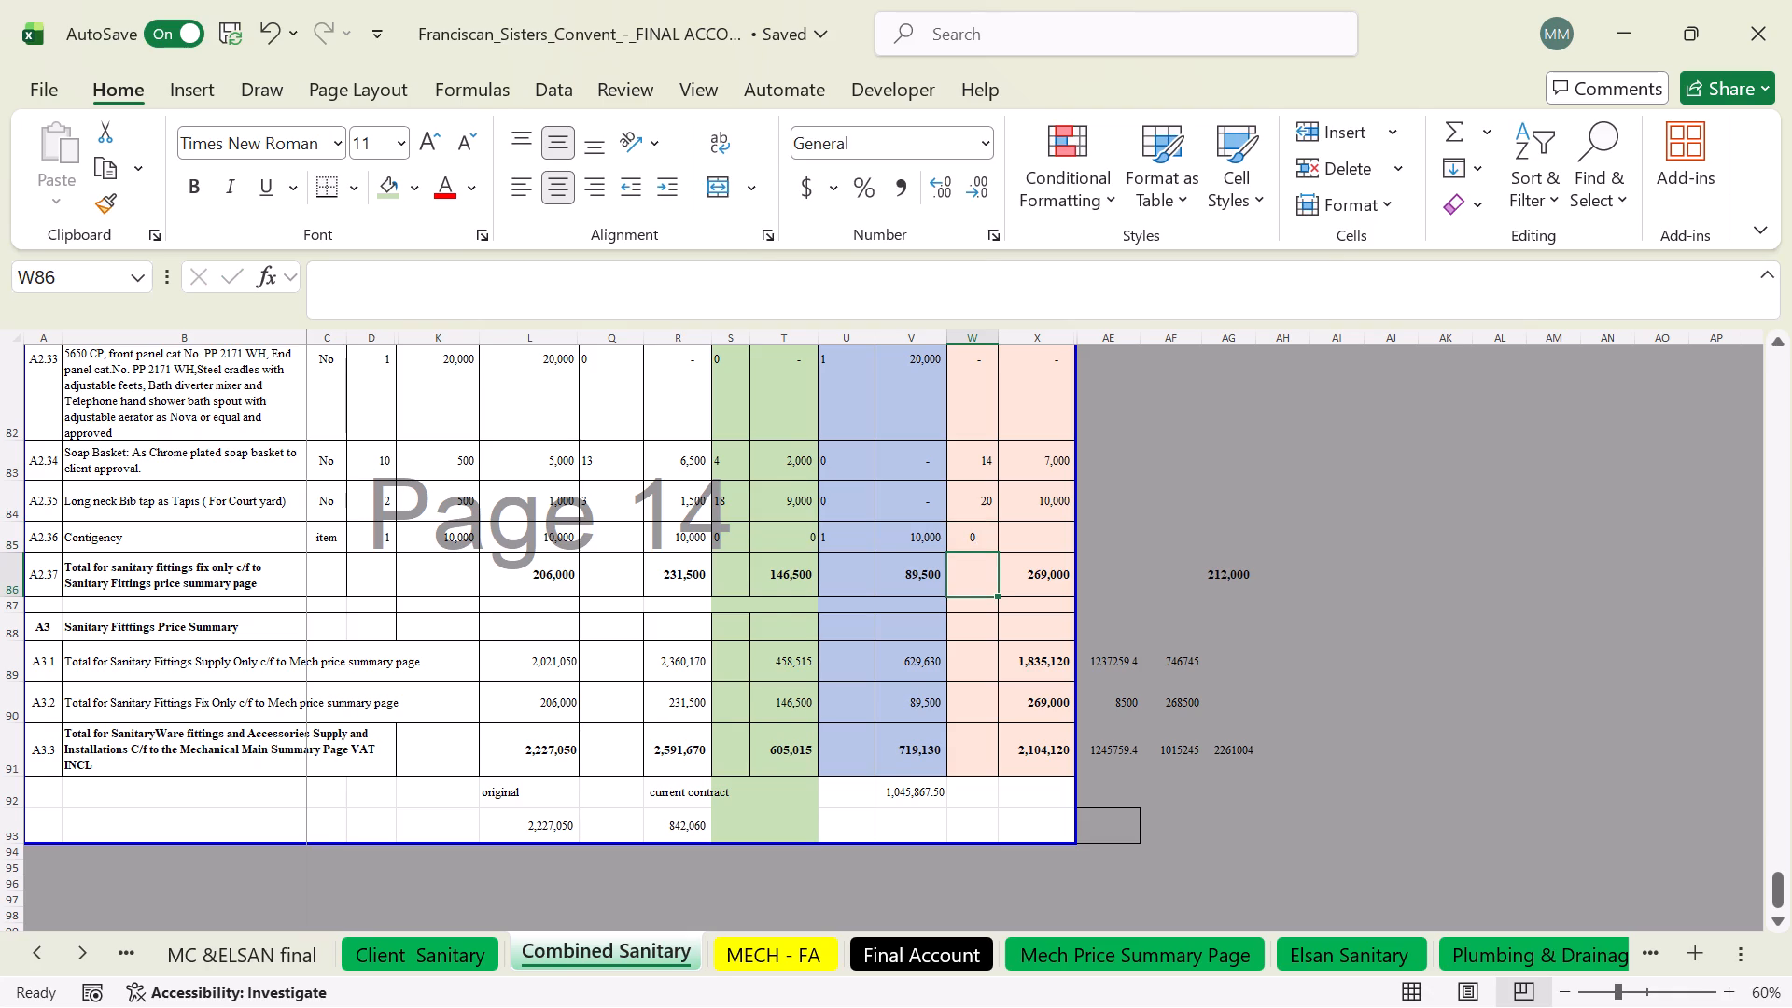
left_click(856, 536)
double_click(856, 536)
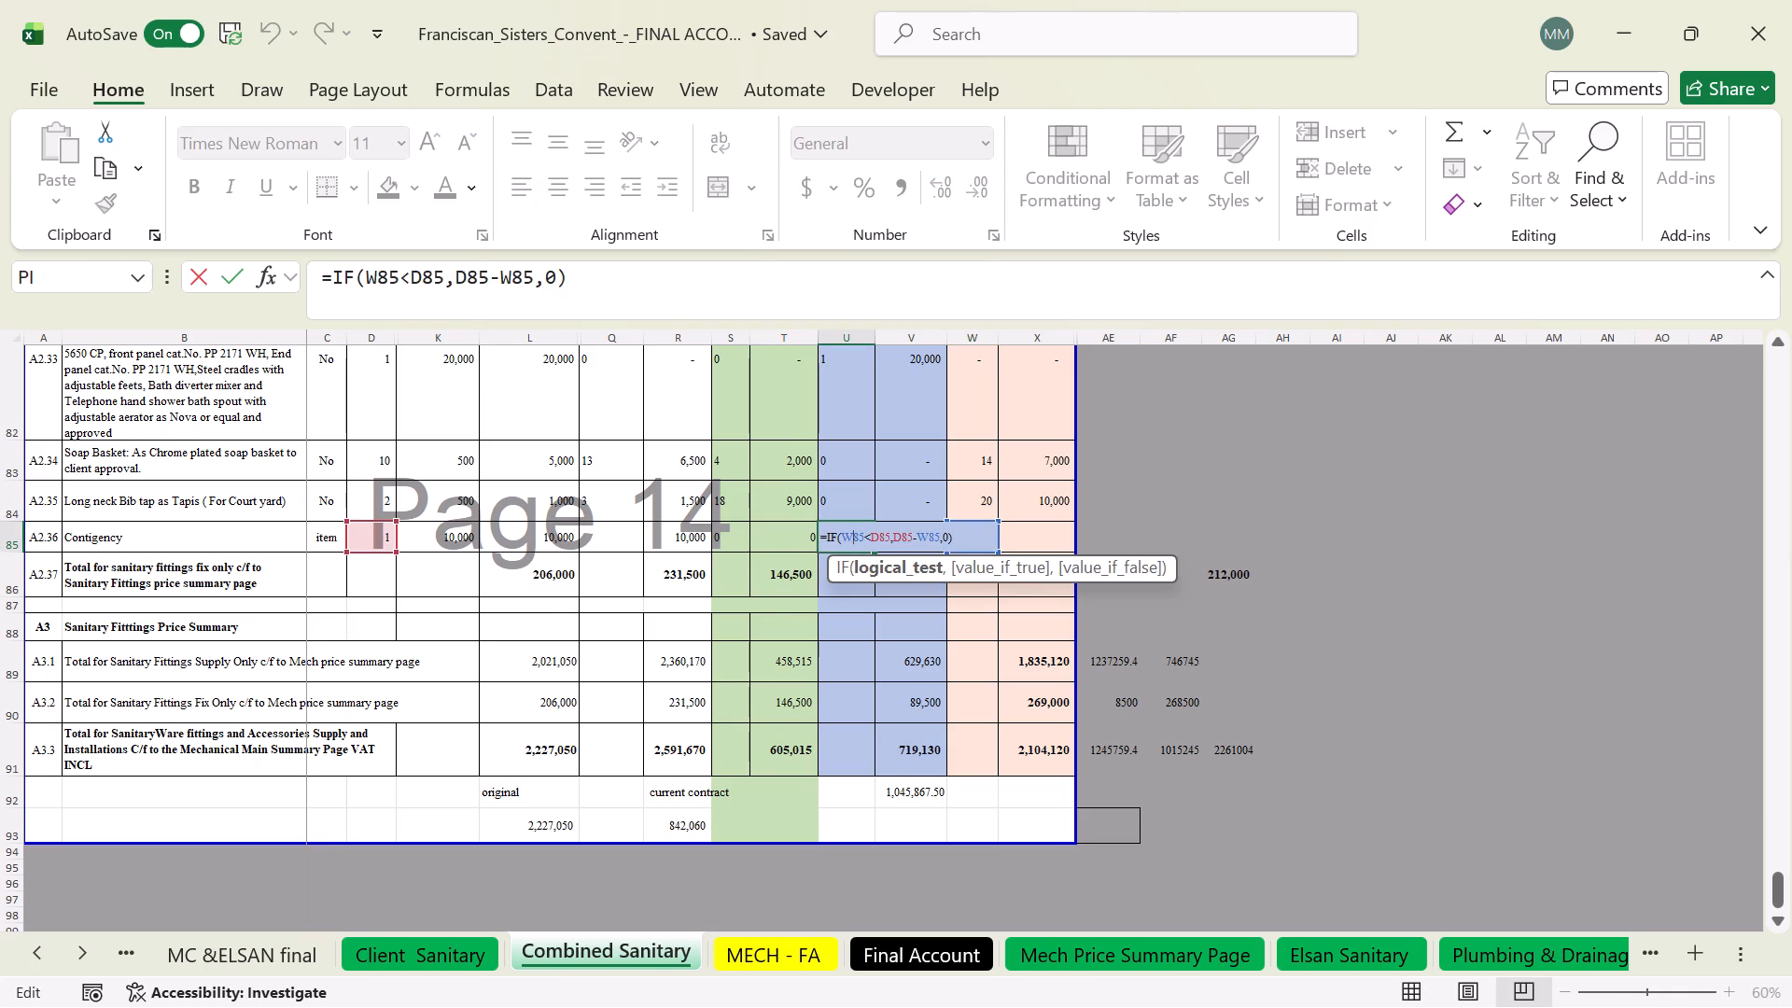
key("Return")
Copy the combined scope cost formula =W84*K84*$AG$1 from X84 into the contingency row, X85.
left_click(1033, 500)
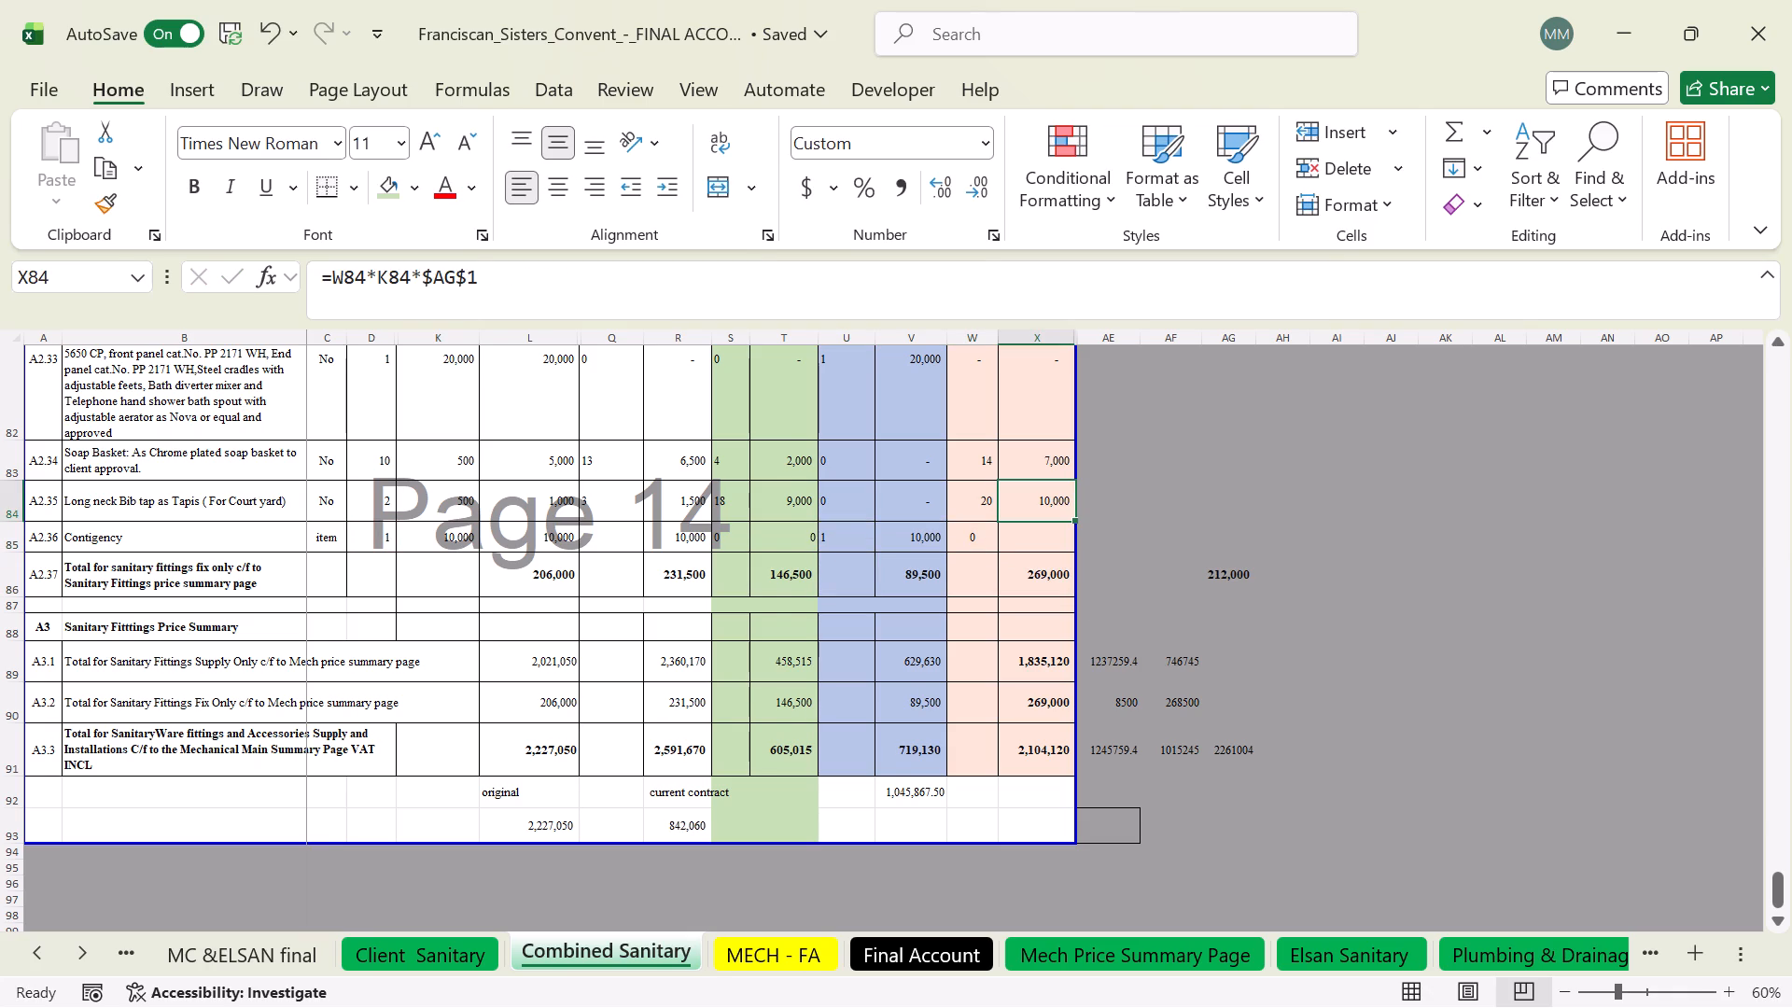
left_click_drag(1080, 517, 1076, 547)
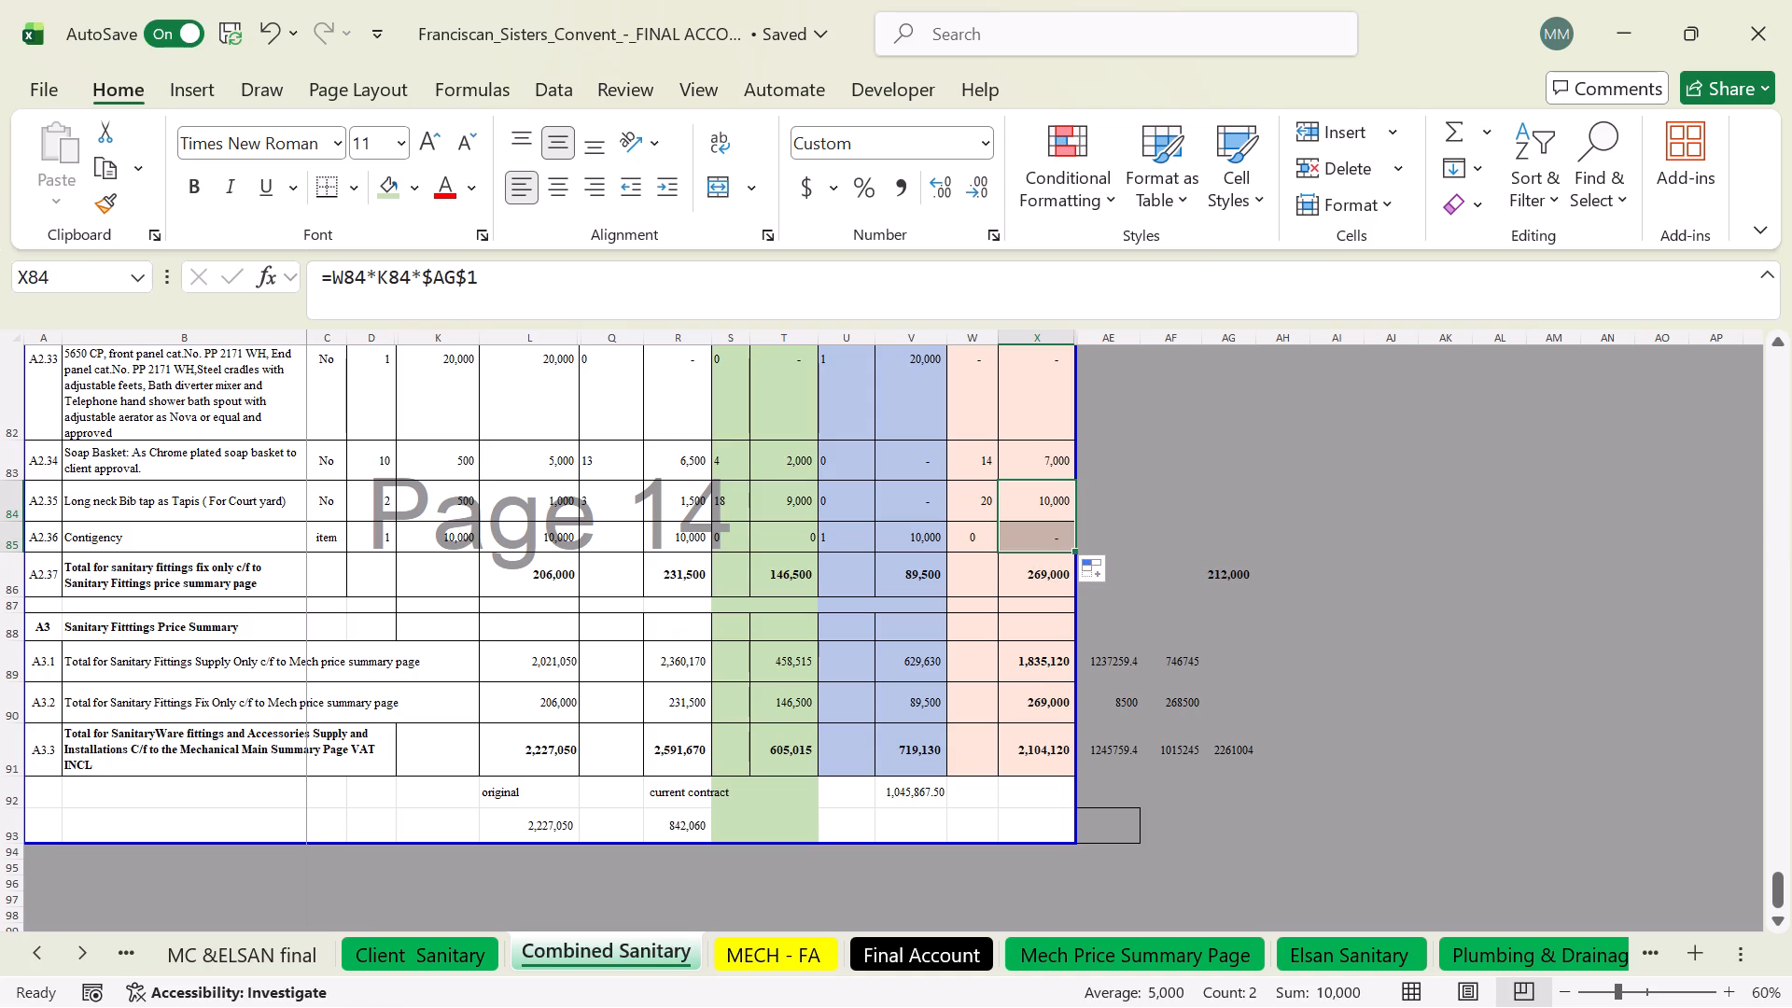
left_click(1041, 544)
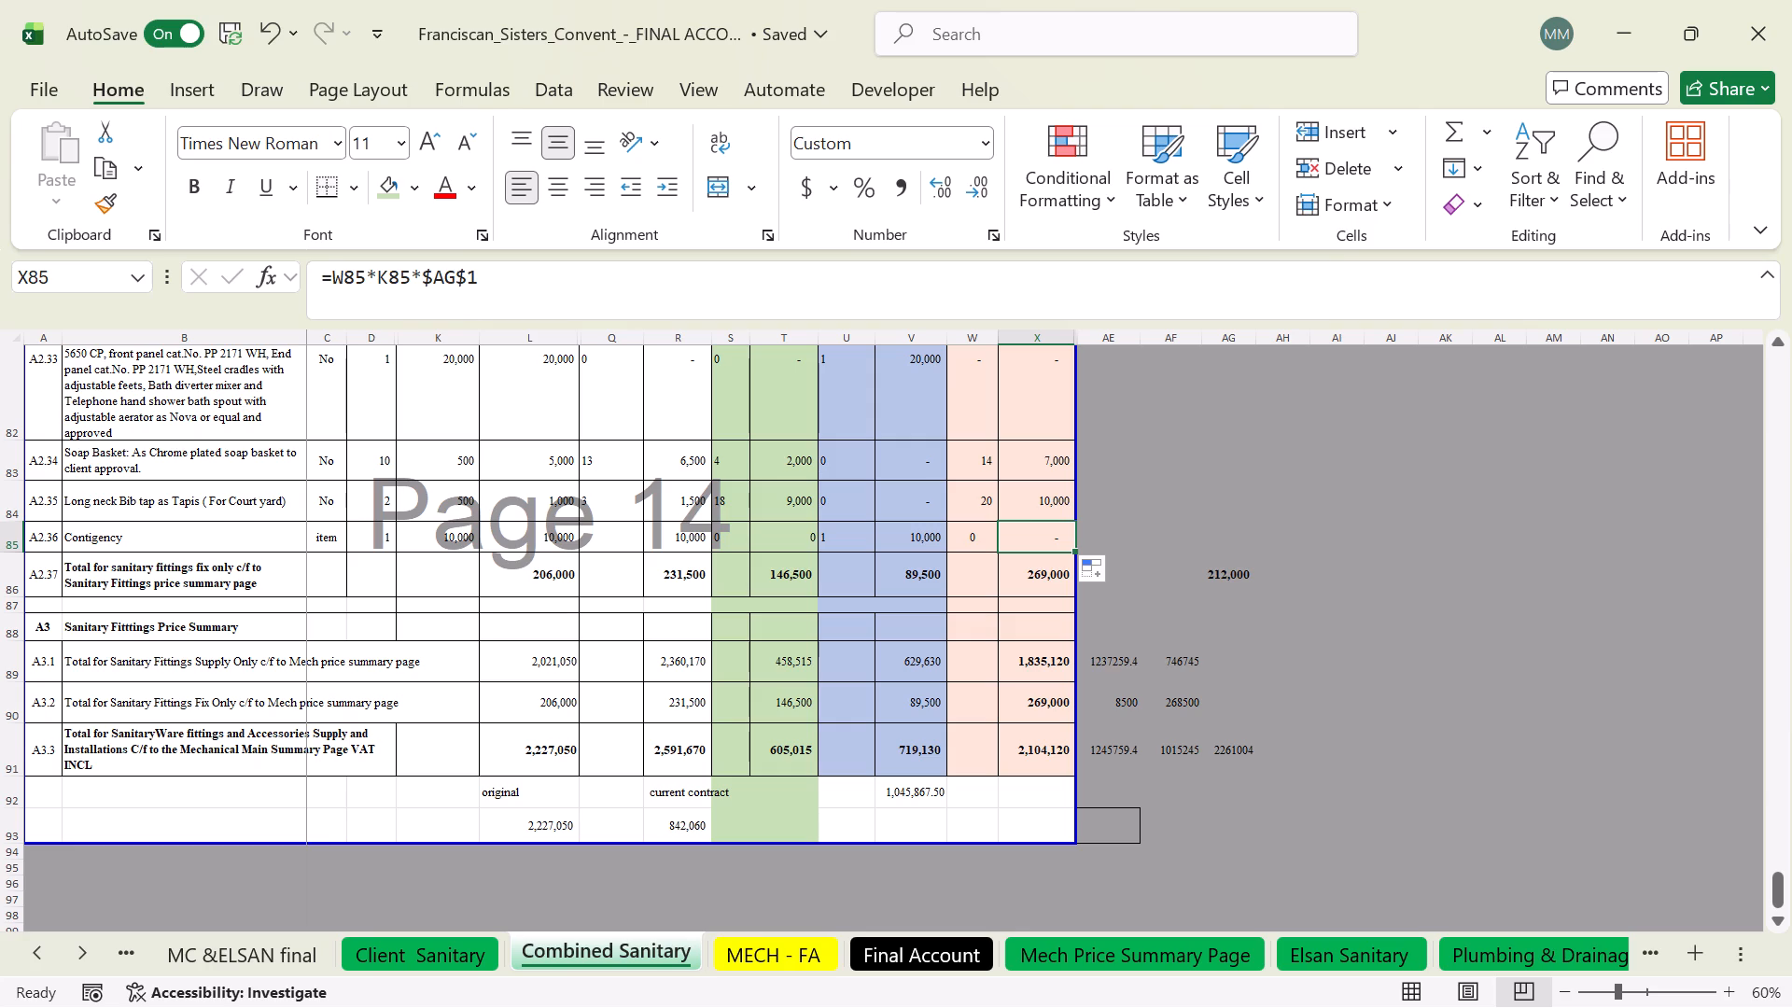
Review the addition, omission and combined scope quantities and costs across the A2 fix-only sanitary fittings rows.
scroll(886, 692, "up", 3)
scroll(809, 653, "up", 14)
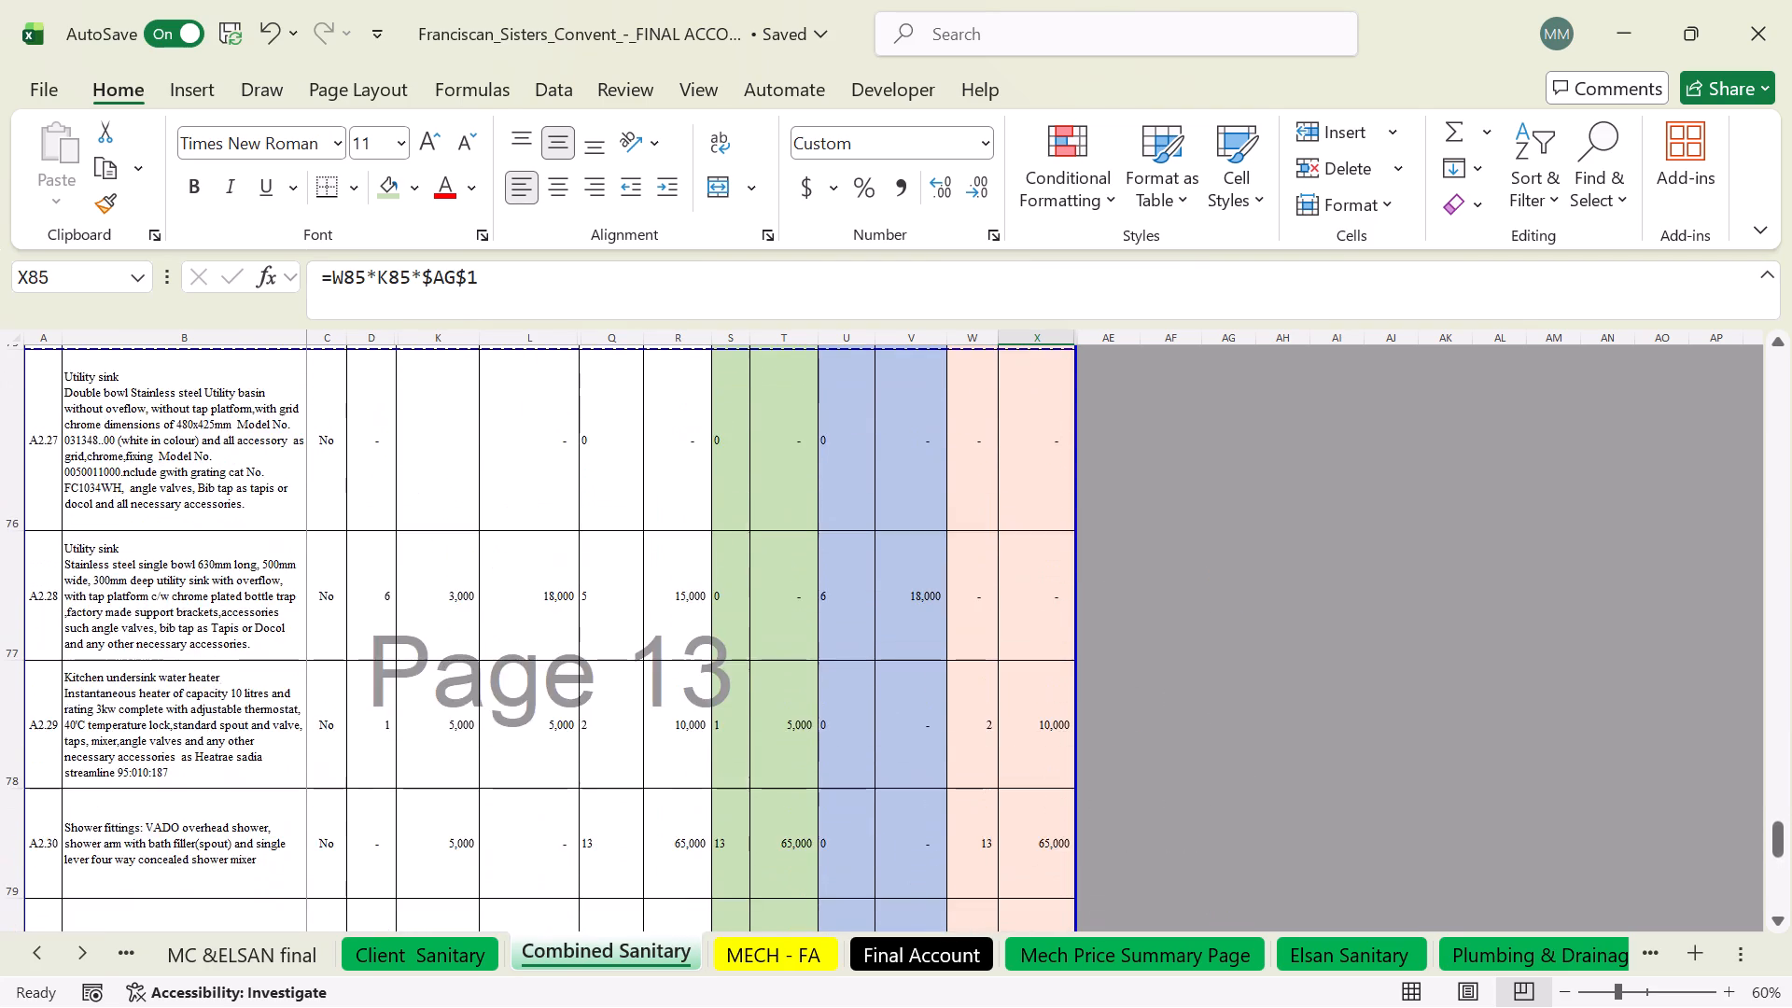
scroll(812, 653, "up", 16)
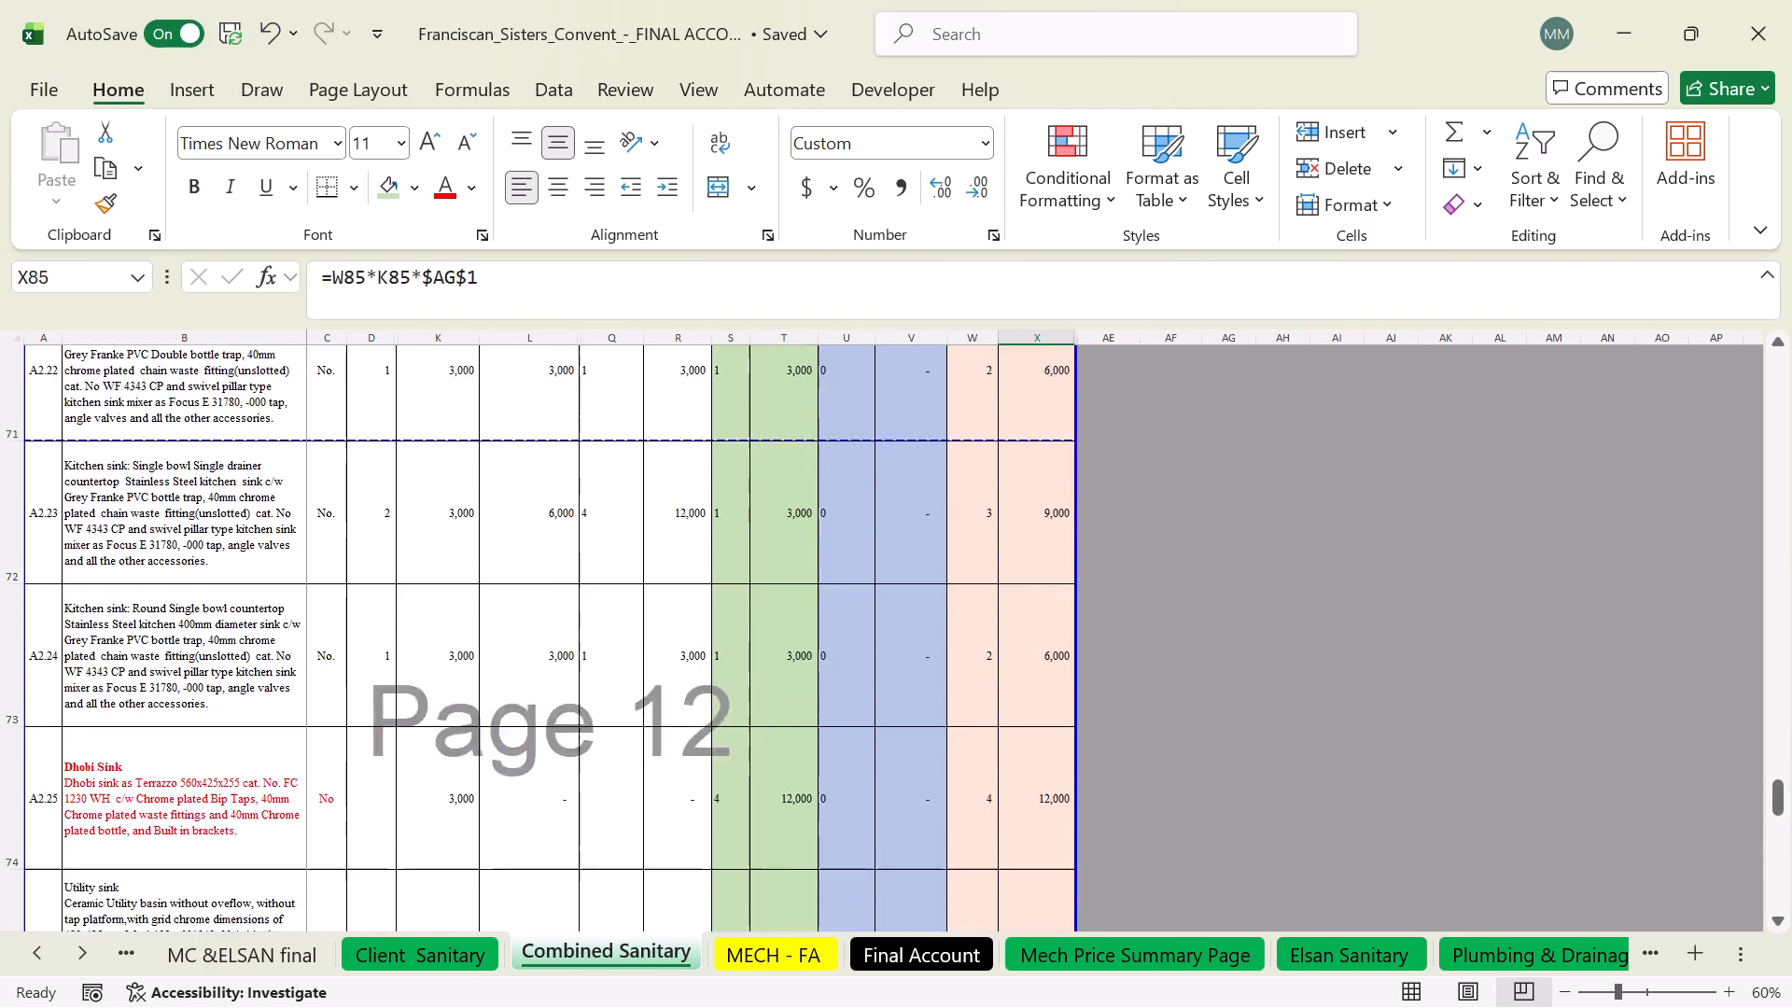
scroll(812, 653, "up", 11)
scroll(824, 674, "down", 14)
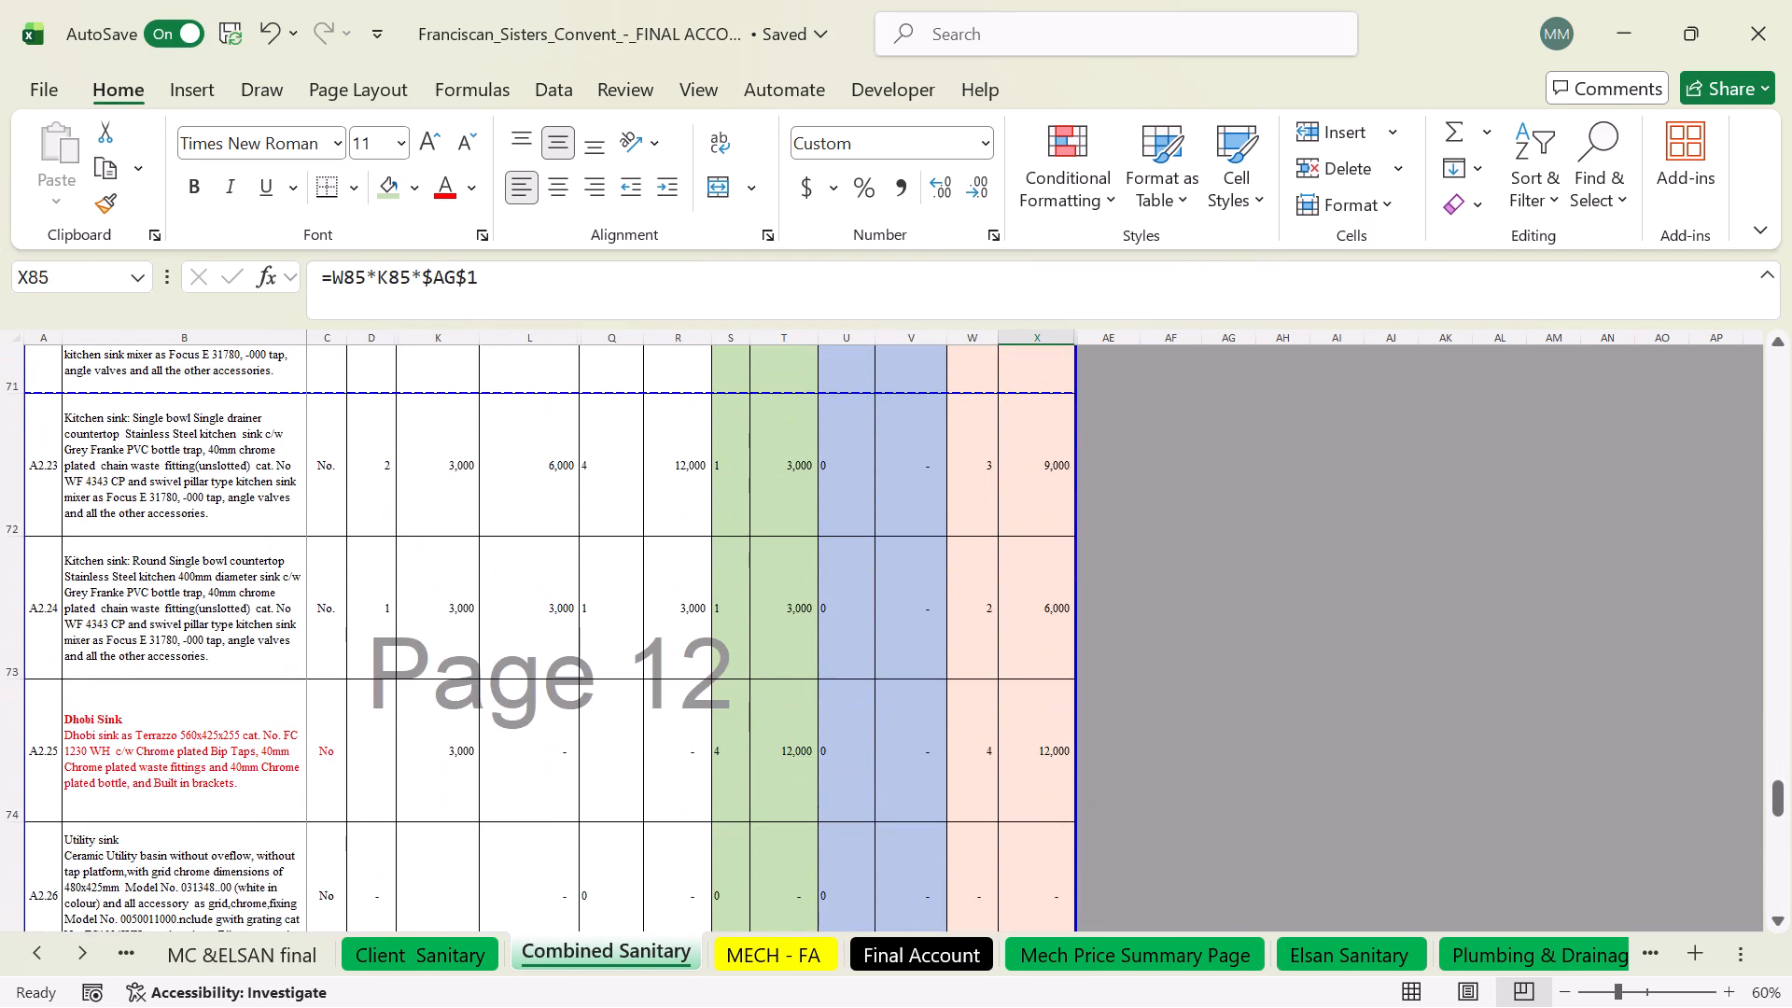
scroll(827, 675, "down", 10)
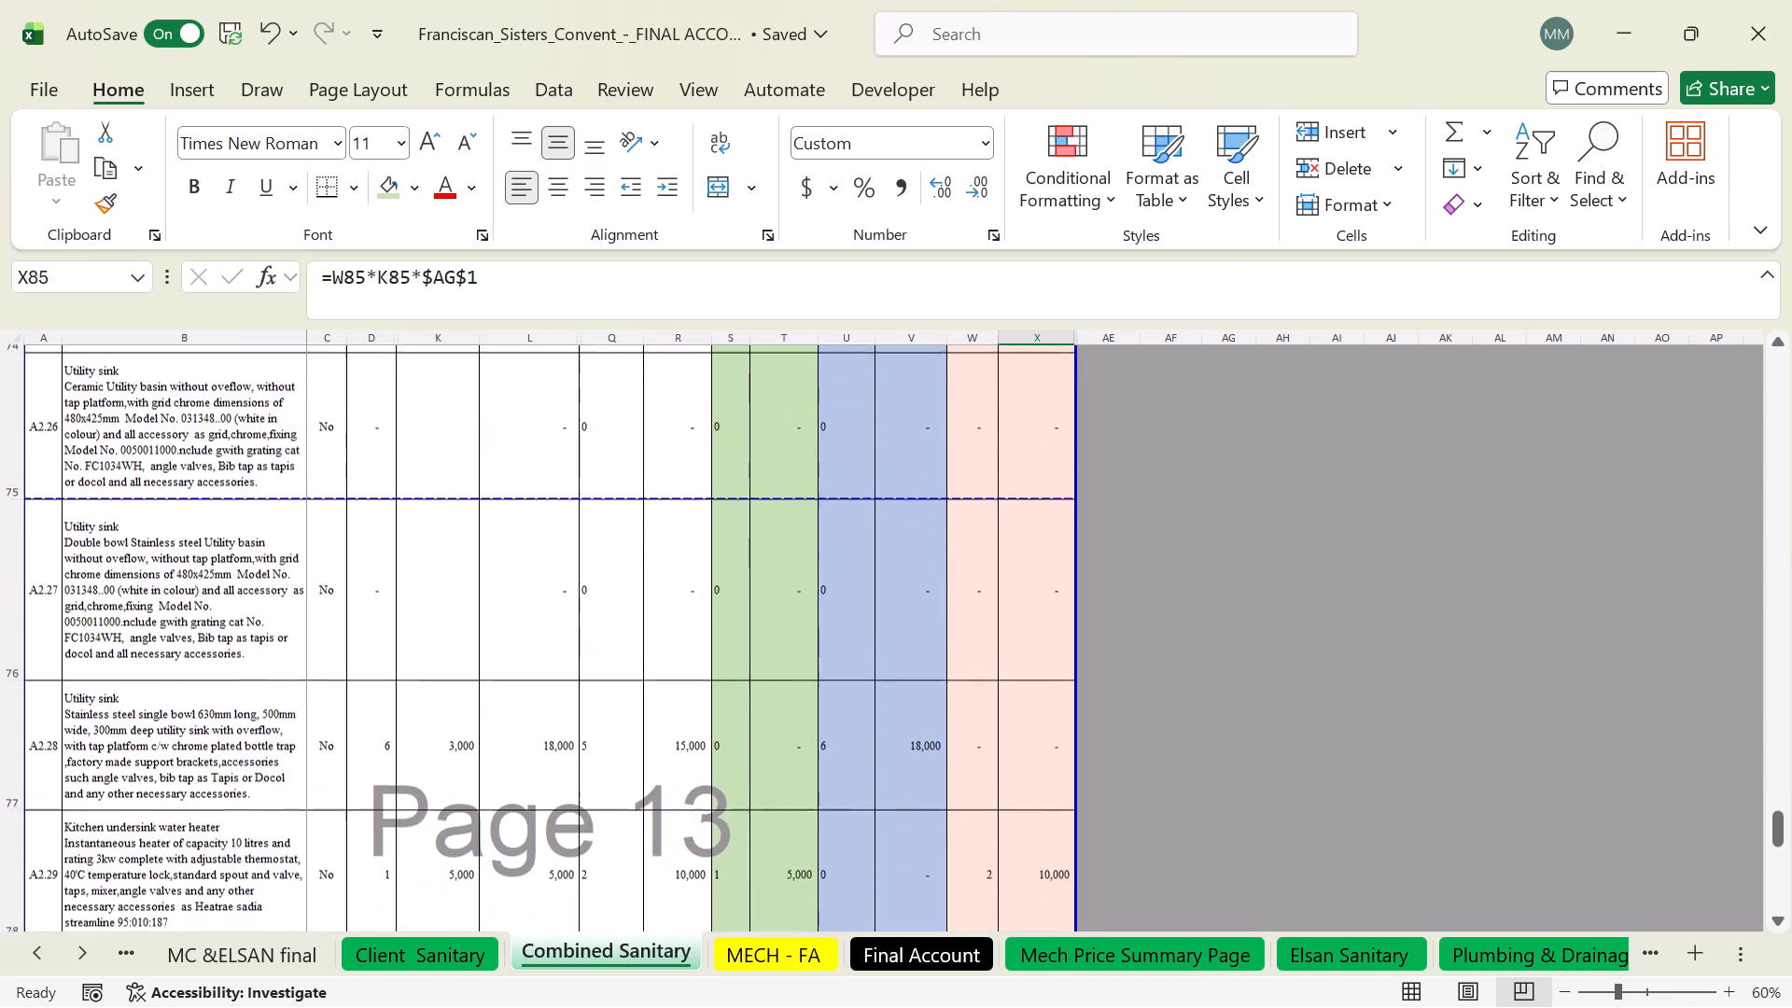
scroll(828, 675, "down", 8)
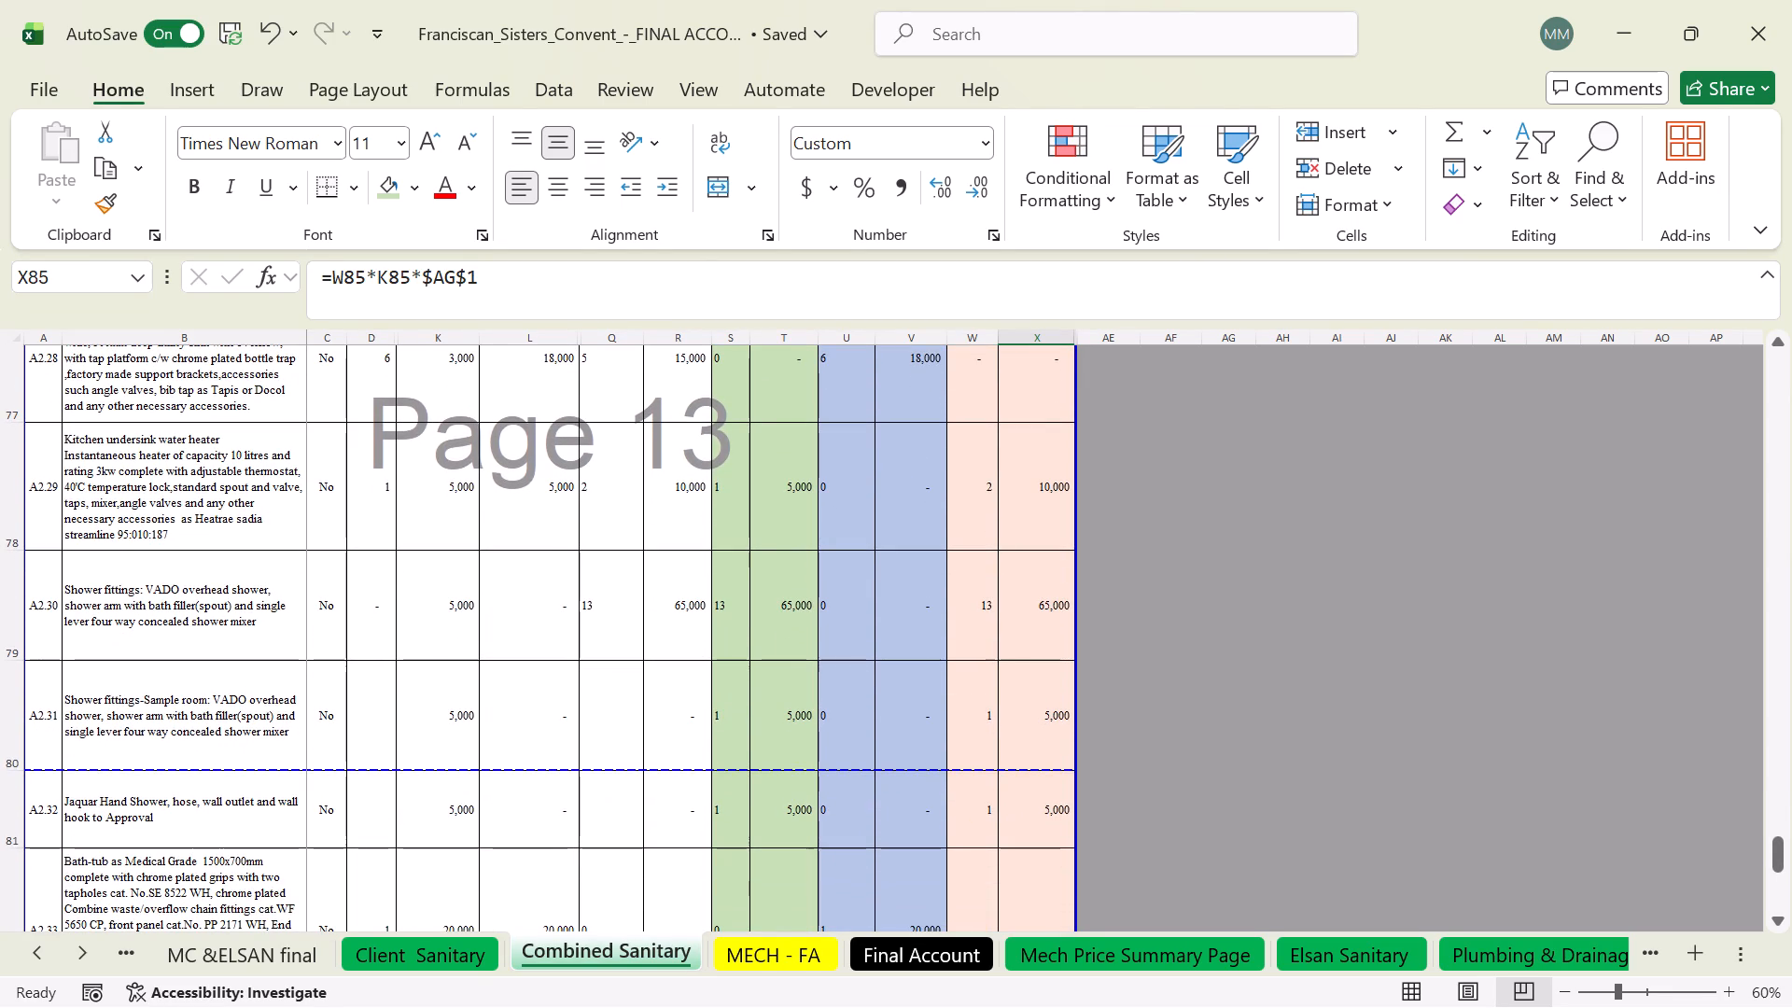
scroll(1047, 776, "up", 9)
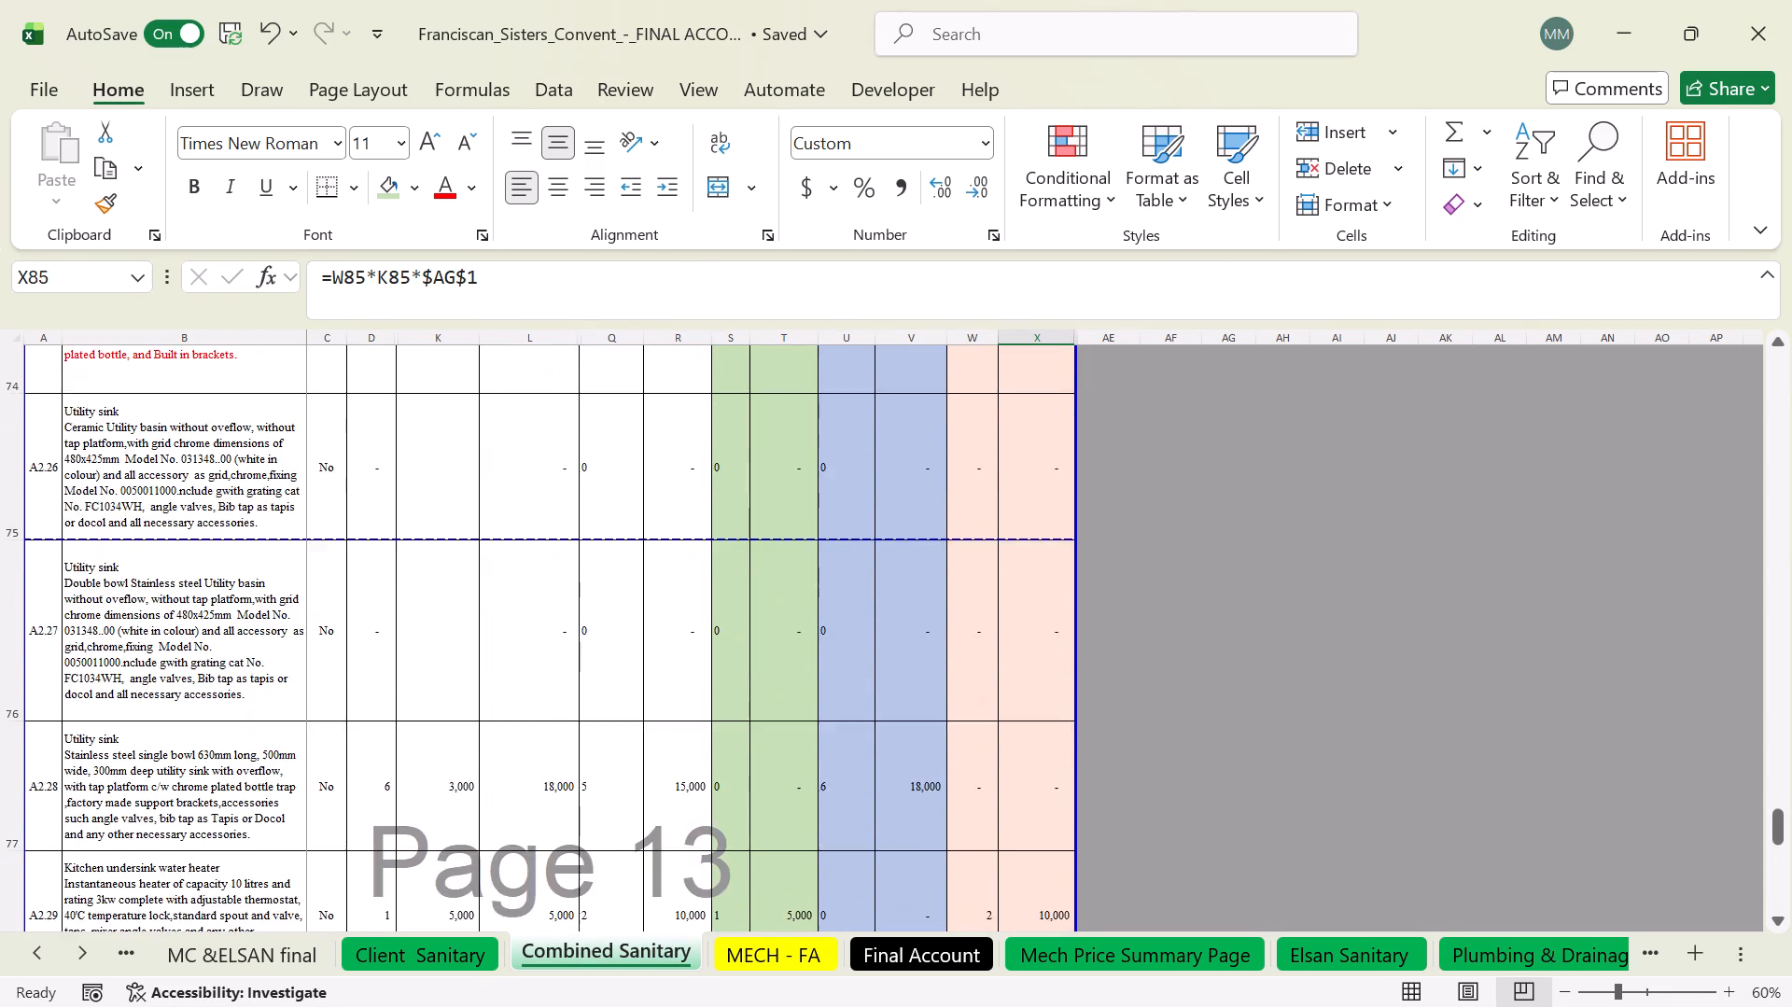
scroll(993, 714, "up", 5)
scroll(992, 711, "down", 1)
scroll(992, 711, "up", 19)
scroll(985, 707, "down", 1)
scroll(985, 707, "up", 6)
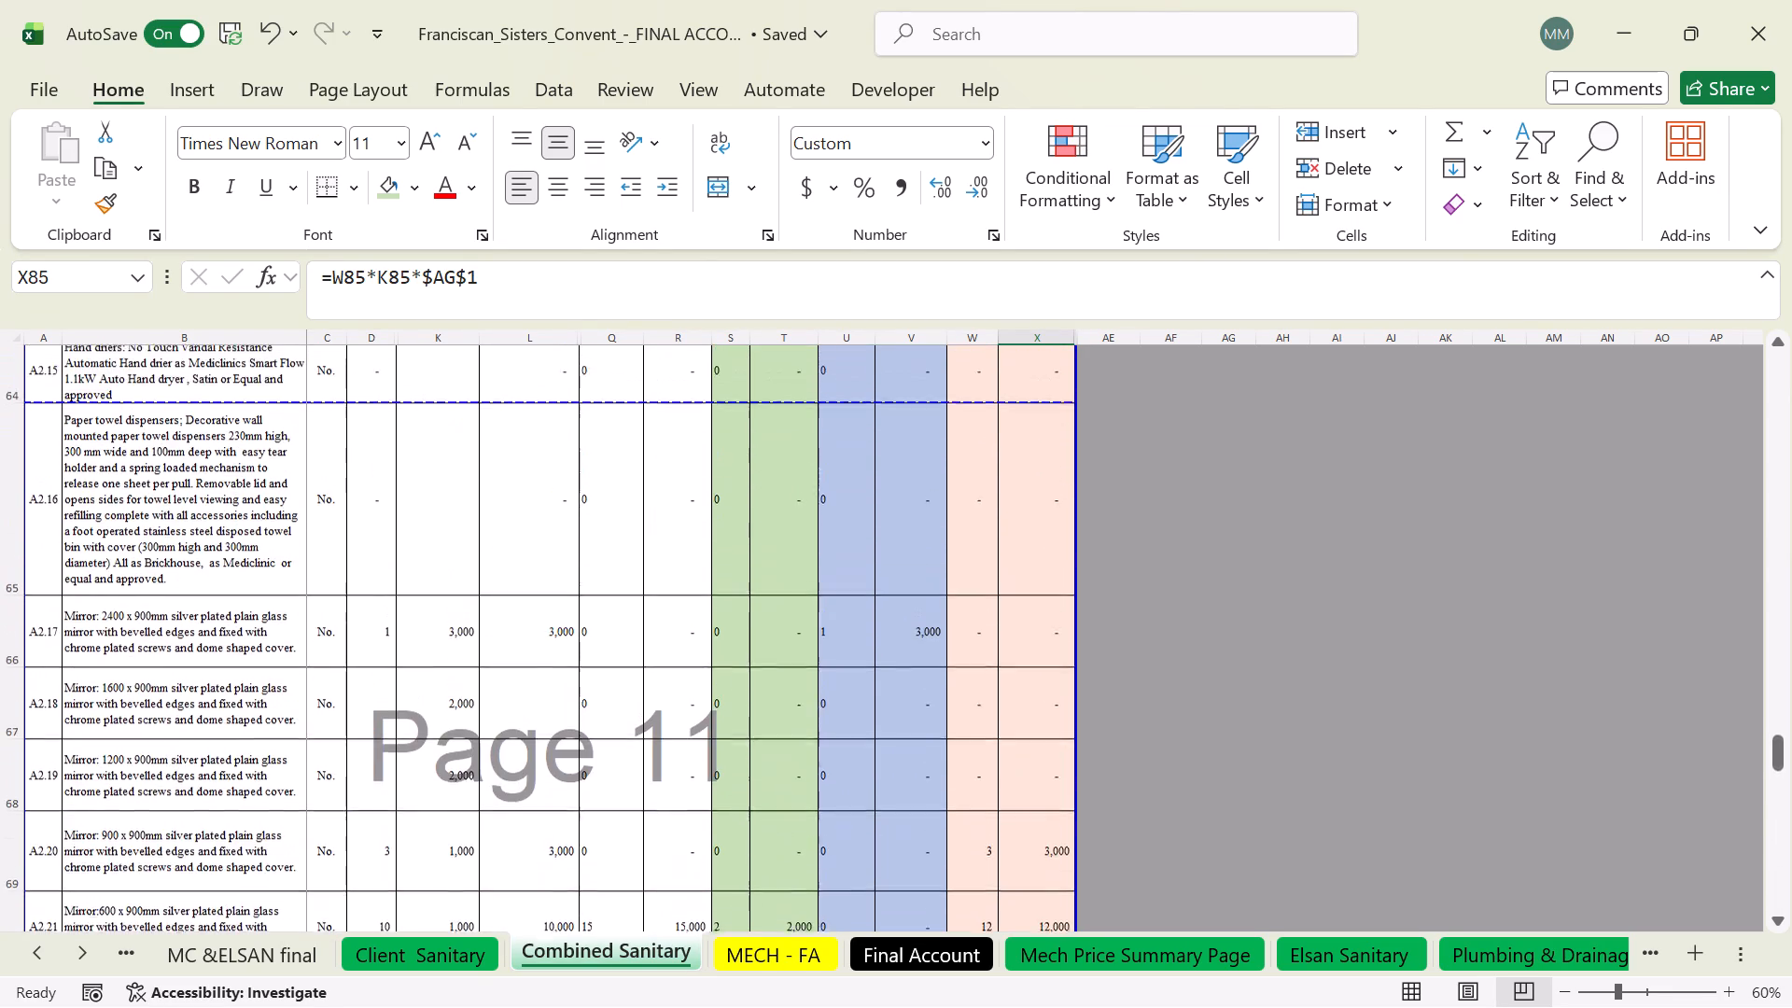
scroll(985, 707, "up", 16)
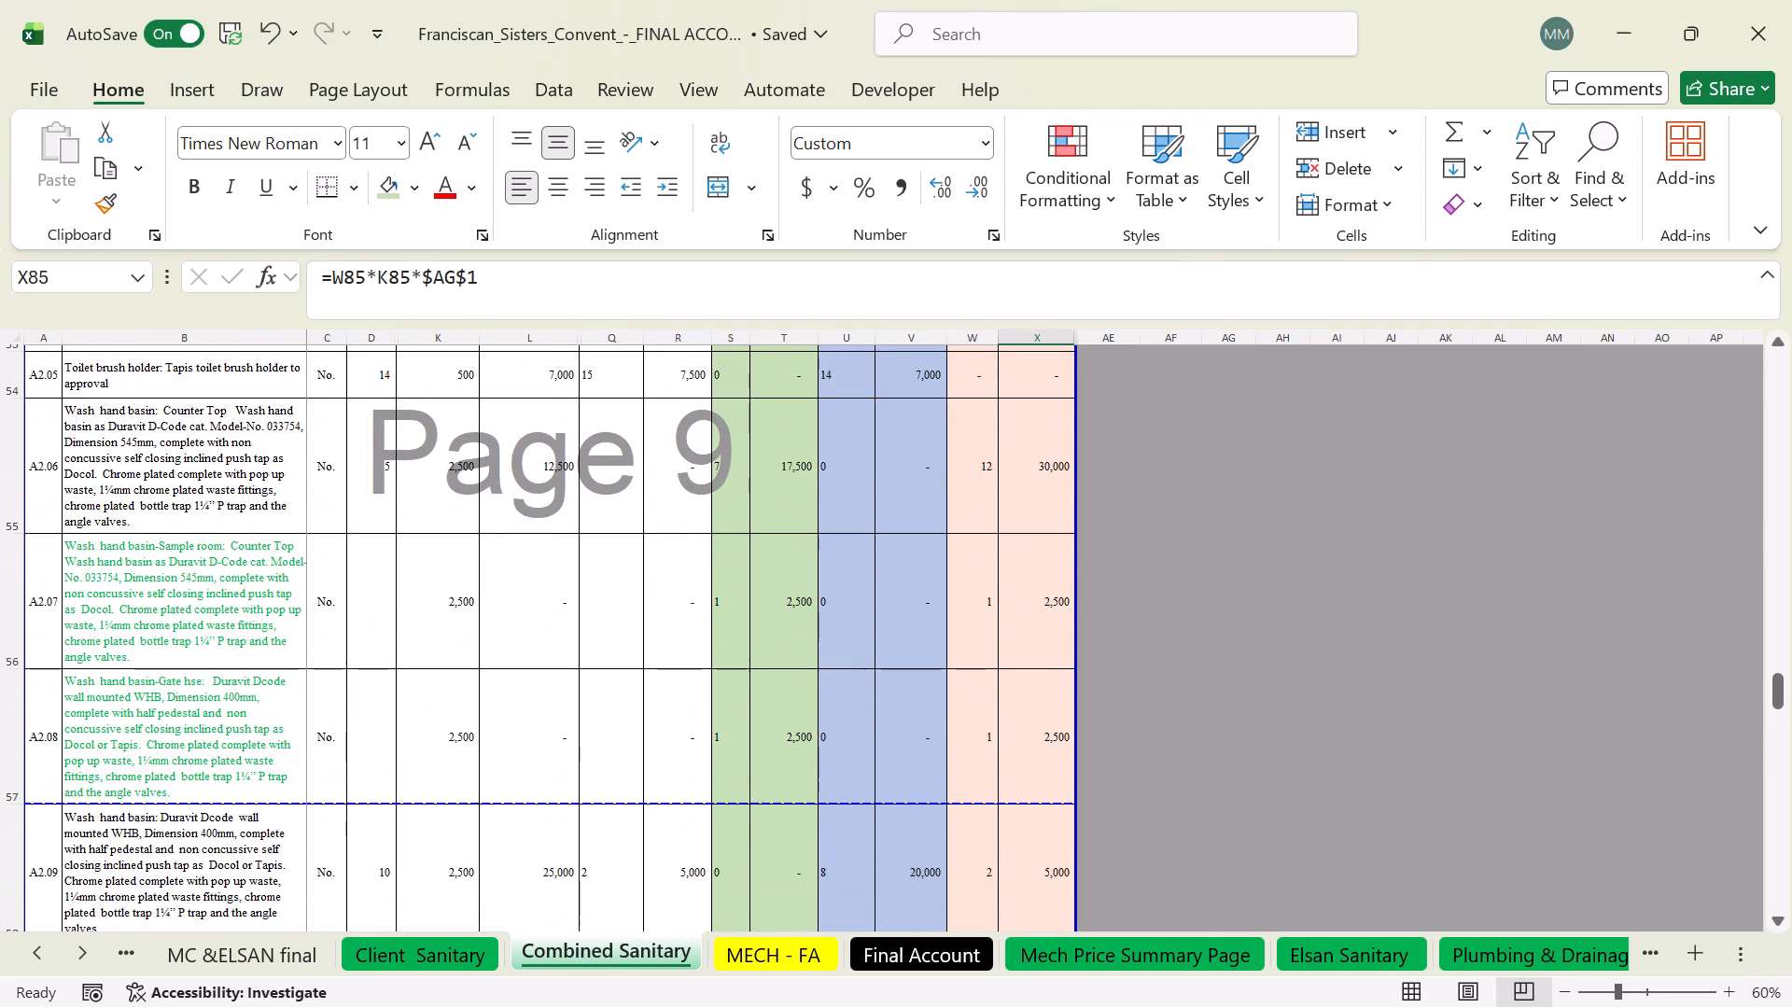
Check the original, combined and addition quantities of the A1.30 shower fittings, including the addition formulas in S36 and S37.
scroll(985, 707, "up", 6)
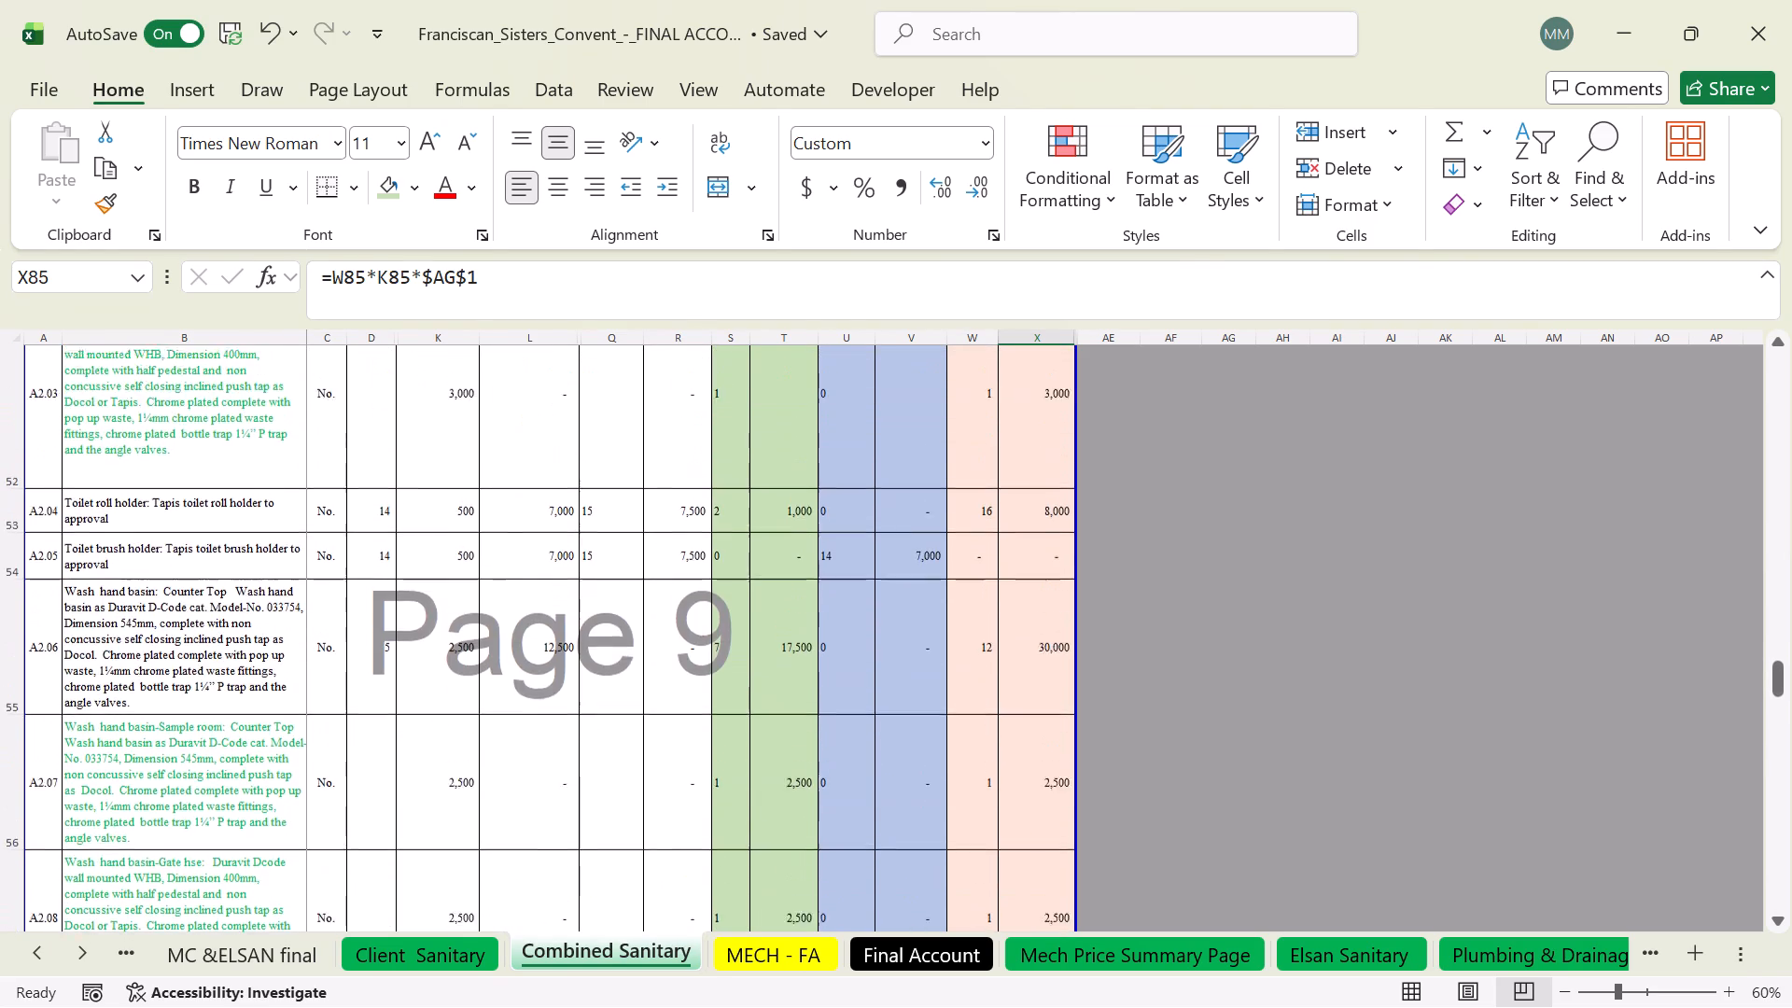
scroll(985, 707, "up", 13)
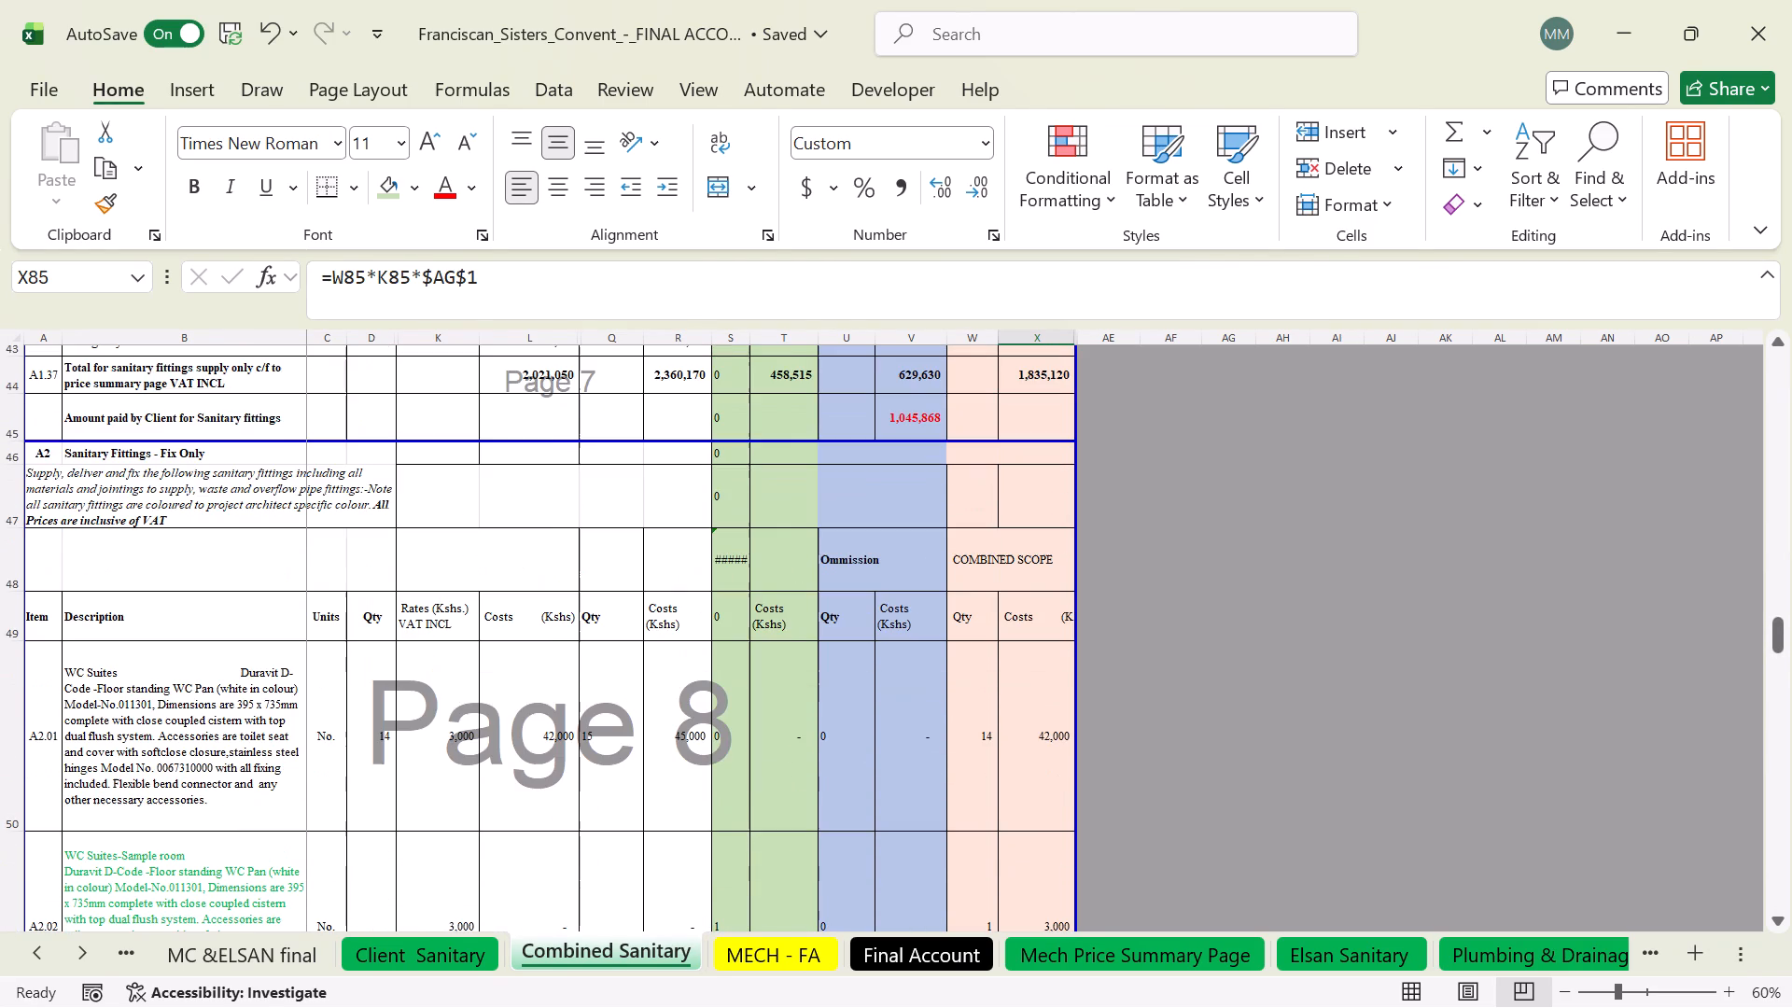
scroll(985, 707, "up", 12)
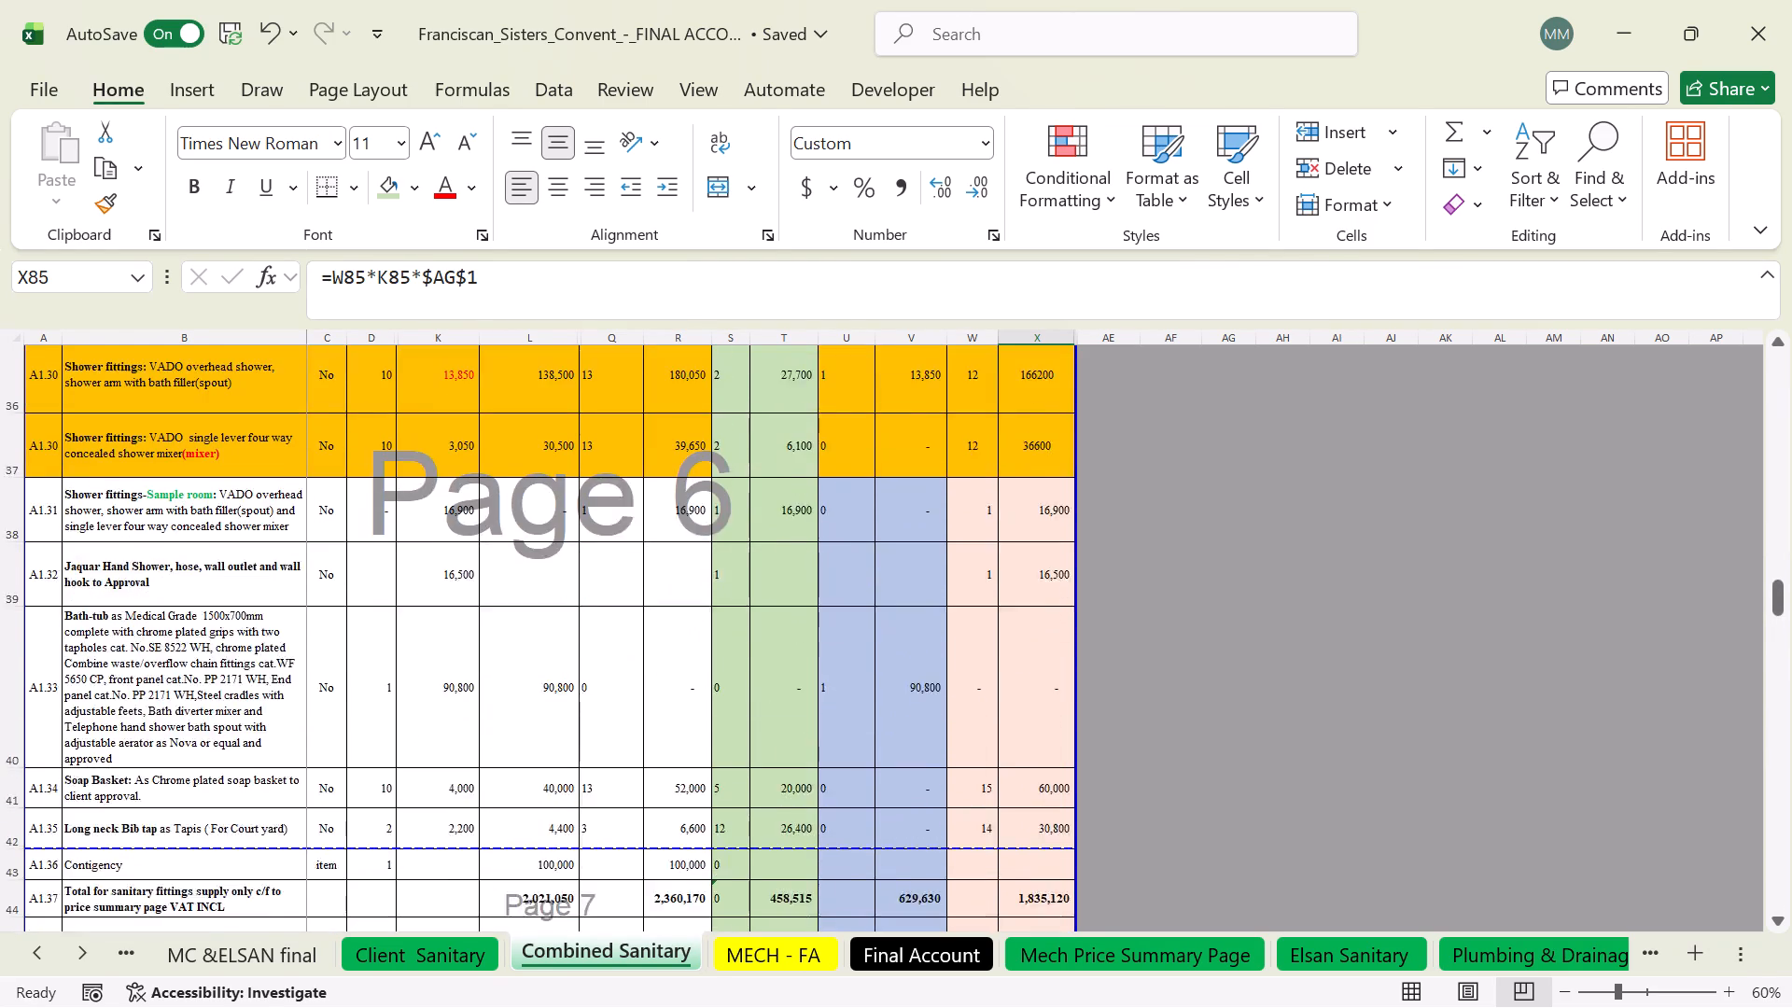
scroll(985, 707, "up", 2)
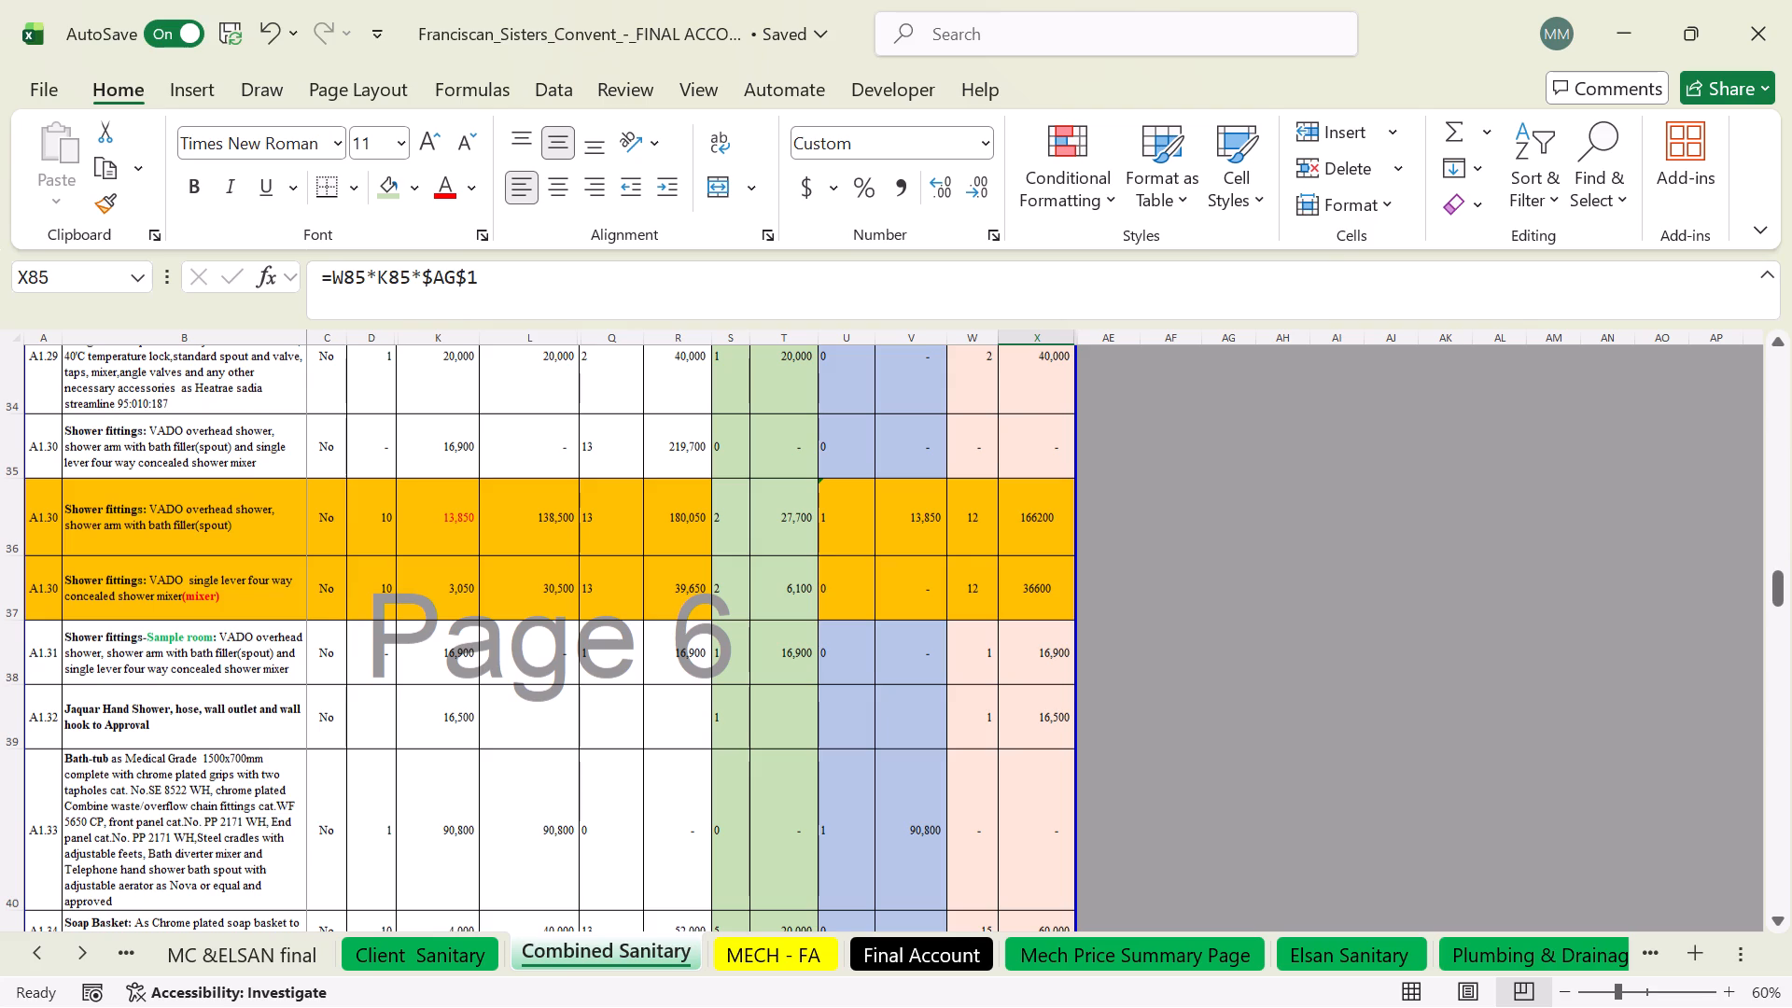
left_click_drag(735, 519, 737, 548)
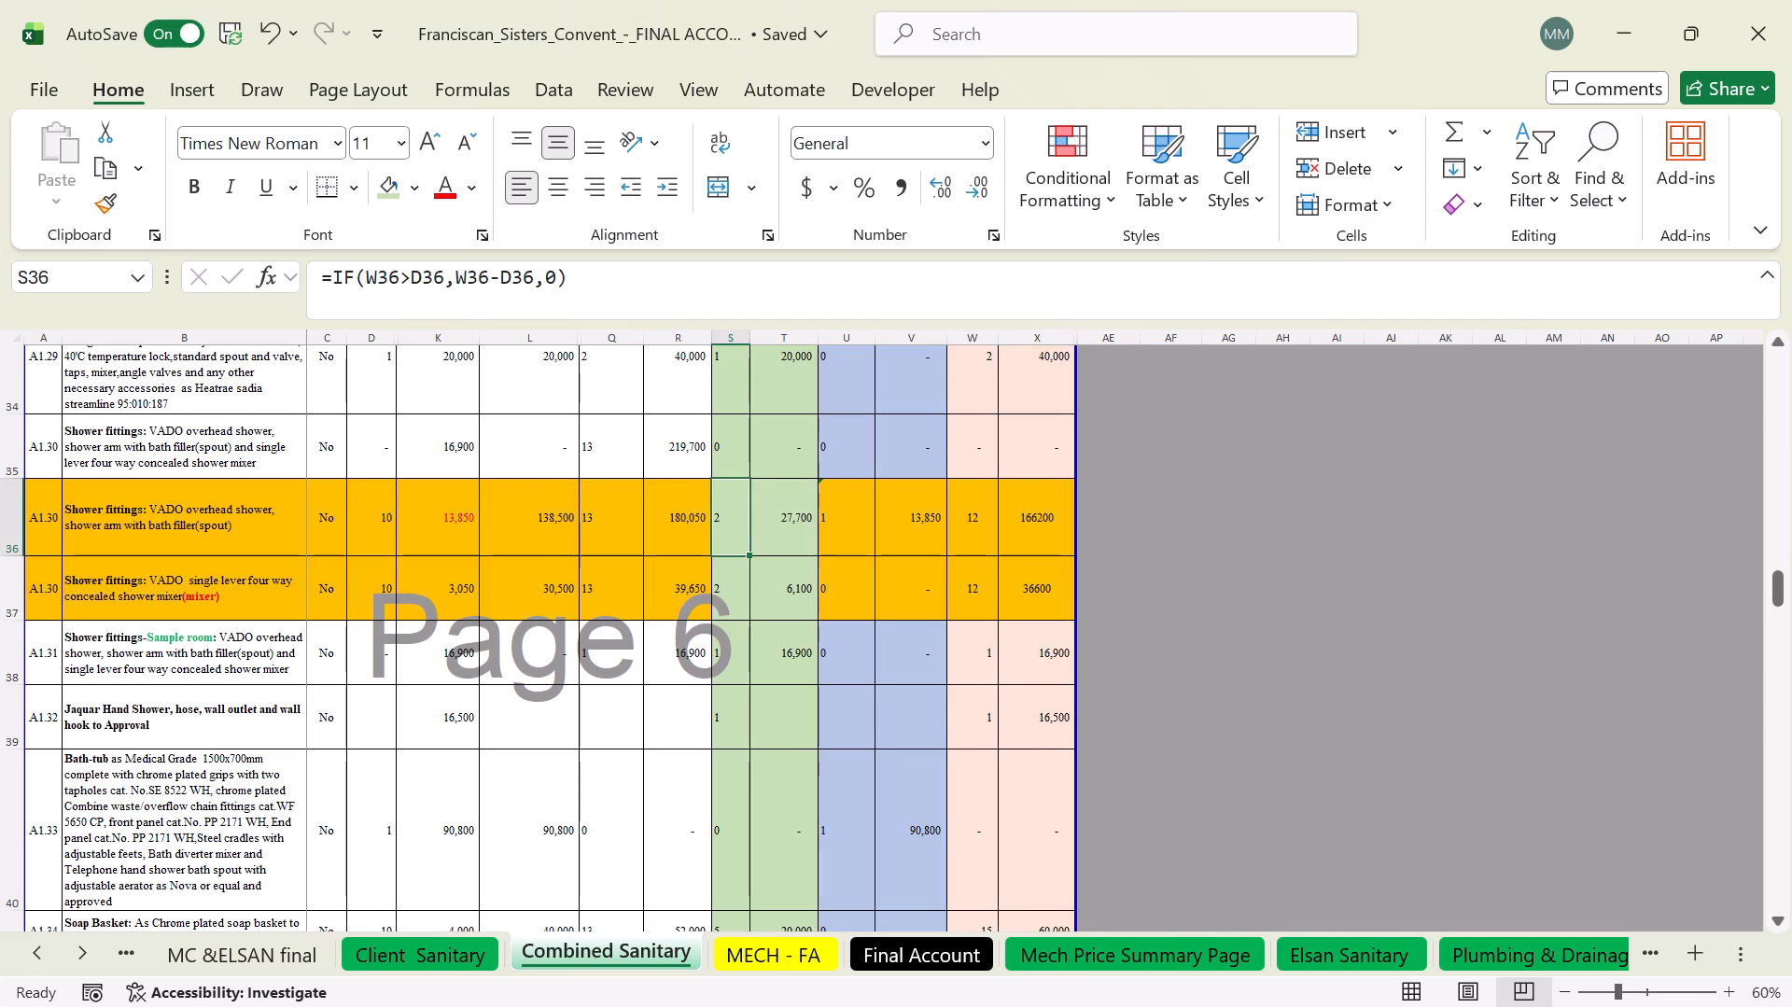
left_click(727, 581)
left_click(379, 507)
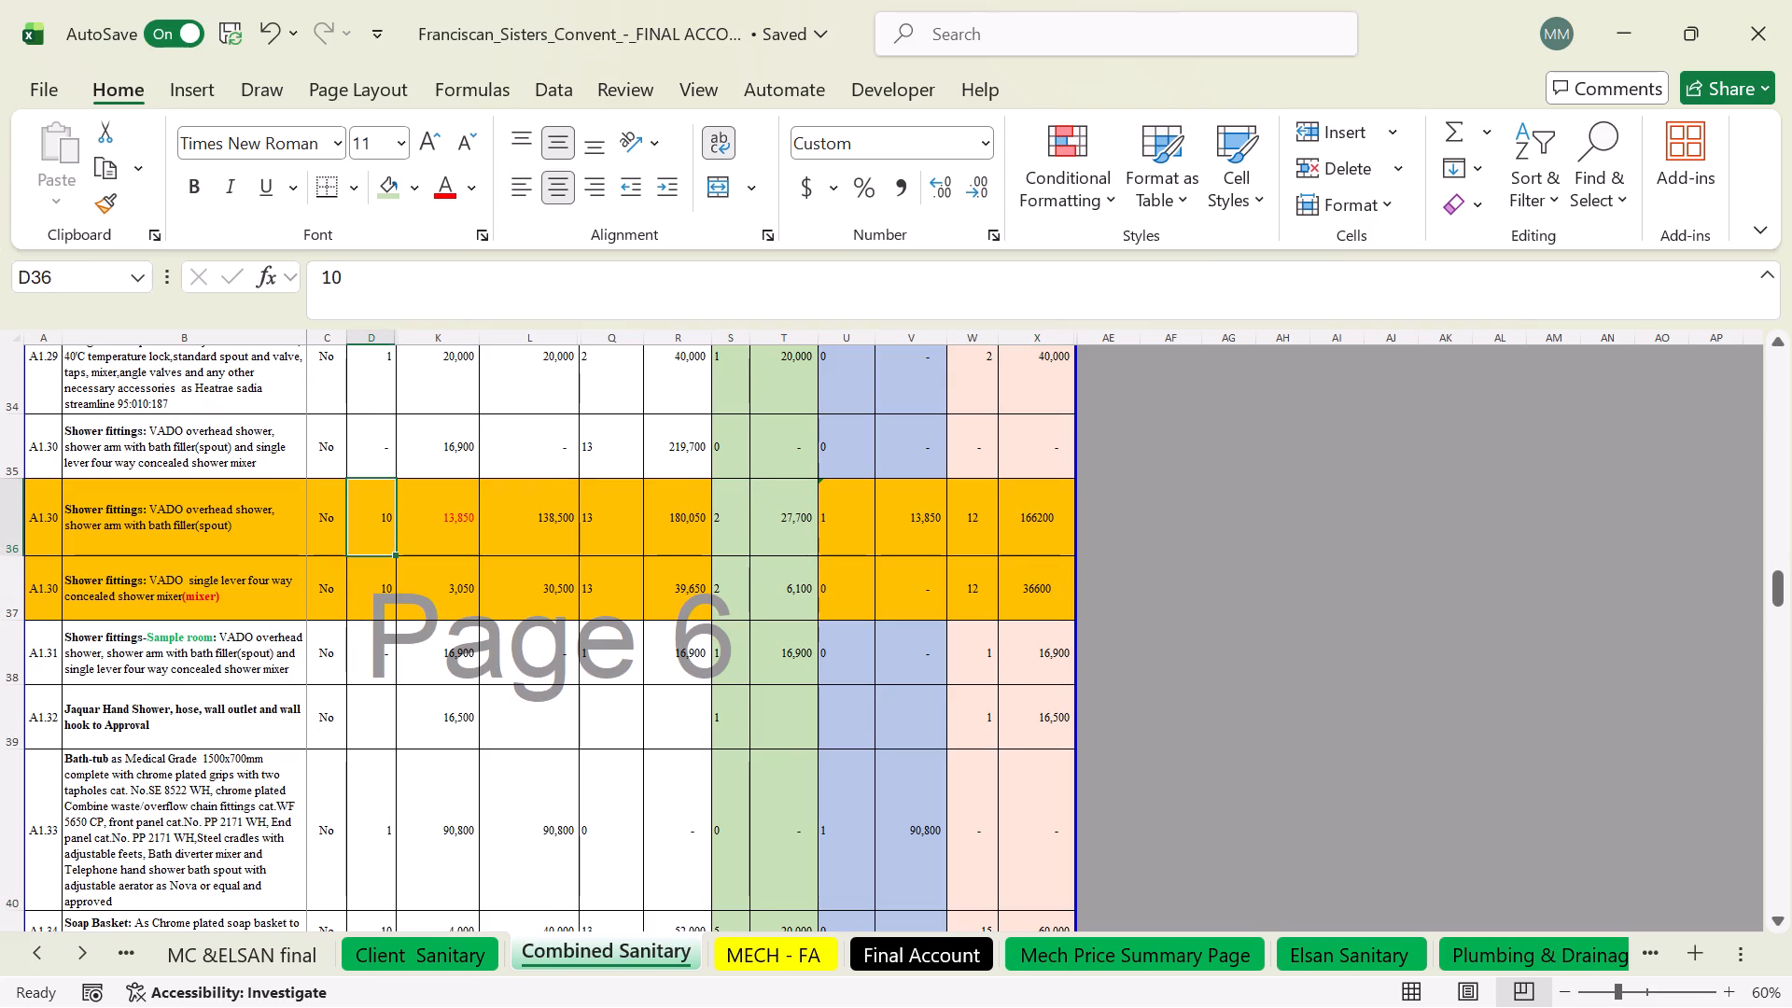
left_click(976, 535)
left_click(732, 518)
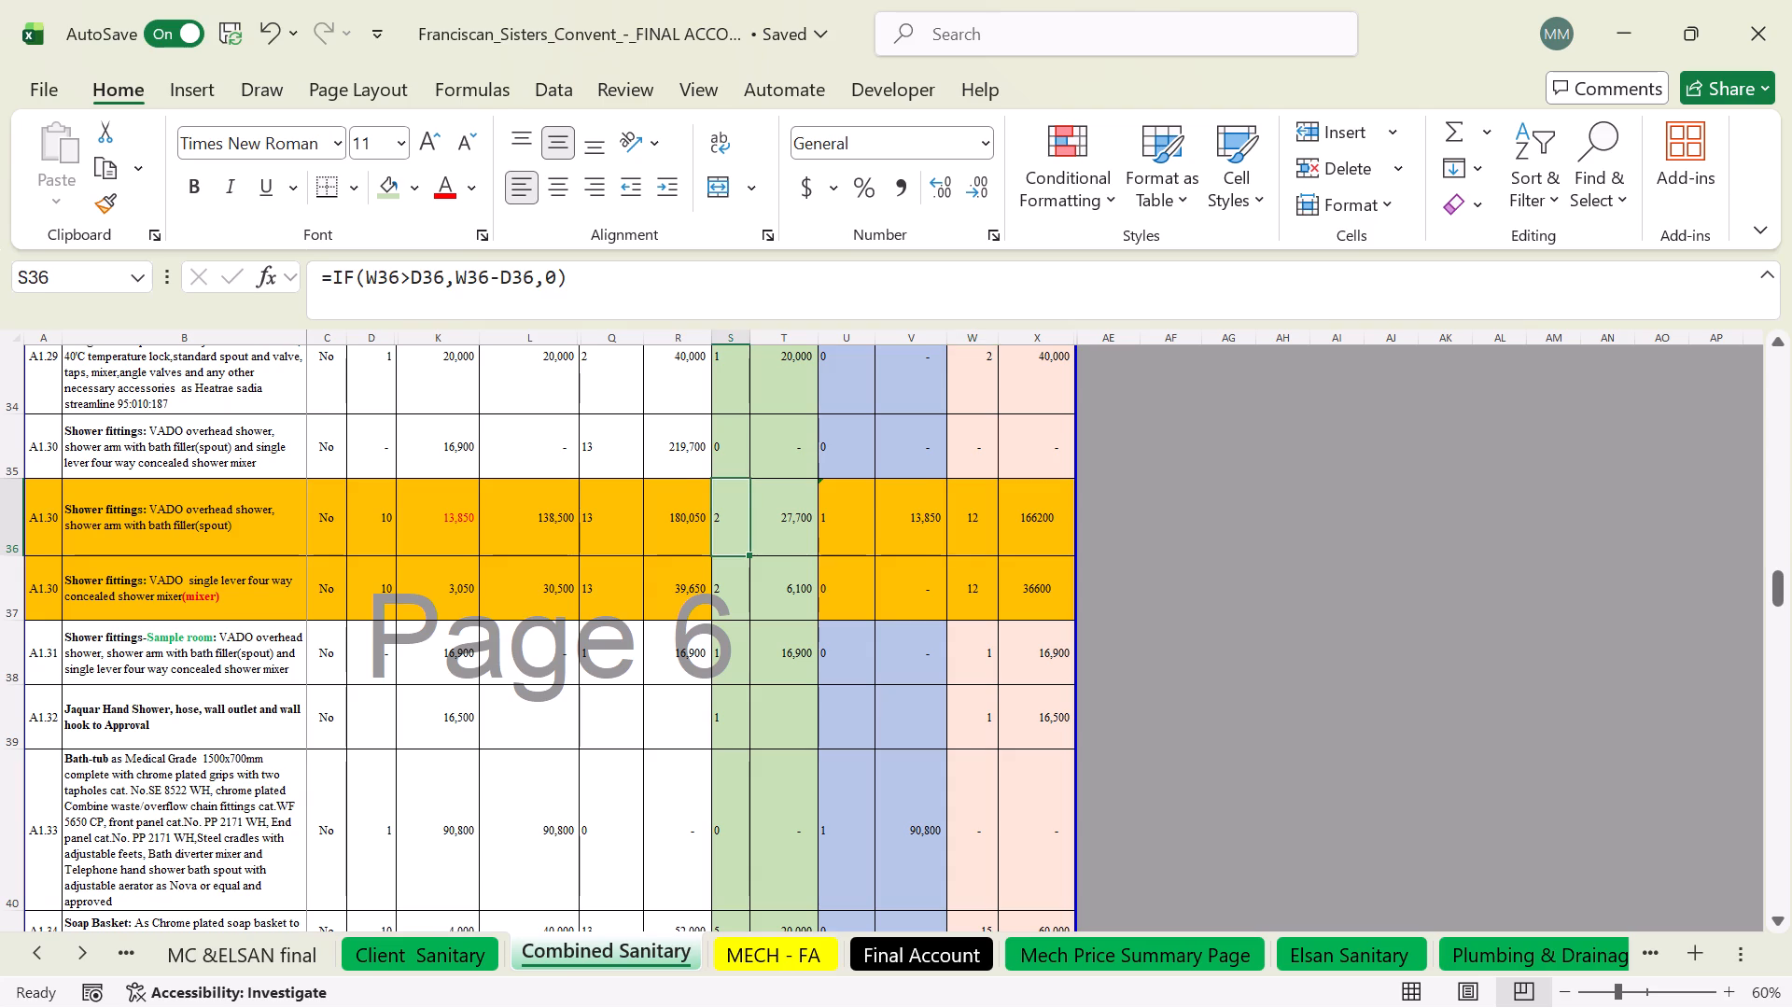
left_click(726, 592)
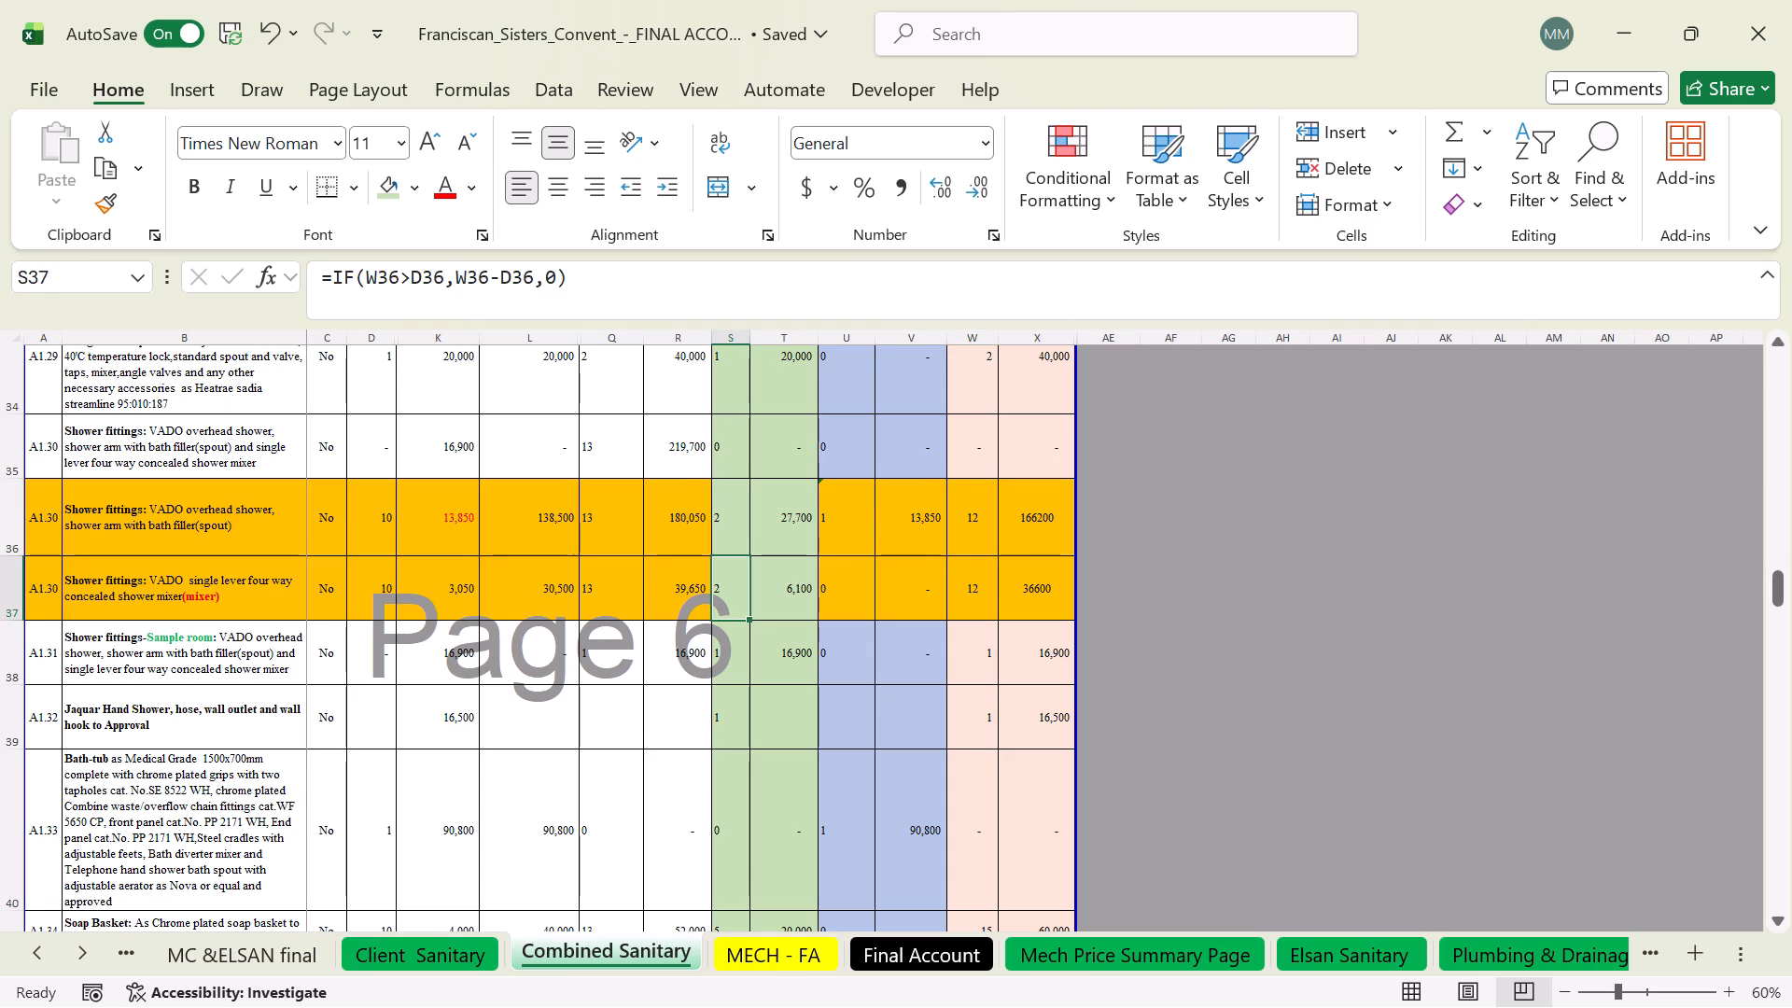
Compare the omission formulas in U36 and U35, and fill =IF(W35<D35,D35-W35,0) from U35 down to U38.
double_click(852, 536)
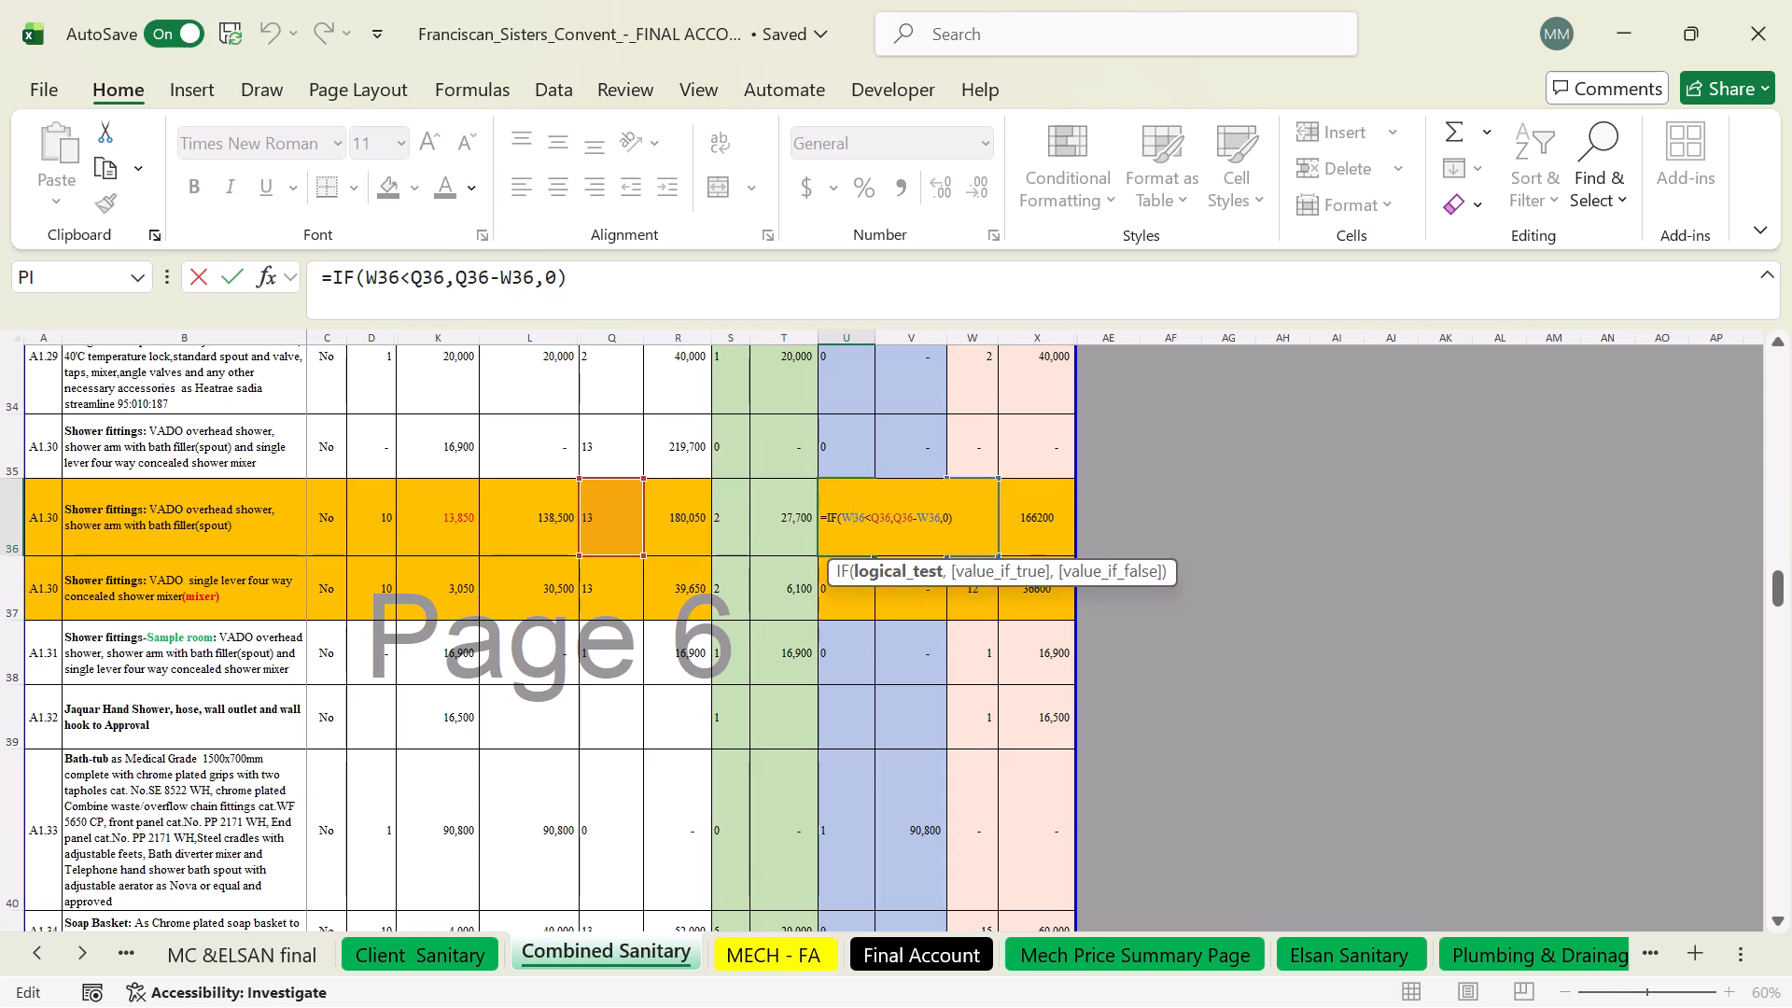
key("Return")
left_click(862, 425)
double_click(862, 425)
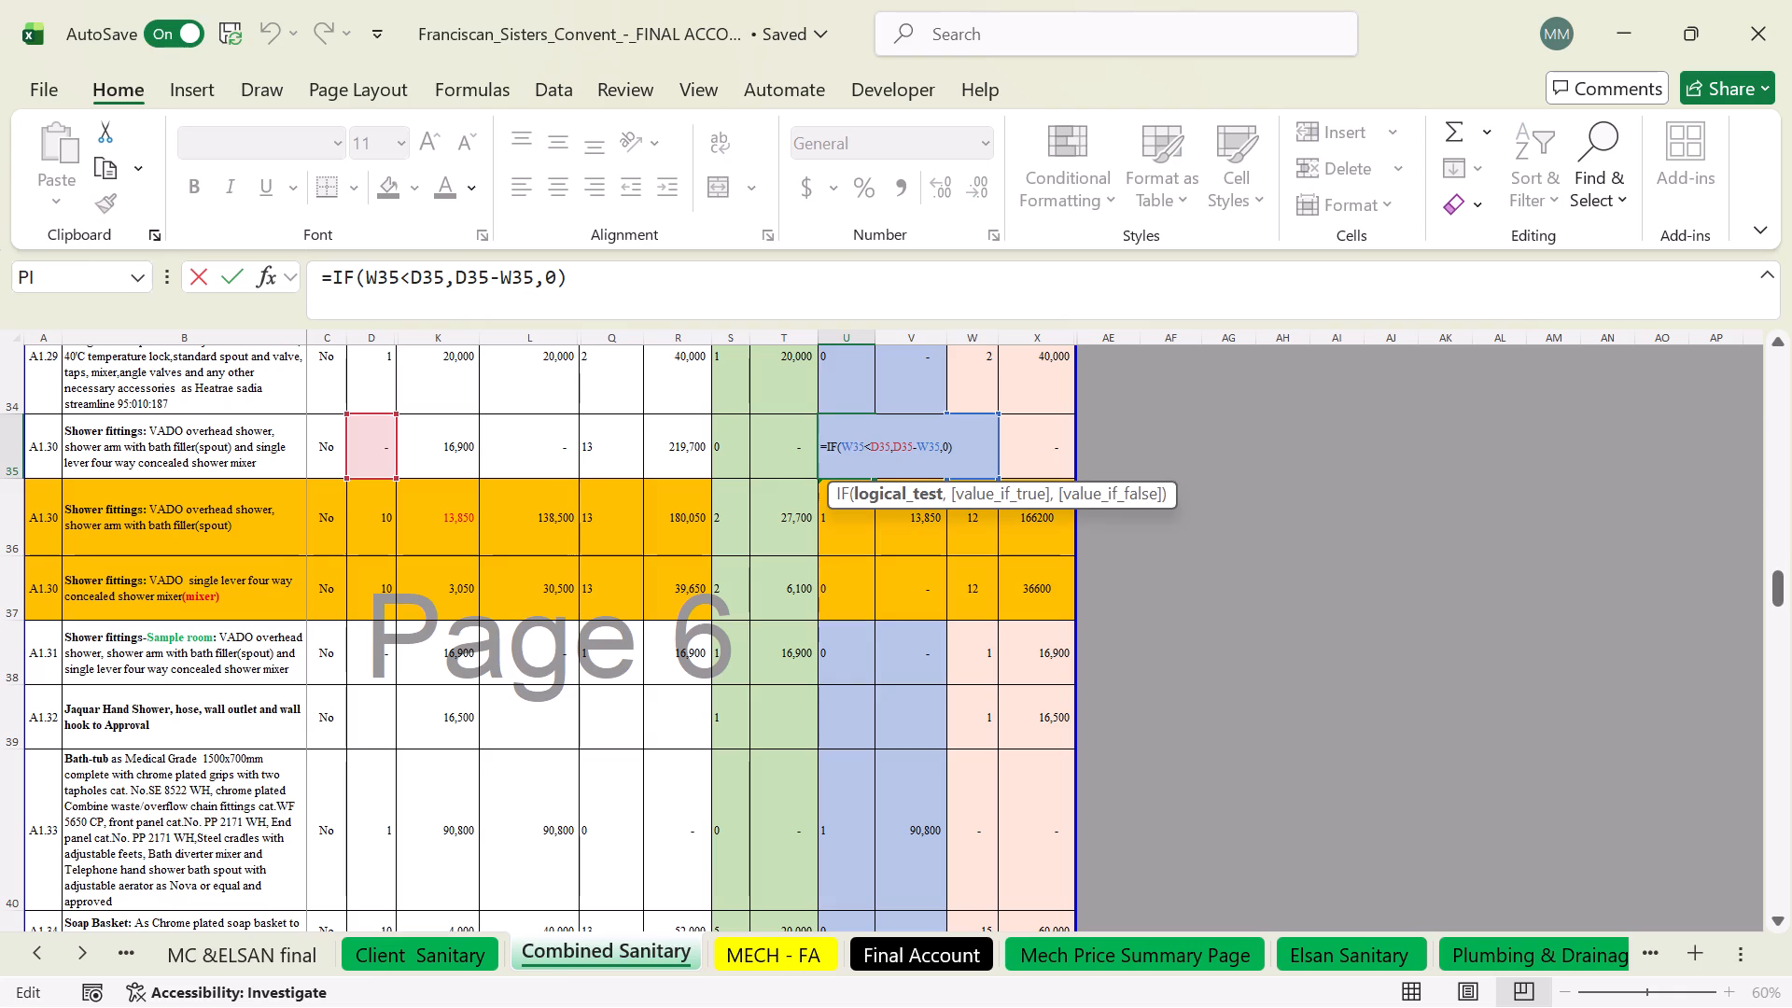
key("Return")
left_click(862, 425)
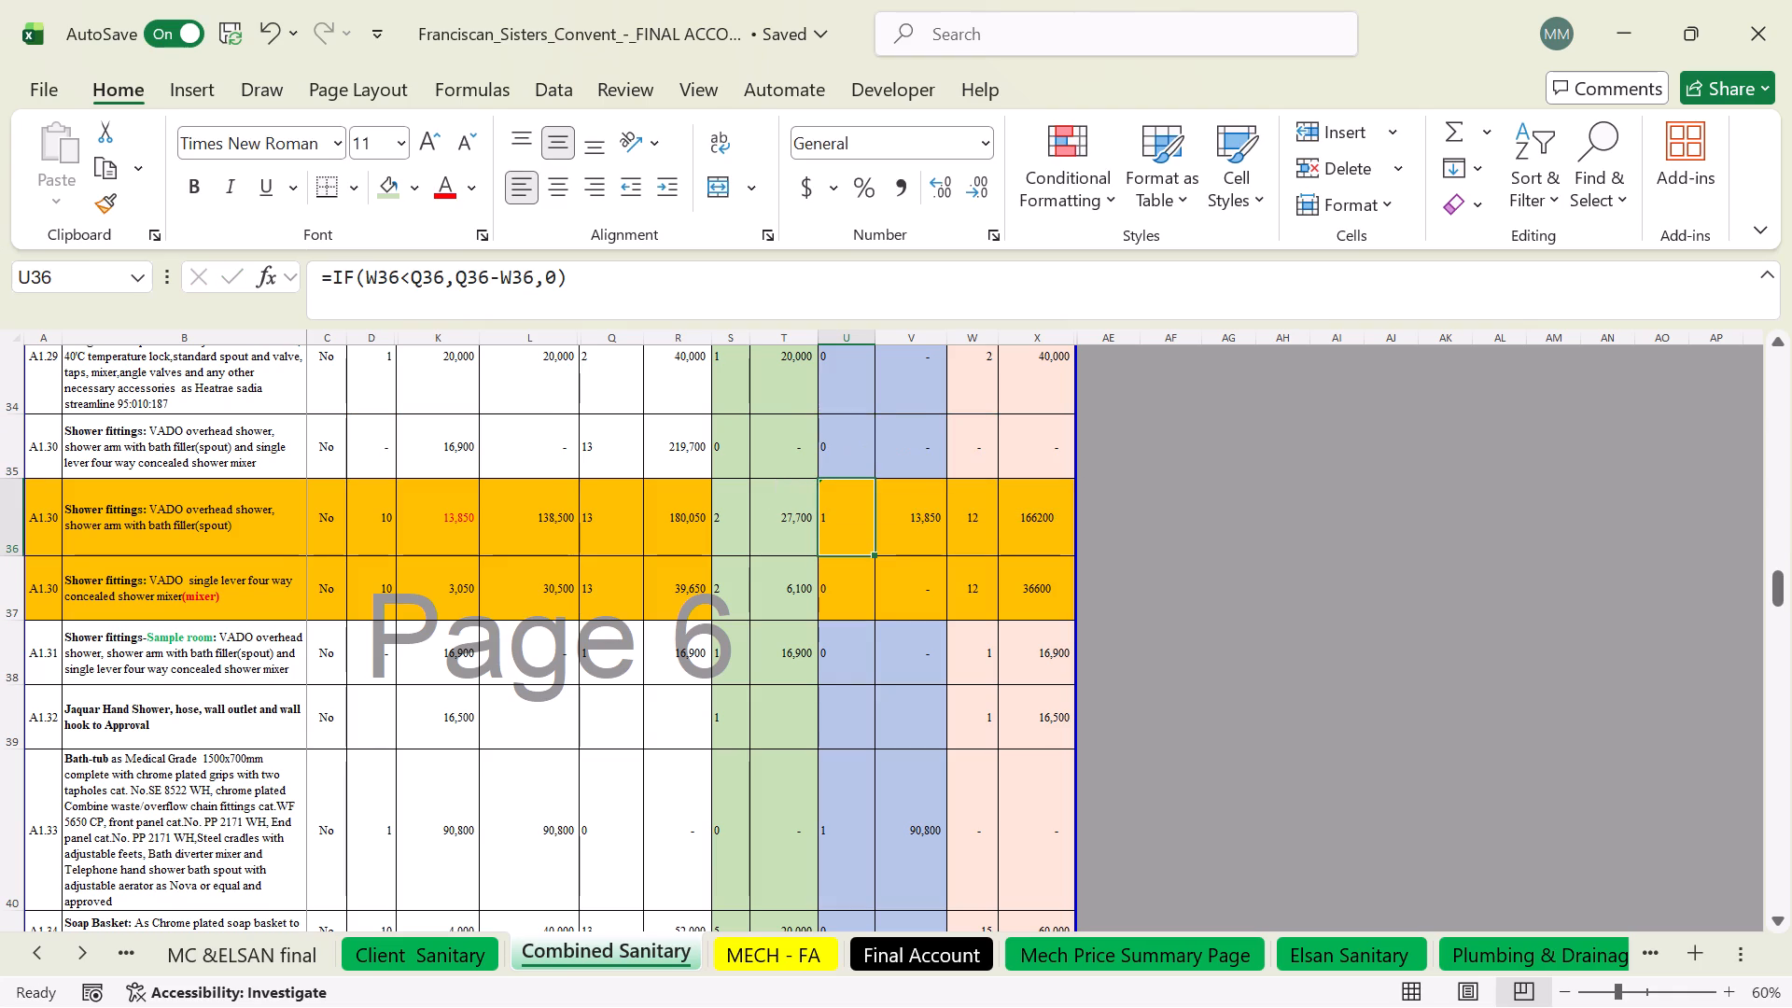
left_click_drag(875, 476, 879, 556)
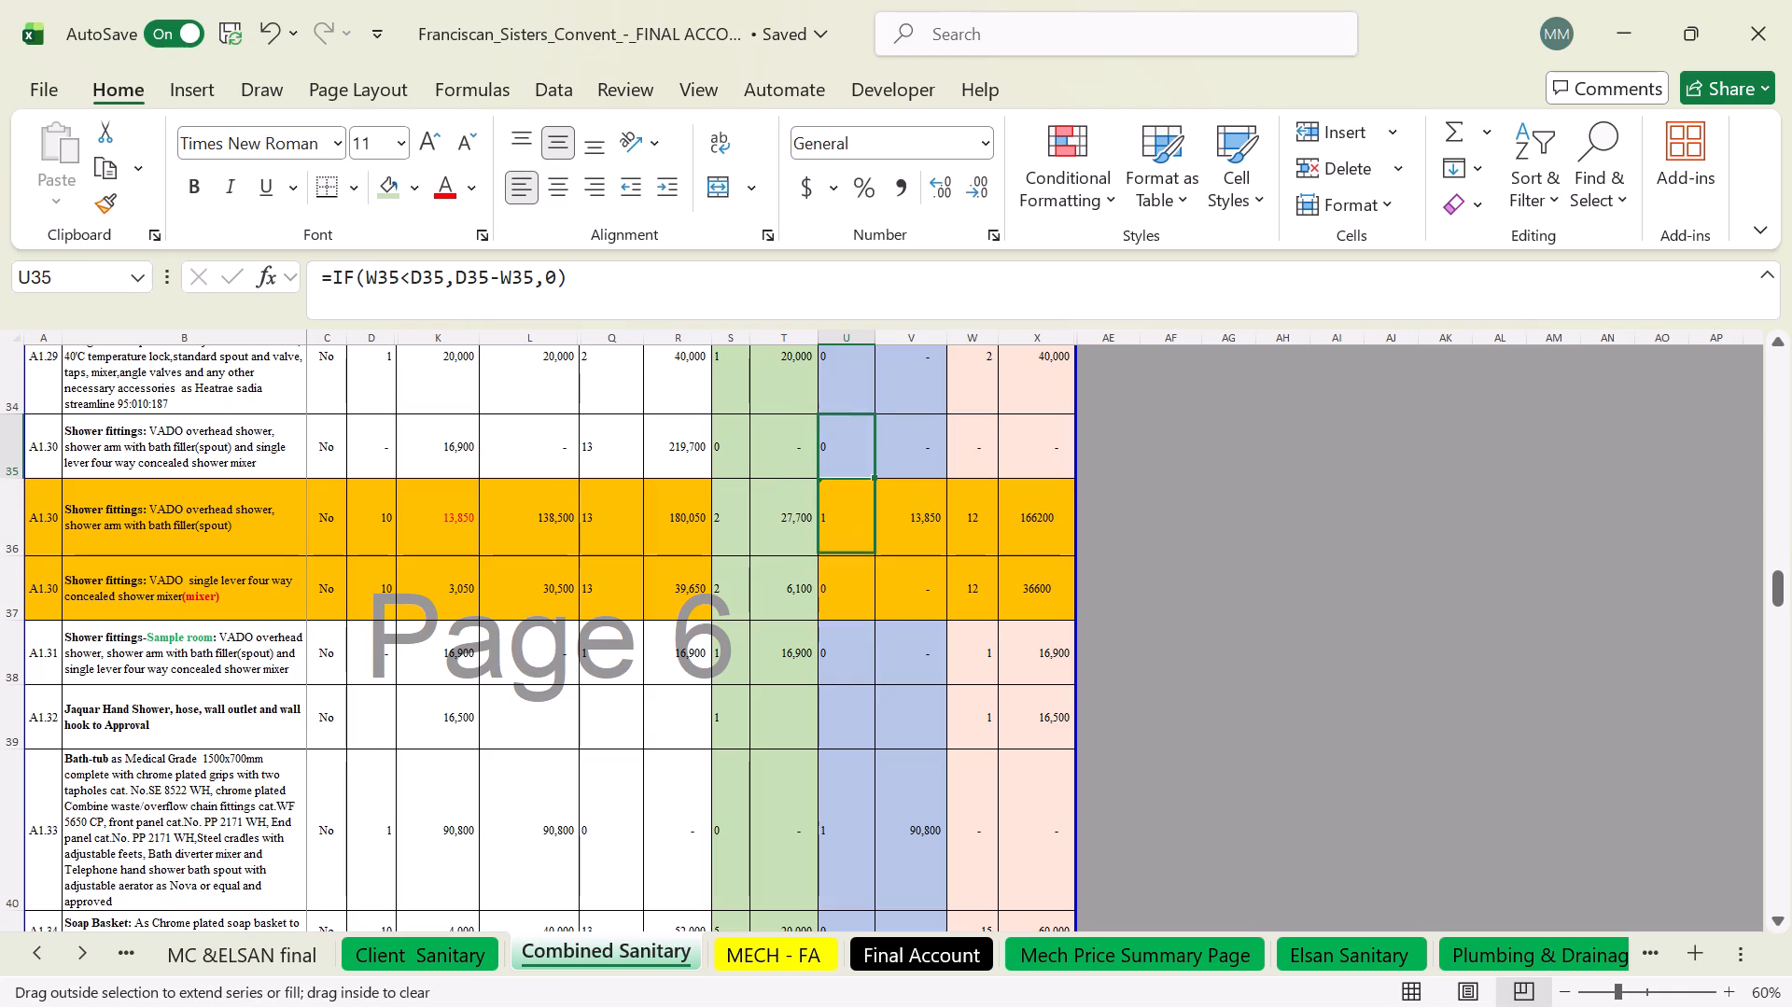
left_click_drag(879, 556, 876, 712)
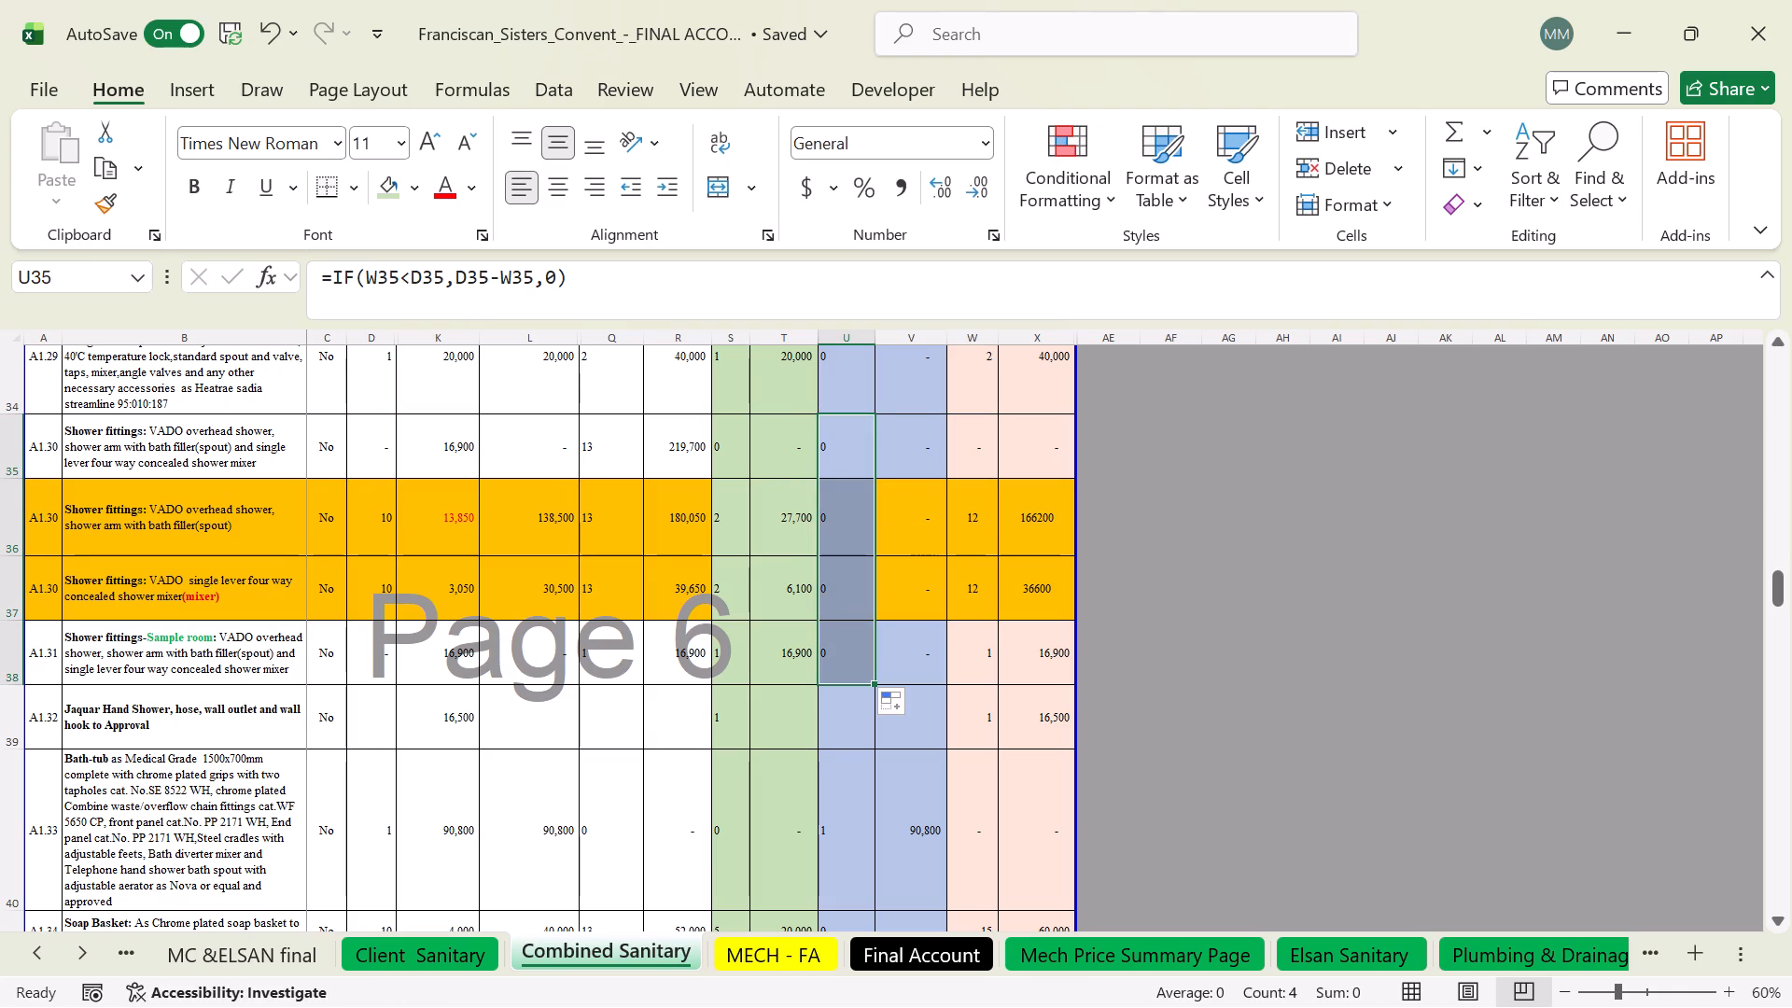
Copy the omission quantity formula =IF(W40<D40,D40-W40,0) from U40 up to U31 and down to the contingency row, U43.
double_click(825, 731)
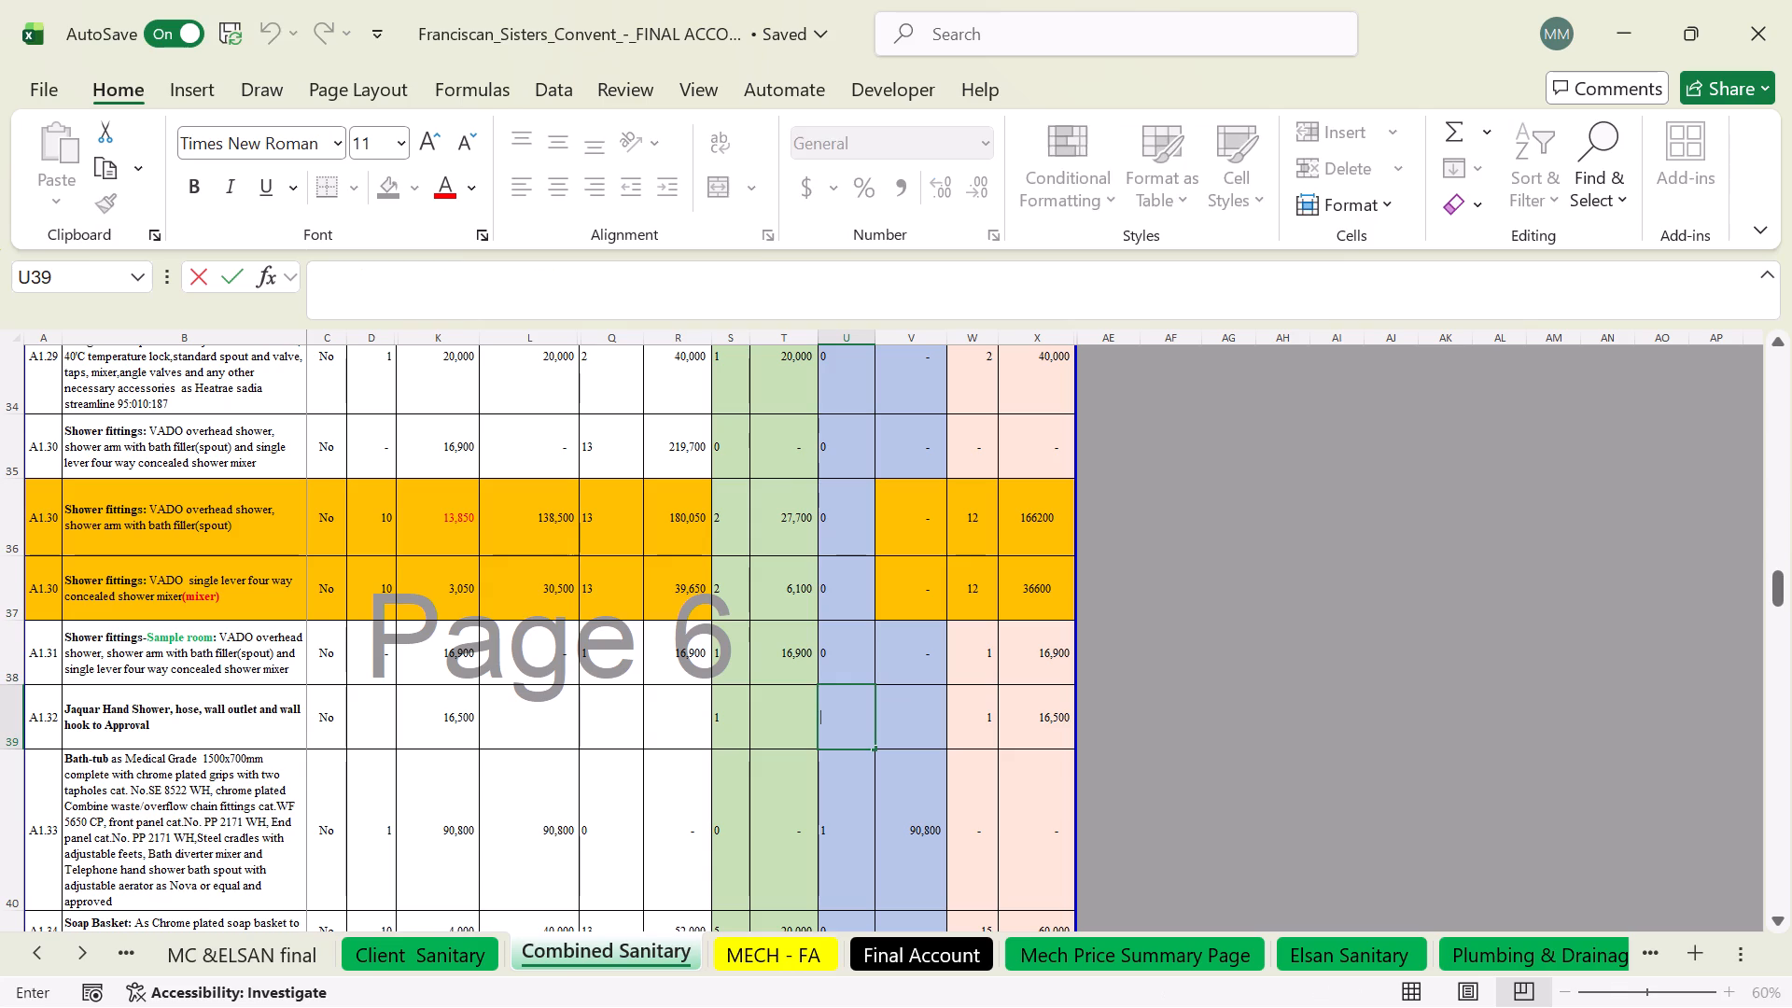
double_click(839, 787)
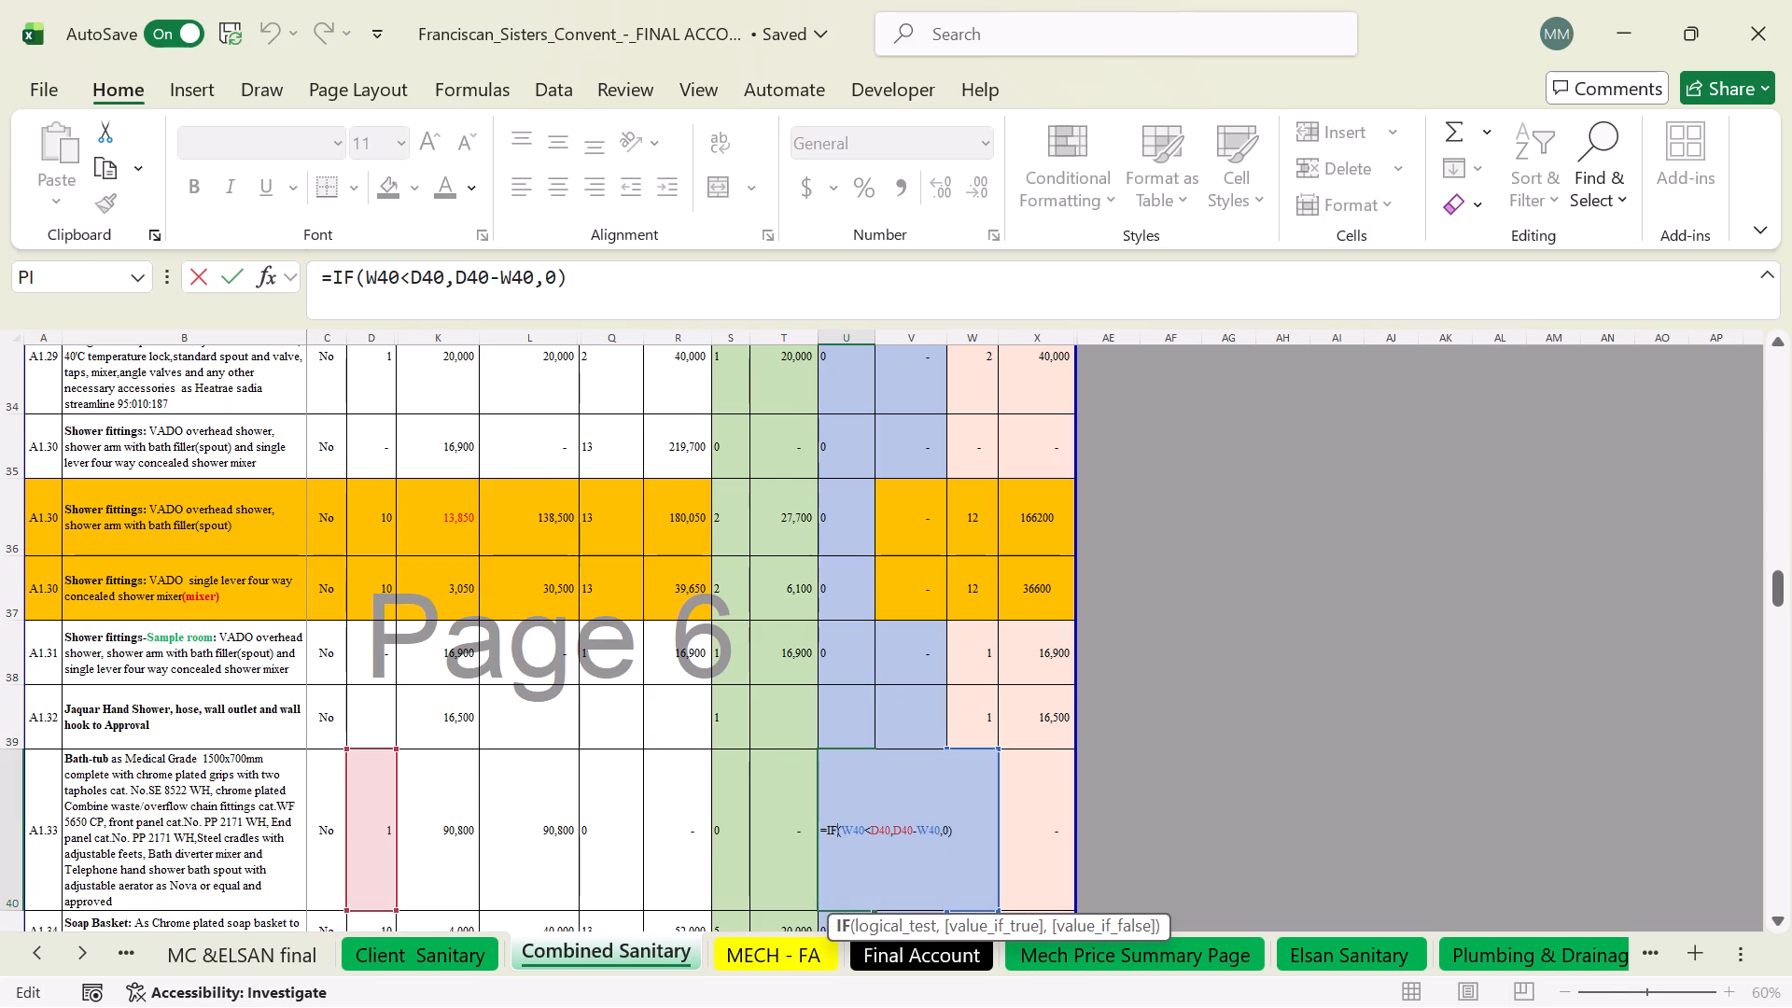
key("Return")
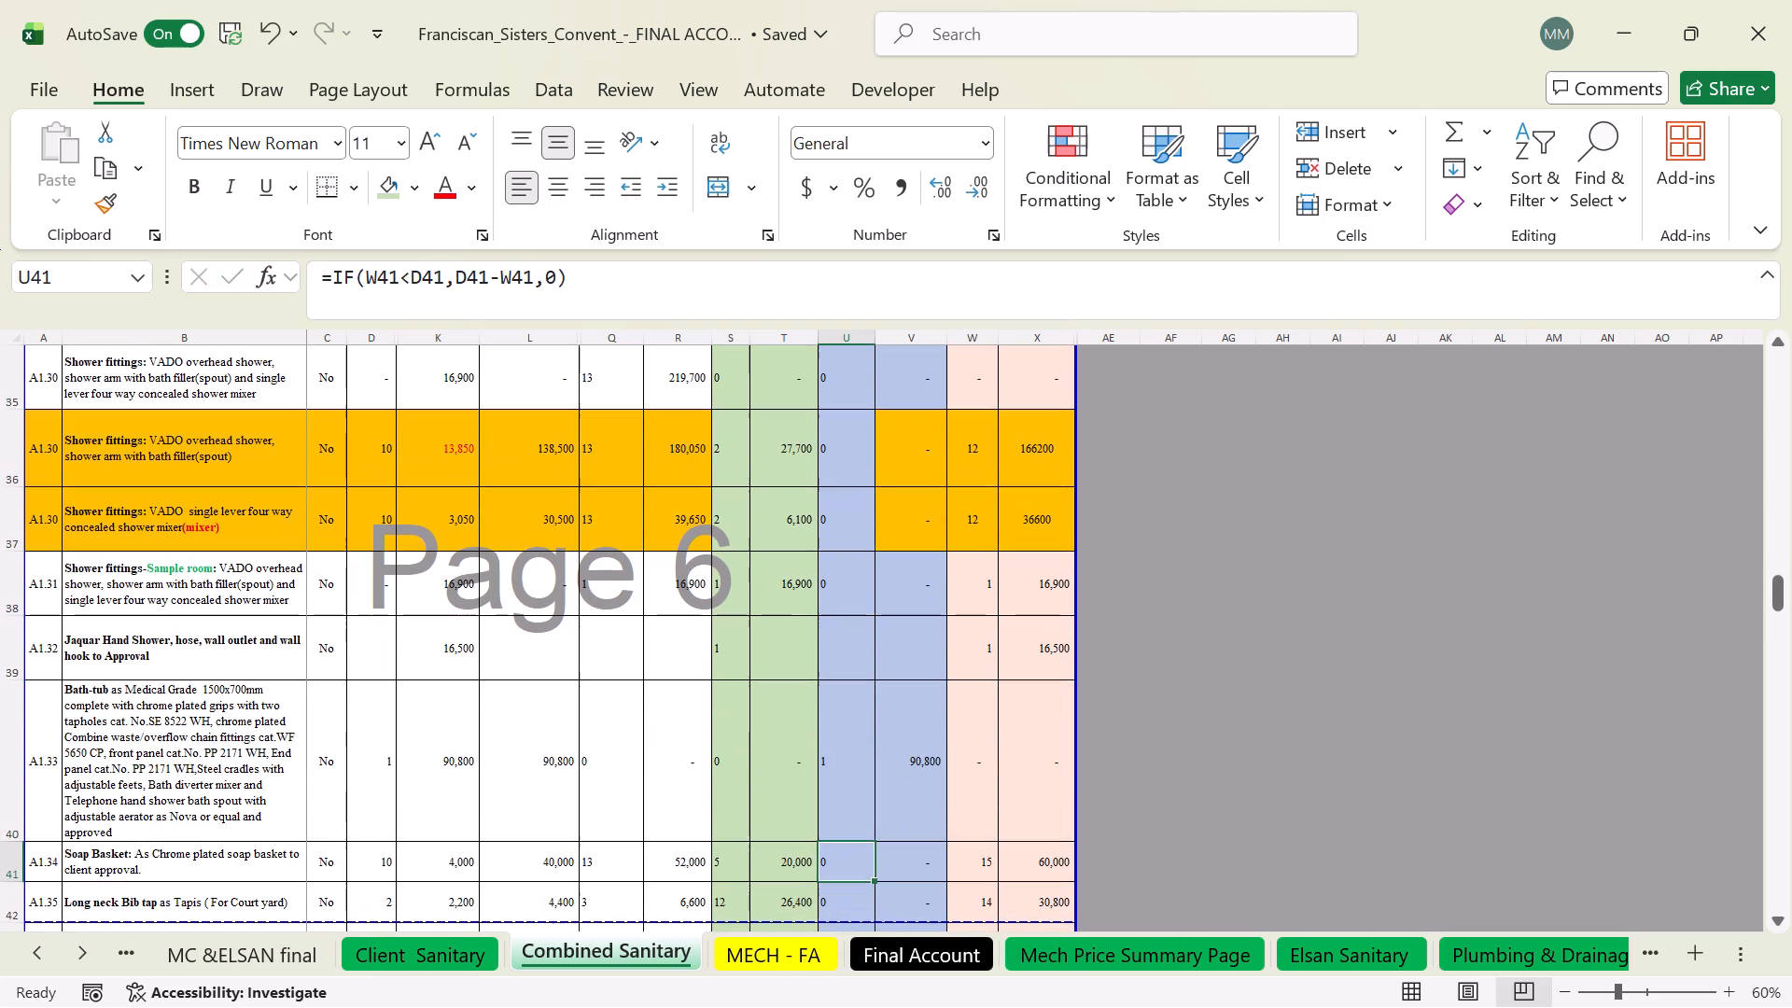
left_click(840, 767)
left_click_drag(871, 841, 888, 368)
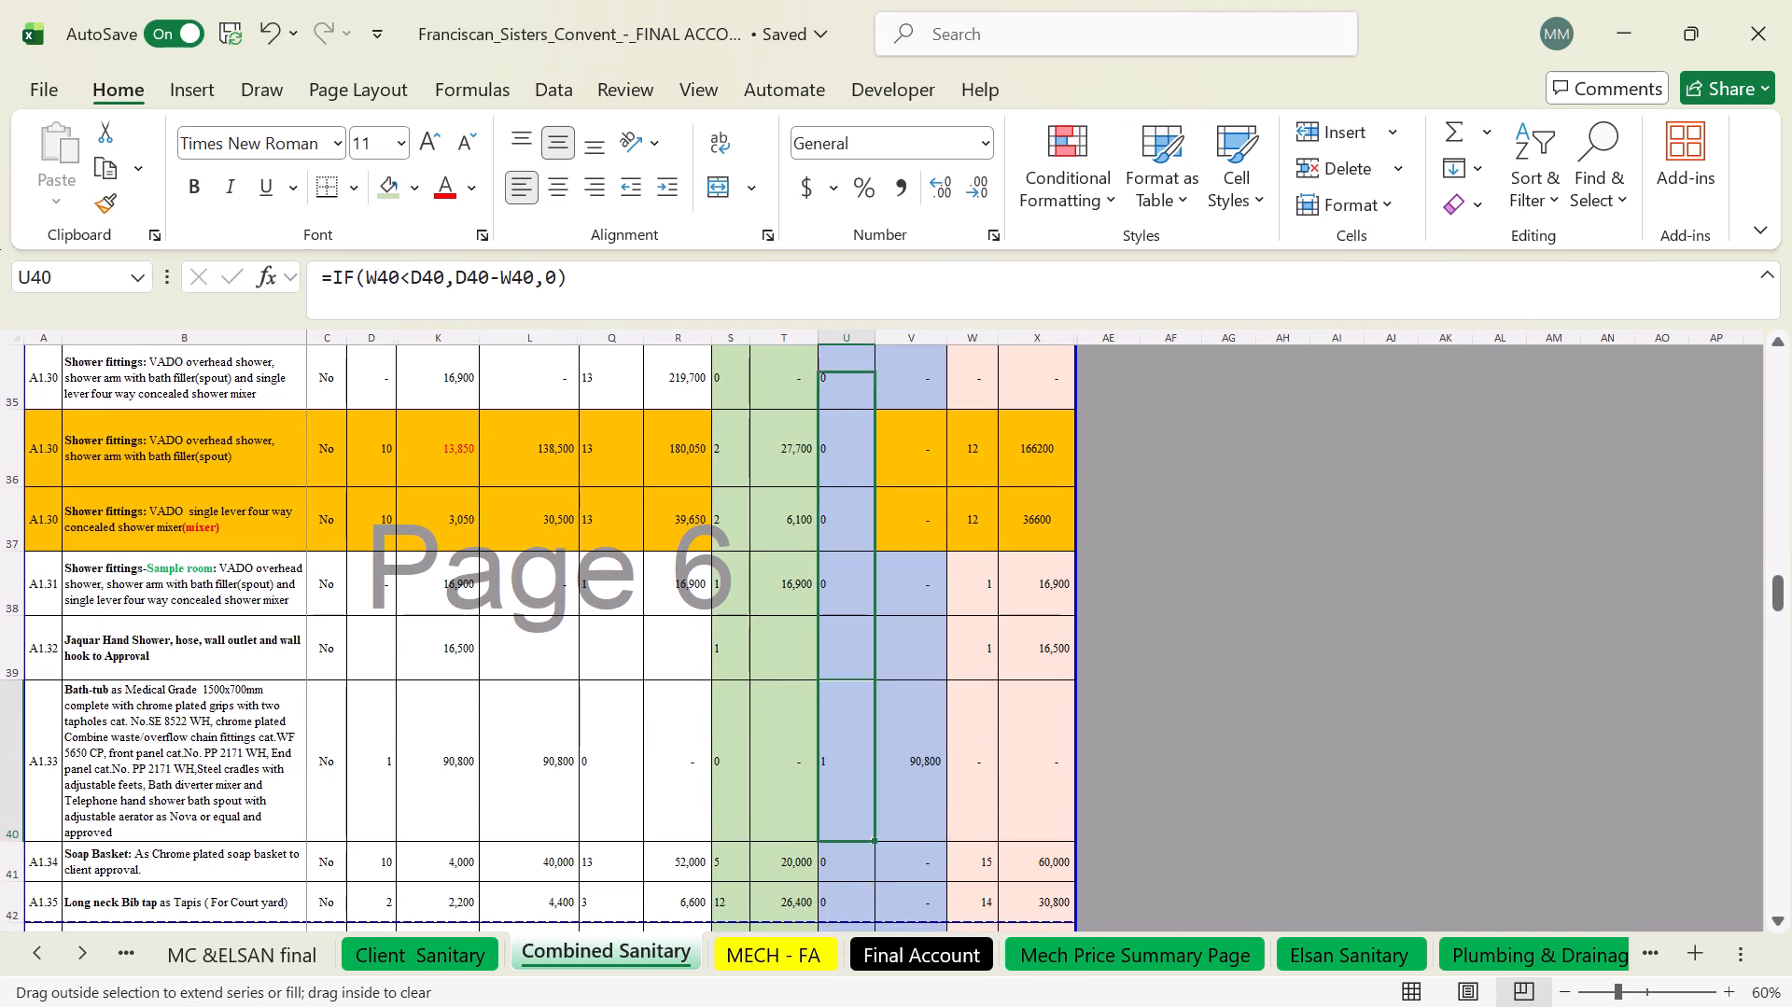
left_click_drag(888, 368, 860, 414)
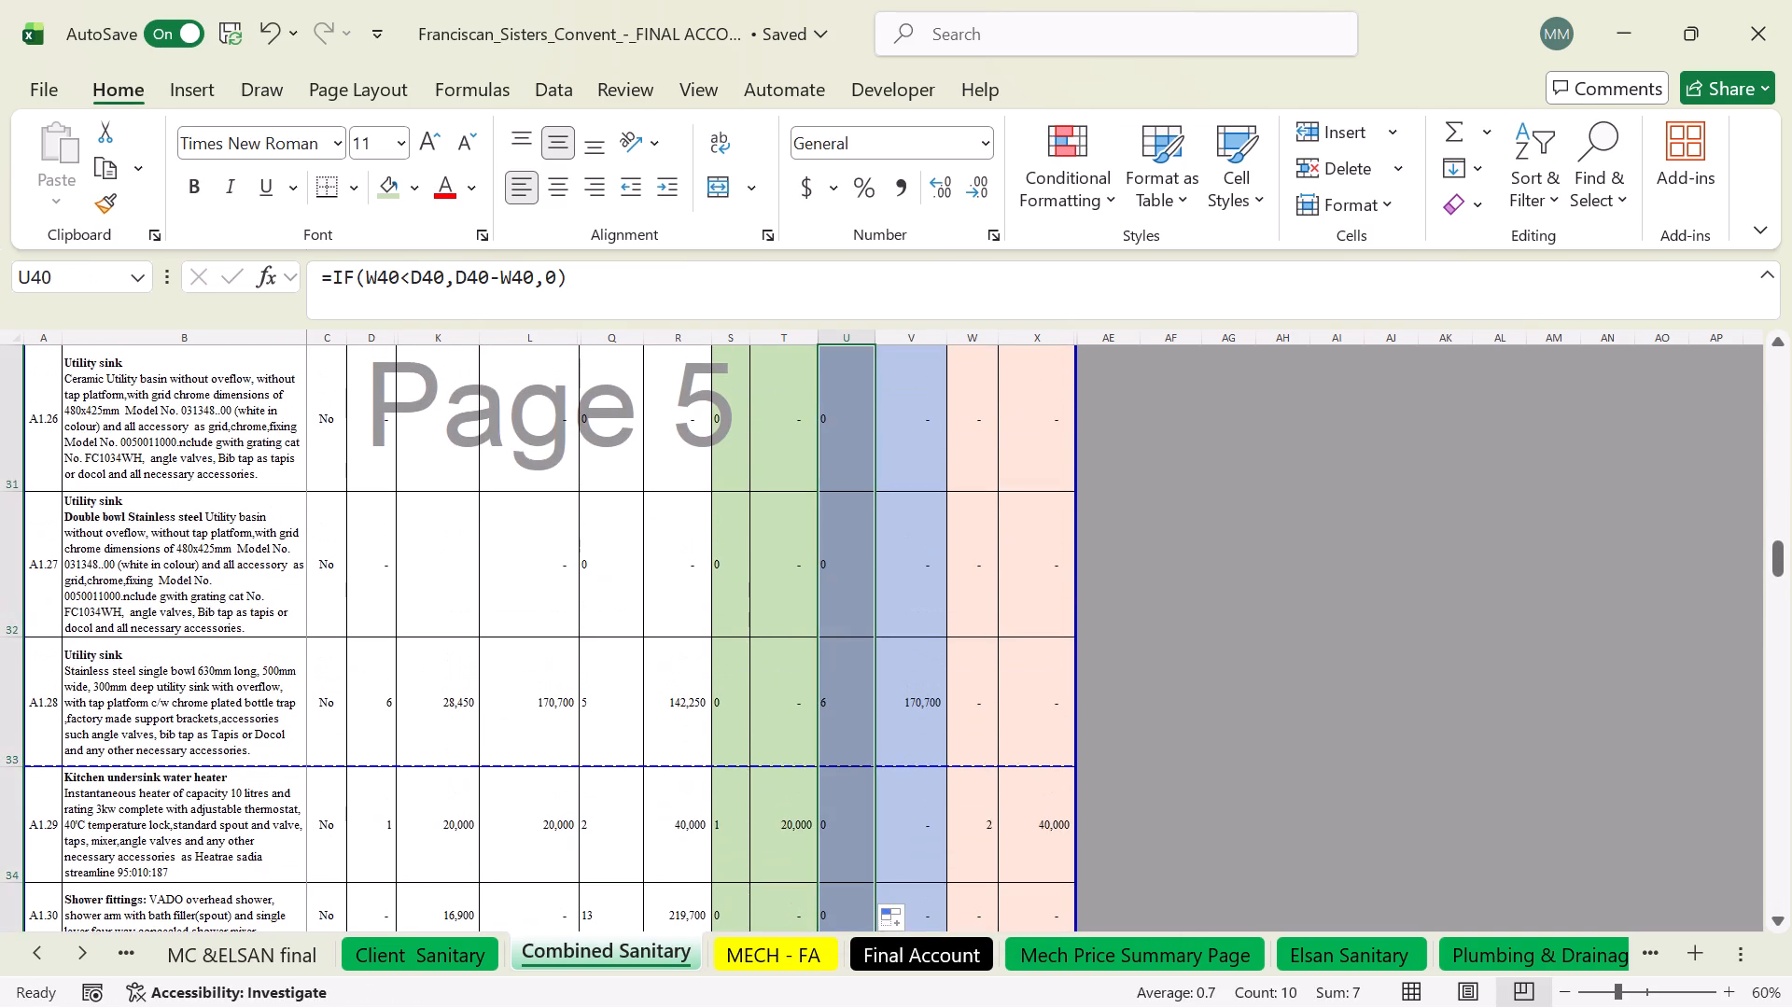
scroll(865, 542, "down", 12)
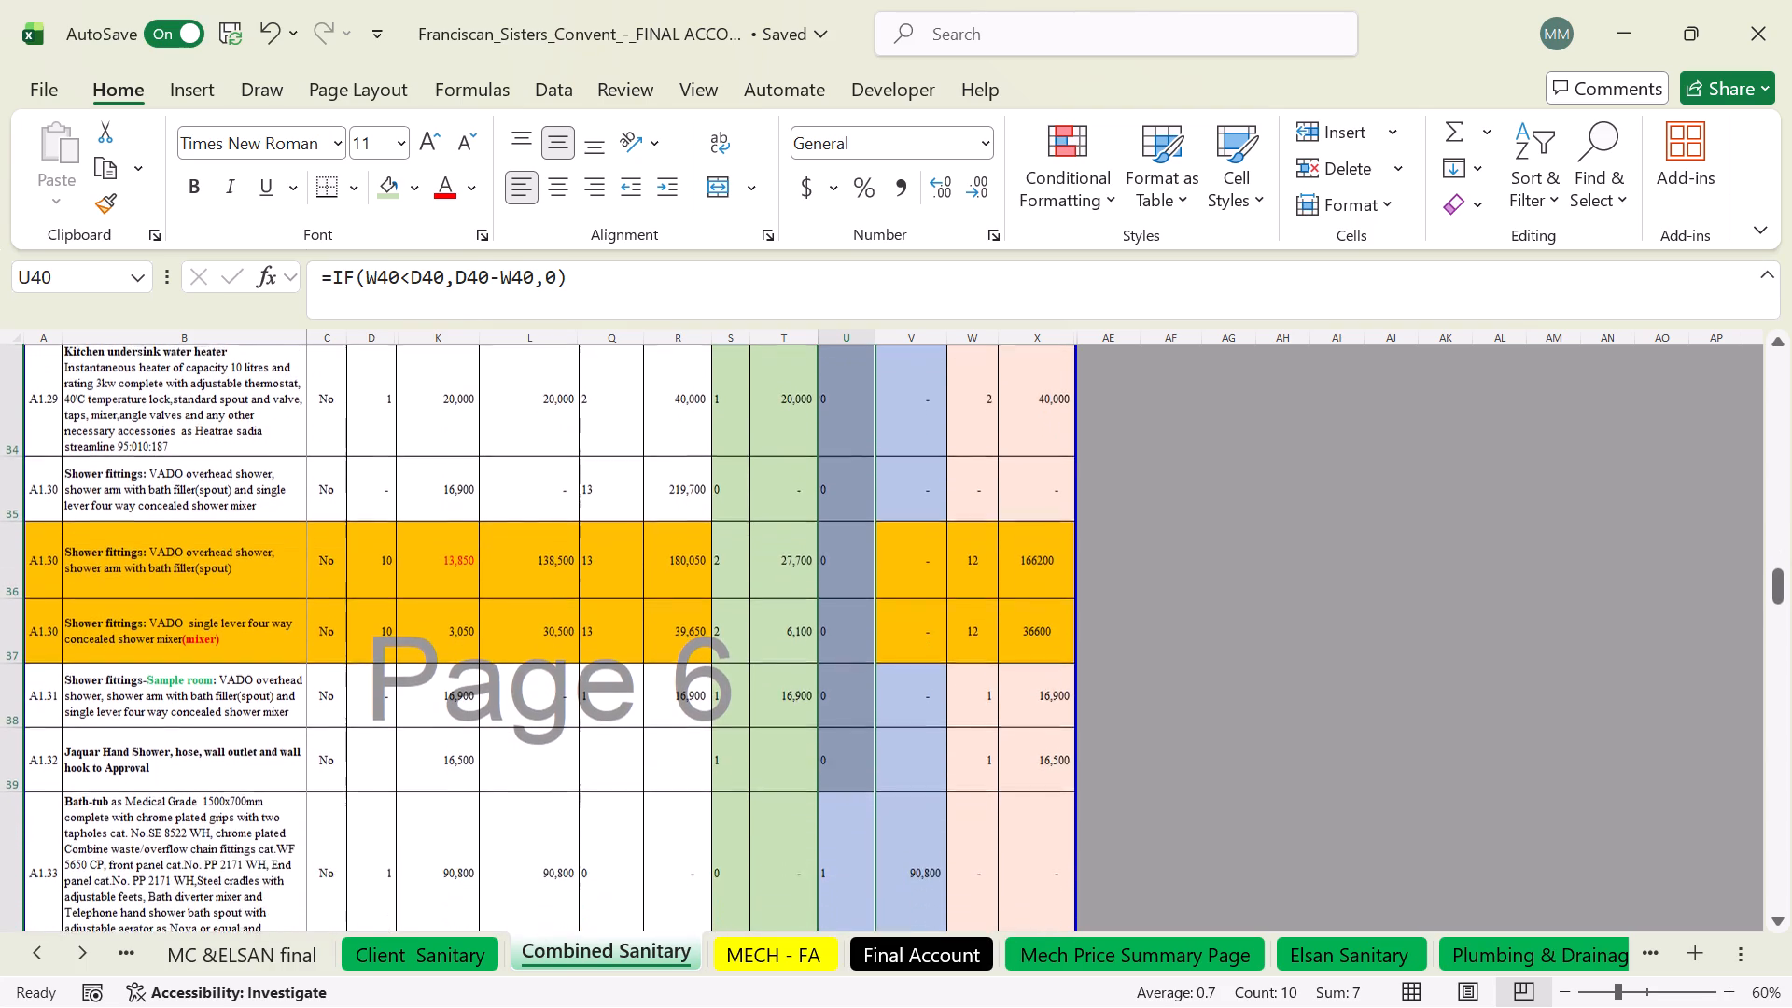
scroll(849, 586, "down", 3)
left_click_drag(875, 665, 875, 781)
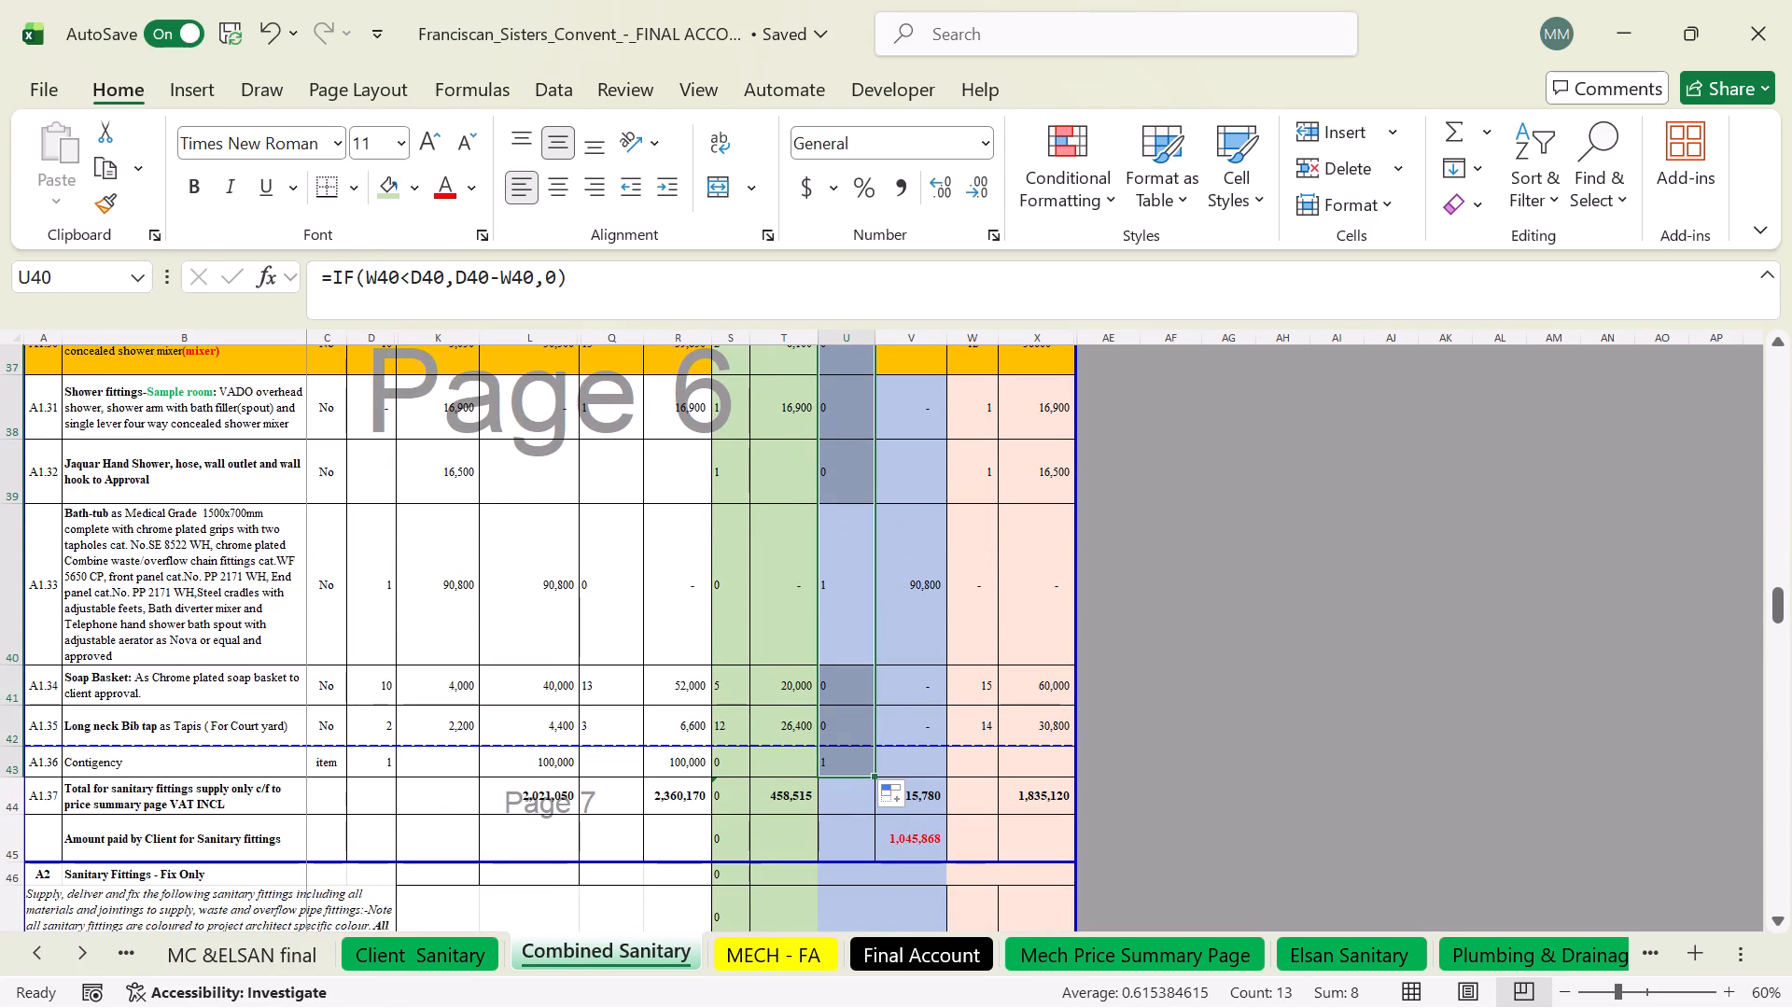
Enter a rate of 100000 for the A1.36 contingency in K43.
left_click(913, 726)
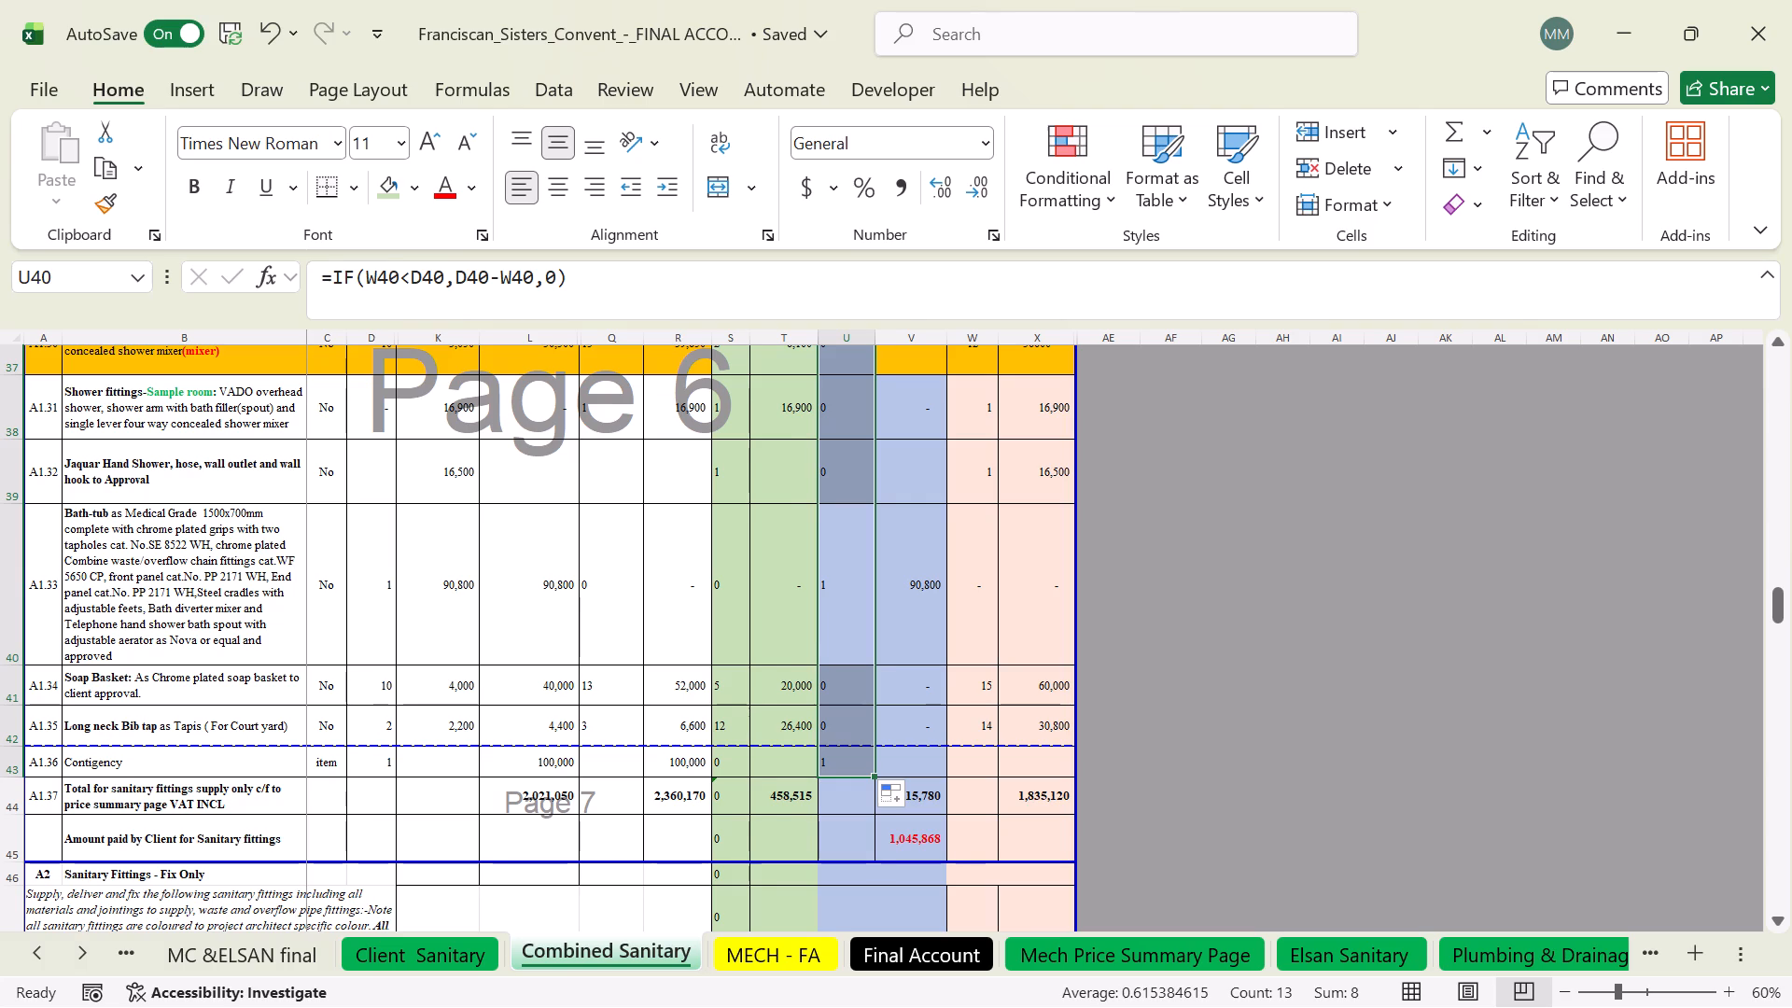
left_click(410, 763)
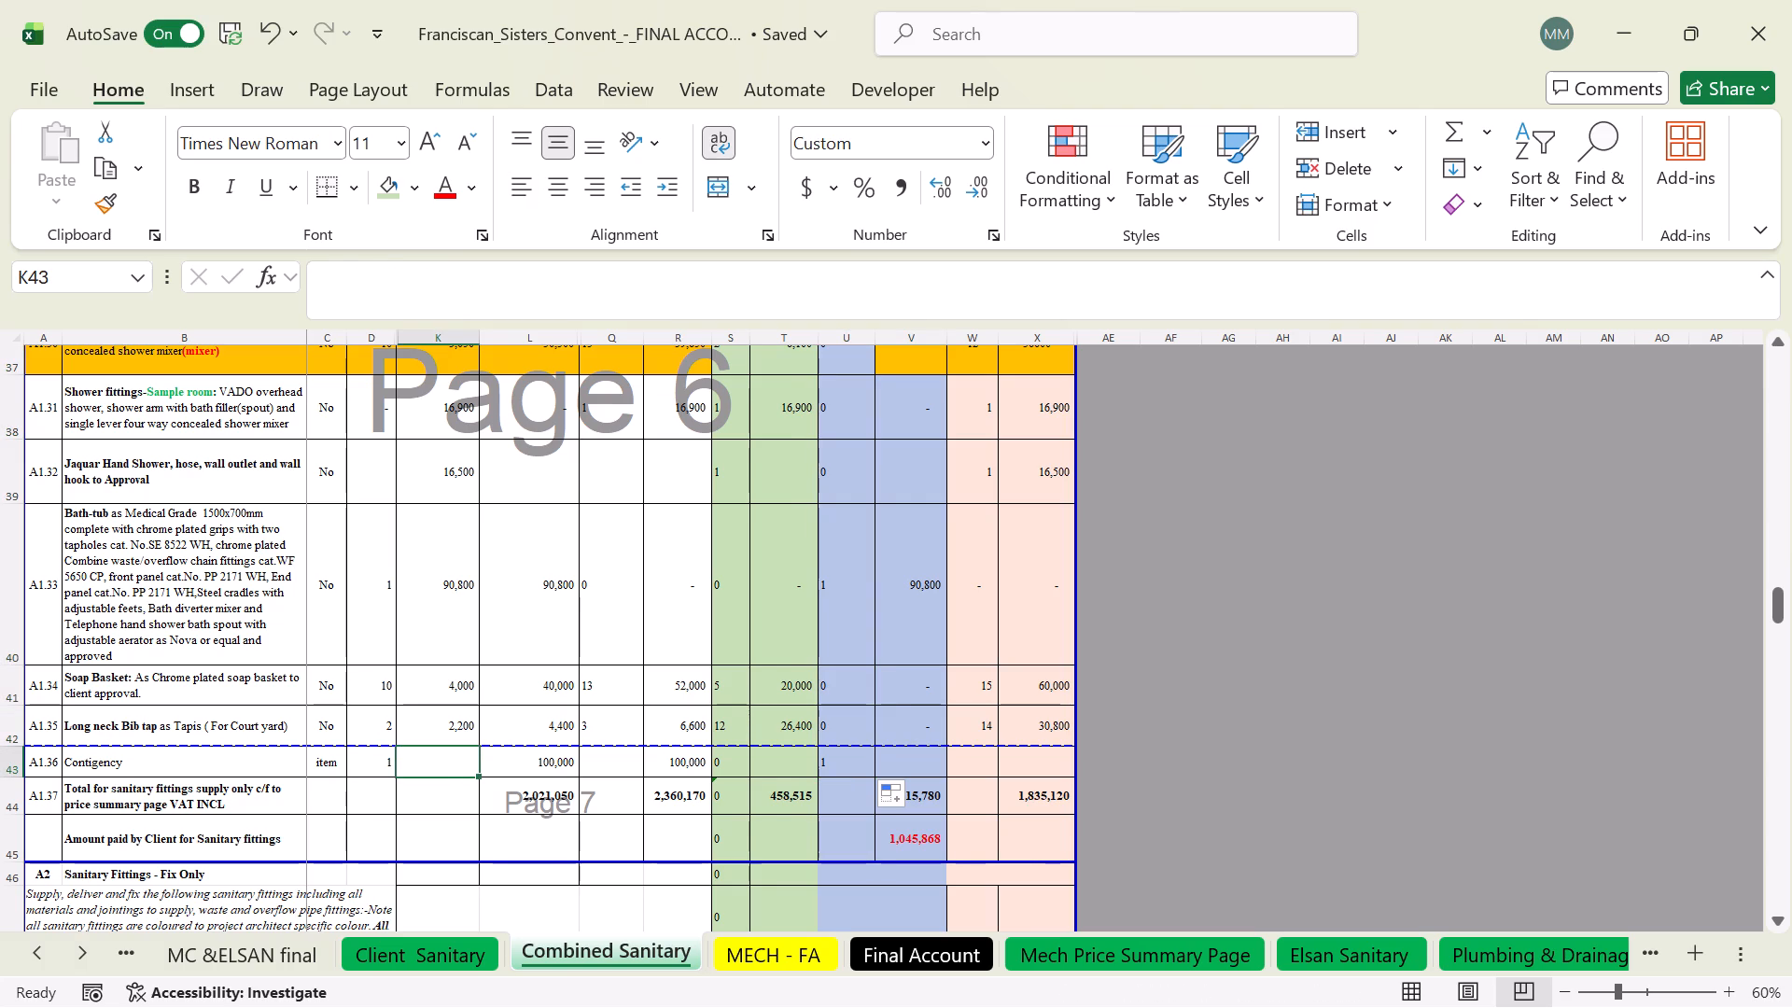
type("10000")
key("Return")
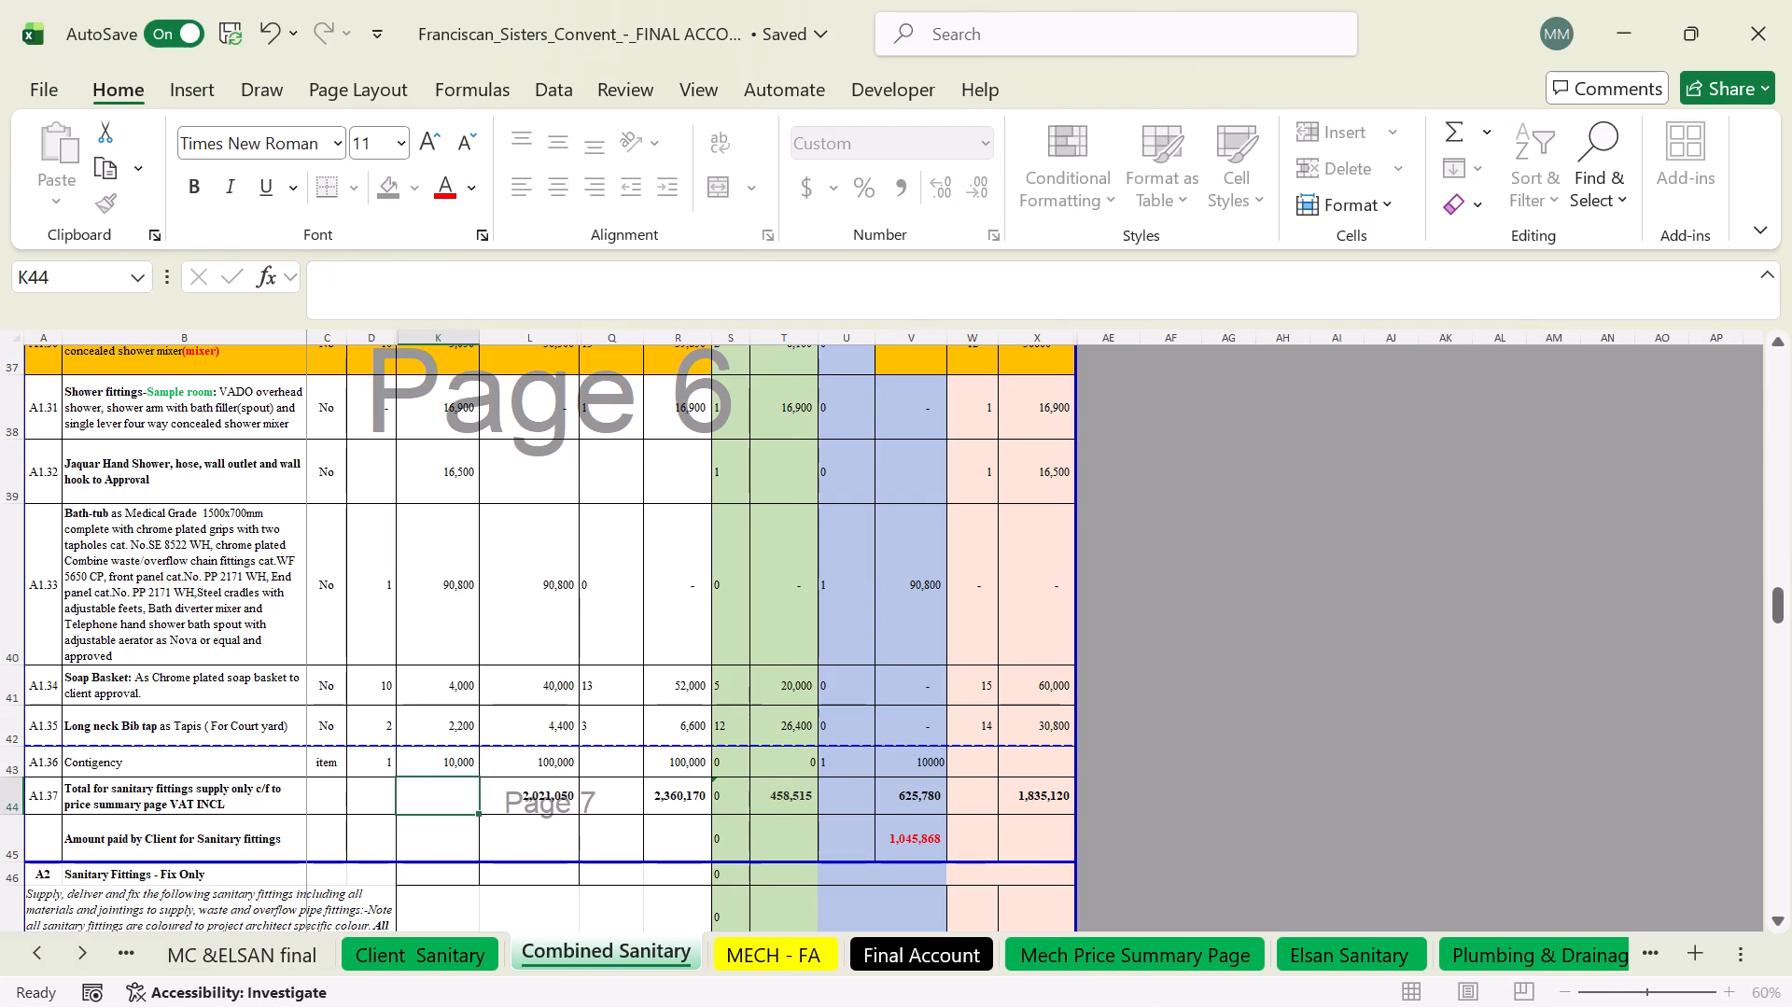
left_click(981, 759)
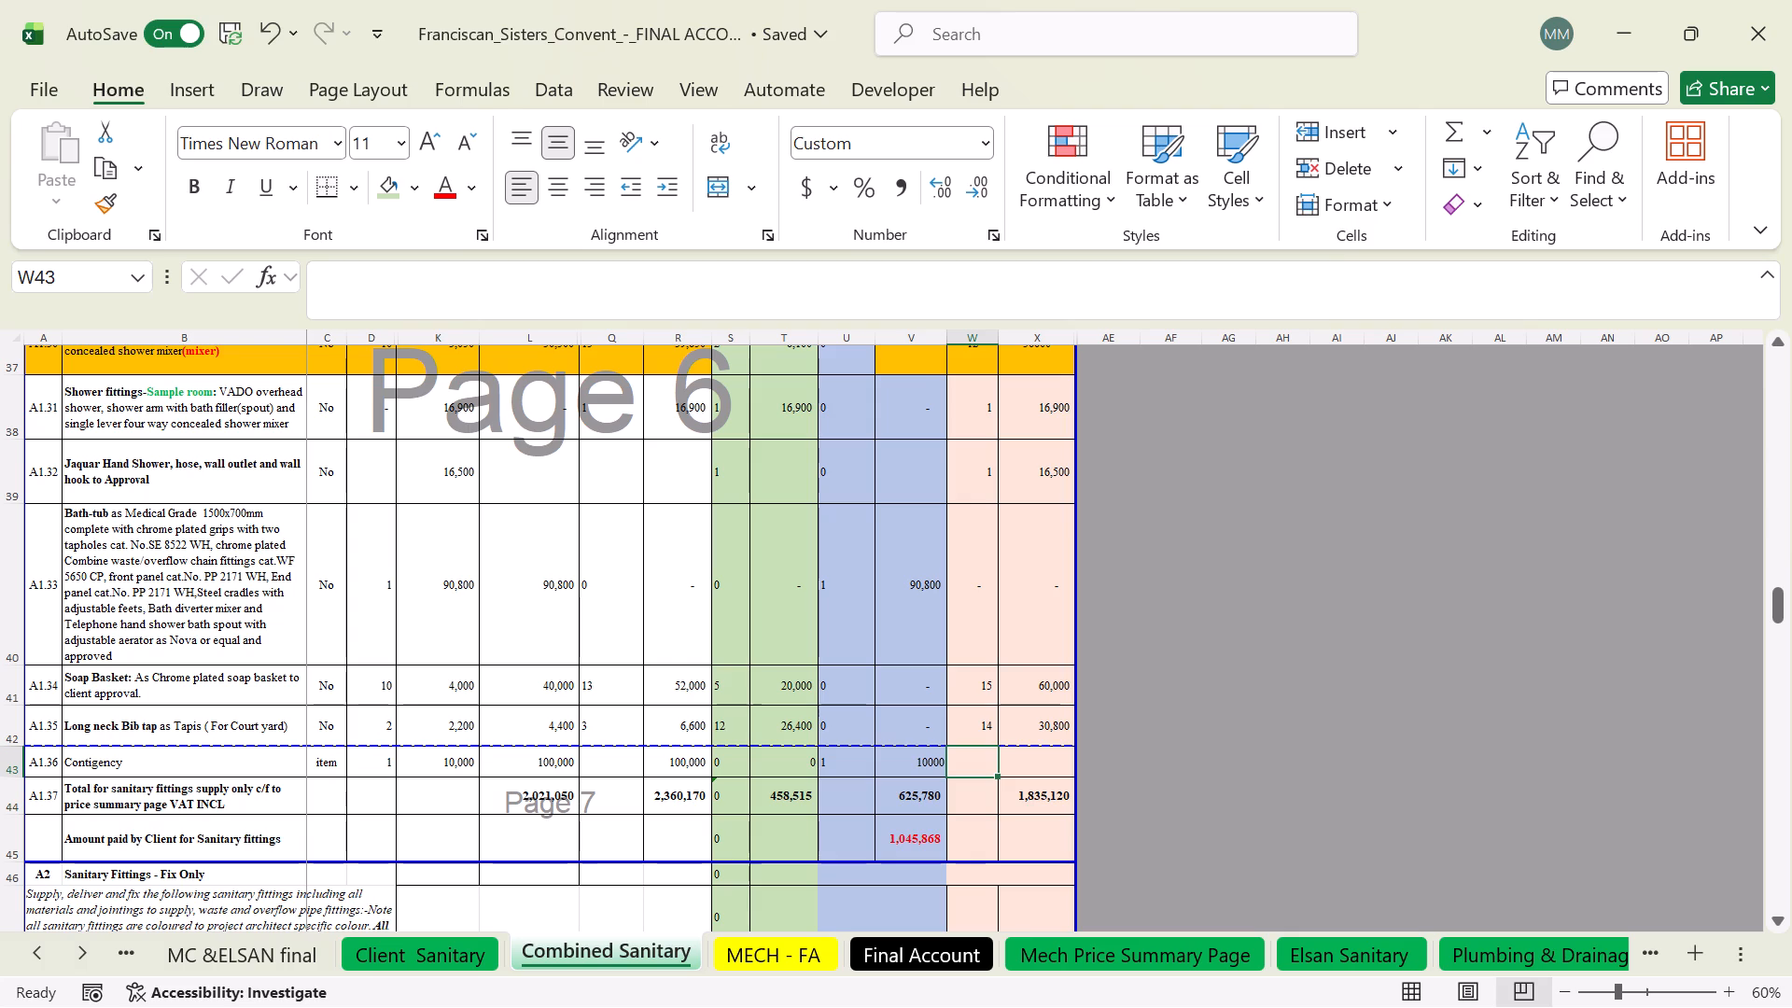
double_click(437, 767)
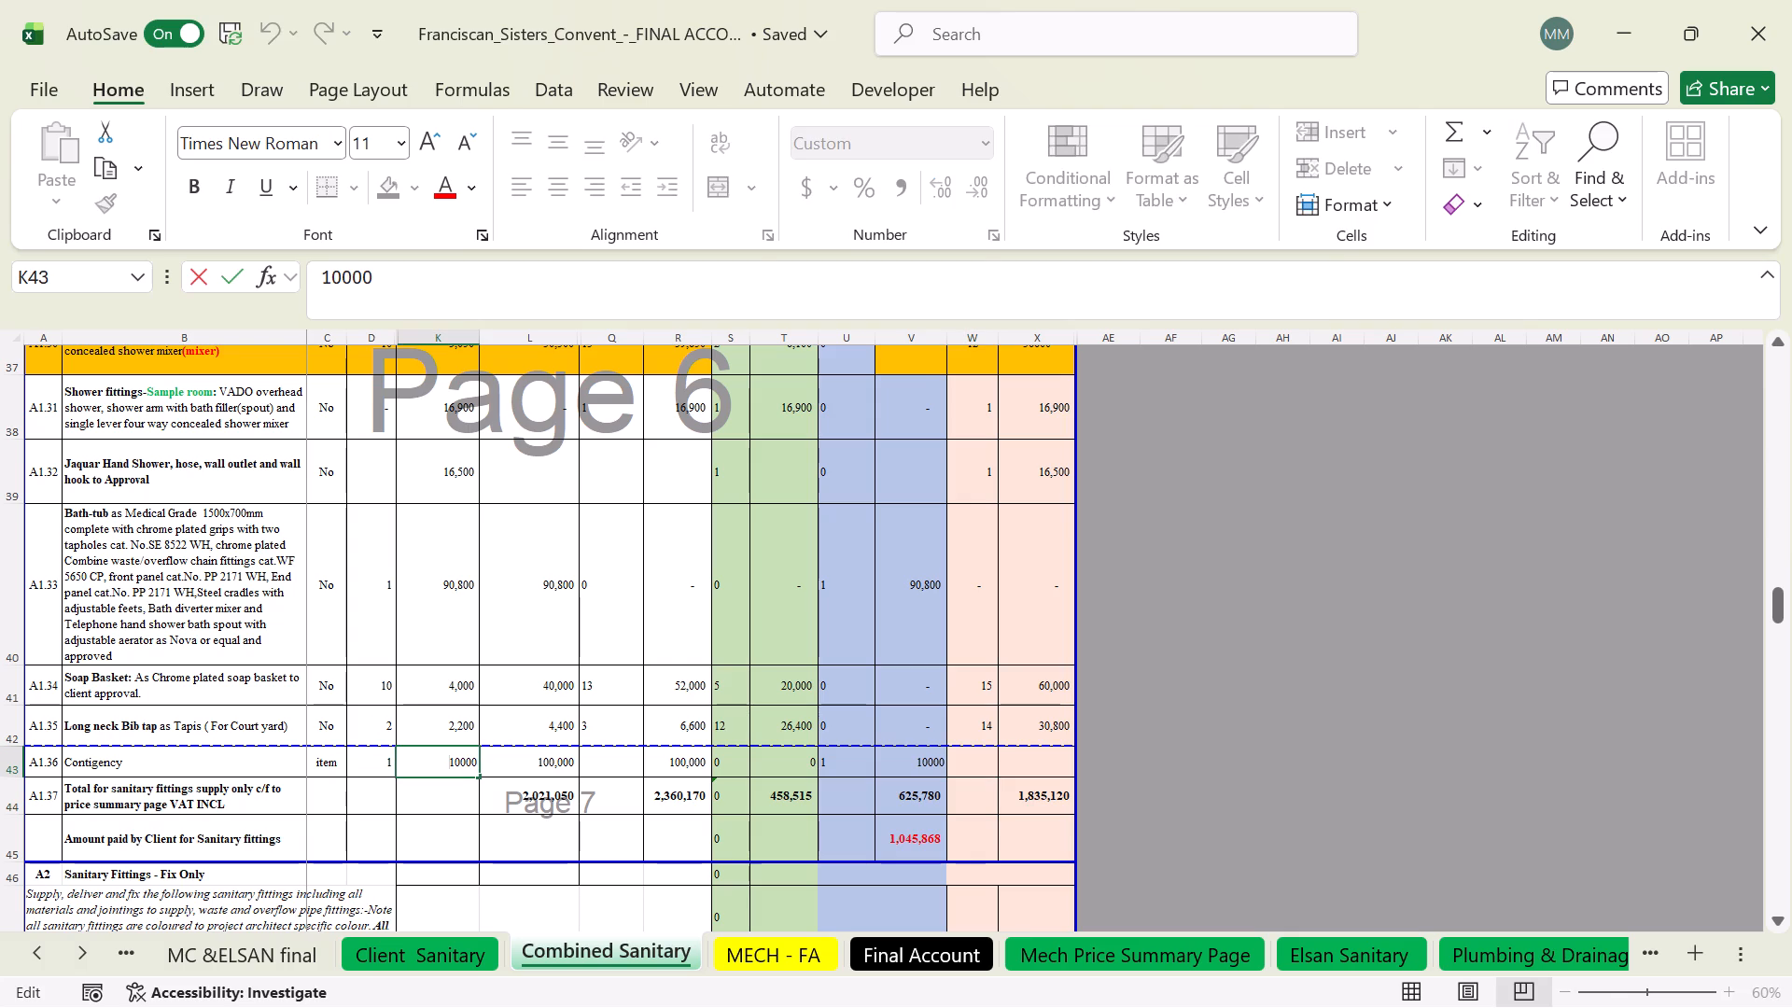
left_click(463, 765)
key("0")
key("Return")
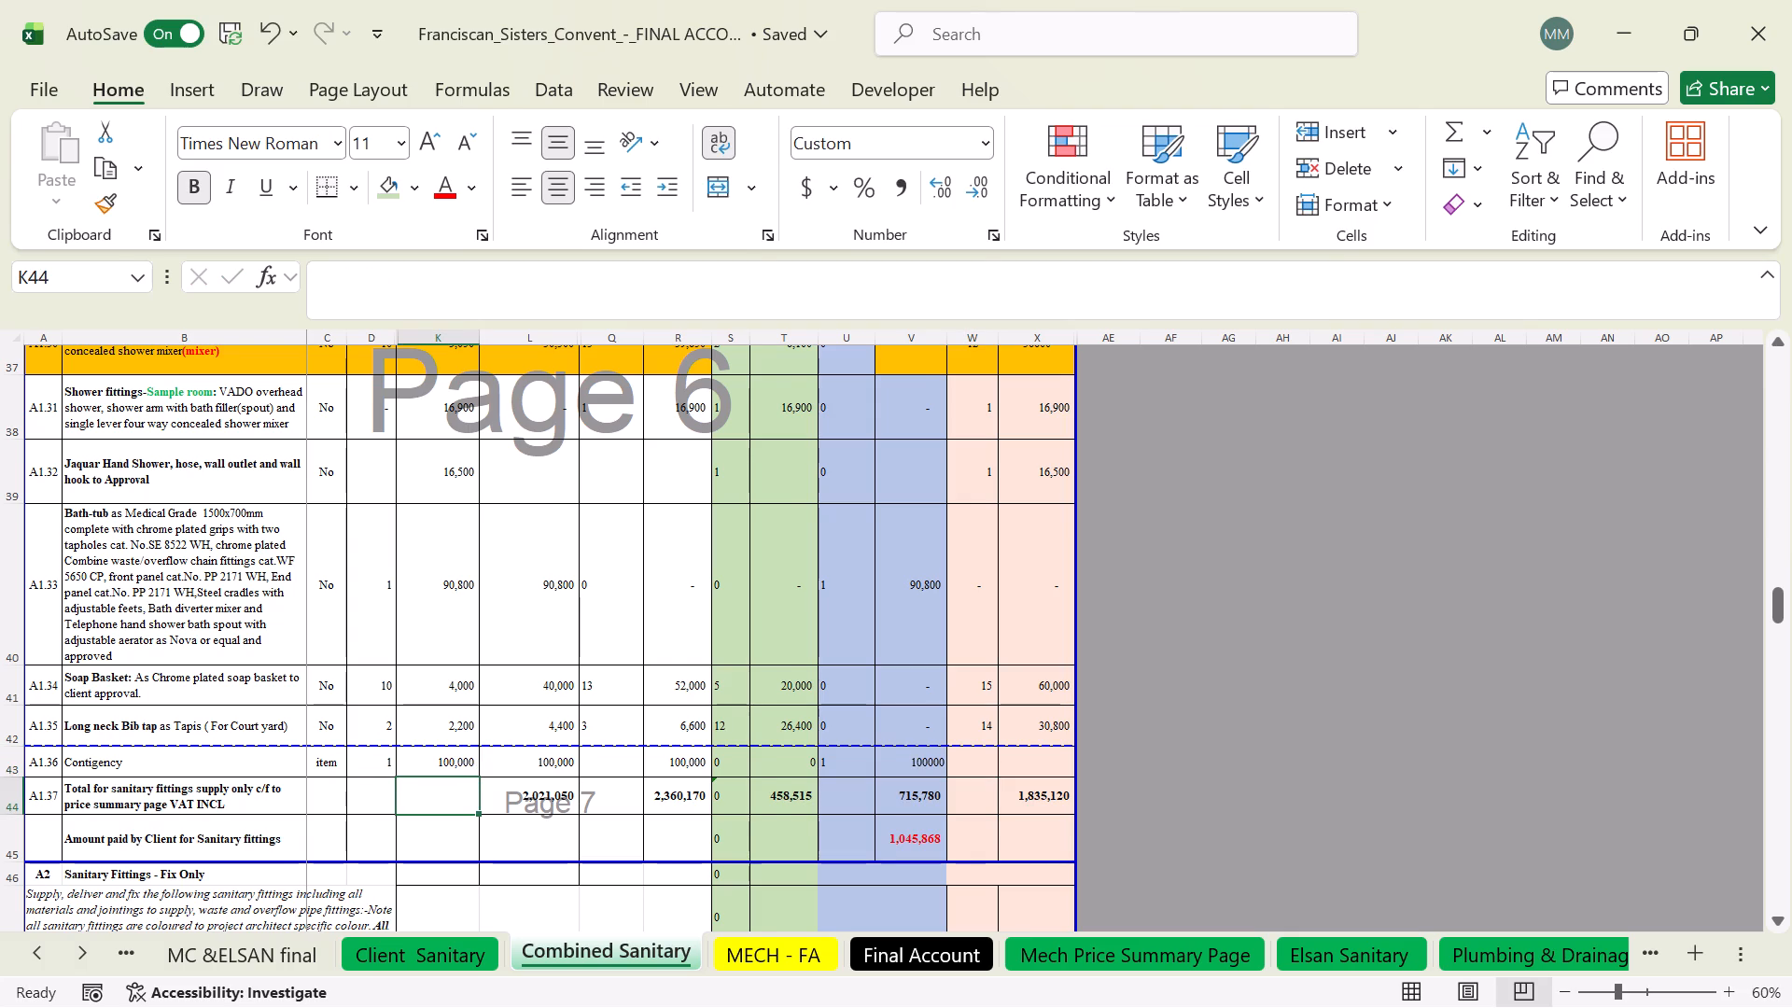
Set the A1.36 contingency's combined scope quantity in W43 to 0.
left_click(785, 759)
left_click(963, 765)
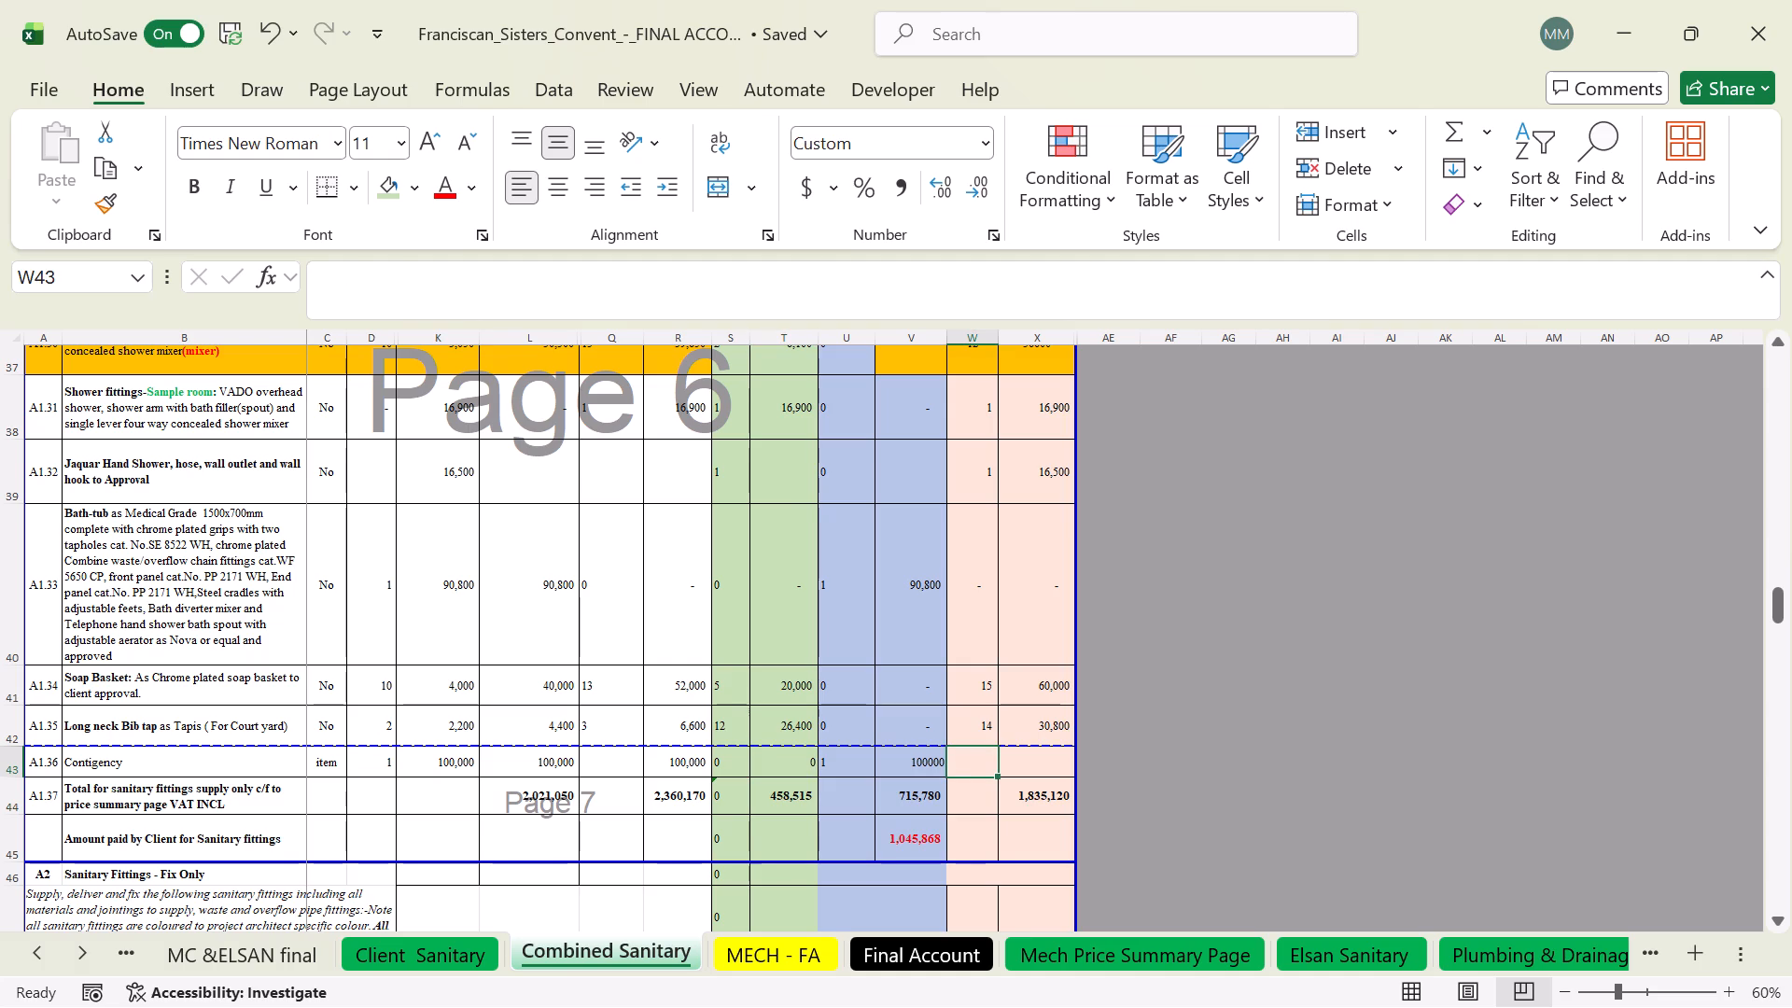
key("0")
key("Return")
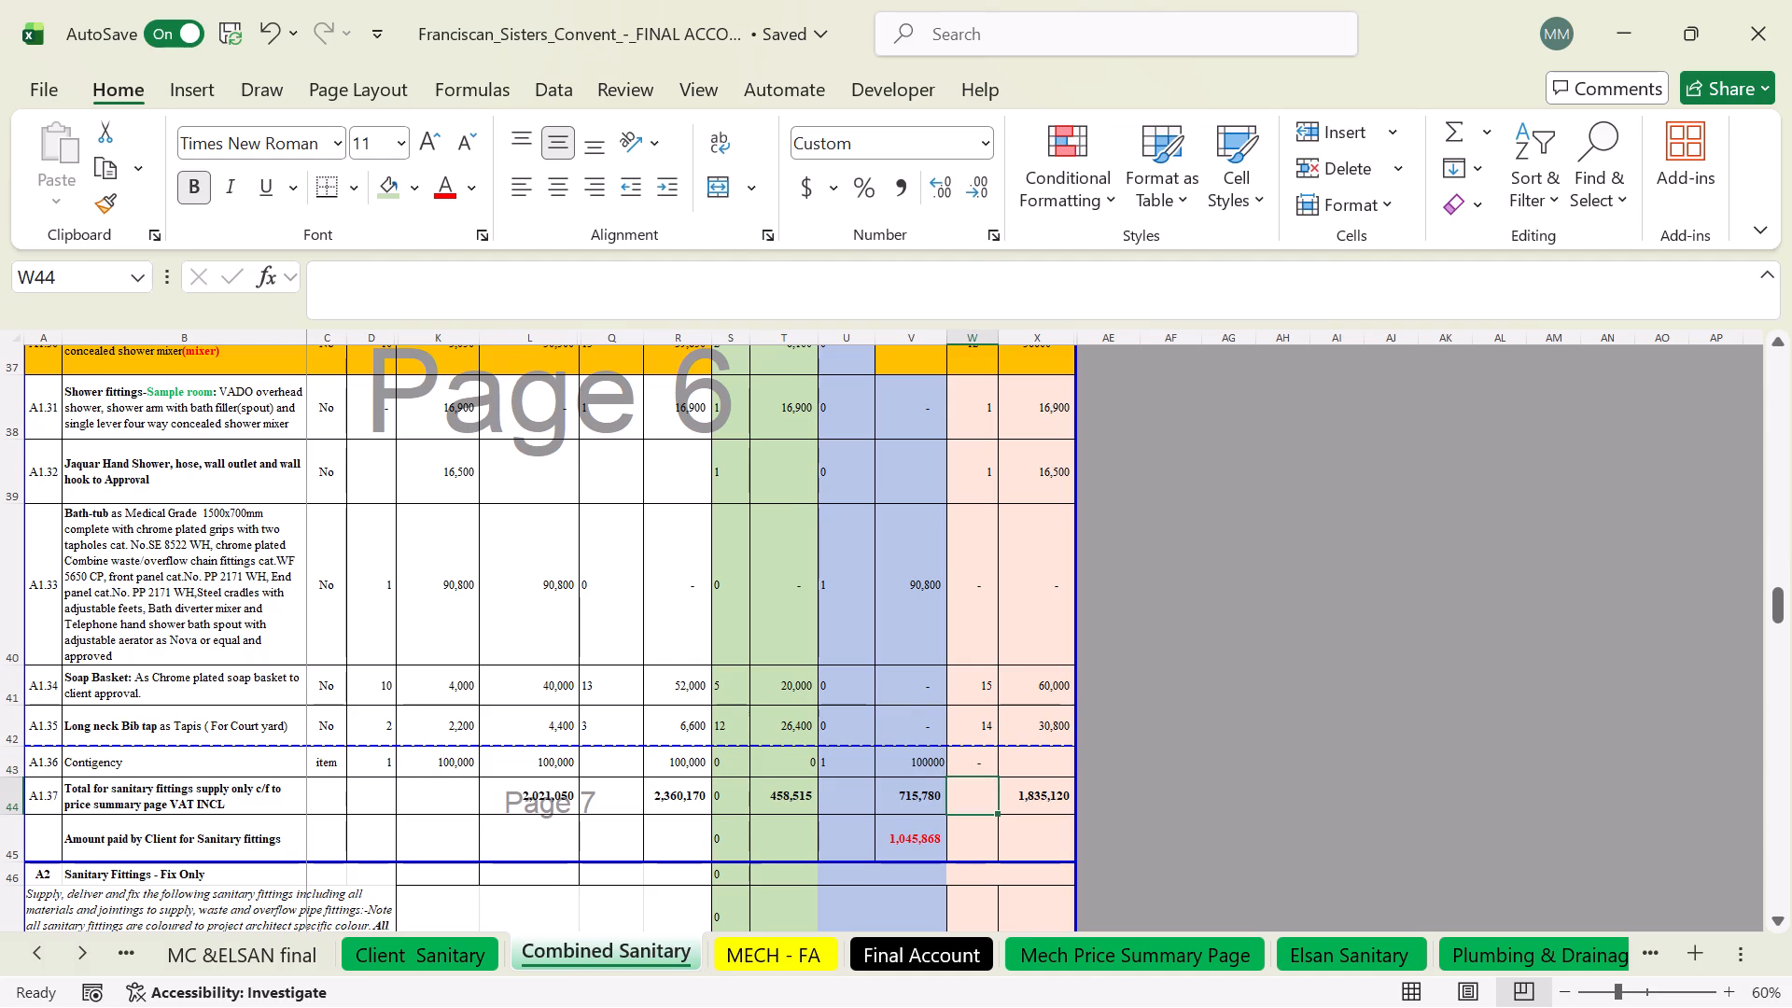
Copy the combined scope cost formula =W42*K42*$AG$1 from X42 into X43 and check the omission total formula in V44.
left_click(1029, 721)
left_click_drag(1070, 748, 1071, 763)
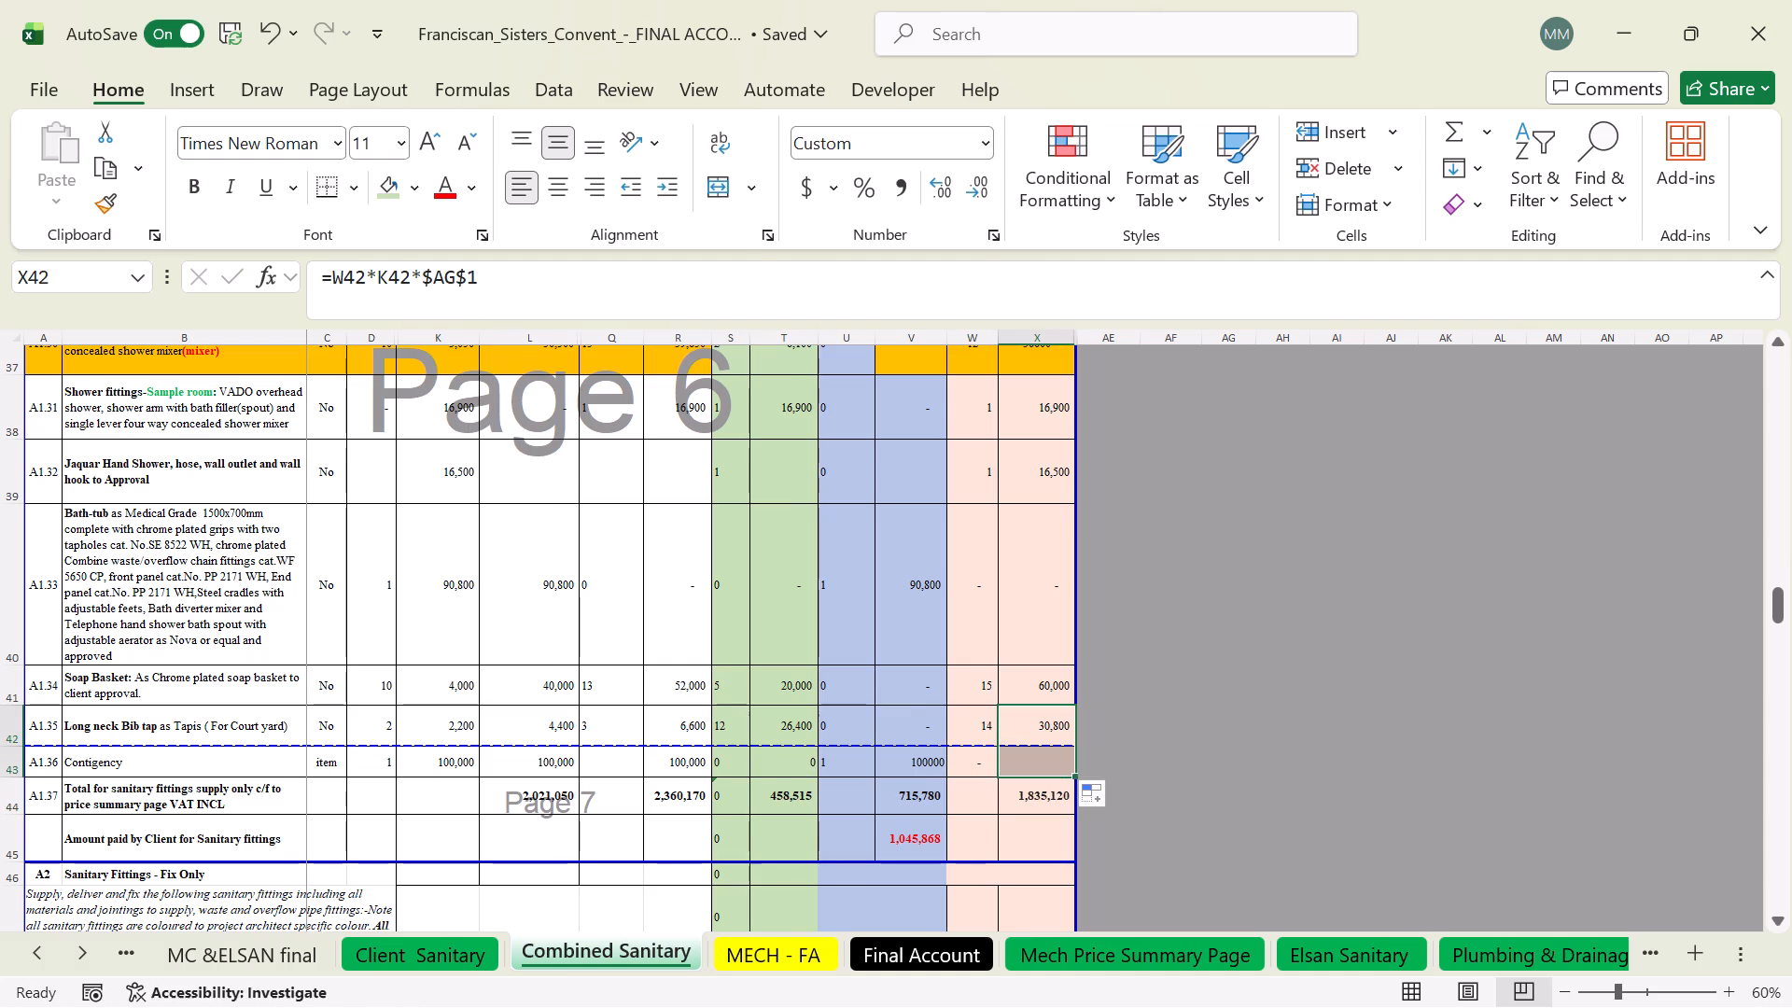
double_click(936, 797)
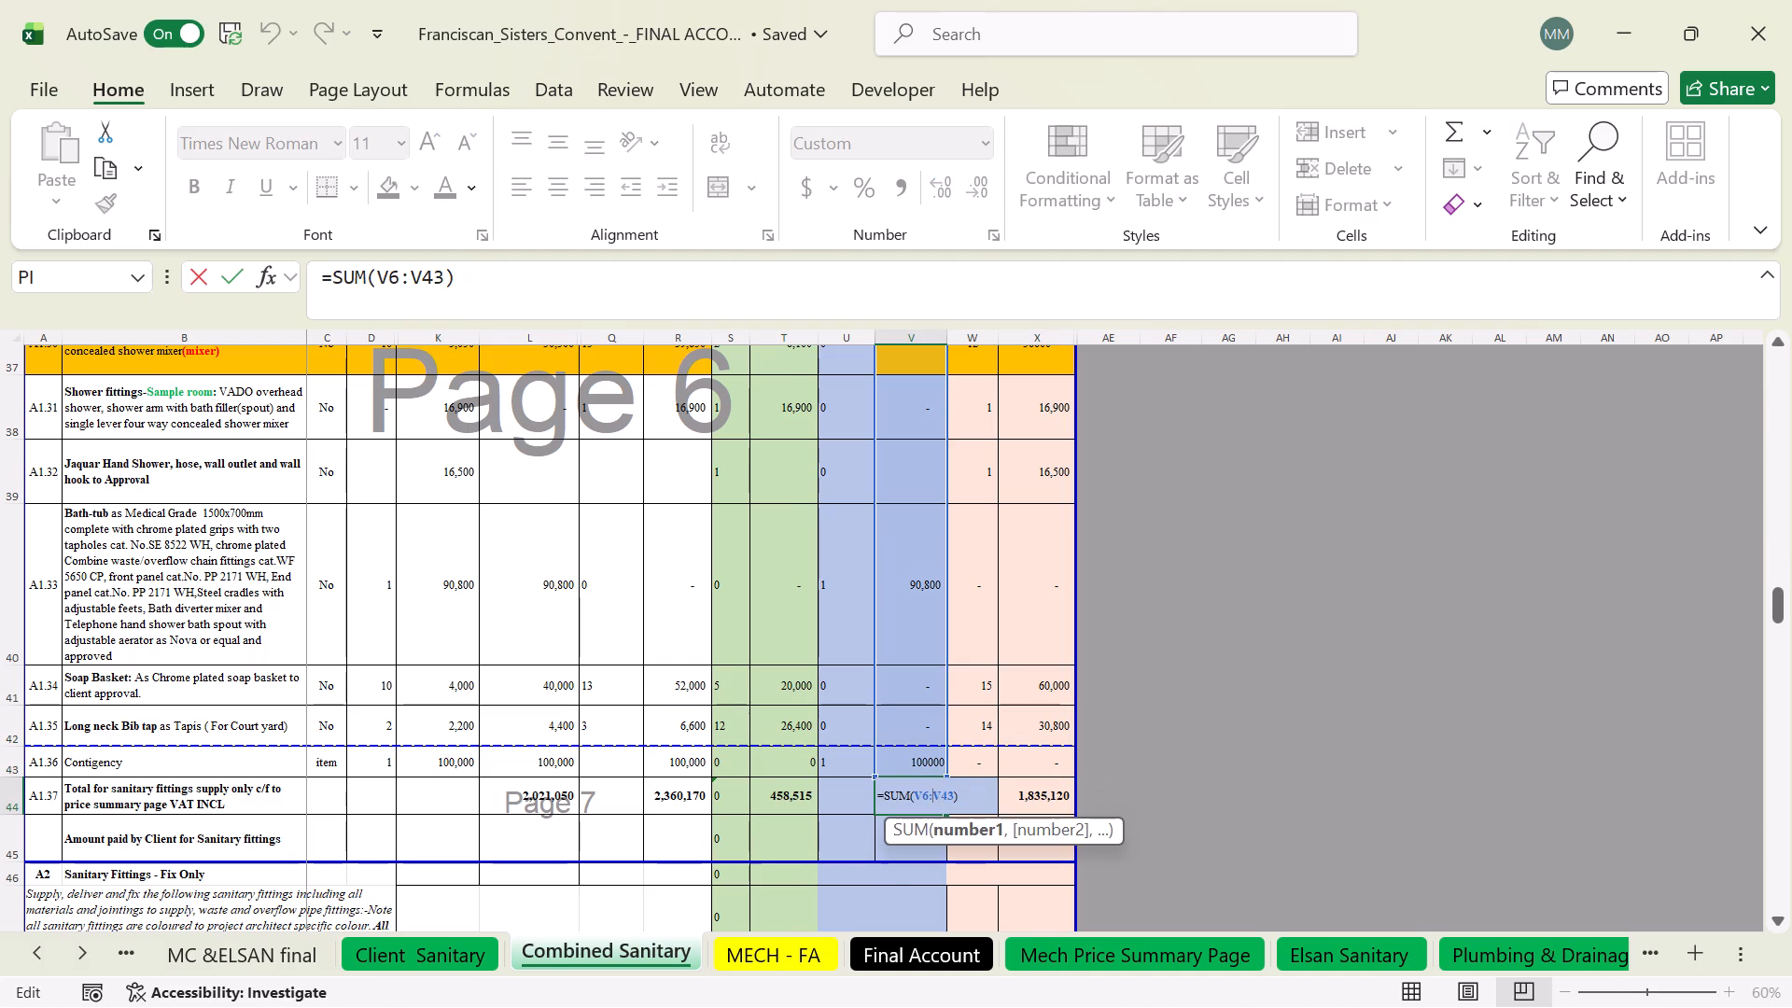
key("Return")
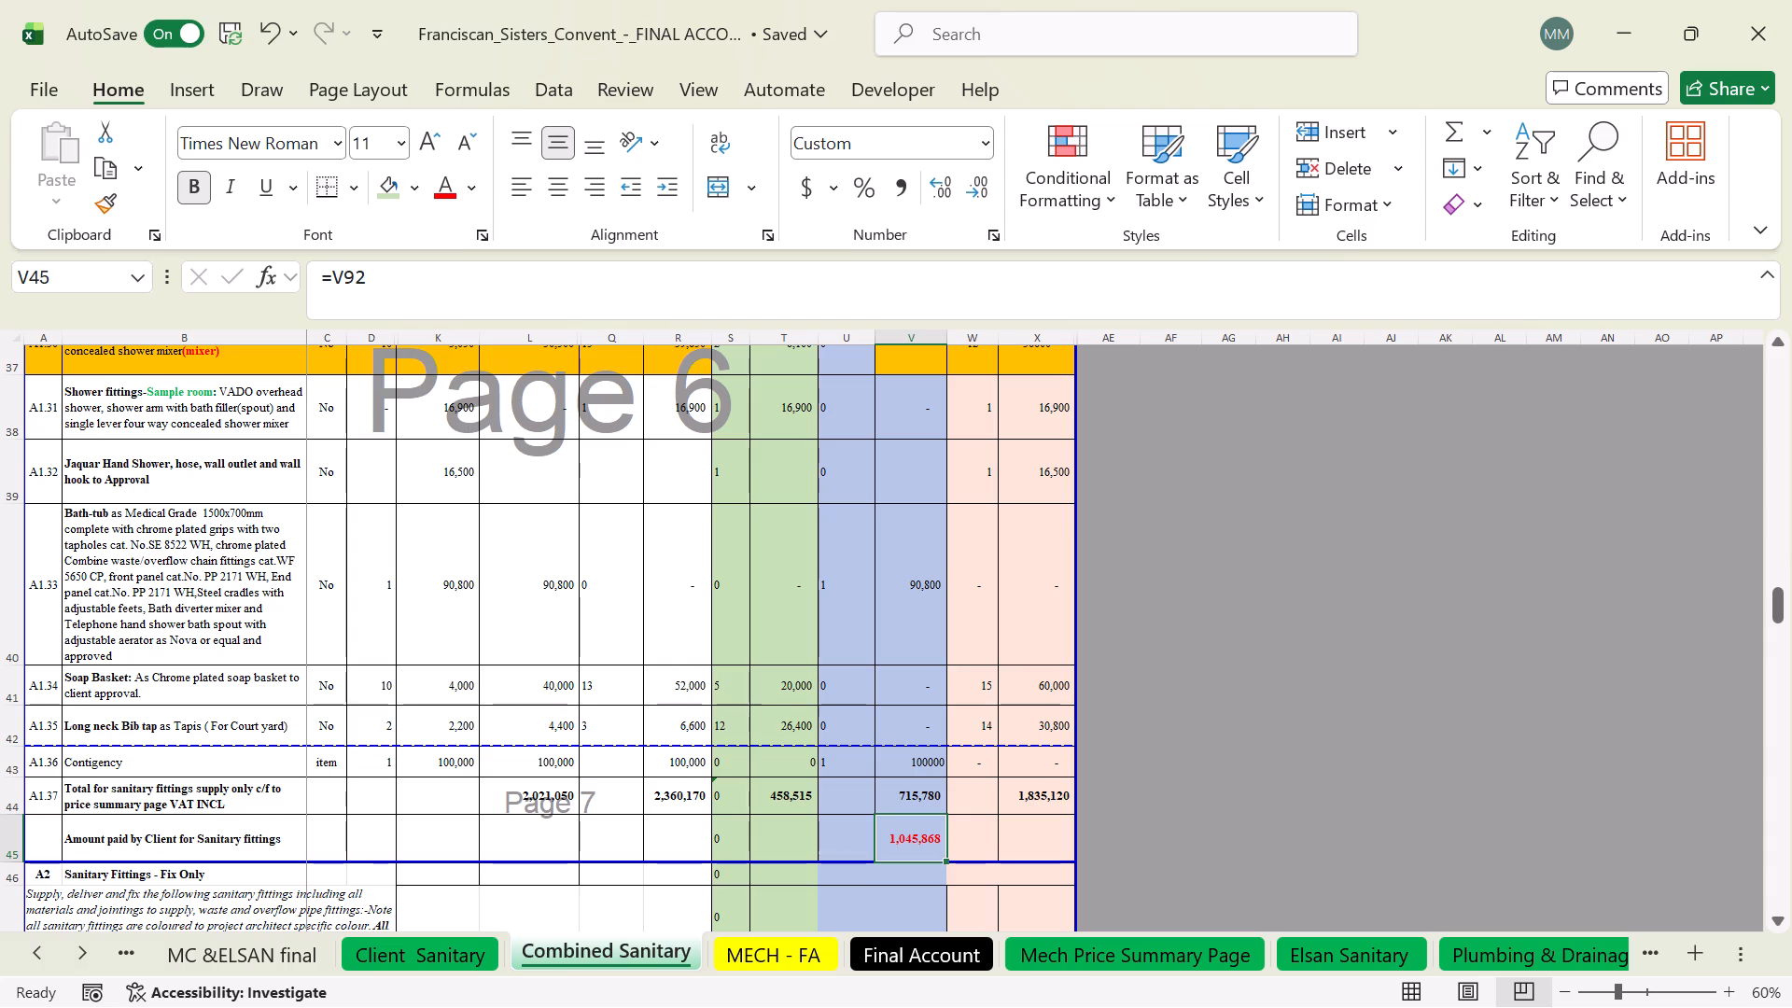
left_click(900, 844)
Enter the check formula =L44+T44-V44 in AF44 and compare it with the combined scope total in X44.
left_click(1162, 803)
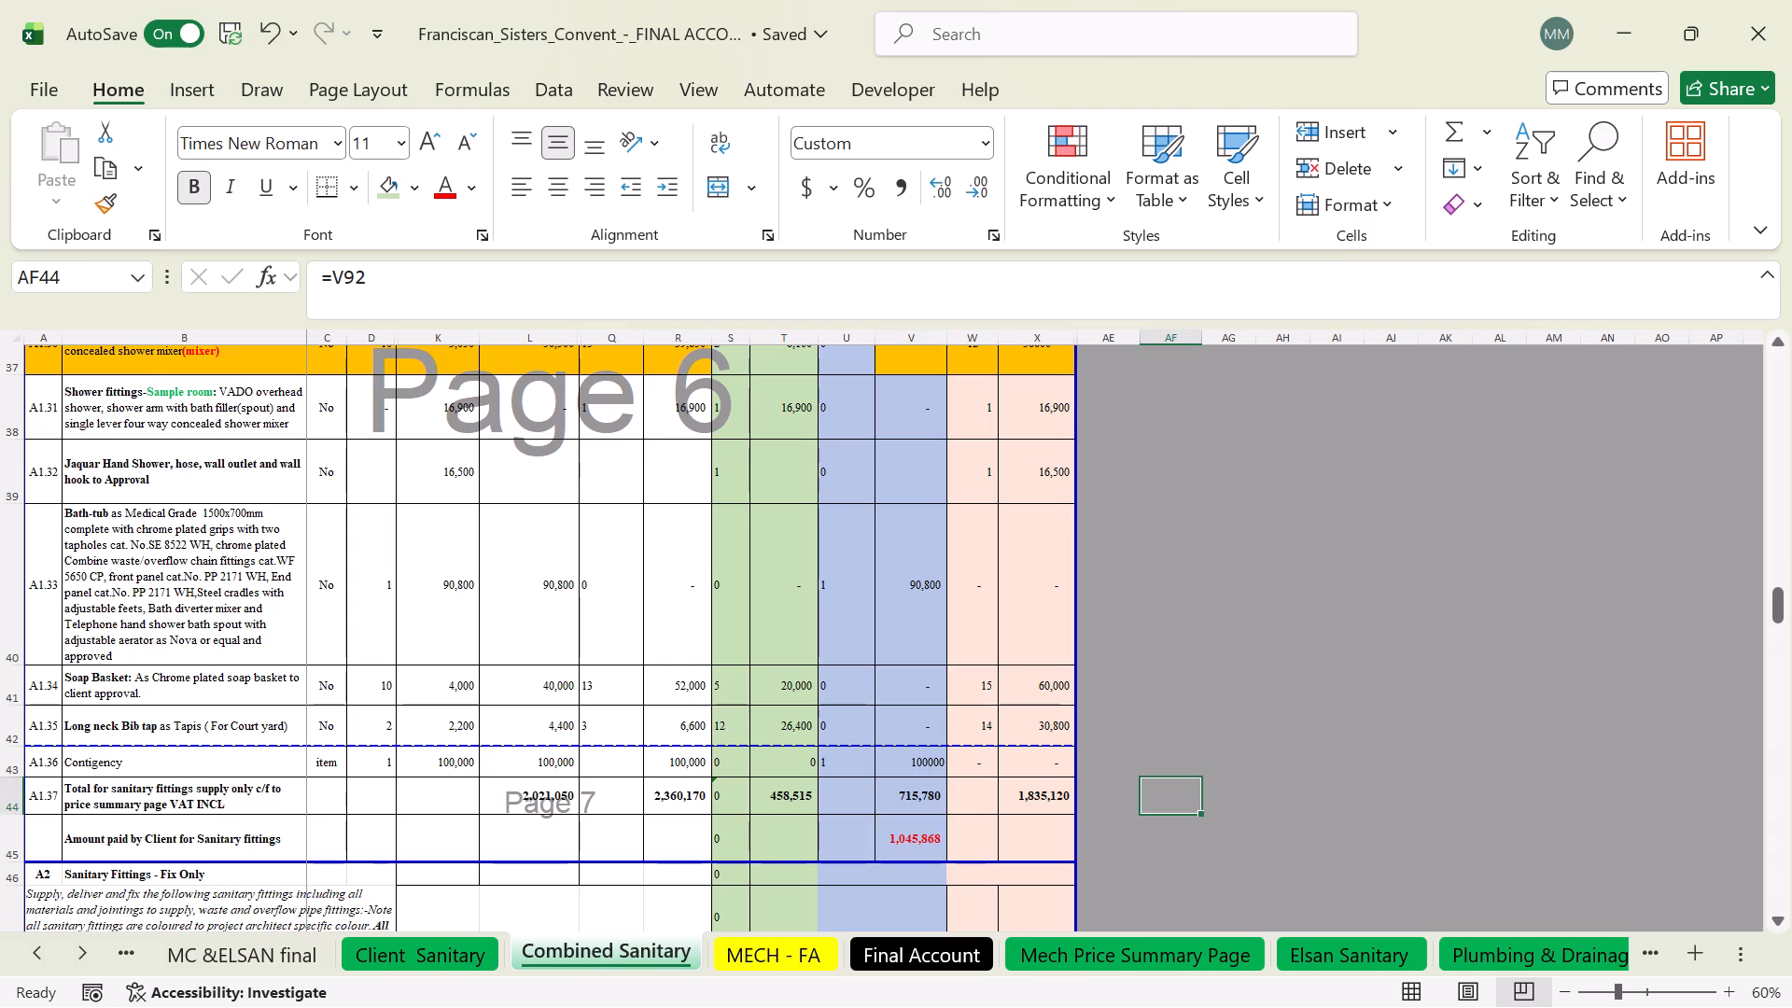
key("equal")
left_click(519, 803)
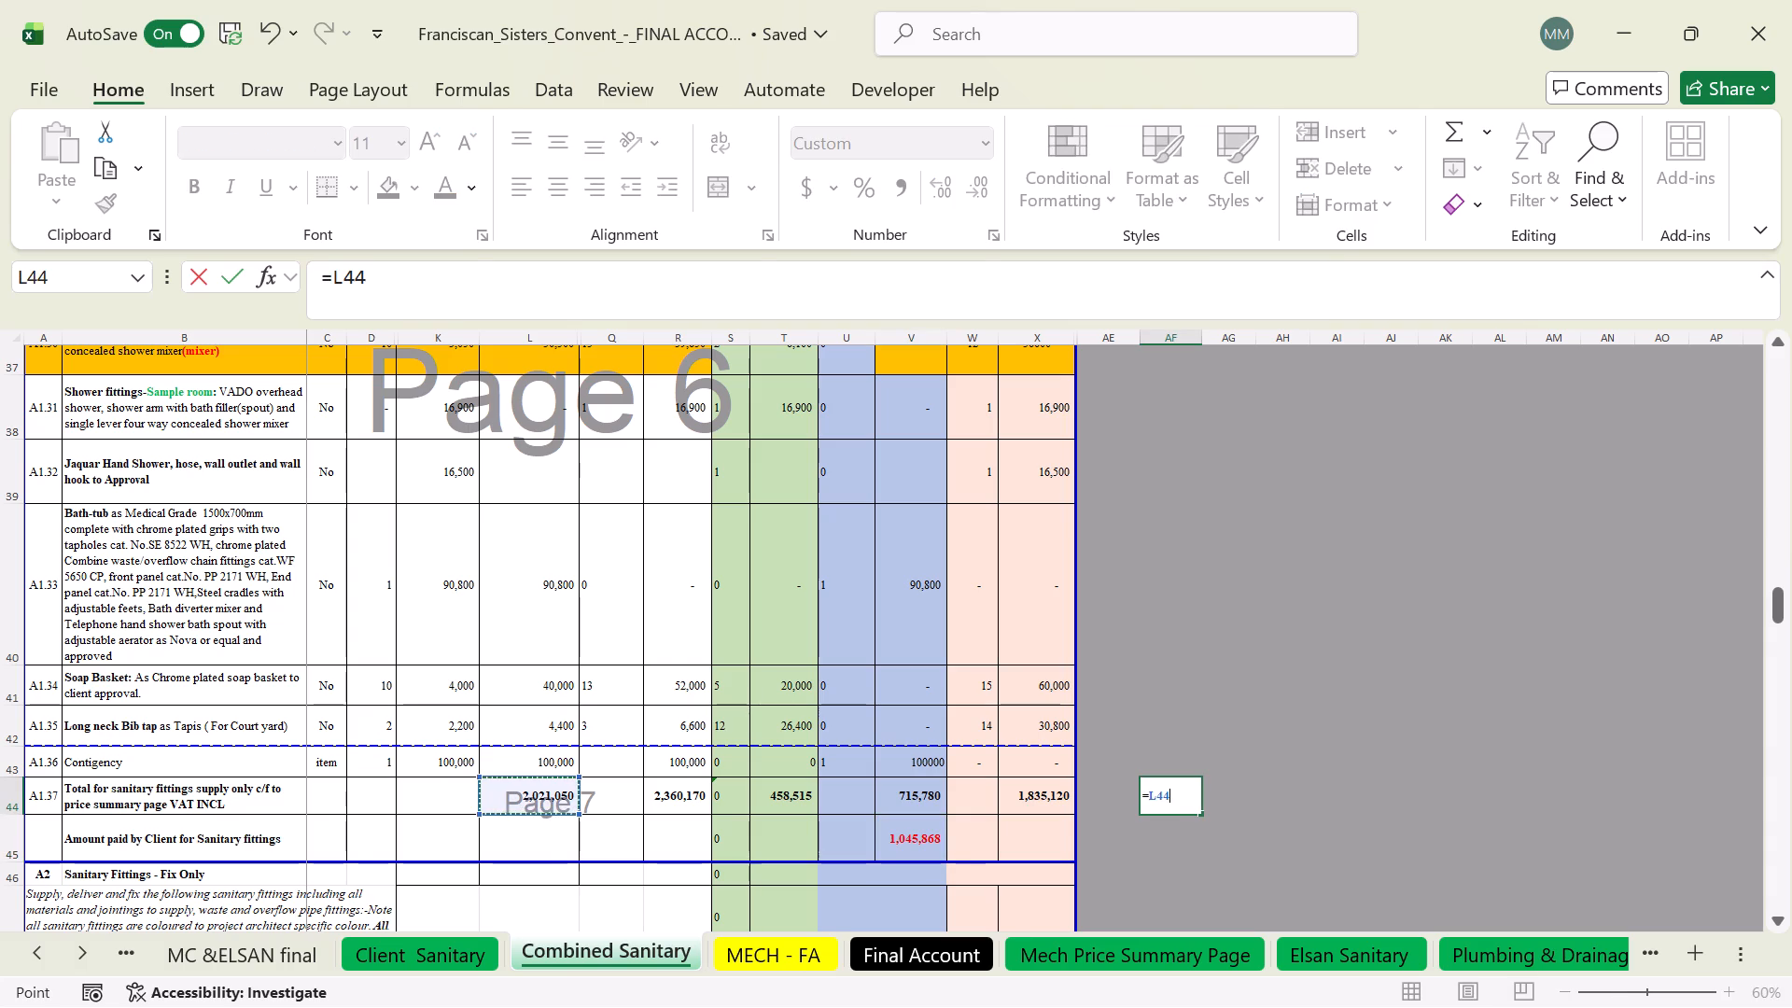
key("plus")
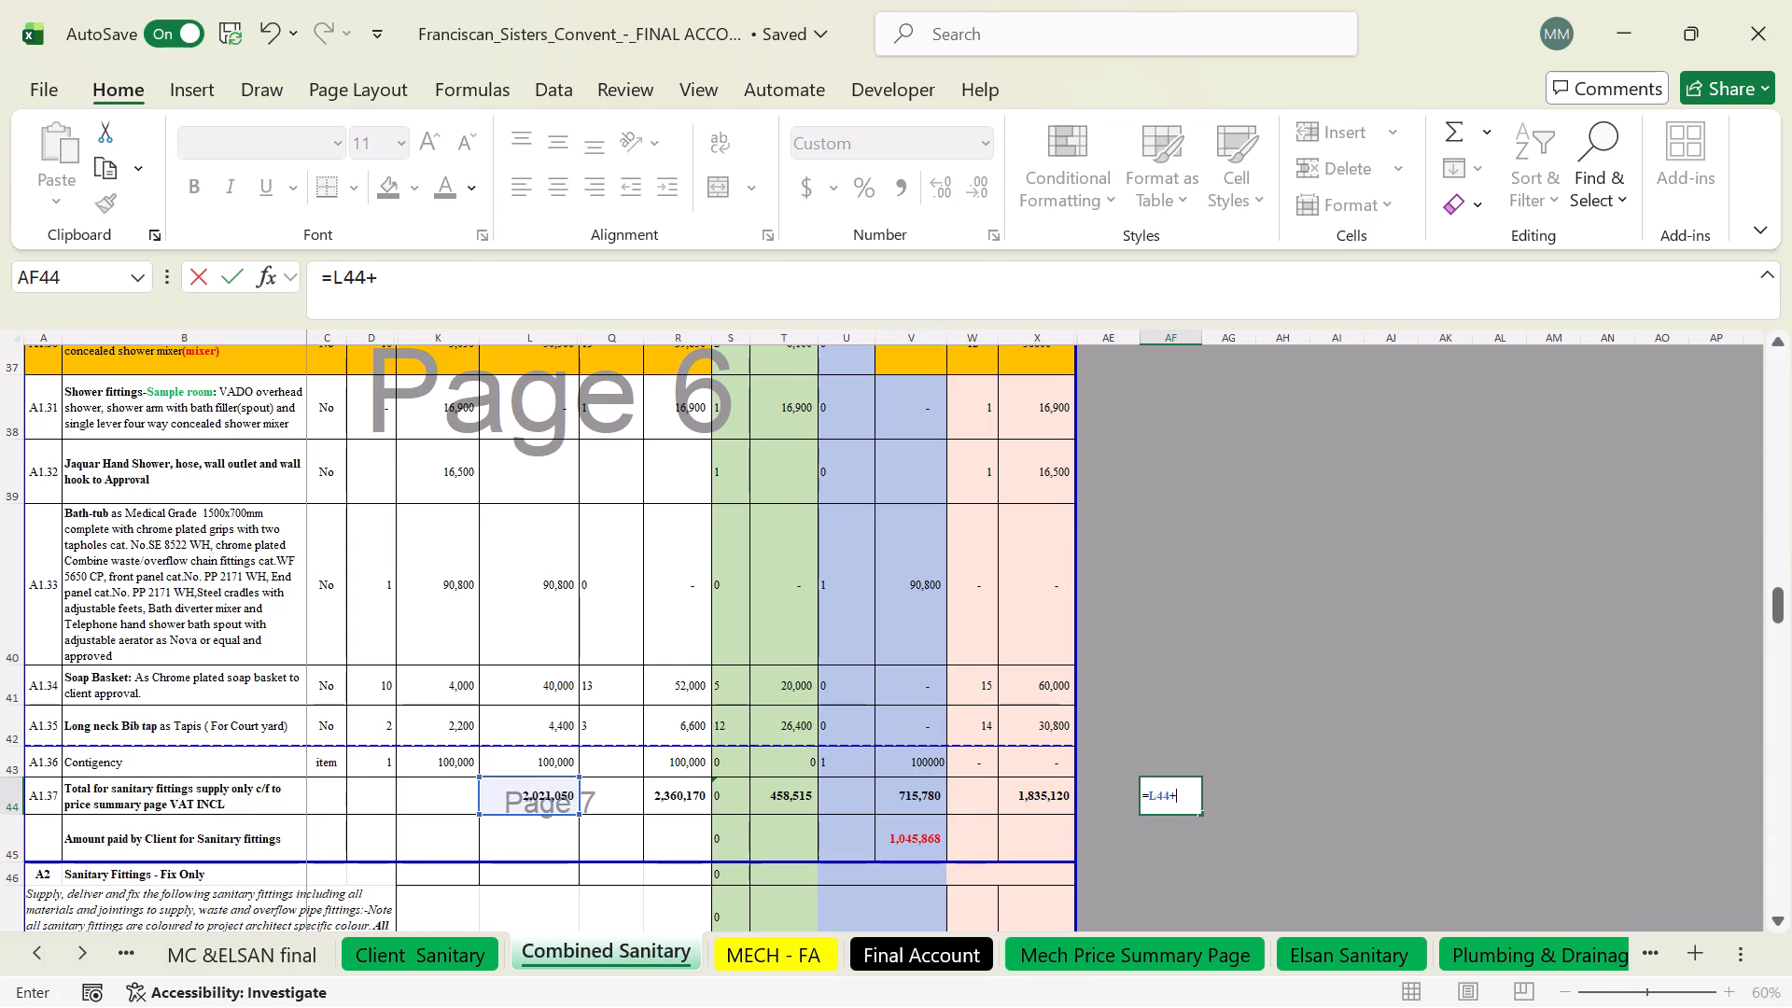
left_click(786, 804)
key("minus")
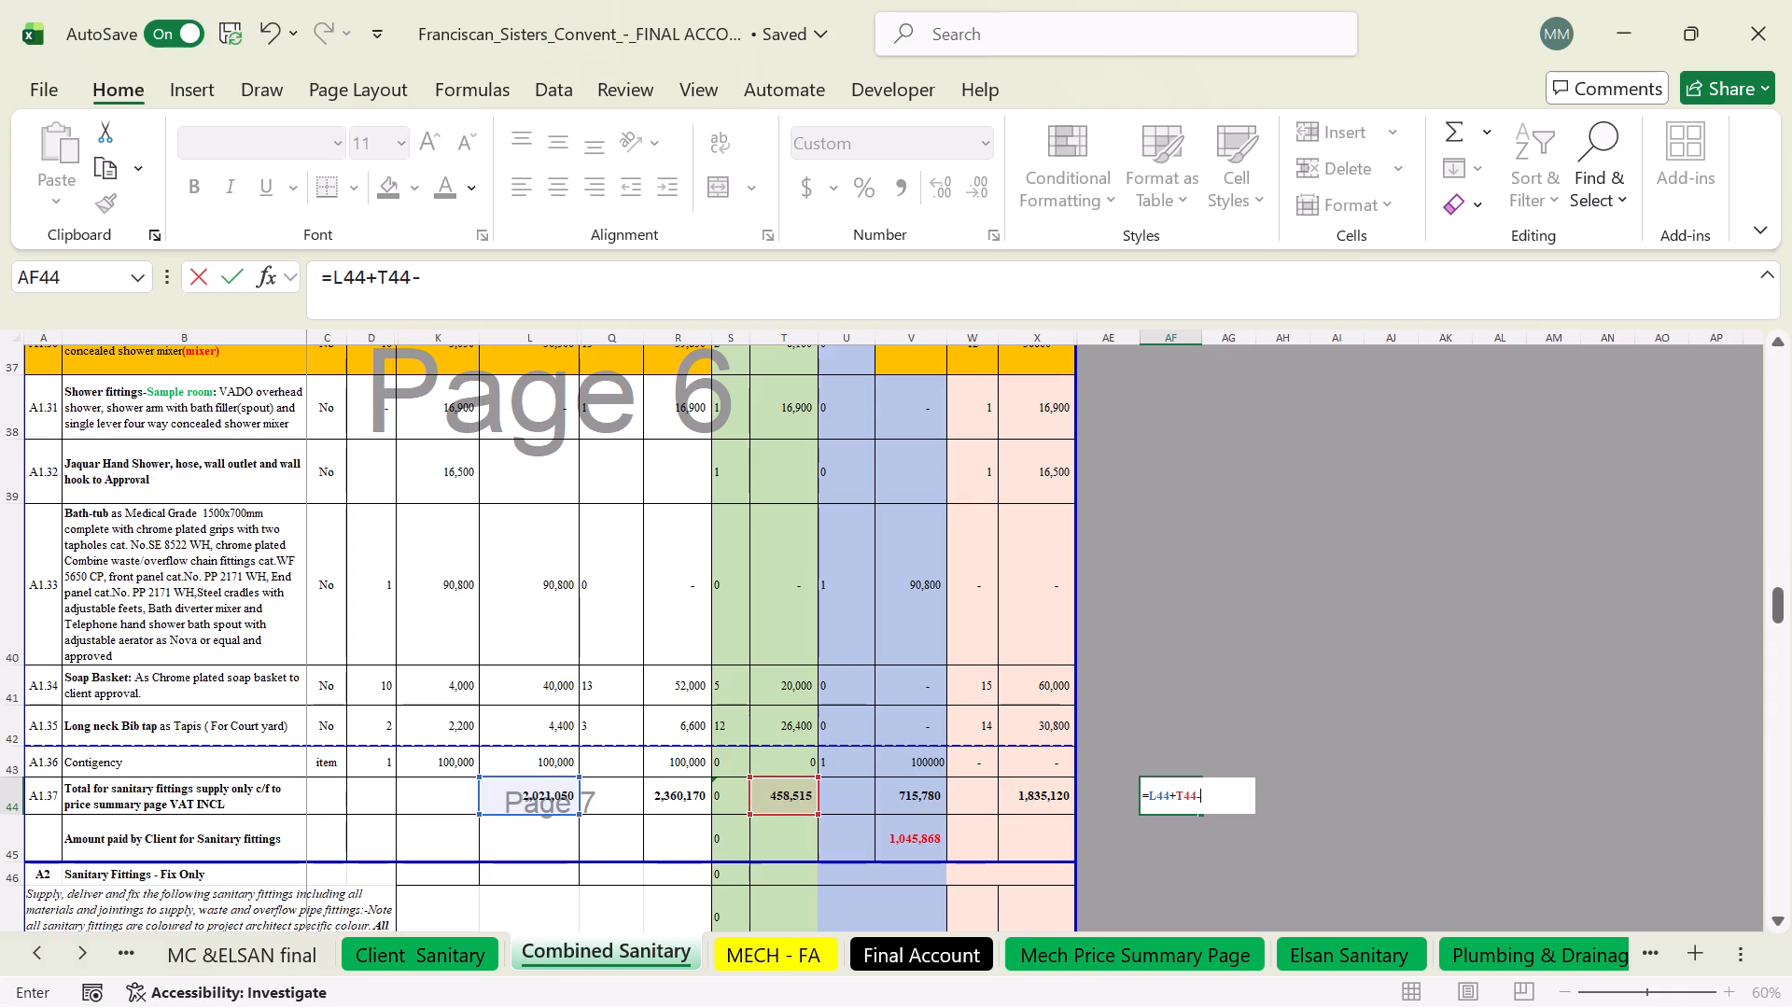
left_click(898, 795)
key("Return")
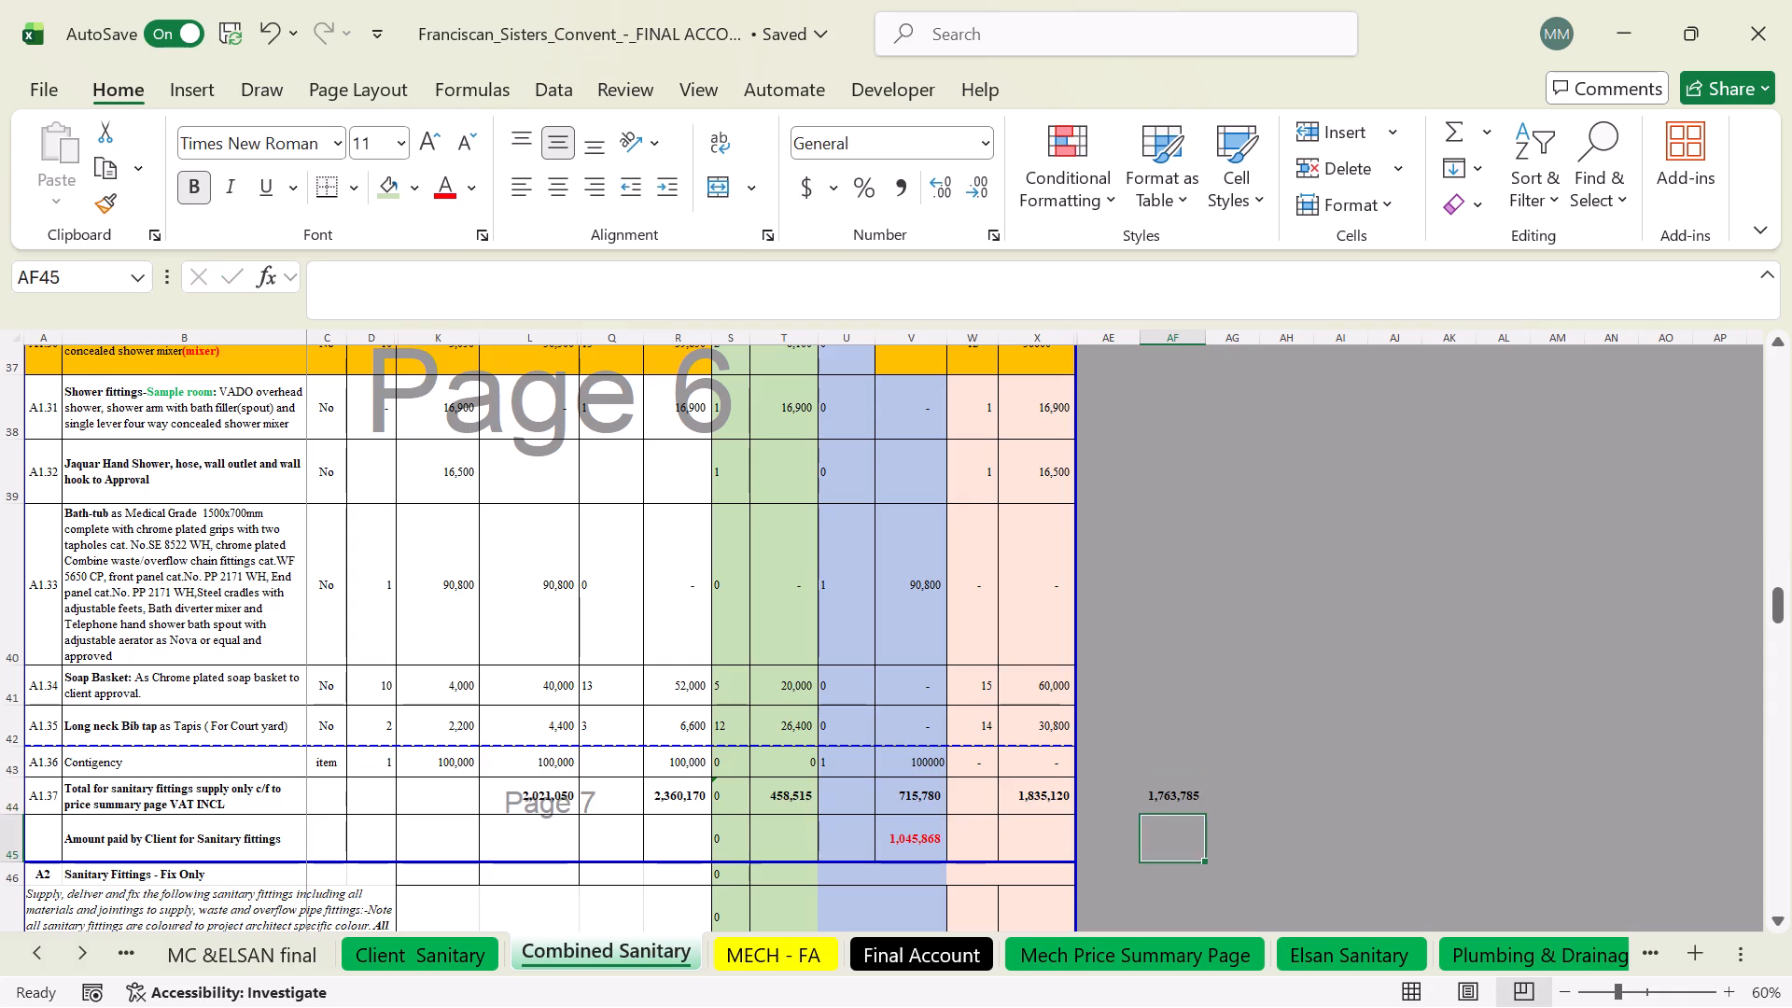
left_click(1184, 795)
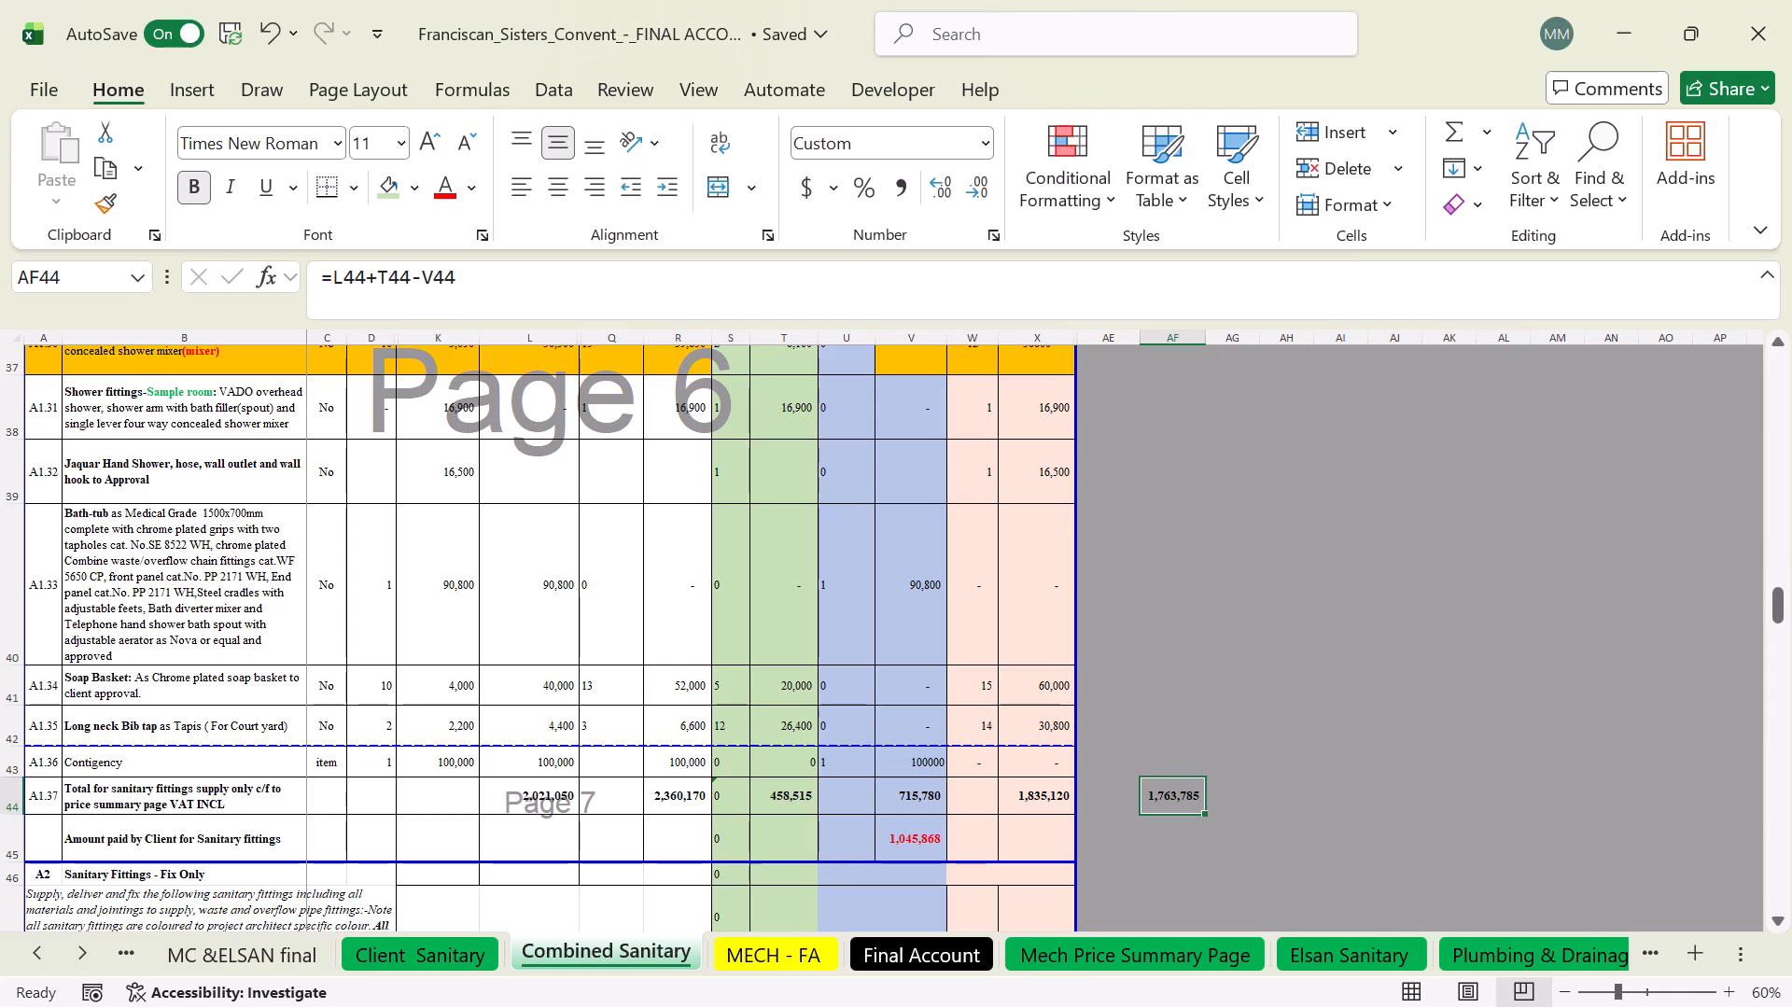
left_click(1033, 799)
left_click(1168, 792)
Copy the additions cost formula =S38*K38 from T38 into T39 for the A1.32 Jaquar hand shower.
scroll(953, 766, "up", 2)
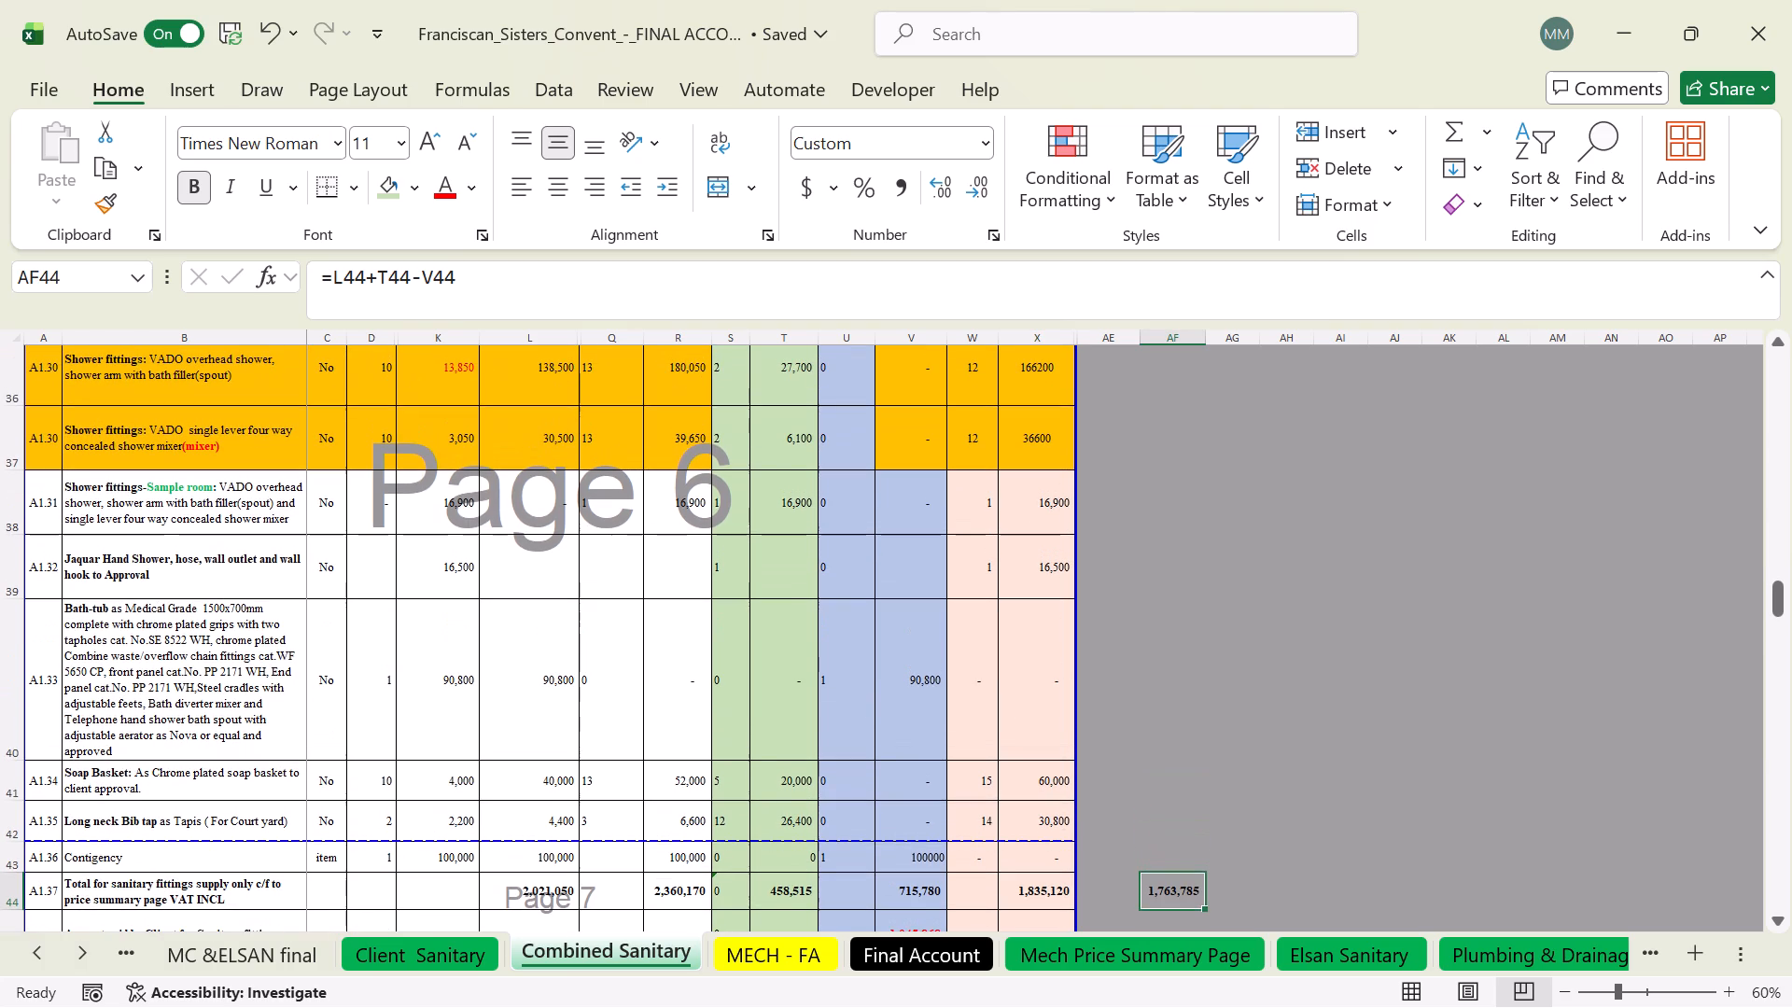
scroll(890, 757, "up", 1)
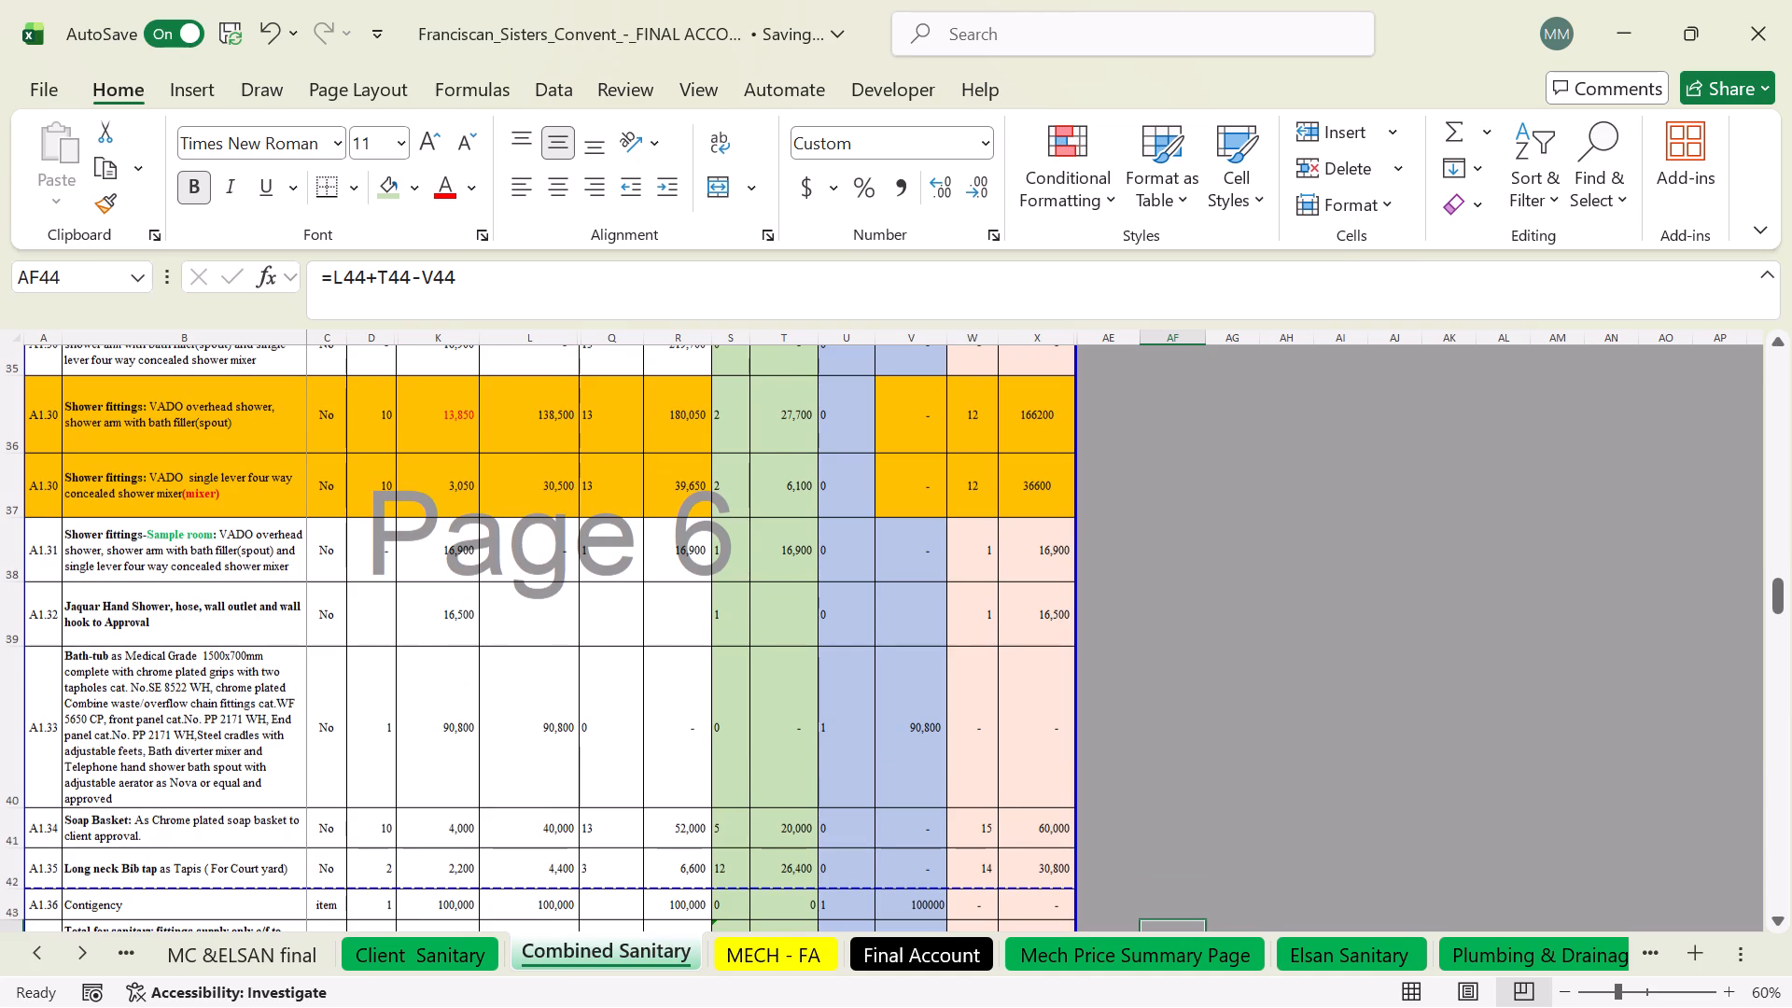
left_click(786, 567)
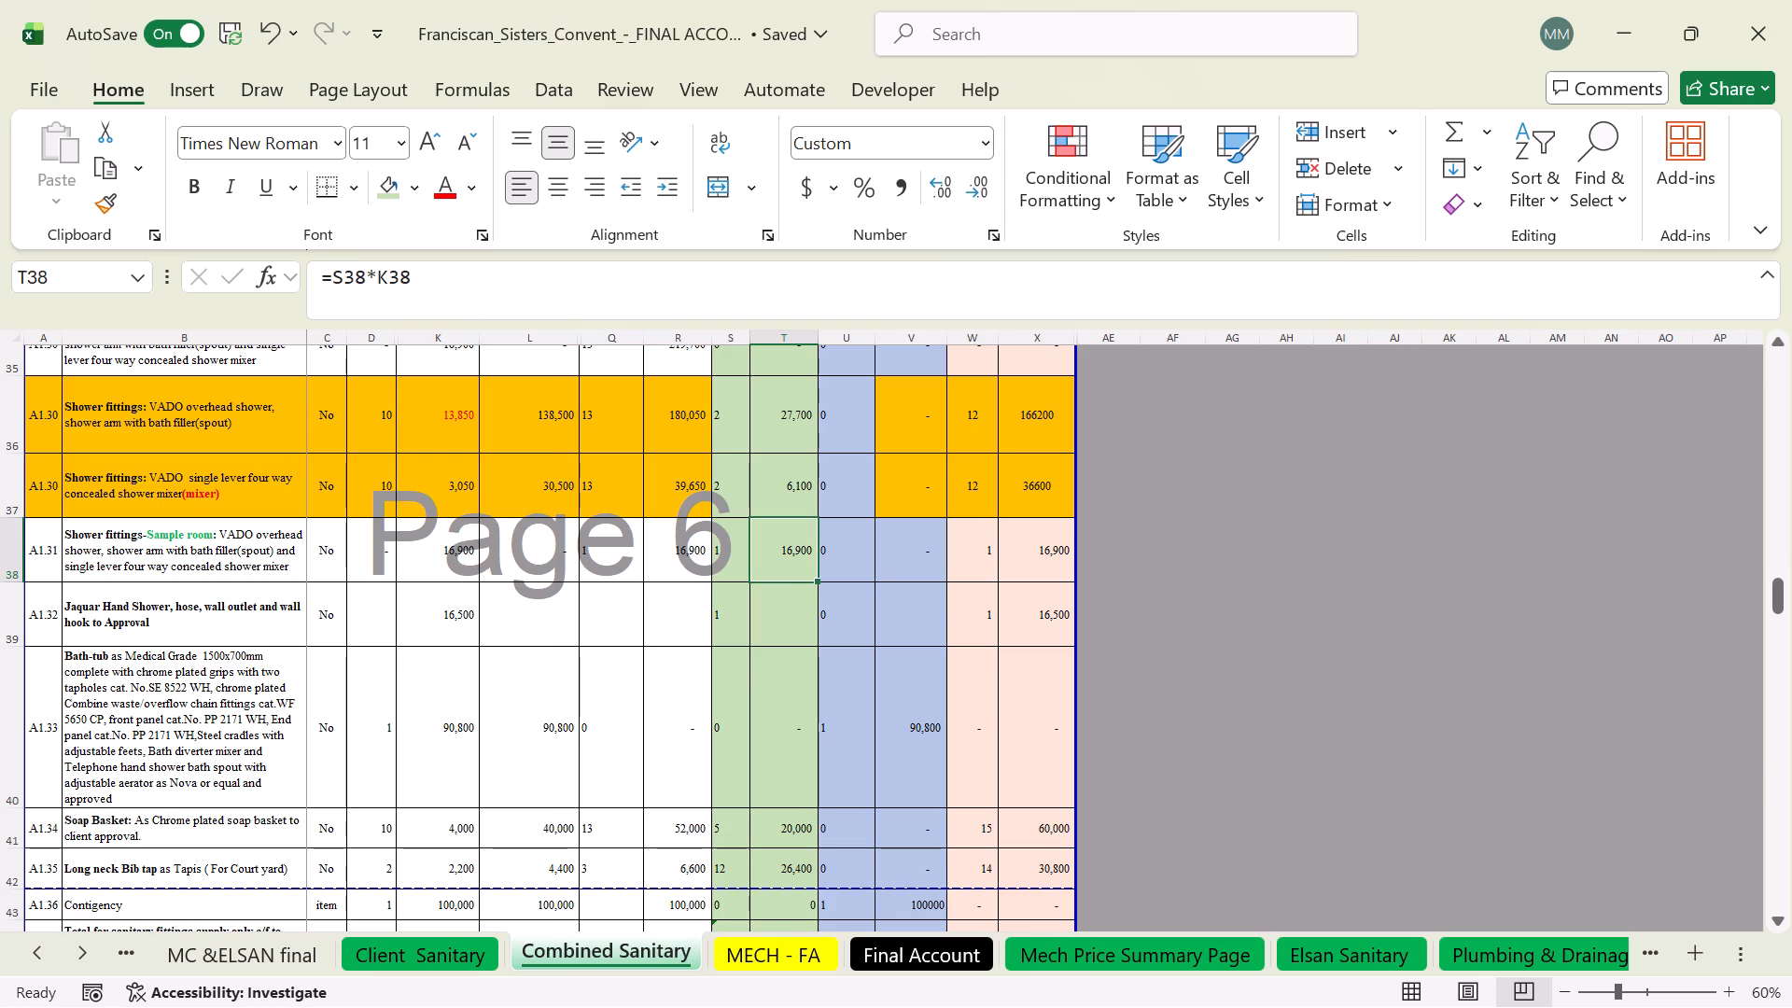
left_click_drag(813, 578, 816, 632)
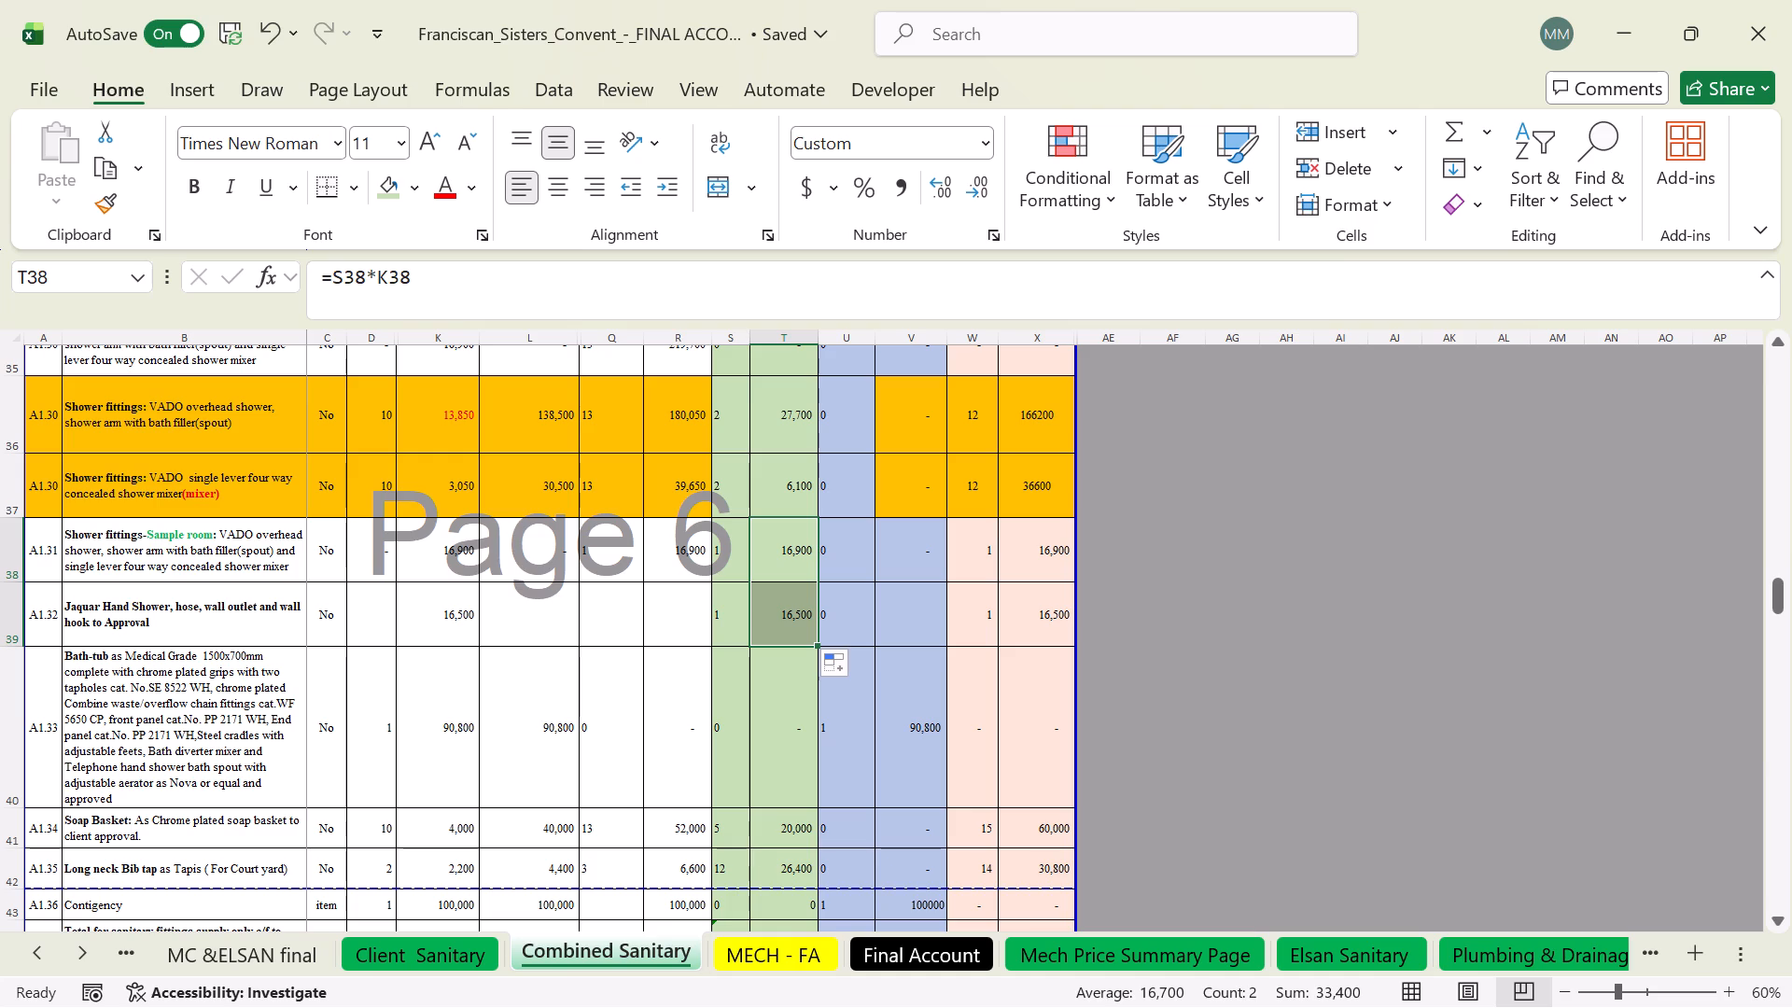
Review the A1.37 totals against the check in AF44 and inspect the range summed by the additions total in T44.
scroll(793, 592, "down", 3)
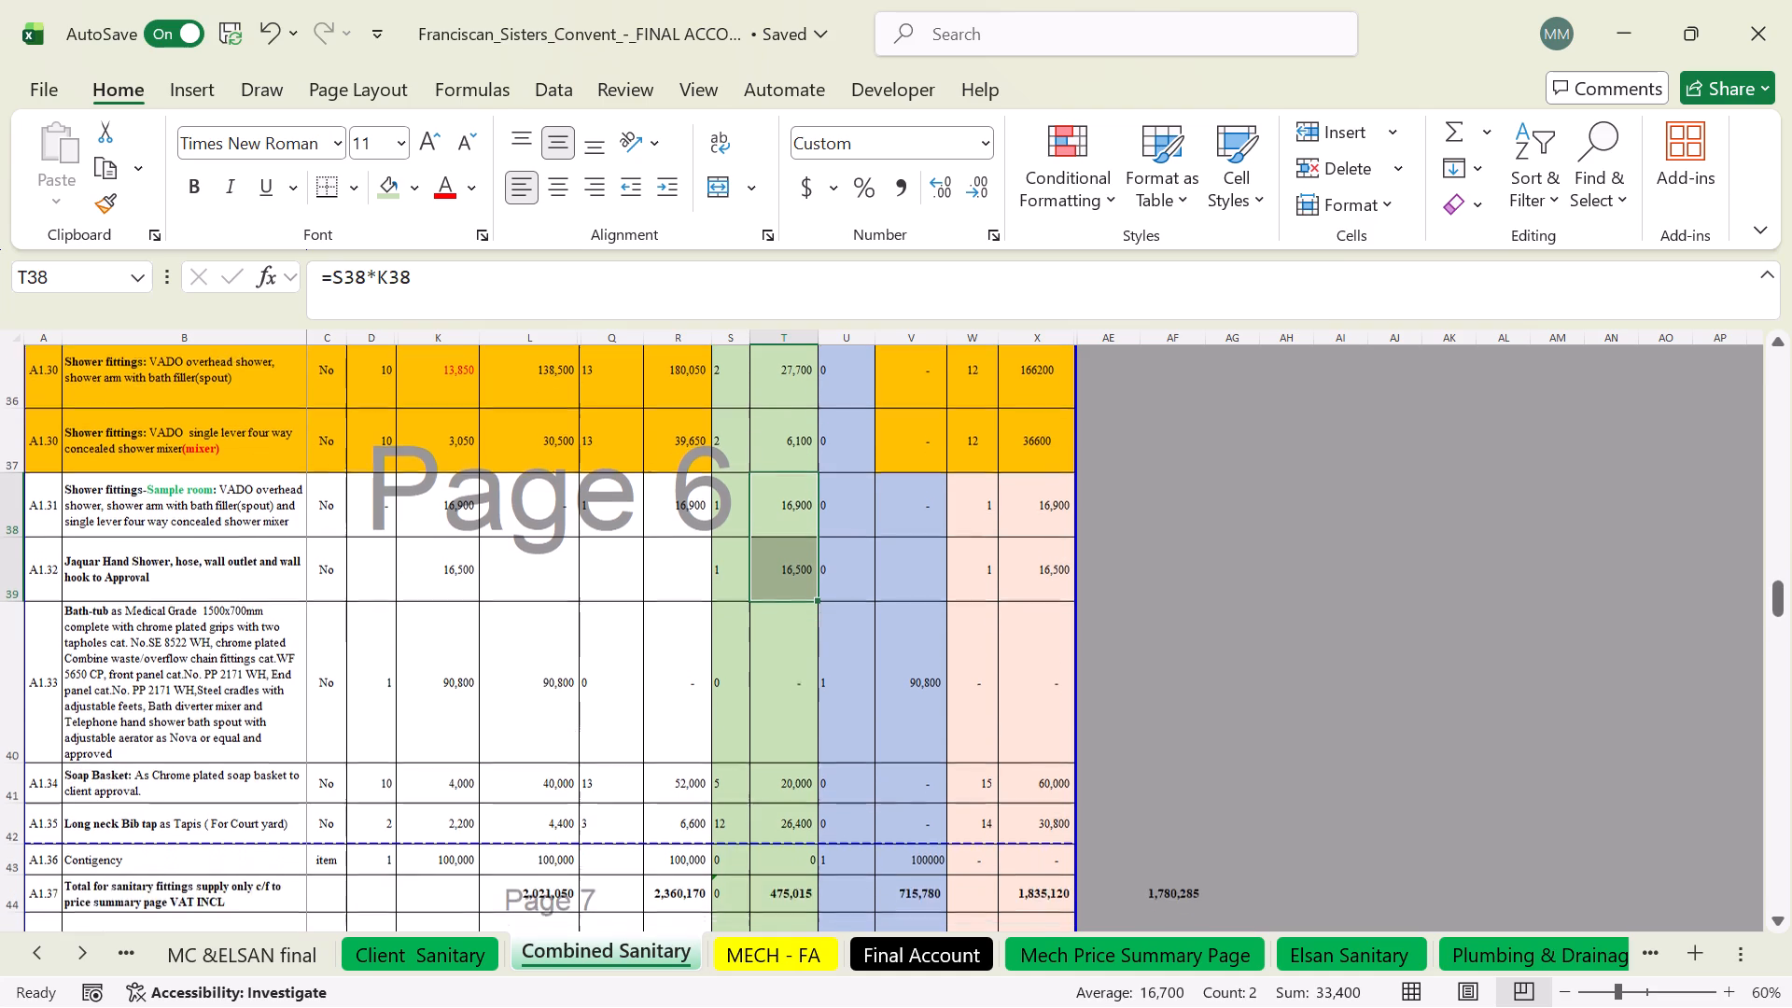
scroll(796, 605, "down", 1)
scroll(811, 692, "down", 4)
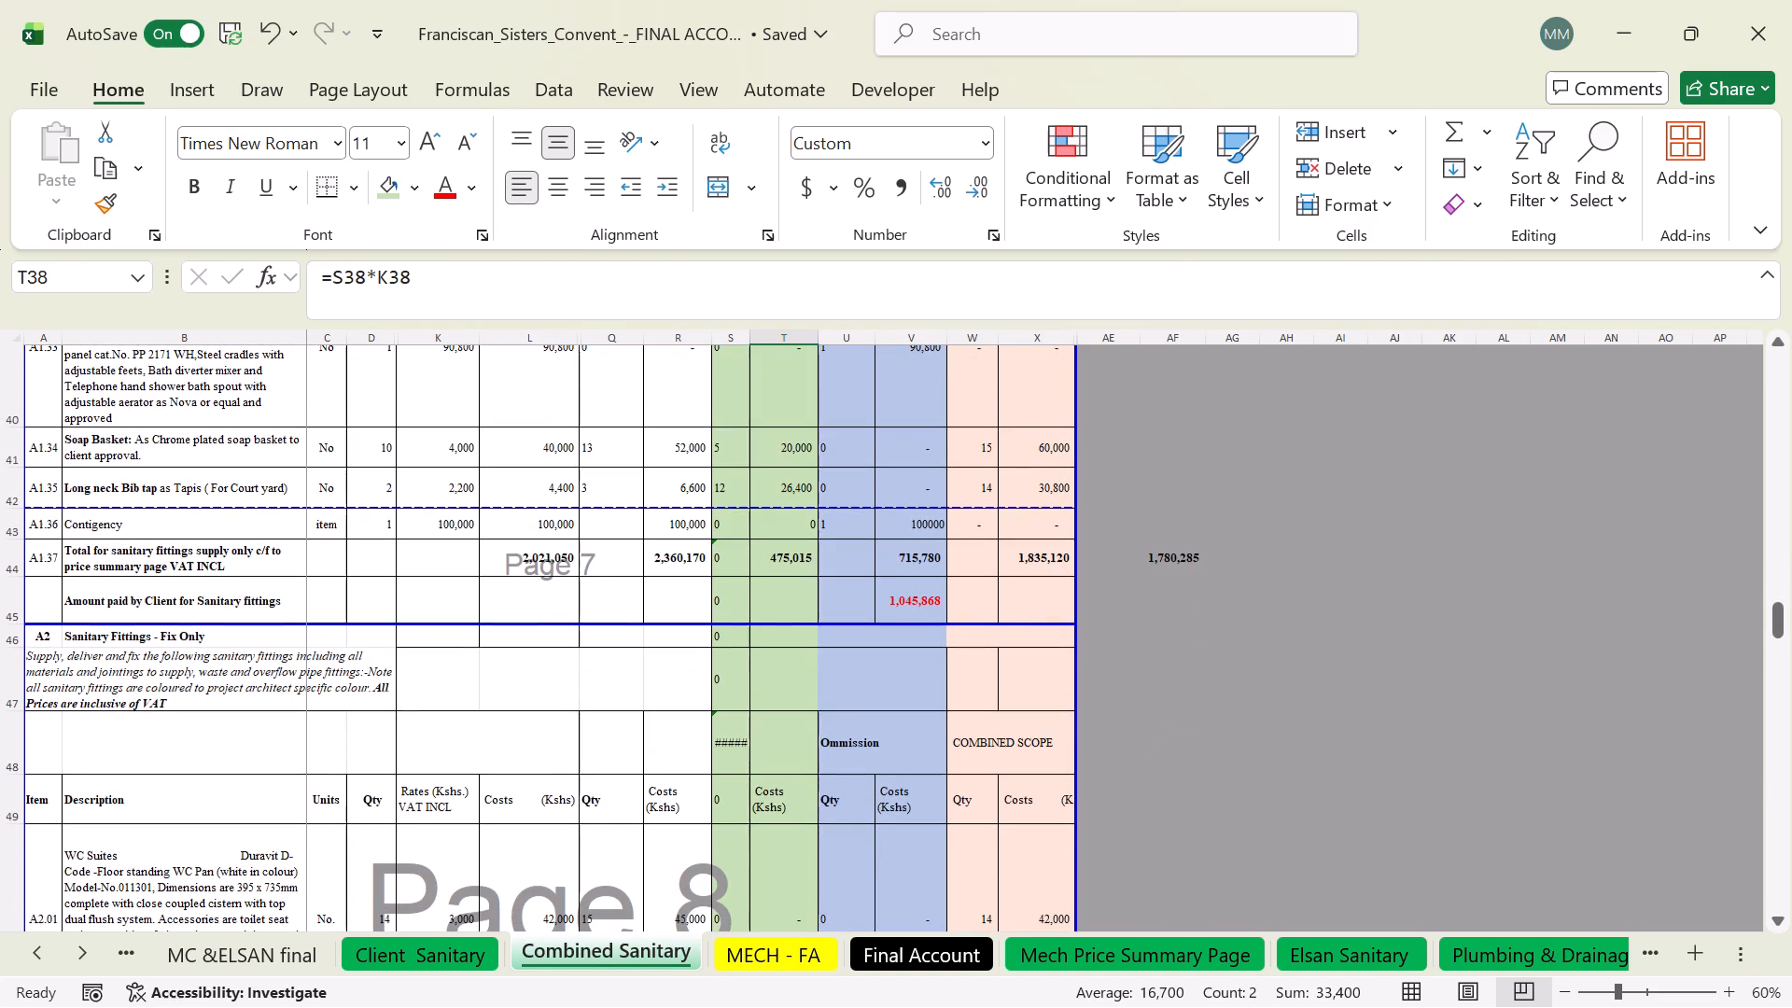
scroll(912, 602, "up", 1)
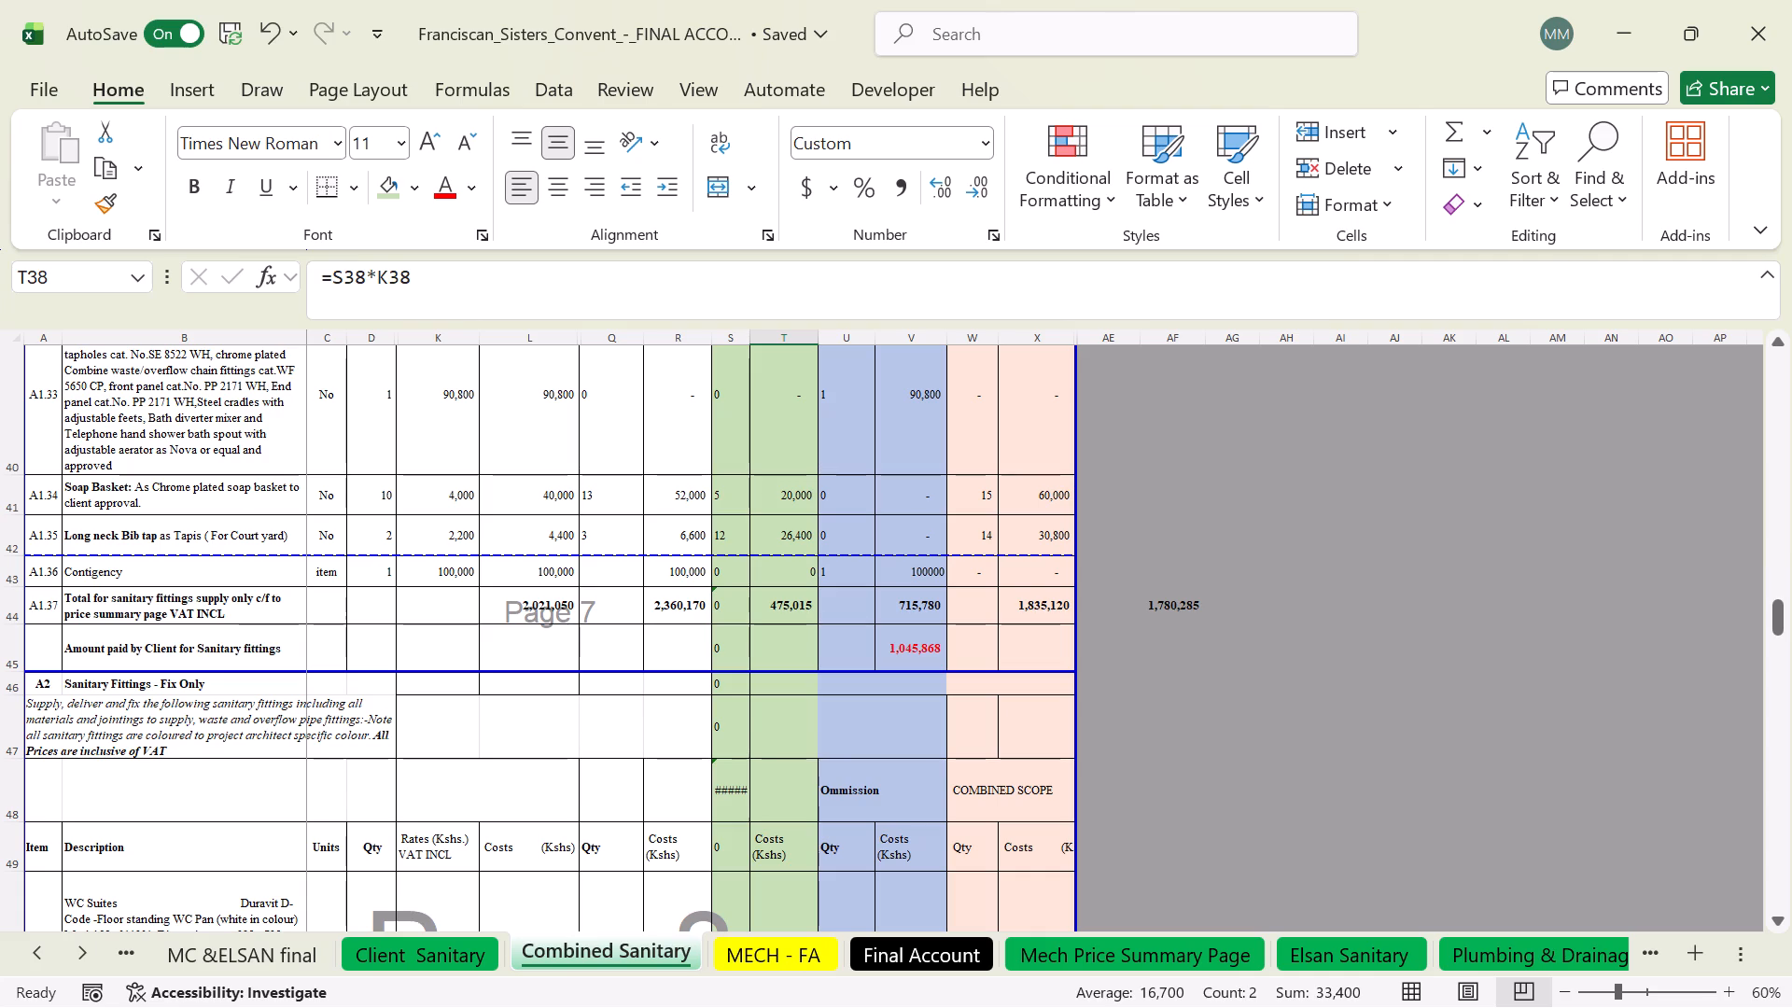
double_click(784, 608)
scroll(788, 607, "up", 3)
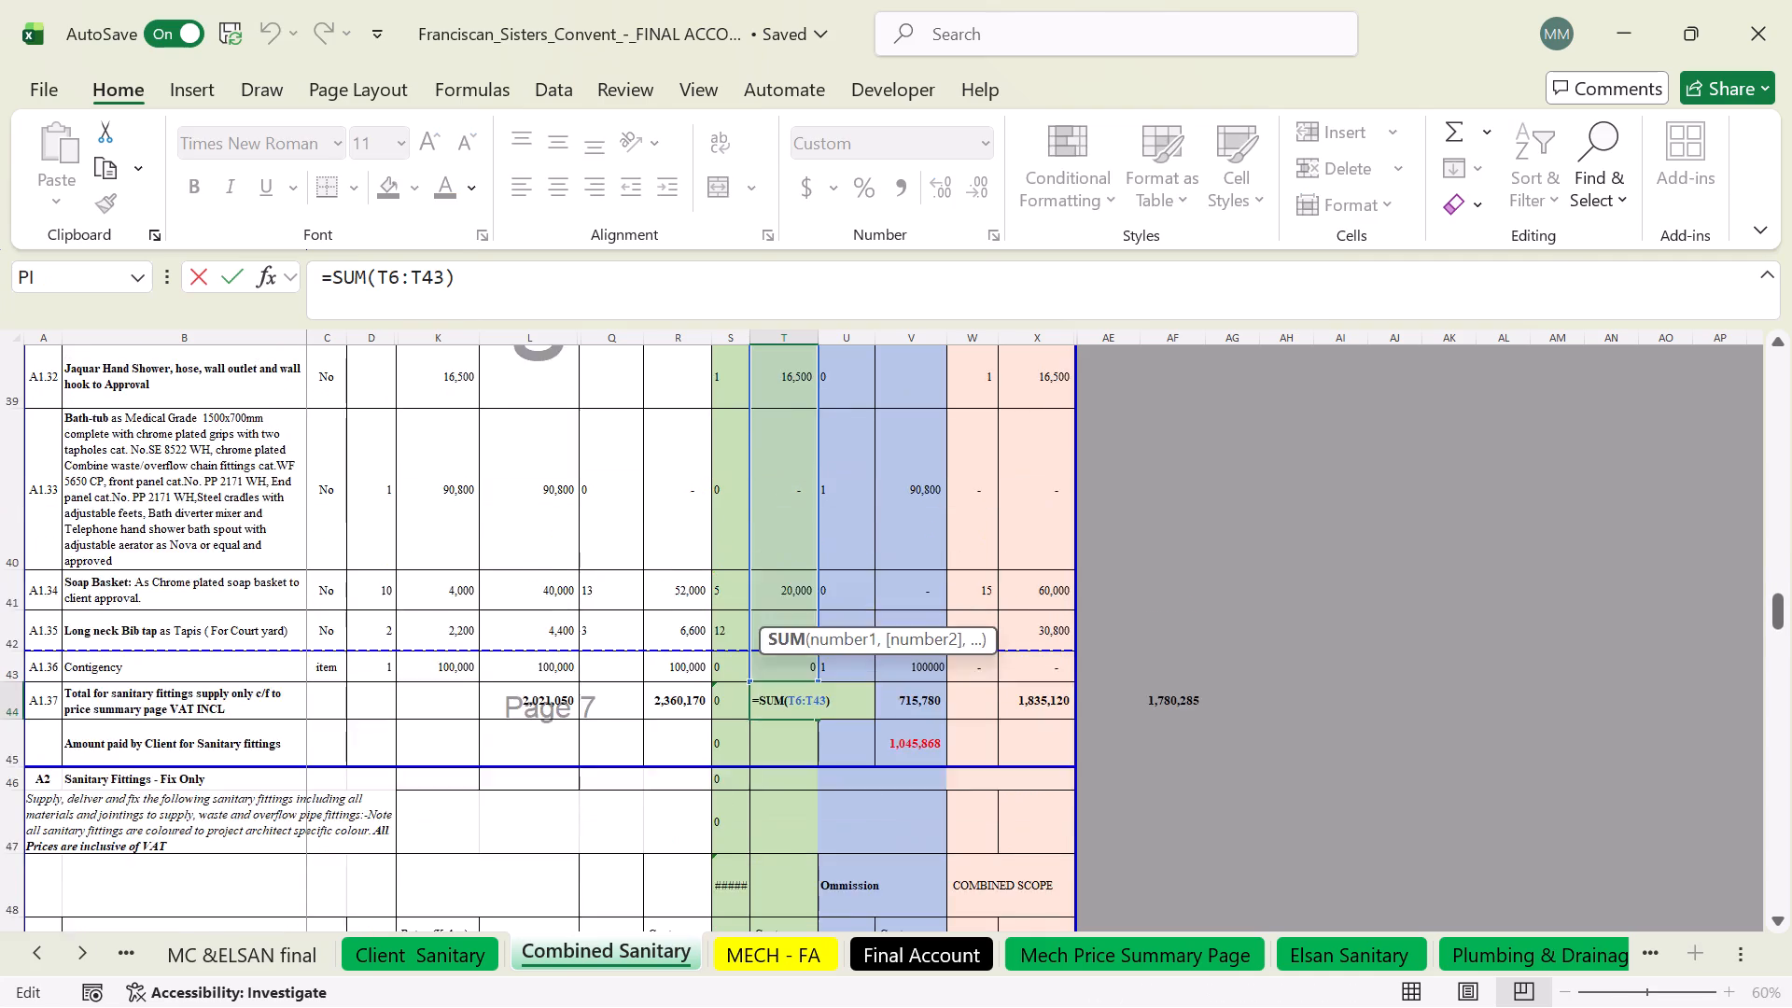
scroll(789, 608, "up", 4)
scroll(790, 611, "down", 4)
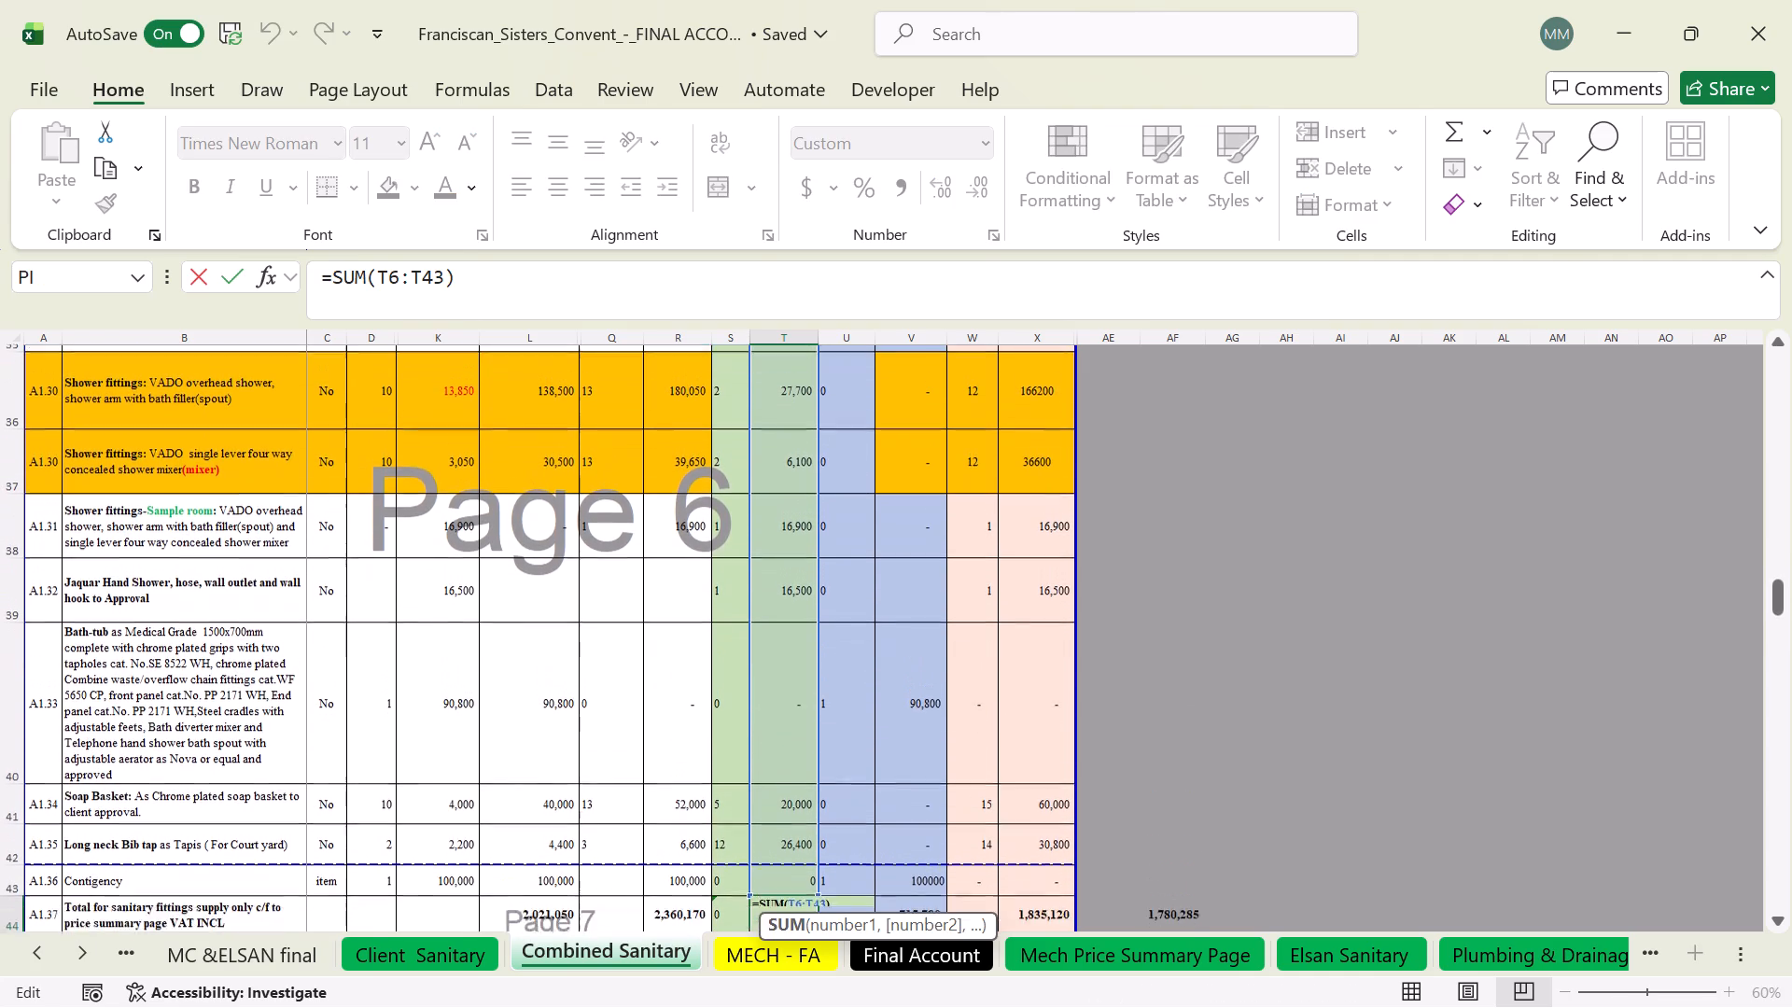
key("Return")
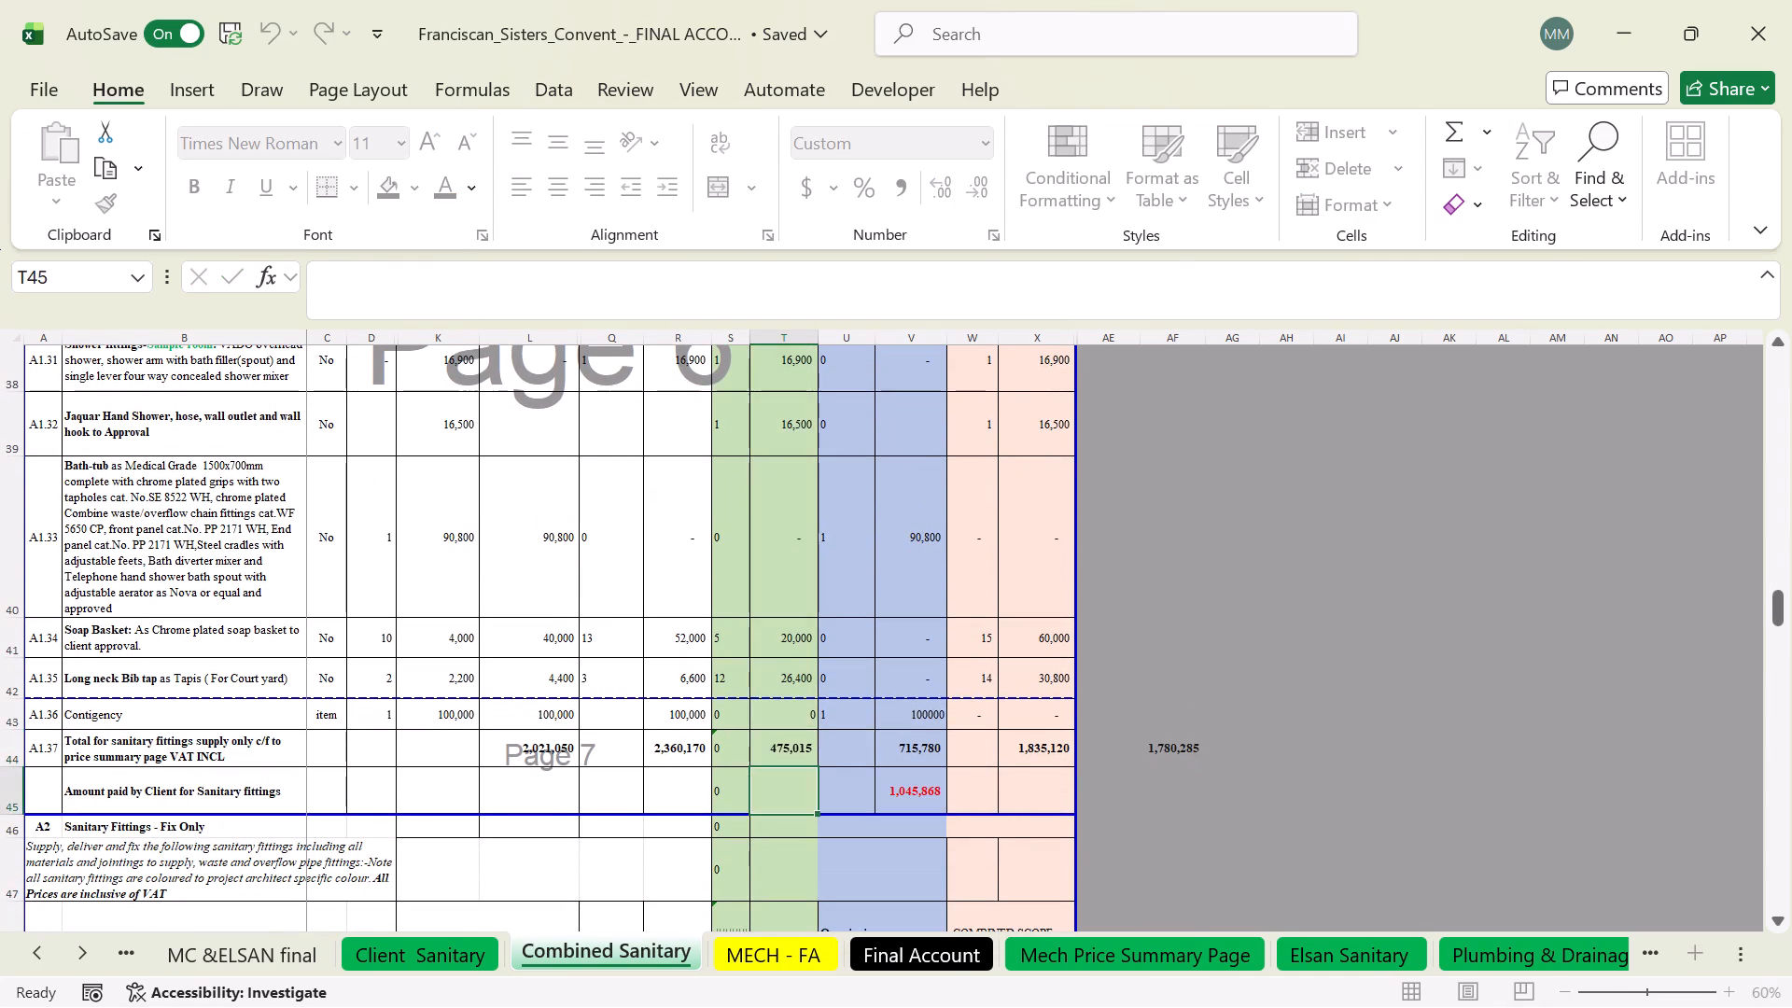
Adjust column AE's width and enter the A1.01 cost check formula =L6+T6-V6 in AE6.
scroll(1343, 531, "up", 20)
scroll(1343, 531, "up", 6)
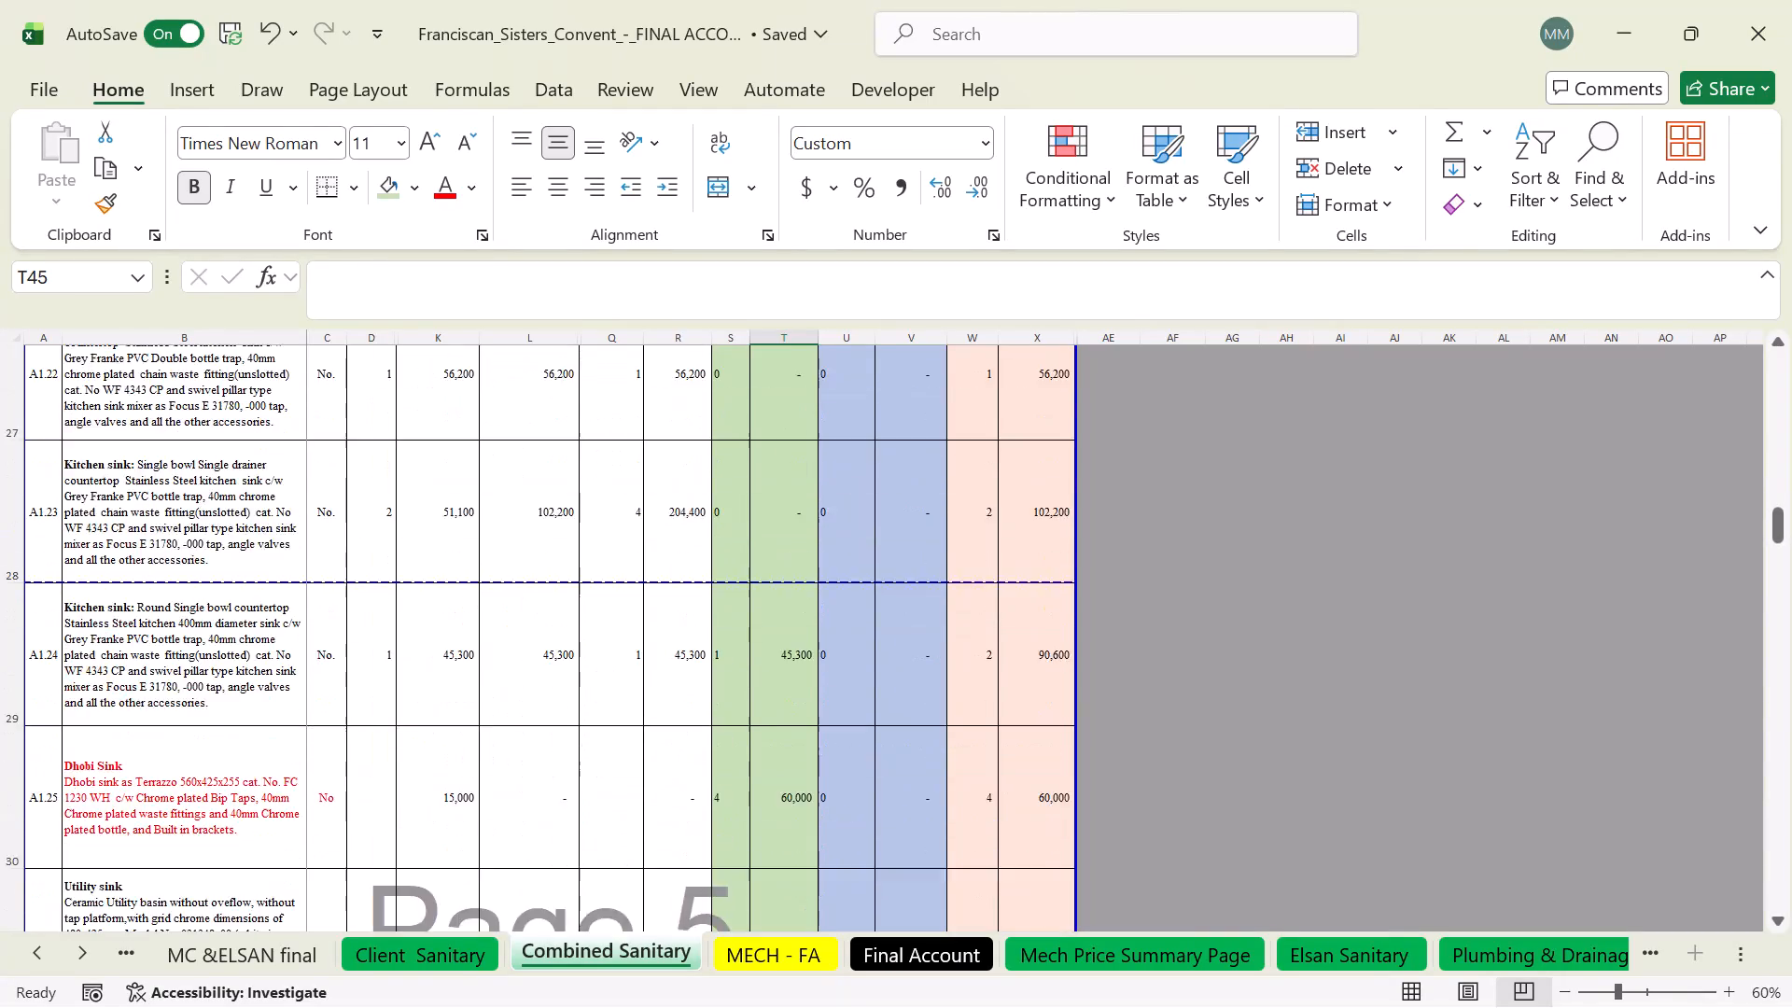
scroll(1171, 633, "up", 20)
scroll(1171, 633, "up", 6)
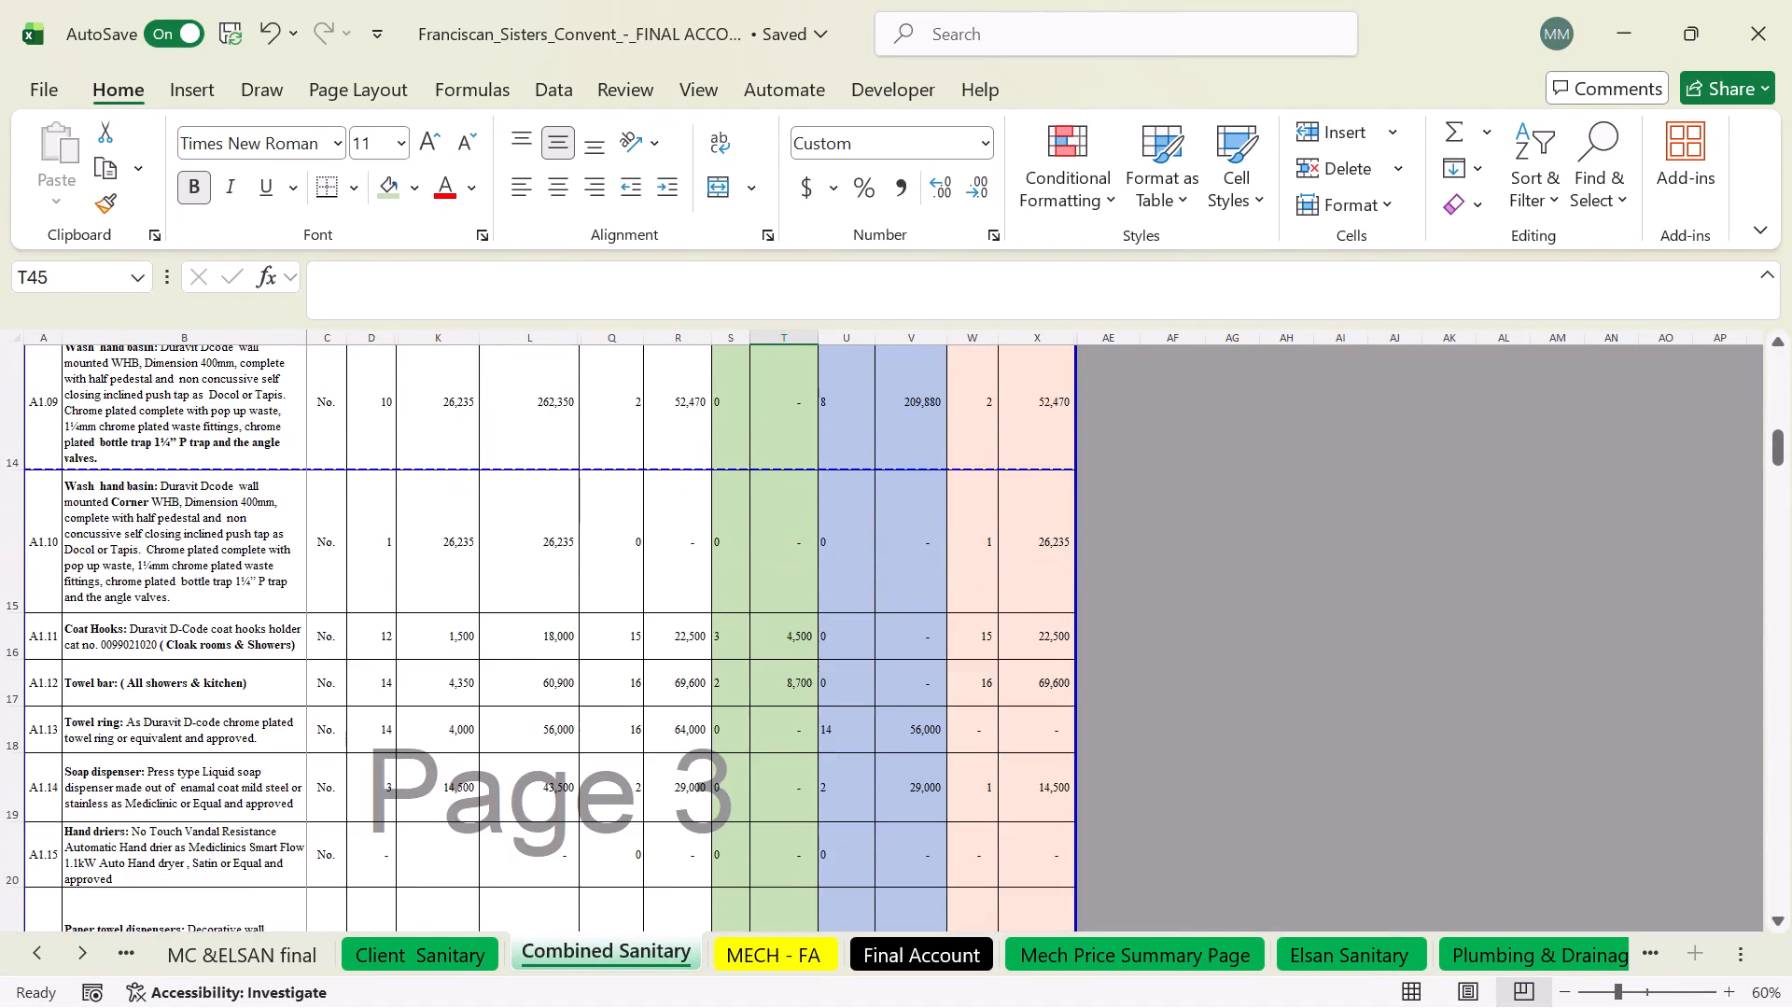
scroll(1169, 633, "up", 20)
scroll(1169, 633, "up", 1)
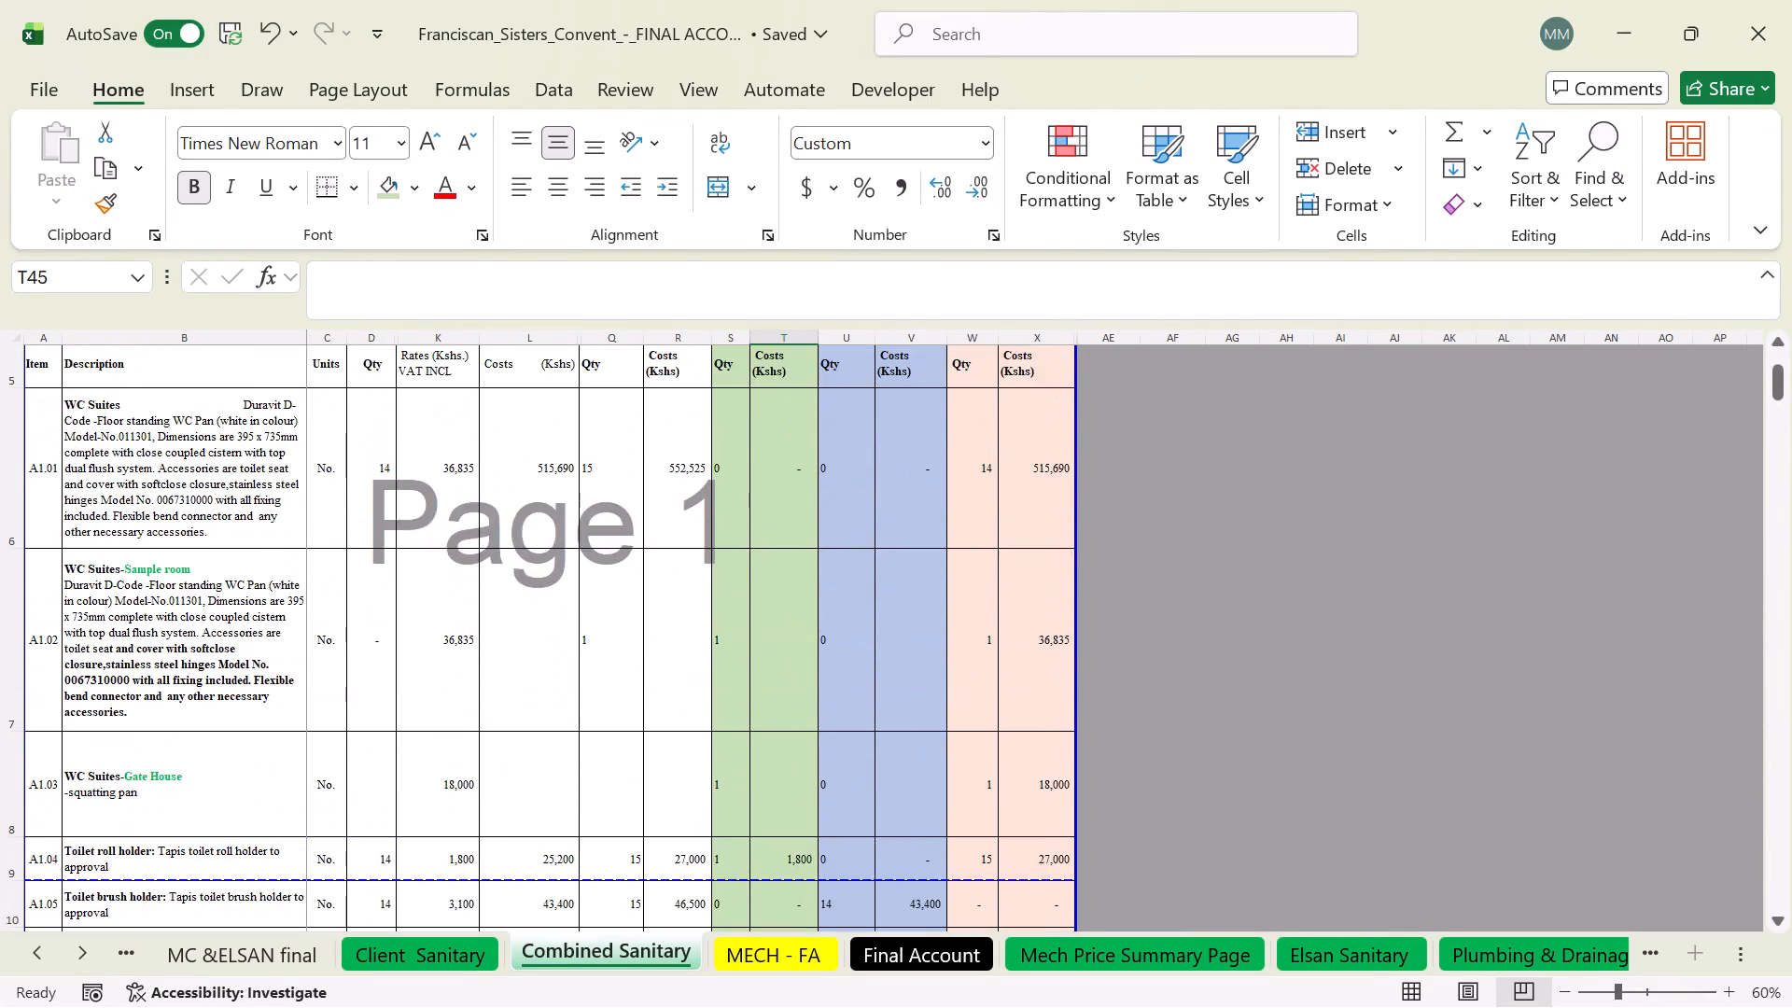
scroll(1169, 633, "up", 3)
left_click(1121, 626)
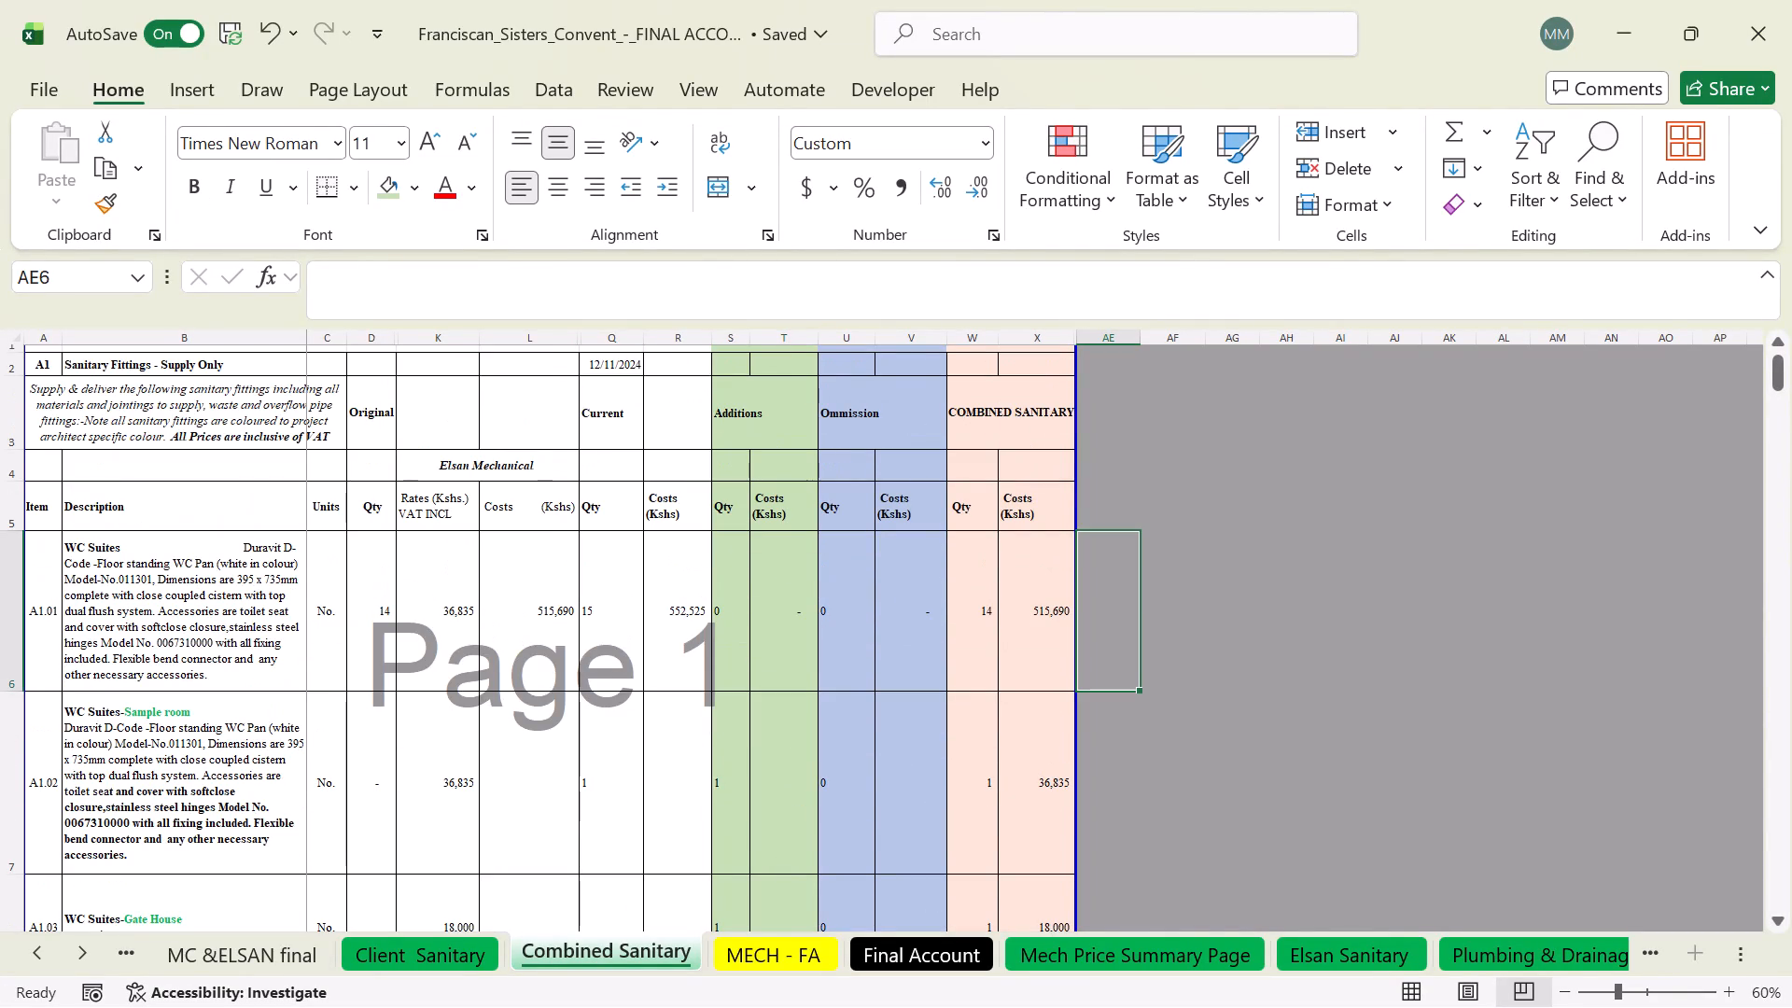
left_click_drag(1138, 341, 1239, 368)
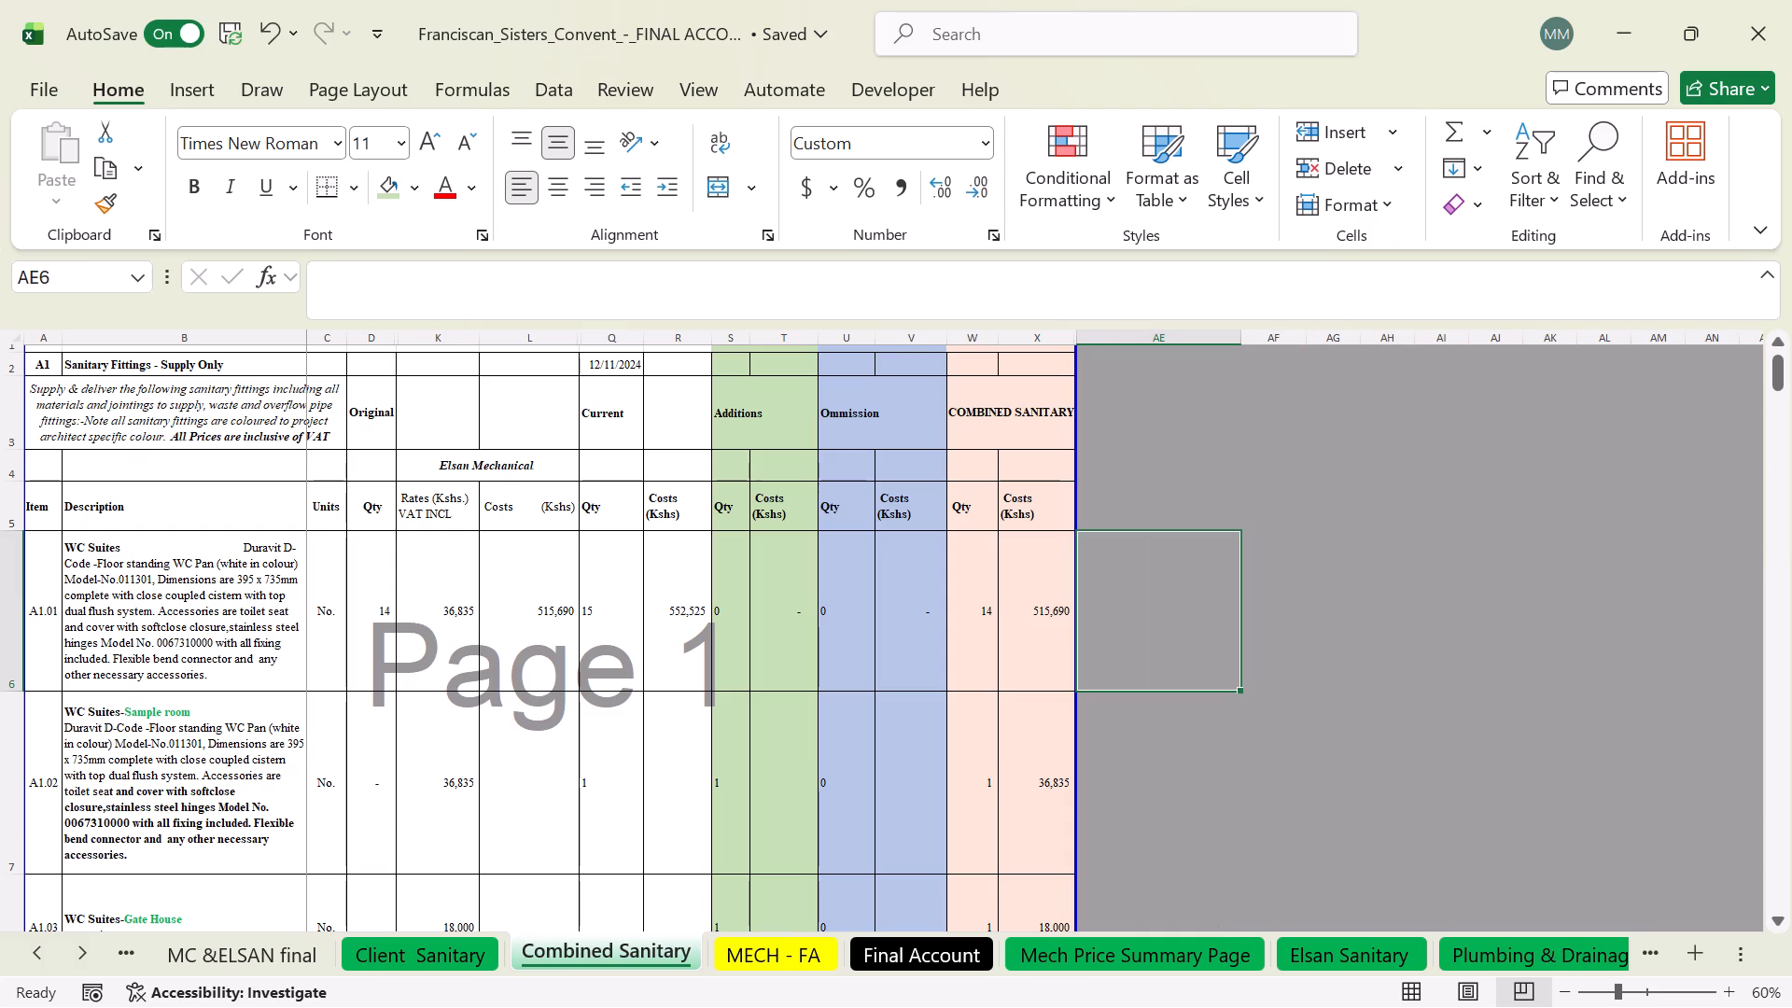
key("equal")
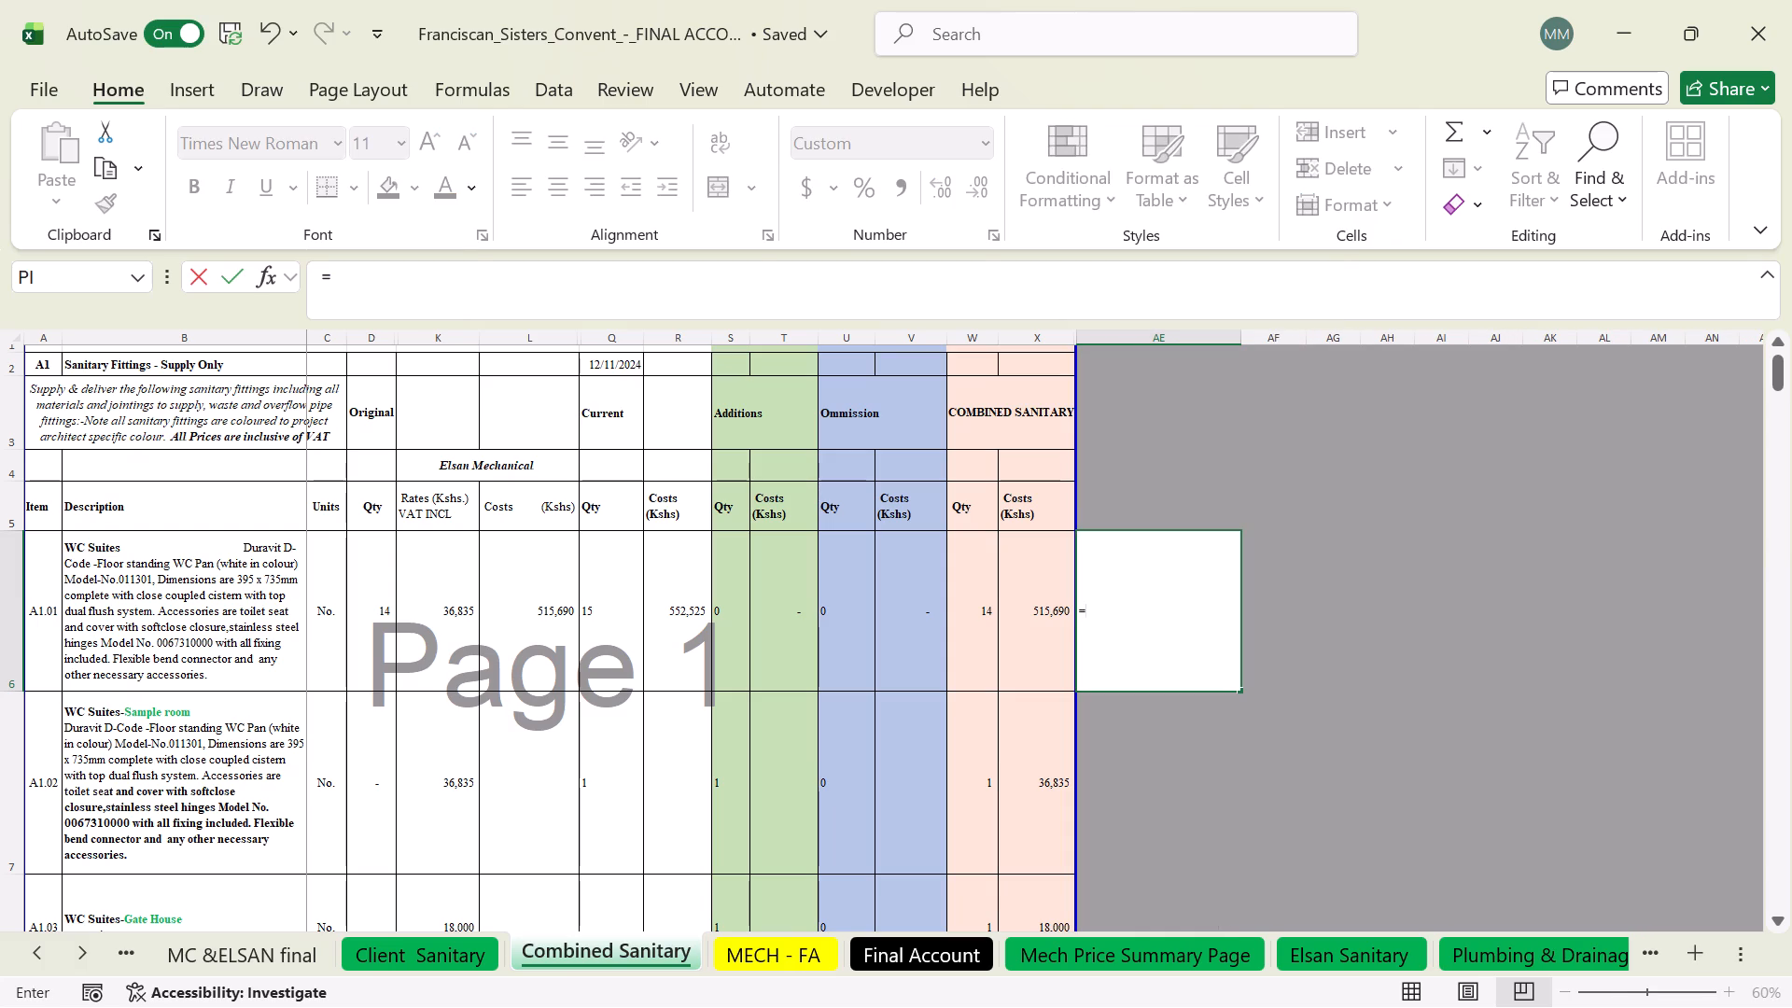
left_click(553, 623)
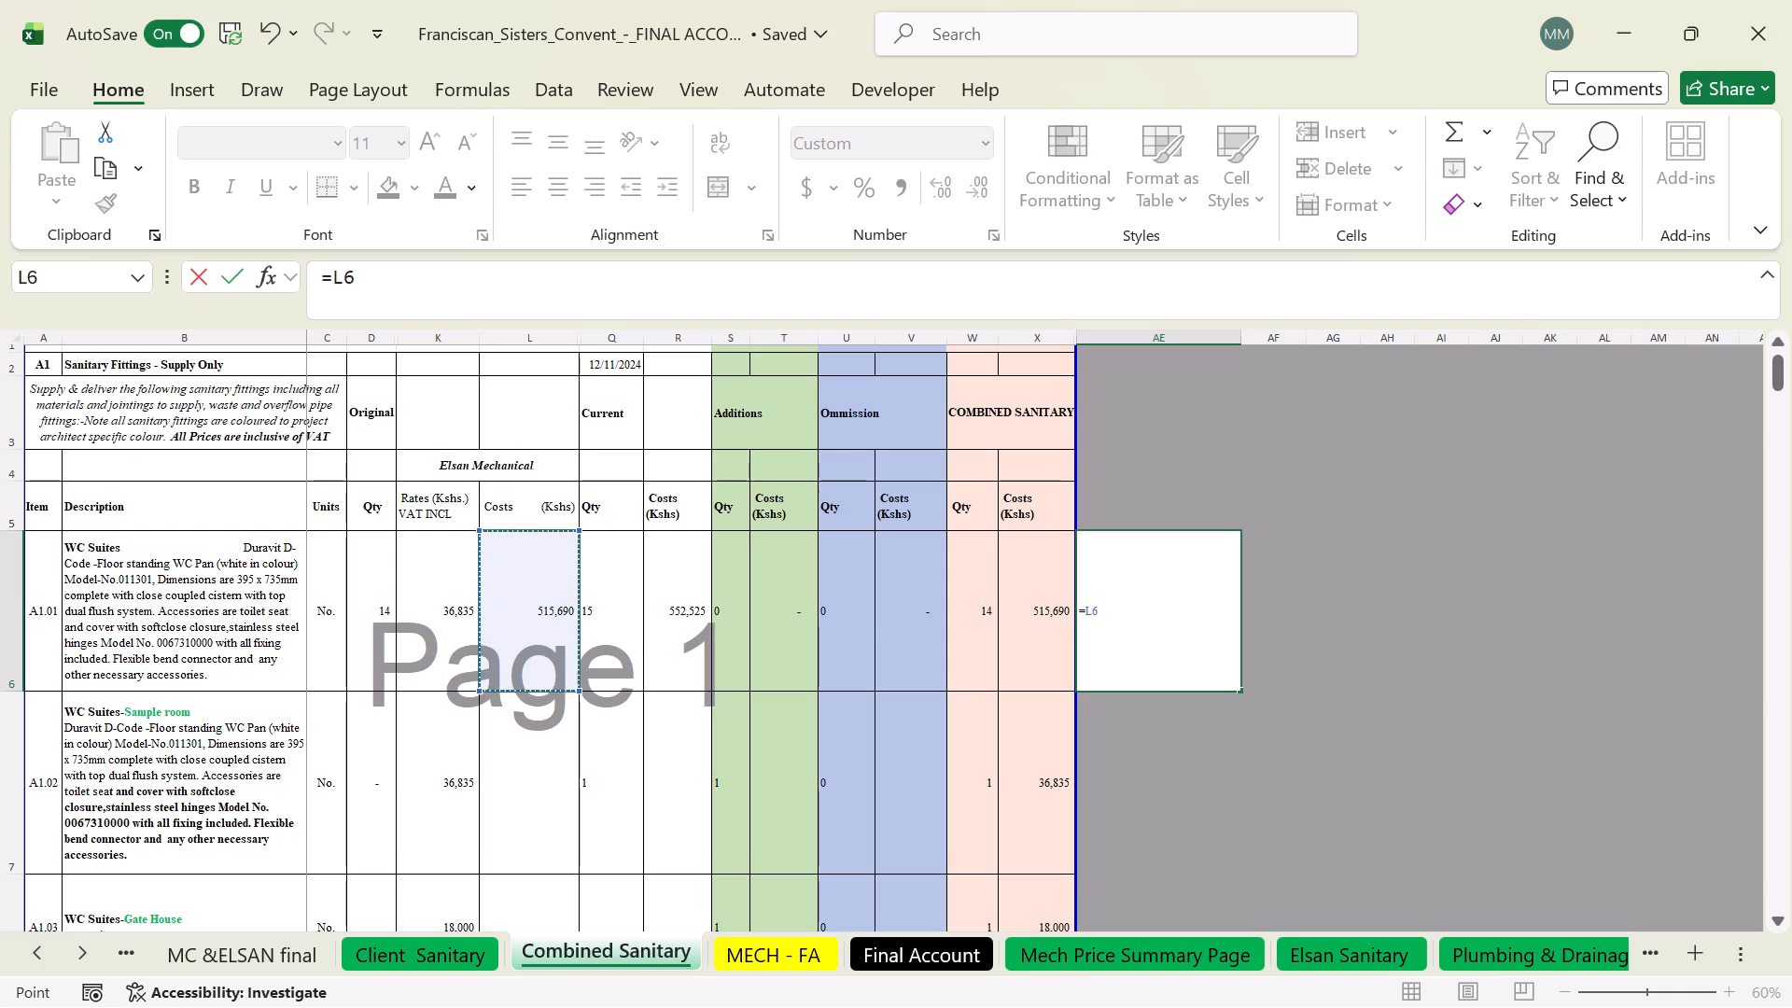
key("plus")
left_click(791, 590)
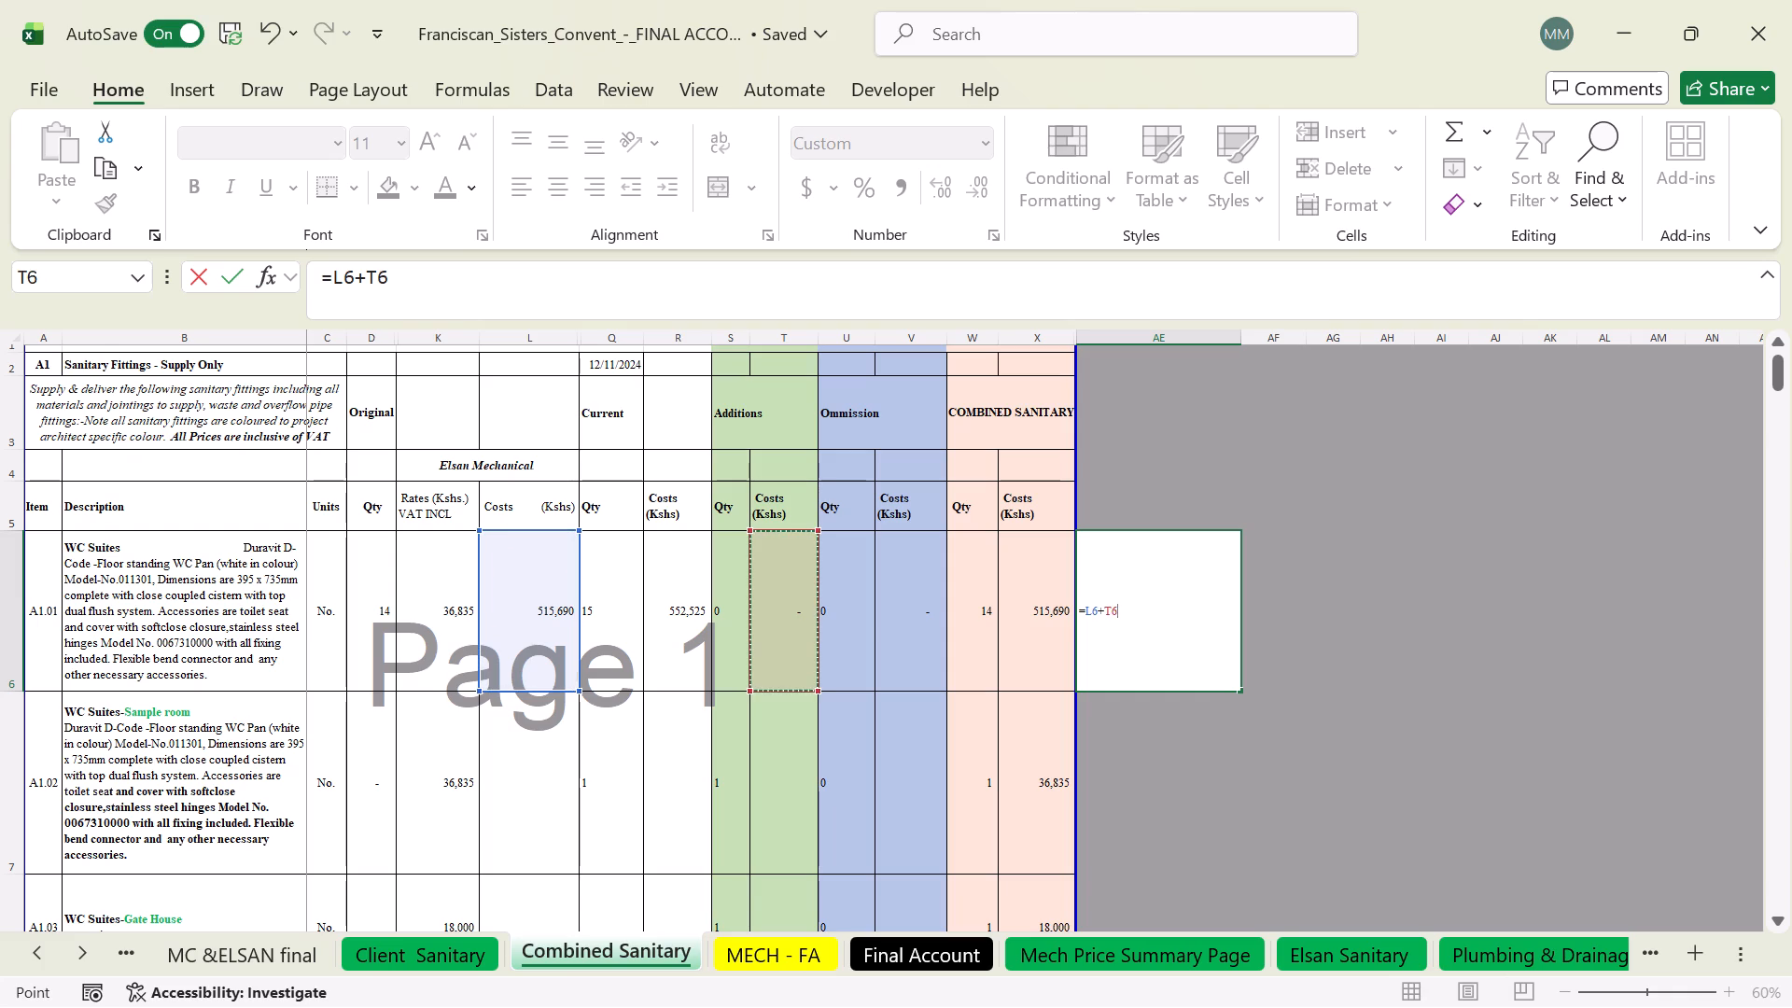
key("minus")
left_click(903, 607)
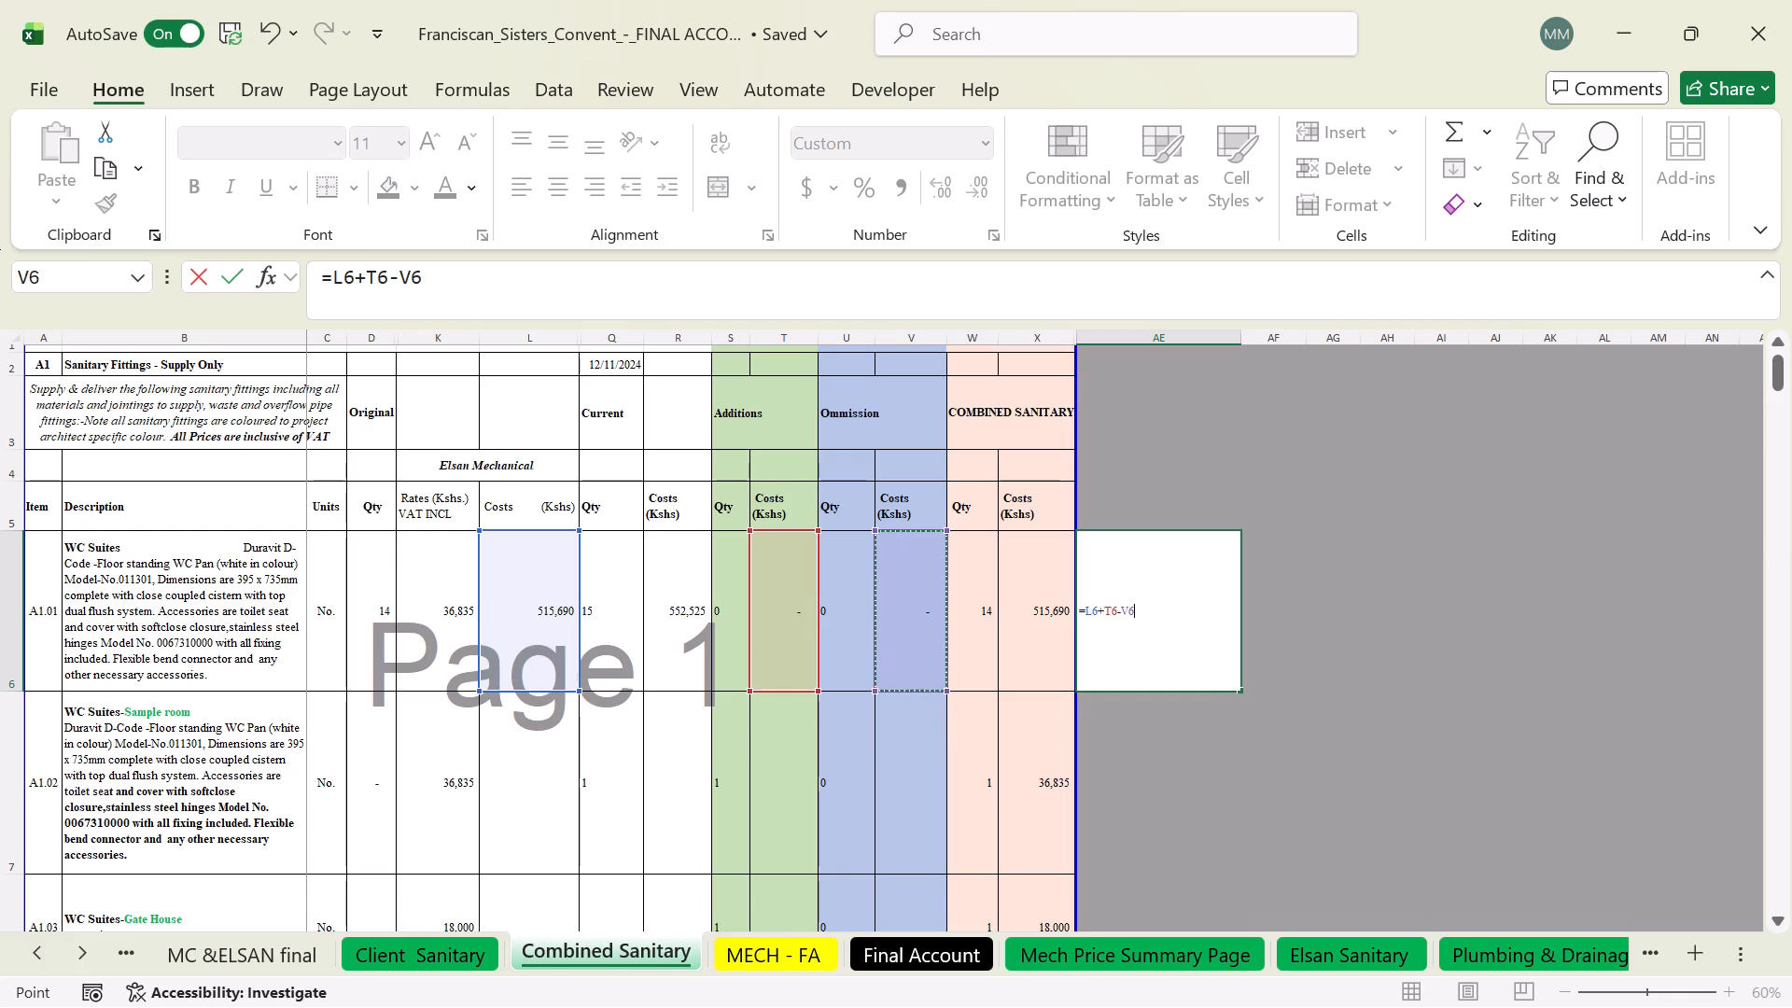
key("Return")
left_click(1214, 606)
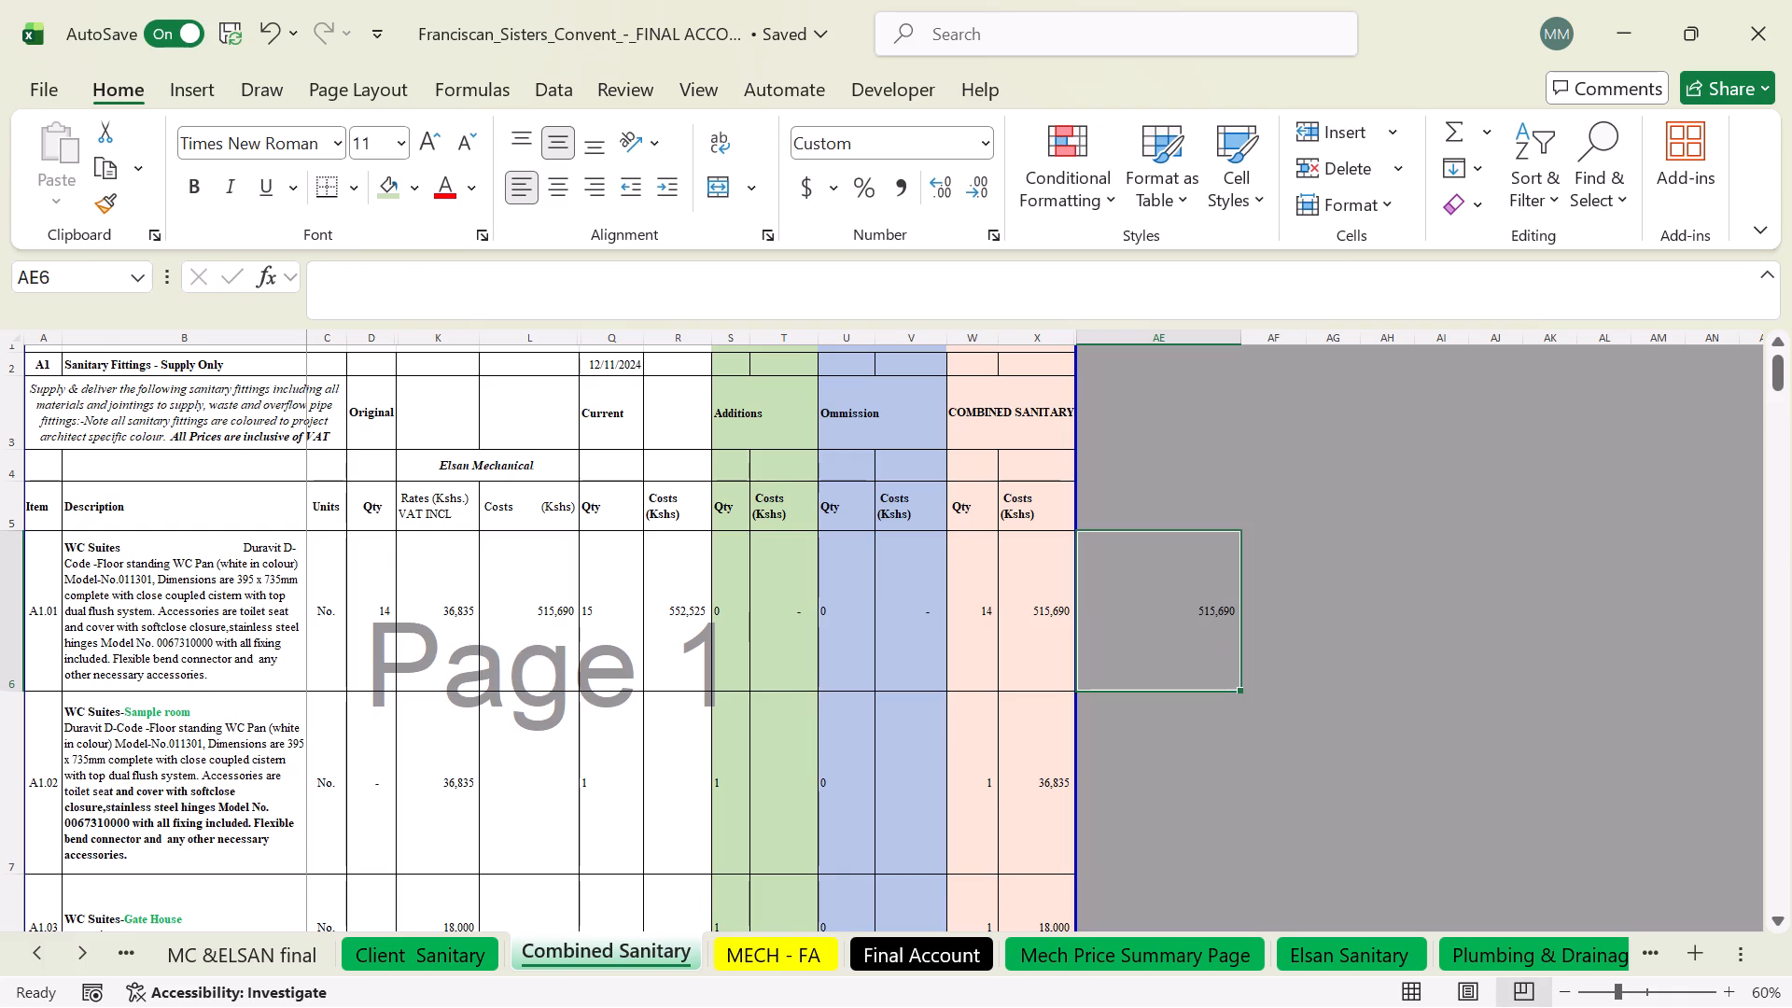
left_click(1317, 608)
left_click(1222, 615)
left_click_drag(1243, 341, 1209, 332)
Enter the difference formula =AE6-X6 in AF6 for the A1.01 WC suites row.
left_click(1256, 606)
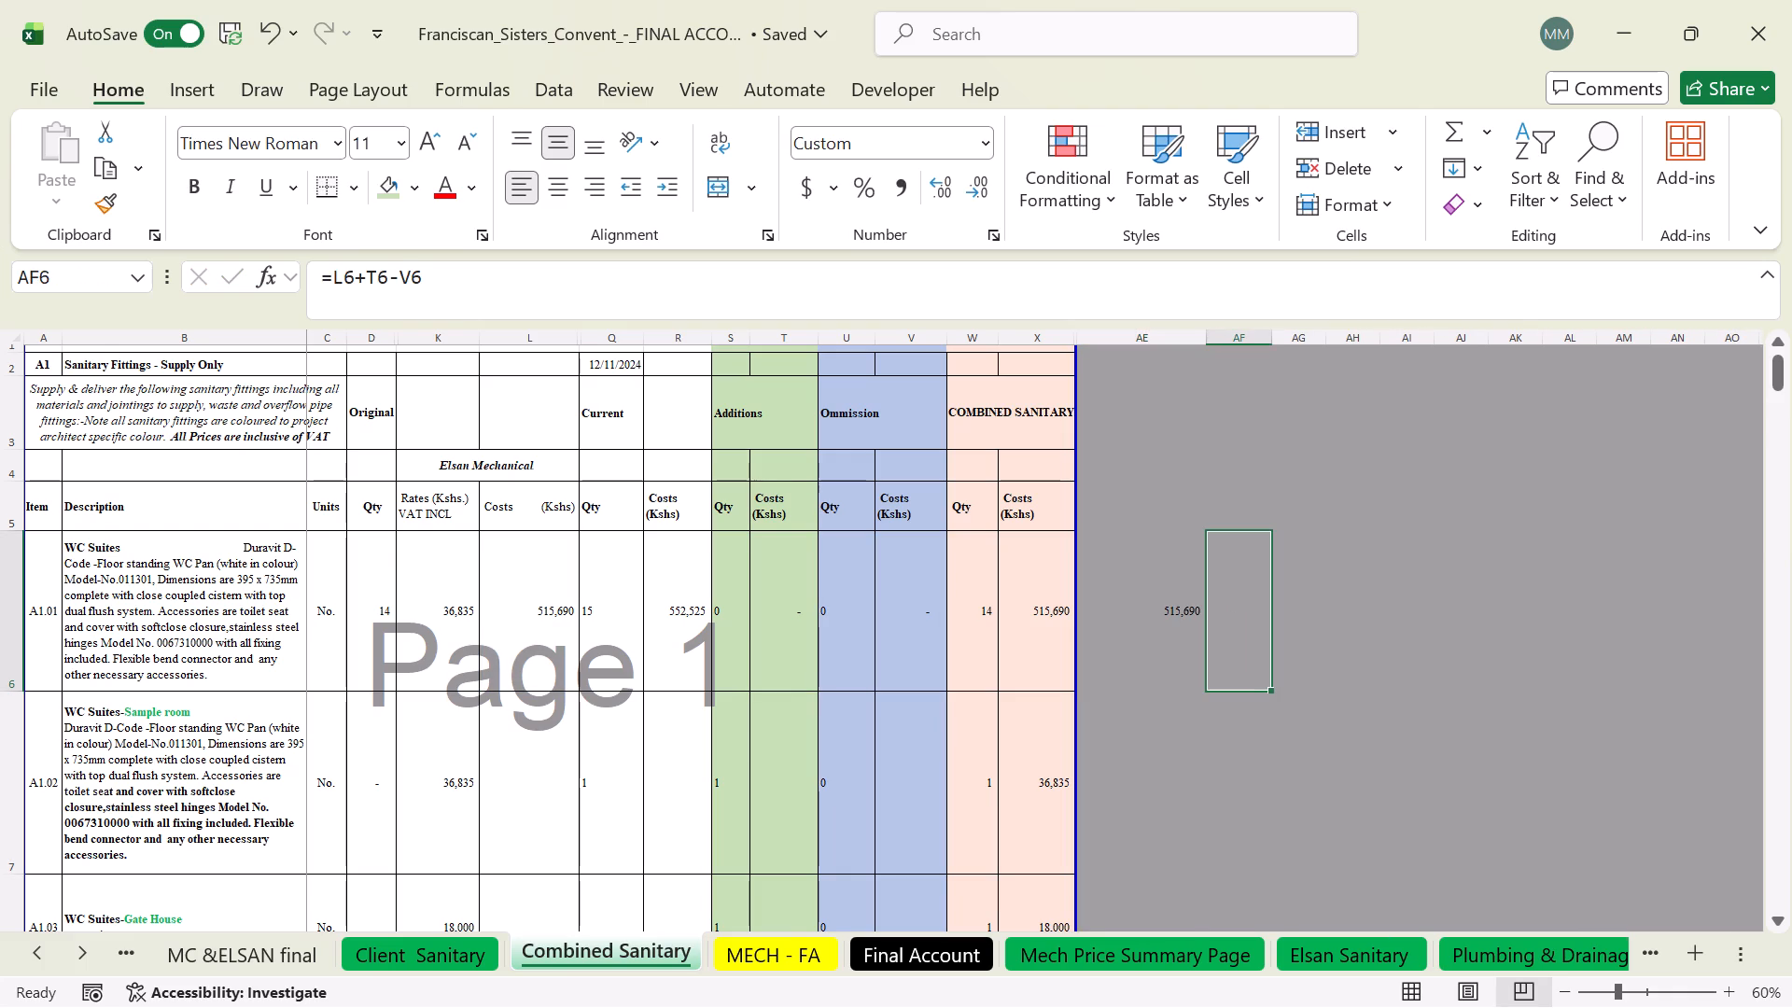
key("equal")
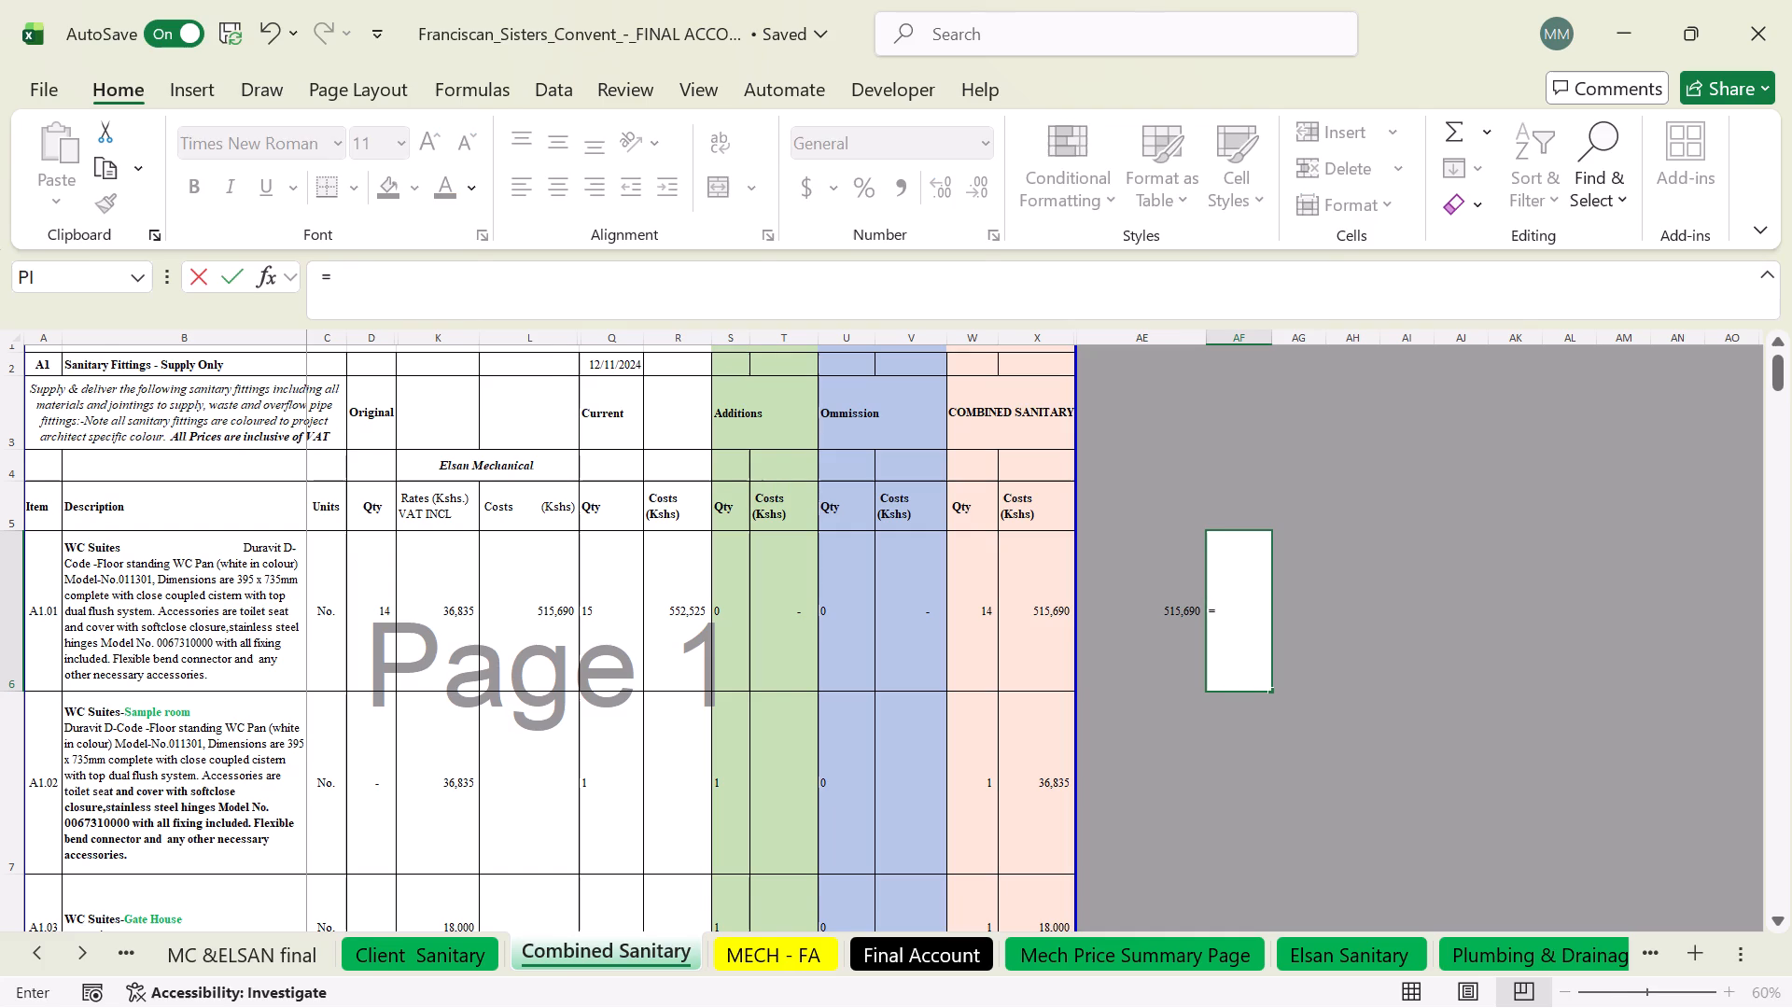
left_click(1169, 640)
key("minus")
left_click(1016, 623)
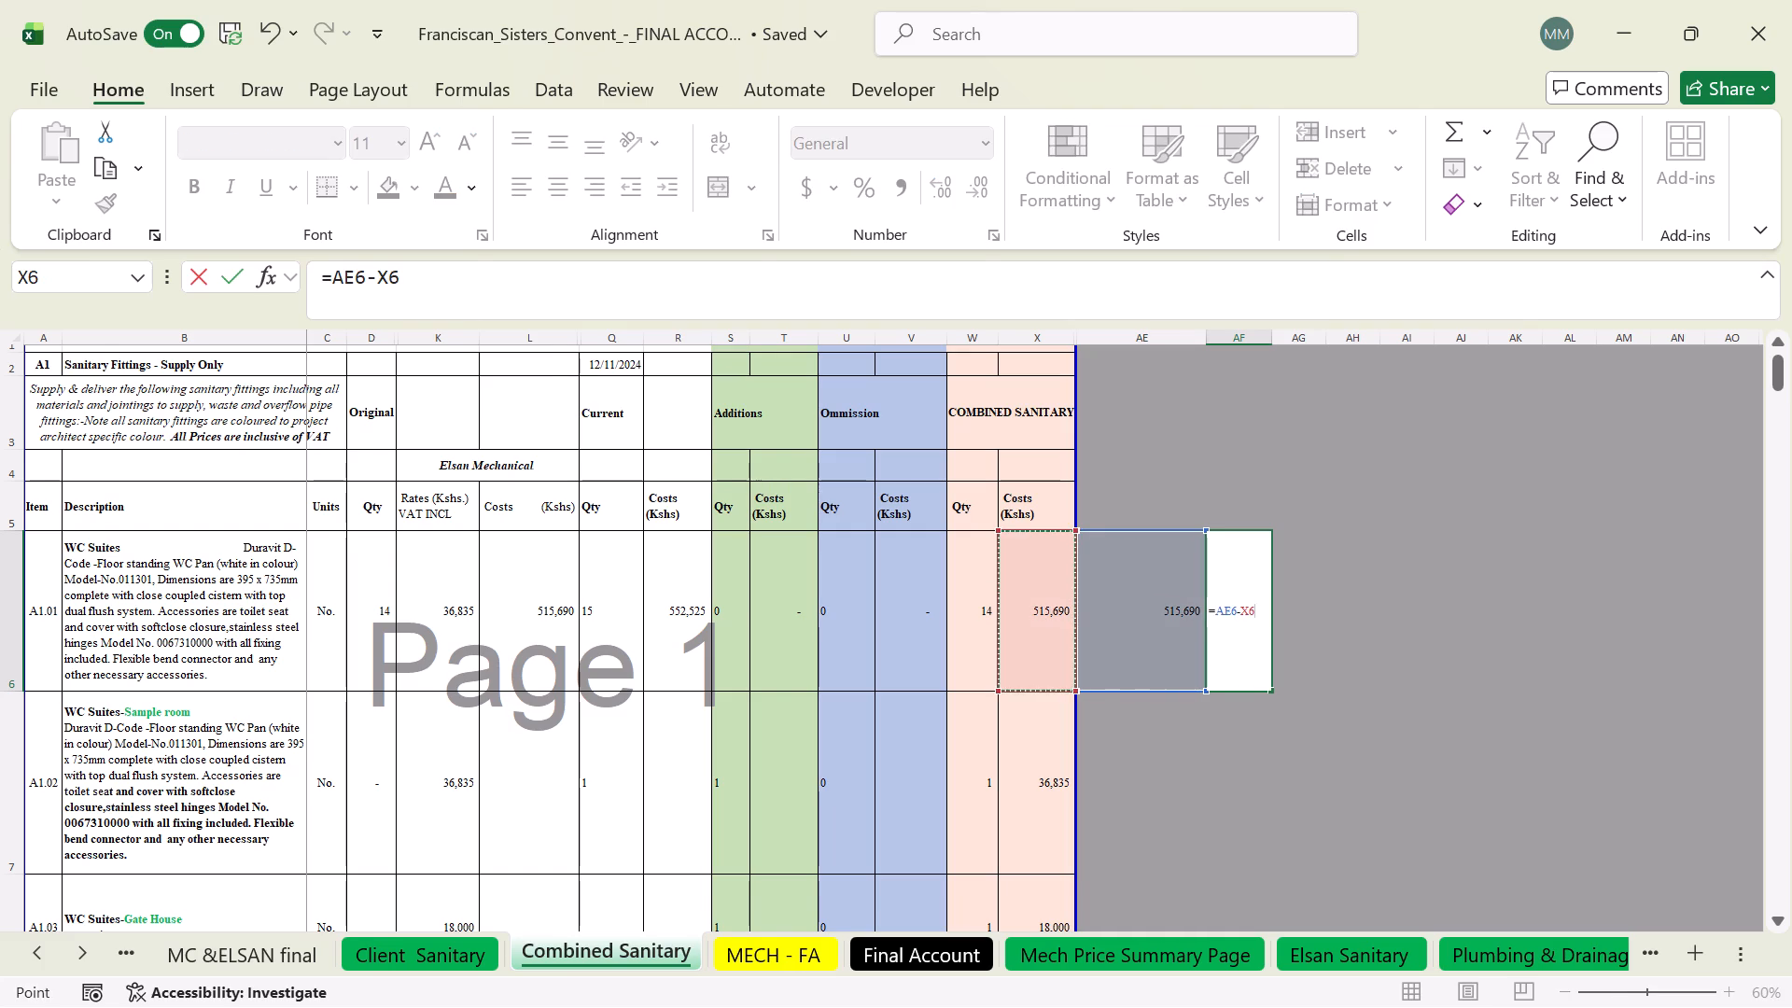
key("Return")
Fill the check and difference formulas from AE6:AF6 down to the A1.36 contingency row, row 43.
left_click_drag(1201, 607, 1202, 606)
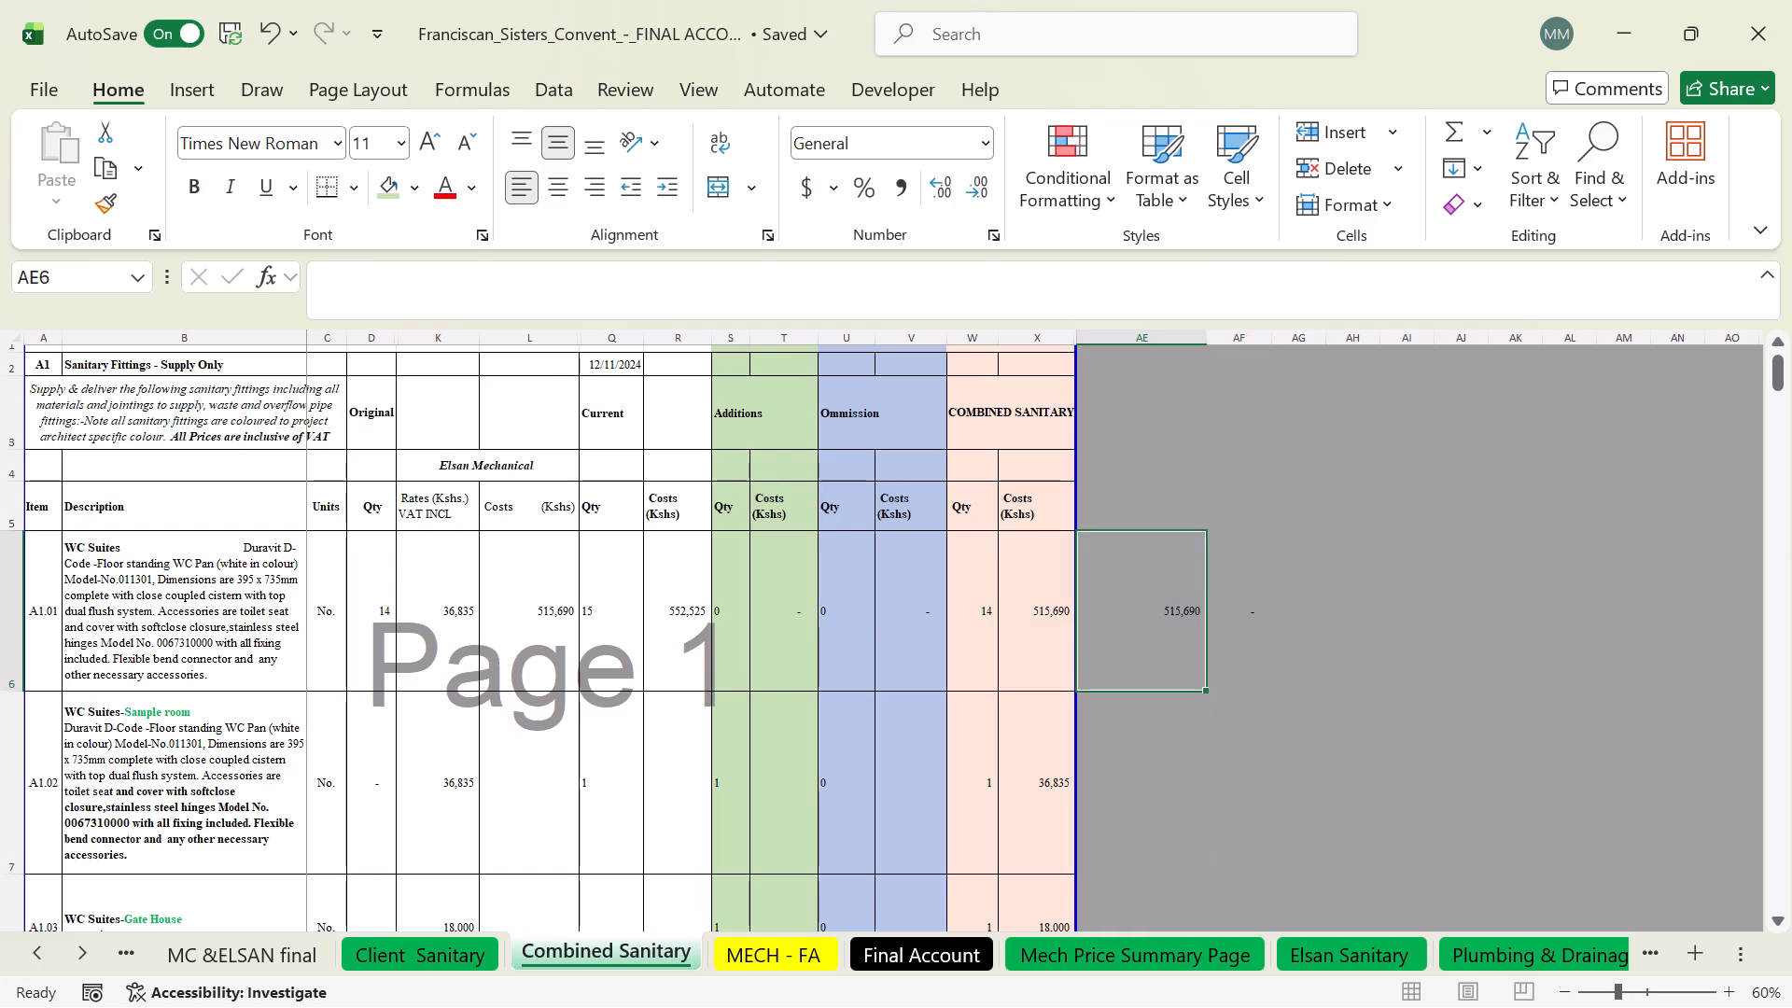
left_click_drag(1202, 606, 1235, 609)
left_click_drag(1274, 685, 1254, 1003)
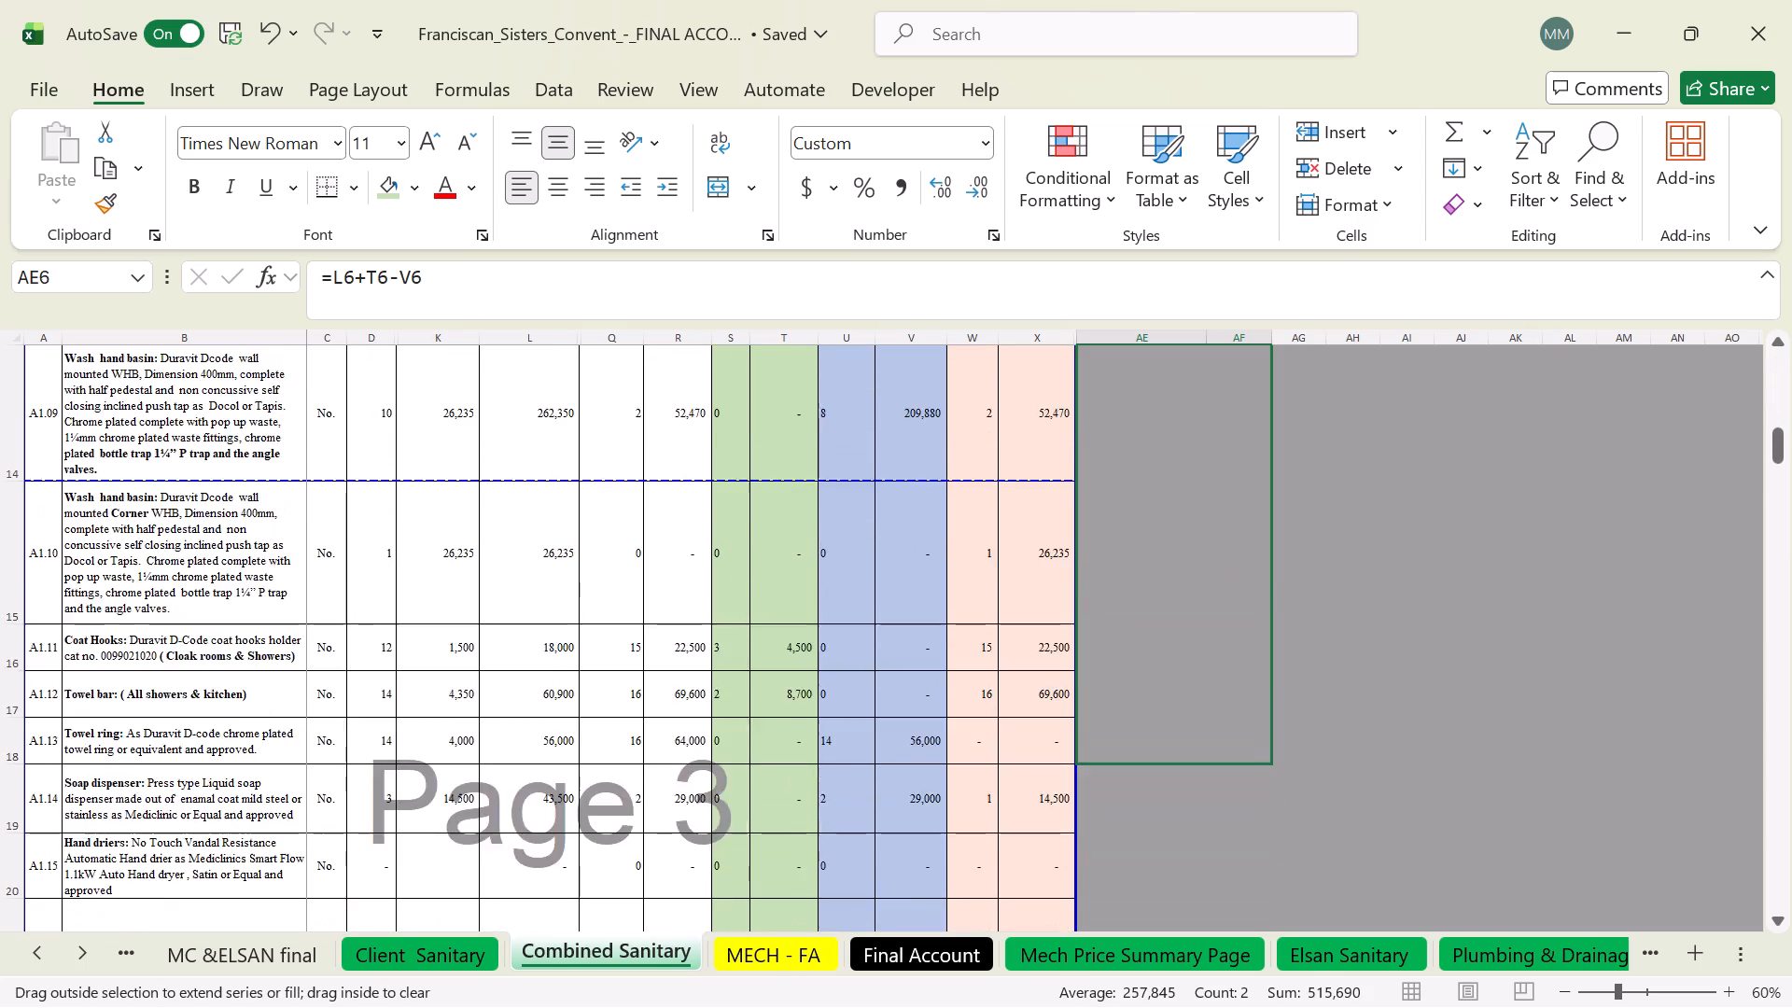
left_click_drag(1254, 1003, 1186, 357)
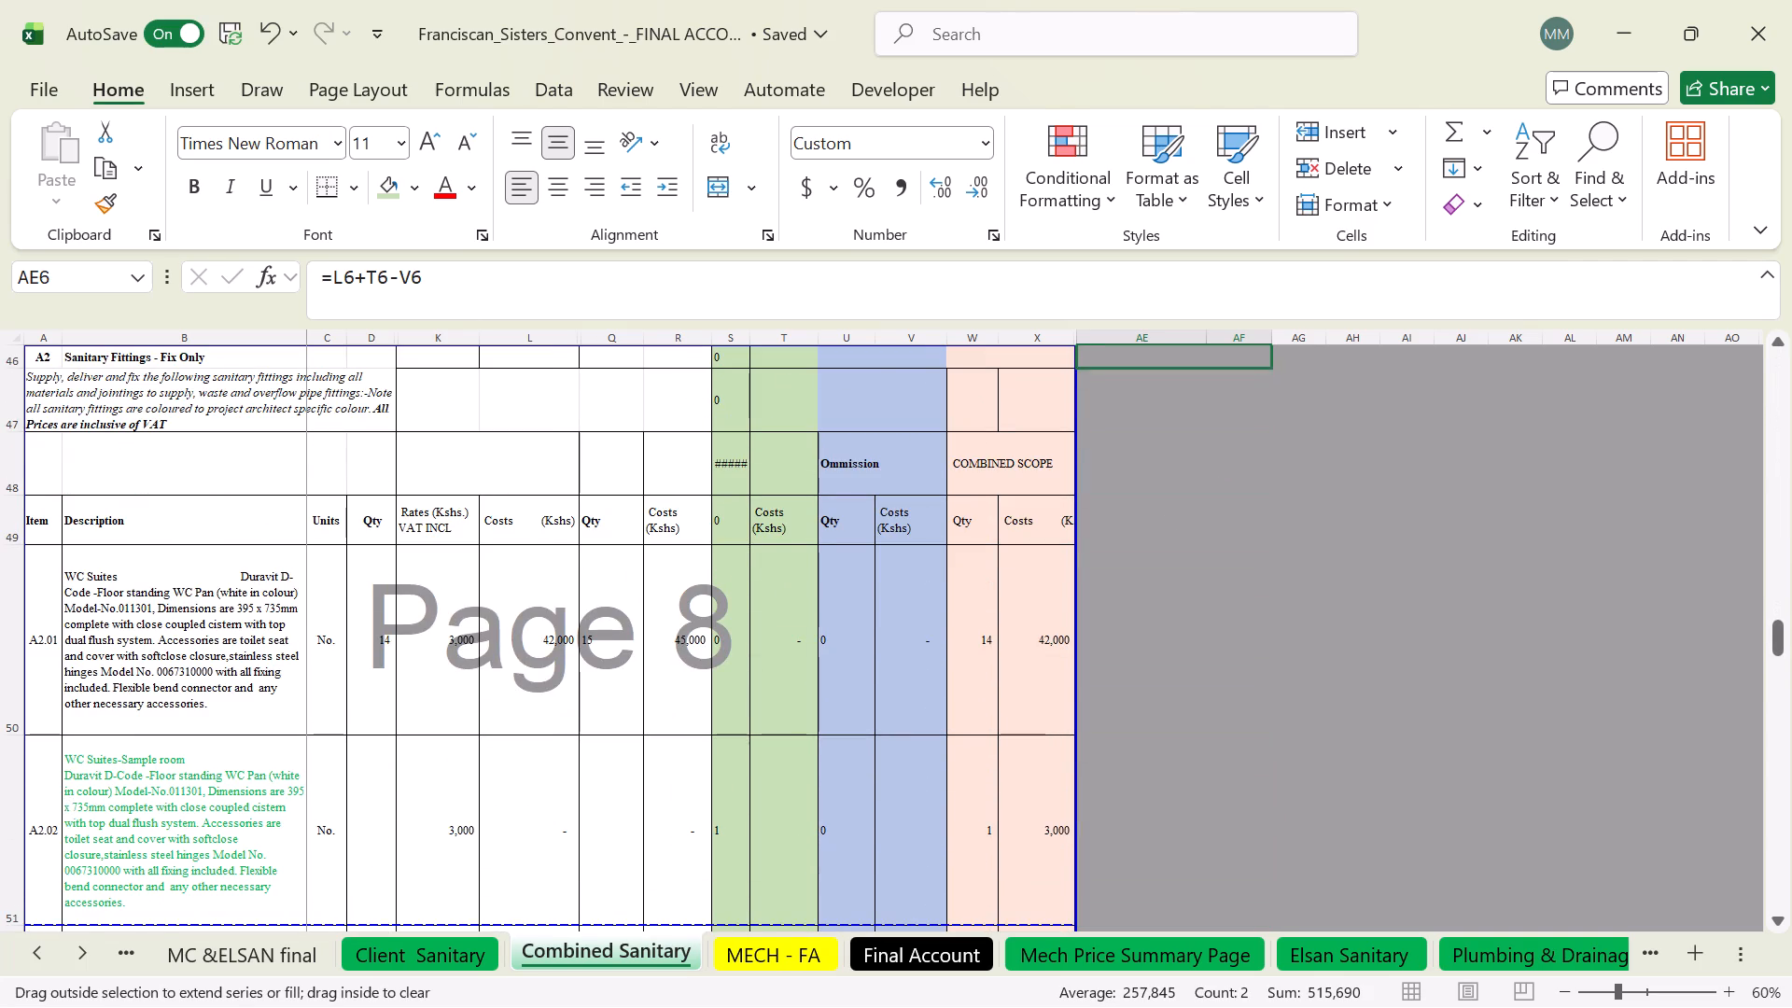
left_click_drag(1186, 357, 1221, 673)
scroll(1248, 659, "up", 3)
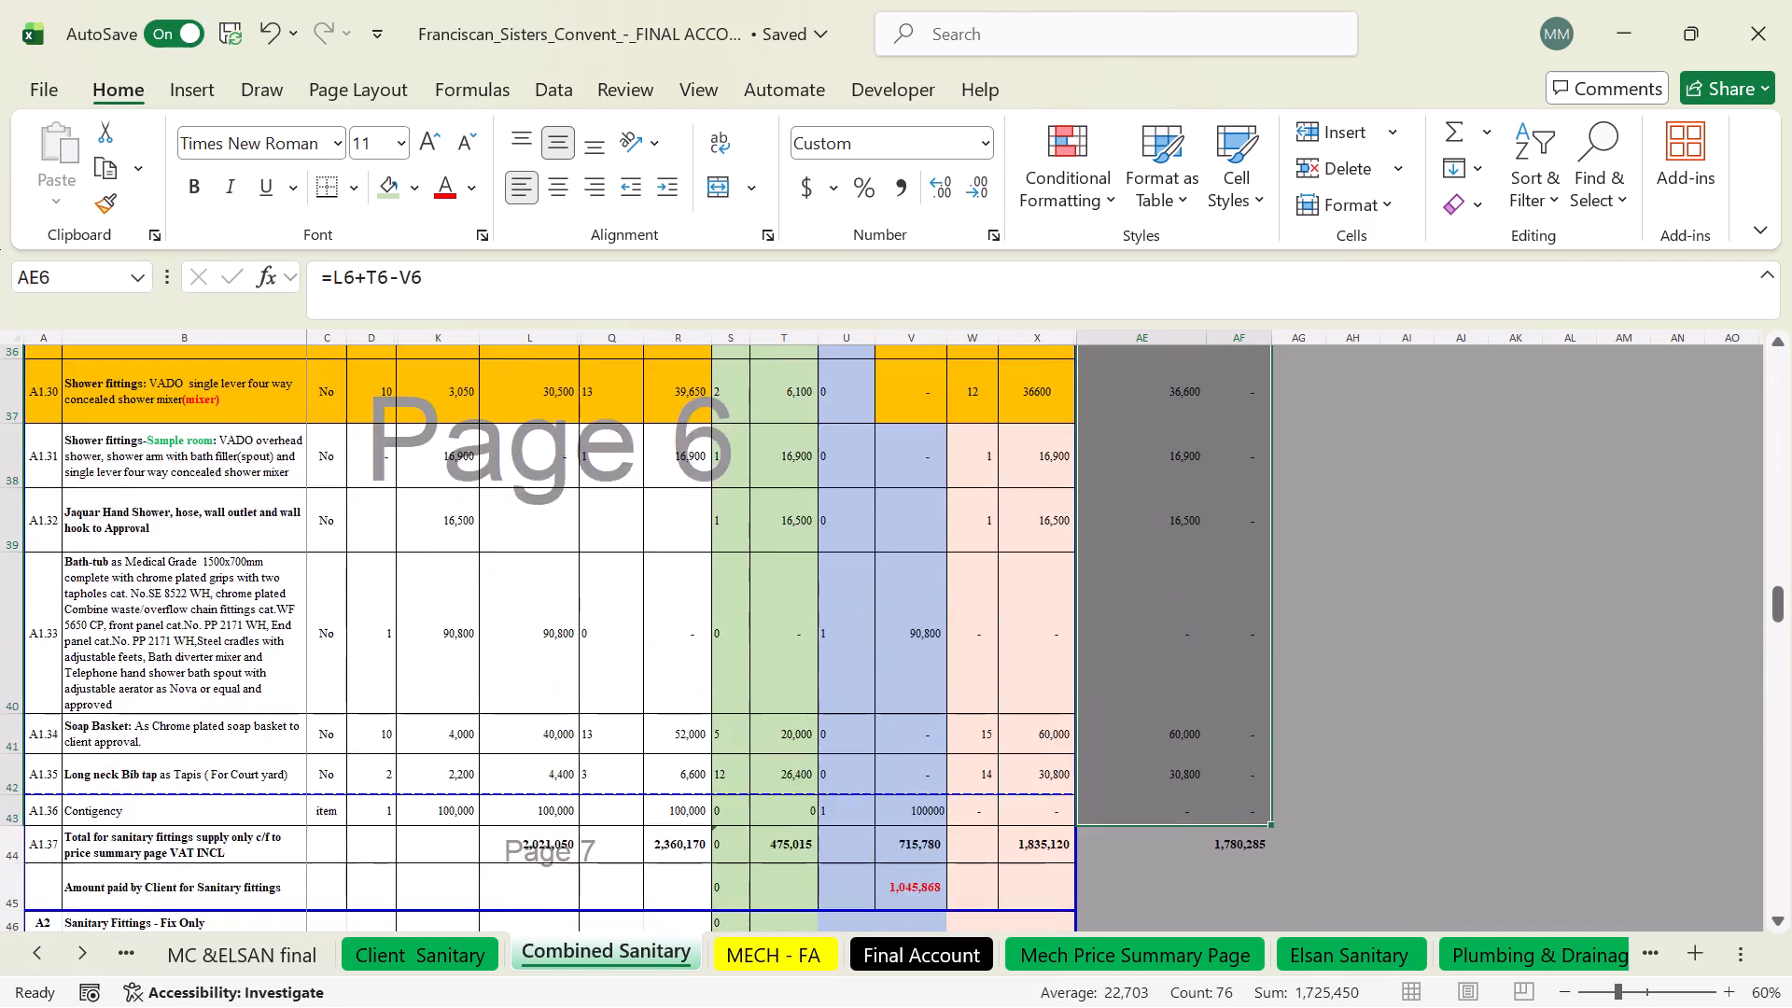
Review the row differences in column AF from the contingency row back up to the A1.02 sample-room WC suites row.
scroll(1248, 659, "up", 6)
scroll(1270, 558, "up", 14)
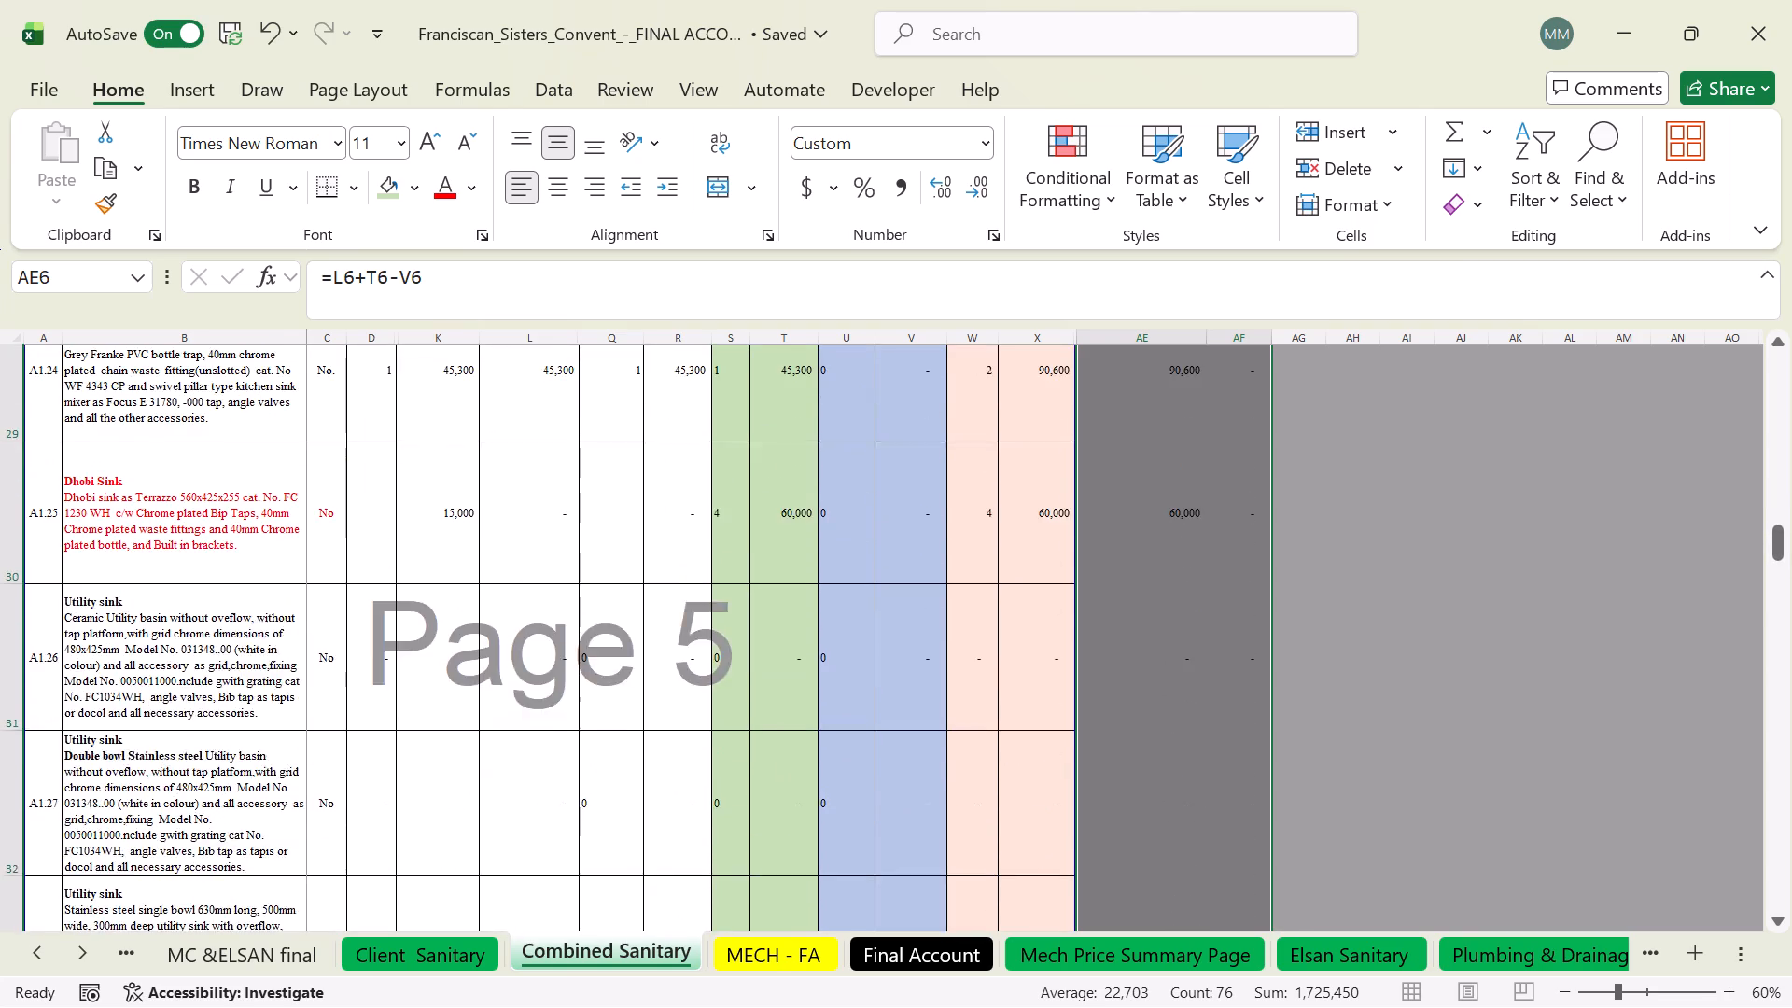
scroll(1258, 521, "up", 16)
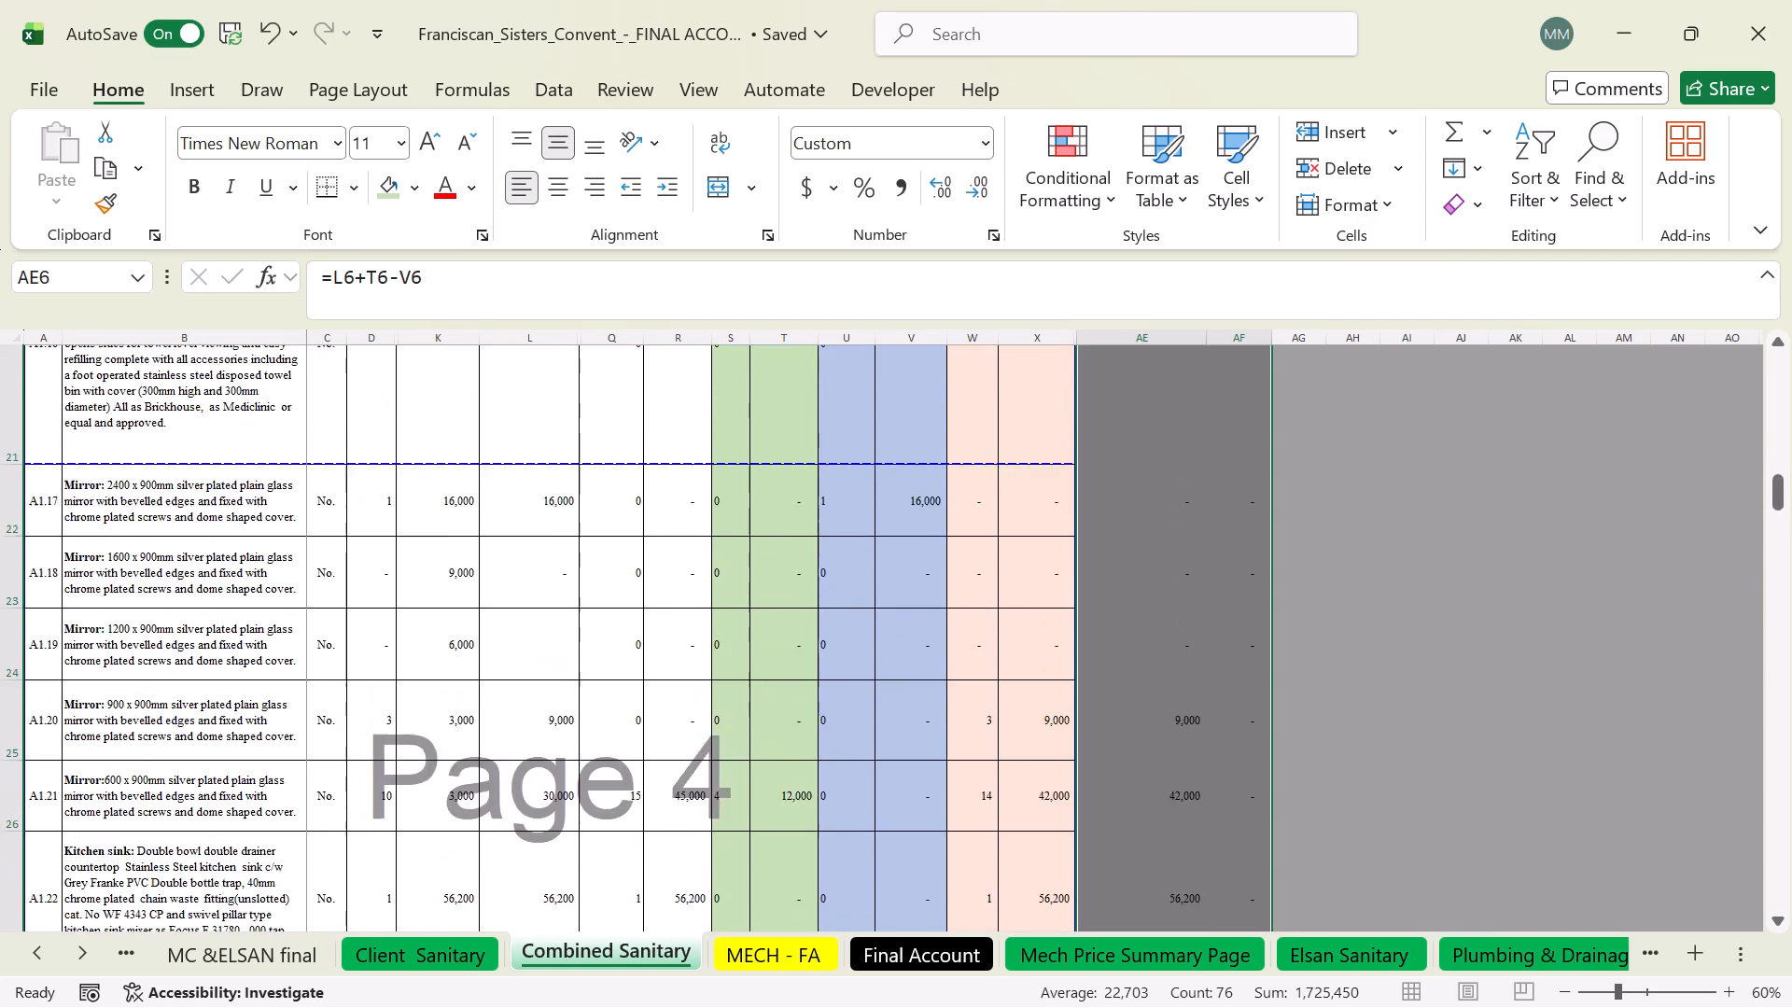
scroll(1258, 521, "up", 18)
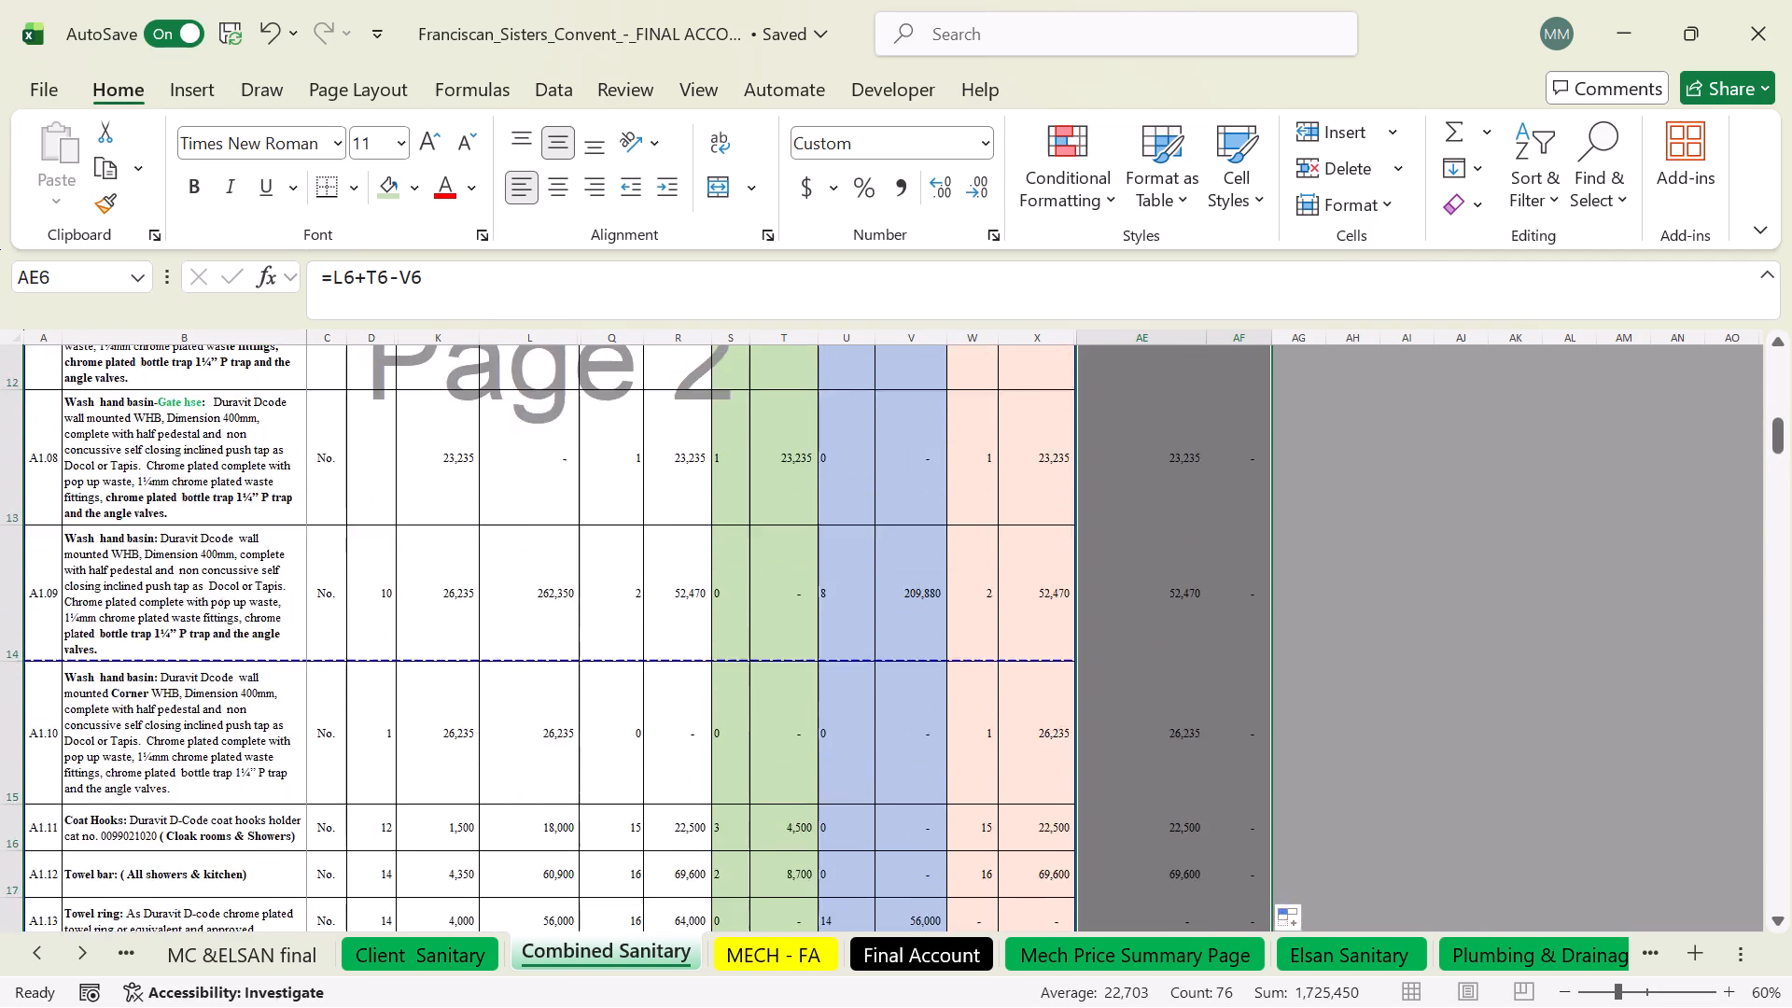
scroll(1258, 521, "up", 14)
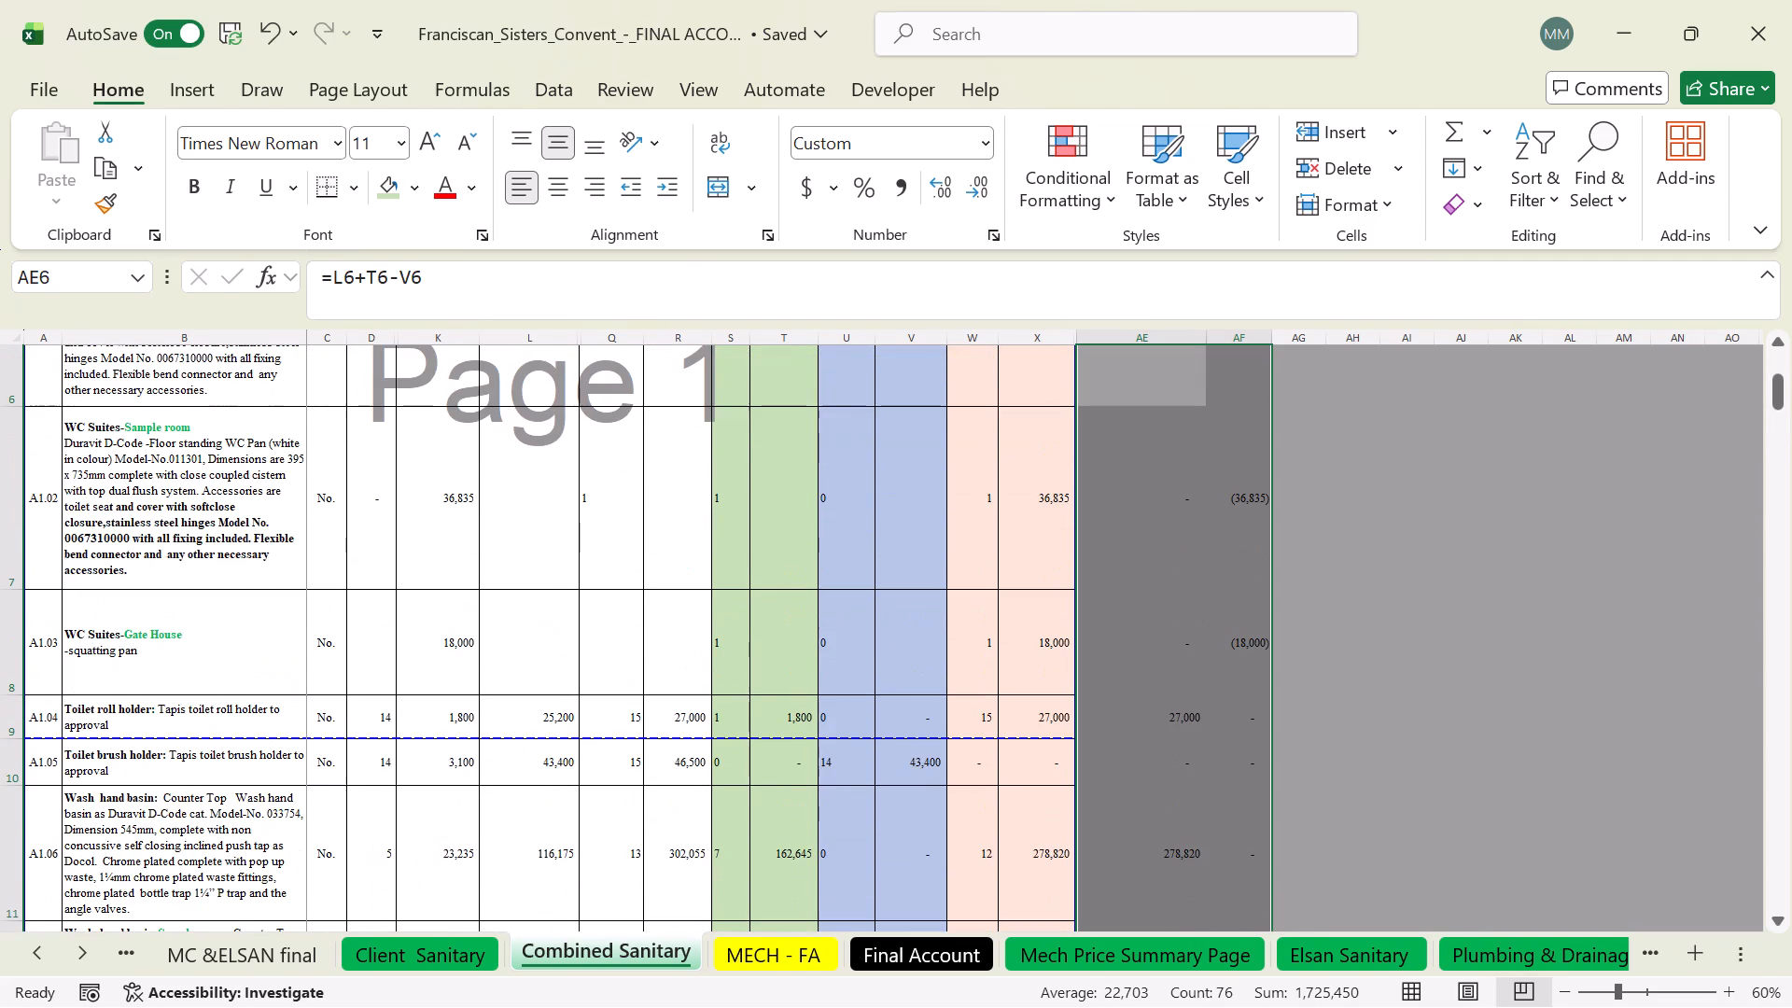
left_click(1253, 492)
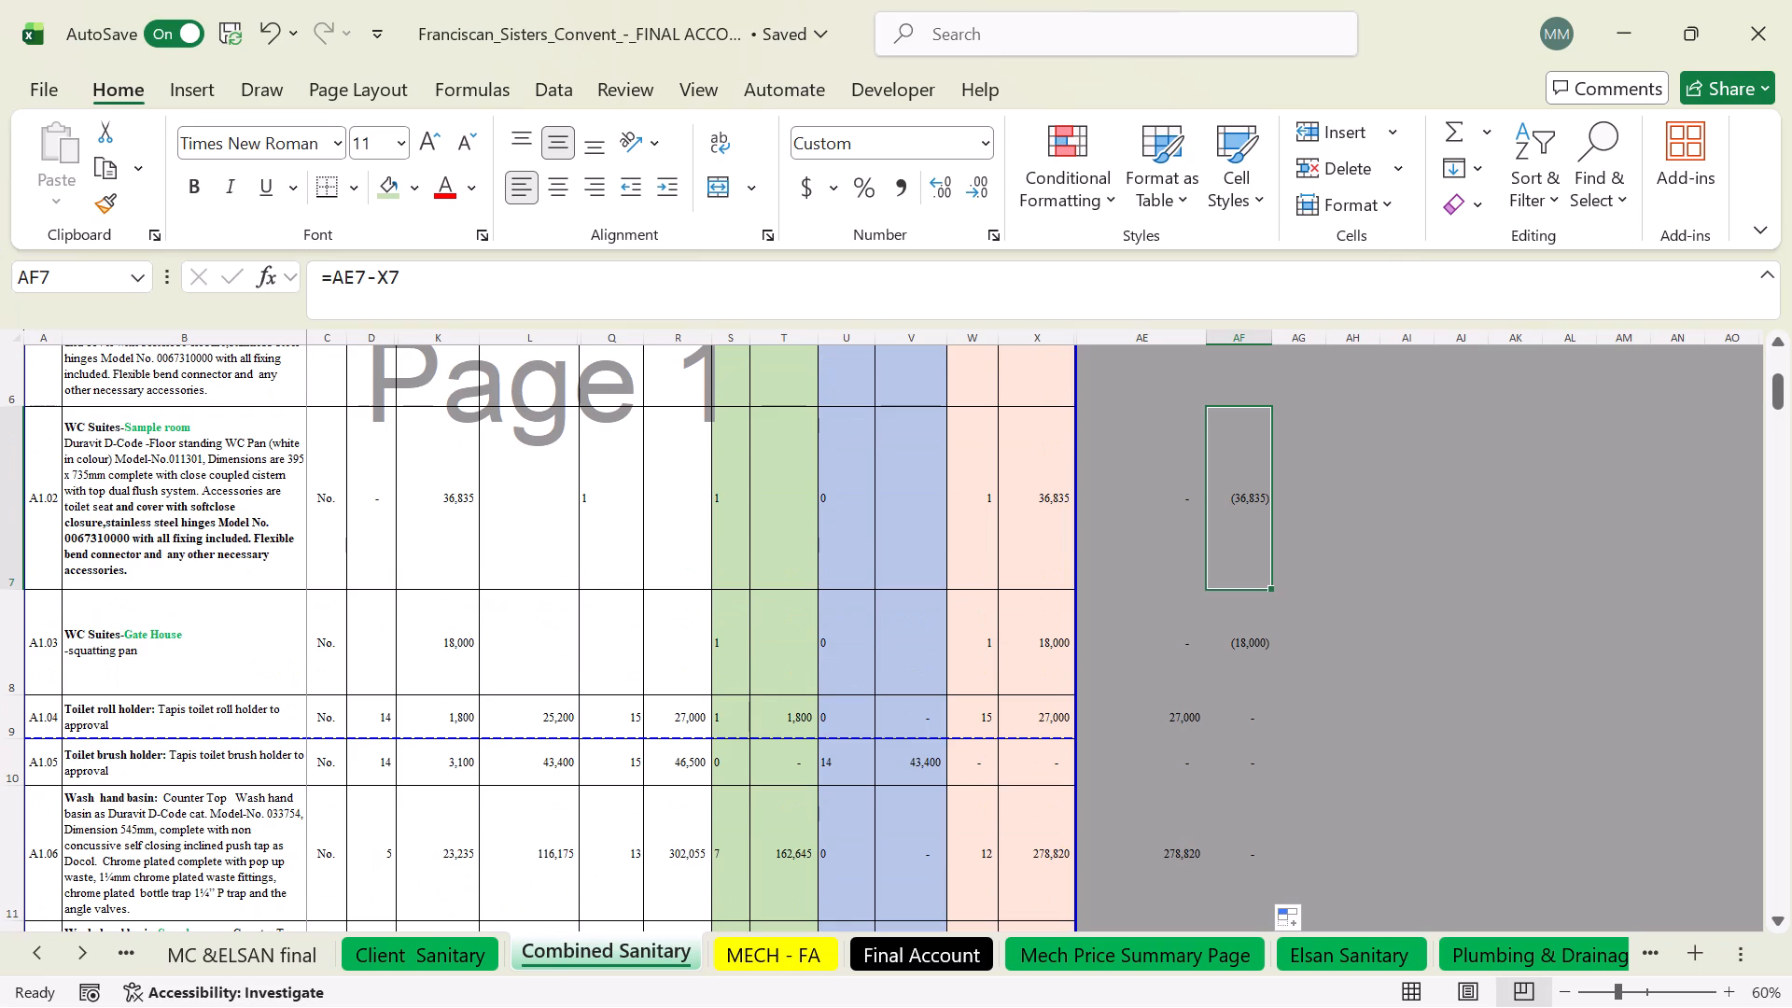
Fill the additions cost formula =S9*K9 from T9 up to T6, covering the A1.01 to A1.03 WC suites rows.
left_click(787, 509)
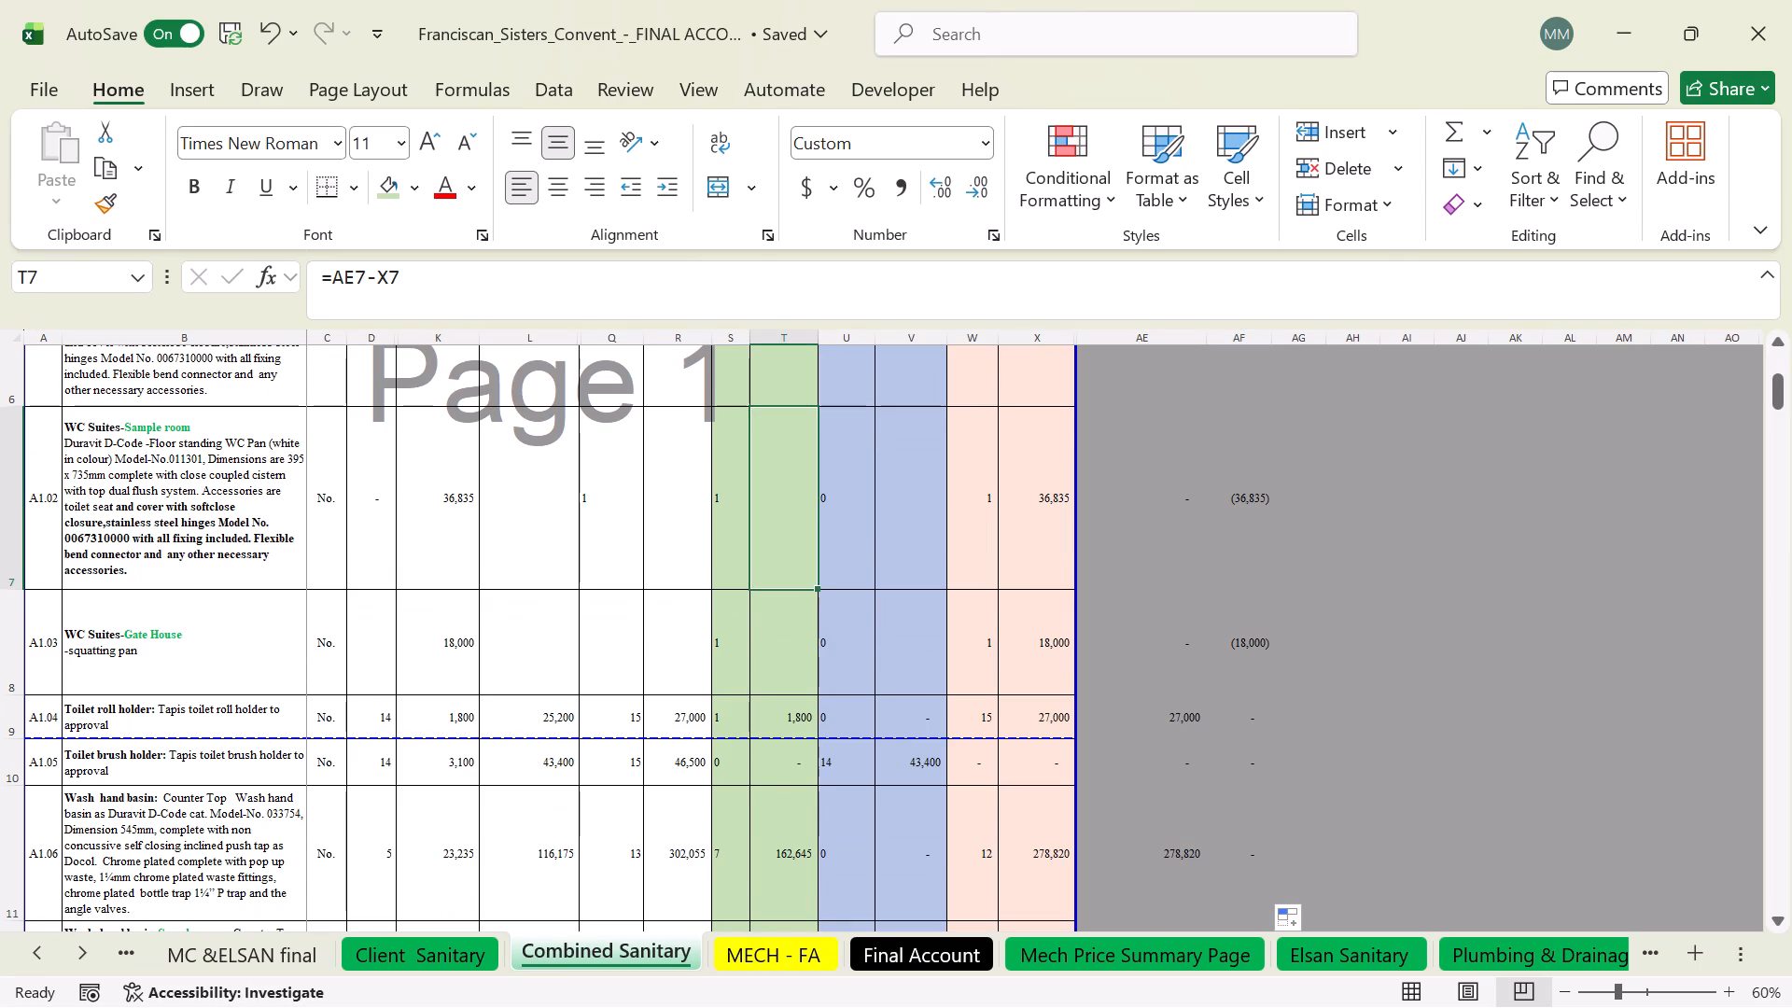
left_click(777, 705)
left_click_drag(818, 740, 803, 625)
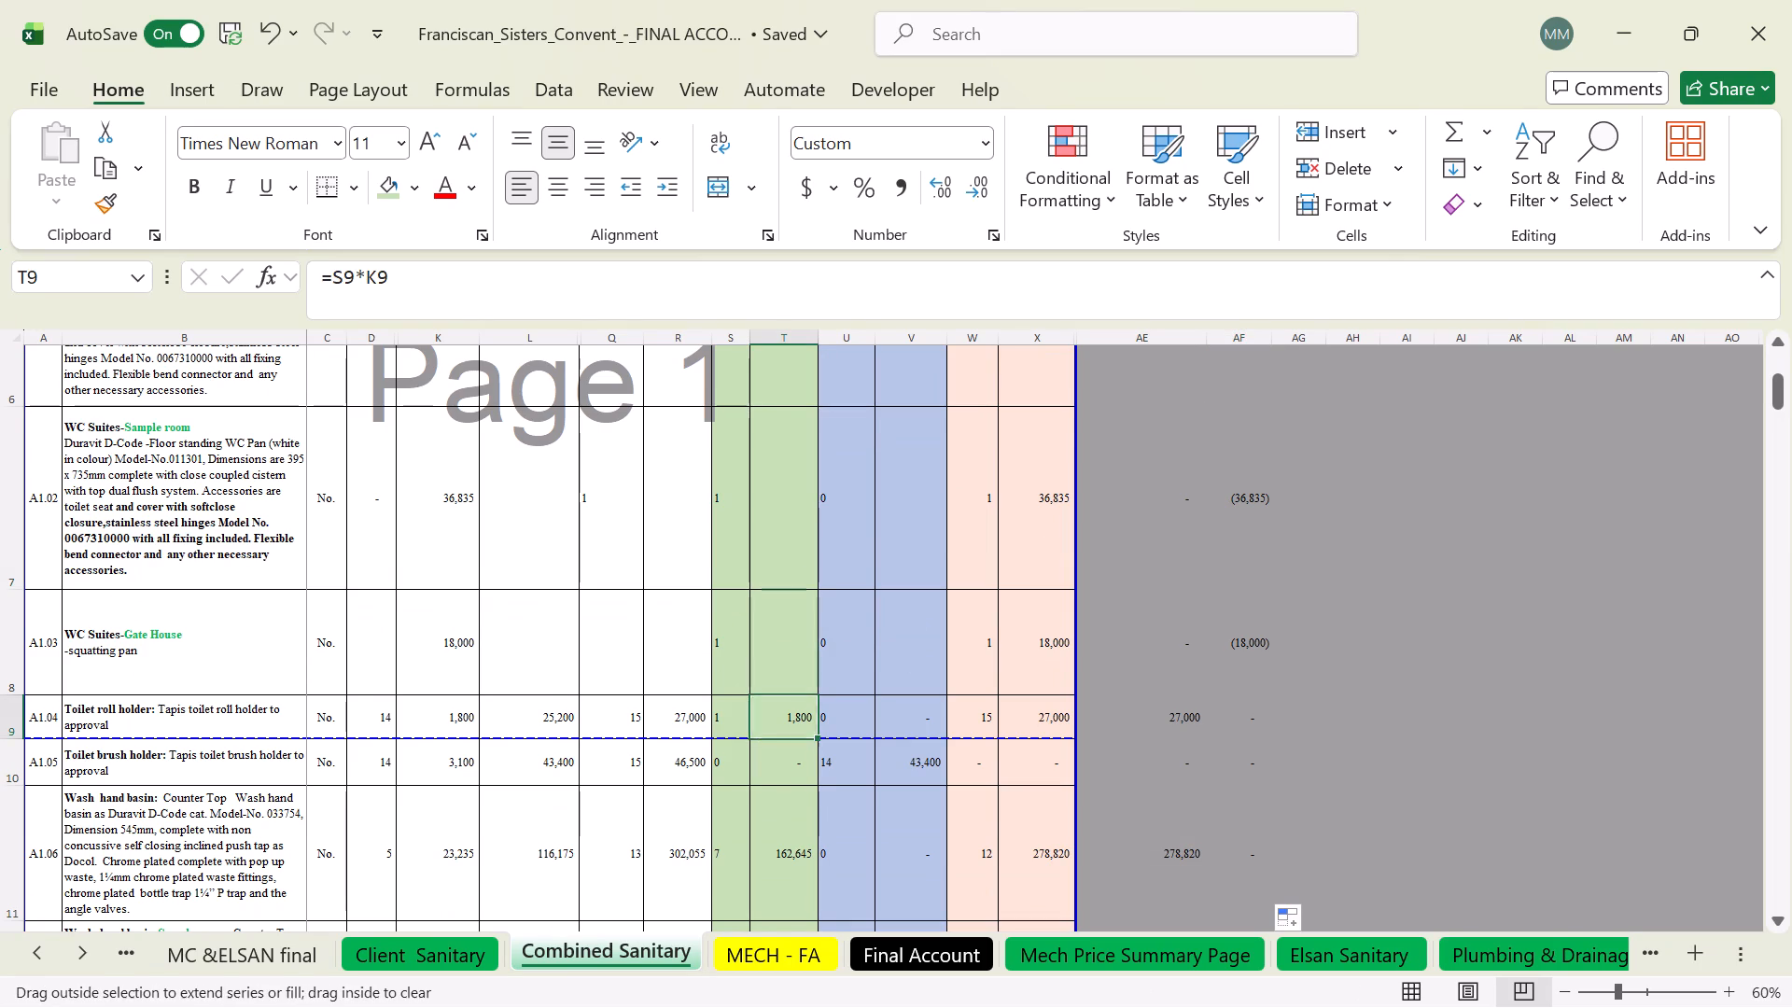
left_click_drag(803, 625, 792, 456)
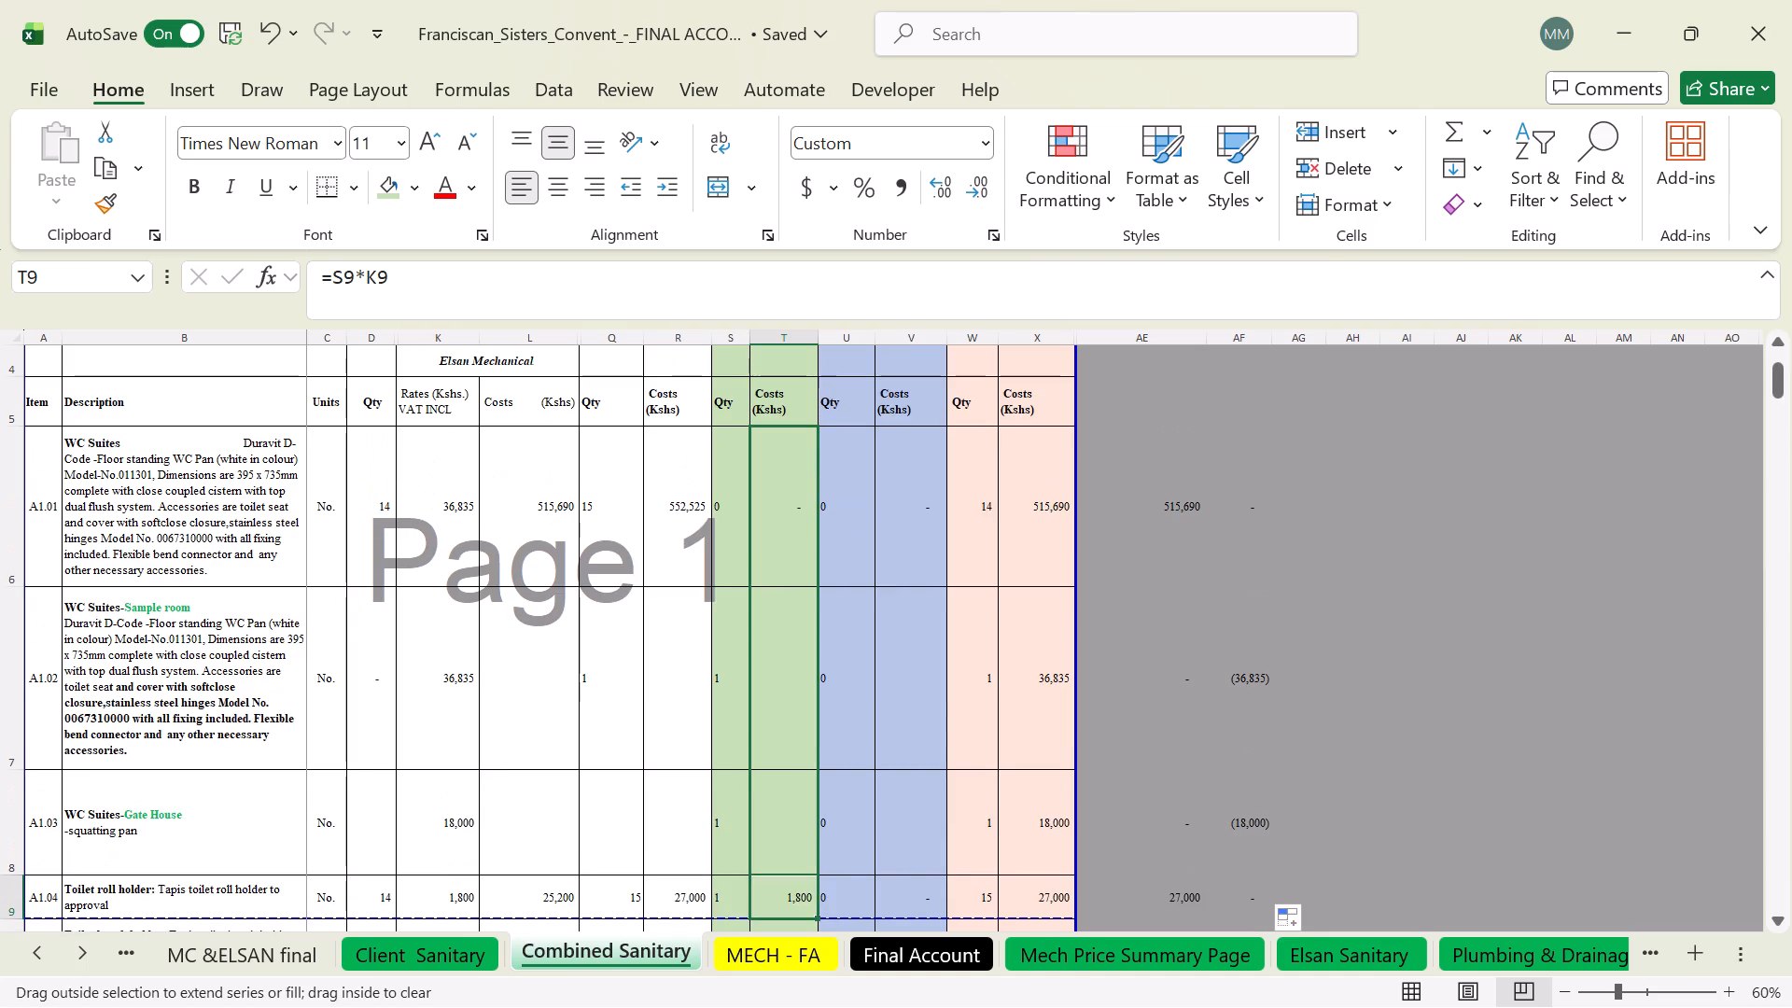
left_click_drag(792, 456, 792, 471)
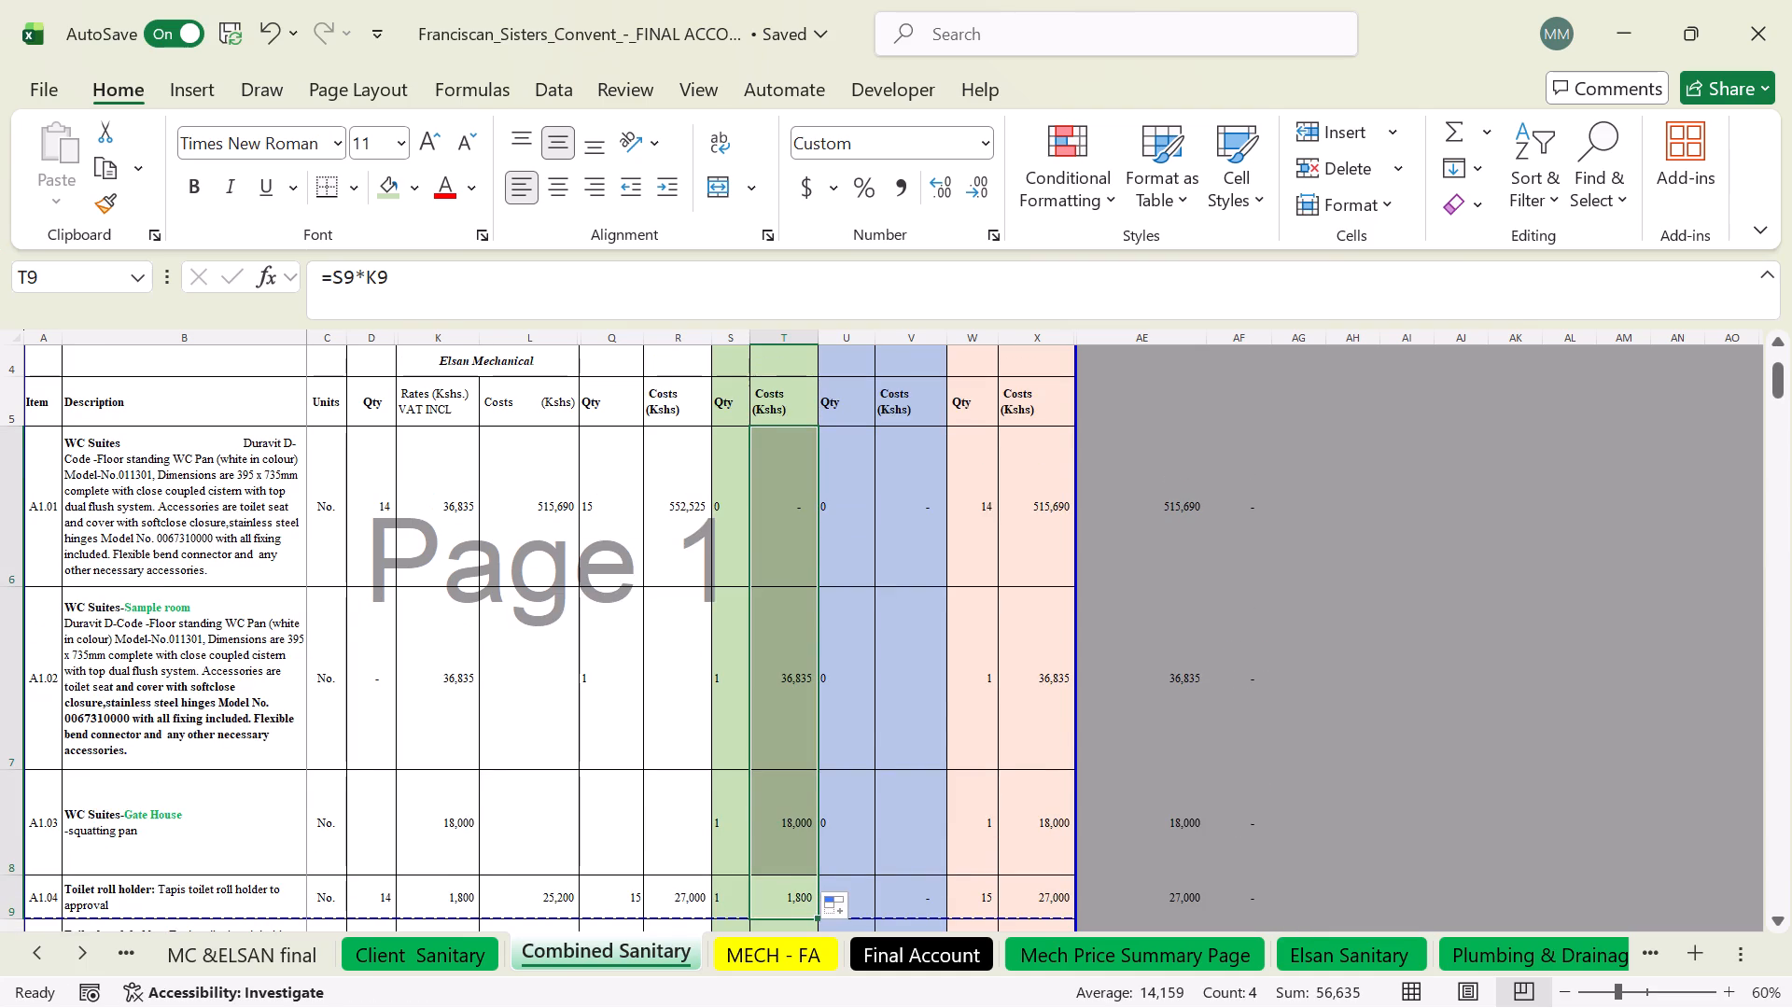
Recheck the differences down the supply-only items and compare the A1.37 combined total in X44 with the check in AF44.
scroll(806, 506, "down", 19)
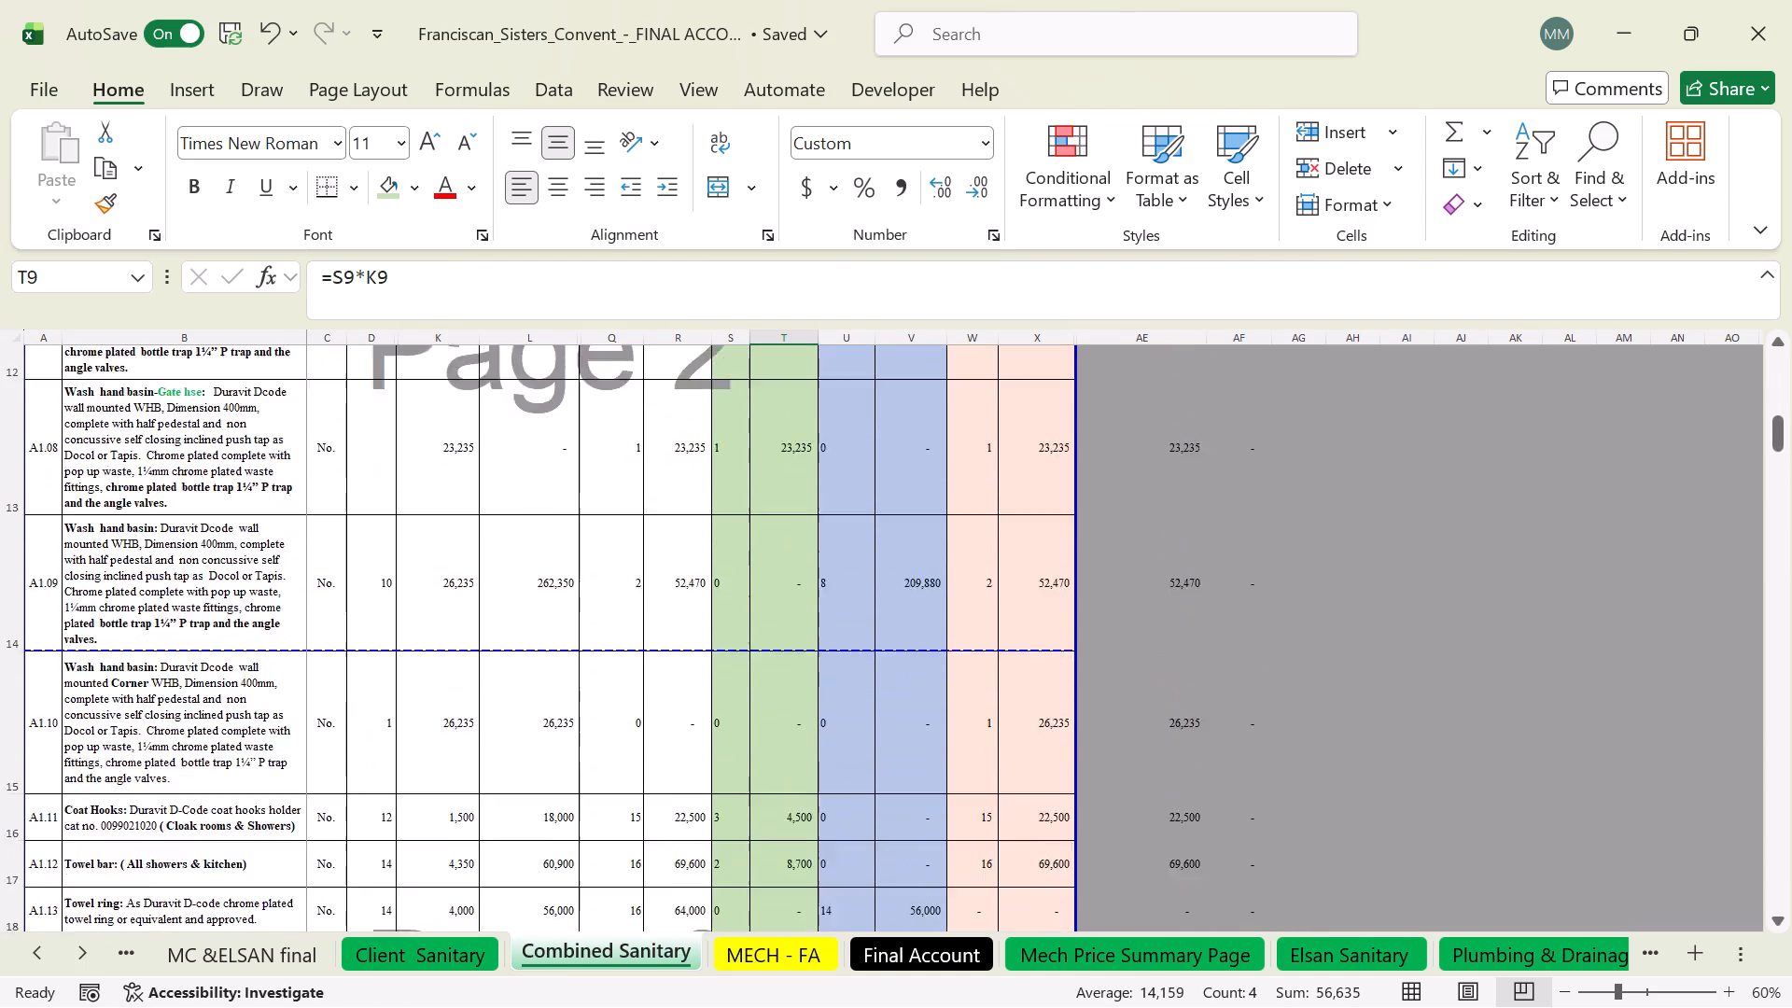
scroll(807, 568, "down", 17)
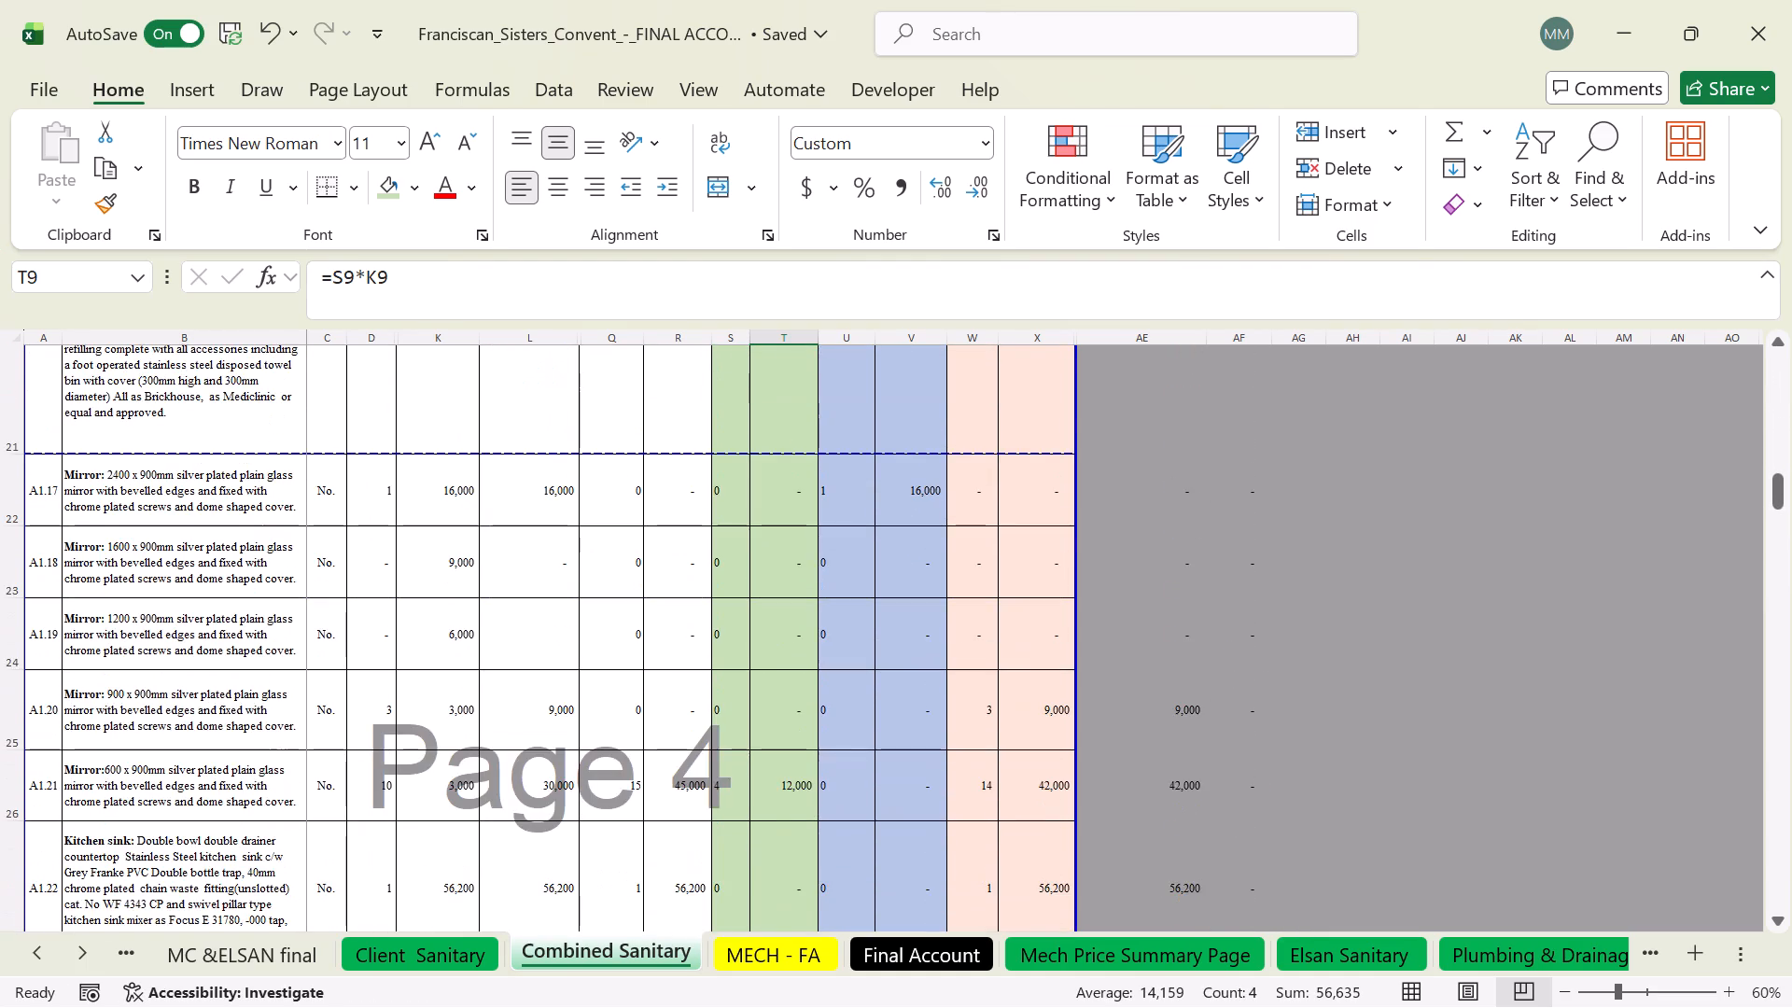
scroll(811, 578, "down", 18)
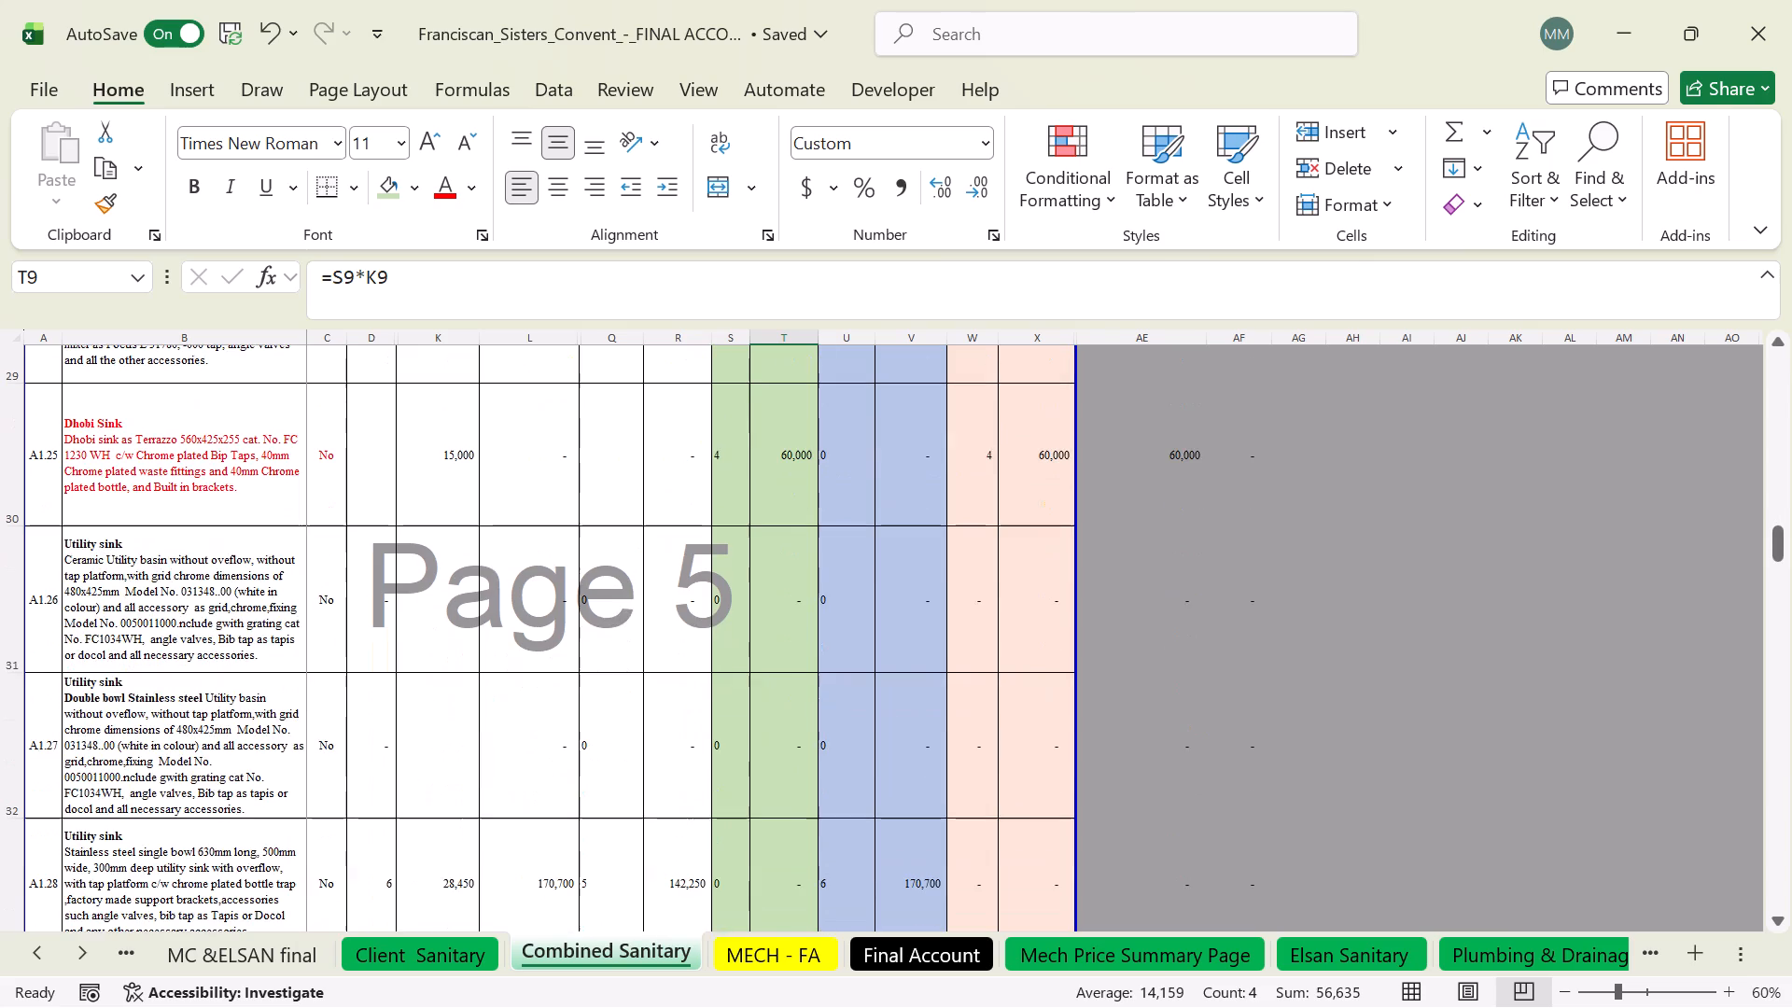
scroll(811, 578, "up", 7)
scroll(811, 578, "down", 3)
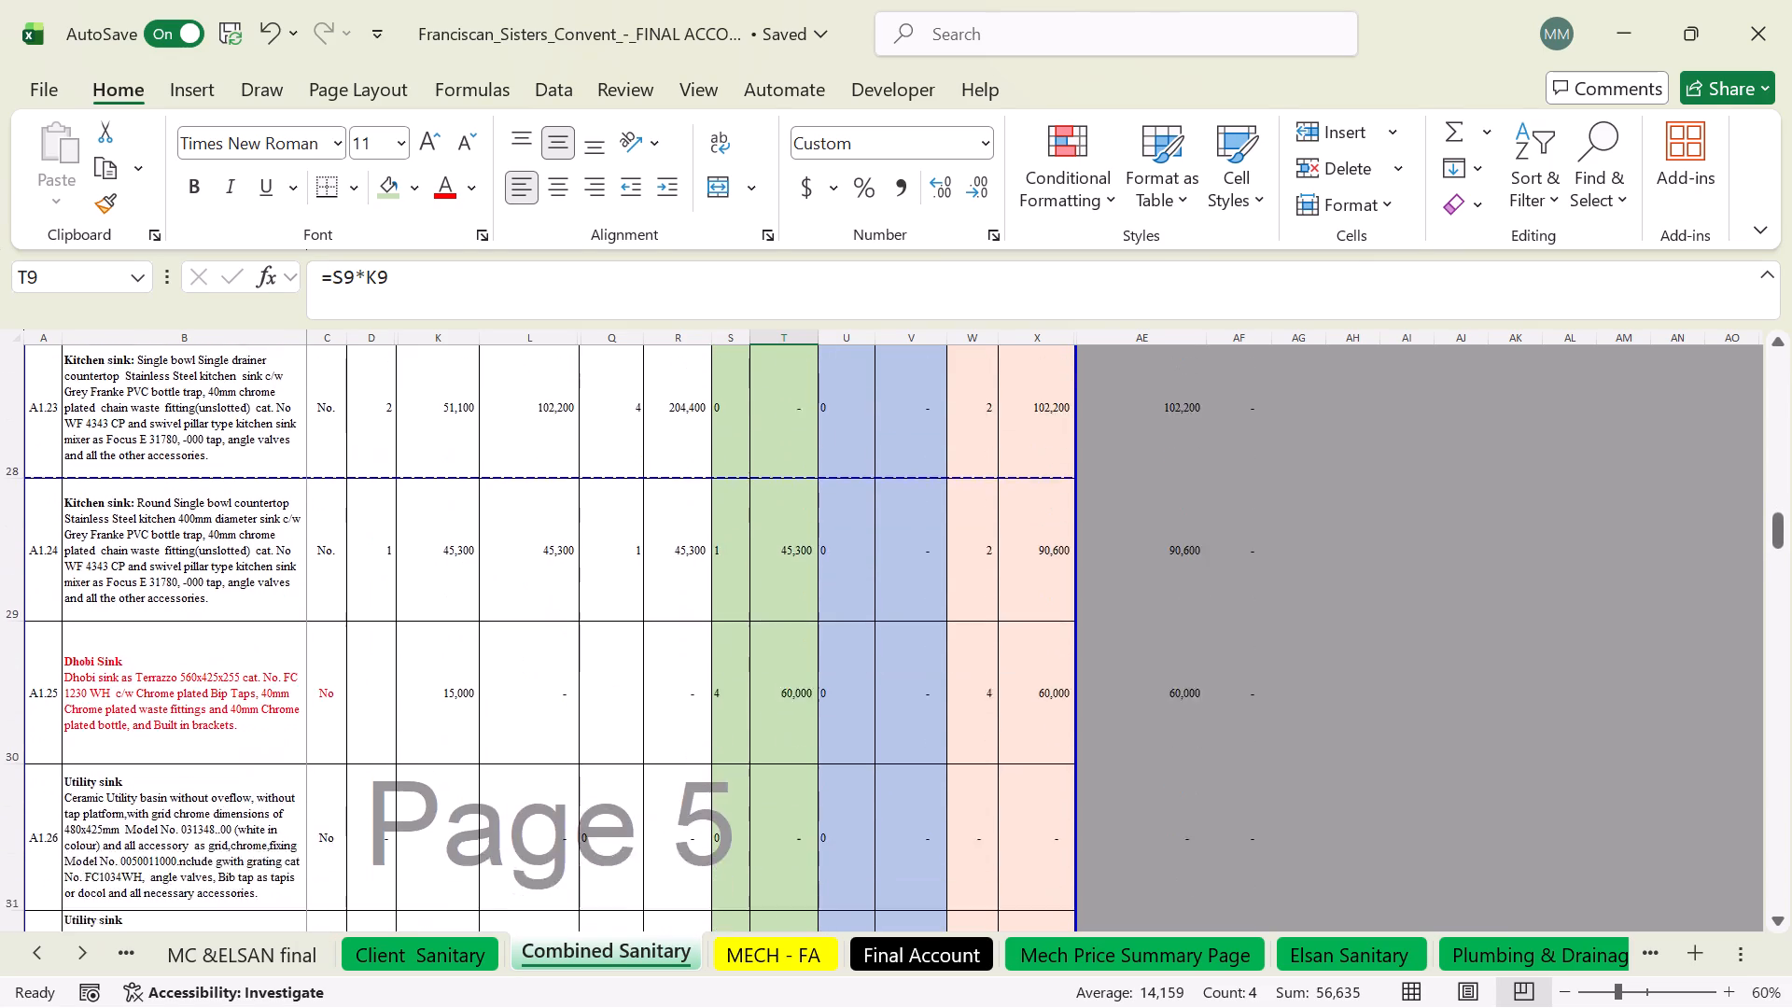
scroll(811, 578, "down", 16)
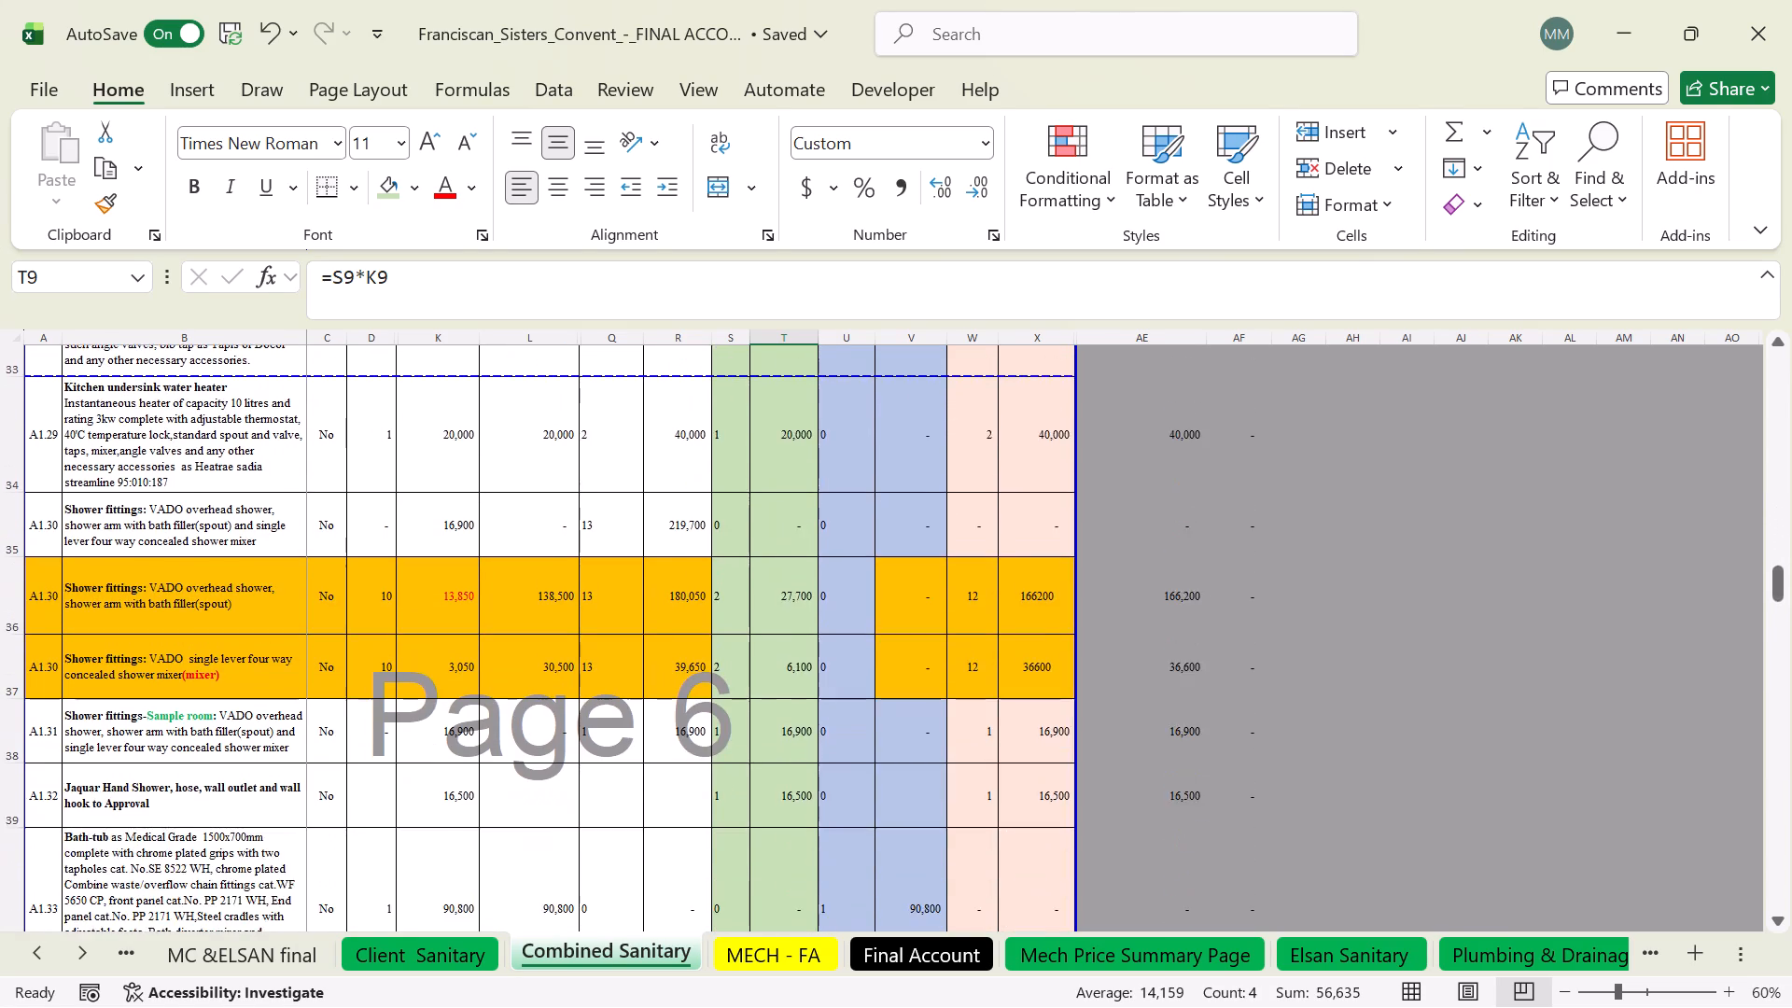
scroll(811, 578, "down", 7)
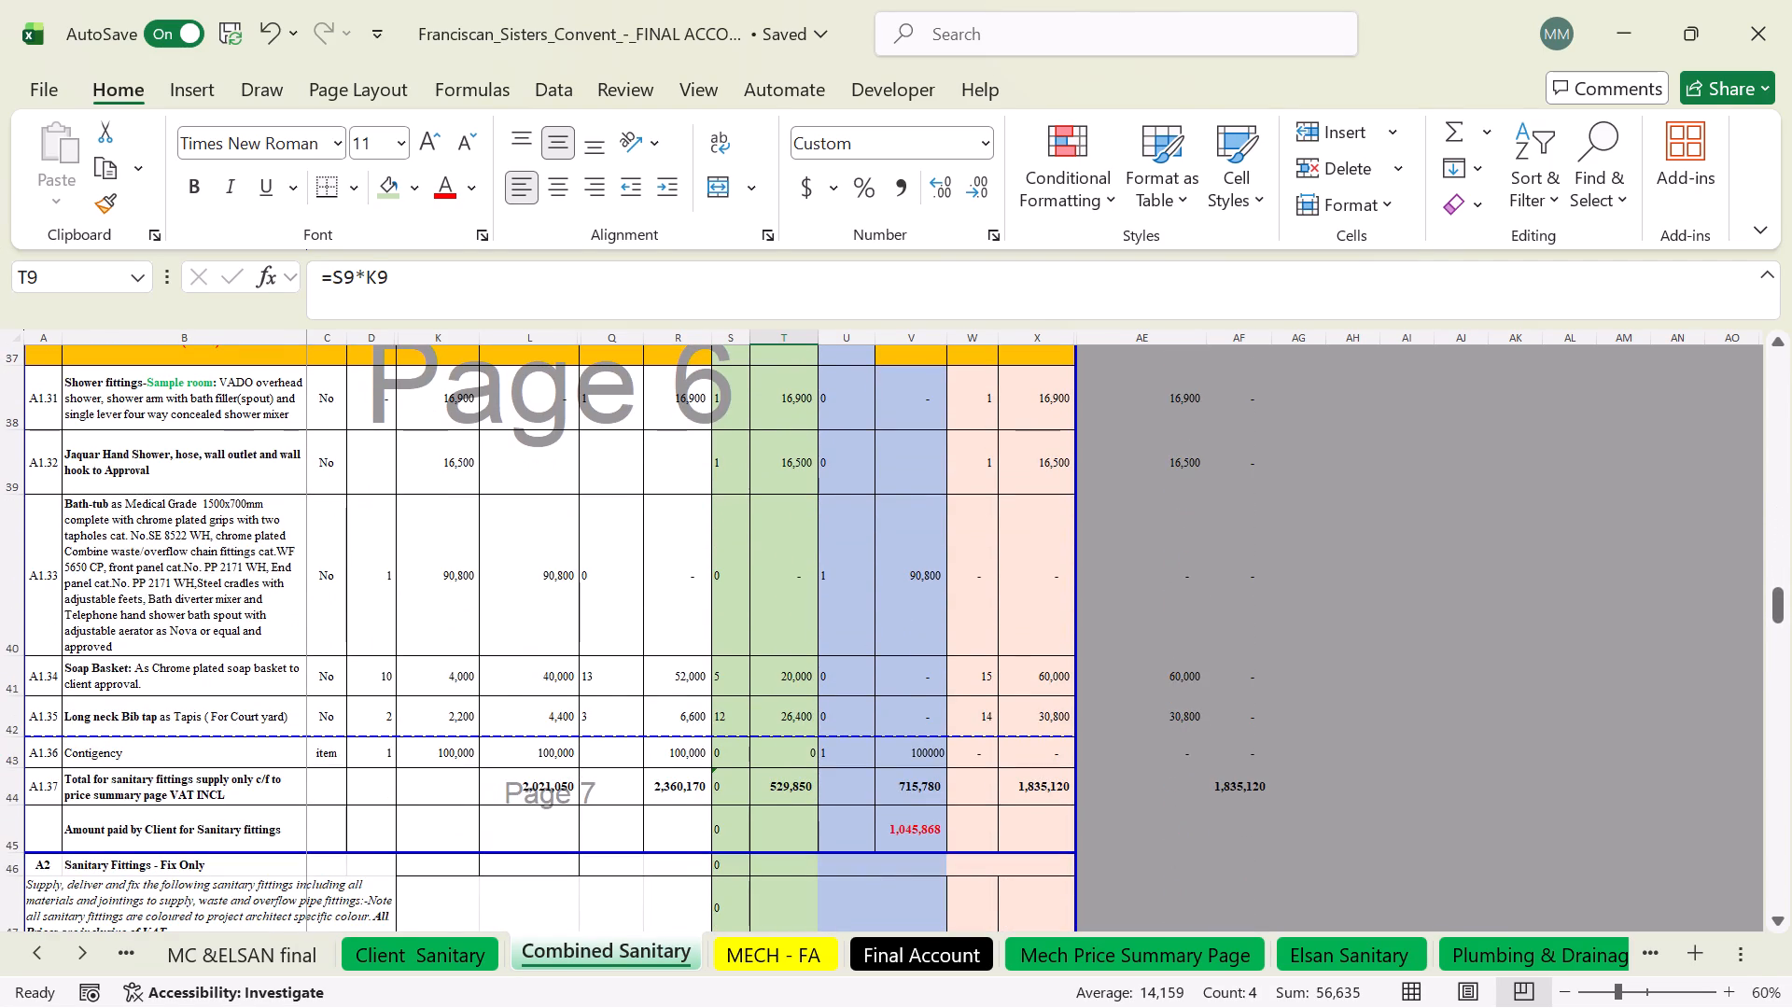
left_click(1046, 784)
left_click(1250, 792)
Inspect the A2.01 quantity formulas in W50 and D50 and trace the original quantity back to D6.
scroll(947, 633, "down", 8)
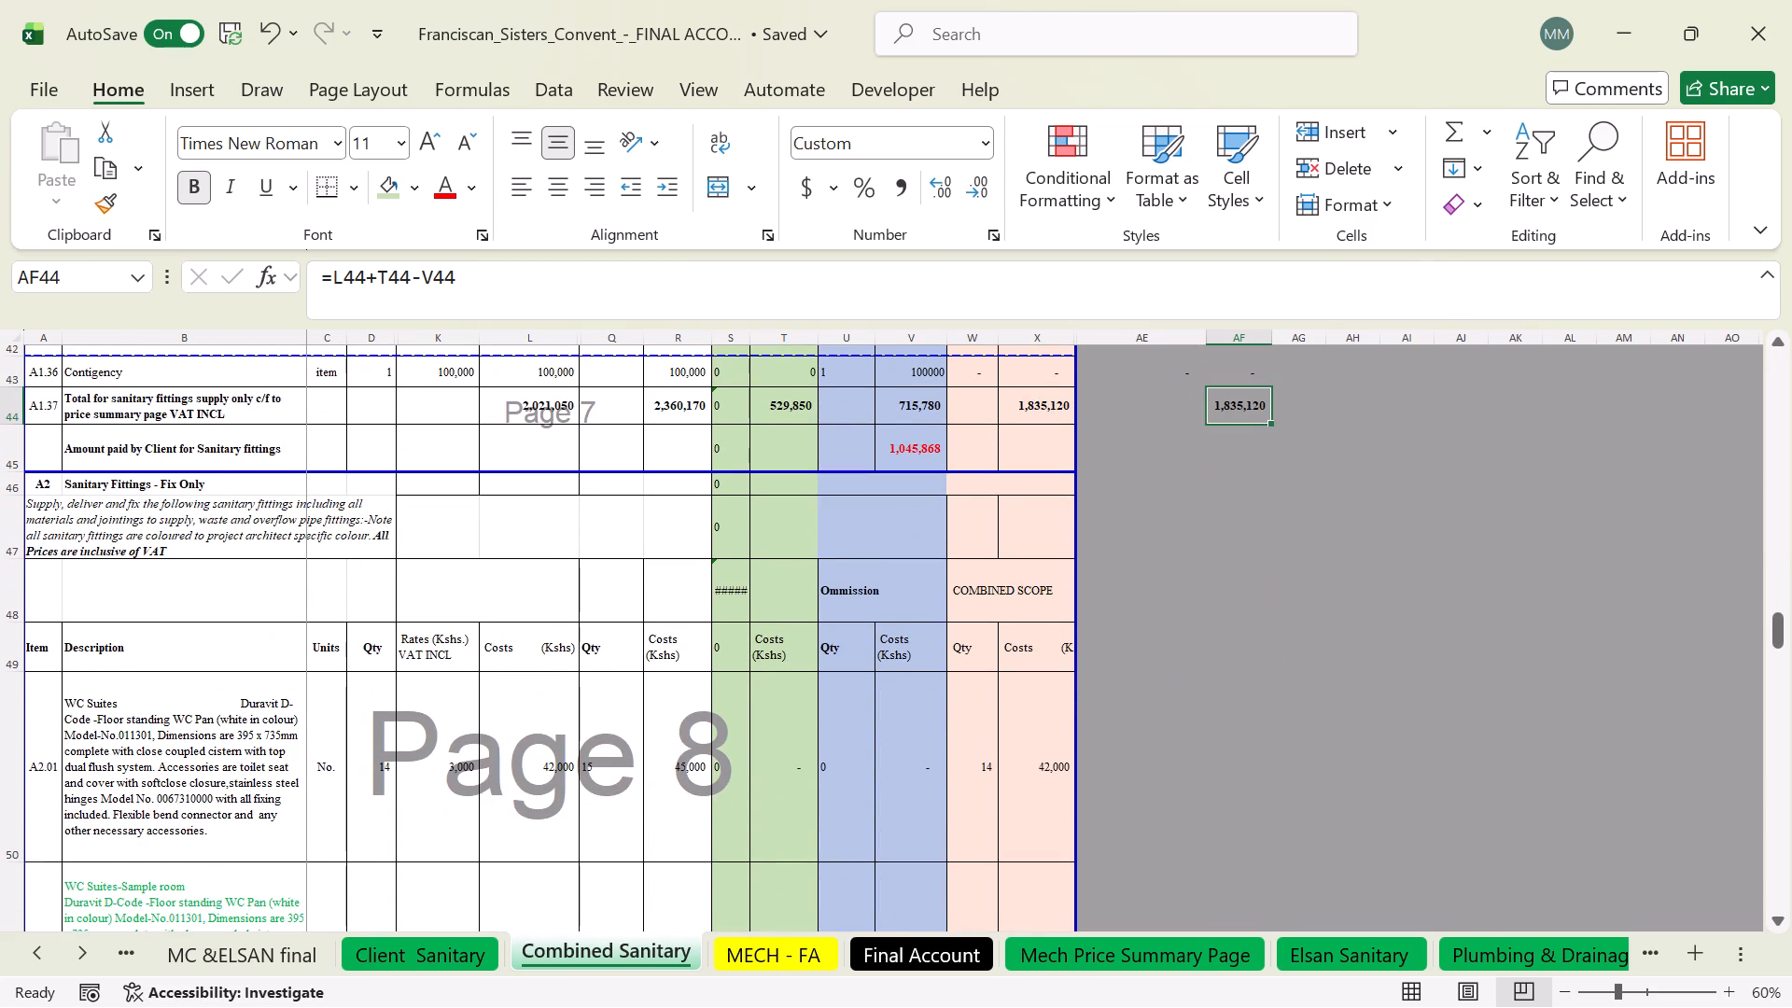
scroll(847, 679, "down", 1)
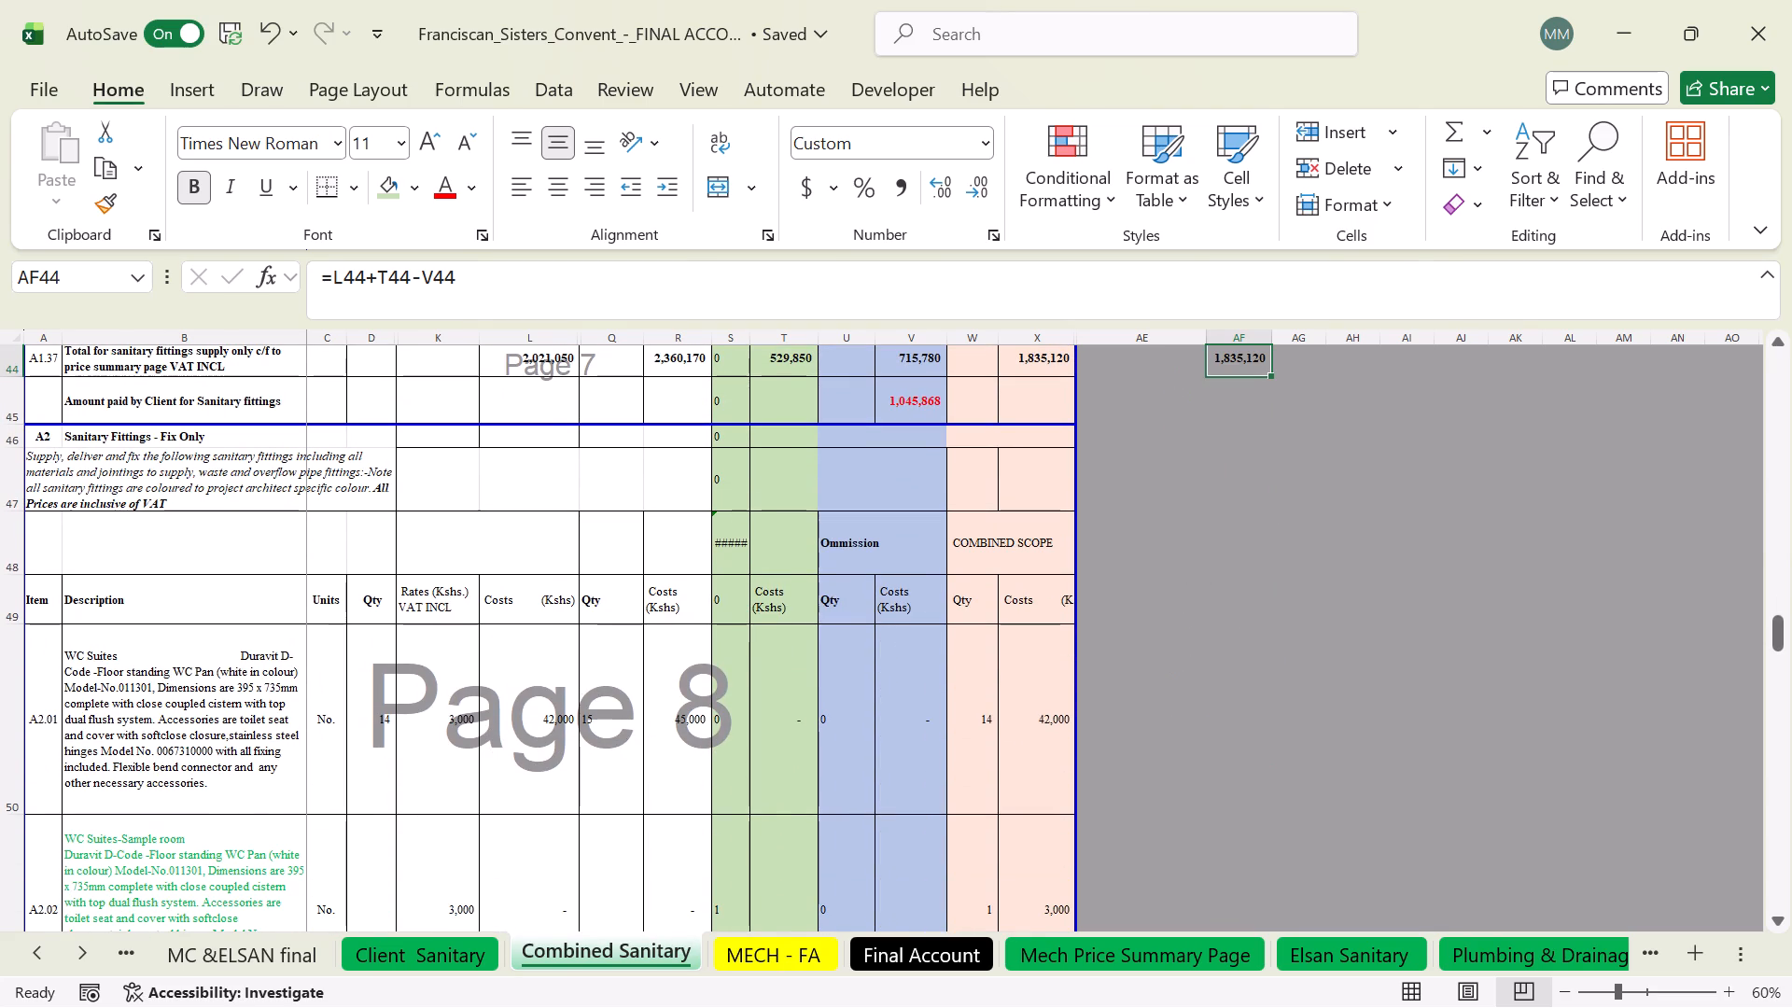
scroll(735, 738, "down", 2)
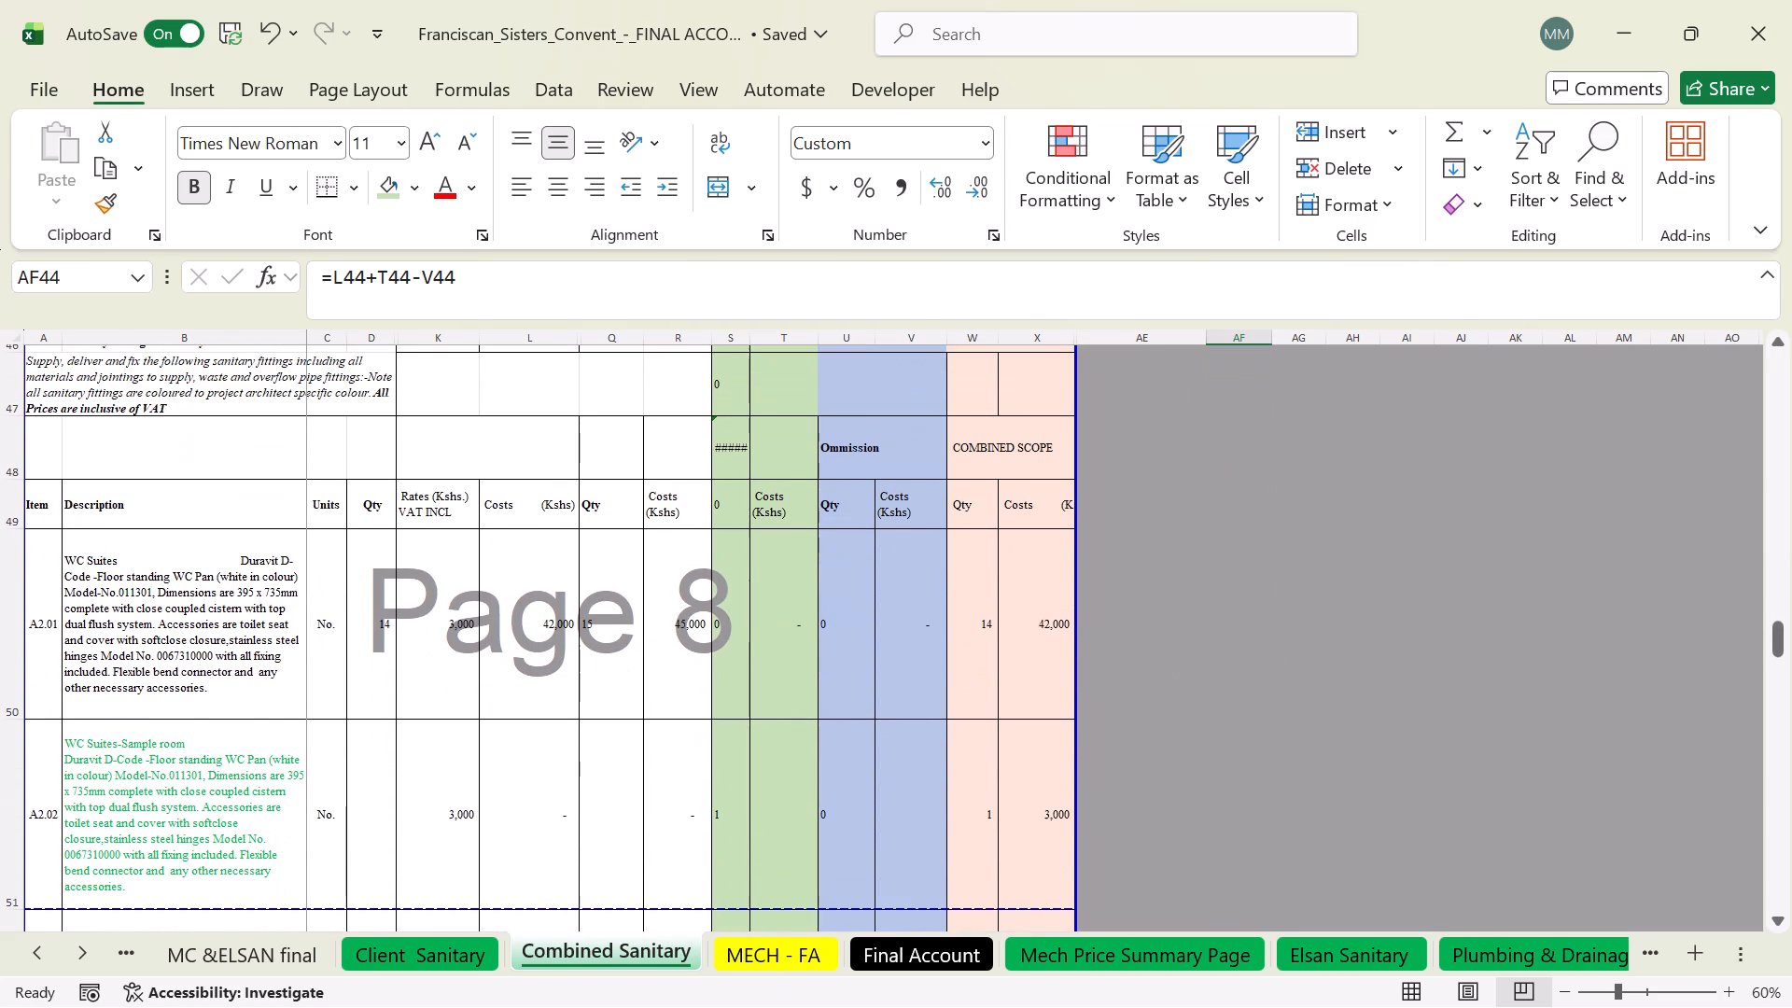
left_click(987, 653)
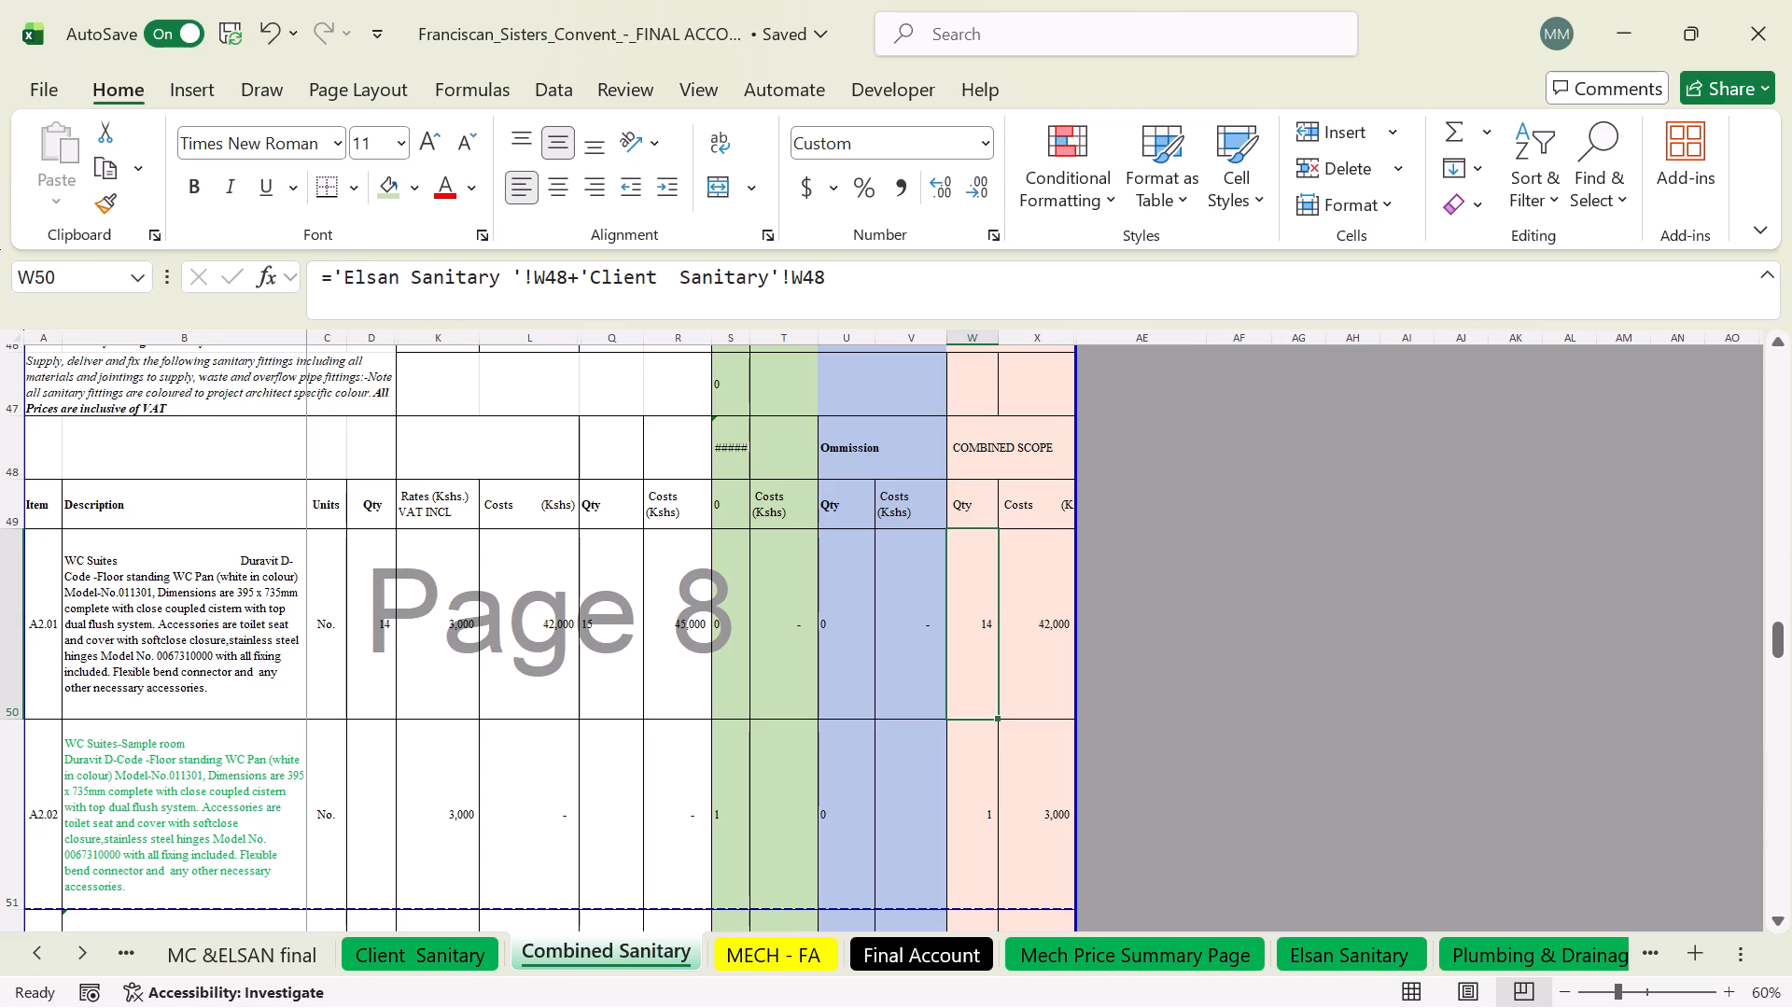
left_click(377, 665)
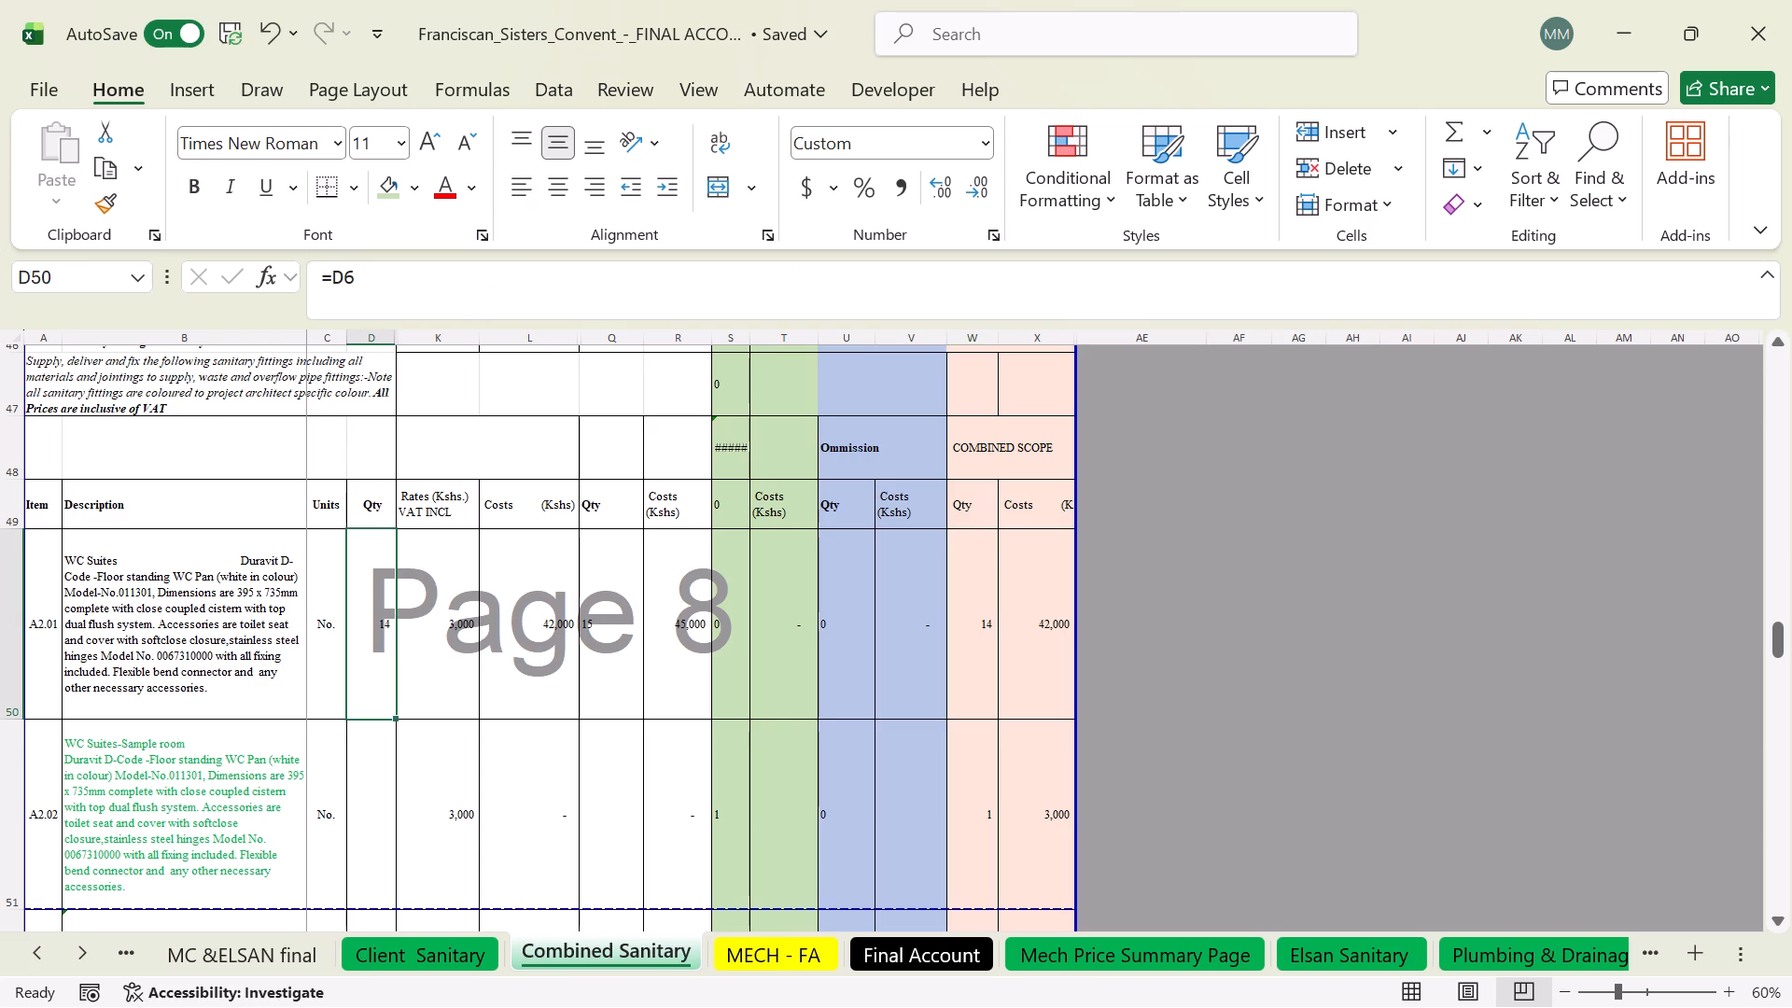
scroll(379, 664, "up", 10)
scroll(379, 664, "up", 14)
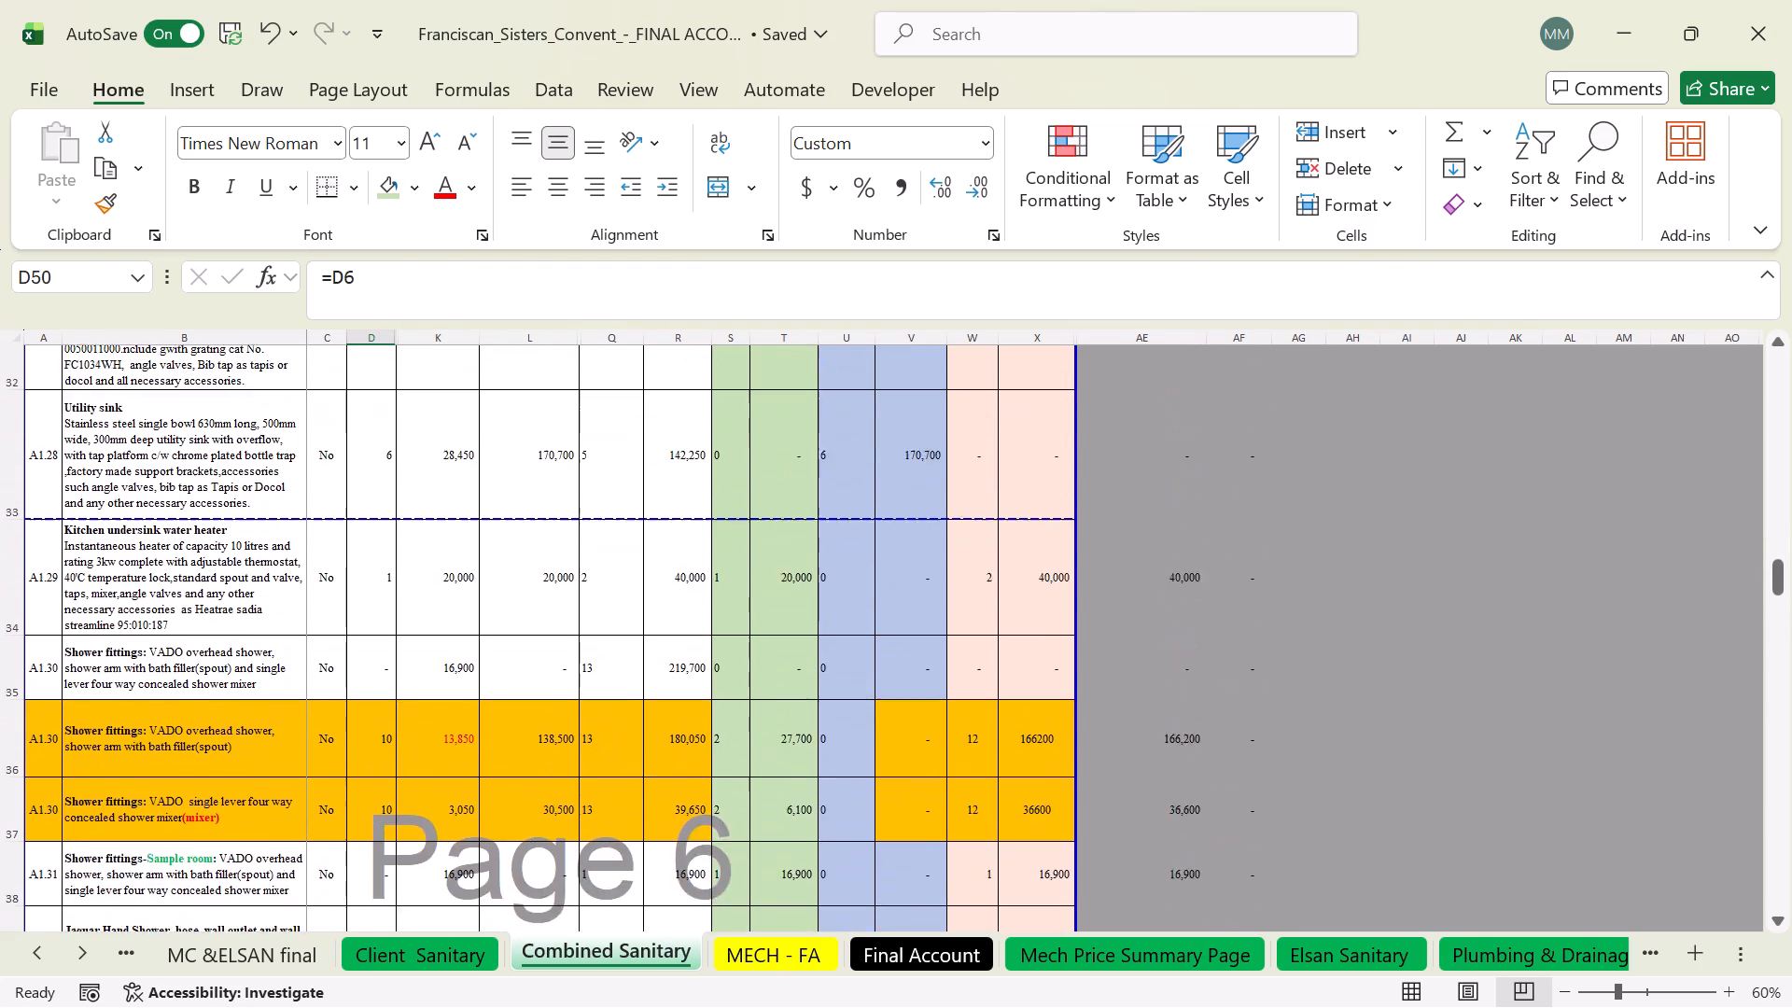
scroll(379, 664, "up", 20)
scroll(379, 664, "up", 9)
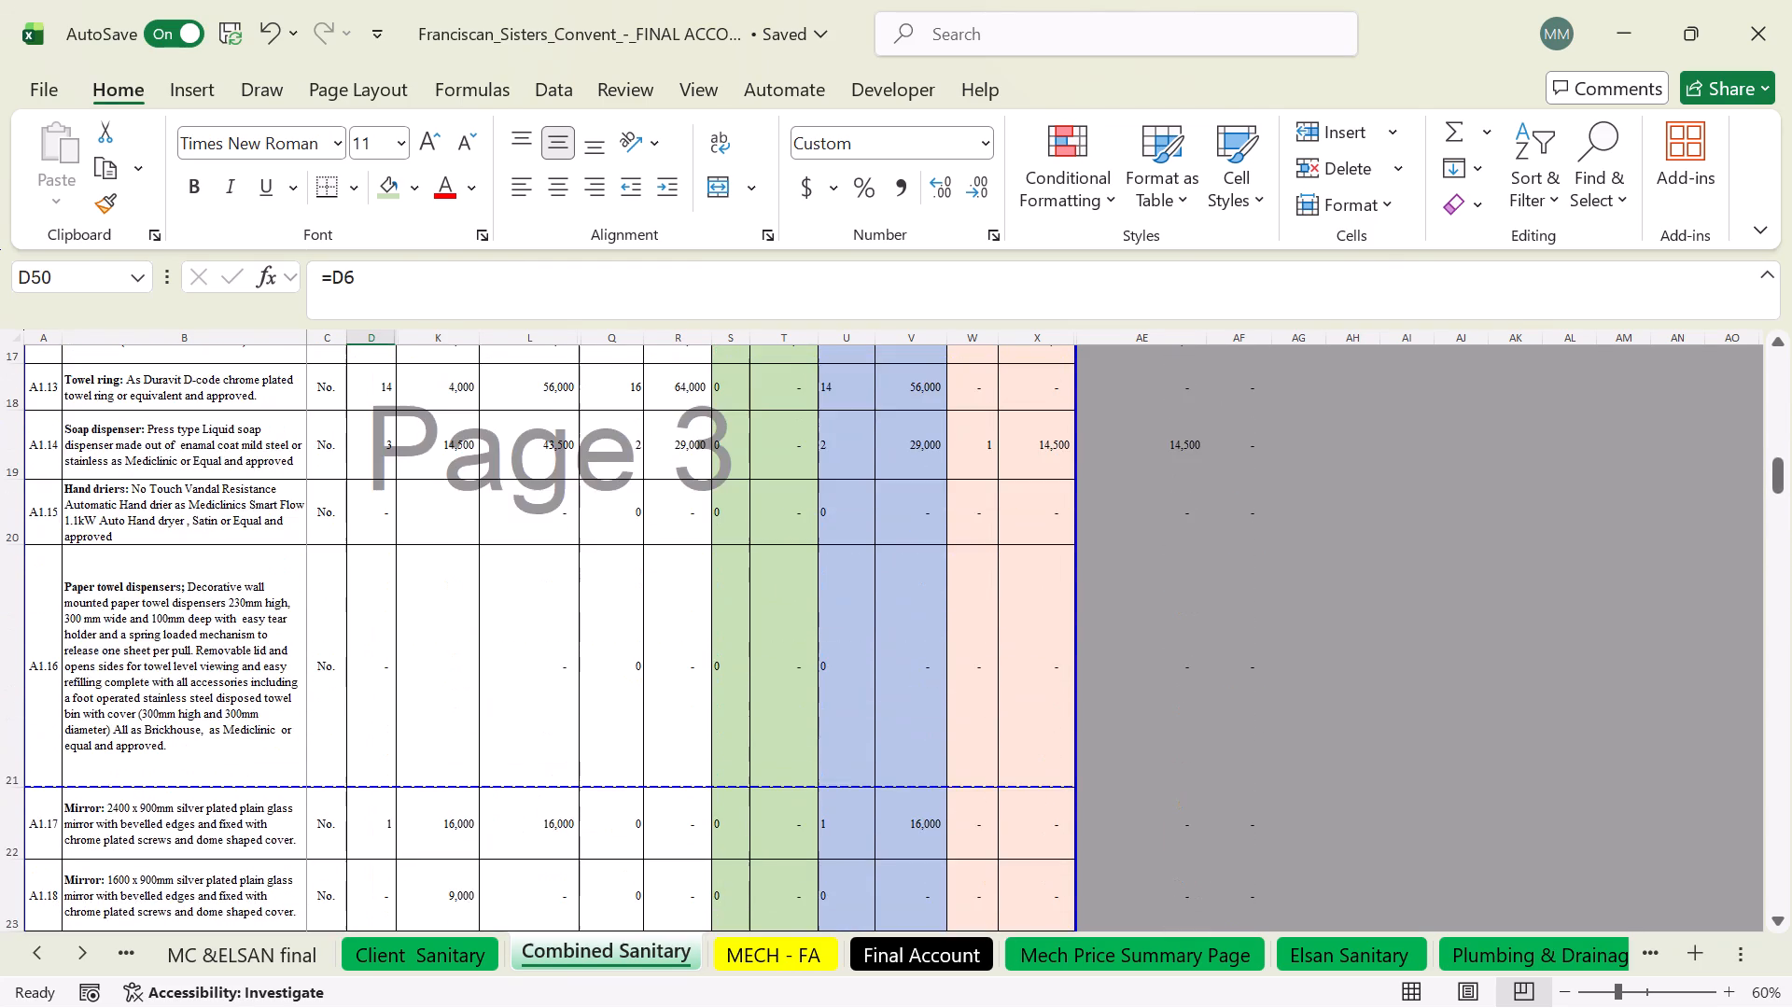
scroll(379, 664, "up", 3)
scroll(379, 664, "down", 1)
scroll(379, 664, "up", 1)
scroll(379, 664, "down", 1)
scroll(379, 664, "up", 19)
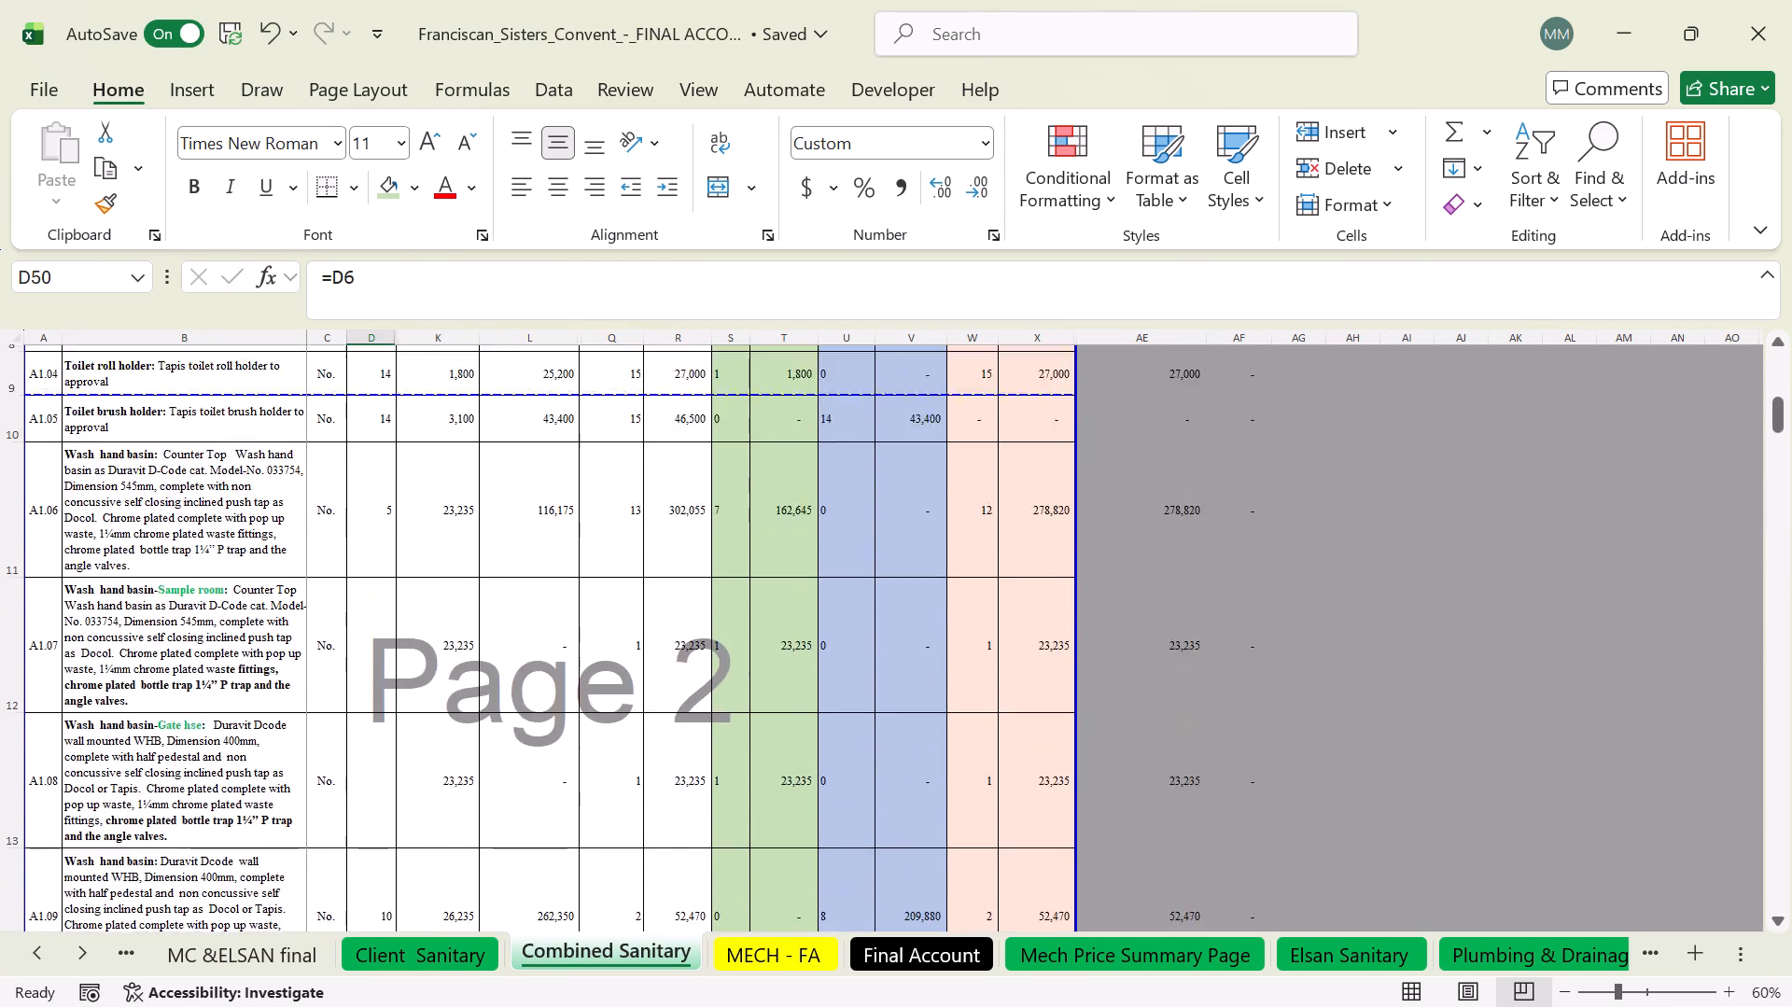
scroll(379, 664, "up", 16)
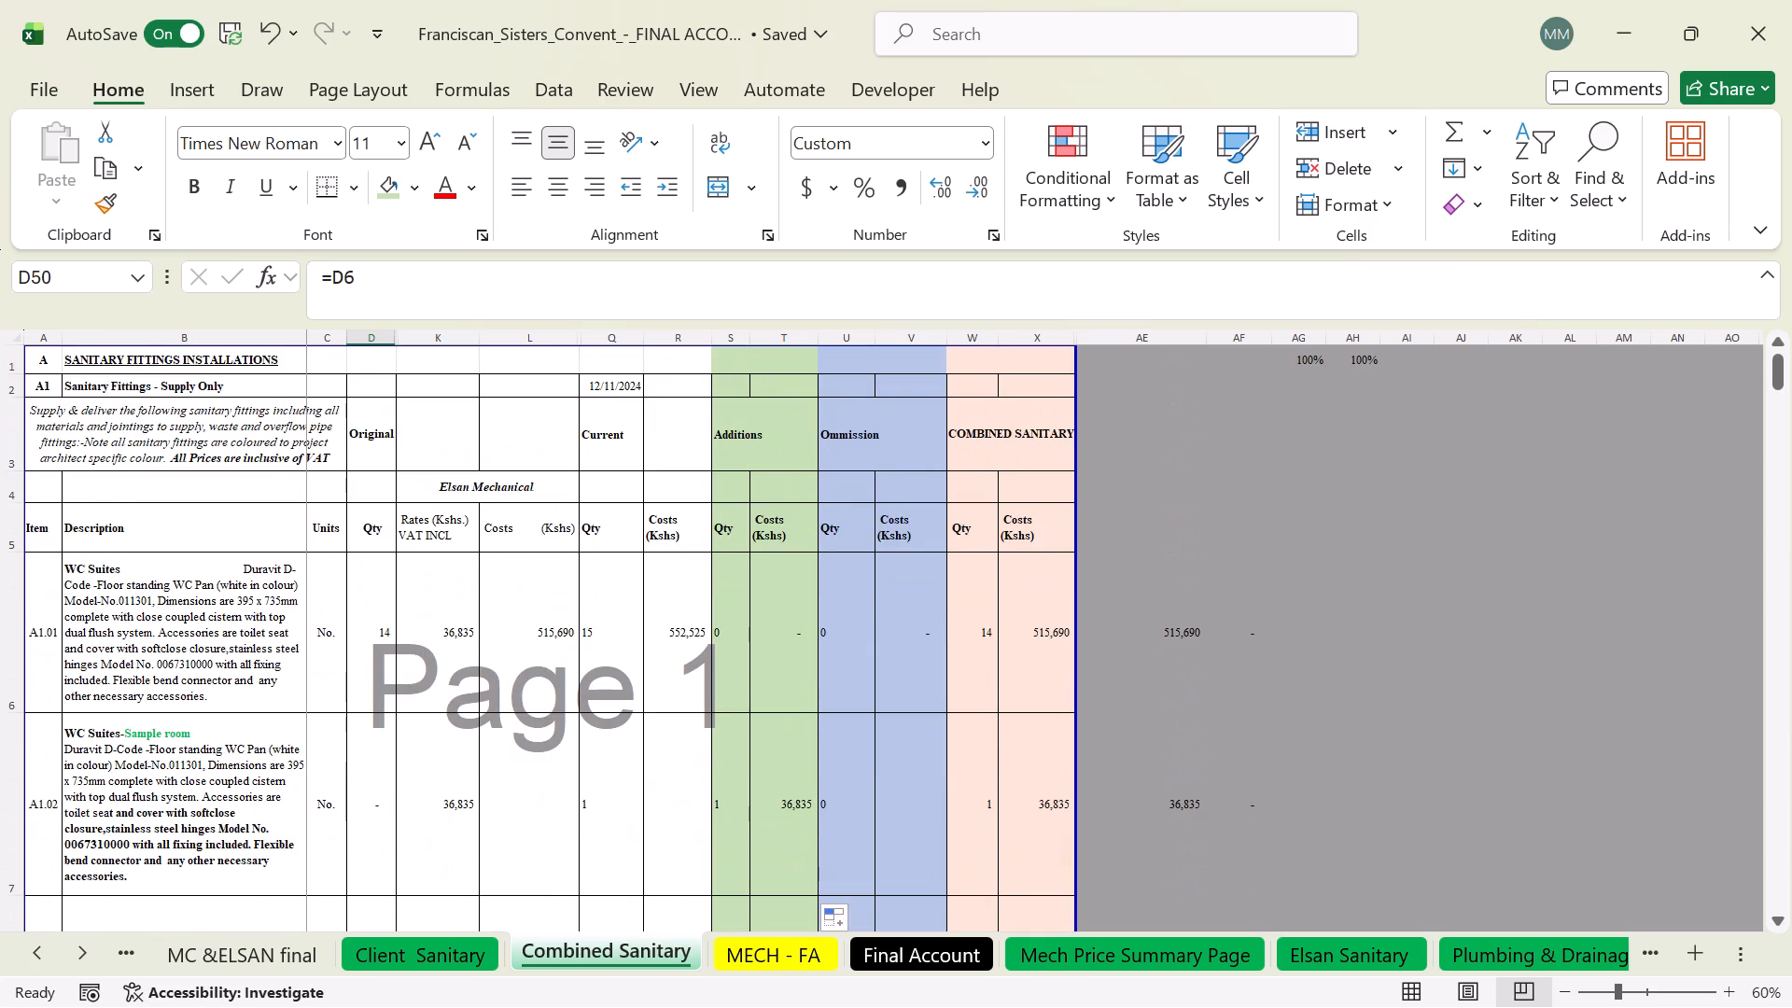
scroll(379, 664, "down", 1)
left_click(374, 640)
Review the A1 supply-only rows from A1.01 down to the A2 fix-only section, comparing original, addition, omission and combined figures.
scroll(374, 649, "down", 1)
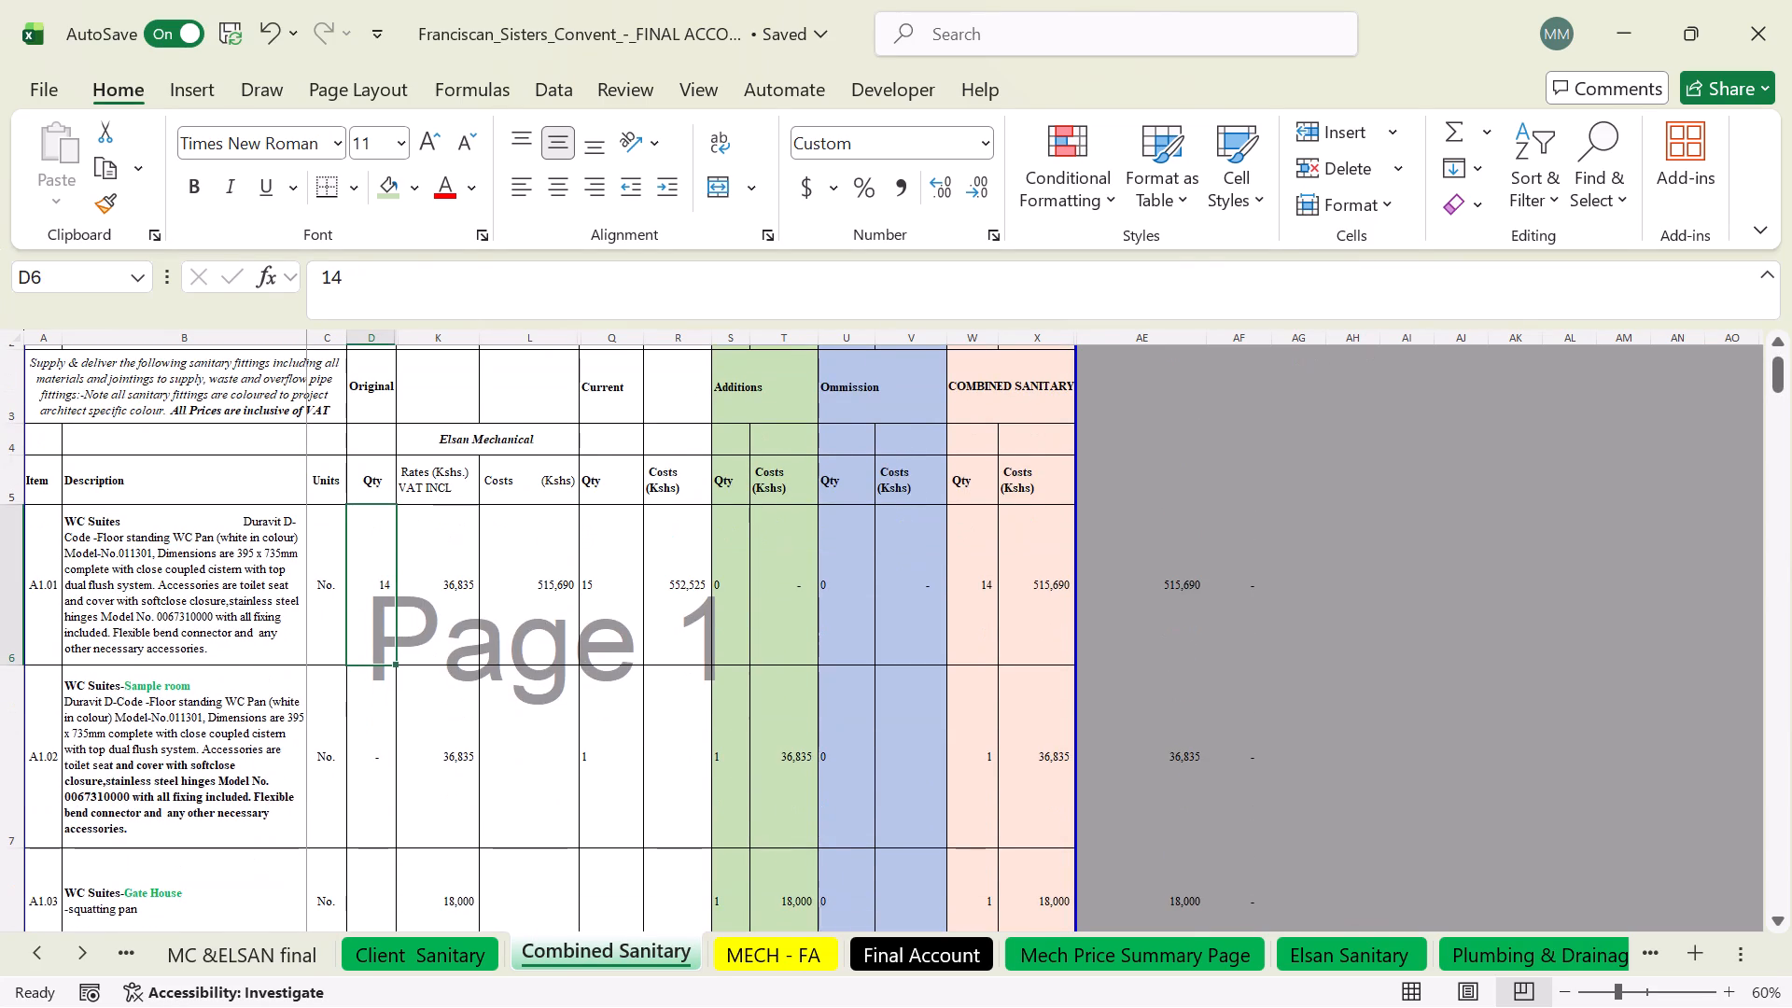
scroll(374, 649, "down", 2)
scroll(374, 650, "up", 3)
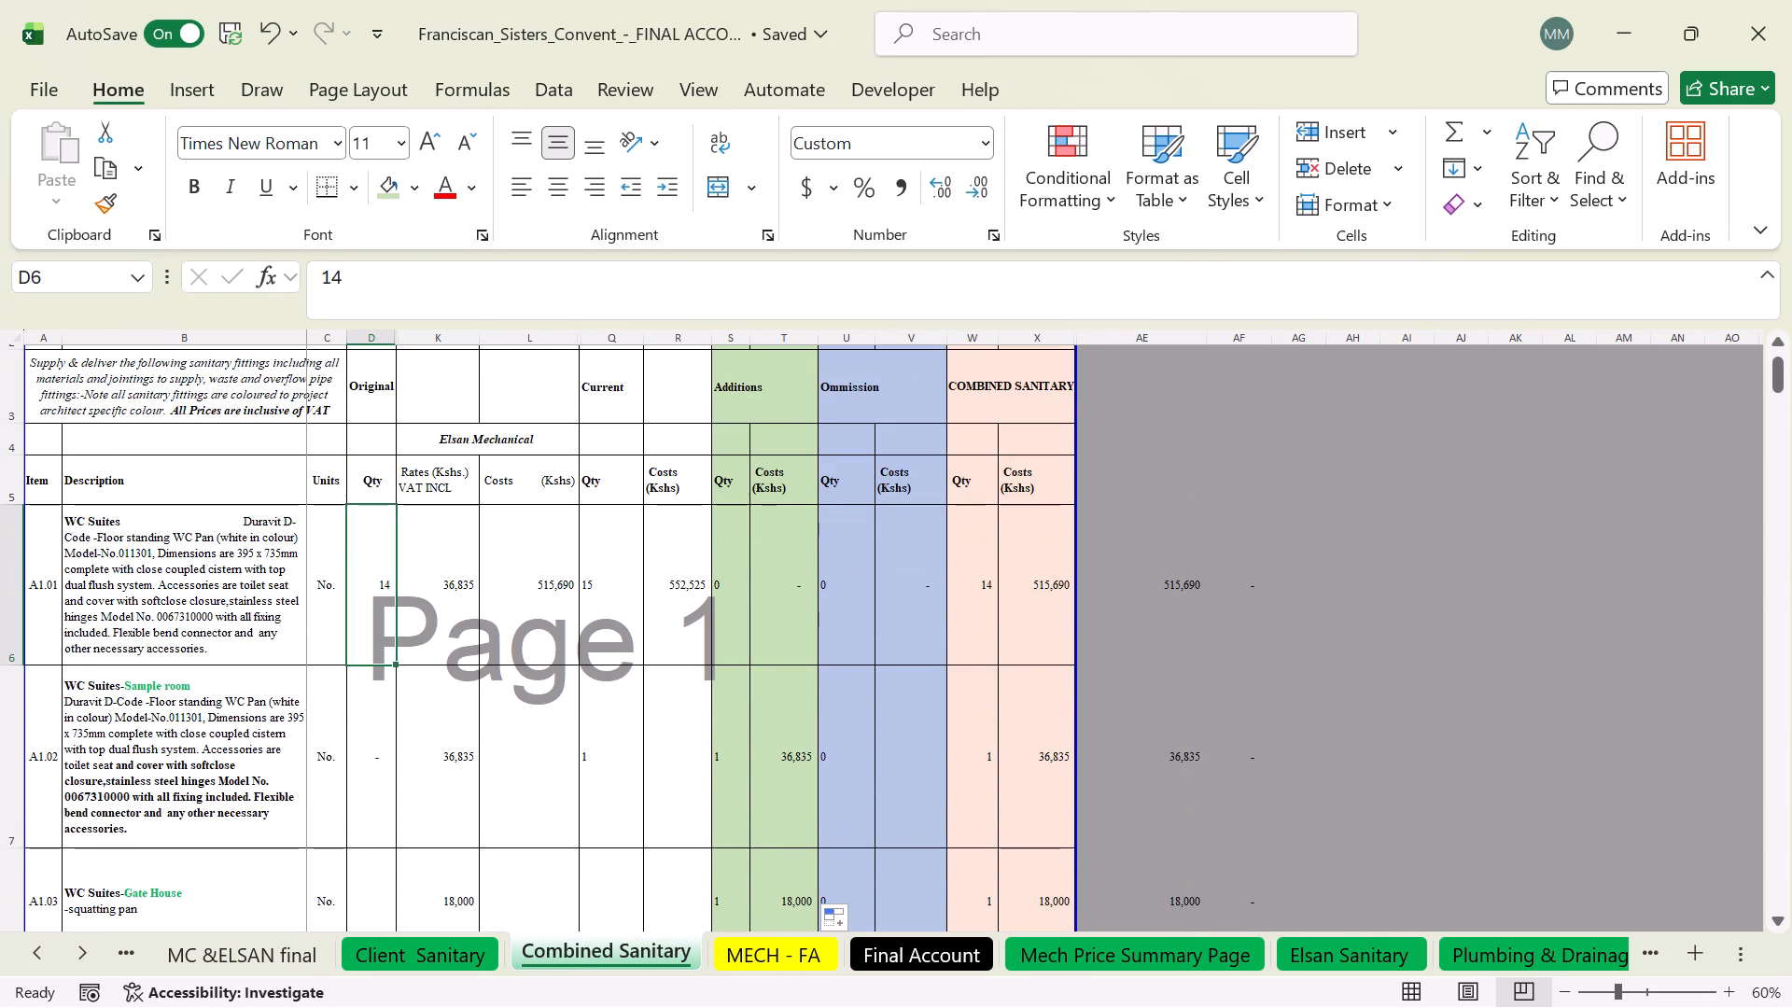
scroll(389, 672, "down", 4)
scroll(389, 676, "up", 3)
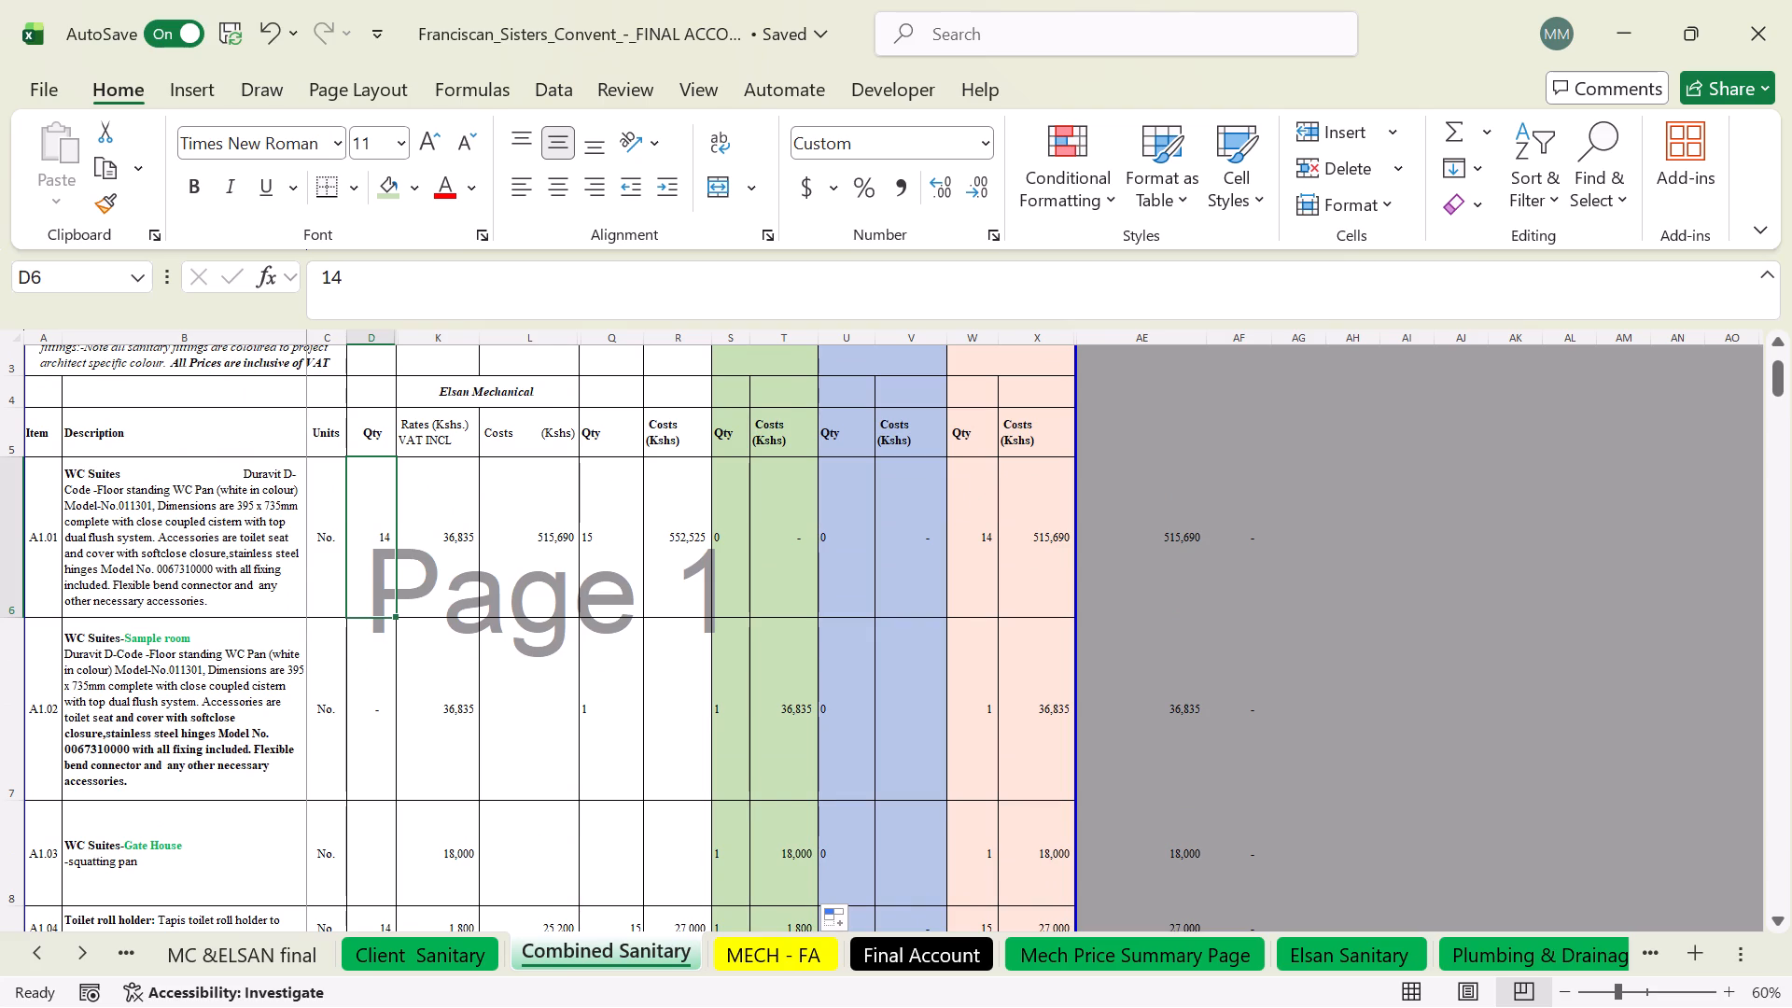
scroll(990, 671, "down", 2)
scroll(990, 671, "up", 1)
scroll(990, 671, "down", 4)
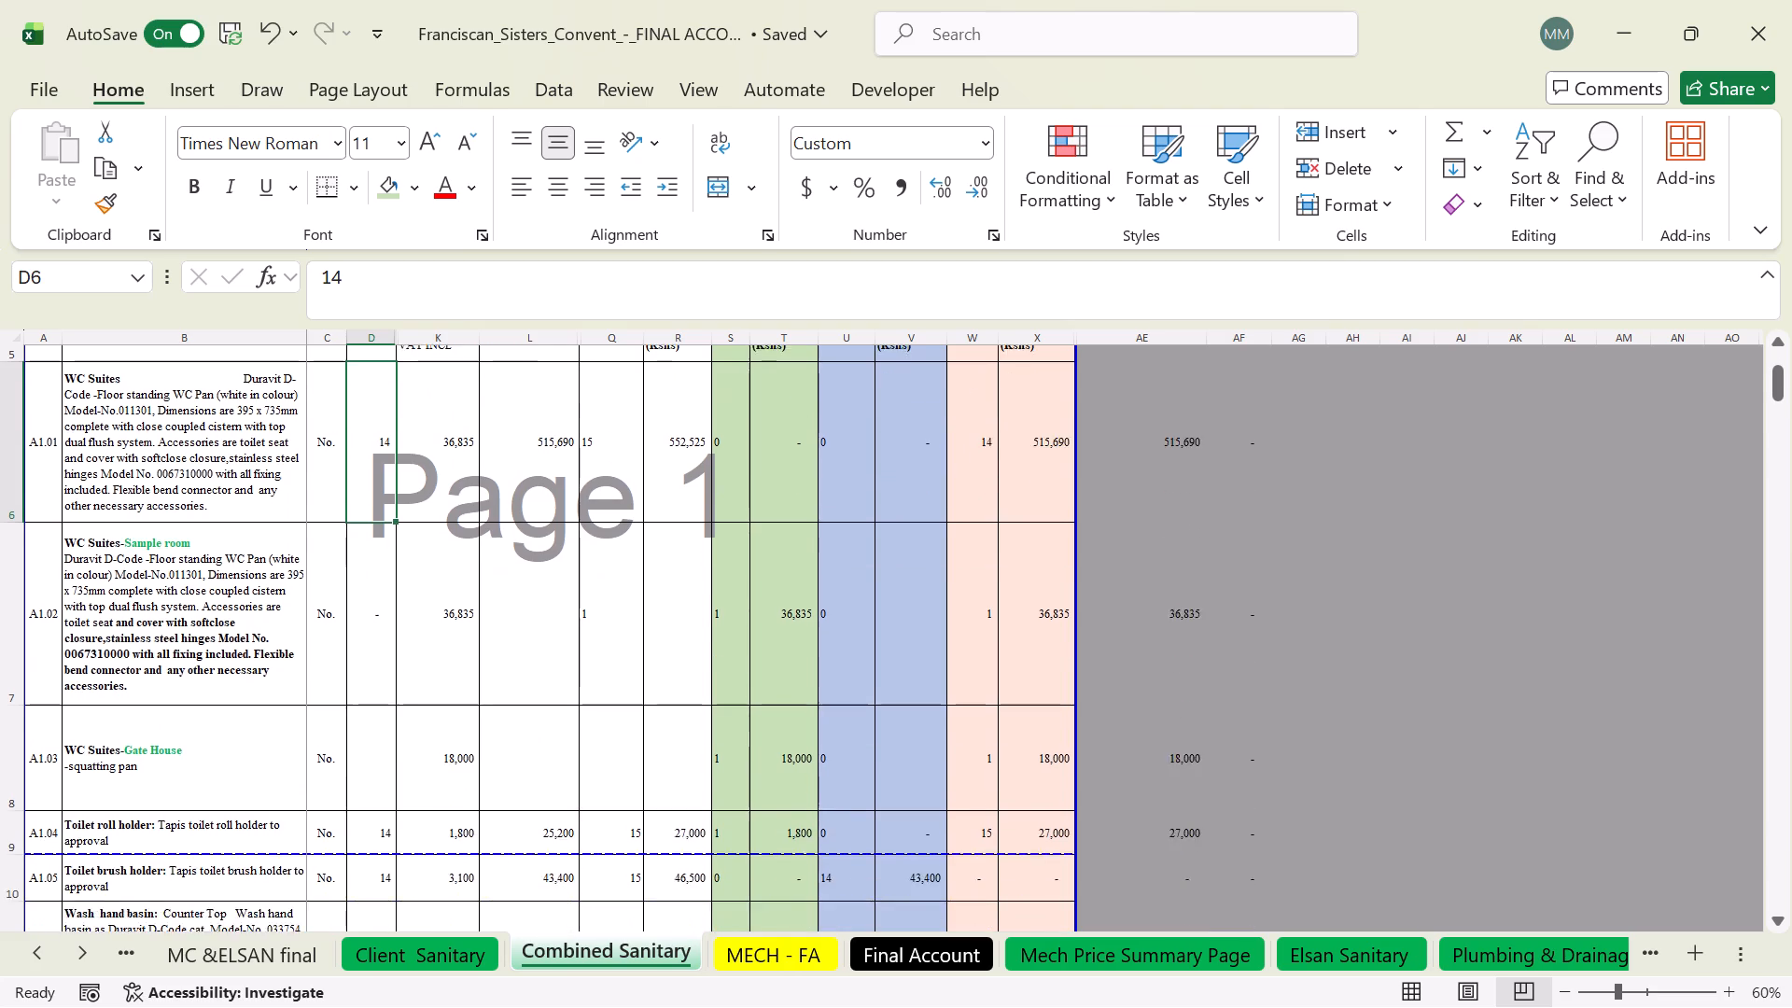
scroll(990, 671, "down", 13)
scroll(813, 732, "up", 1)
scroll(813, 732, "down", 14)
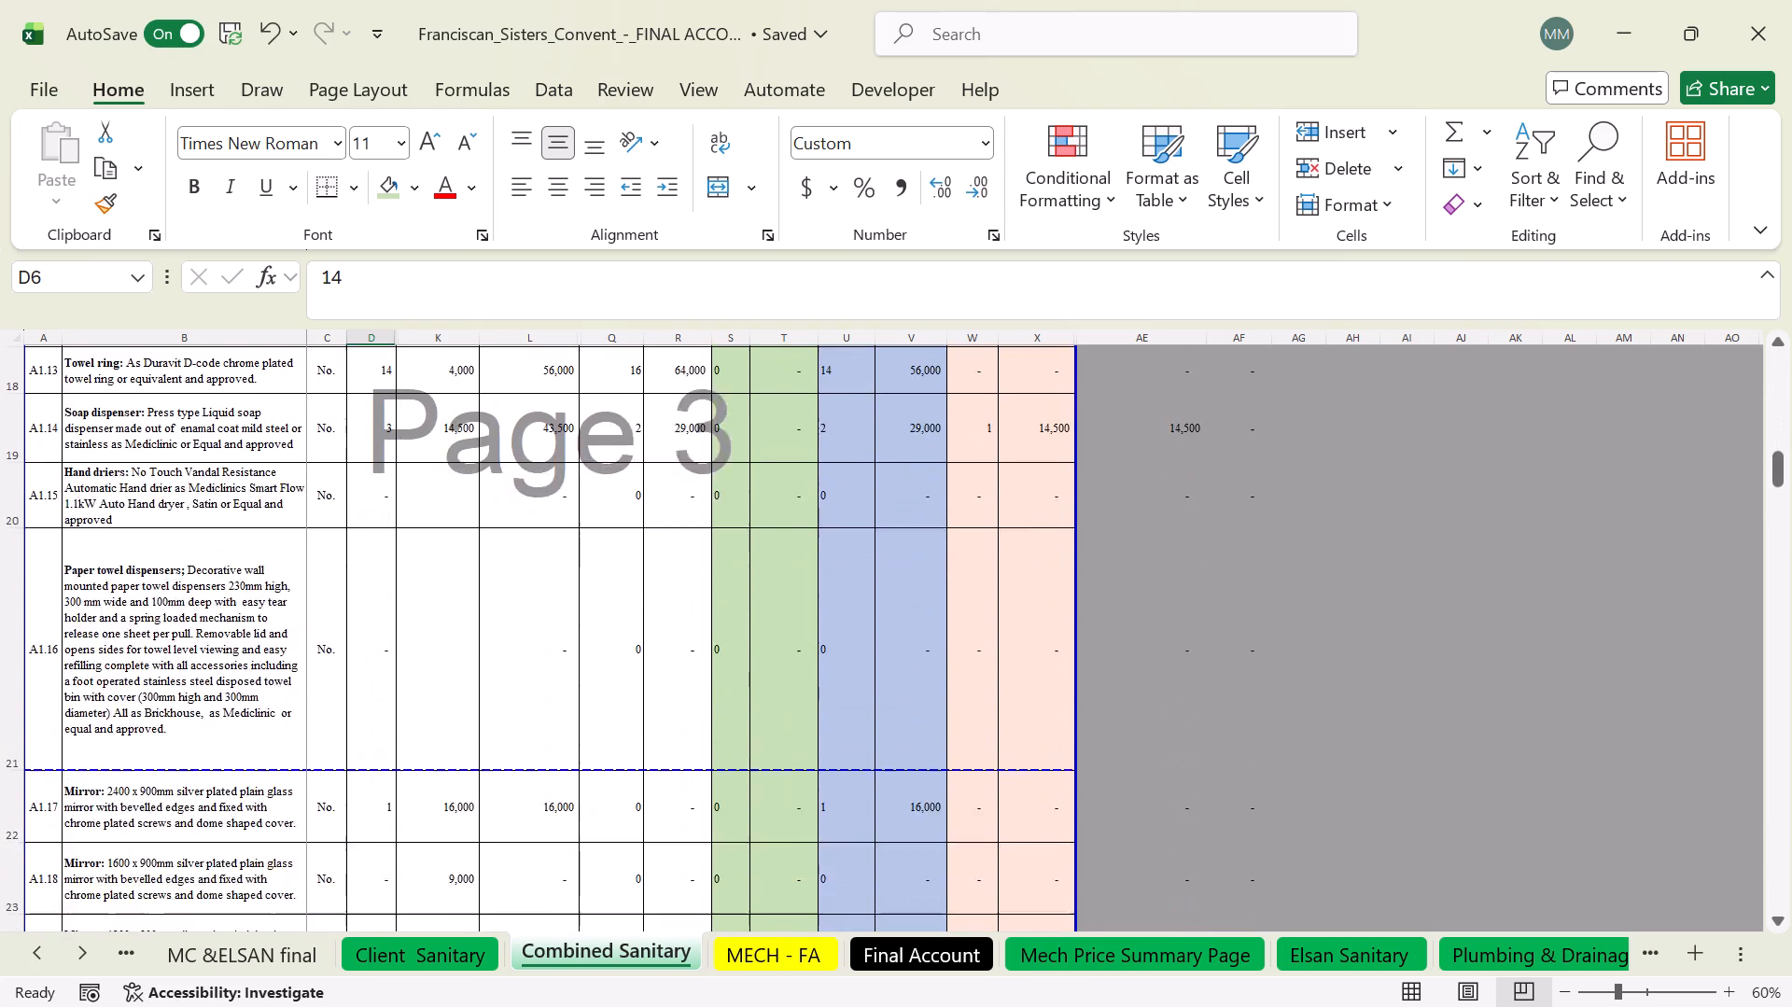
scroll(823, 763, "down", 7)
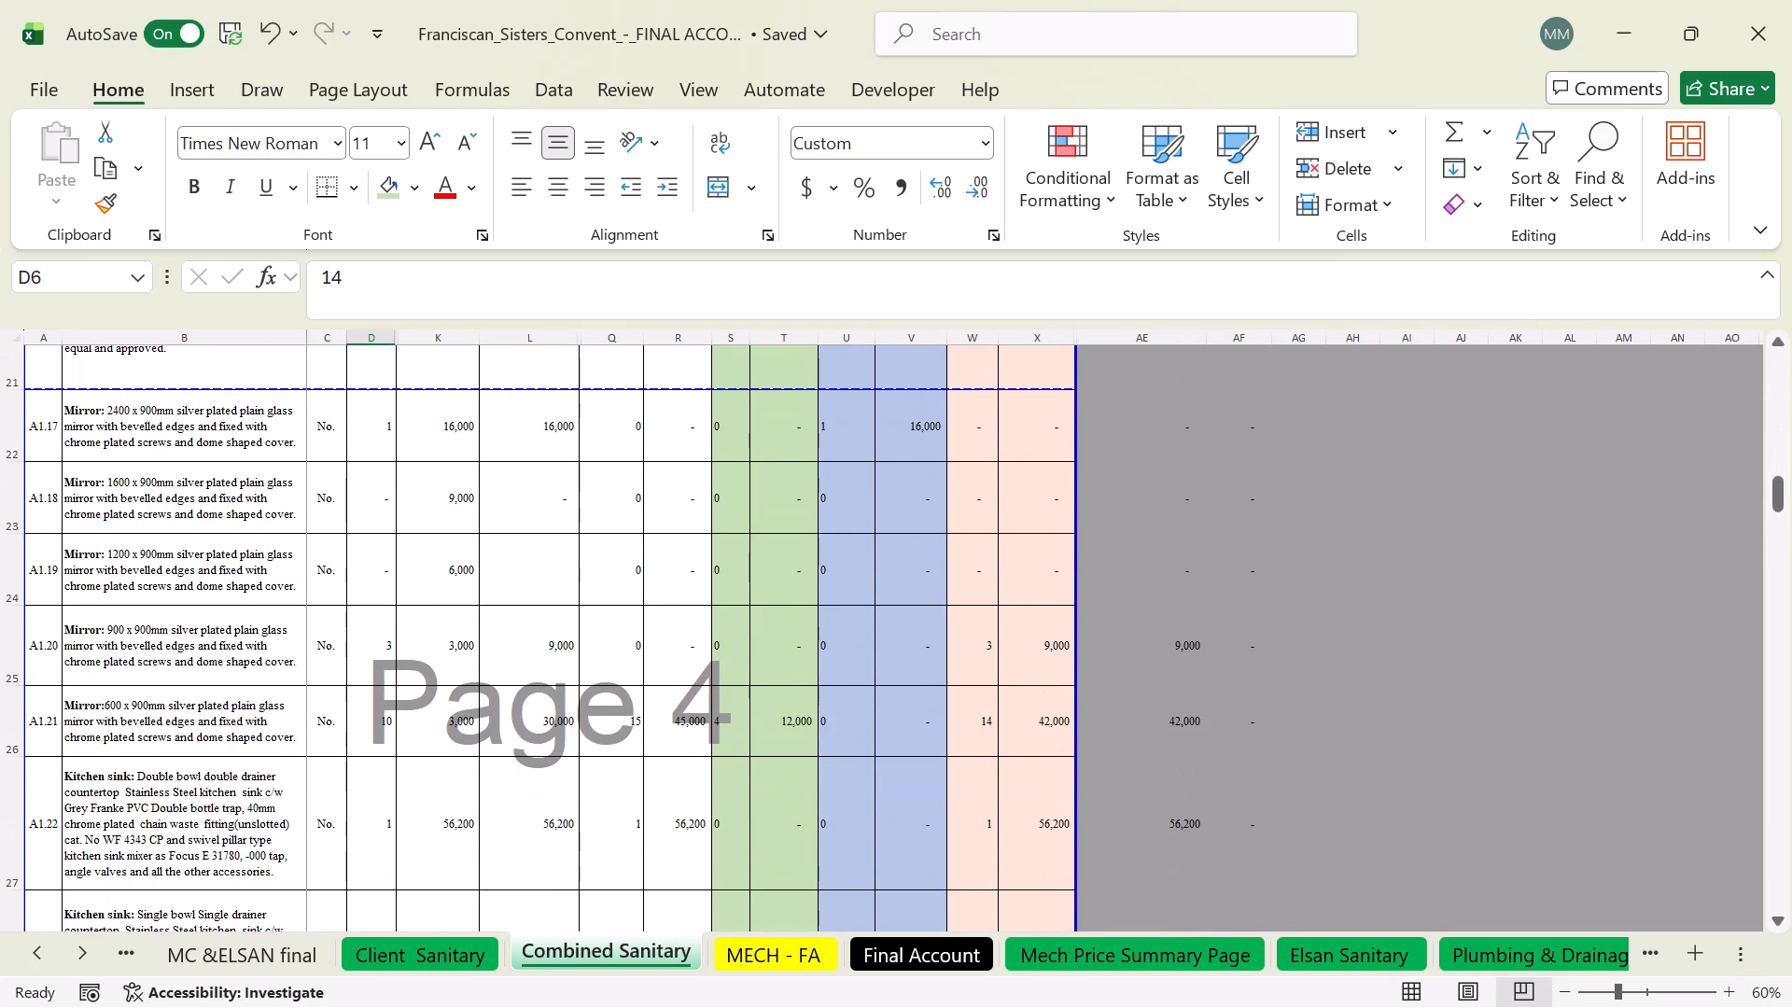
scroll(726, 693, "down", 6)
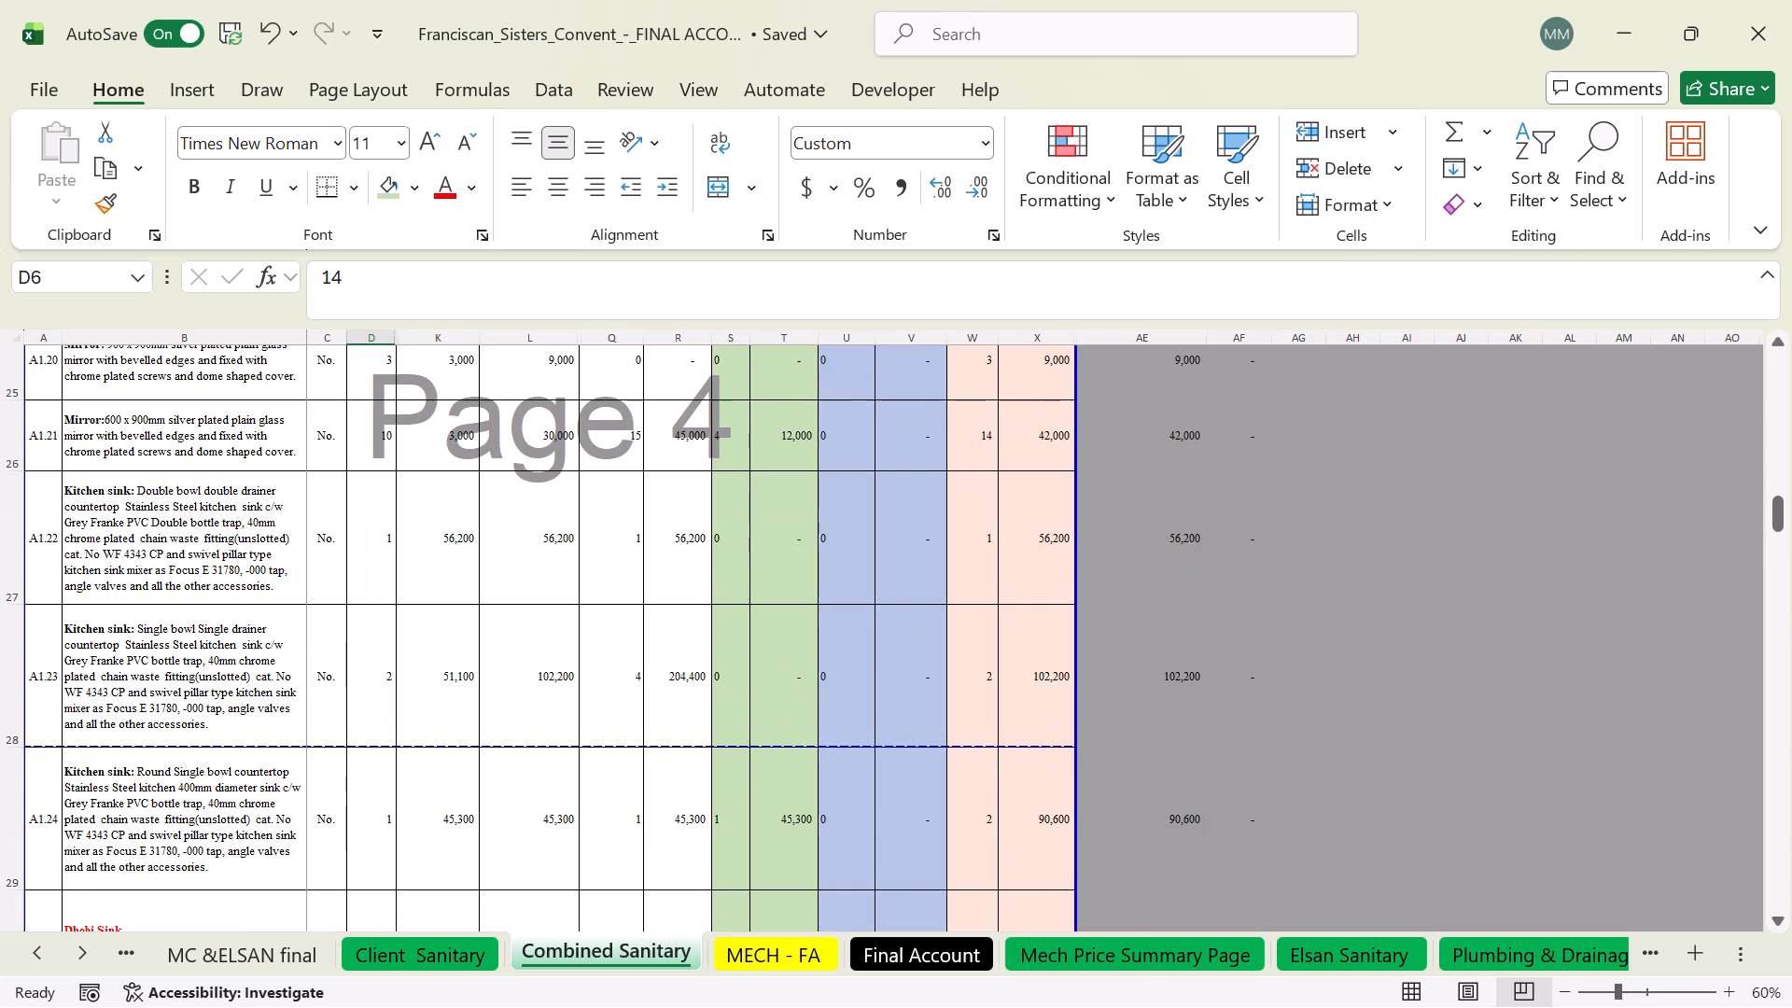
scroll(830, 725, "down", 20)
scroll(830, 725, "down", 6)
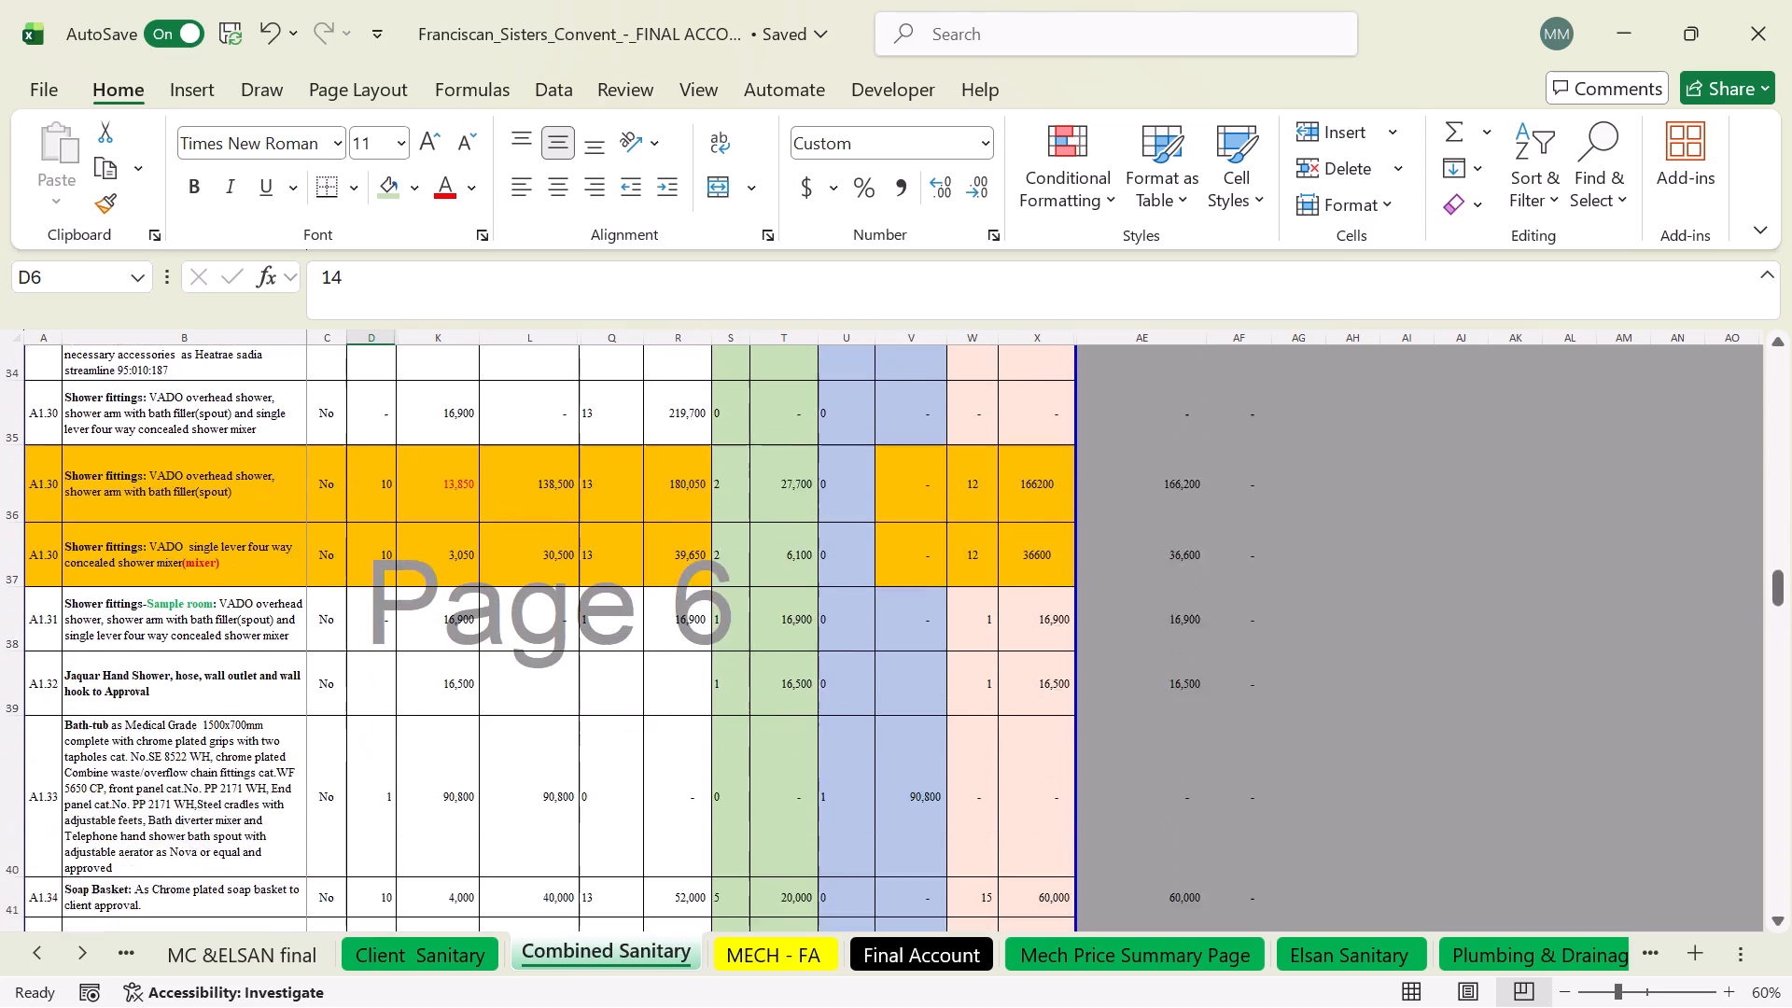
scroll(829, 734, "down", 5)
scroll(829, 734, "up", 1)
scroll(829, 734, "down", 9)
Enter the check formula =L50+T50-V50-X50 in AE50 for the A2.01 fix-only WC suites row.
left_click(1125, 715)
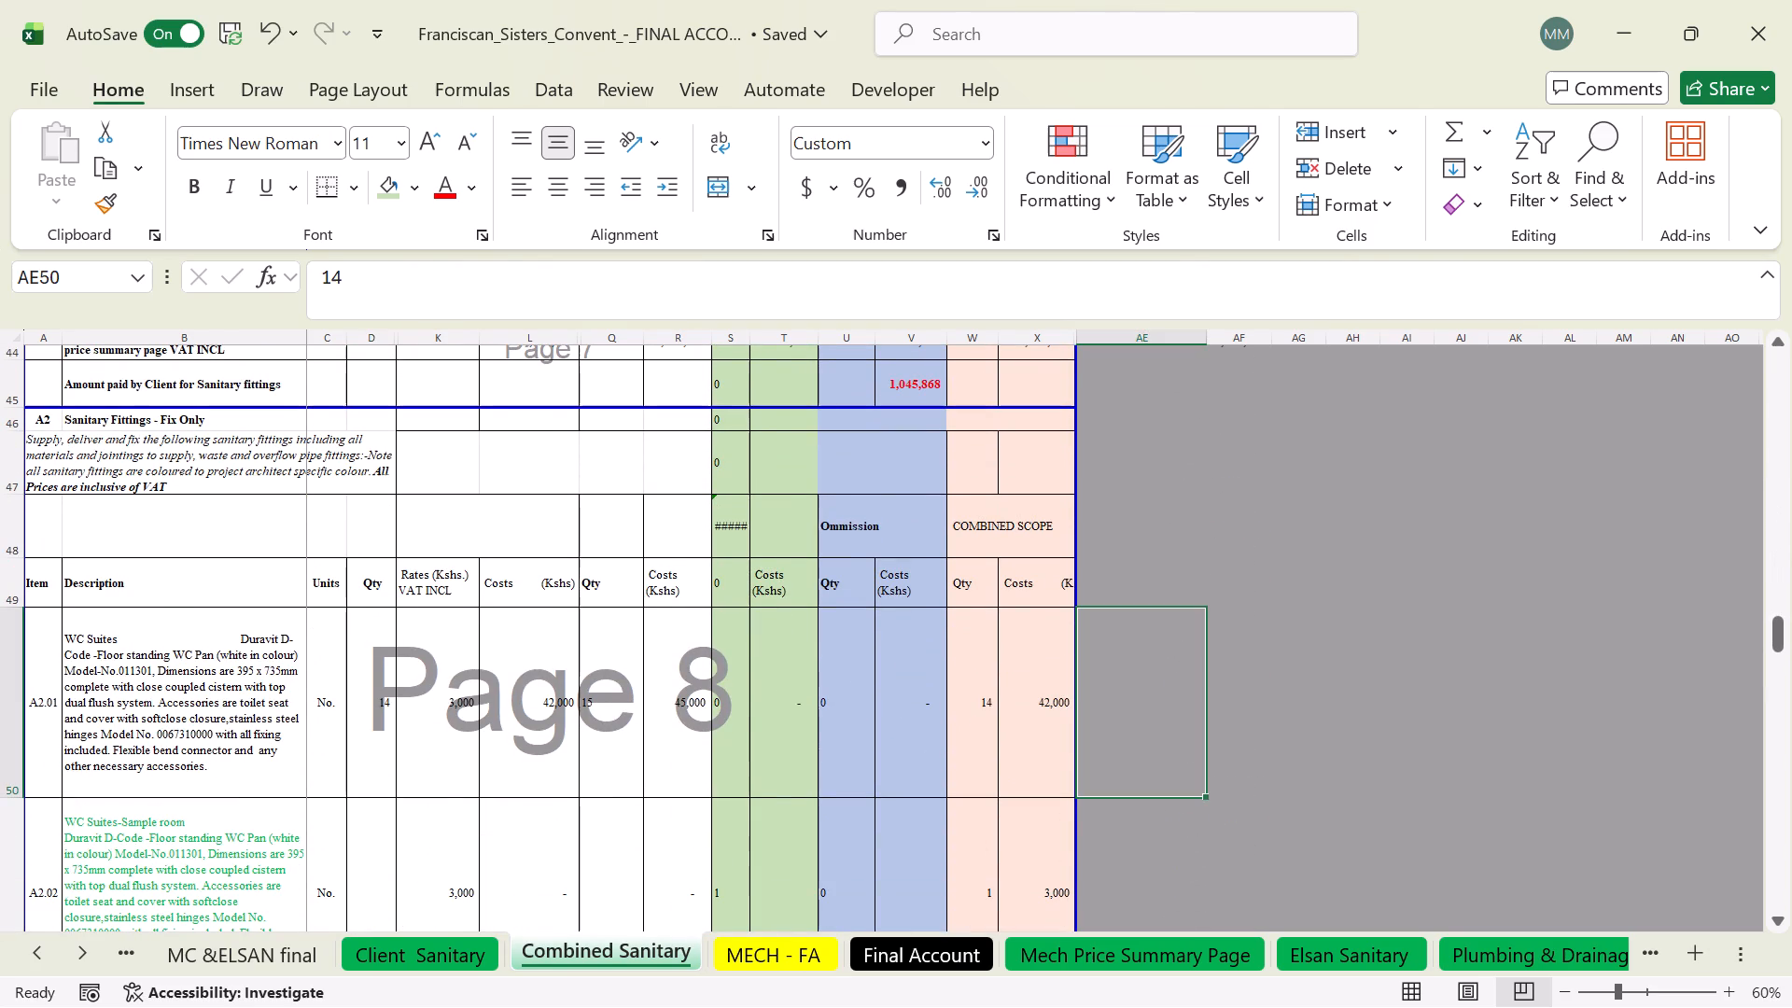
key("equal")
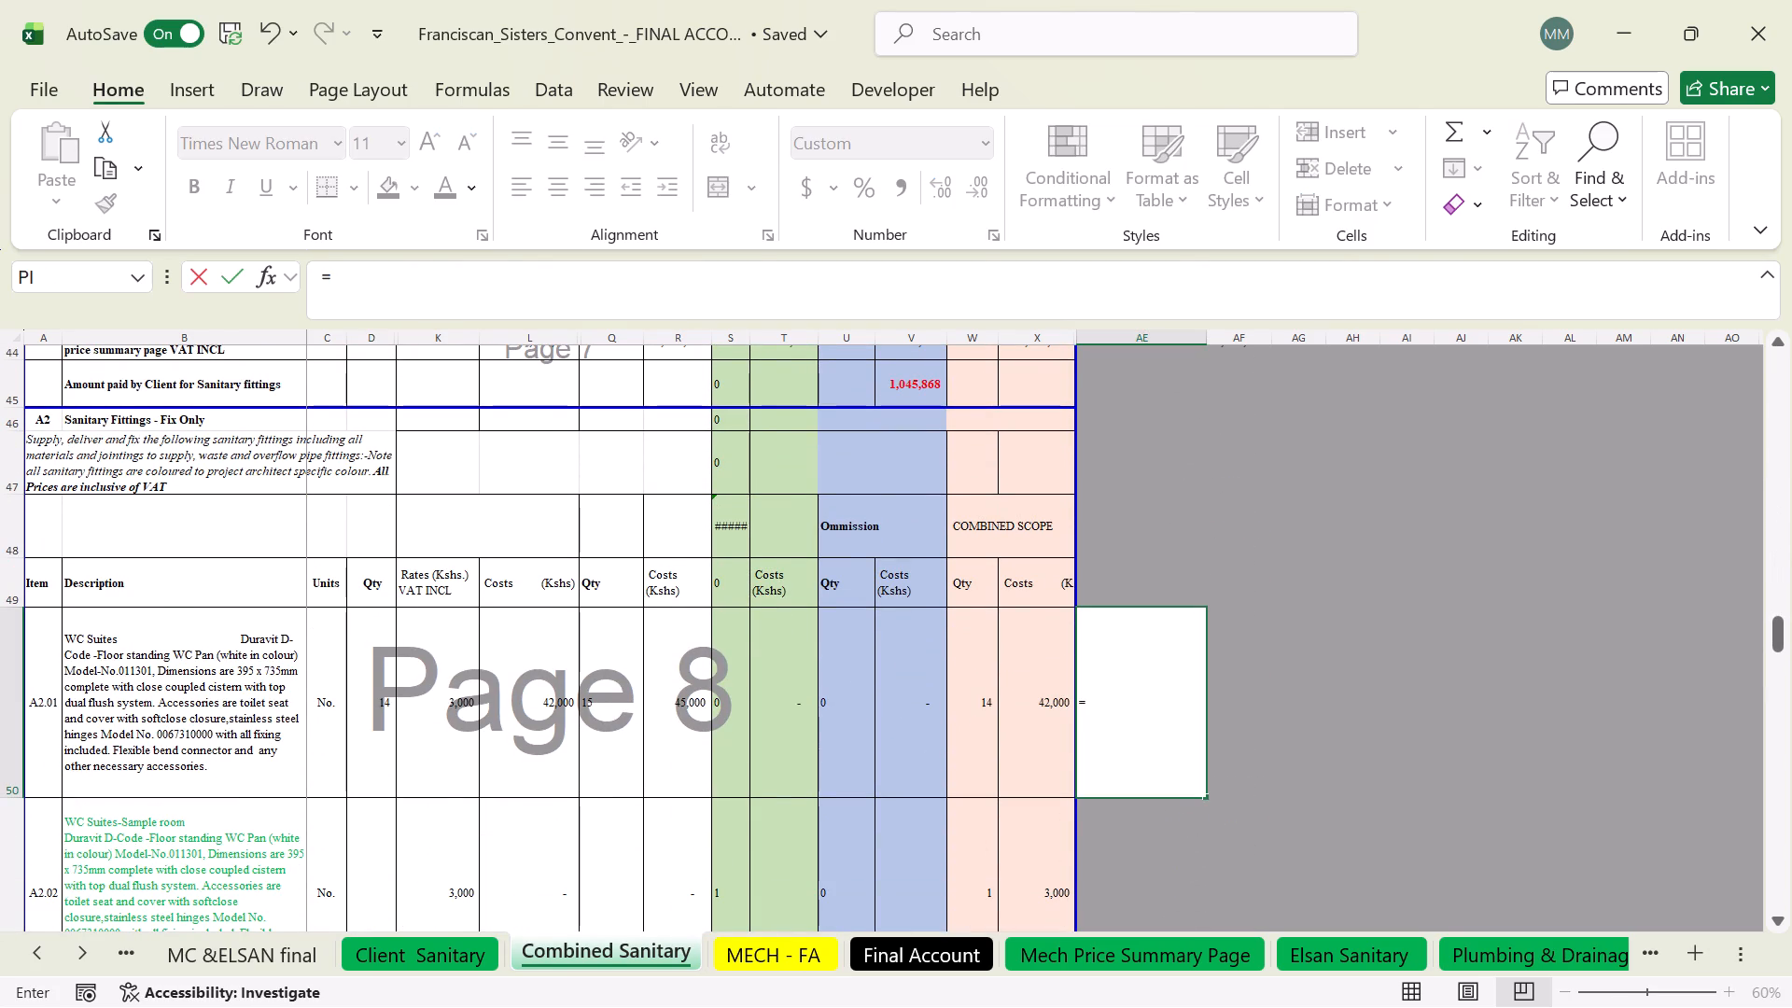
left_click(557, 740)
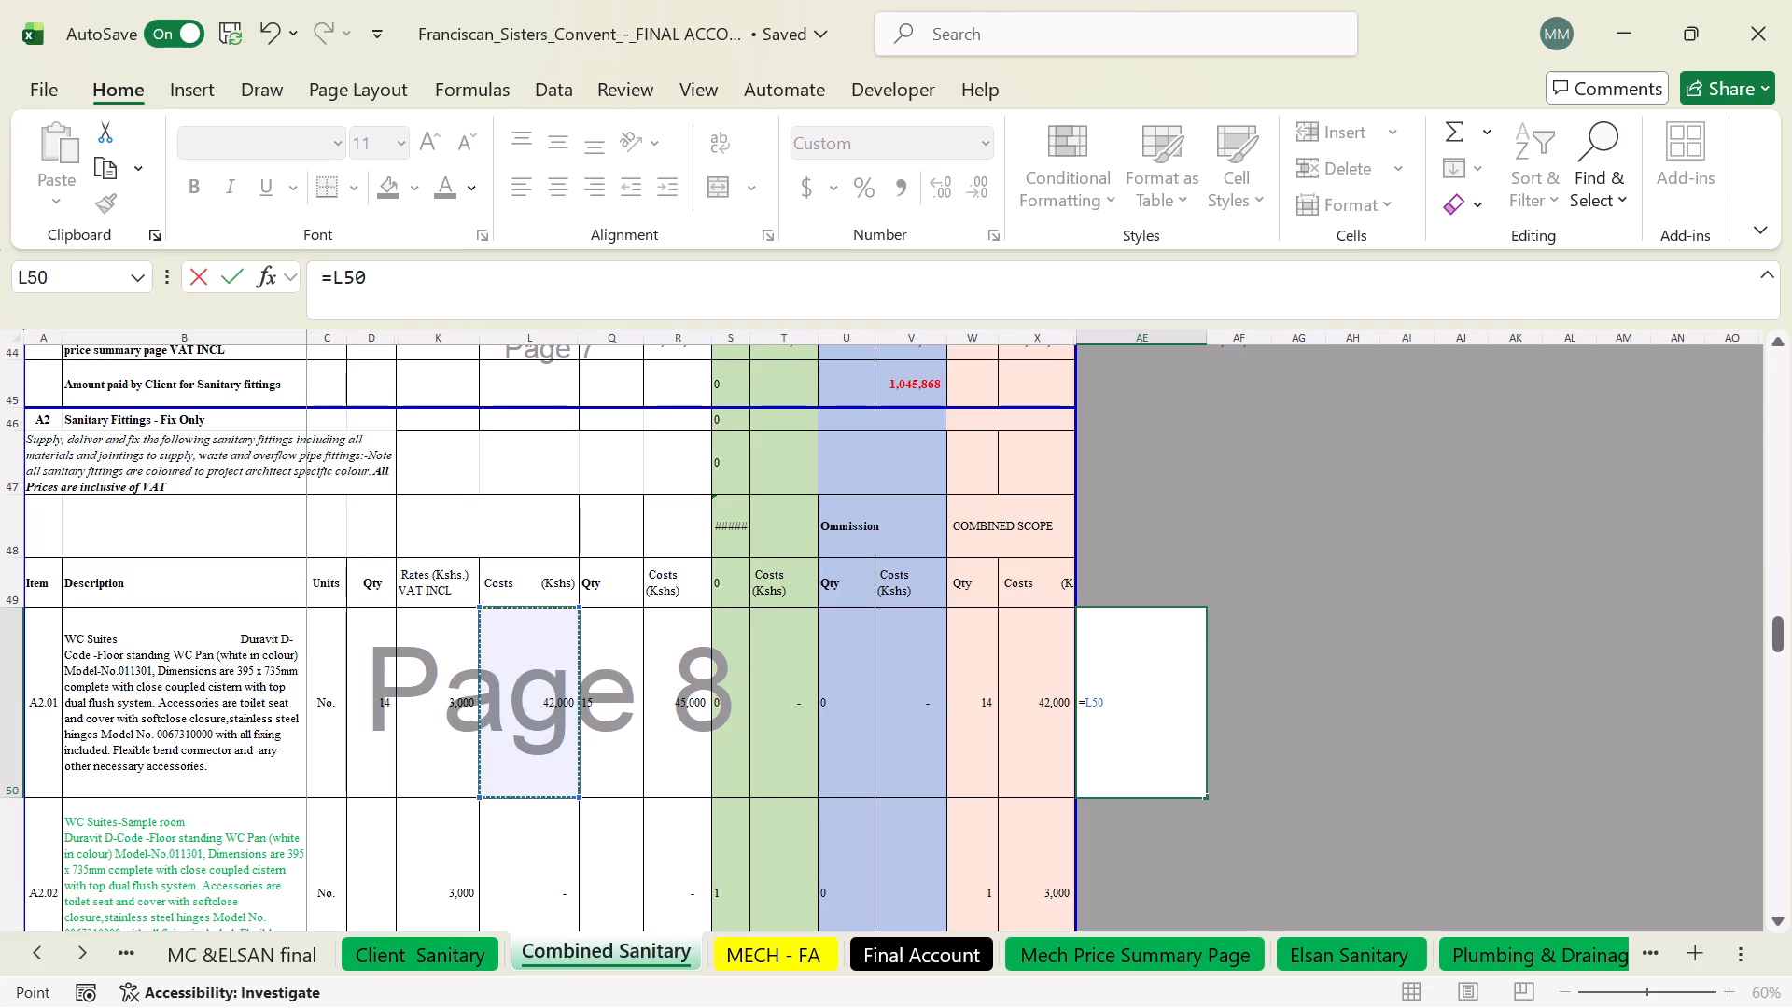
key("plus")
left_click(782, 736)
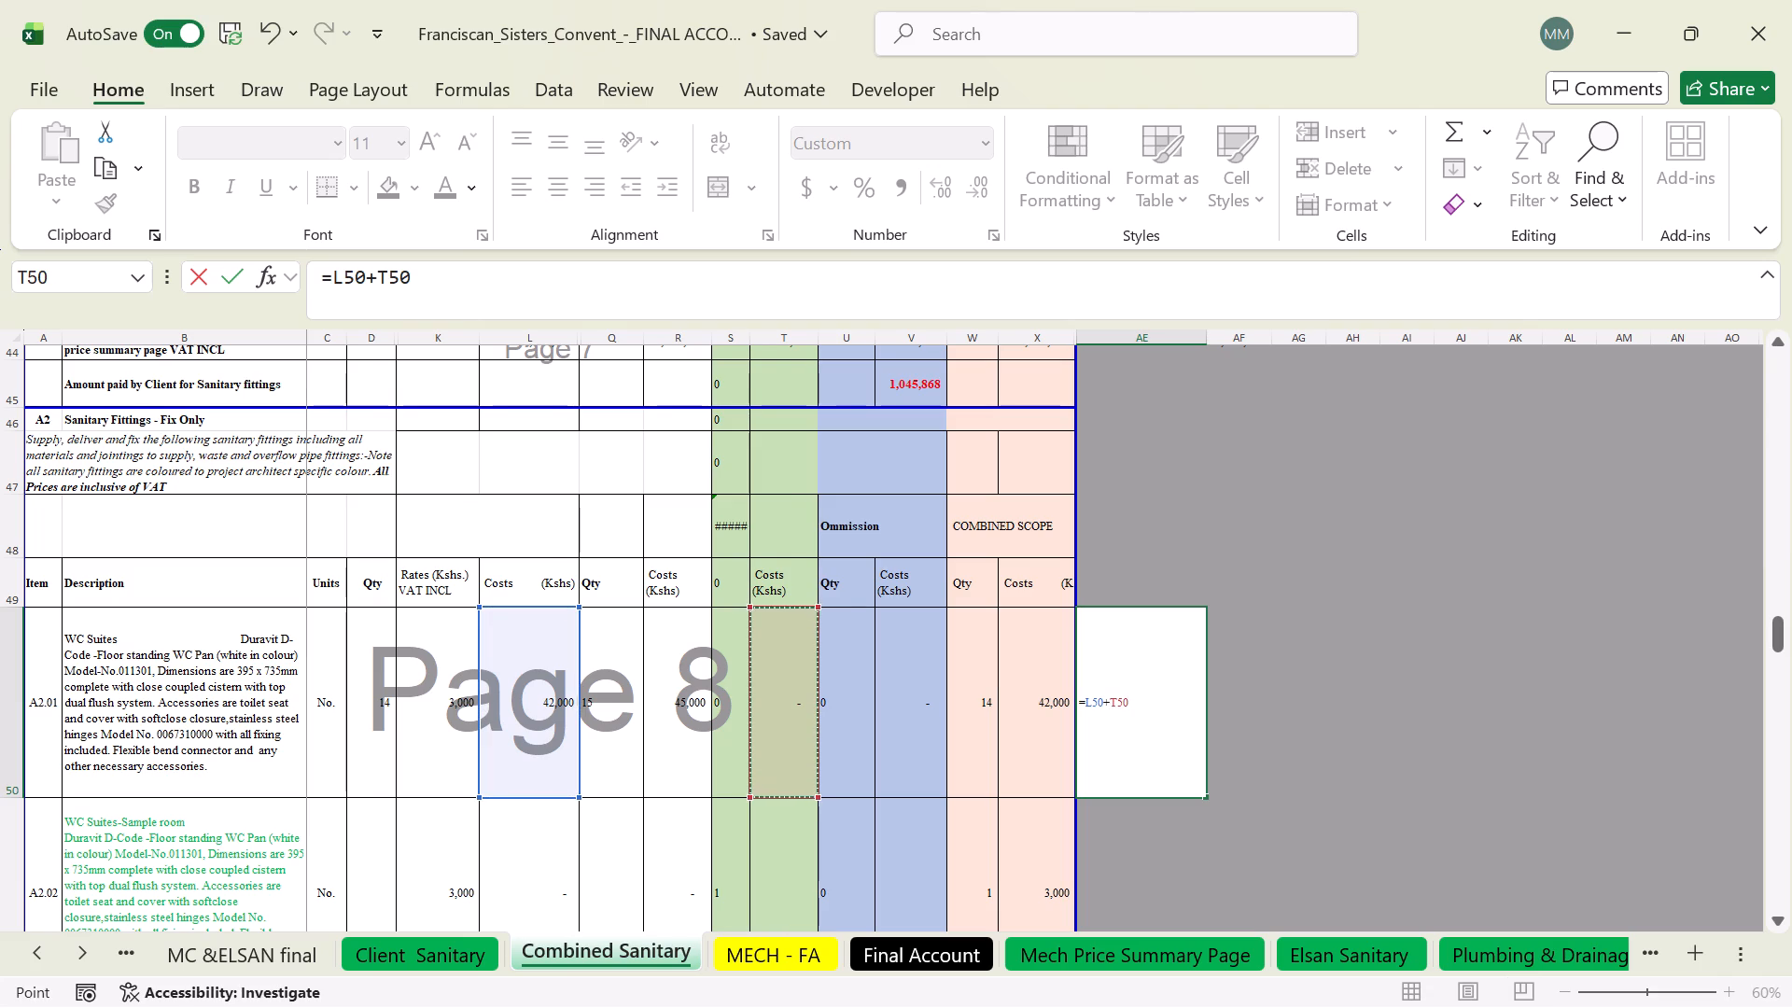
key("minus")
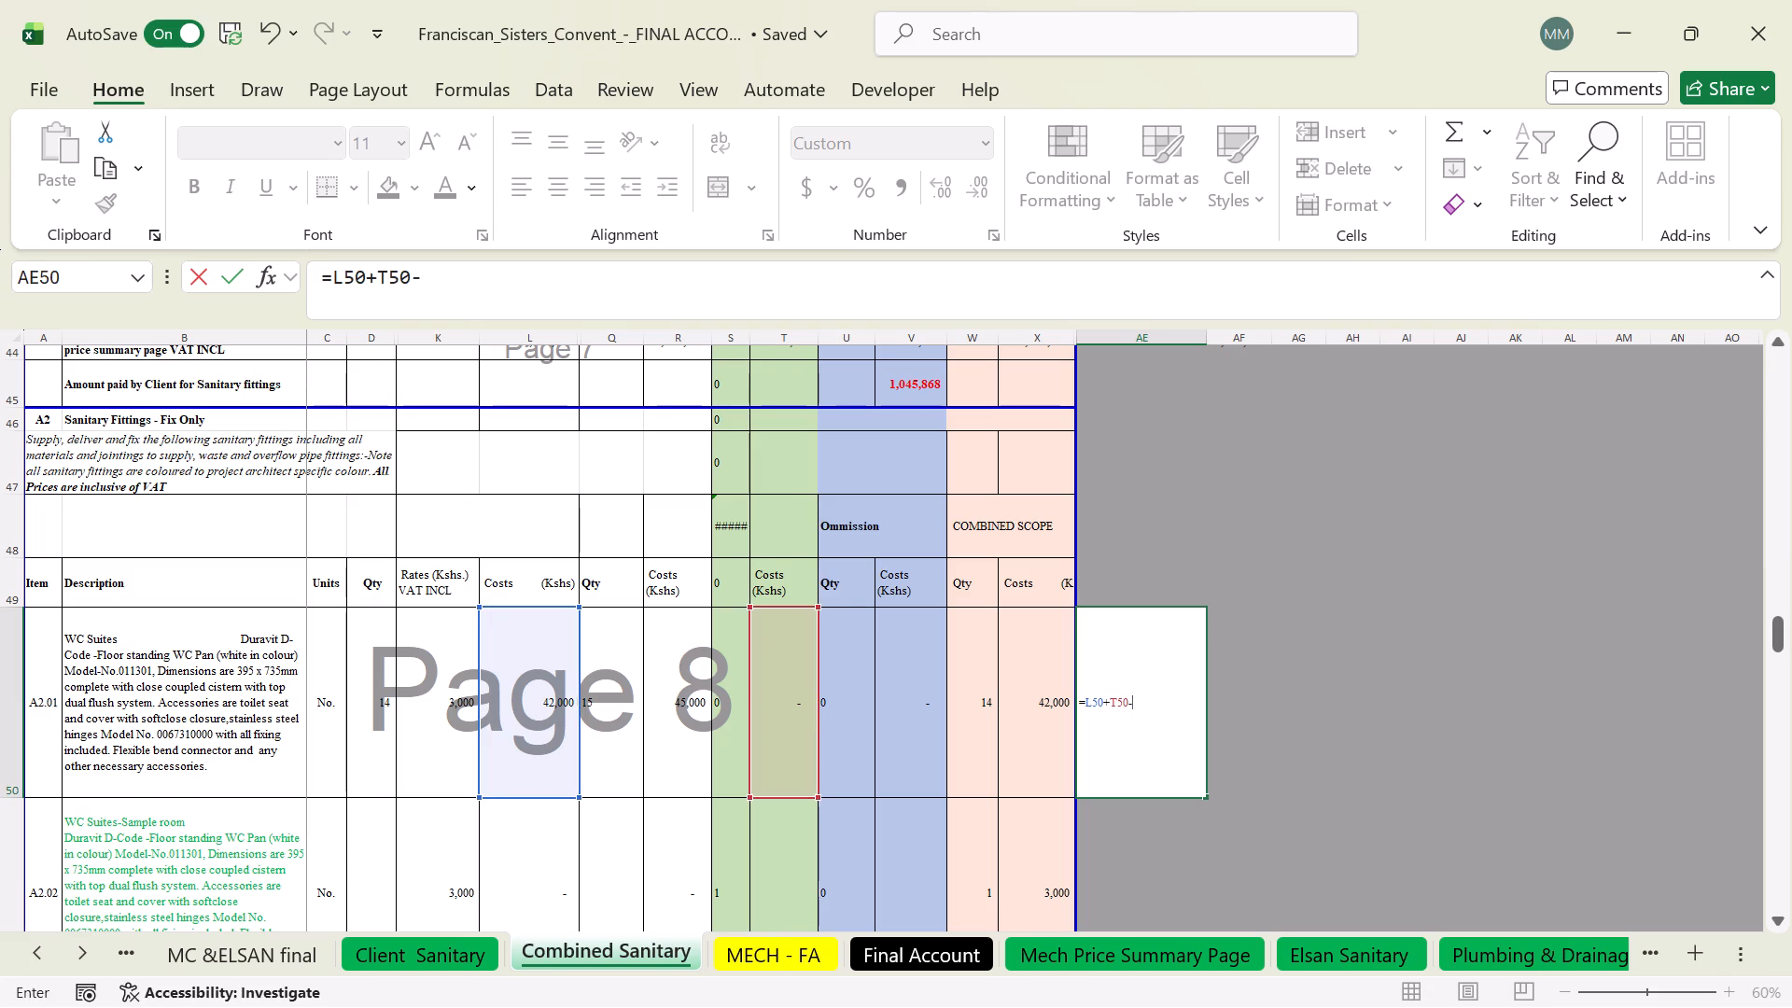
left_click(924, 721)
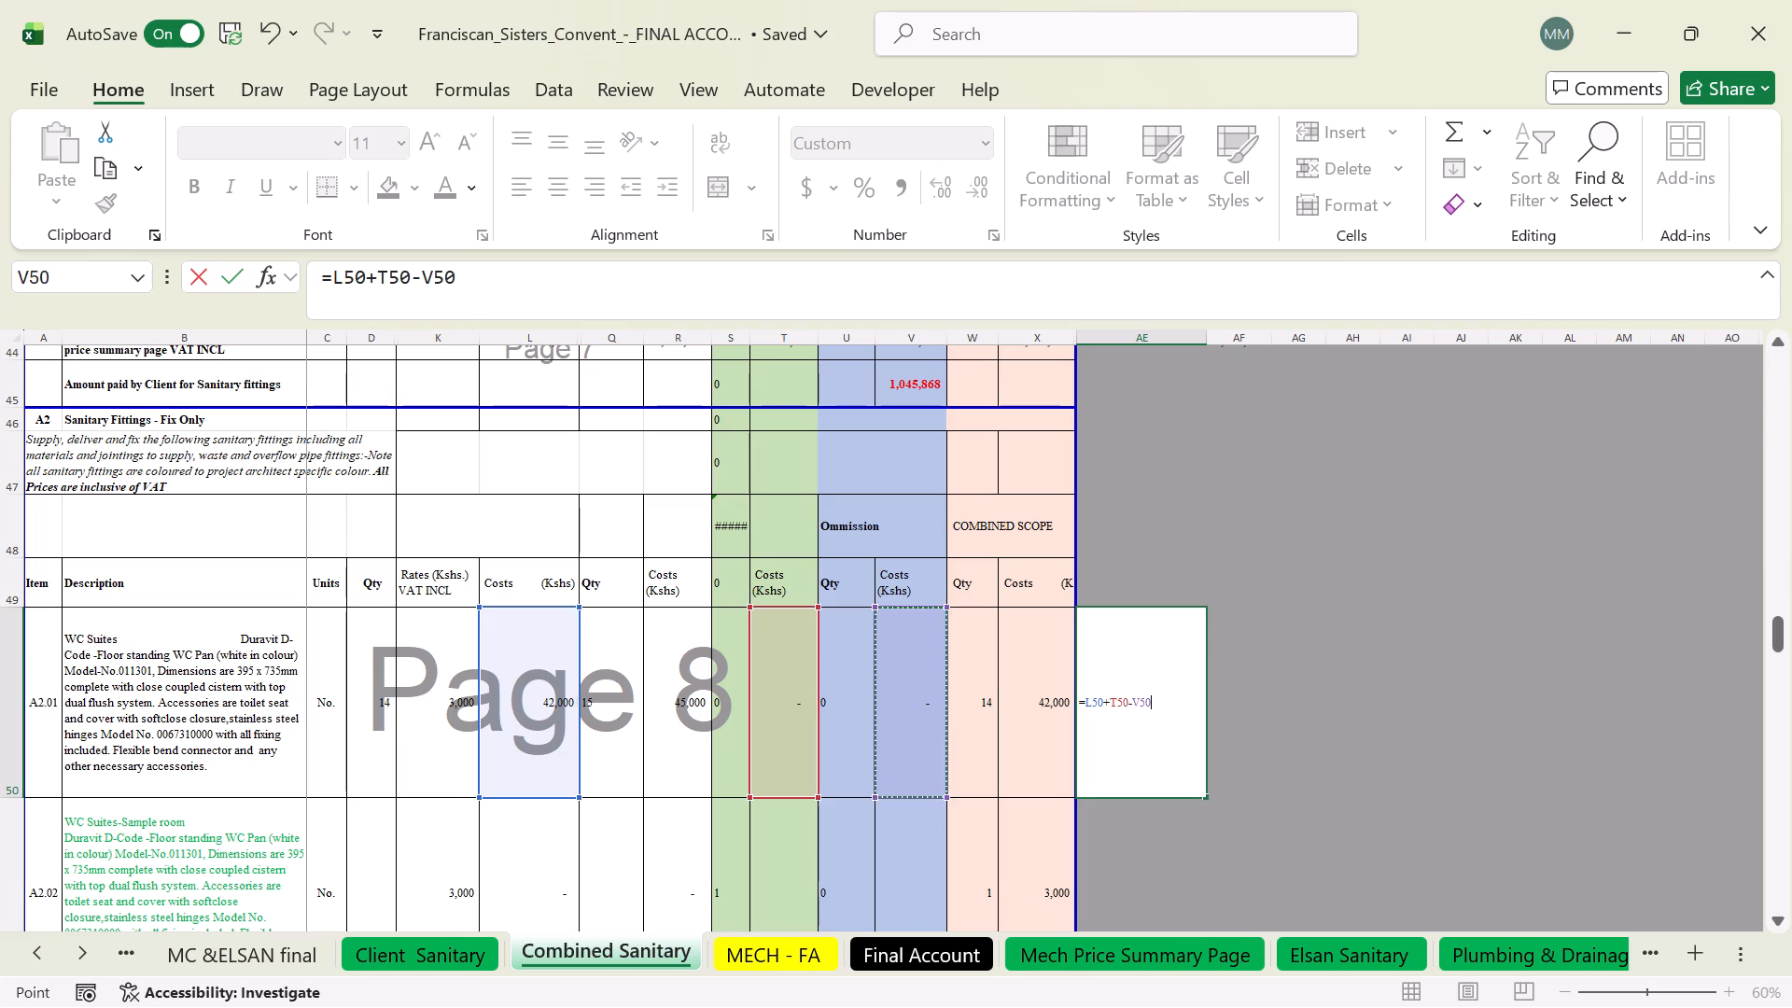
key("minus")
left_click(1048, 729)
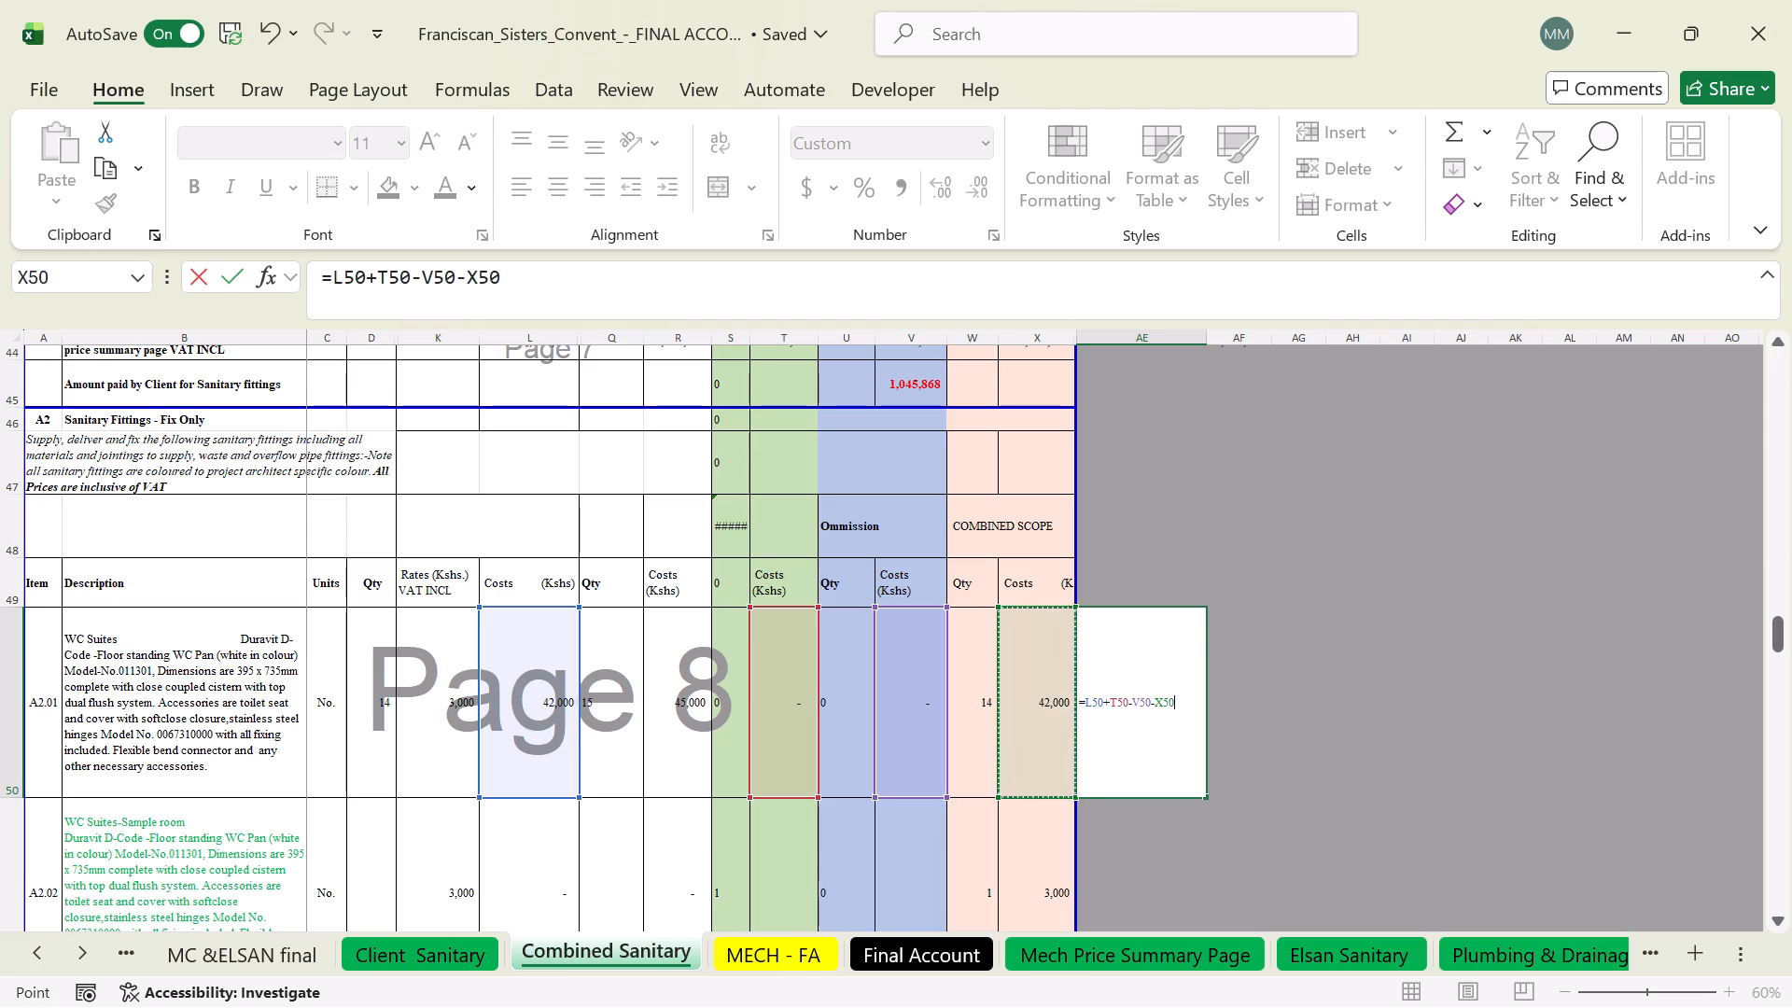
key("Return")
Fill the AE50 check formula down to AE85, covering the fix-only items through A2.36 Contigency.
left_click(1163, 629)
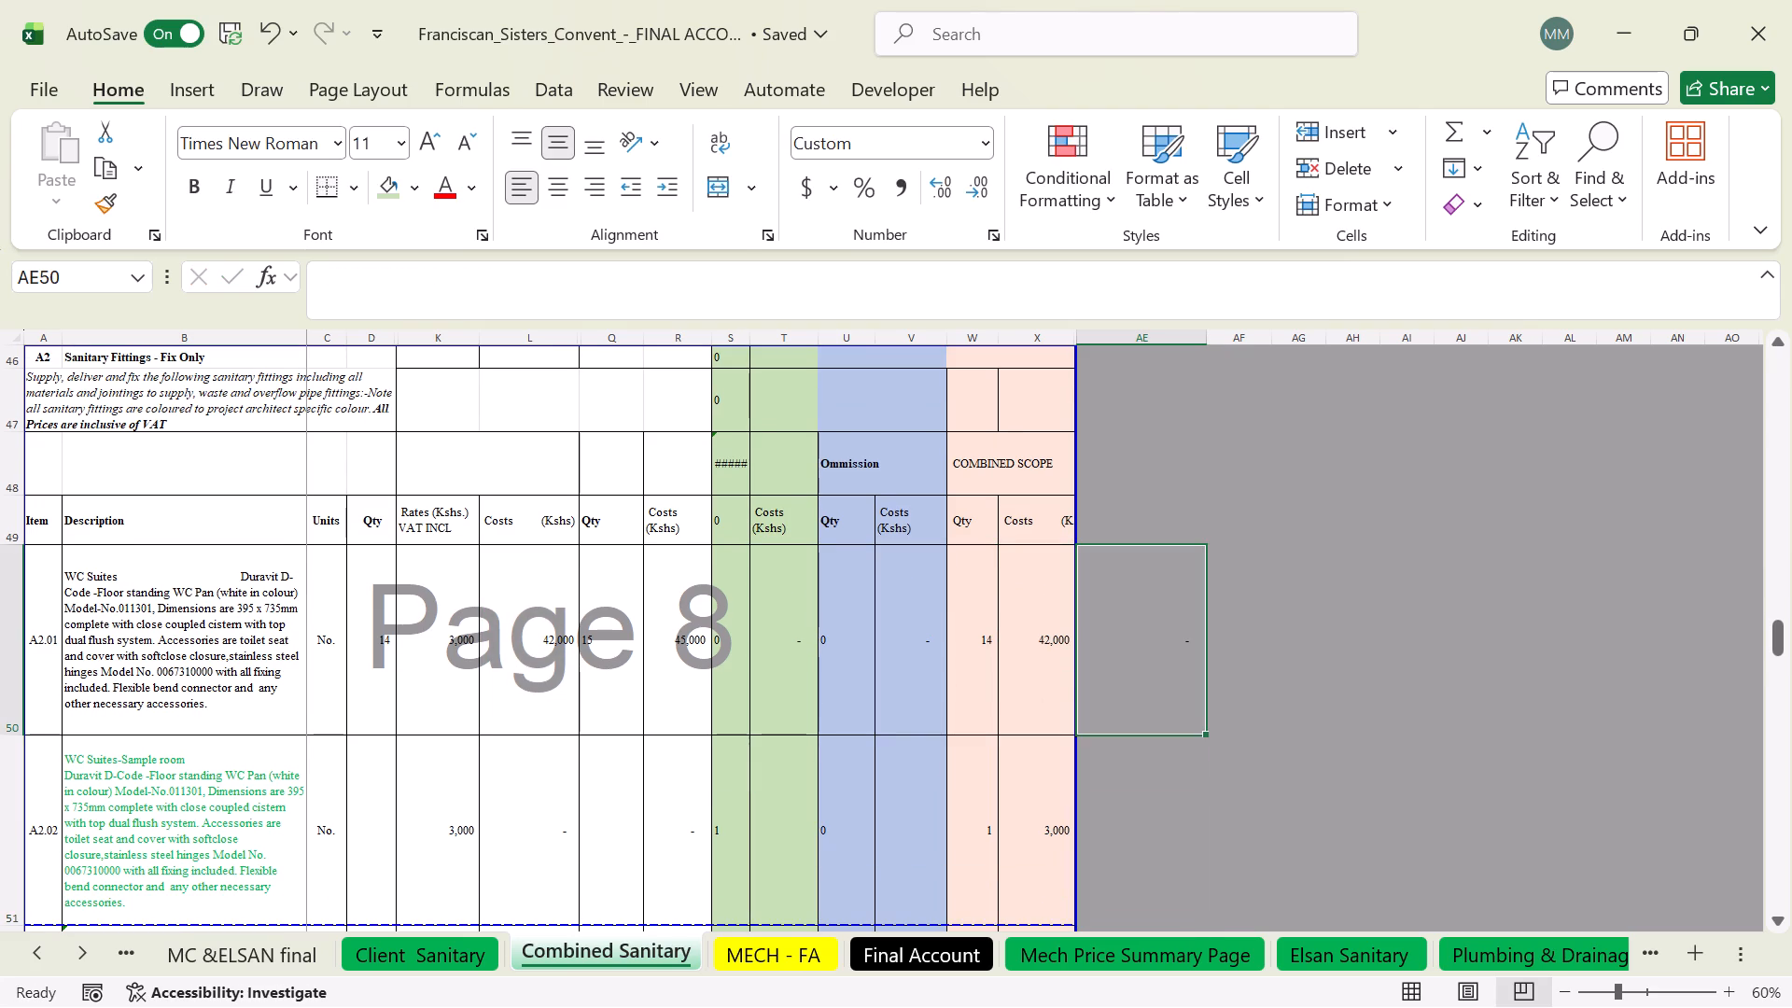
left_click_drag(1206, 733, 1239, 988)
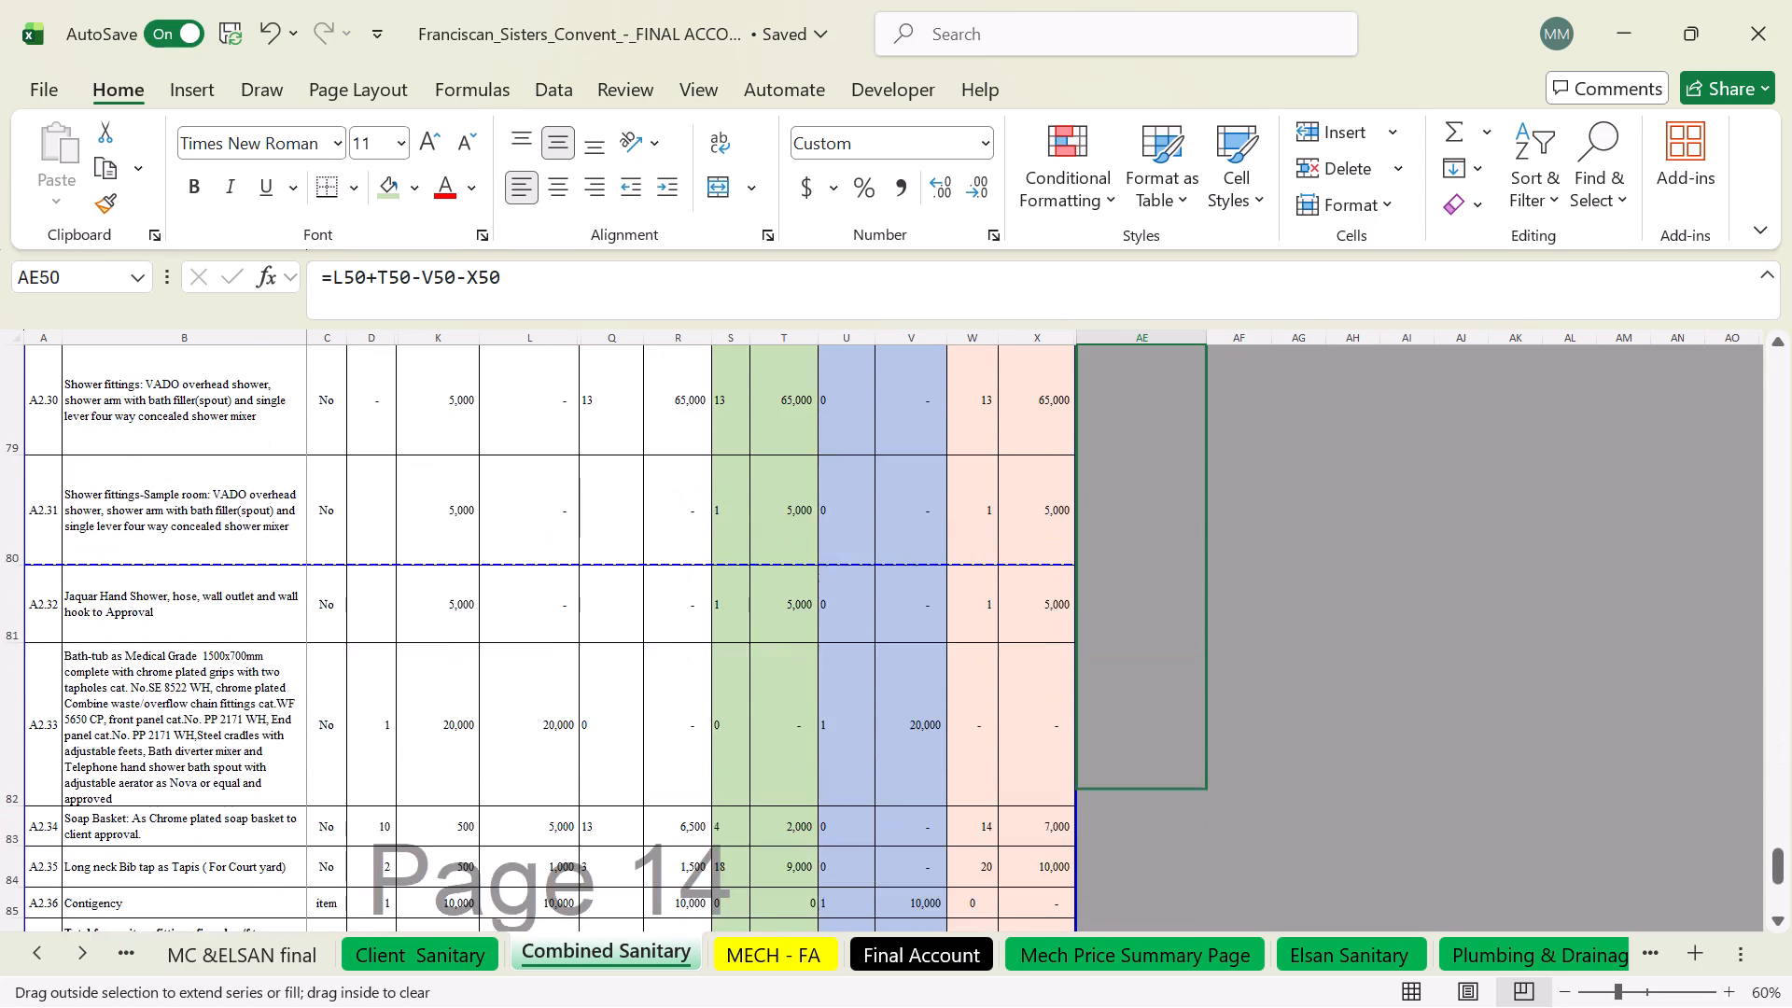
left_click_drag(1239, 988, 1170, 804)
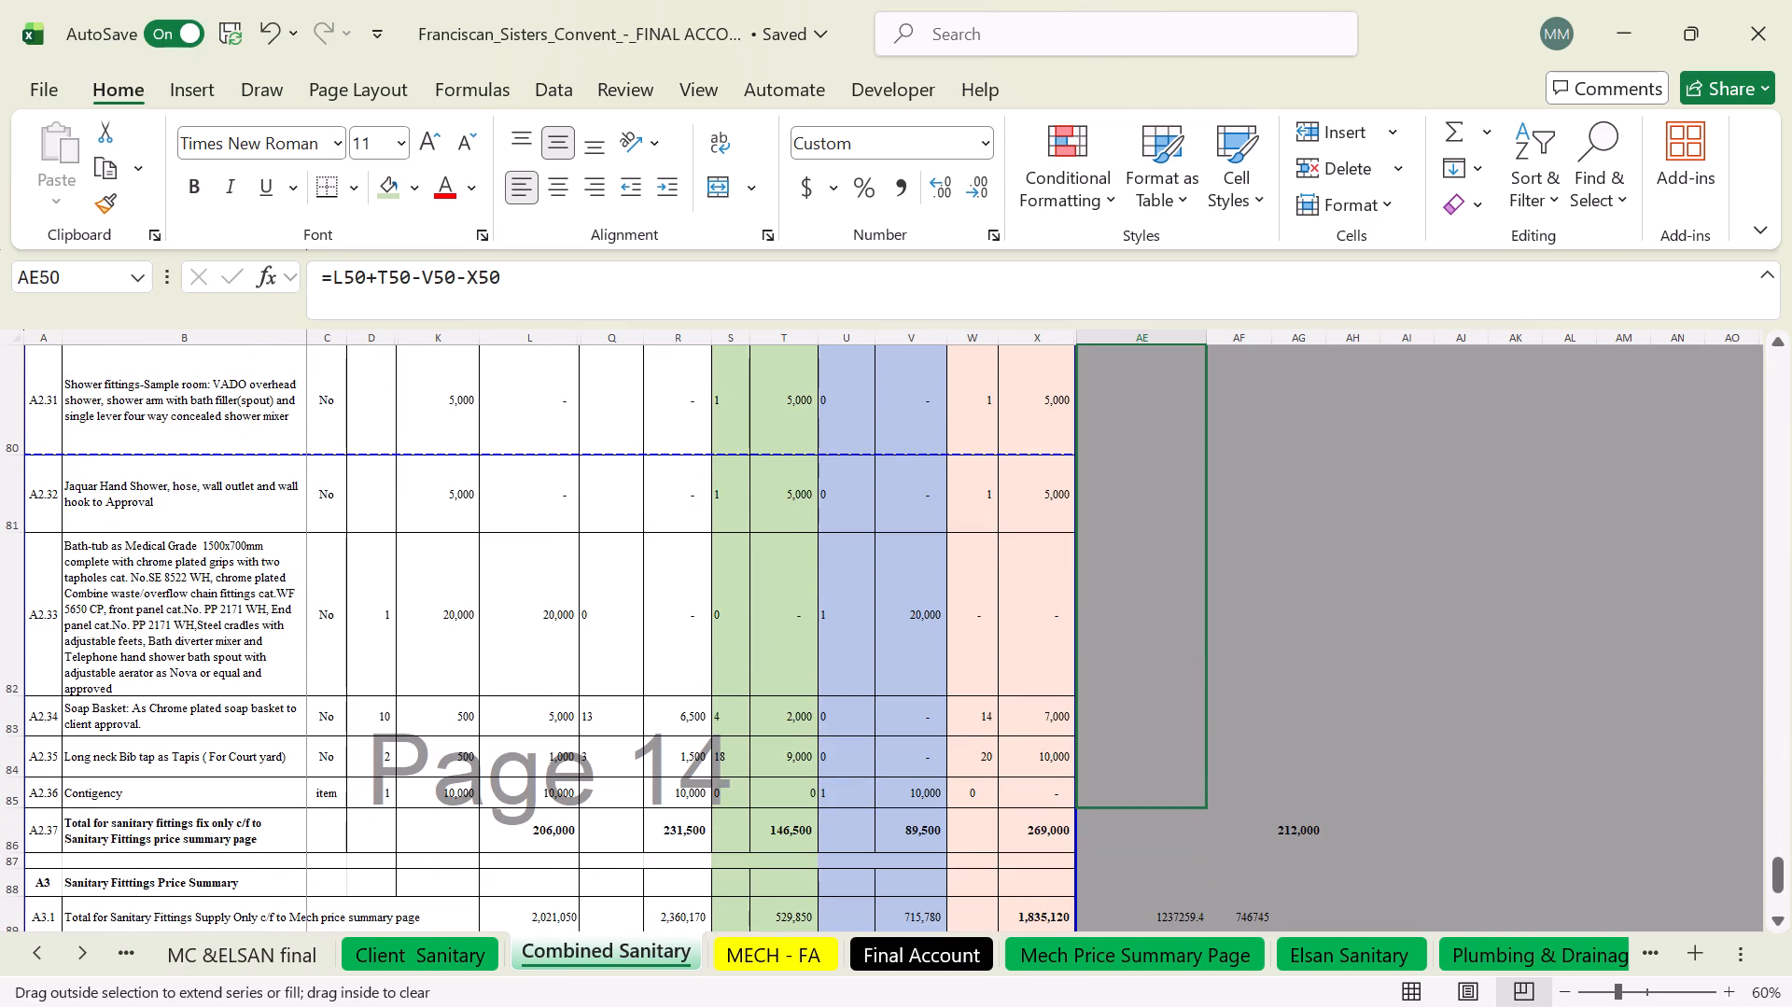
left_click_drag(1170, 804, 1170, 805)
Fill the additions cost formula =S53*K53 from T53 up to T50, covering the A2.01 to A2.03 rows.
scroll(1171, 805, "up", 2)
scroll(1171, 805, "up", 20)
scroll(1171, 805, "up", 8)
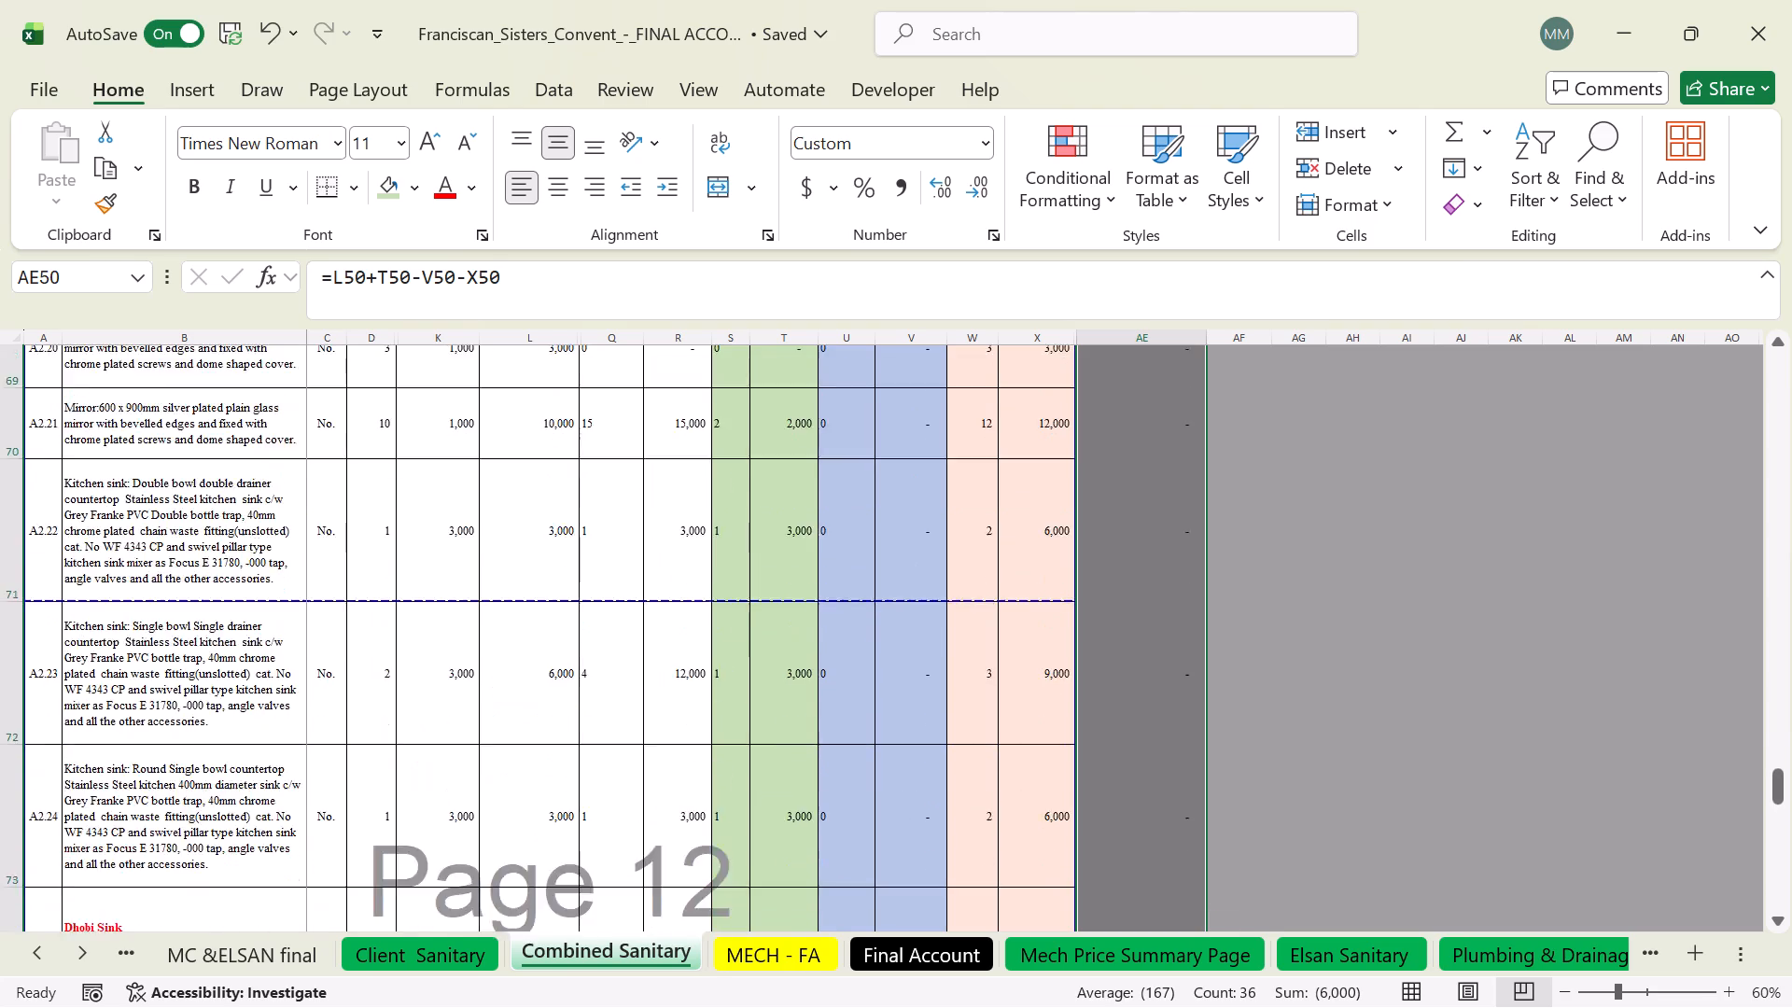
scroll(1171, 806, "up", 20)
scroll(1171, 806, "up", 7)
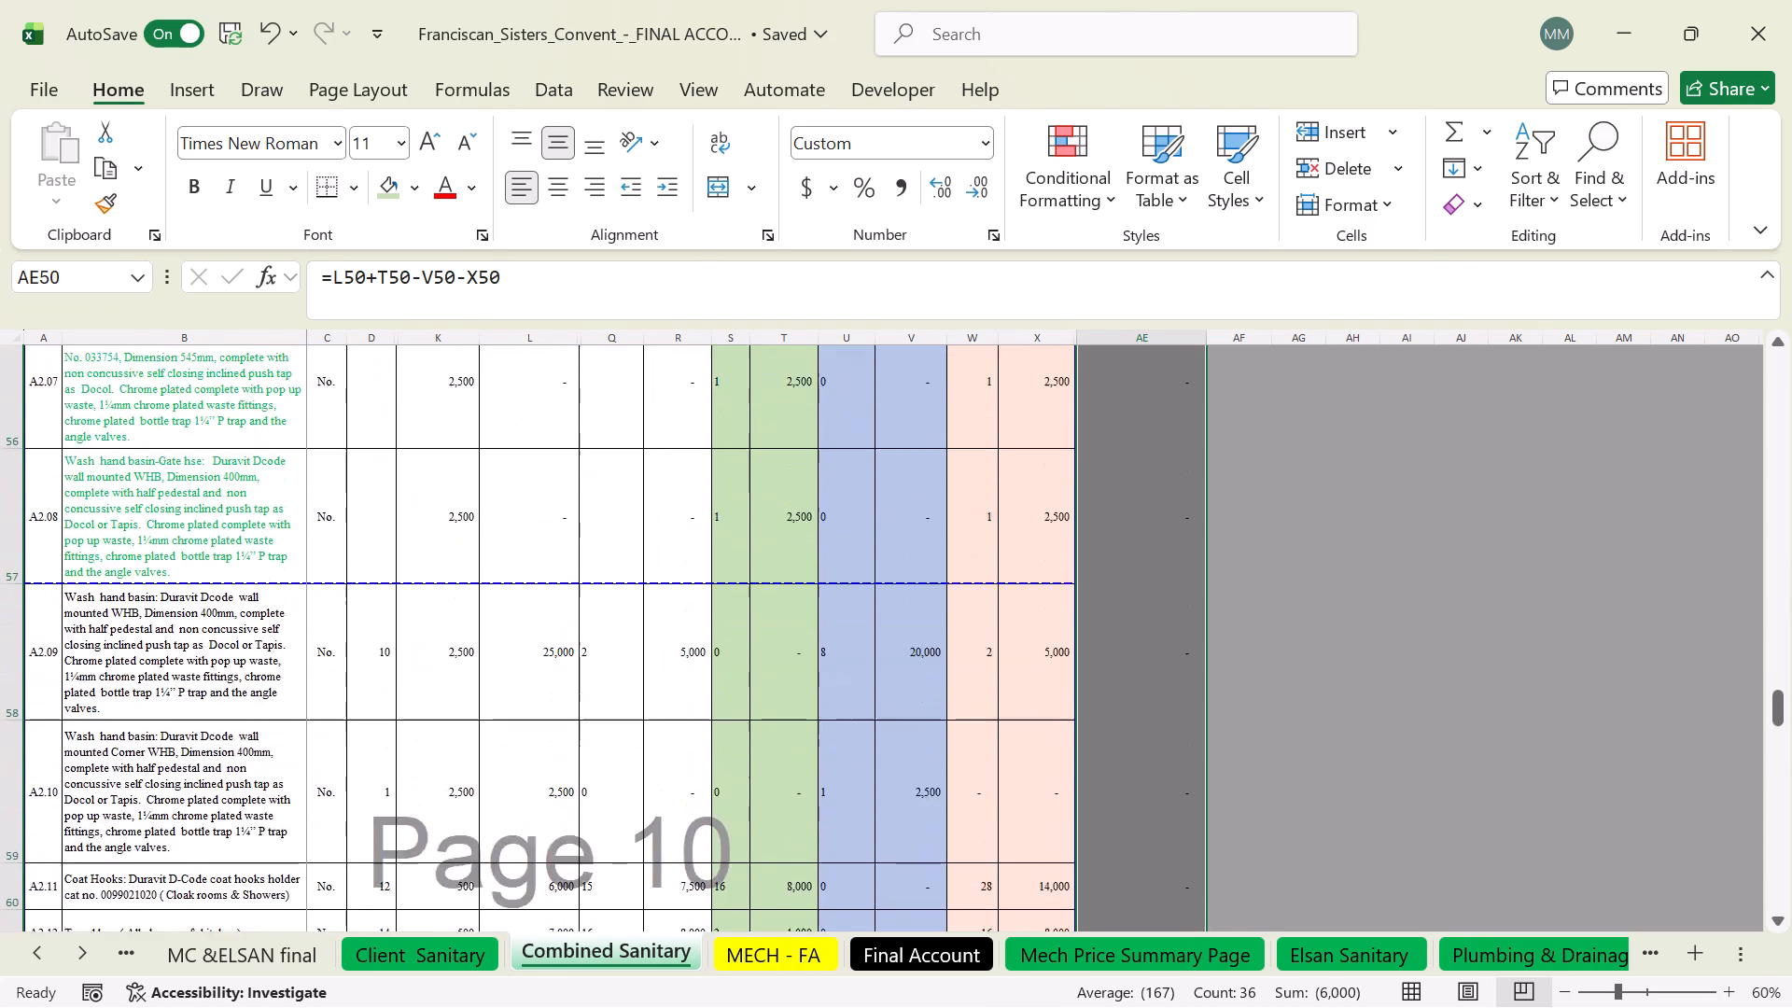
scroll(1171, 806, "up", 15)
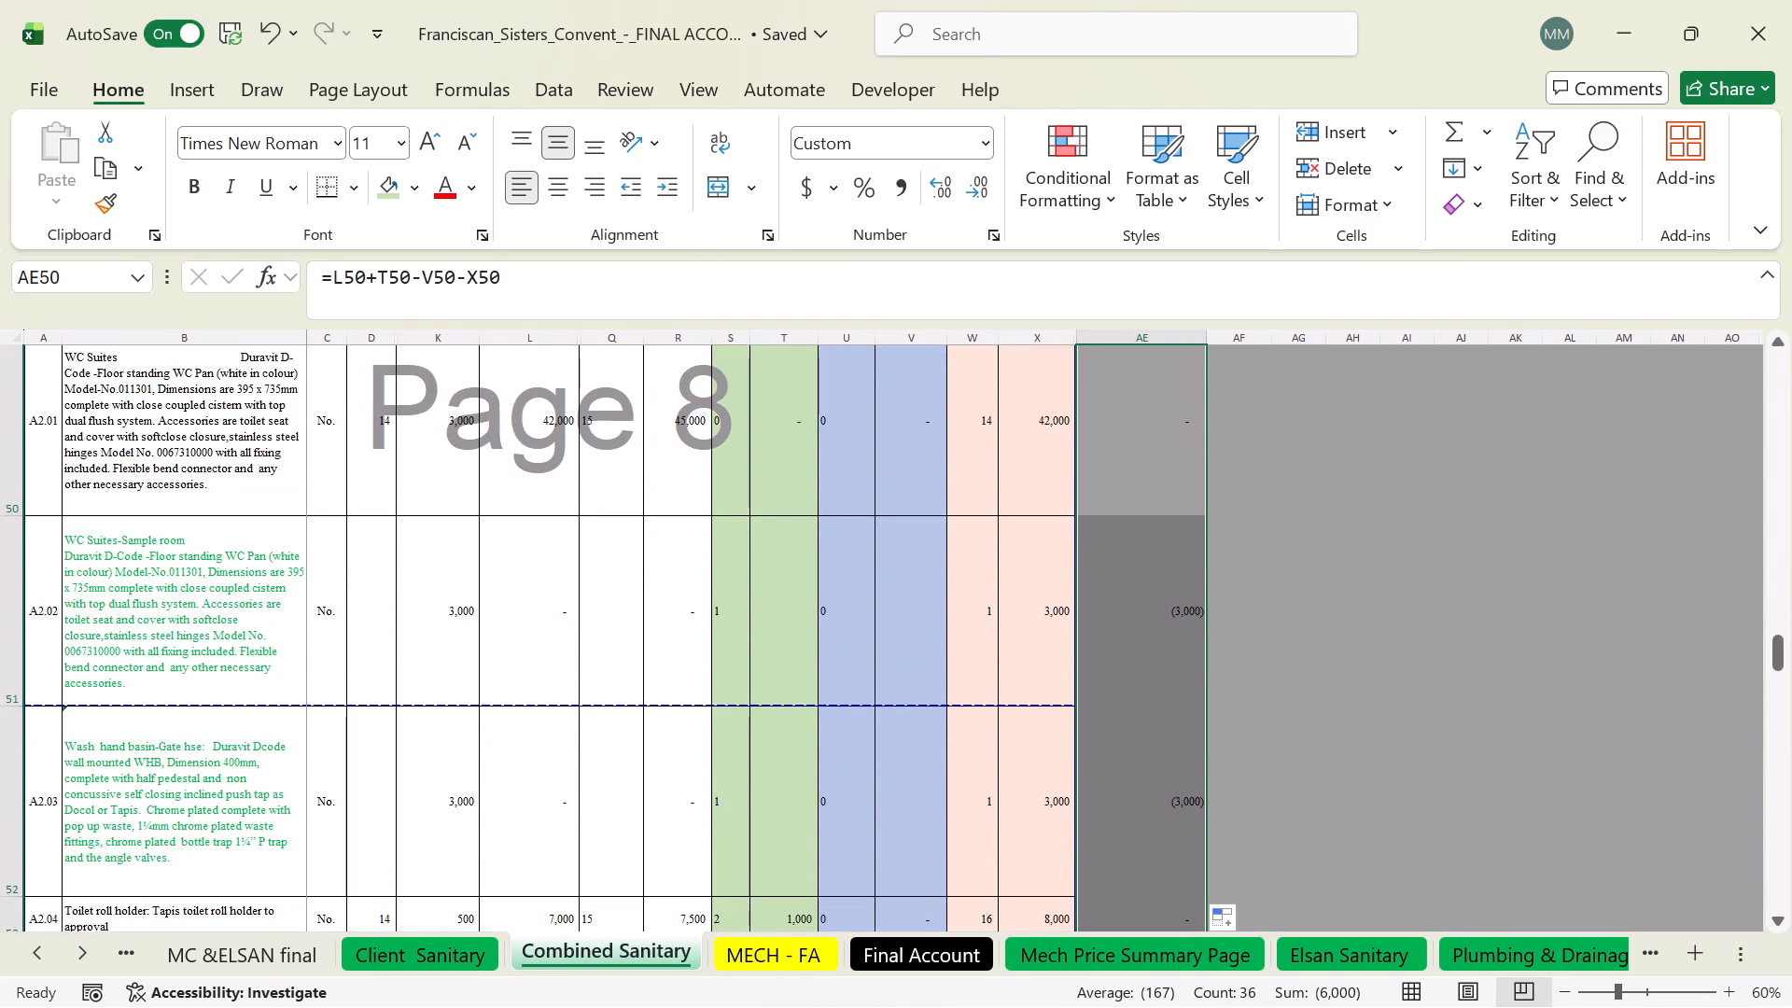
left_click(791, 910)
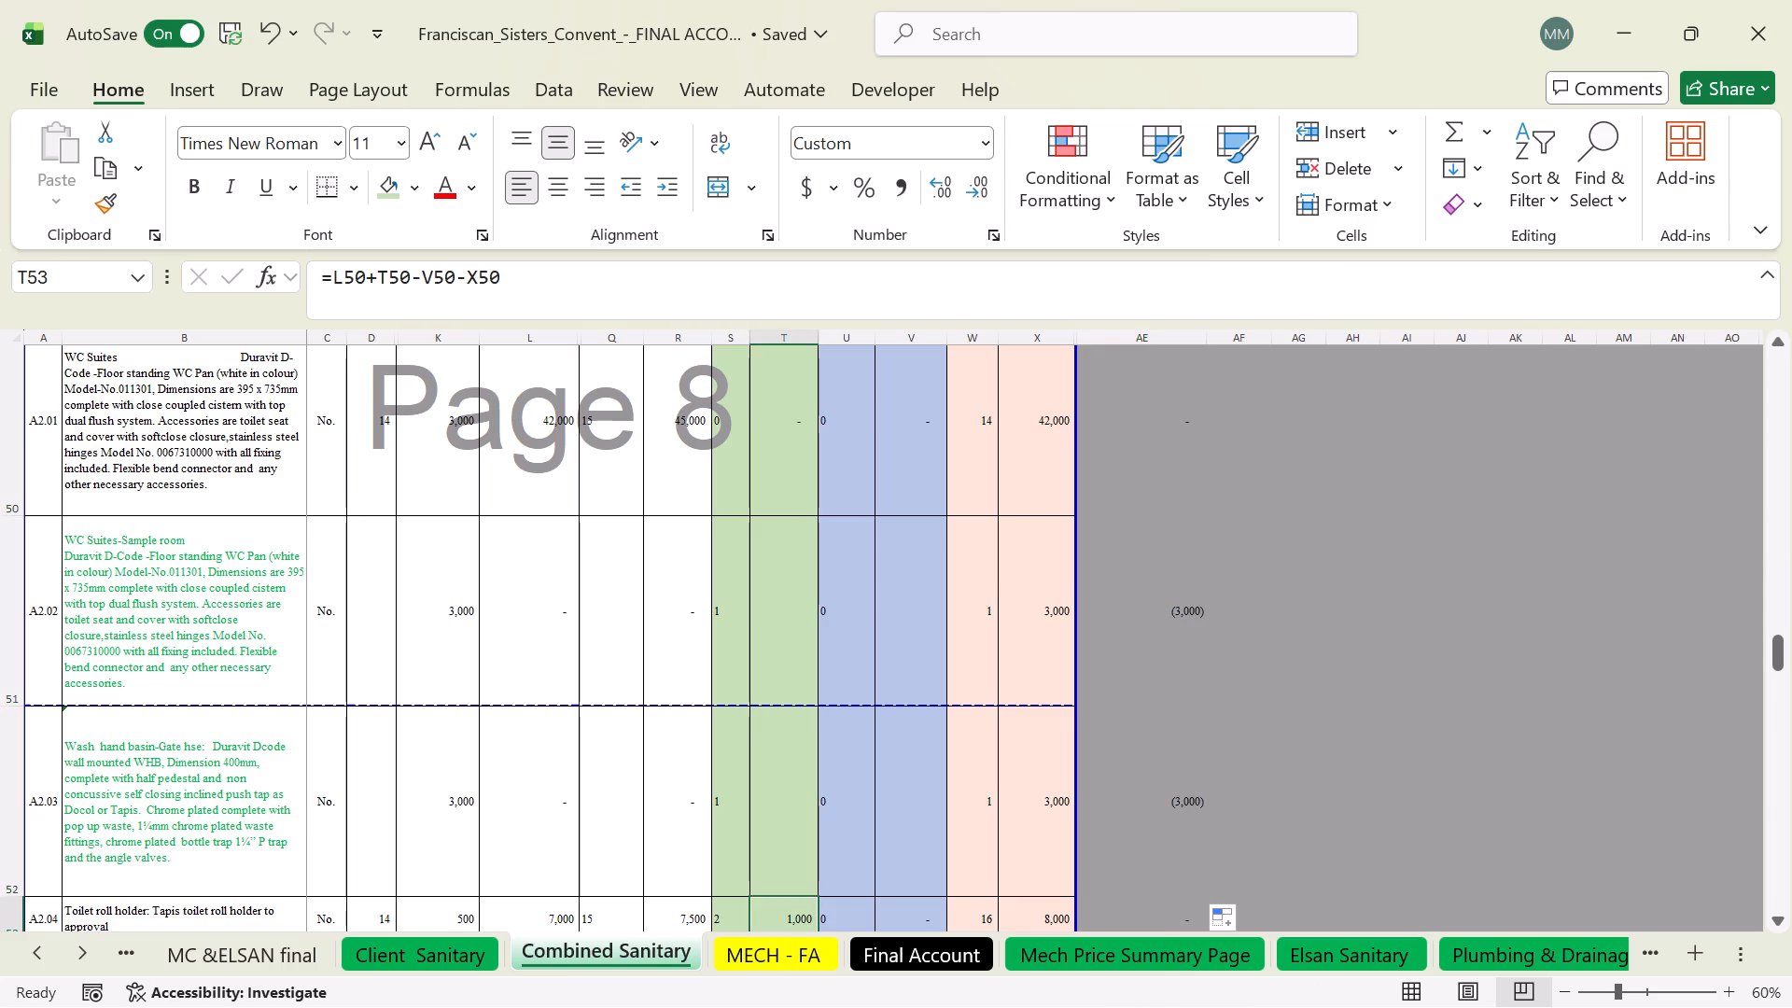
scroll(765, 811, "down", 1)
left_click_drag(812, 896, 794, 365)
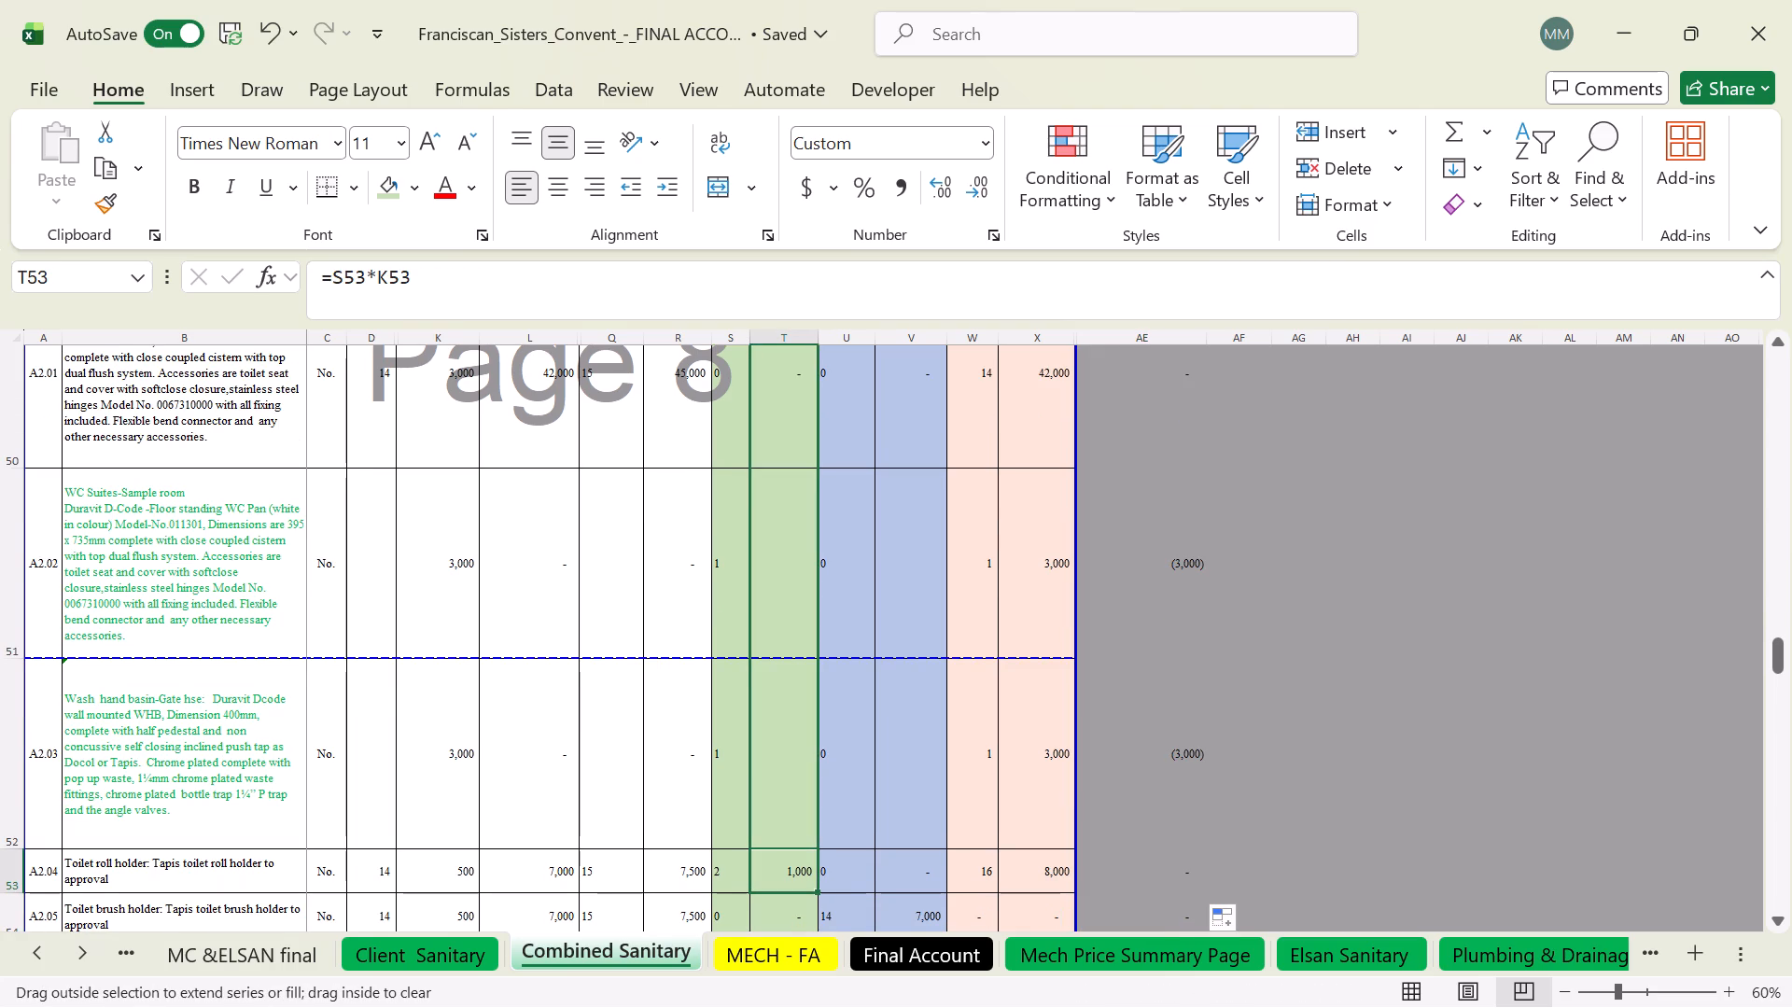
left_click_drag(794, 365, 794, 363)
scroll(1151, 661, "up", 4)
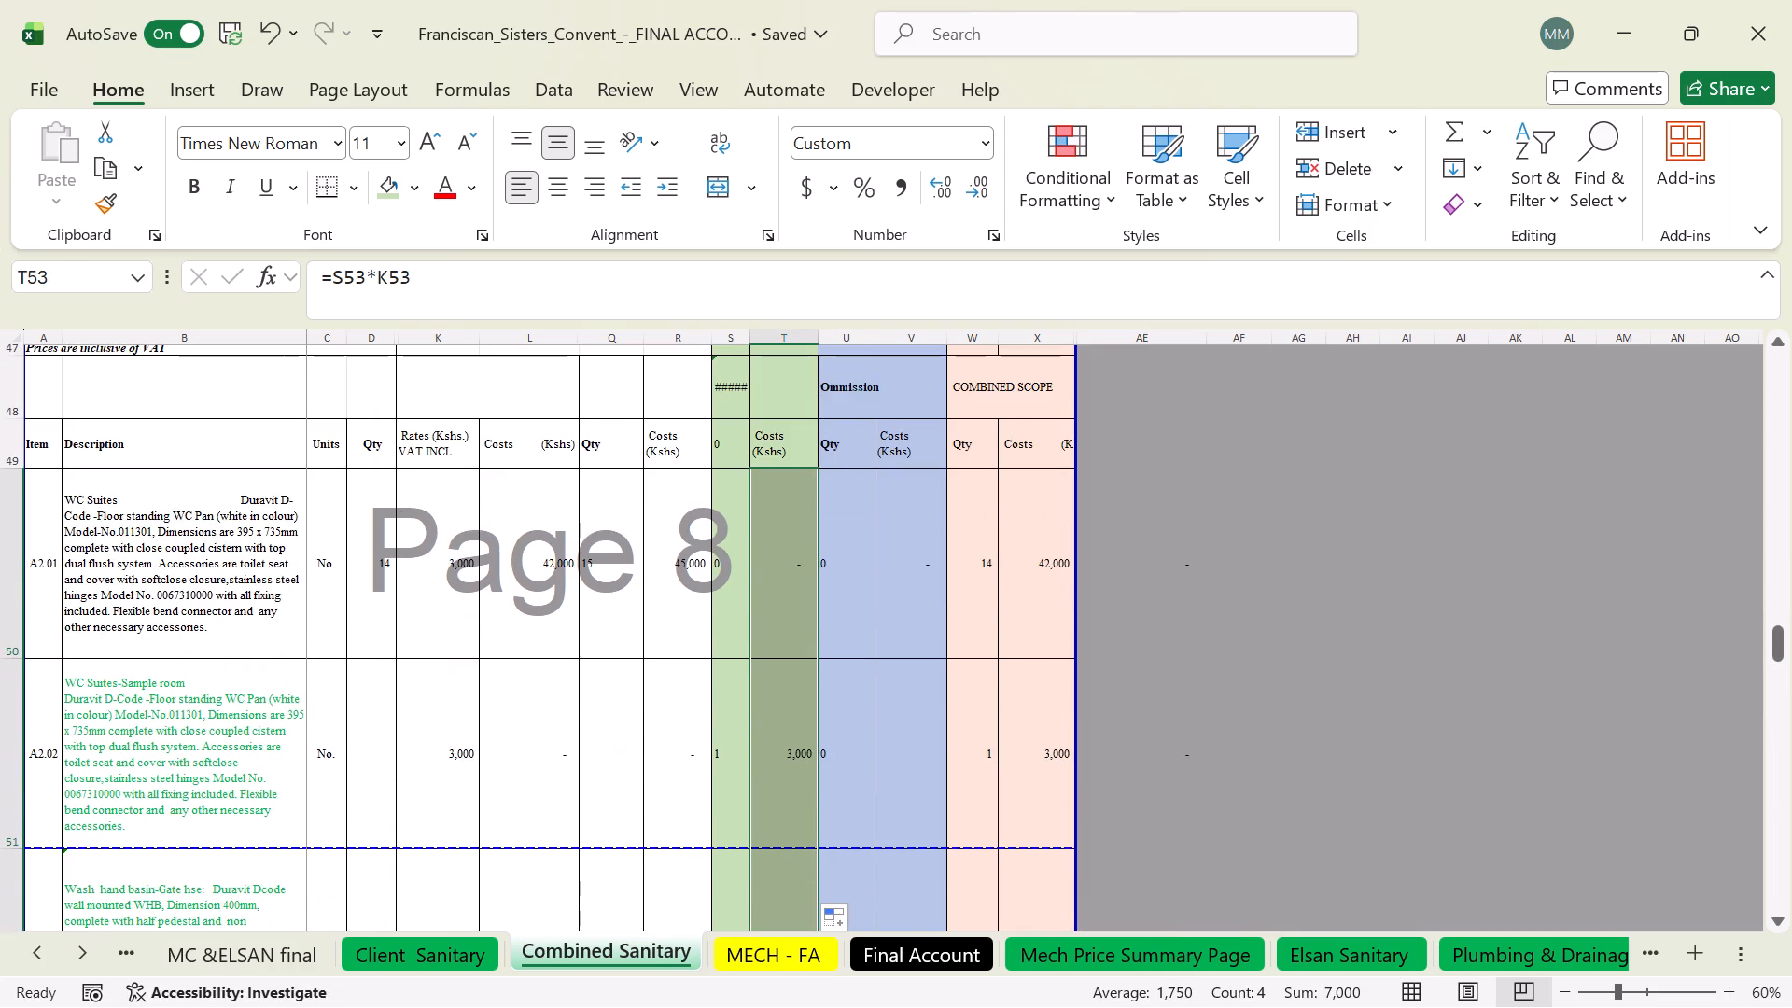
Review the check differences down the A2 fix-only rows to the A3 Sanitary Fittings Price Summary.
scroll(1155, 664, "down", 5)
scroll(1153, 669, "up", 1)
scroll(1153, 669, "down", 5)
scroll(1155, 675, "up", 1)
scroll(1155, 675, "down", 4)
scroll(1159, 688, "up", 1)
scroll(1159, 688, "down", 8)
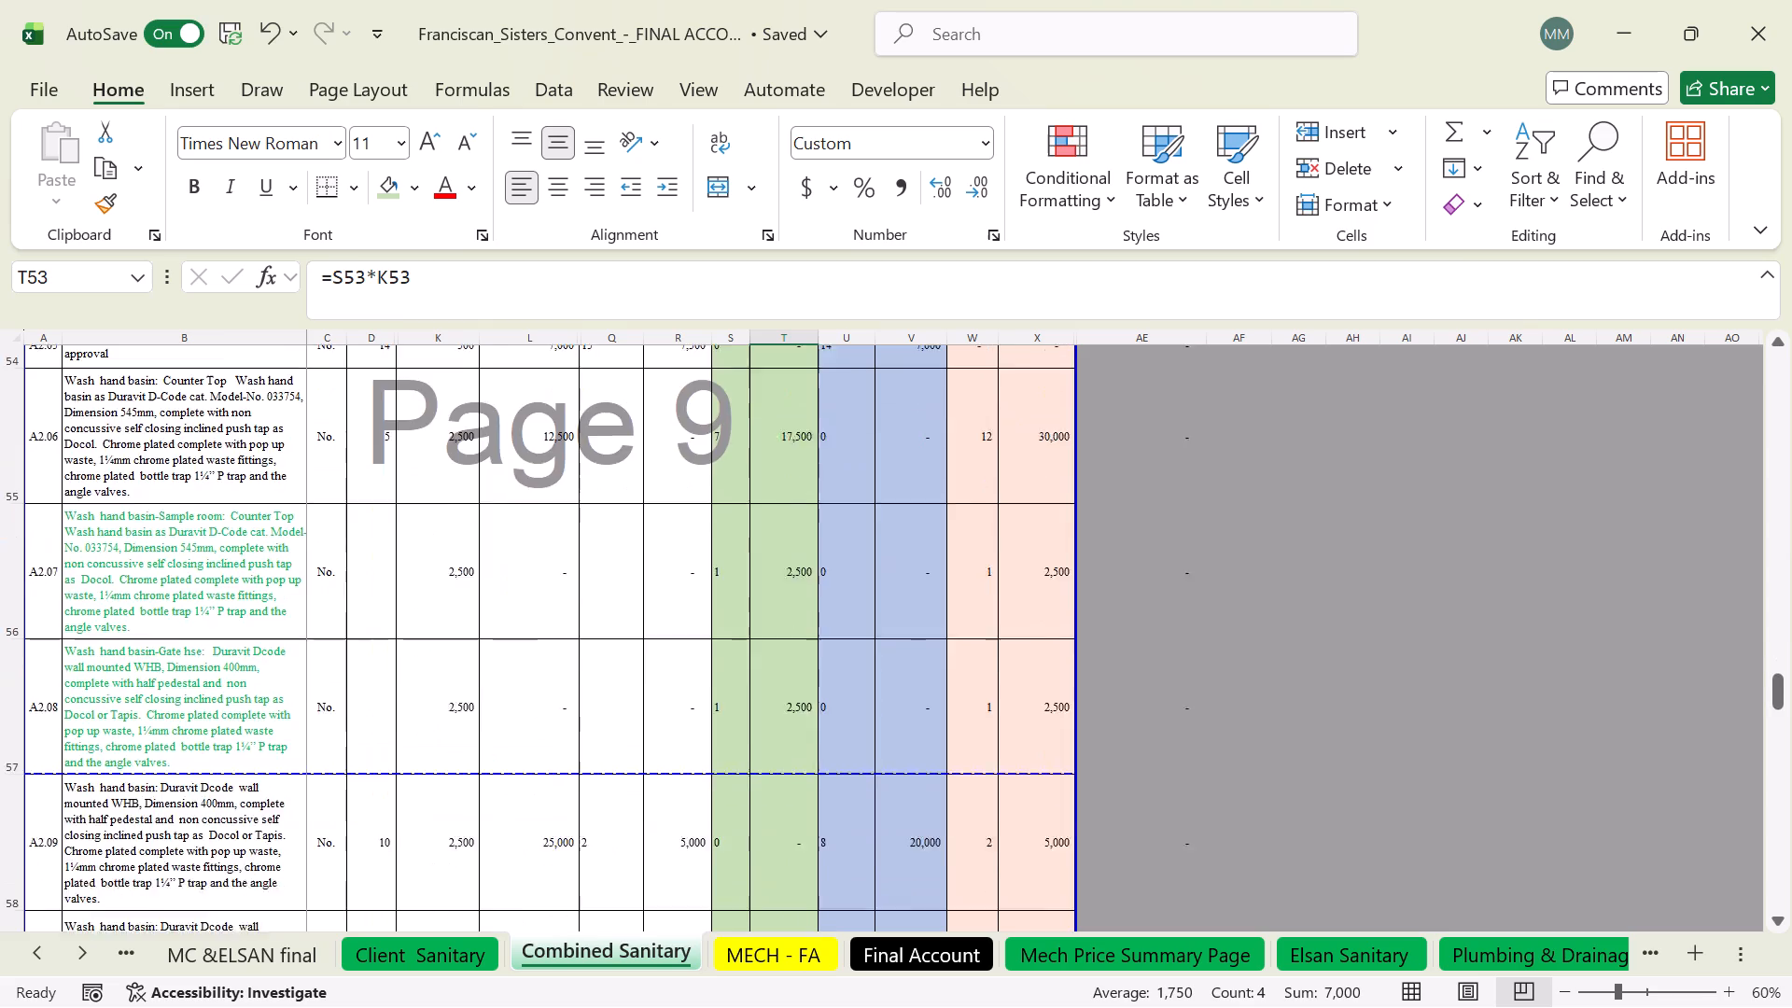
scroll(1159, 703, "down", 20)
scroll(1159, 703, "down", 12)
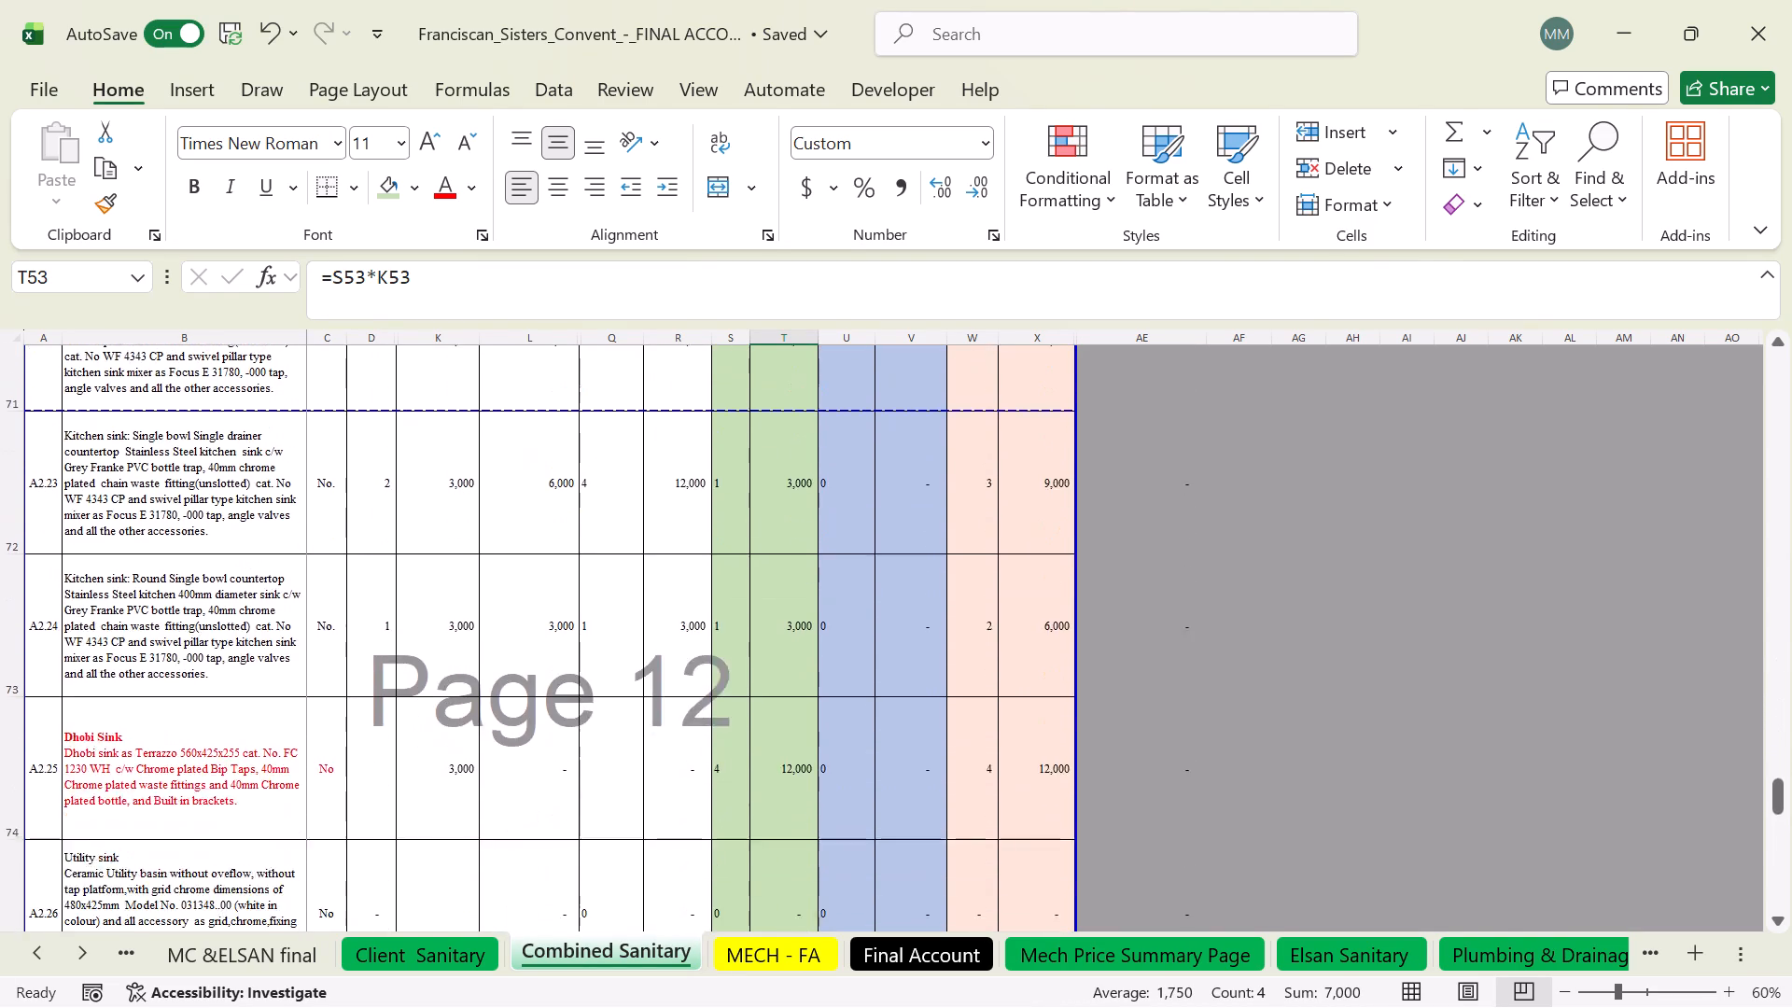
scroll(1152, 745, "down", 20)
scroll(1152, 745, "down", 7)
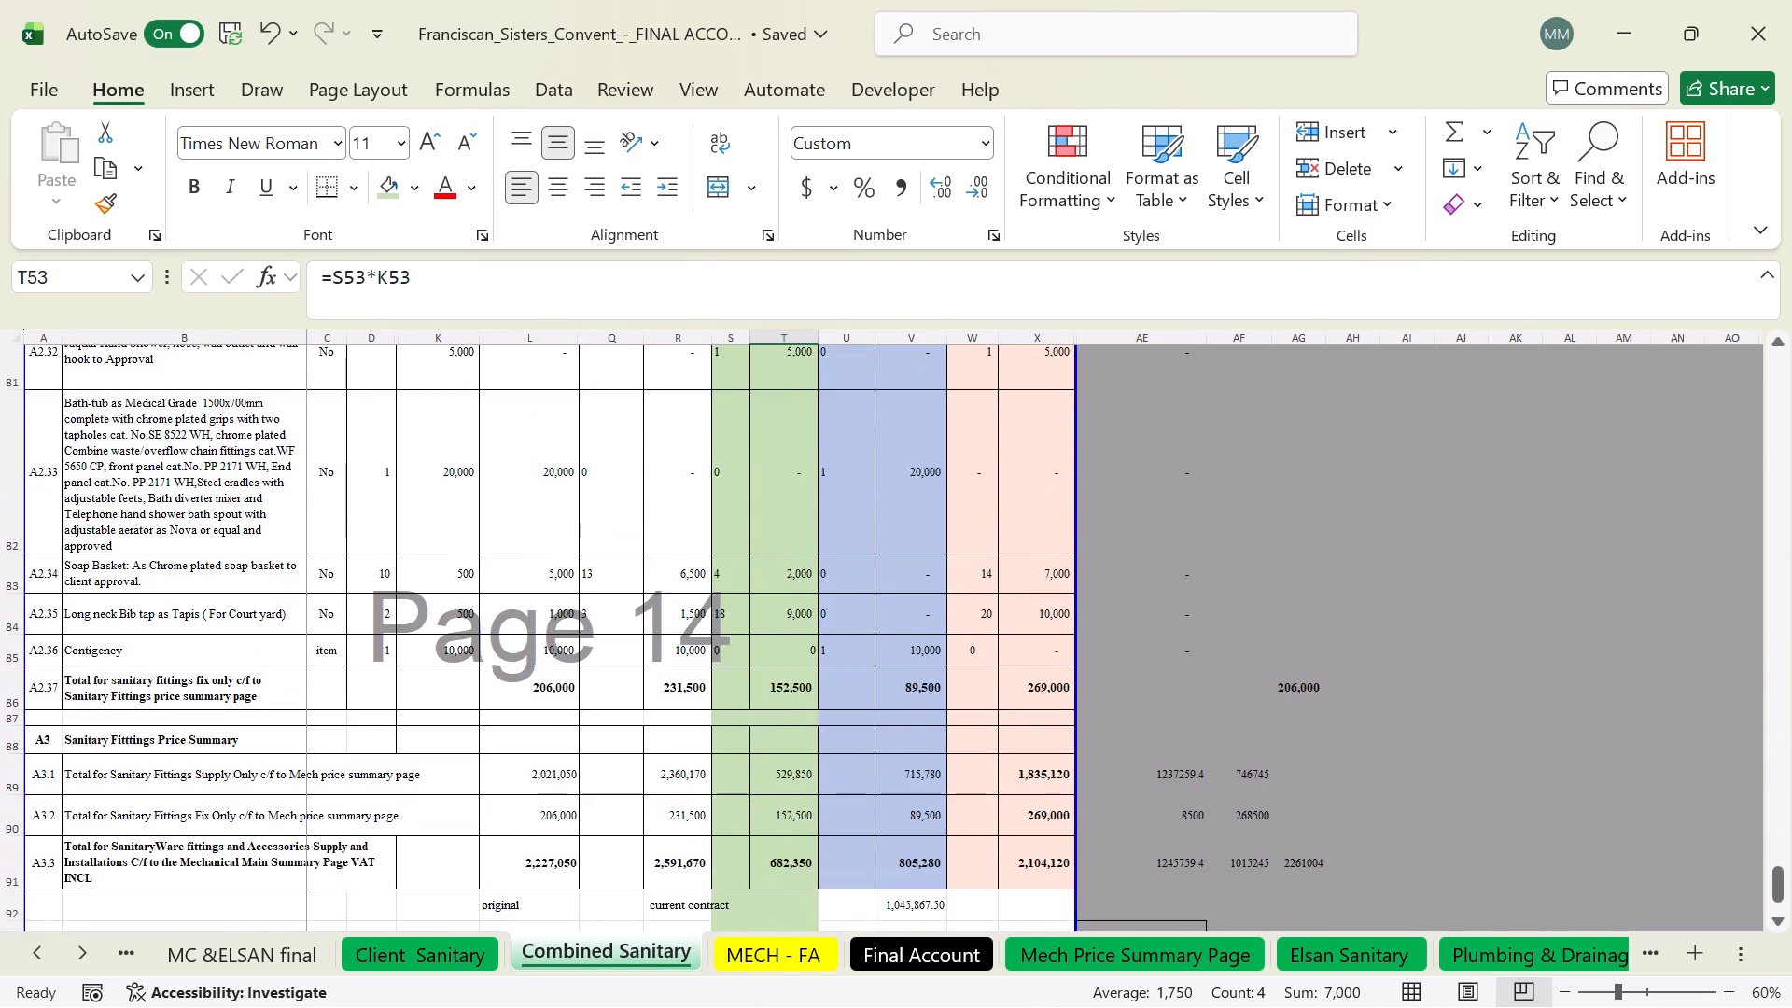
scroll(1153, 751, "down", 1)
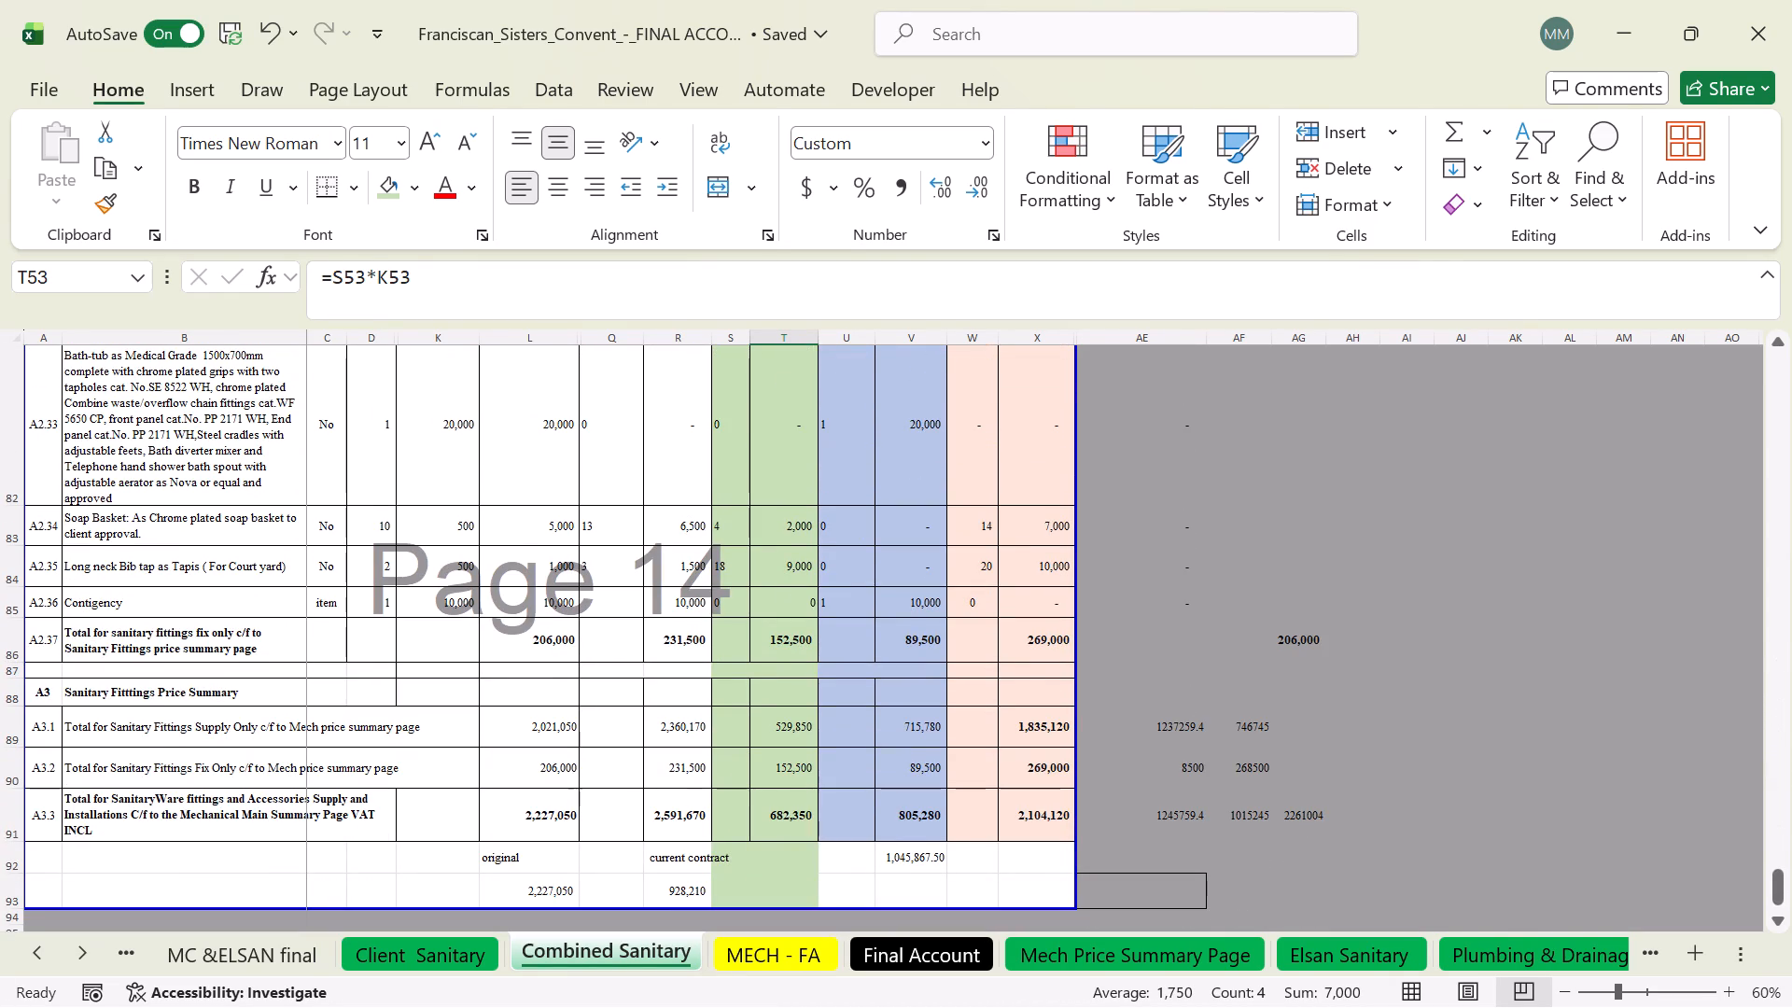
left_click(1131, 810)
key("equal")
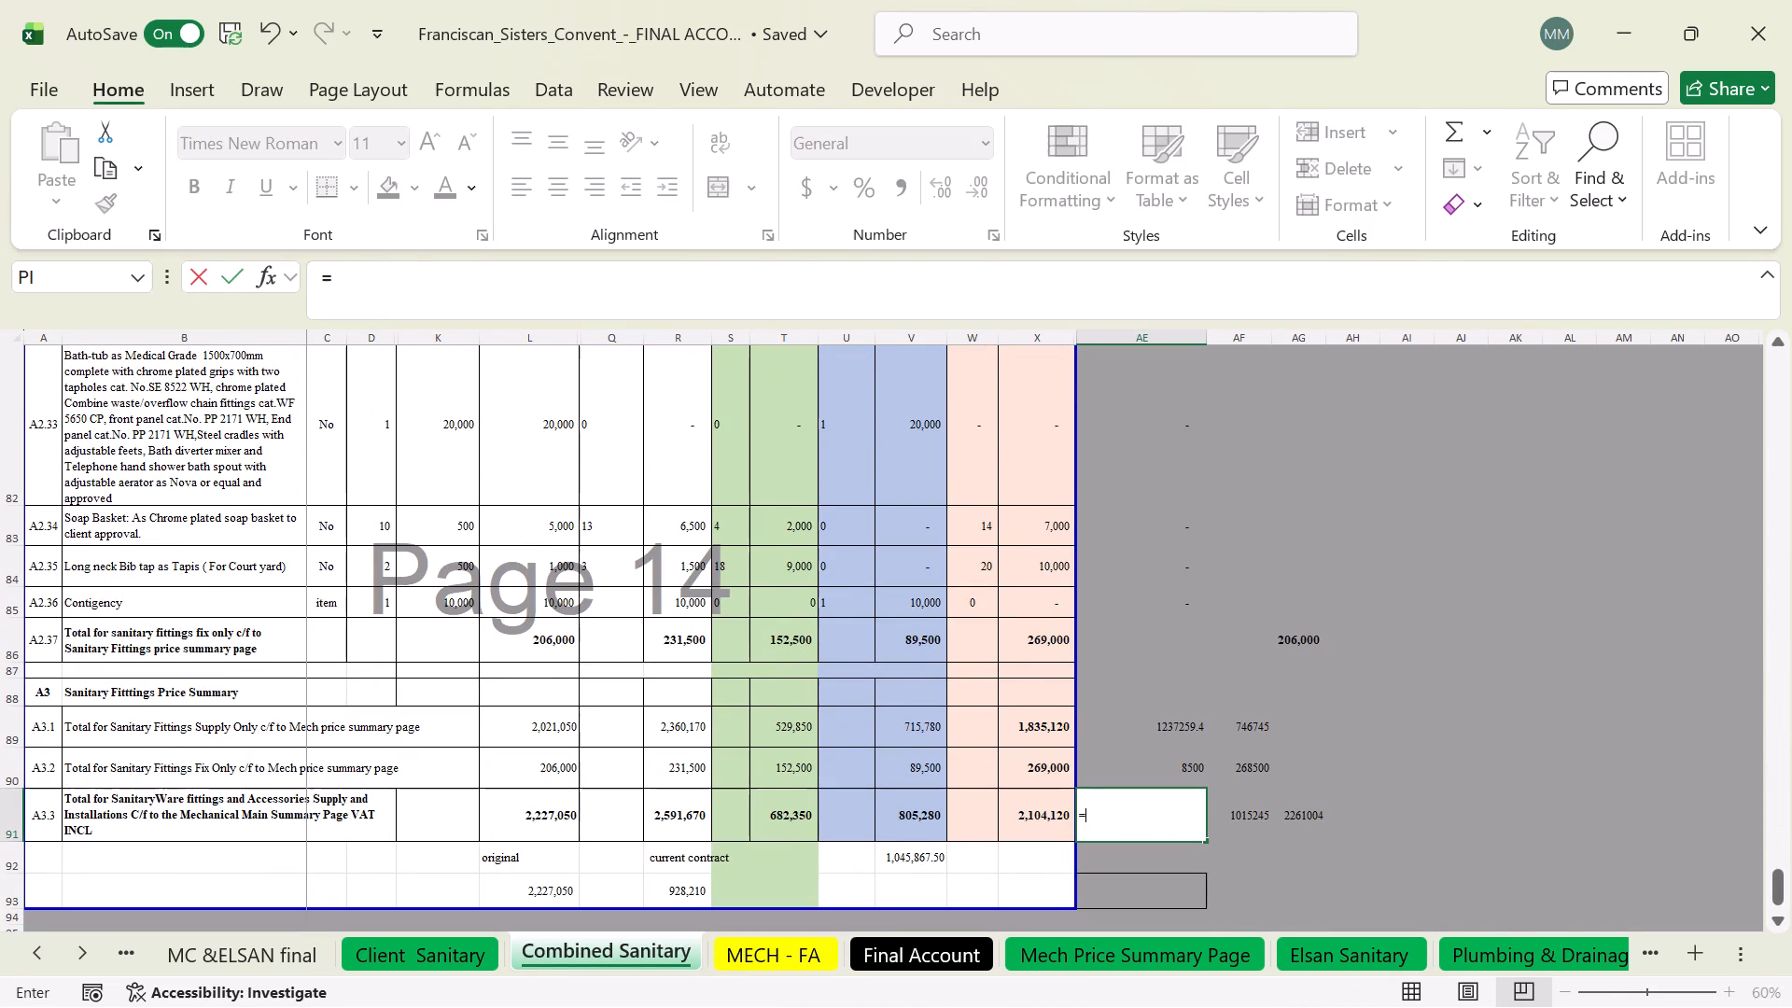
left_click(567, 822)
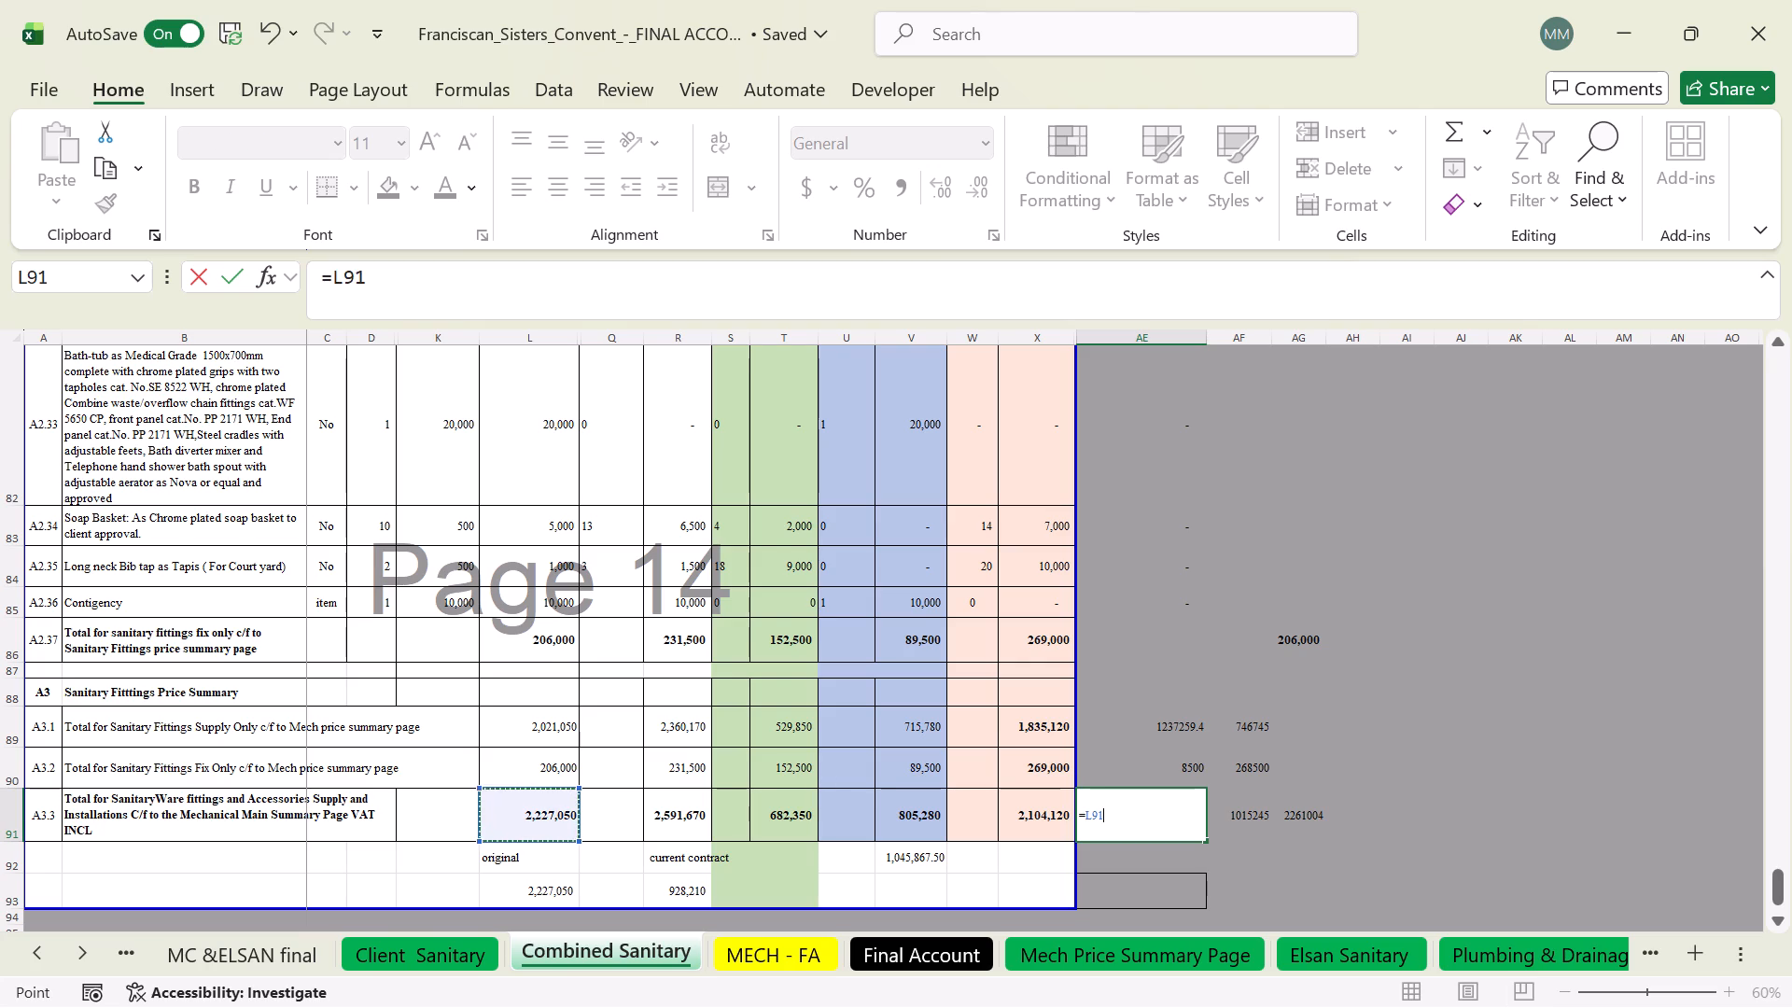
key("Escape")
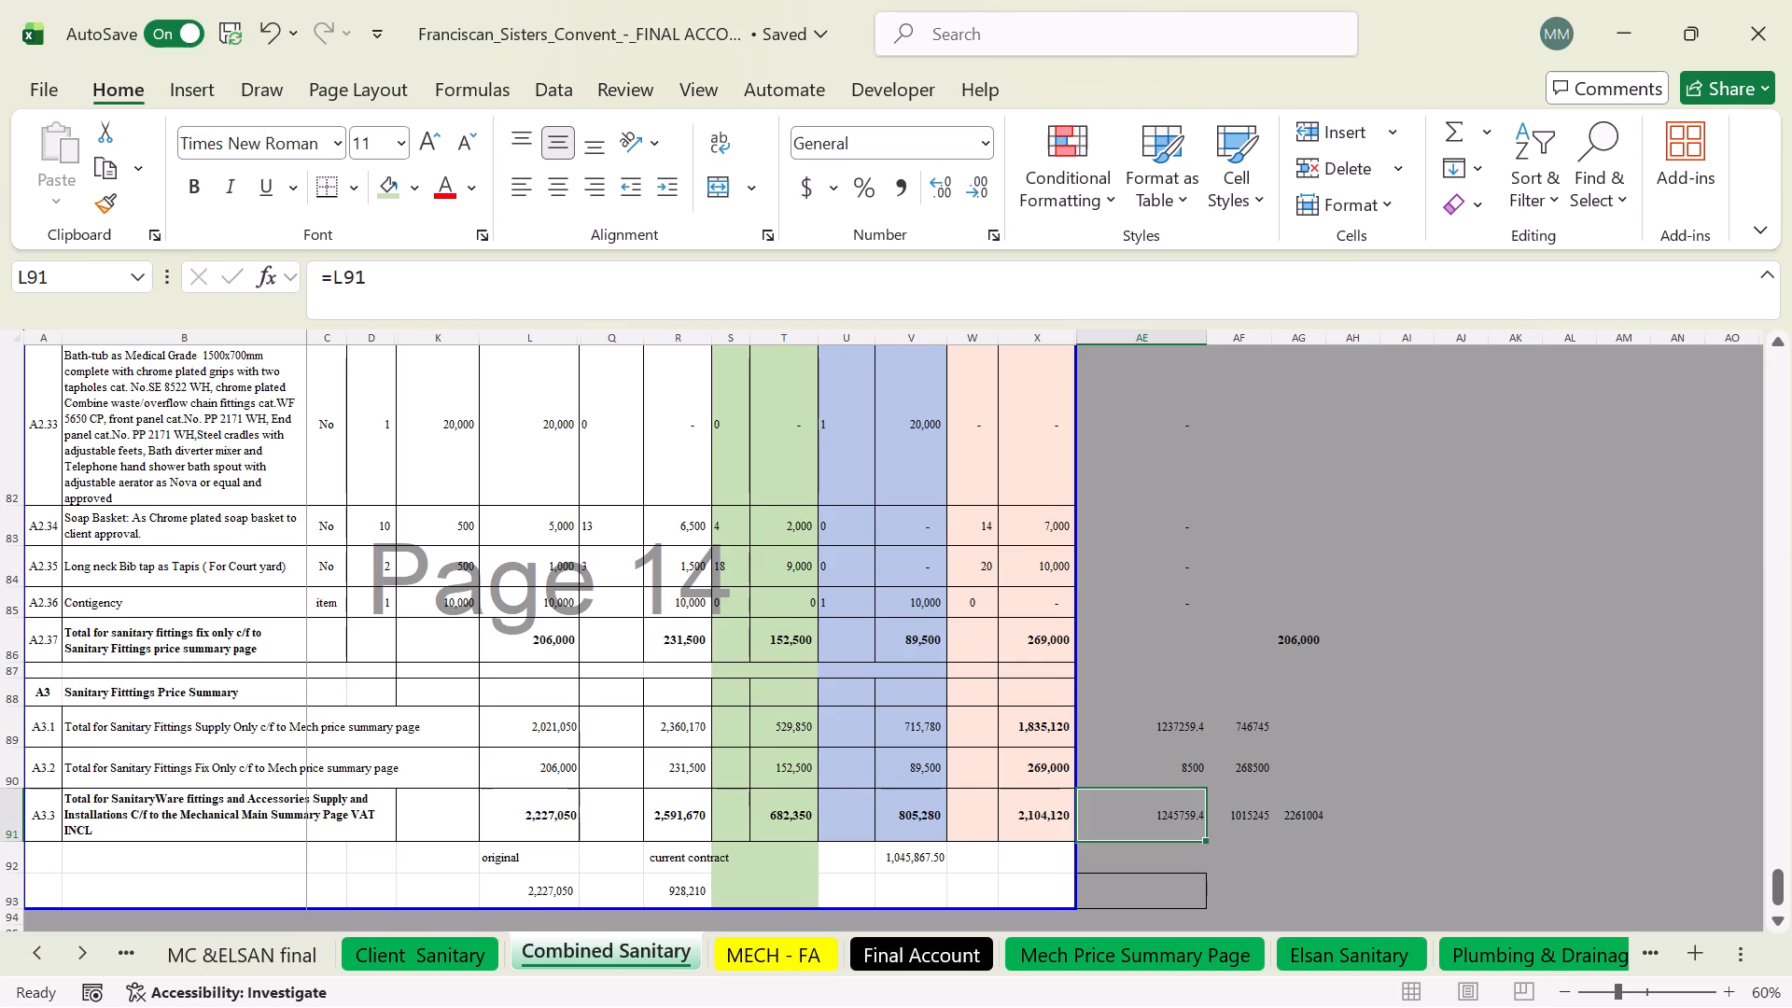
Enter the check formula =L86+T86-V86 in AE86 for the A2.37 fix-only total.
left_click(1144, 647)
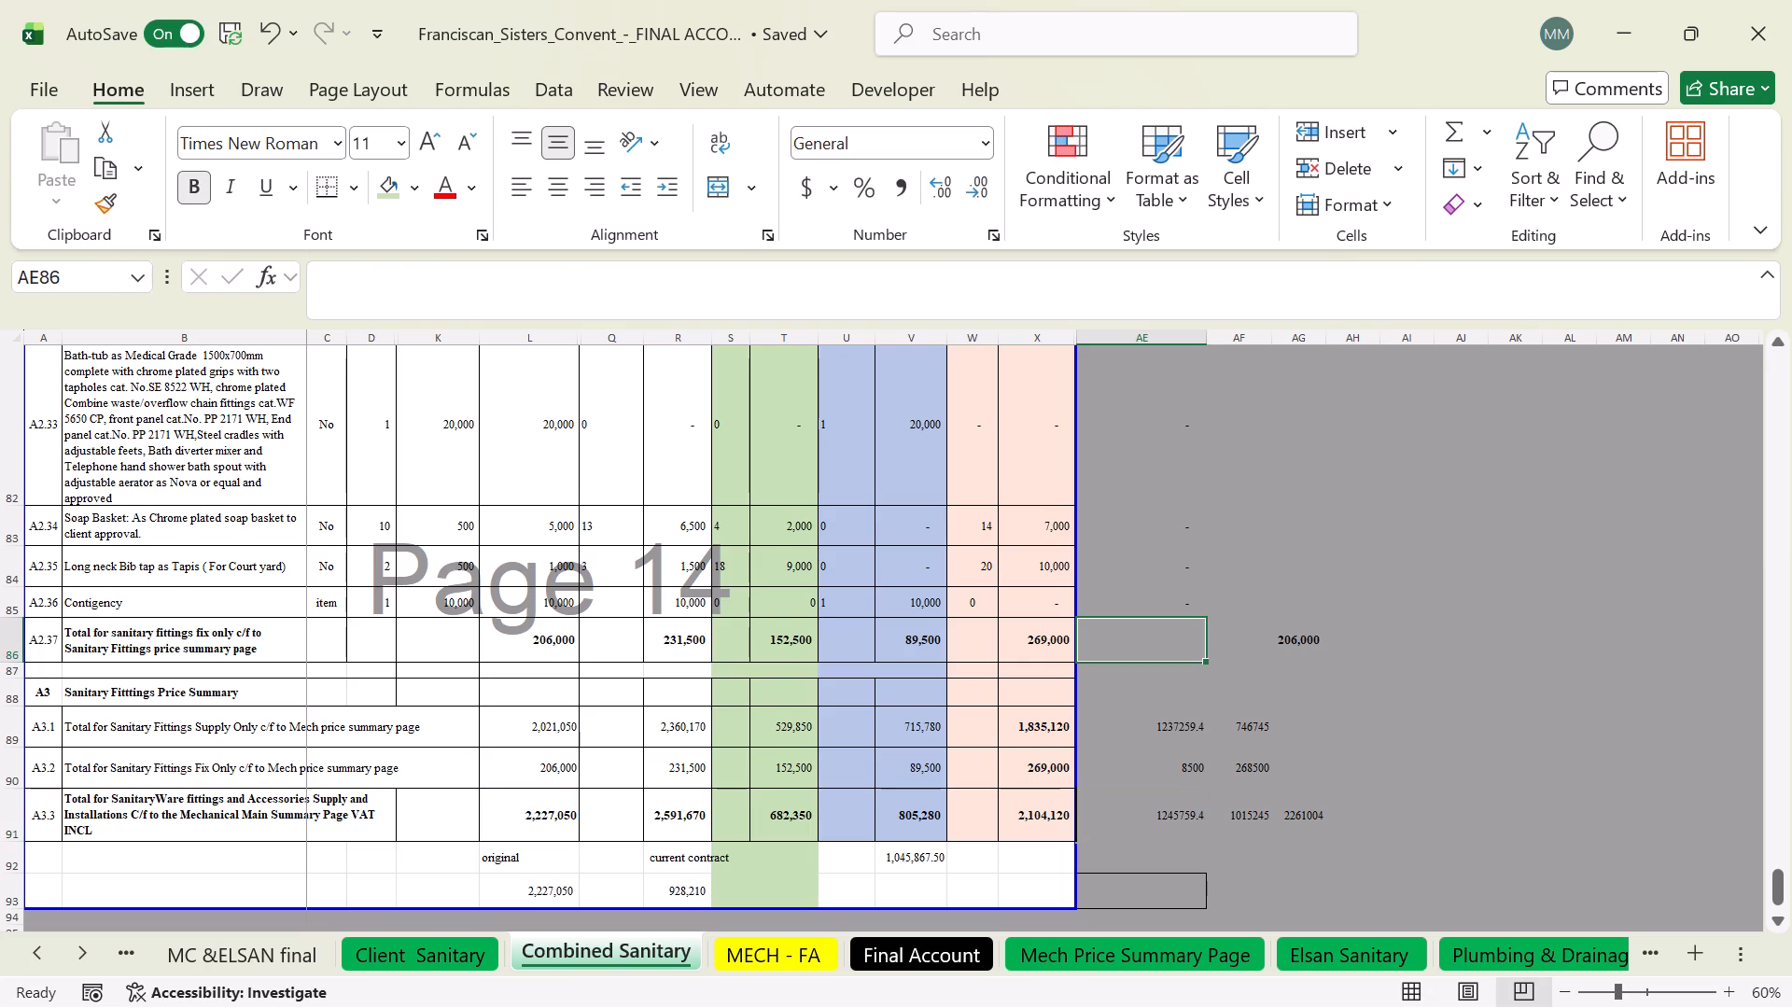
key("equal")
left_click(552, 633)
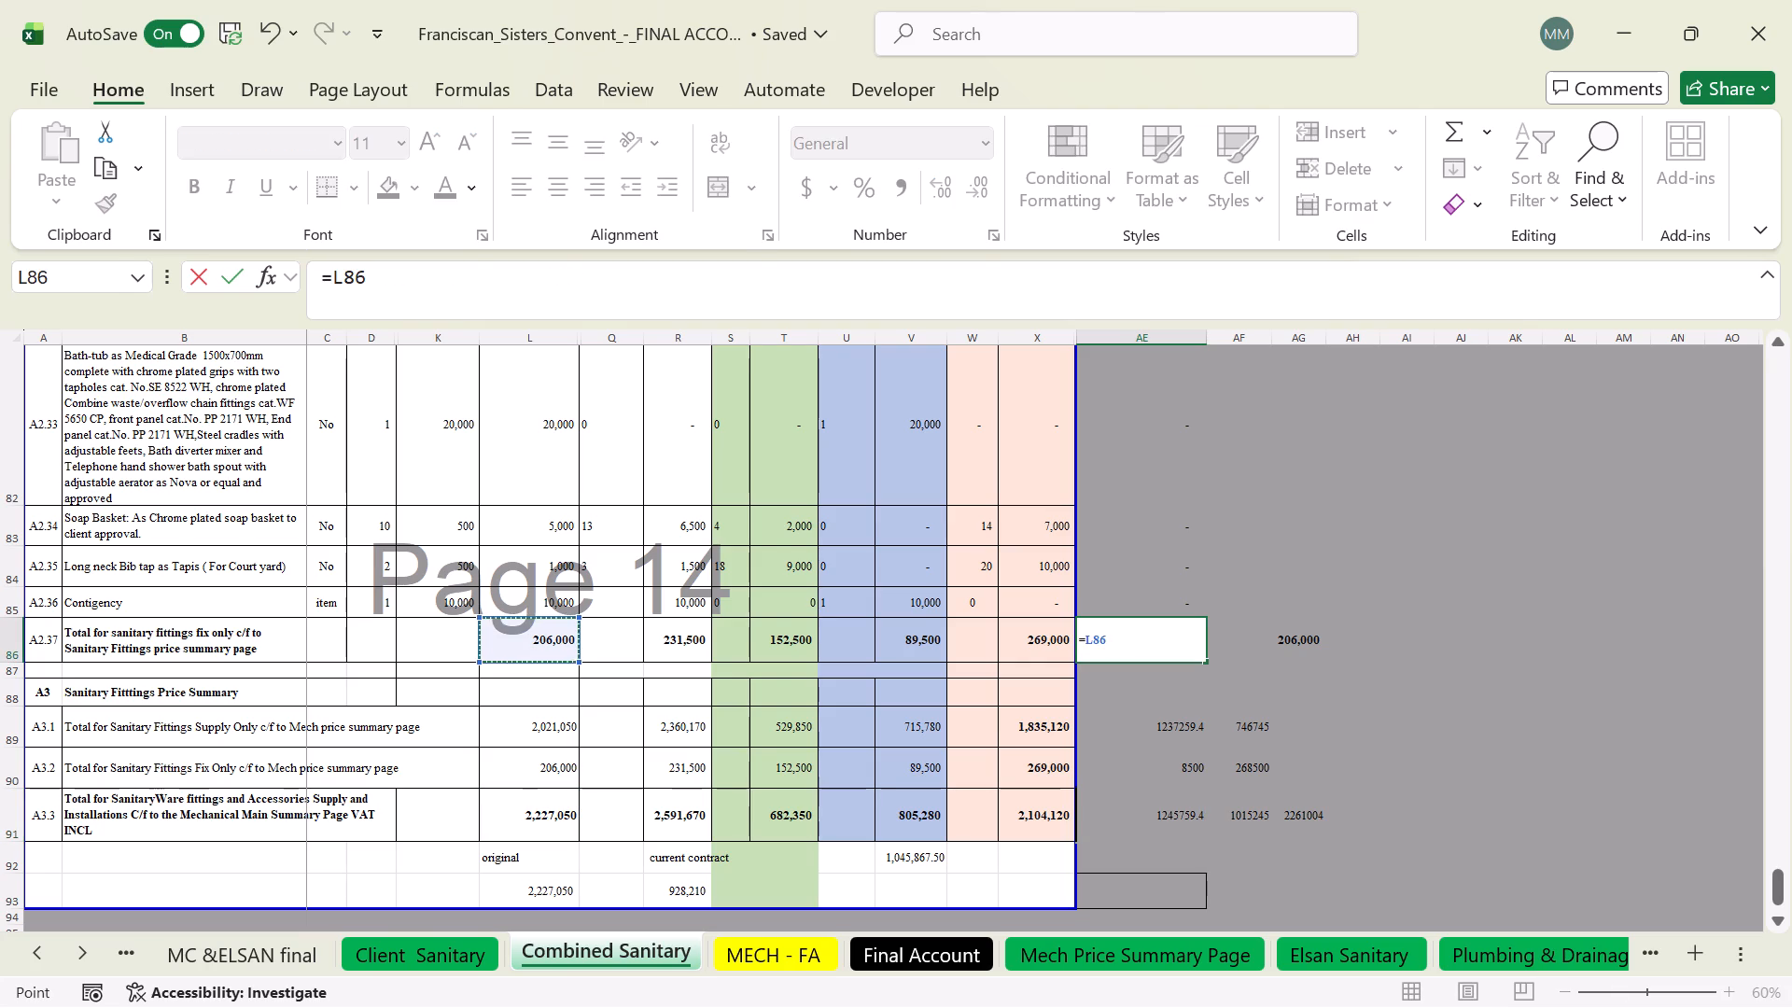
key("plus")
left_click(800, 637)
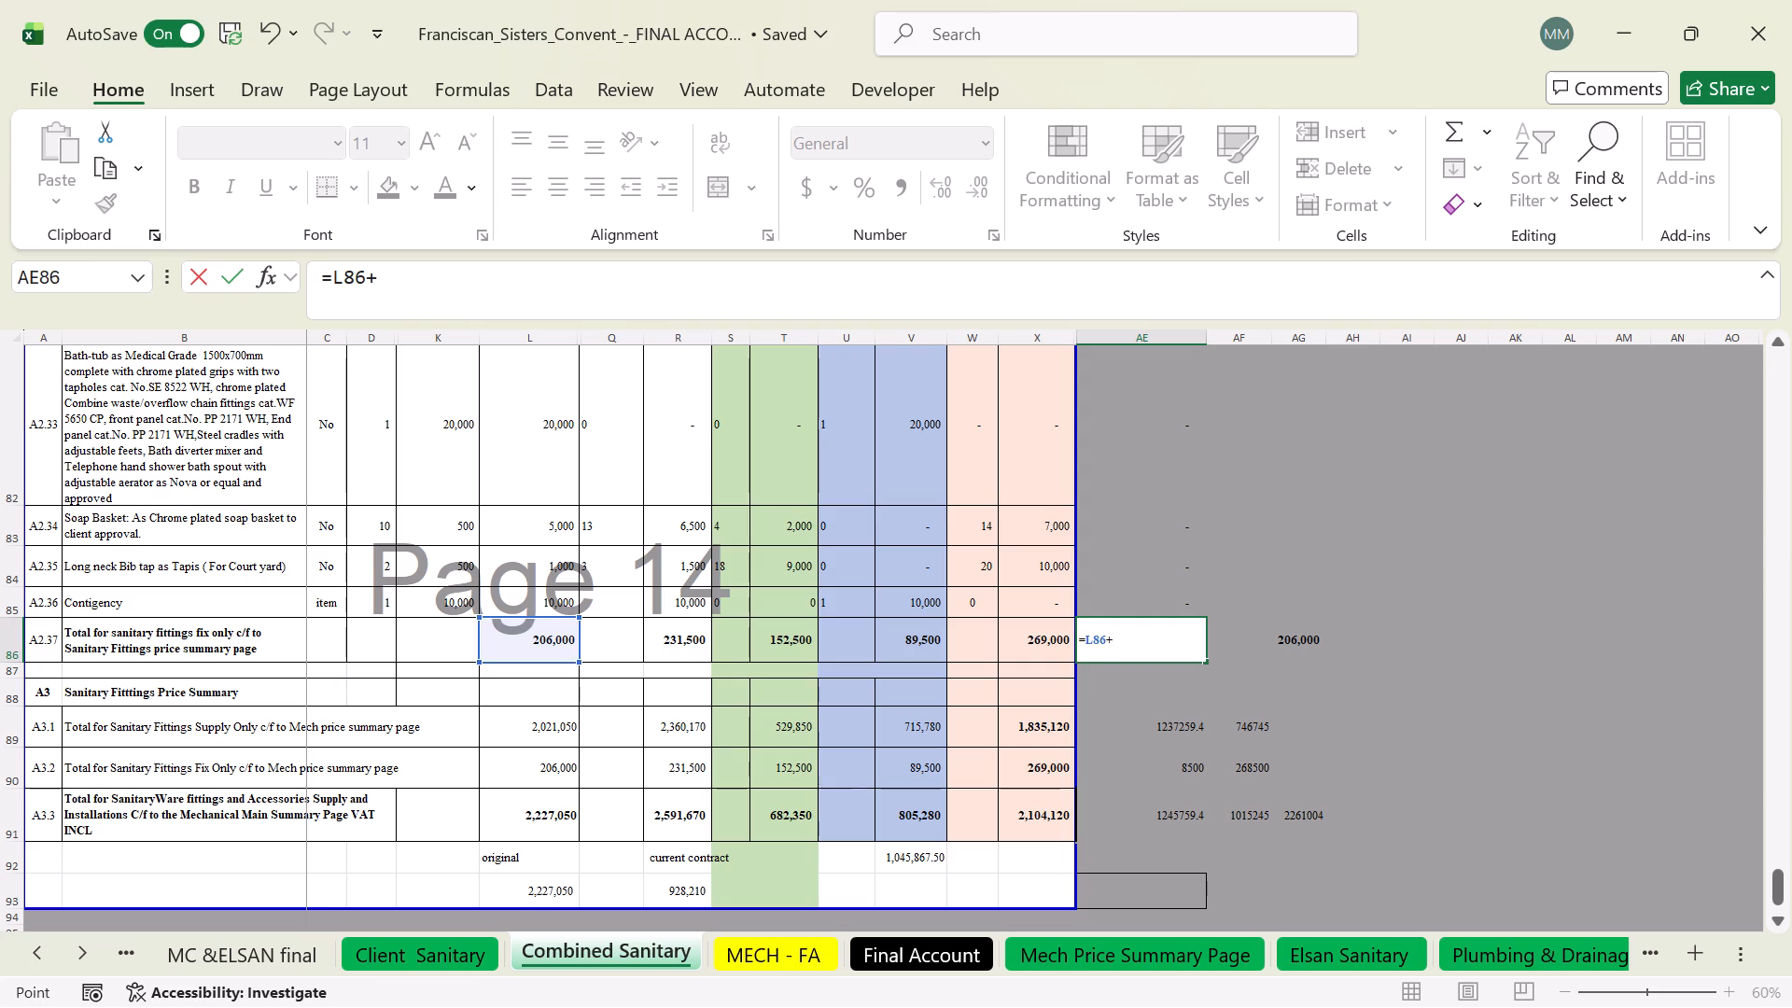
key("minus")
left_click(891, 635)
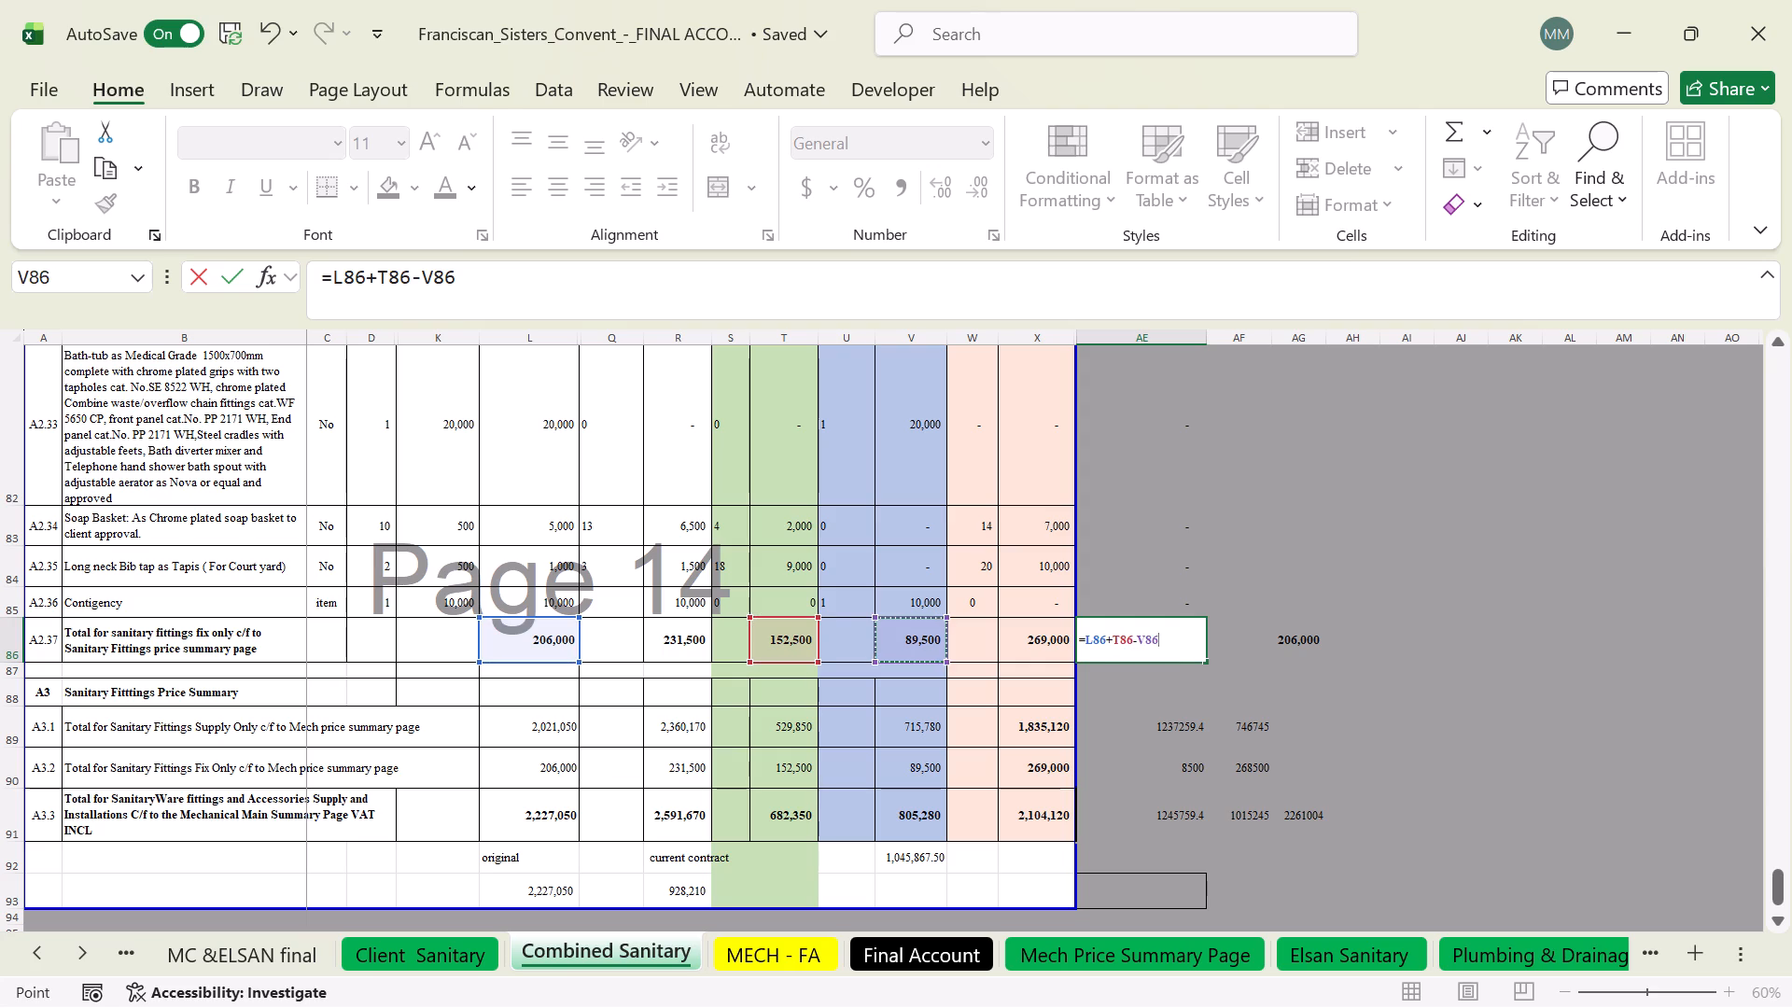
key("Return")
Compare the A2.37 combined total in X86 with AE86 and inspect the combined cost formulas in X89, X90 and X91.
left_click_drag(1032, 637, 1057, 644)
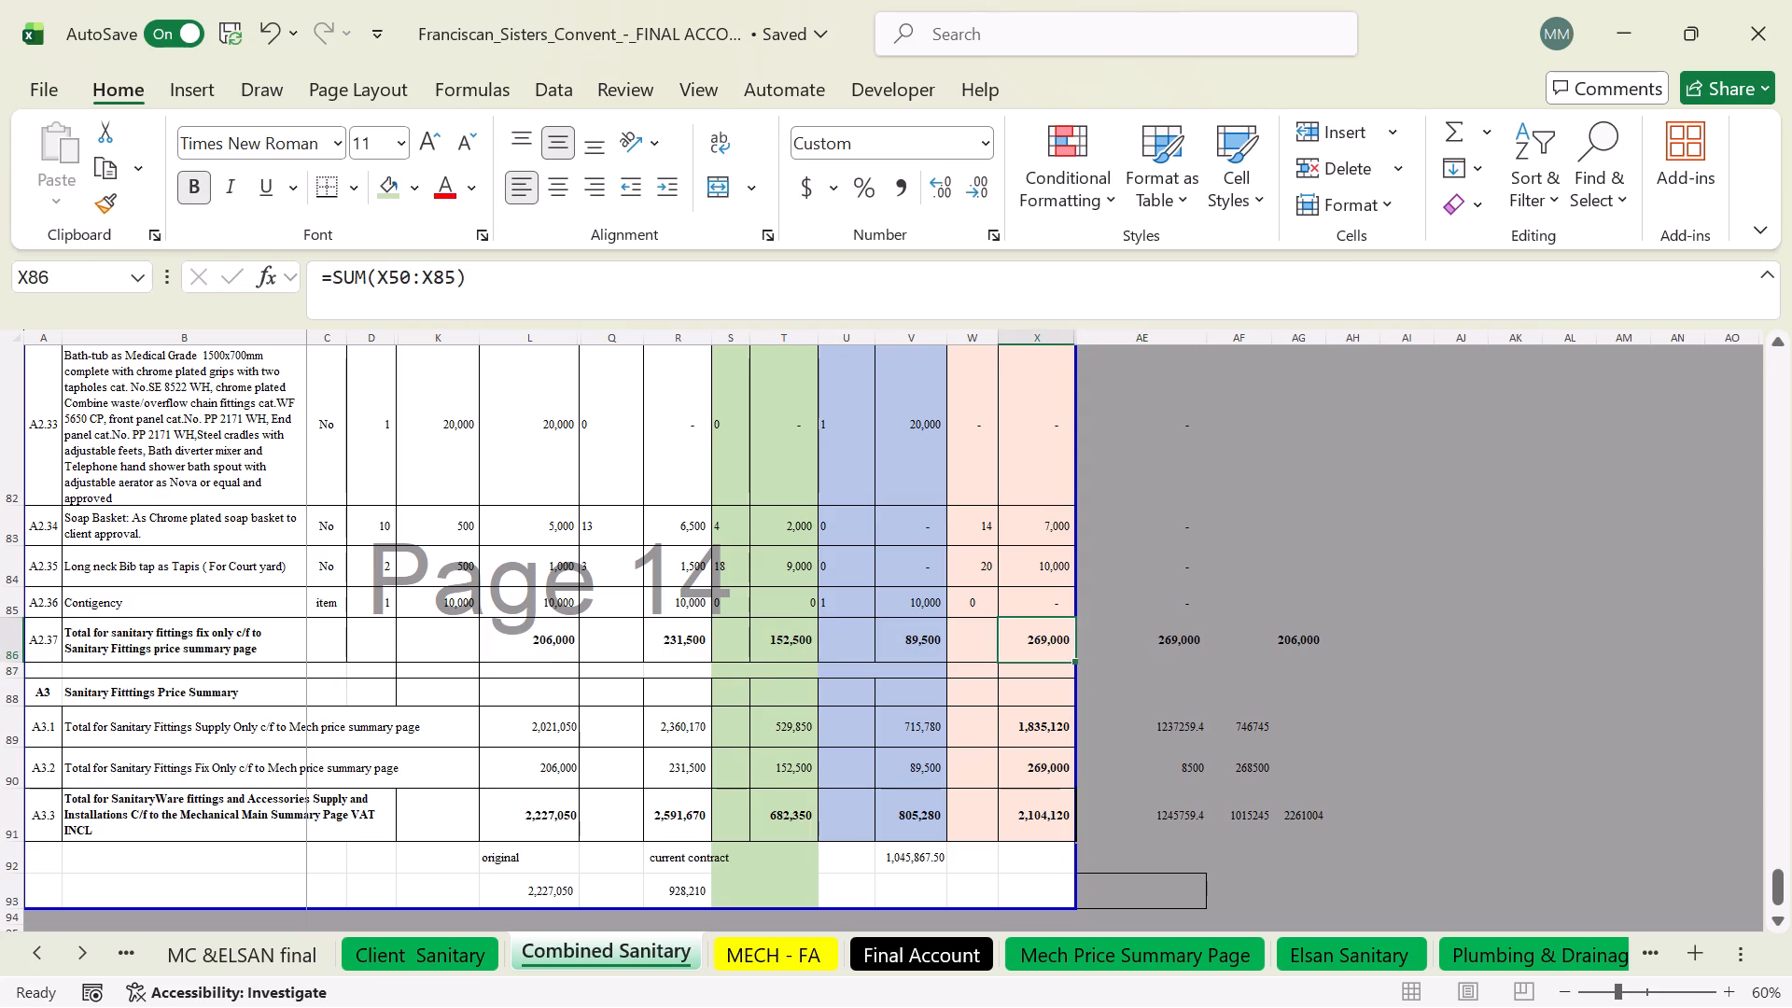
left_click(1149, 642)
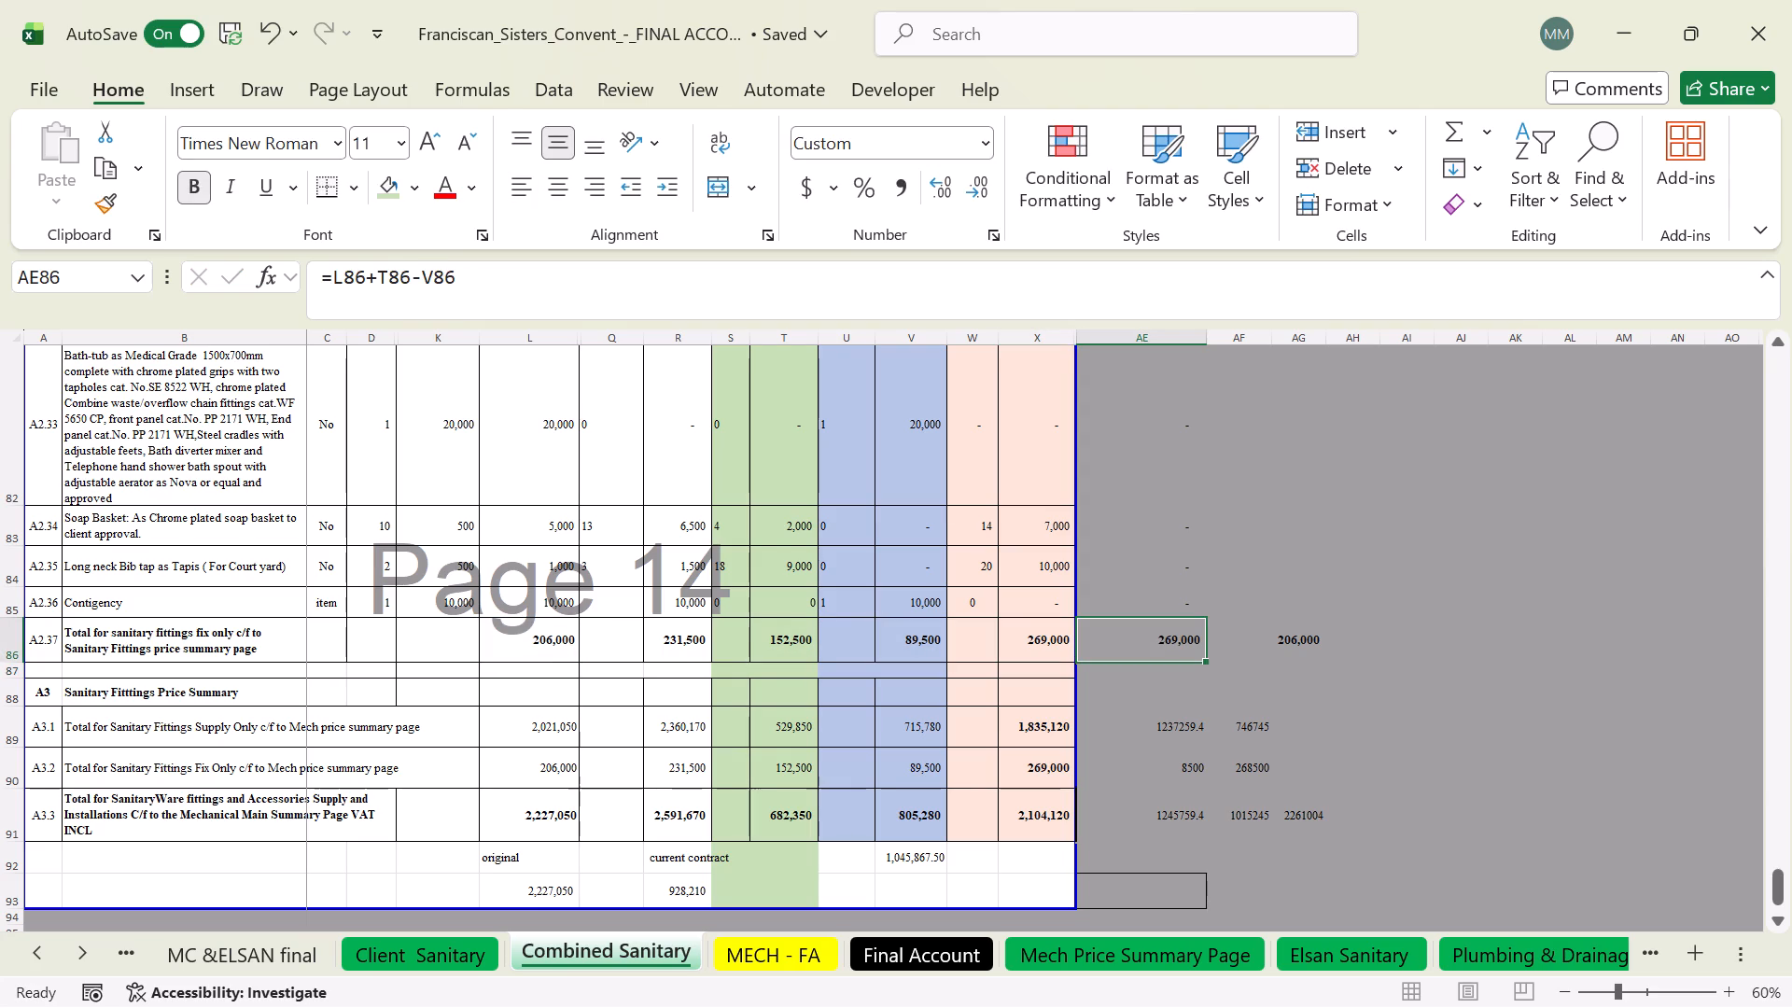
double_click(1043, 732)
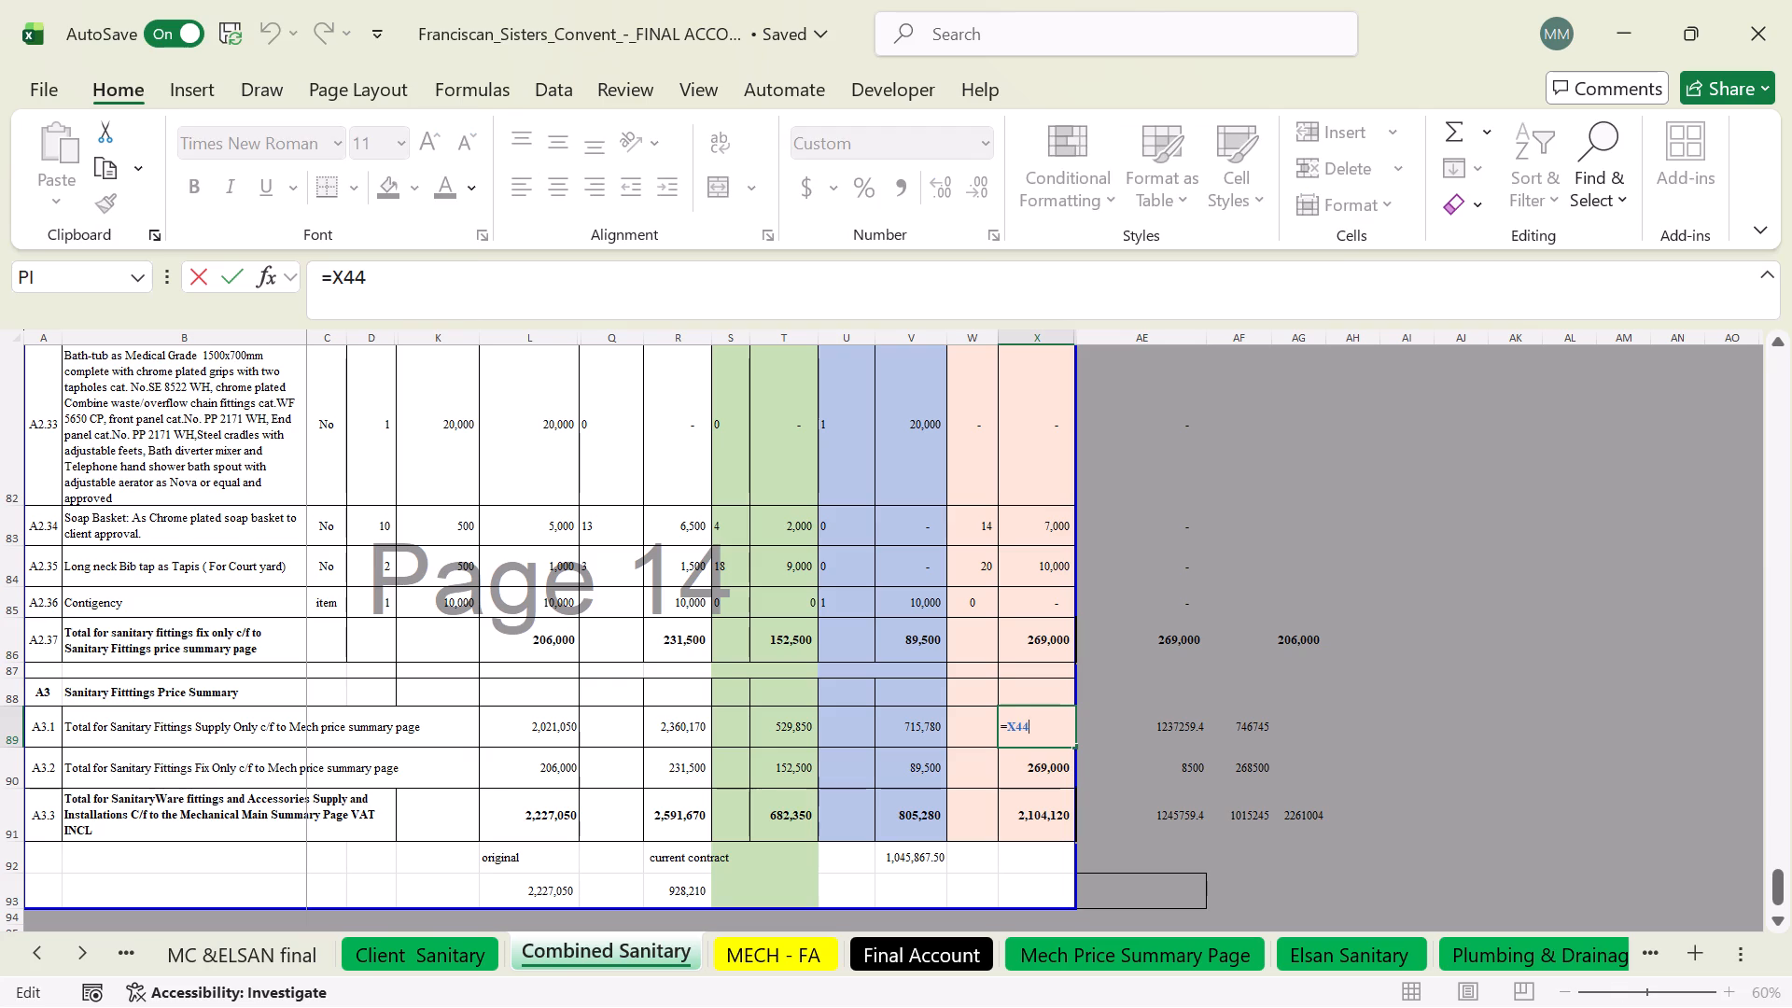
key("Return")
double_click(1051, 768)
key("Return")
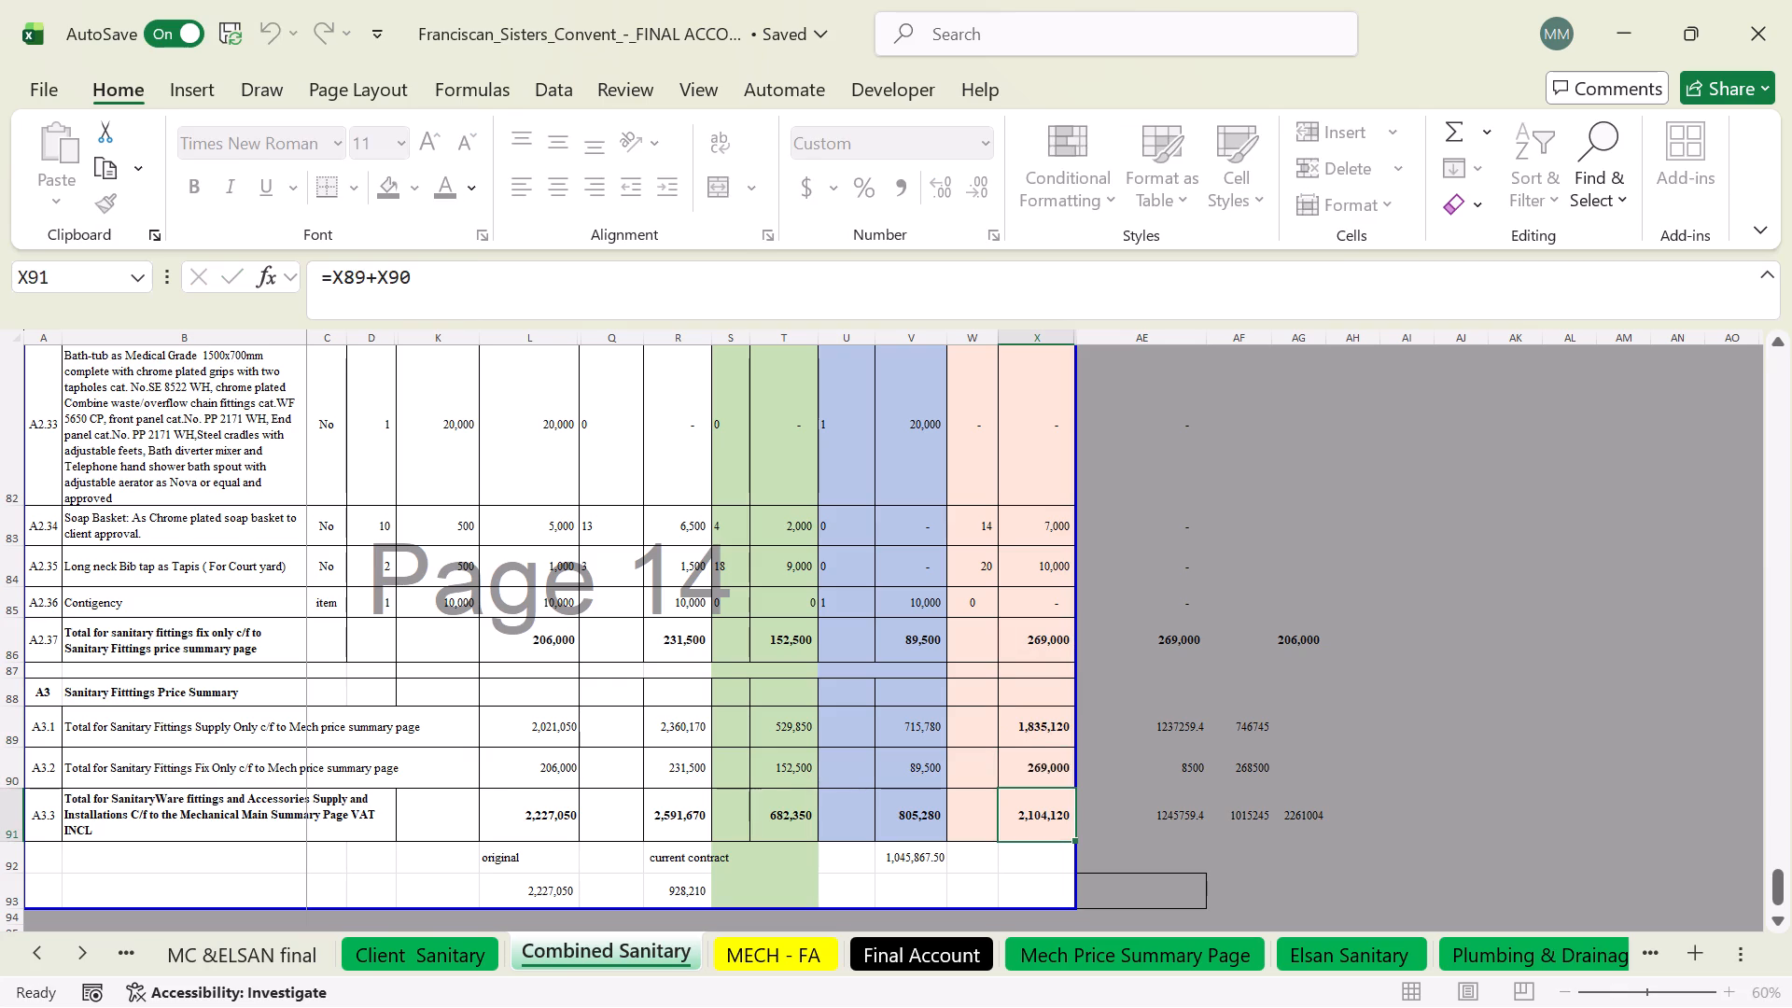
double_click(1054, 819)
key("Return")
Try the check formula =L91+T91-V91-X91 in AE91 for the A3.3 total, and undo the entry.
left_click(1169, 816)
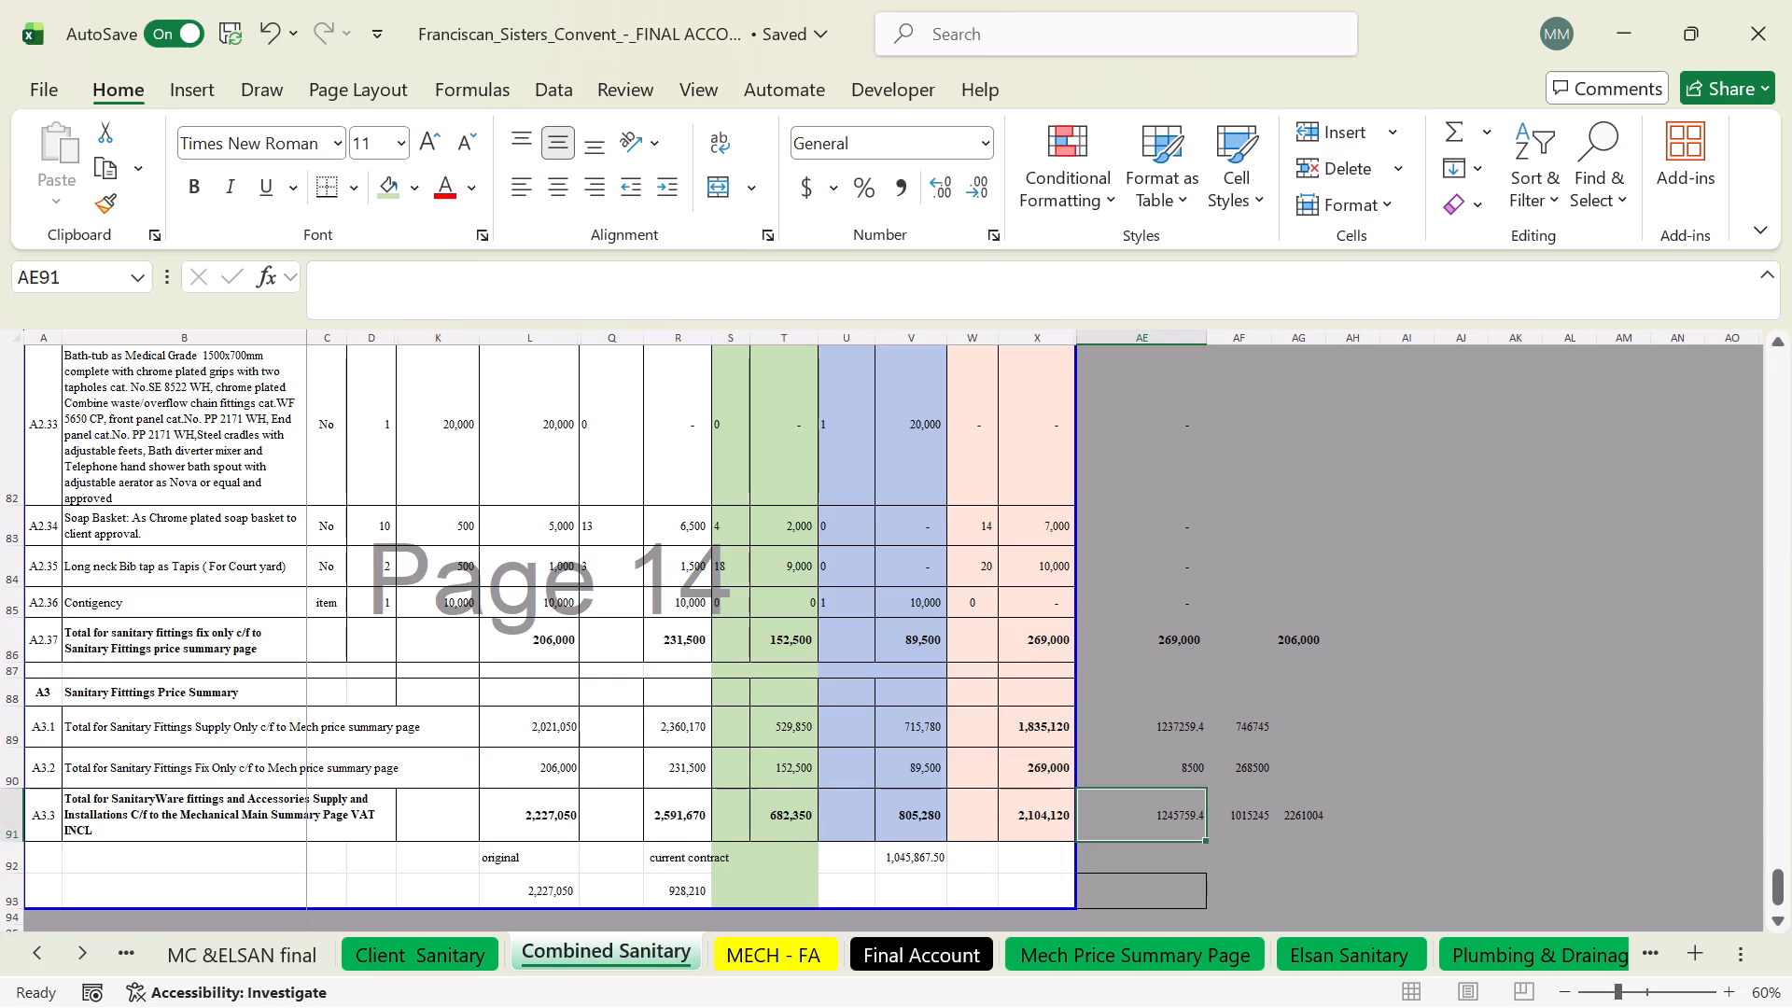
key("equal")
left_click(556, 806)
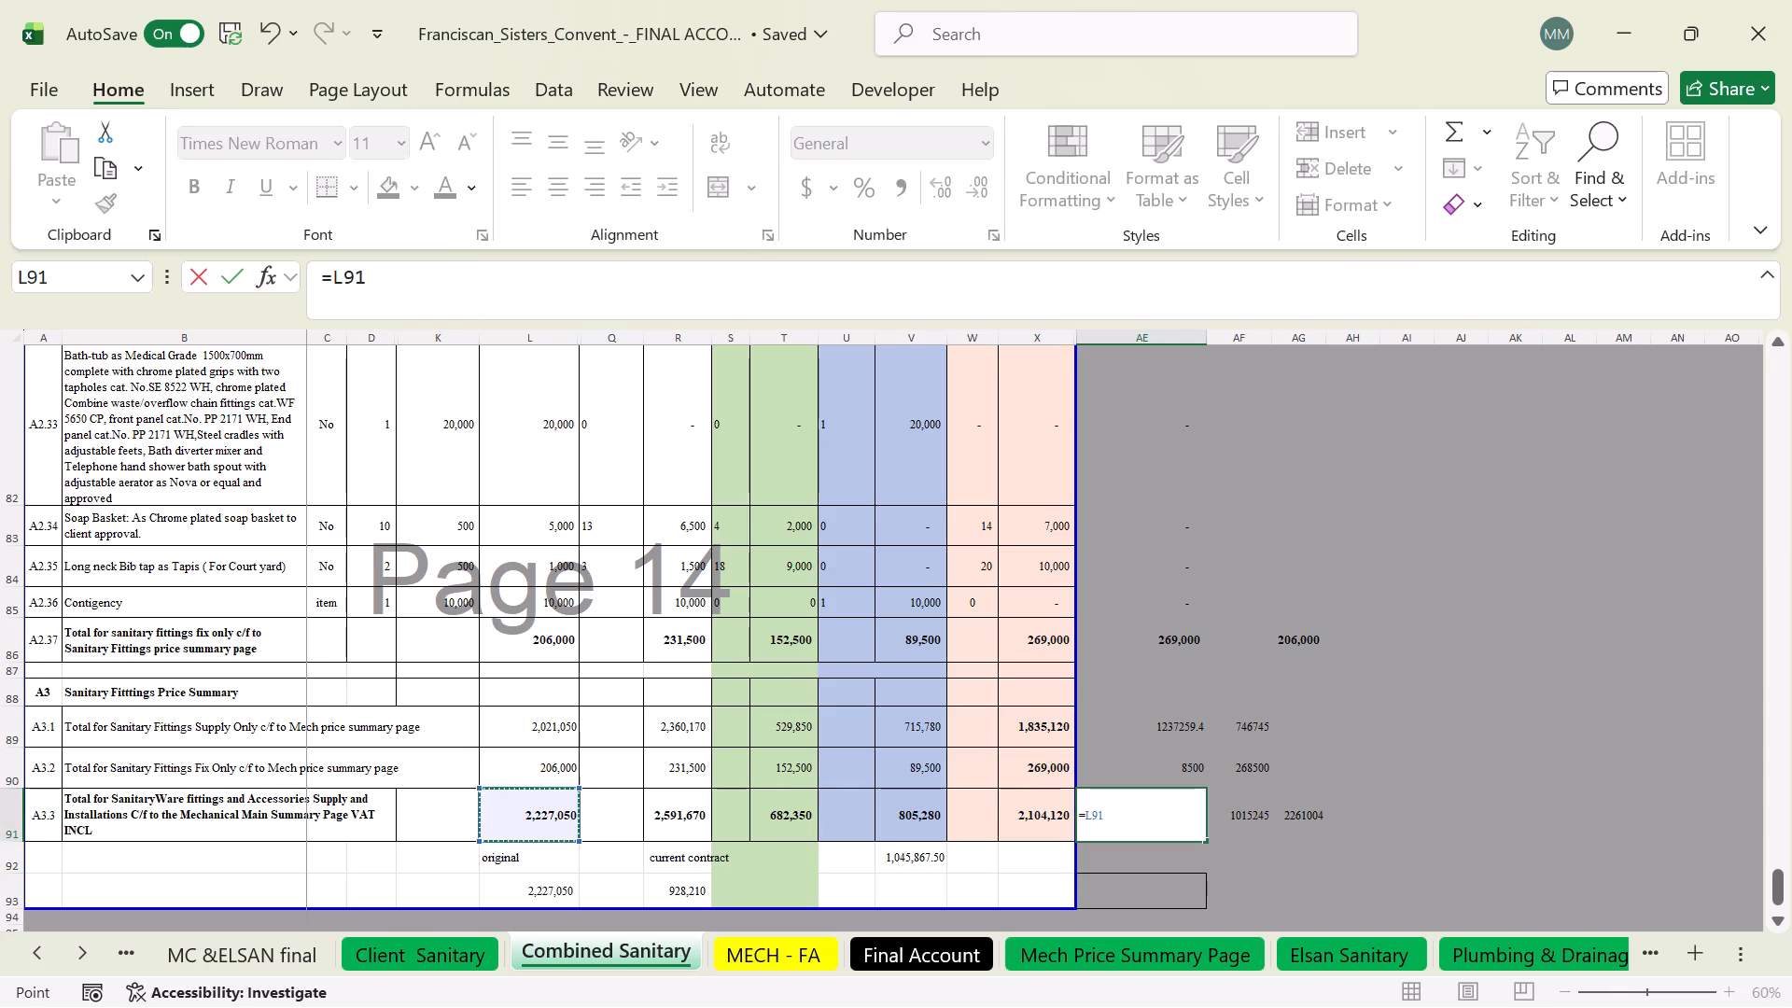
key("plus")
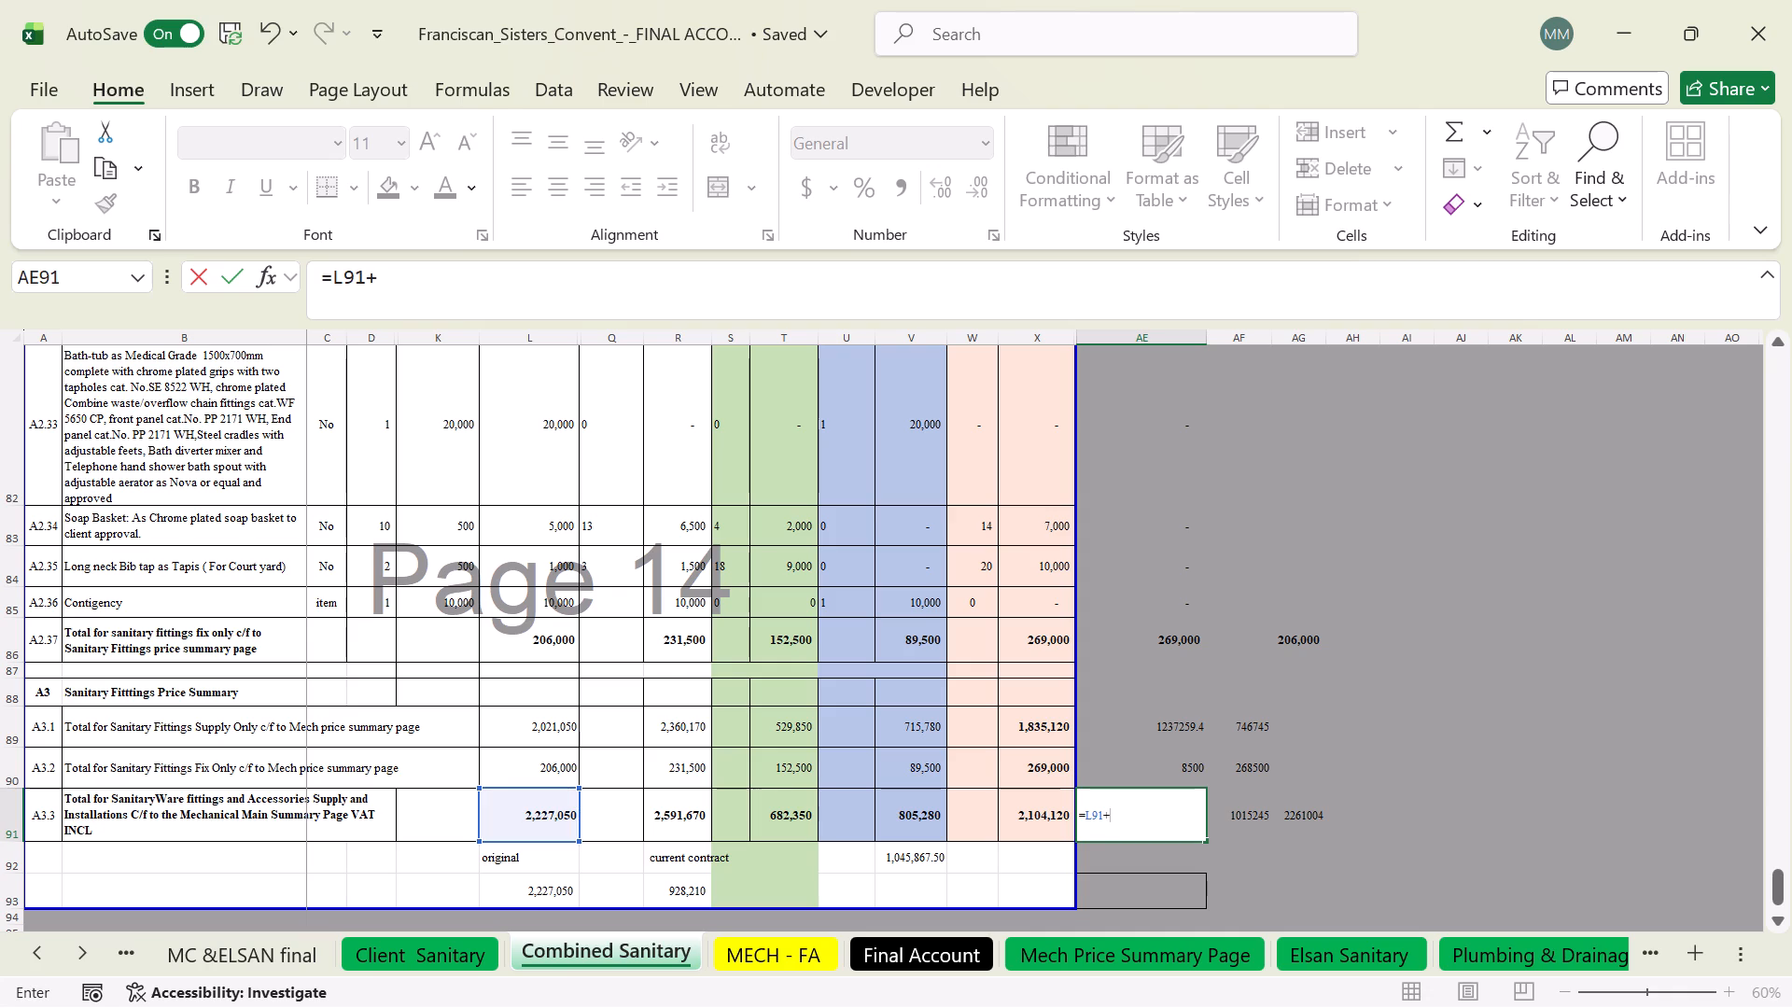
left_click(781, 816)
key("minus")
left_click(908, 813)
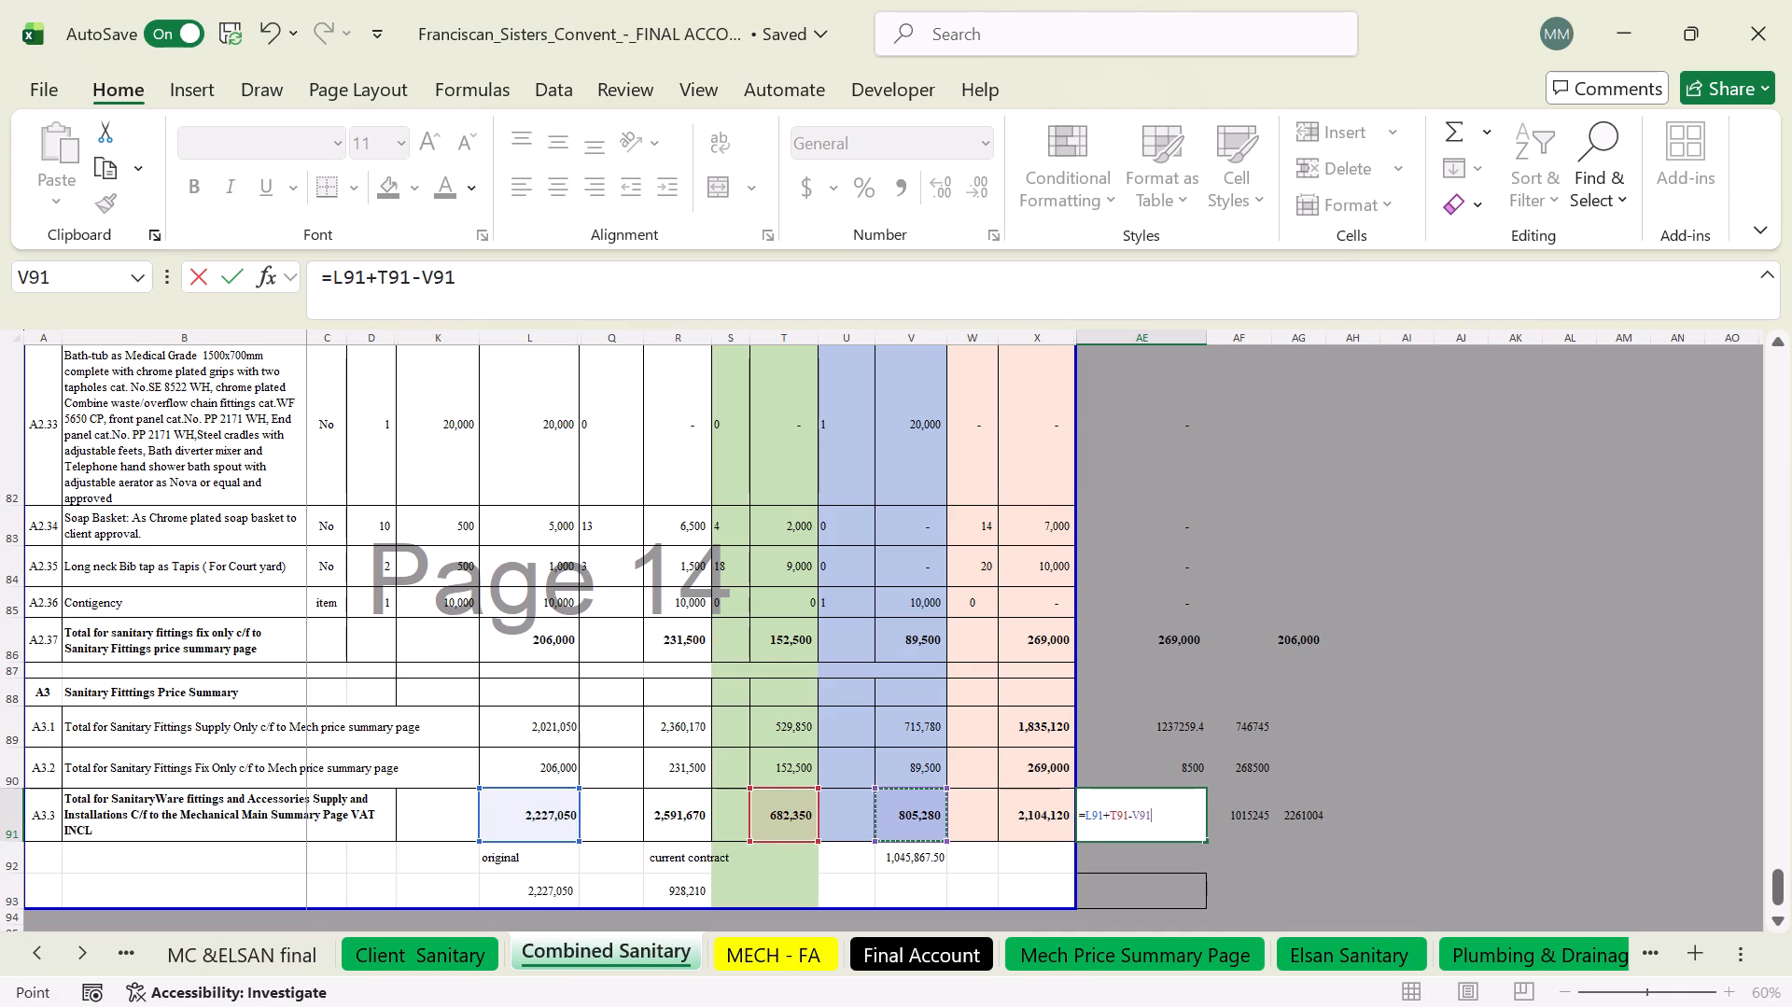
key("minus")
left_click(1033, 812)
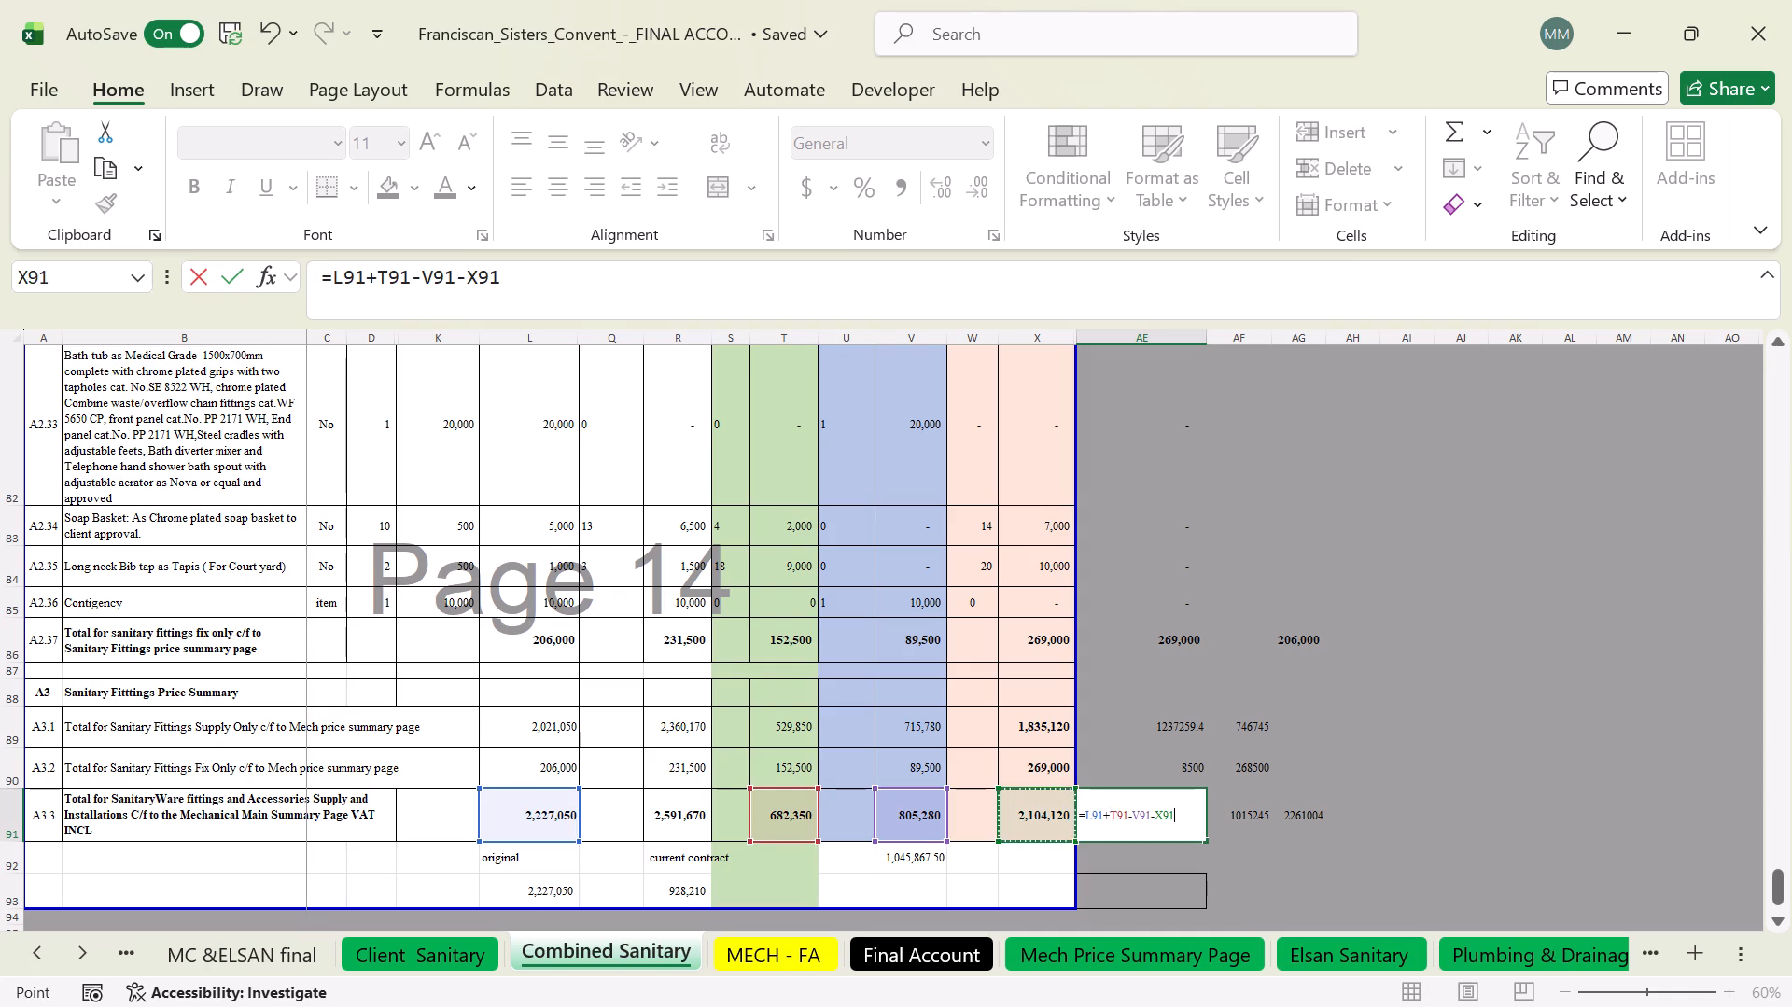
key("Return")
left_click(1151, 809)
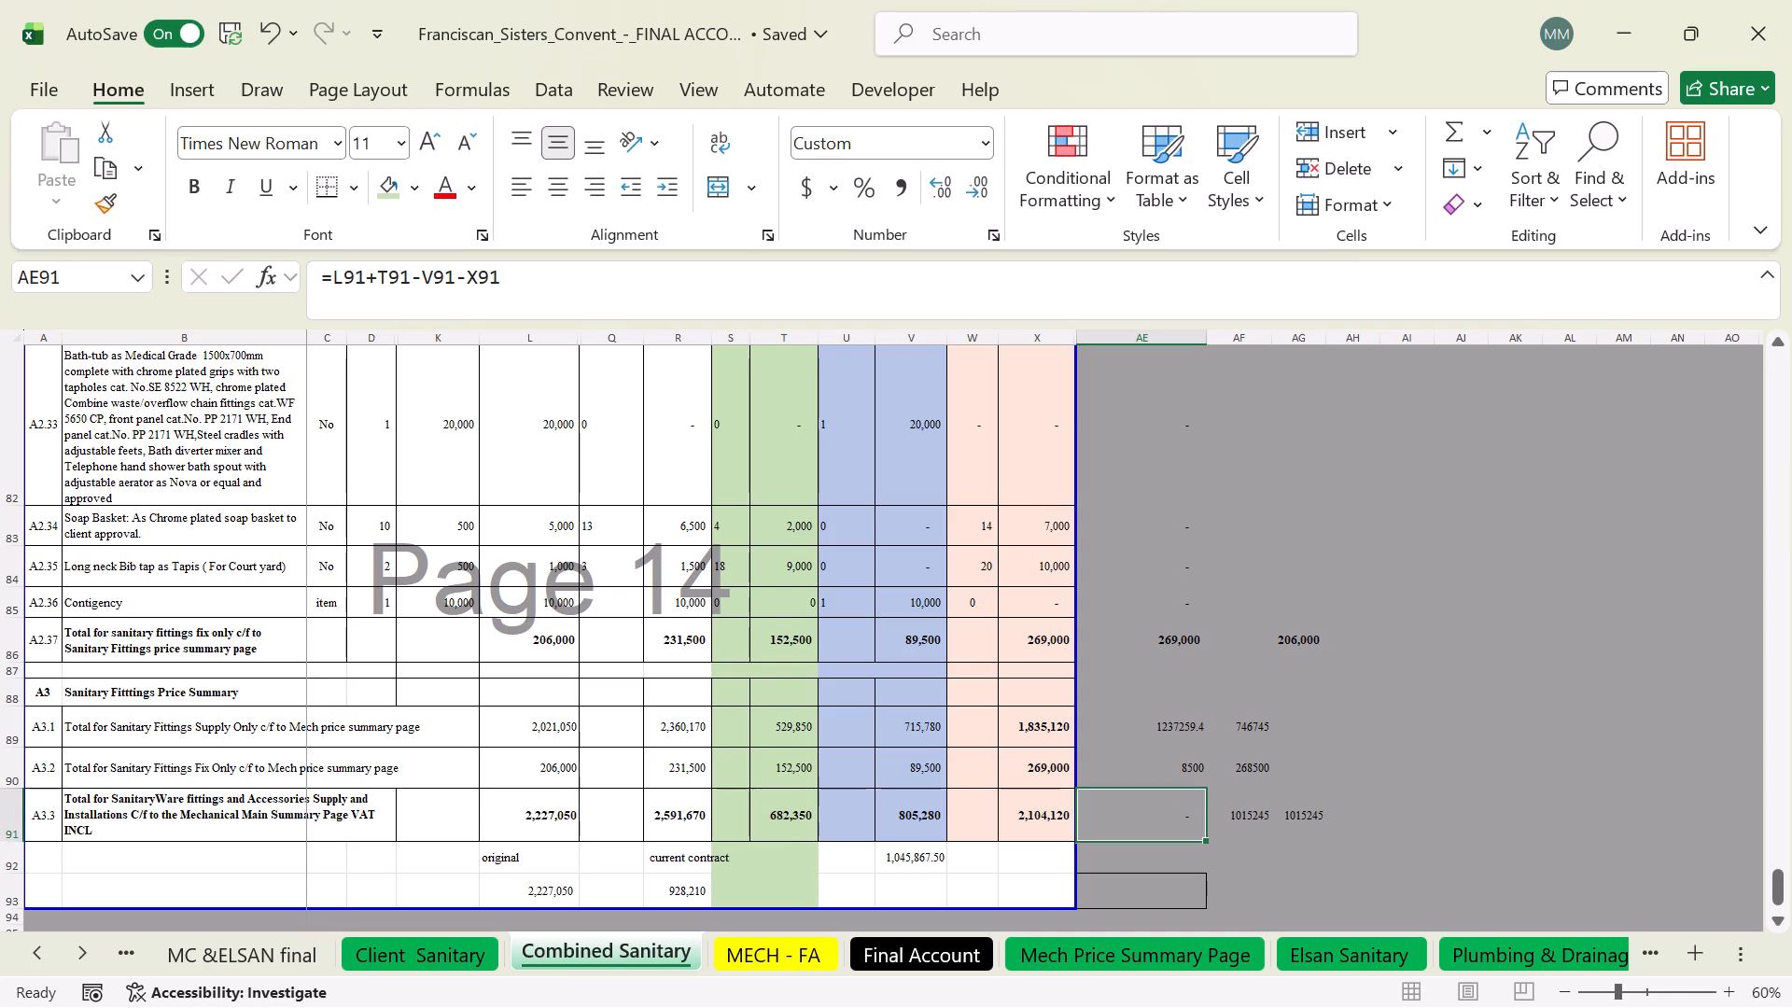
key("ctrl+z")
Inspect the formulas in AF90 and X91, and examine the Elsan Sanitary sheet from A1.30 up to its column headings.
left_click(1230, 788)
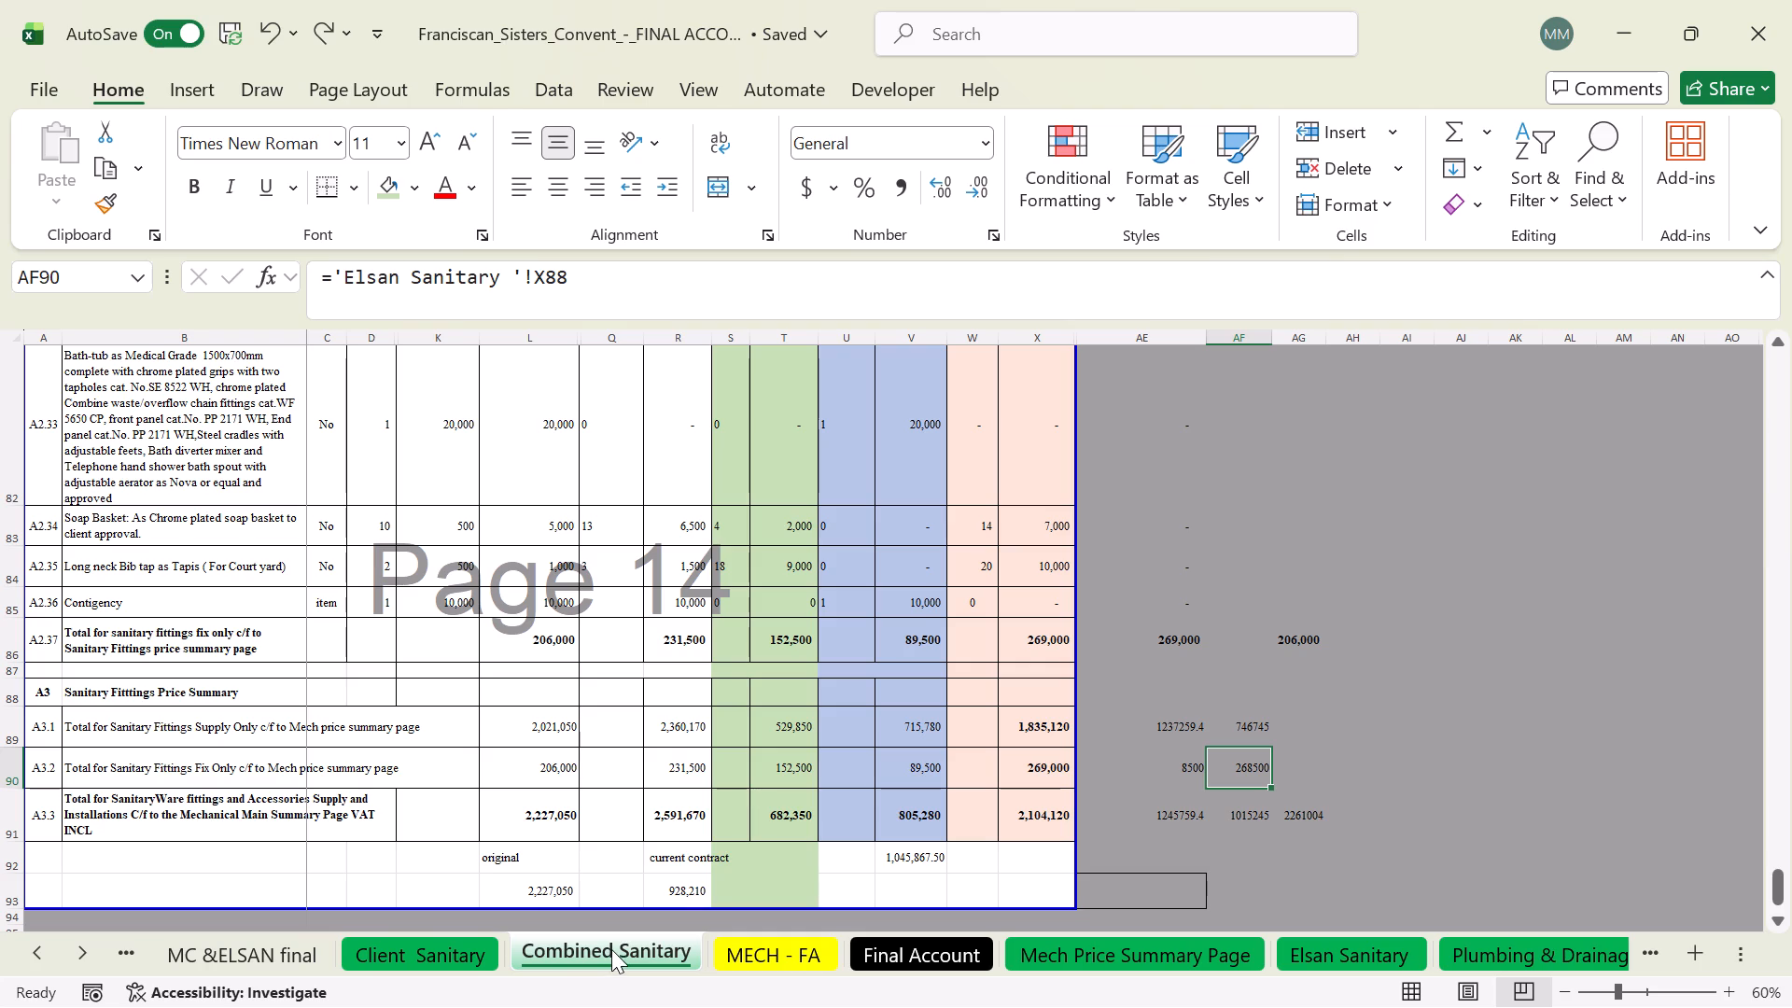
left_click(1054, 811)
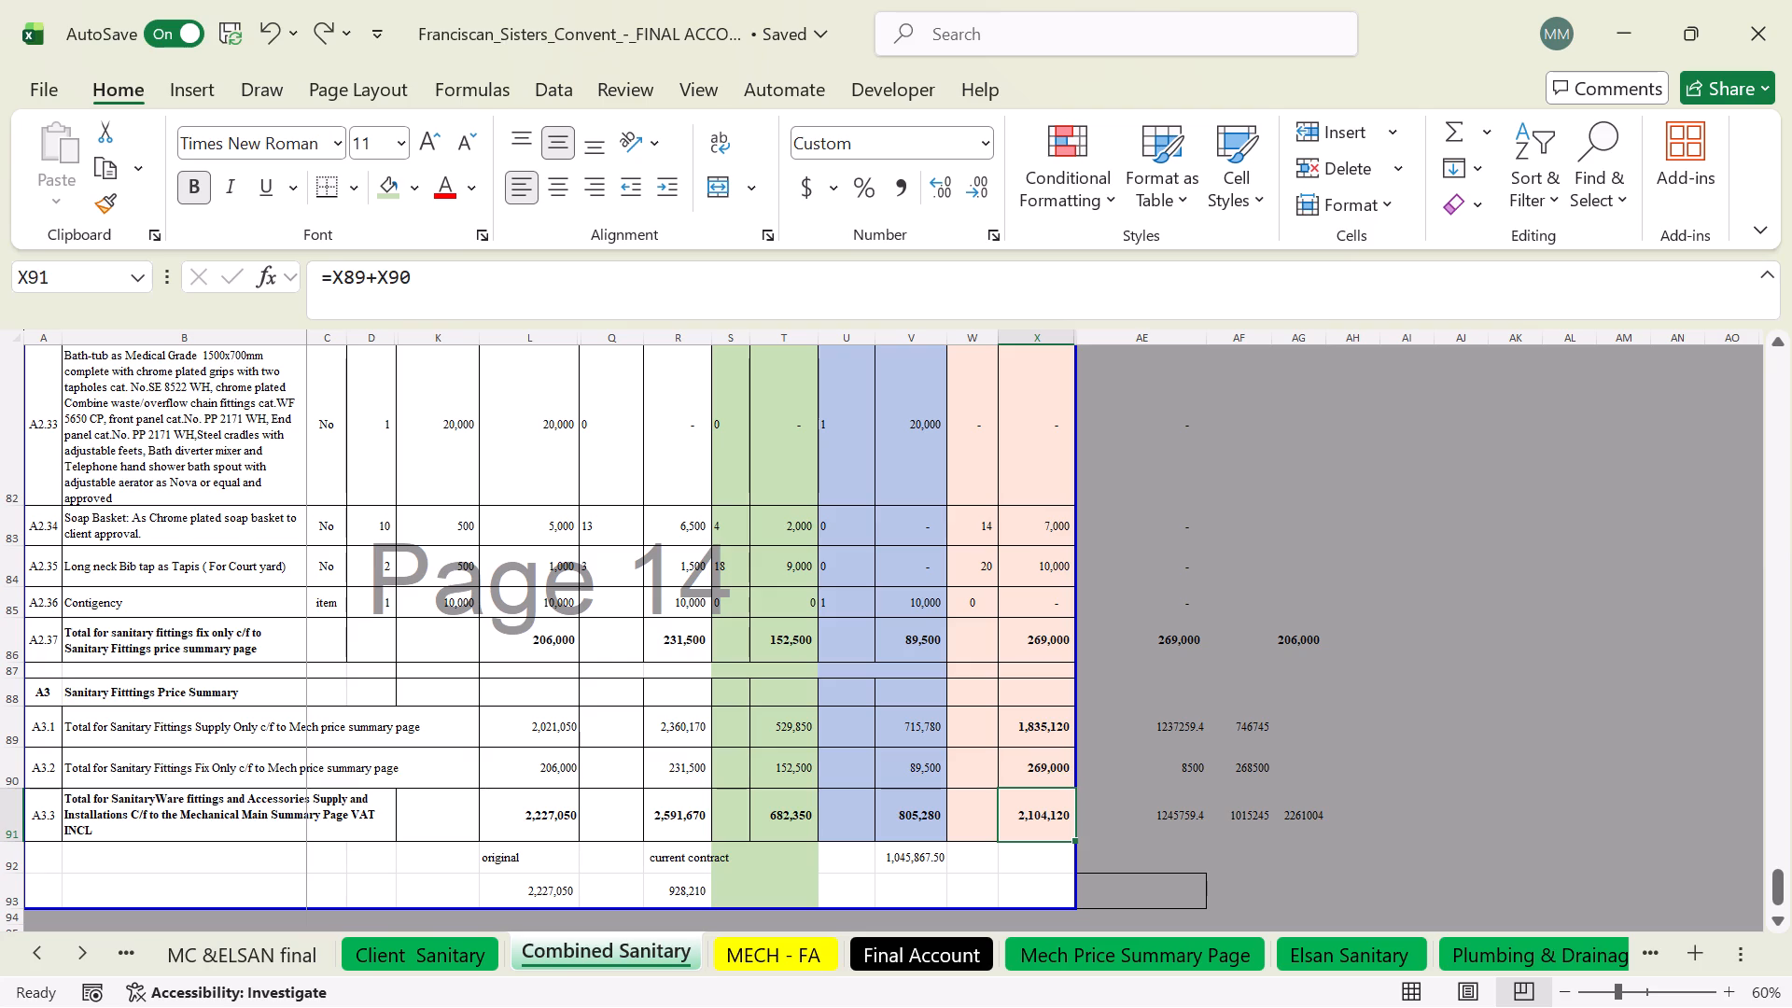
left_click(1379, 947)
scroll(1459, 806, "up", 5)
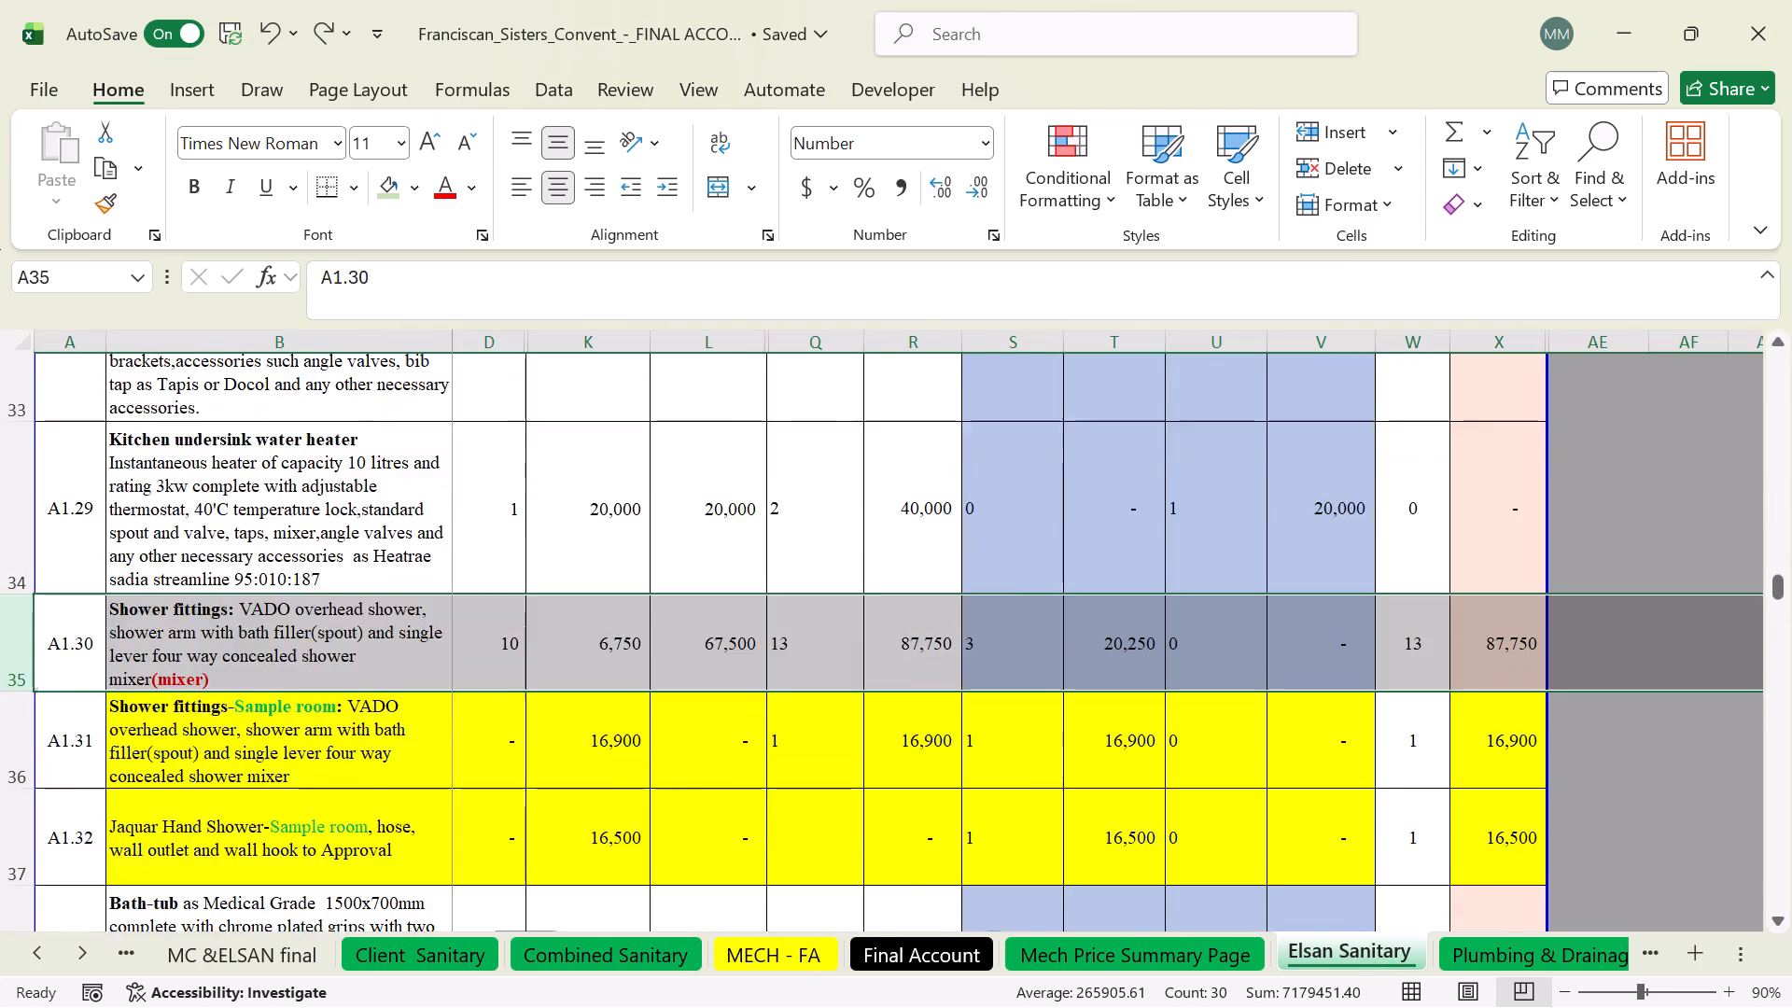
scroll(1459, 795, "up", 20)
scroll(1459, 795, "up", 20)
scroll(1459, 795, "up", 9)
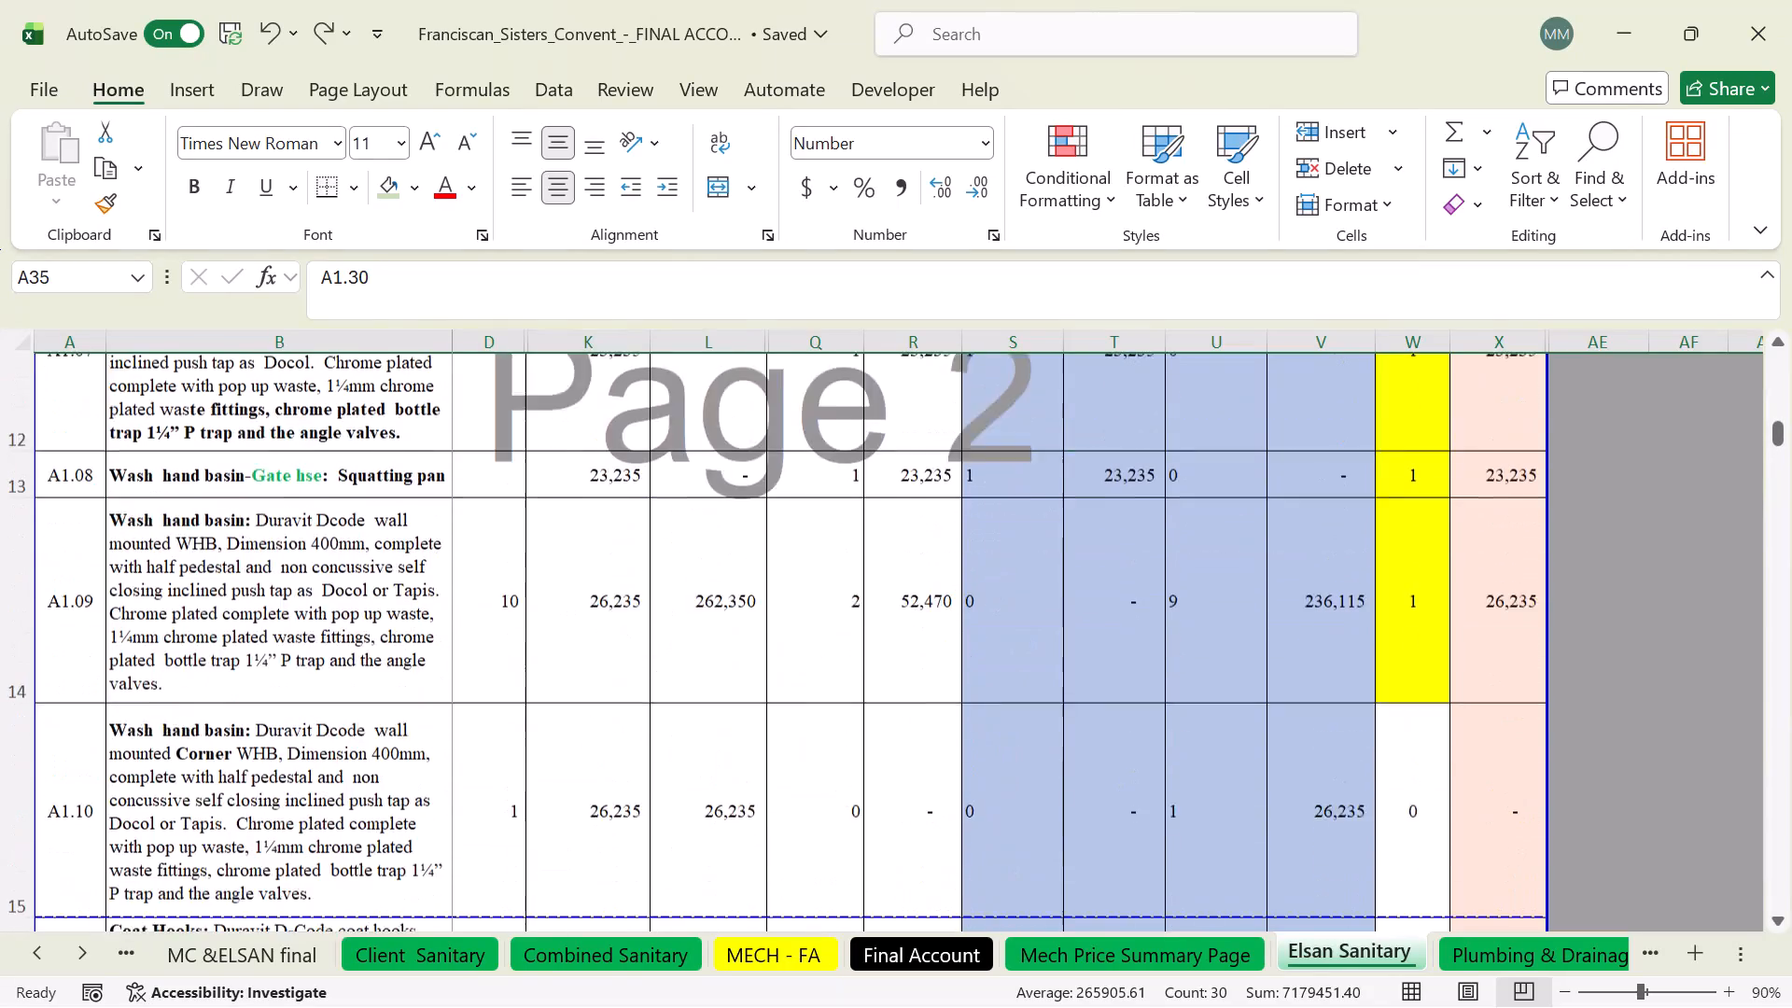
scroll(1461, 762, "up", 10)
scroll(1469, 427, "up", 11)
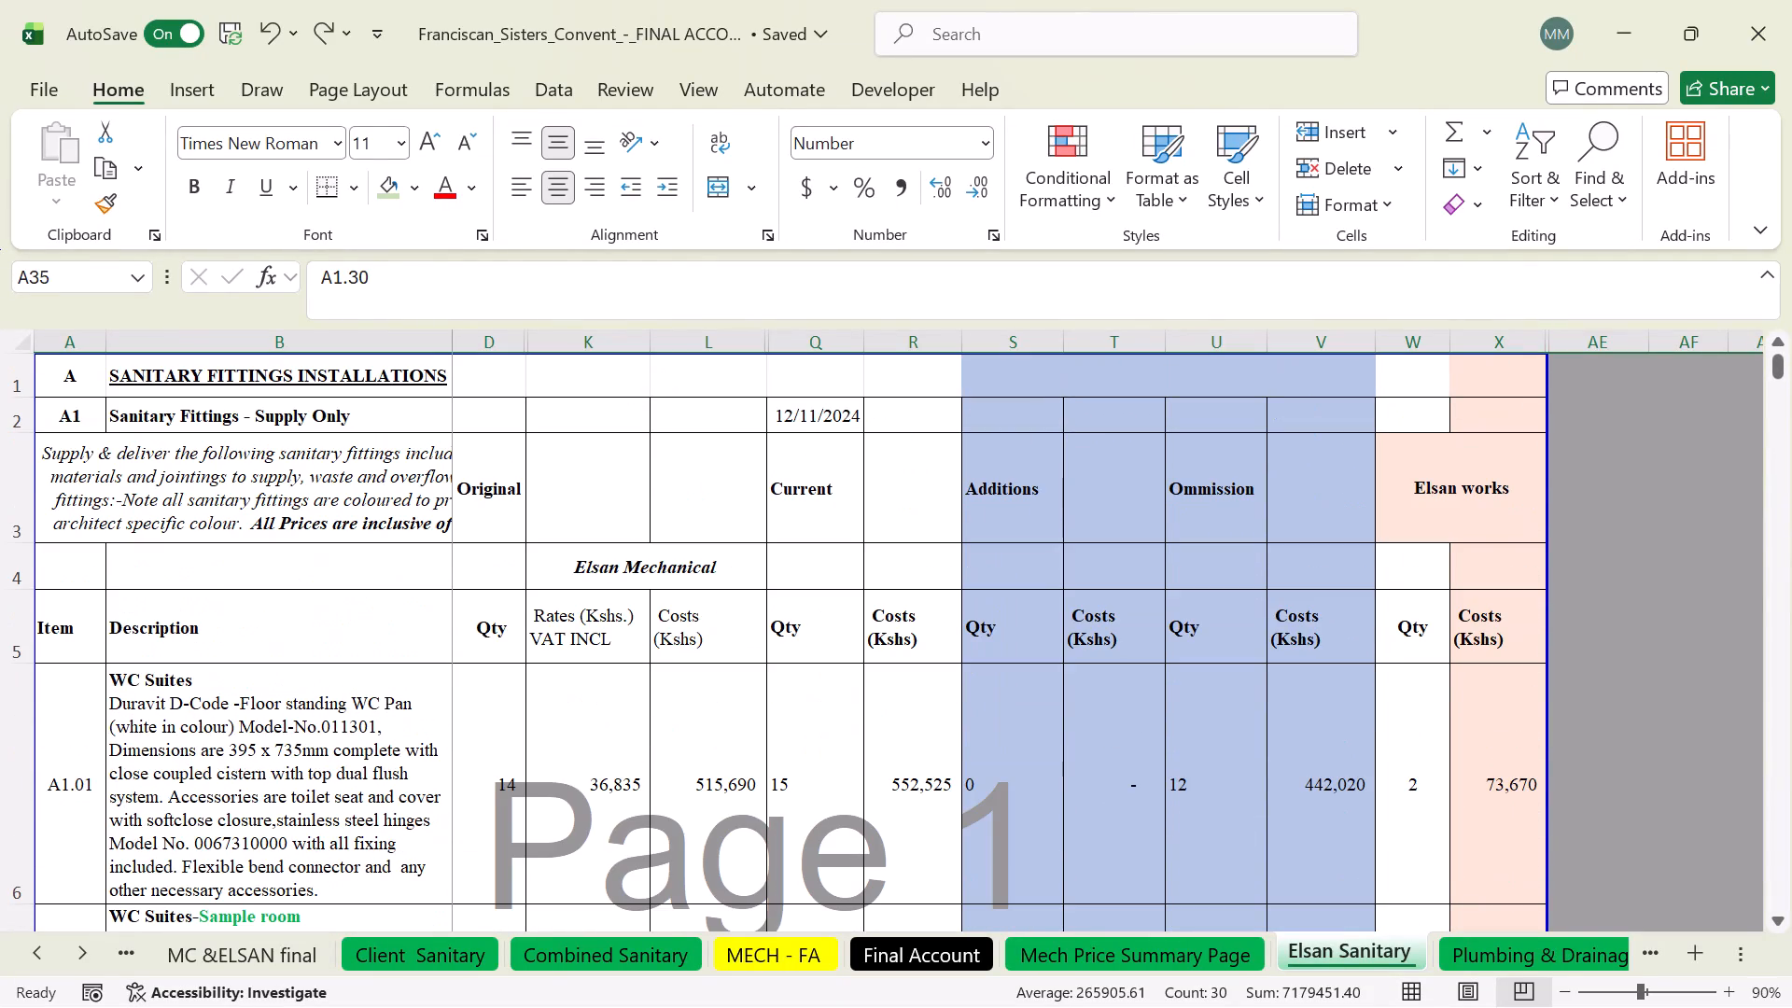
scroll(1488, 529, "up", 4)
scroll(1486, 539, "down", 1)
scroll(1486, 539, "up", 4)
Review the Client Sanitary sheet up to its column headings, comparing it with the Combined Sanitary and Elsan Sanitary sheets.
left_click(469, 963)
scroll(816, 661, "up", 14)
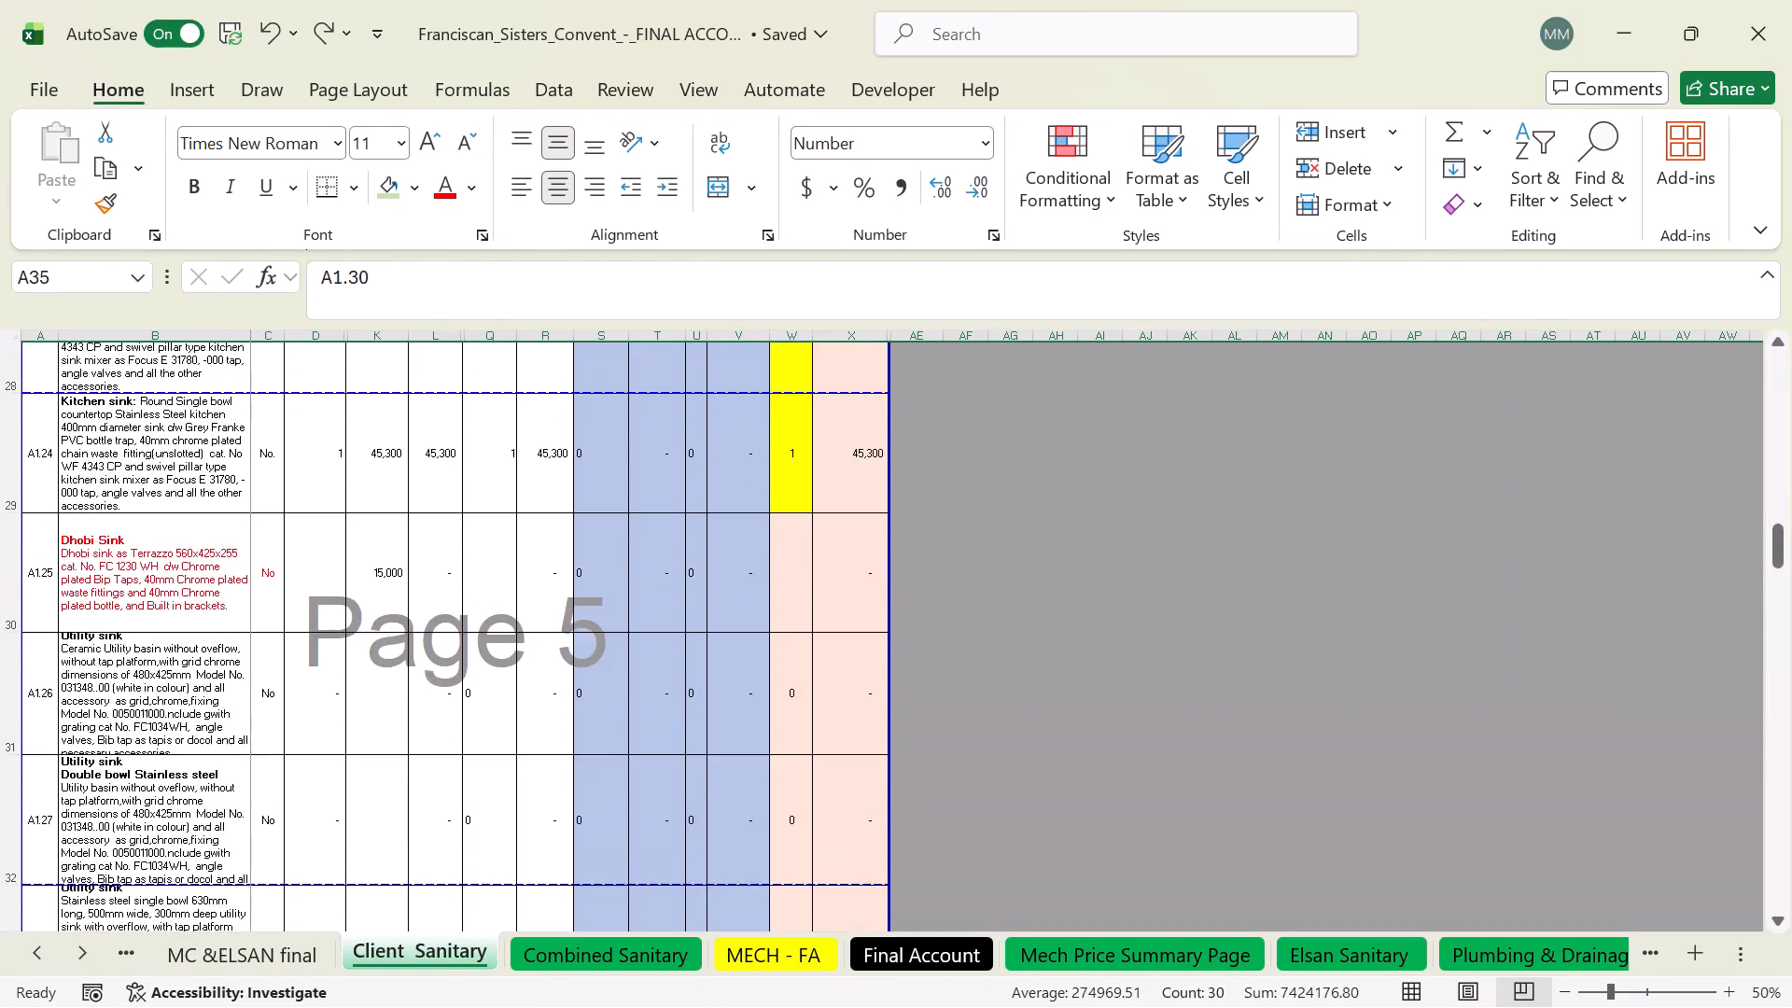
scroll(851, 652, "up", 19)
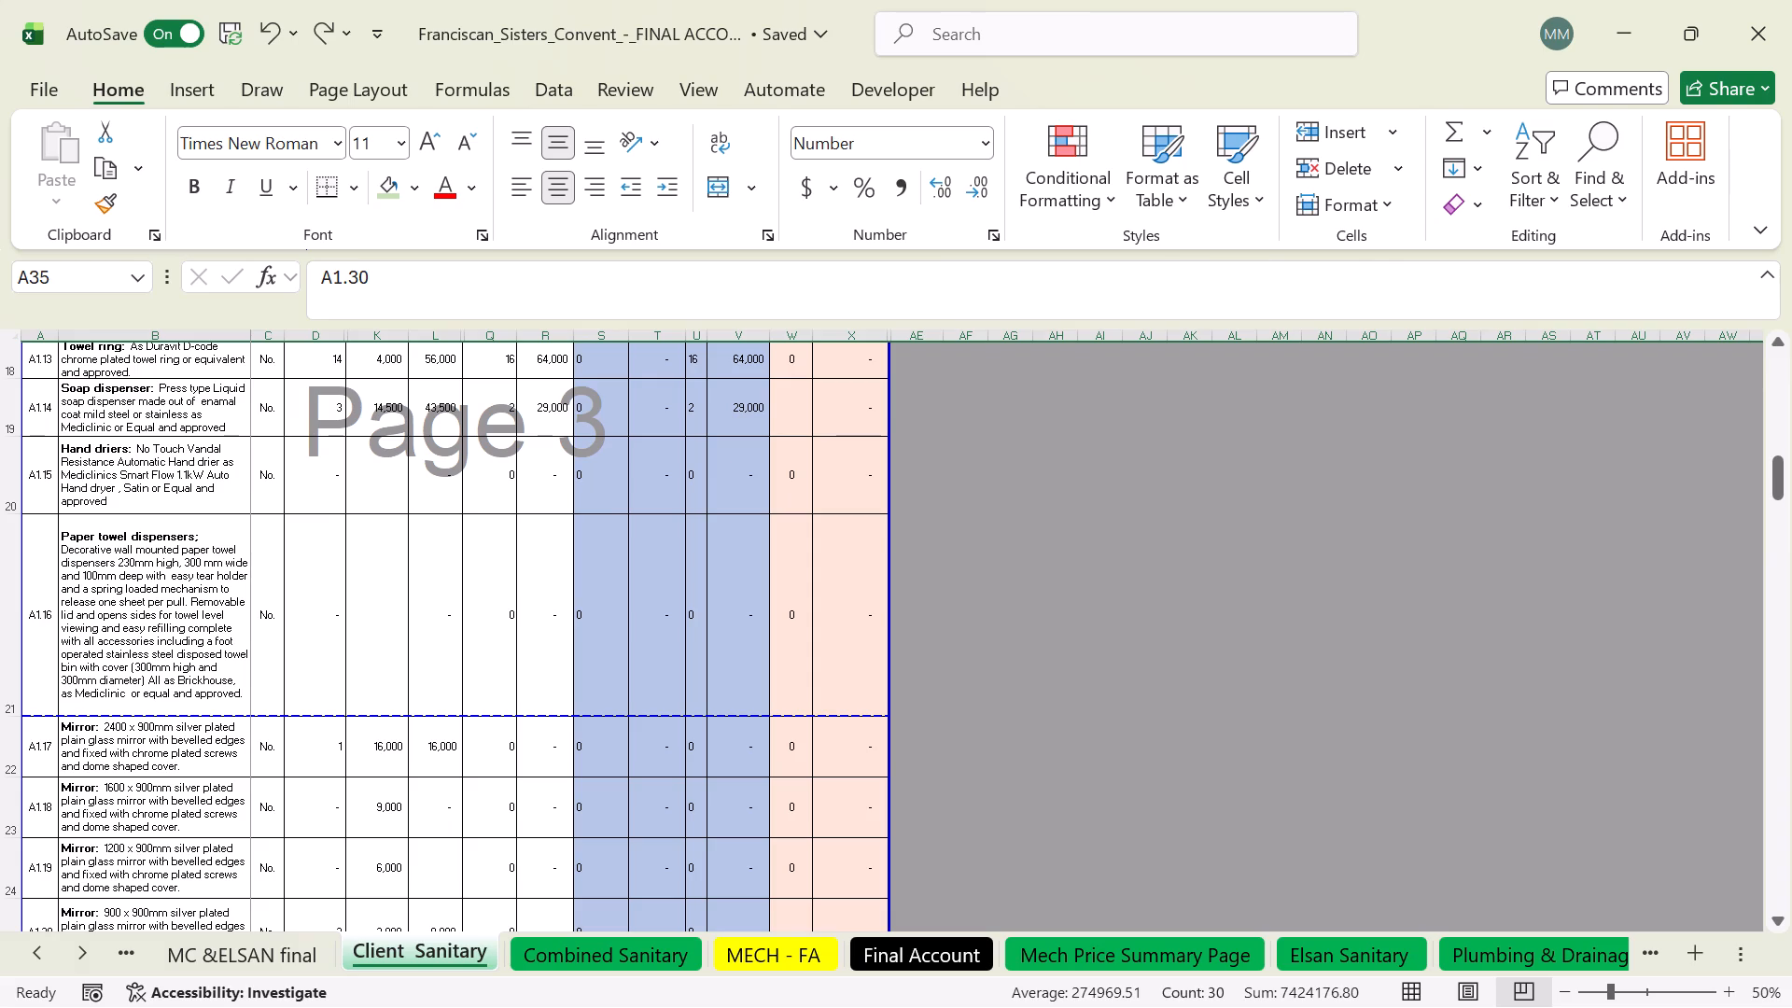
left_click(573, 963)
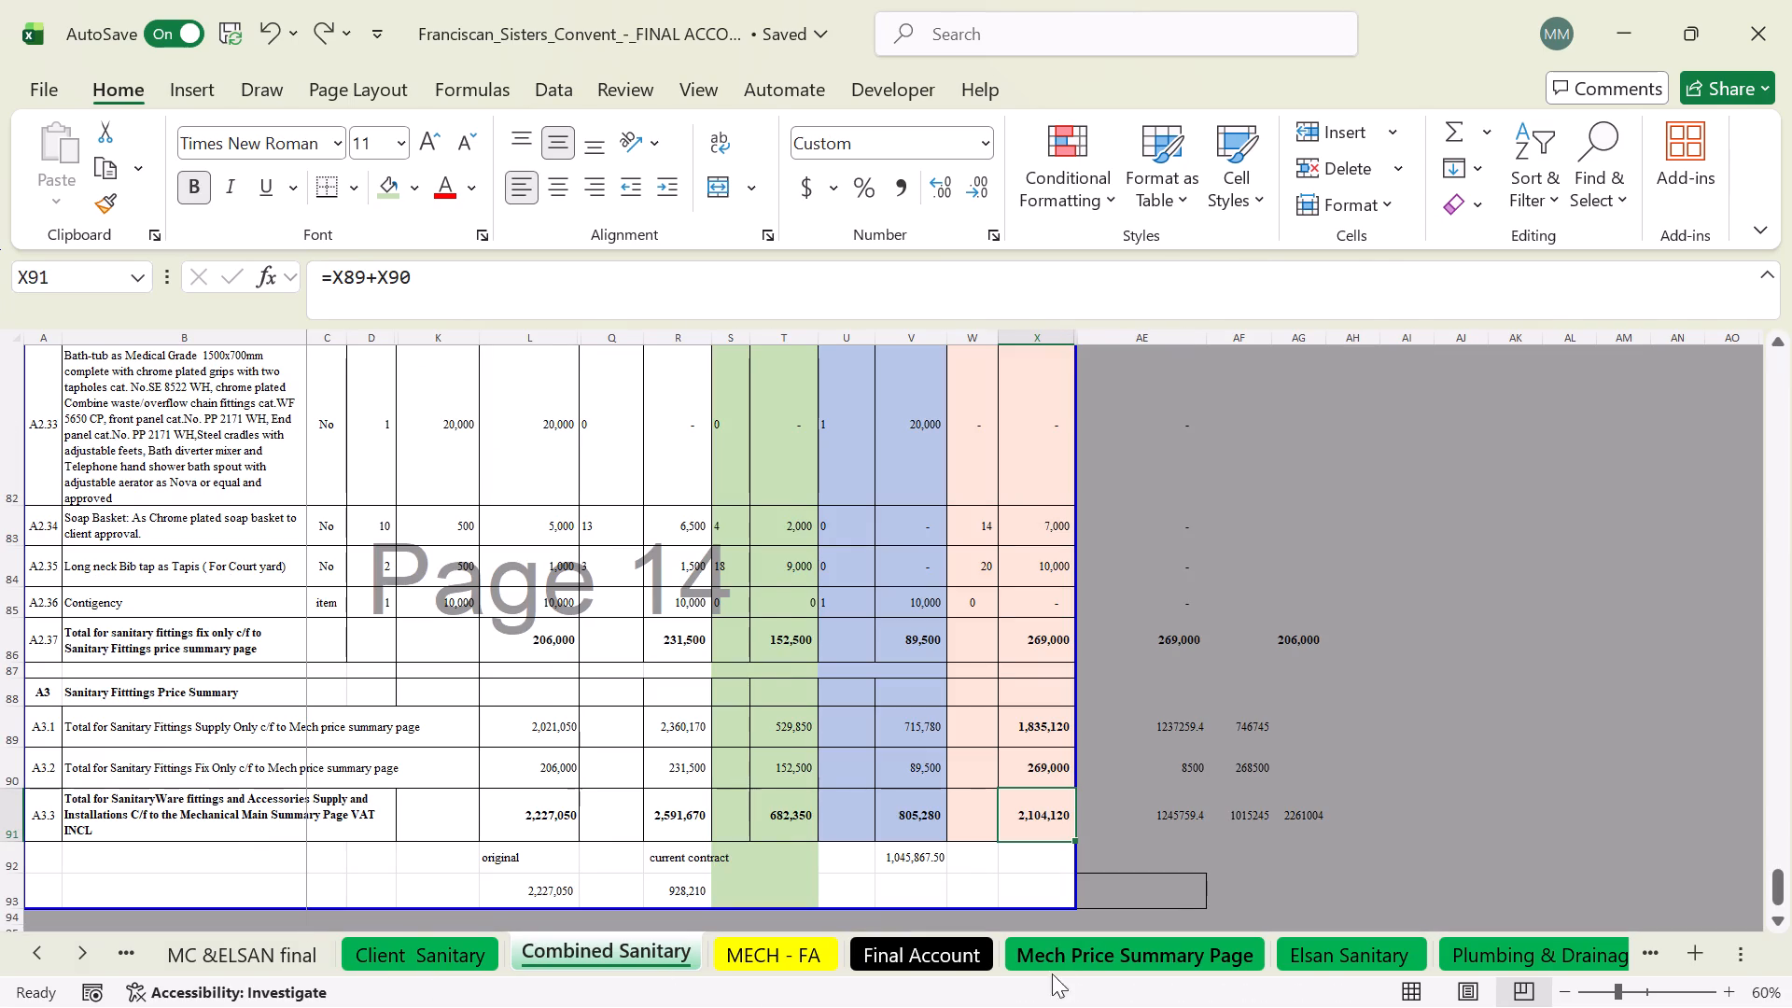
left_click(1340, 949)
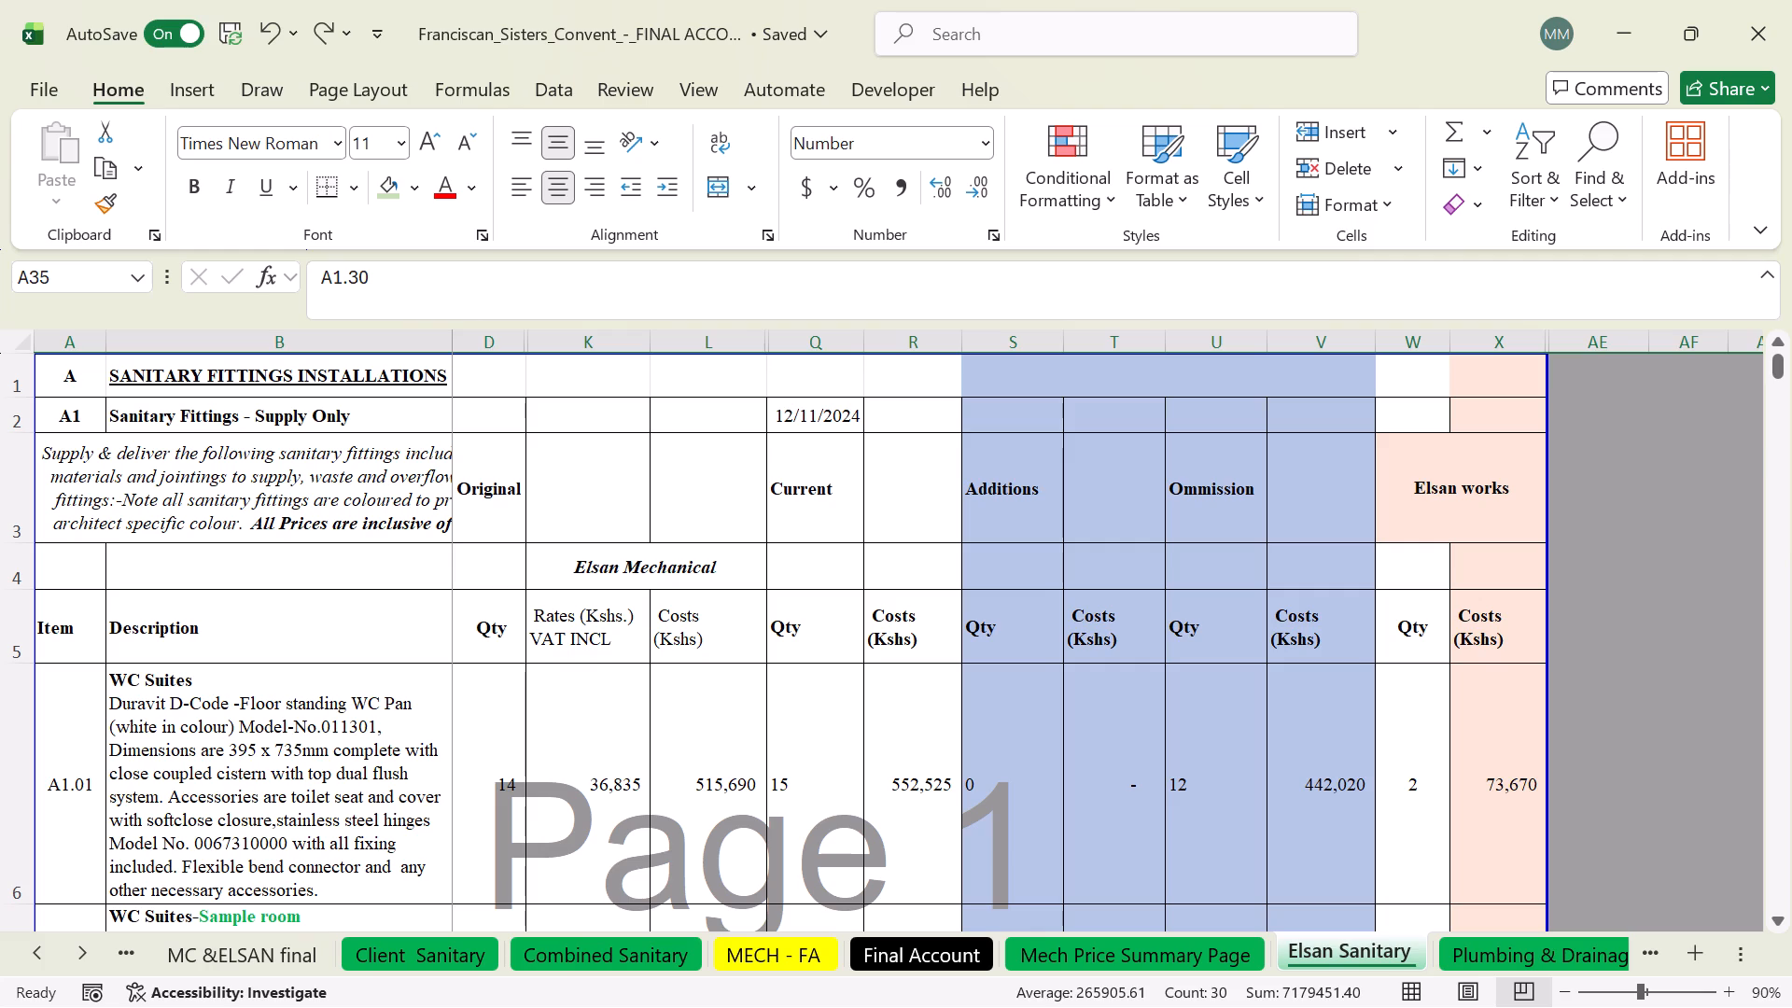
left_click(686, 959)
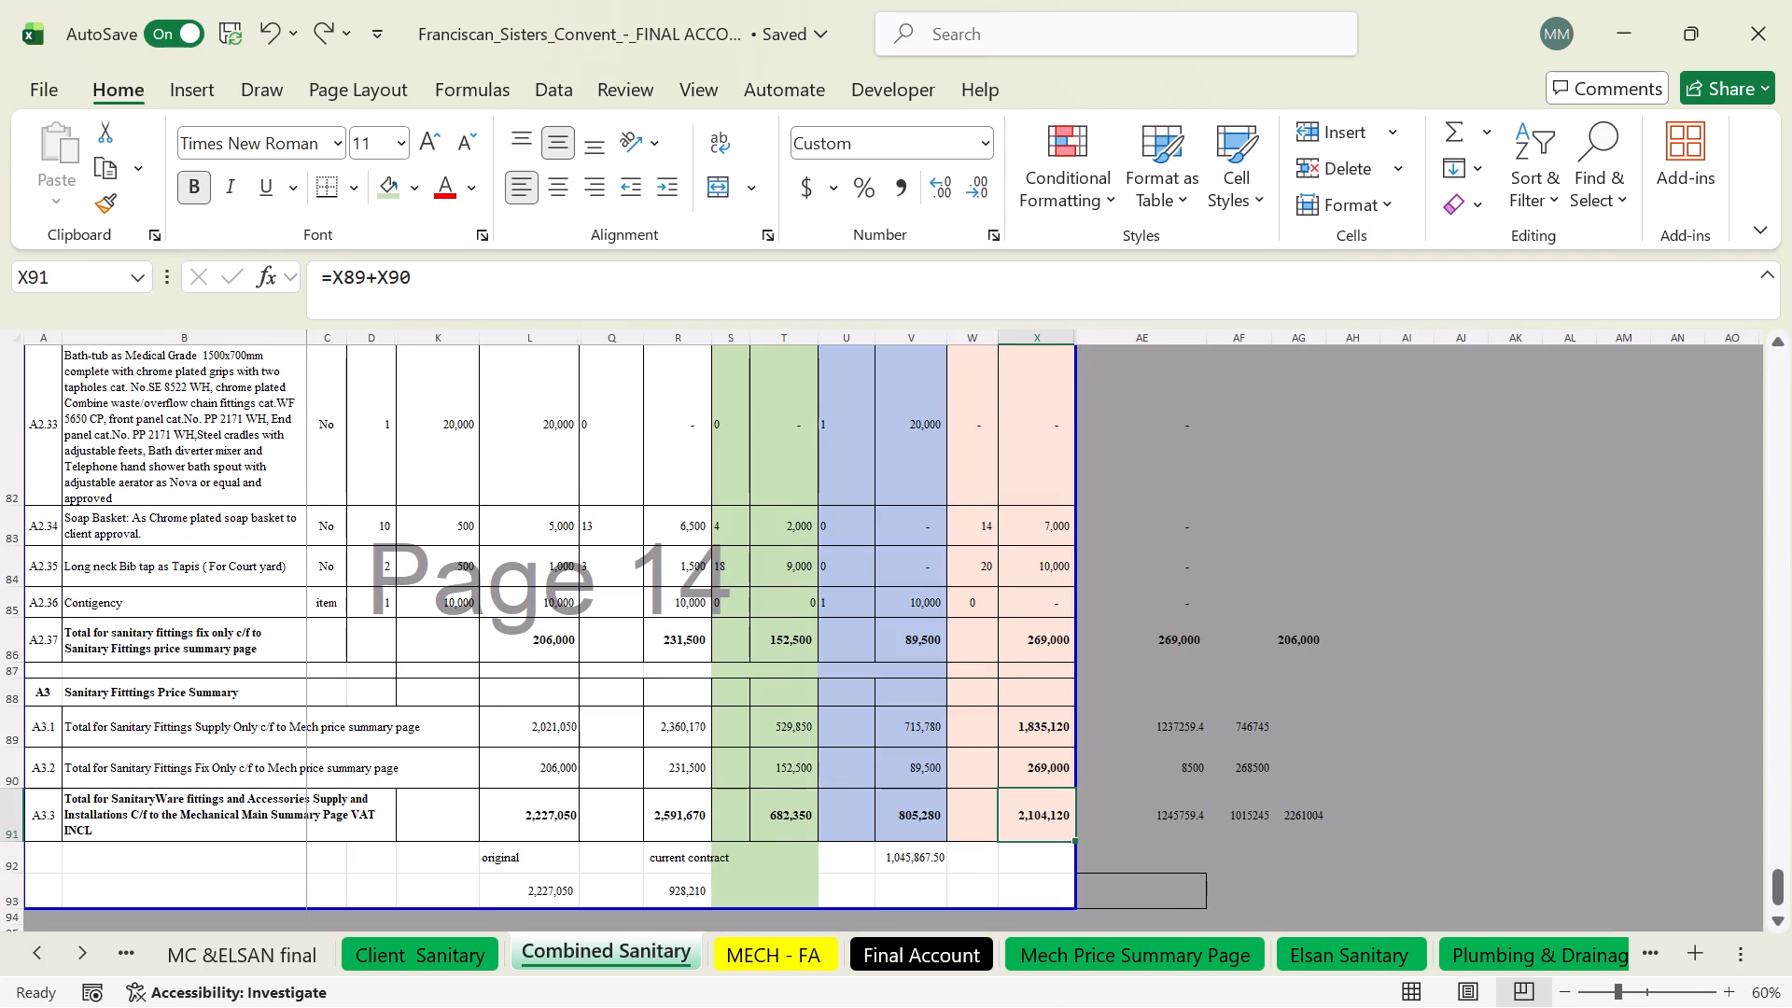
left_click(426, 974)
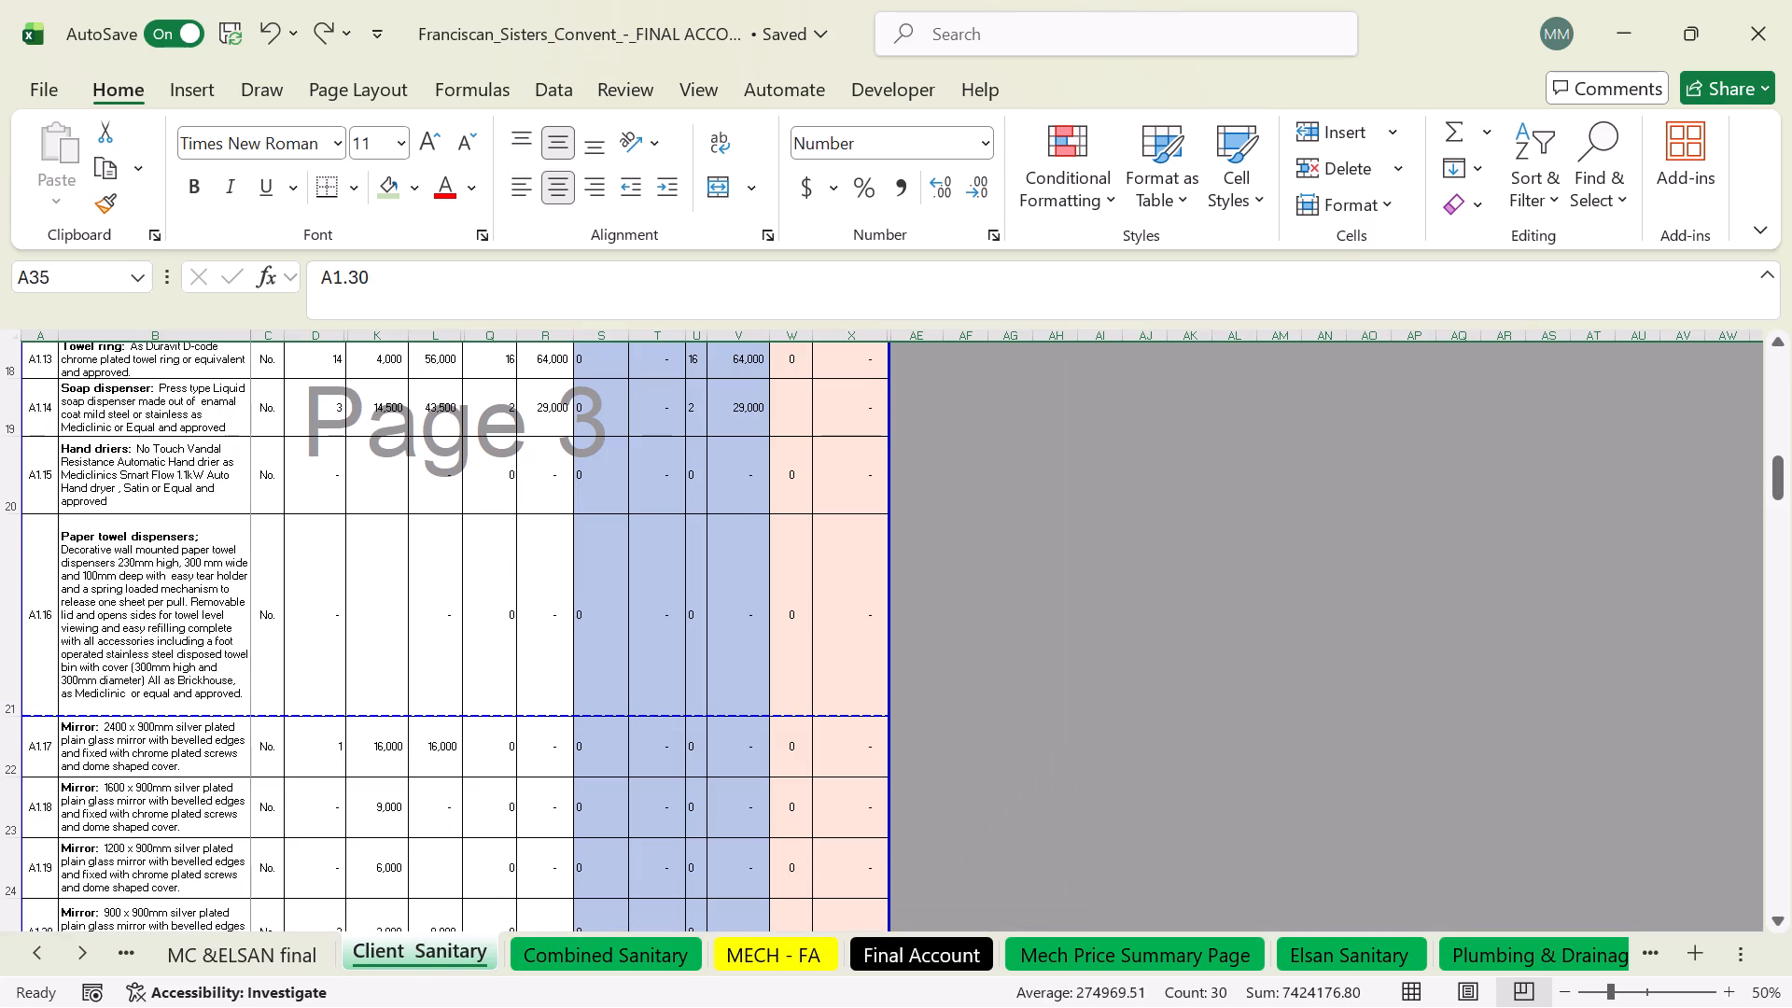
scroll(1018, 572, "up", 20)
scroll(1018, 572, "up", 16)
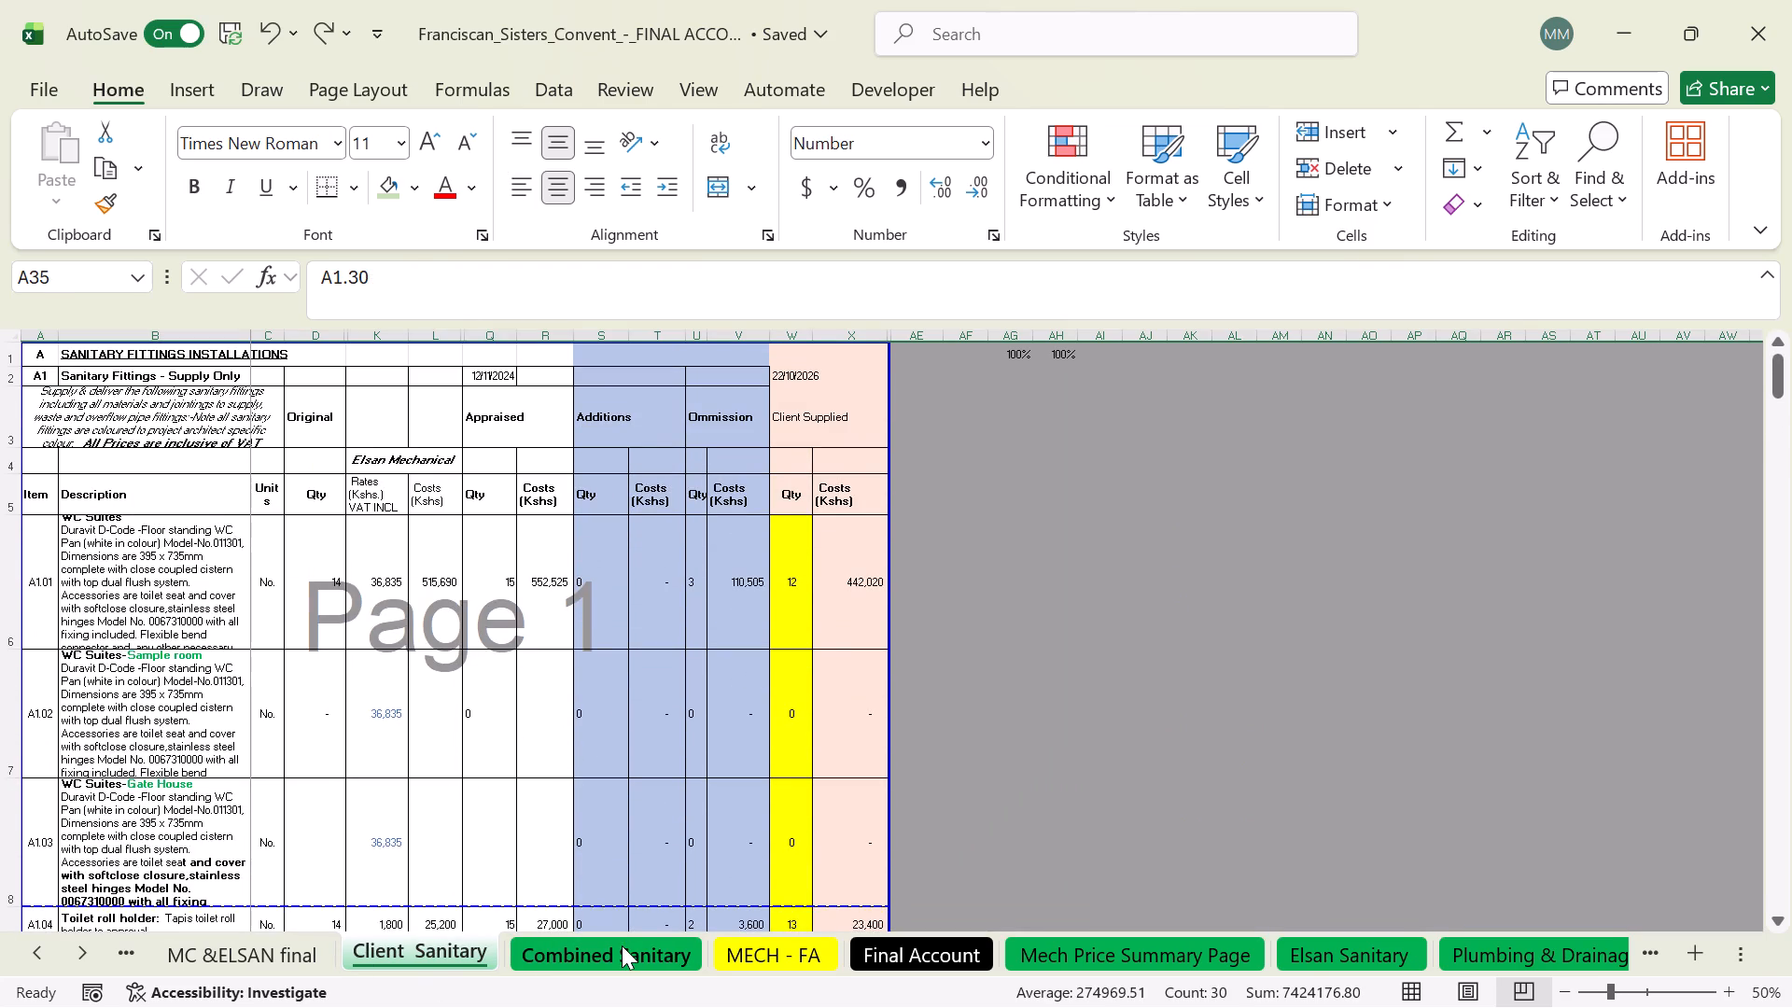
left_click(622, 945)
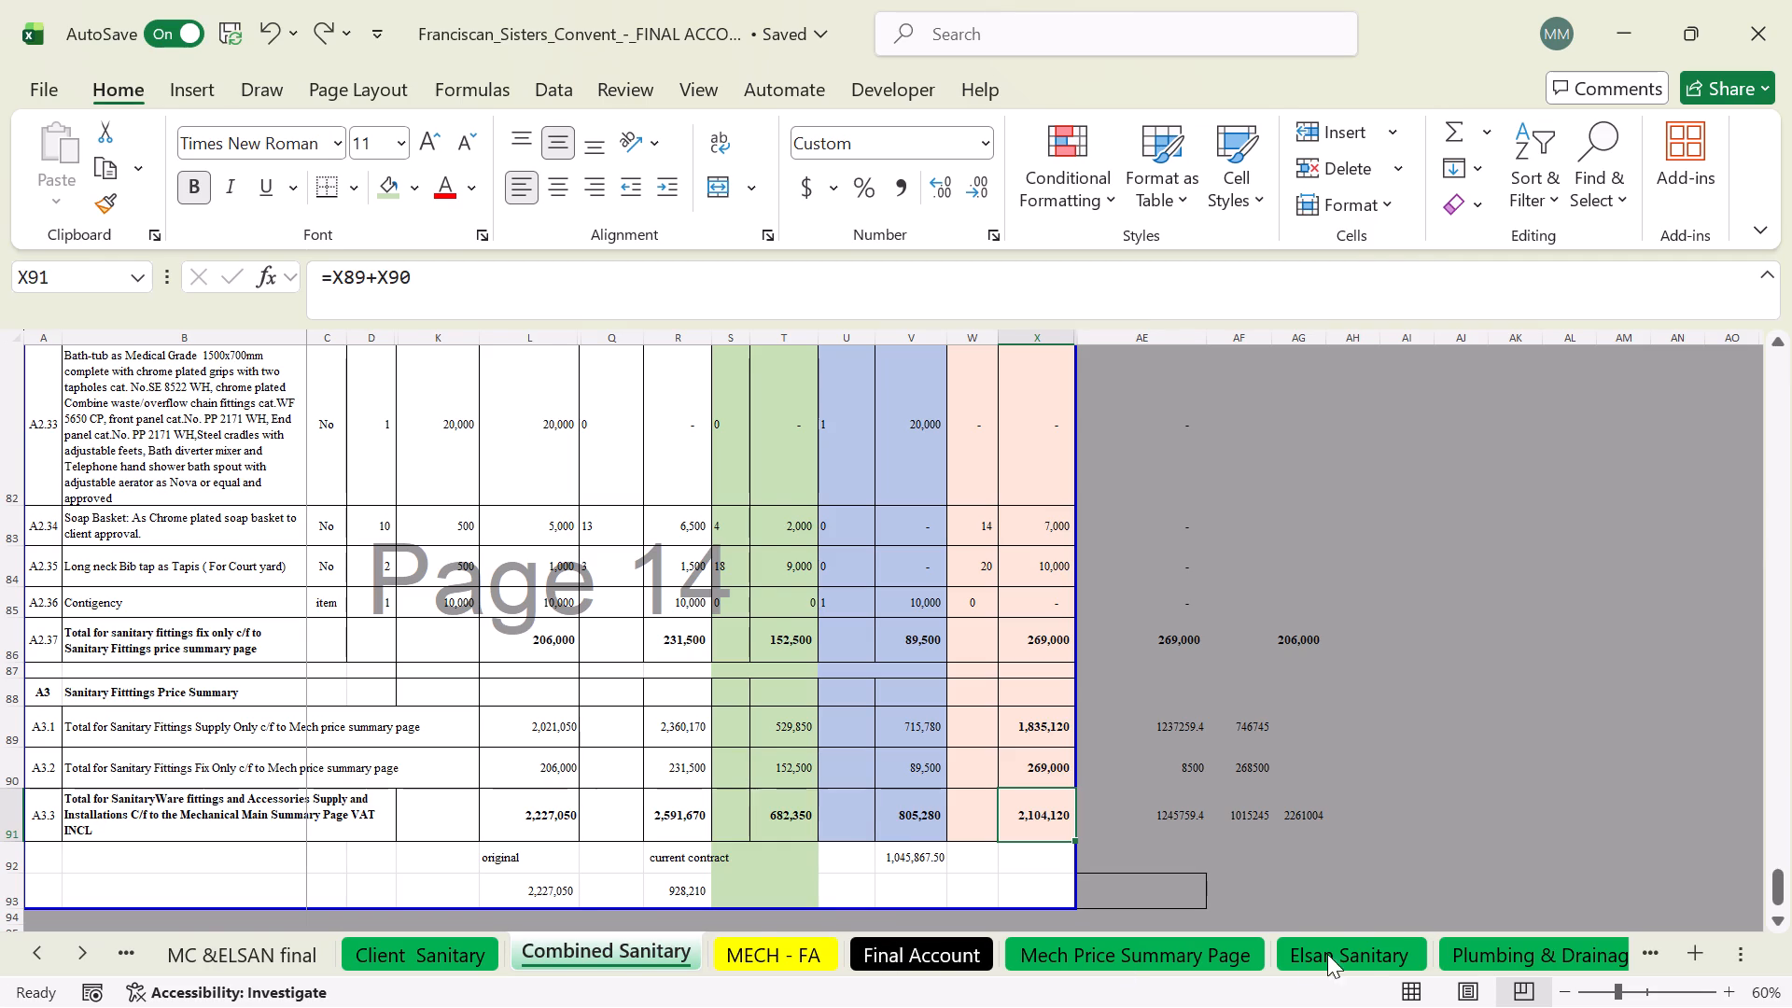
Copy the Elsan works Qty and Costs columns W:X from Elsan Sanitary and insert them at column AF in Combined Sanitary.
left_click(1362, 955)
left_click_drag(1413, 339, 1475, 342)
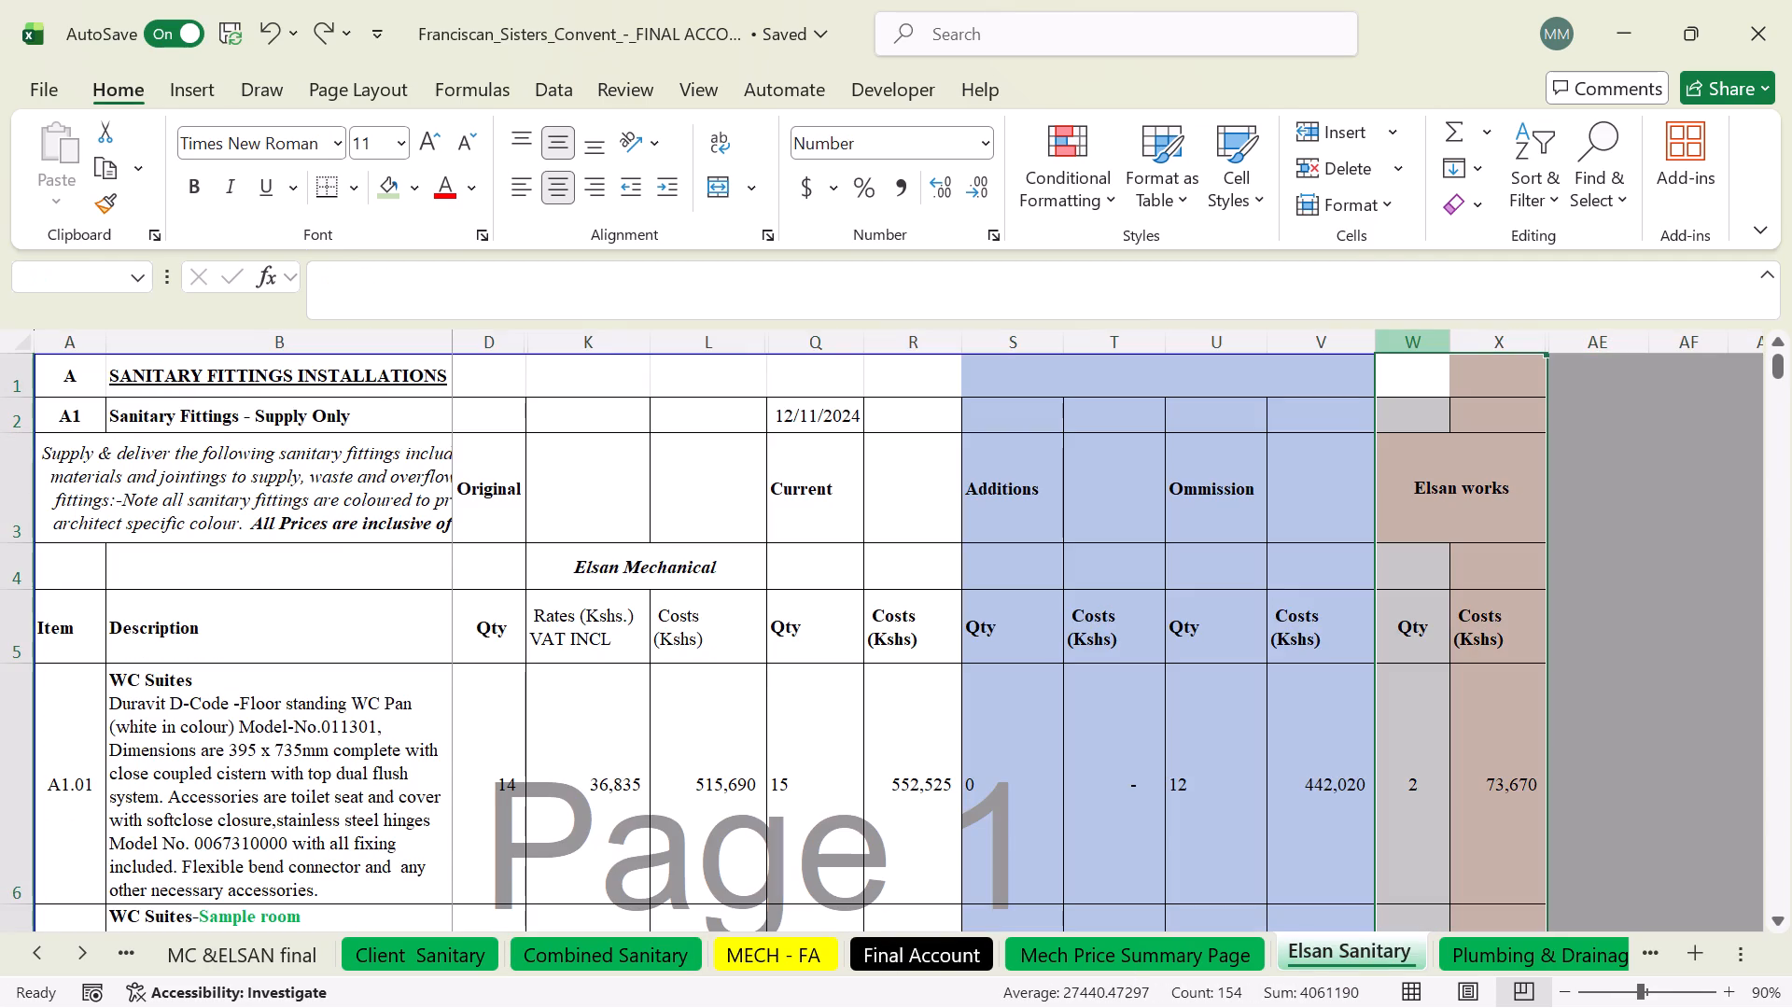
left_click_drag(1475, 342, 1481, 343)
right_click(1470, 611)
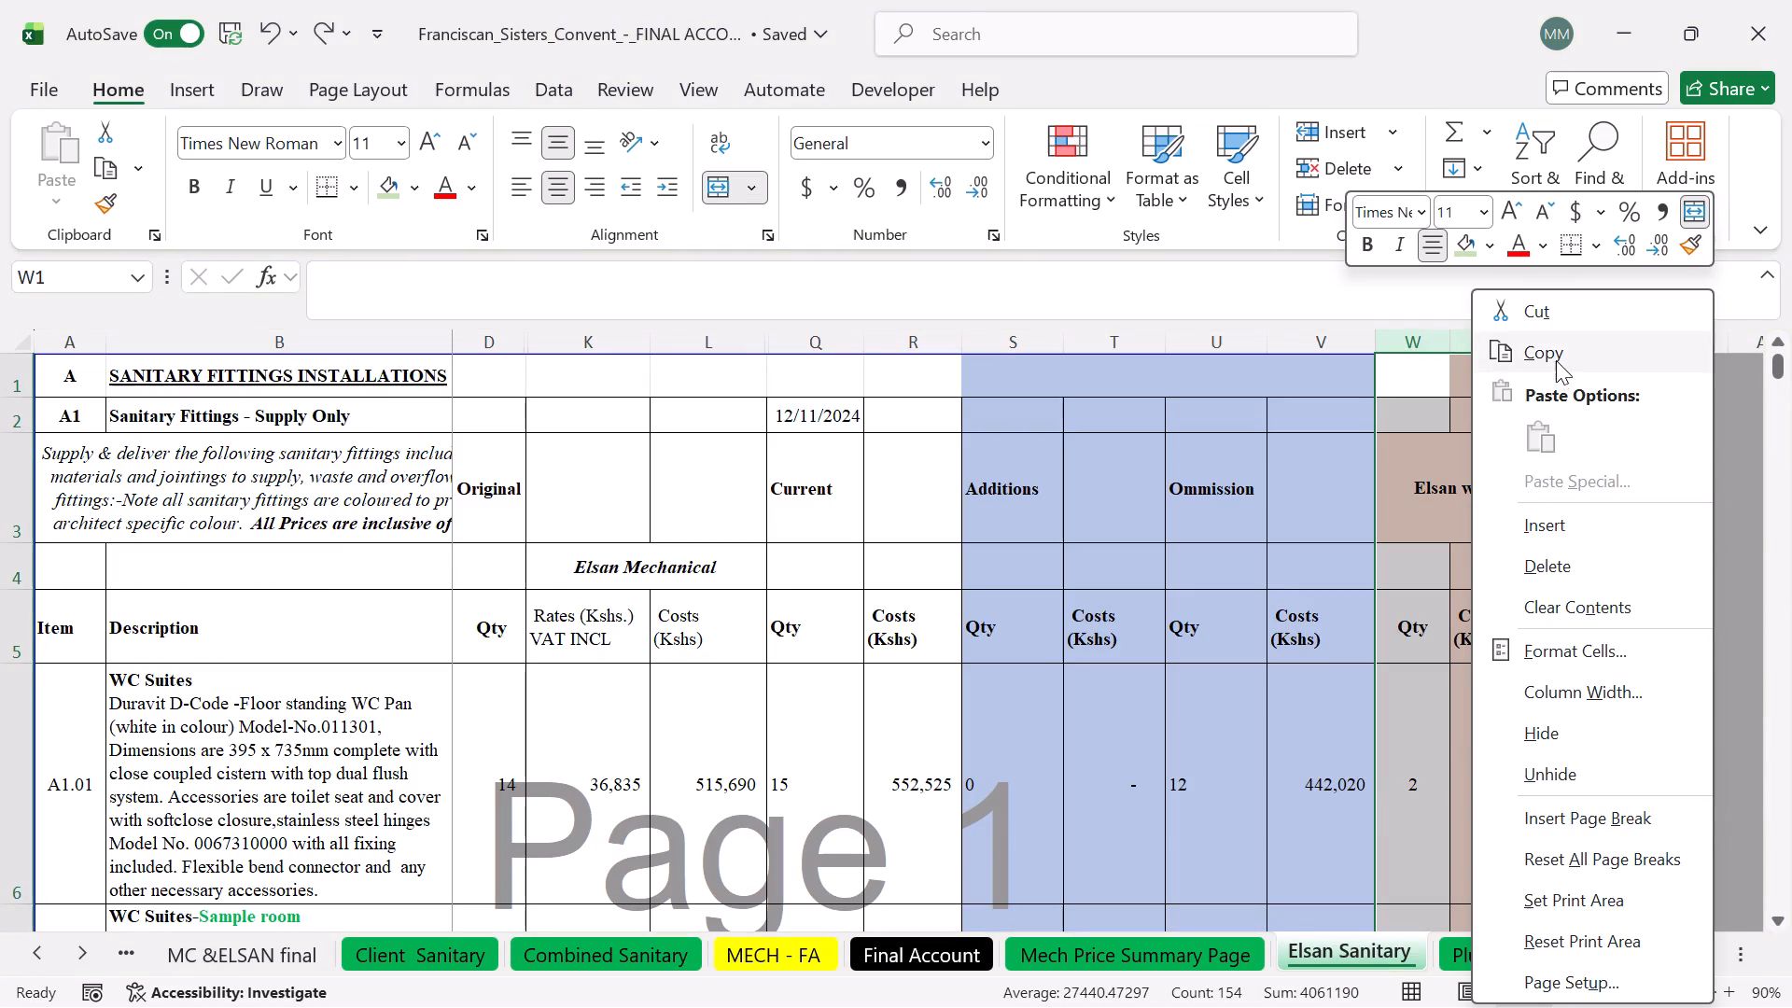
left_click(1556, 361)
left_click(572, 964)
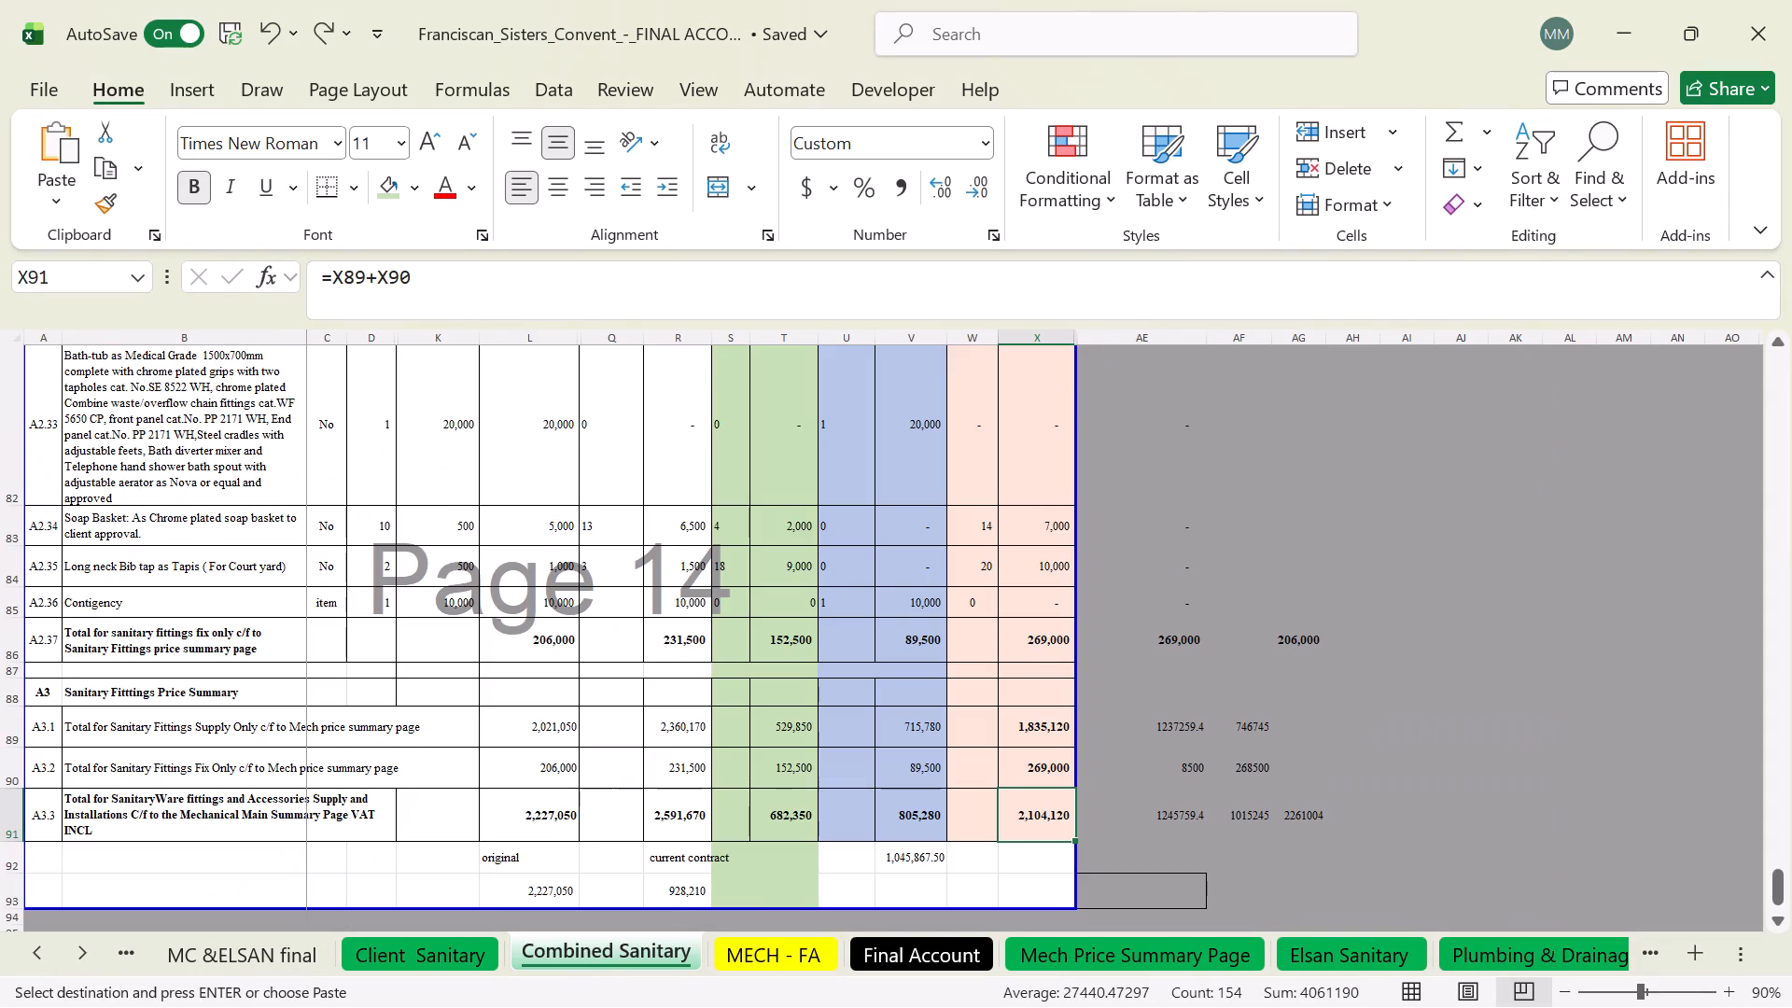
left_click(1136, 342)
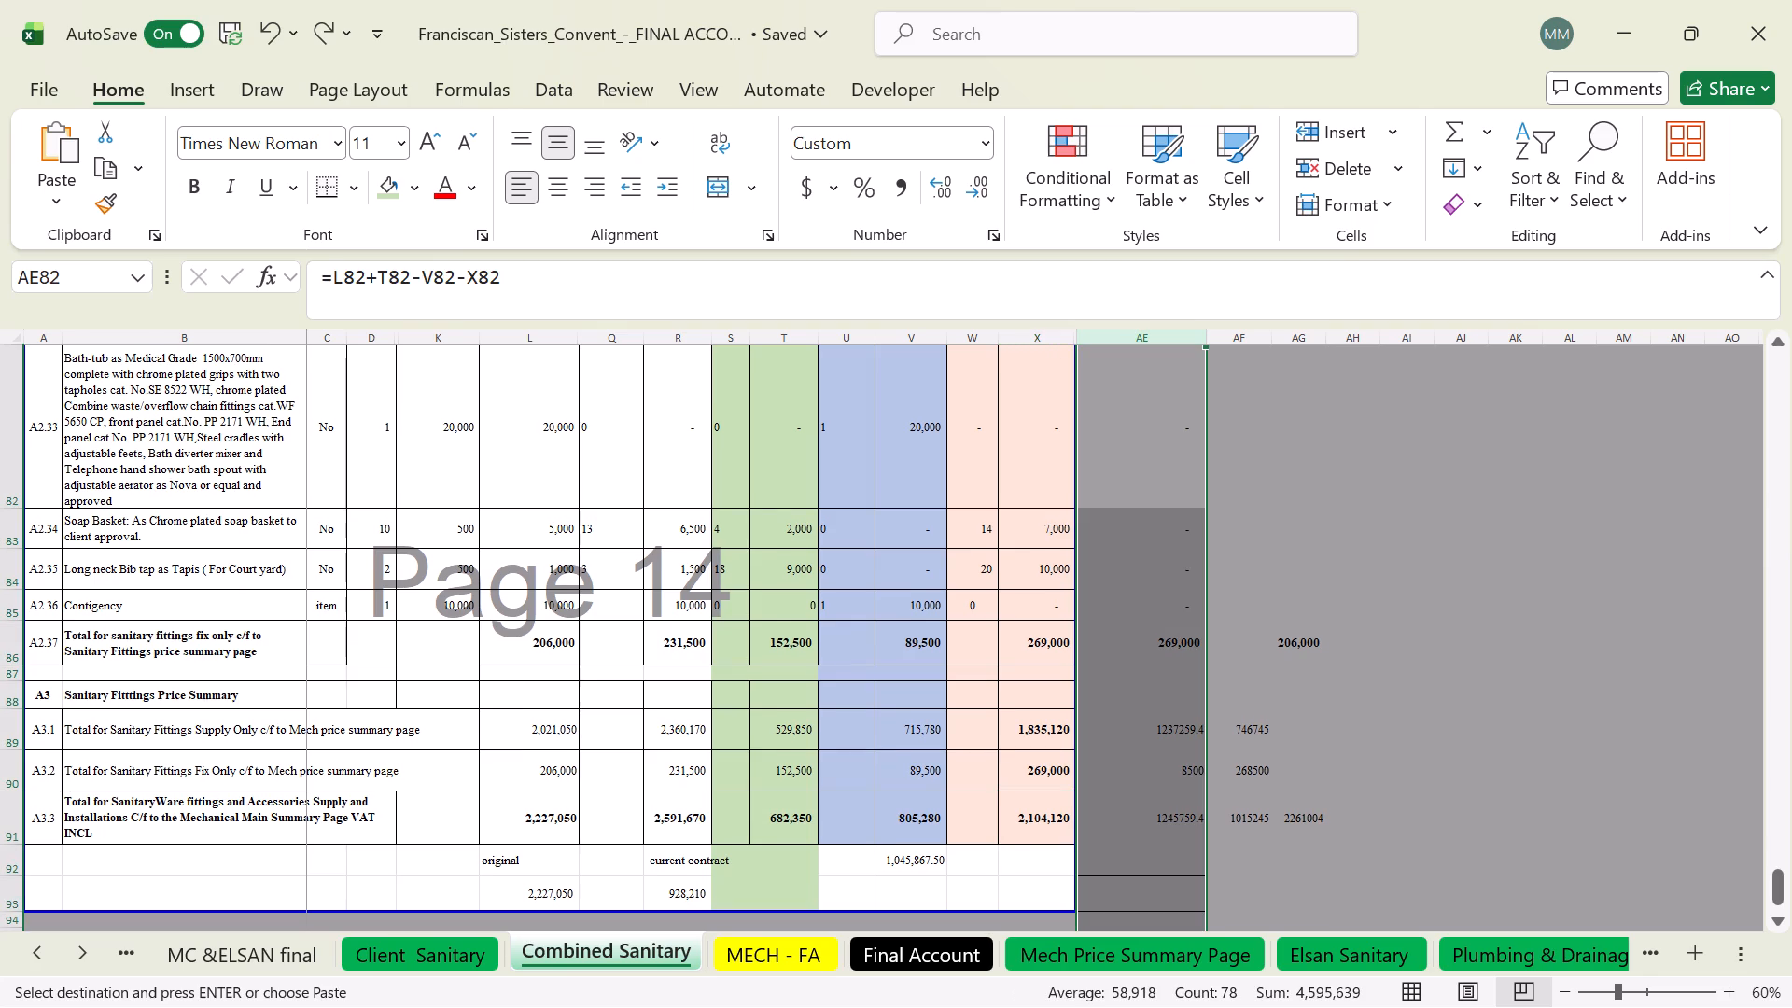
left_click(1244, 340)
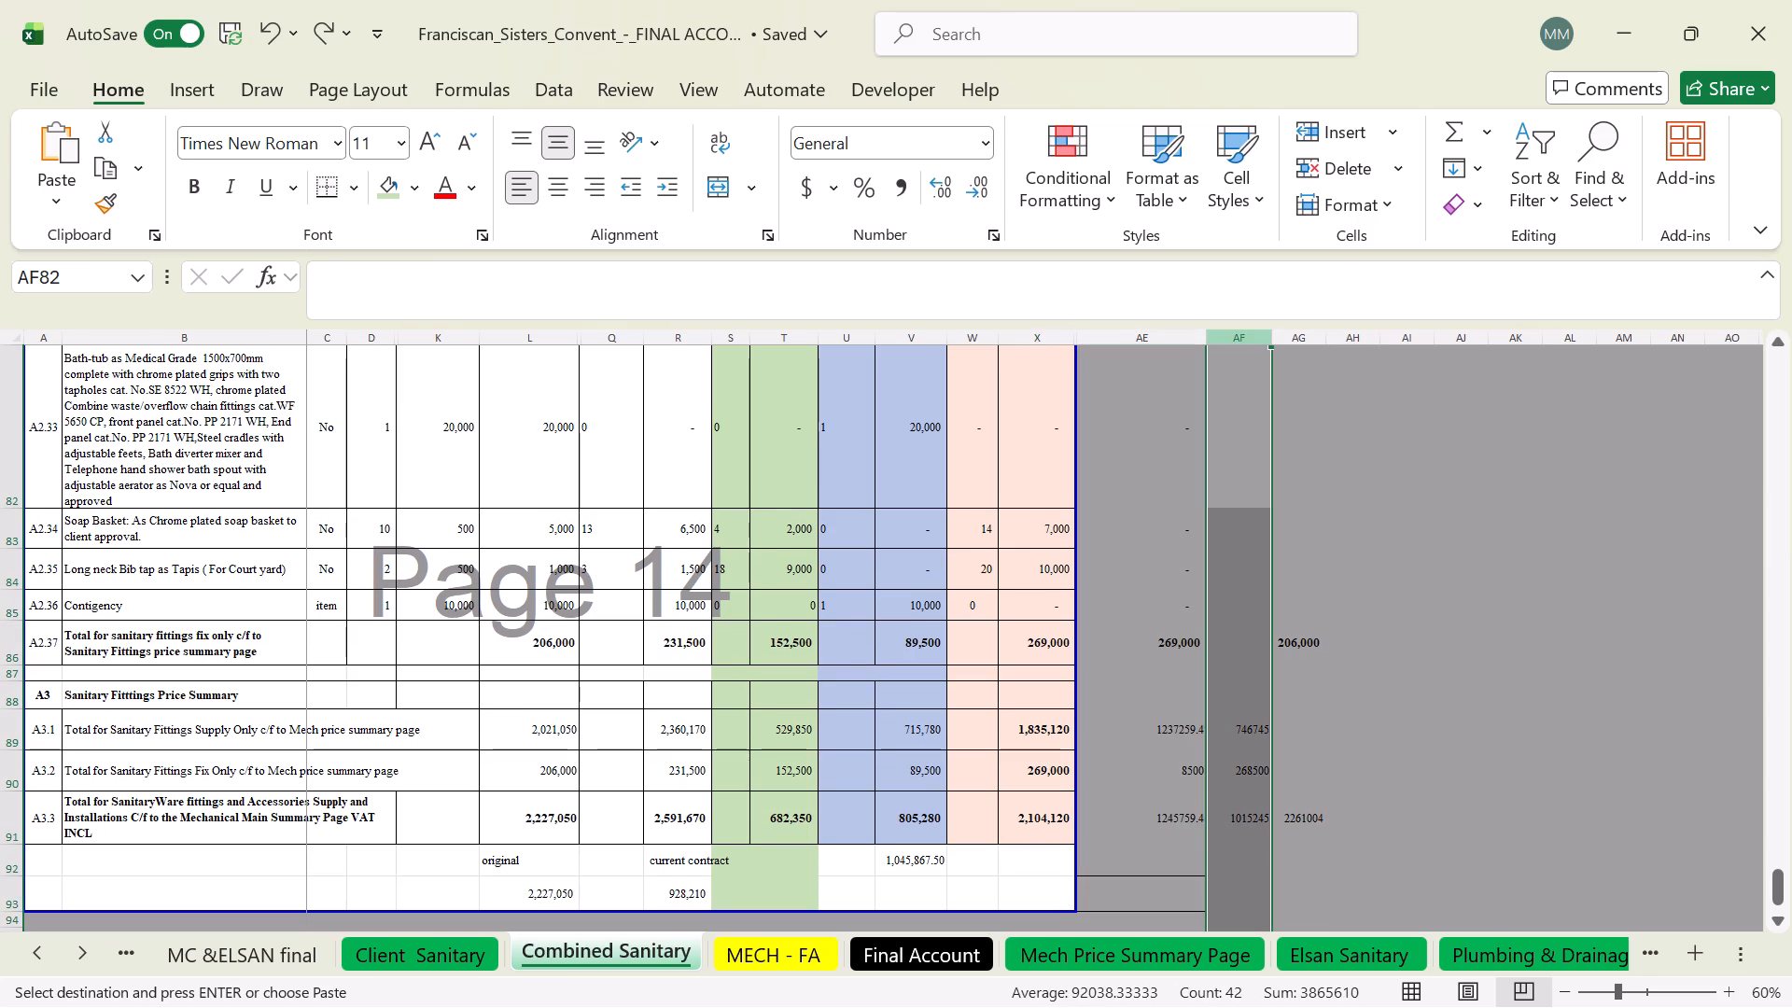
right_click(1251, 531)
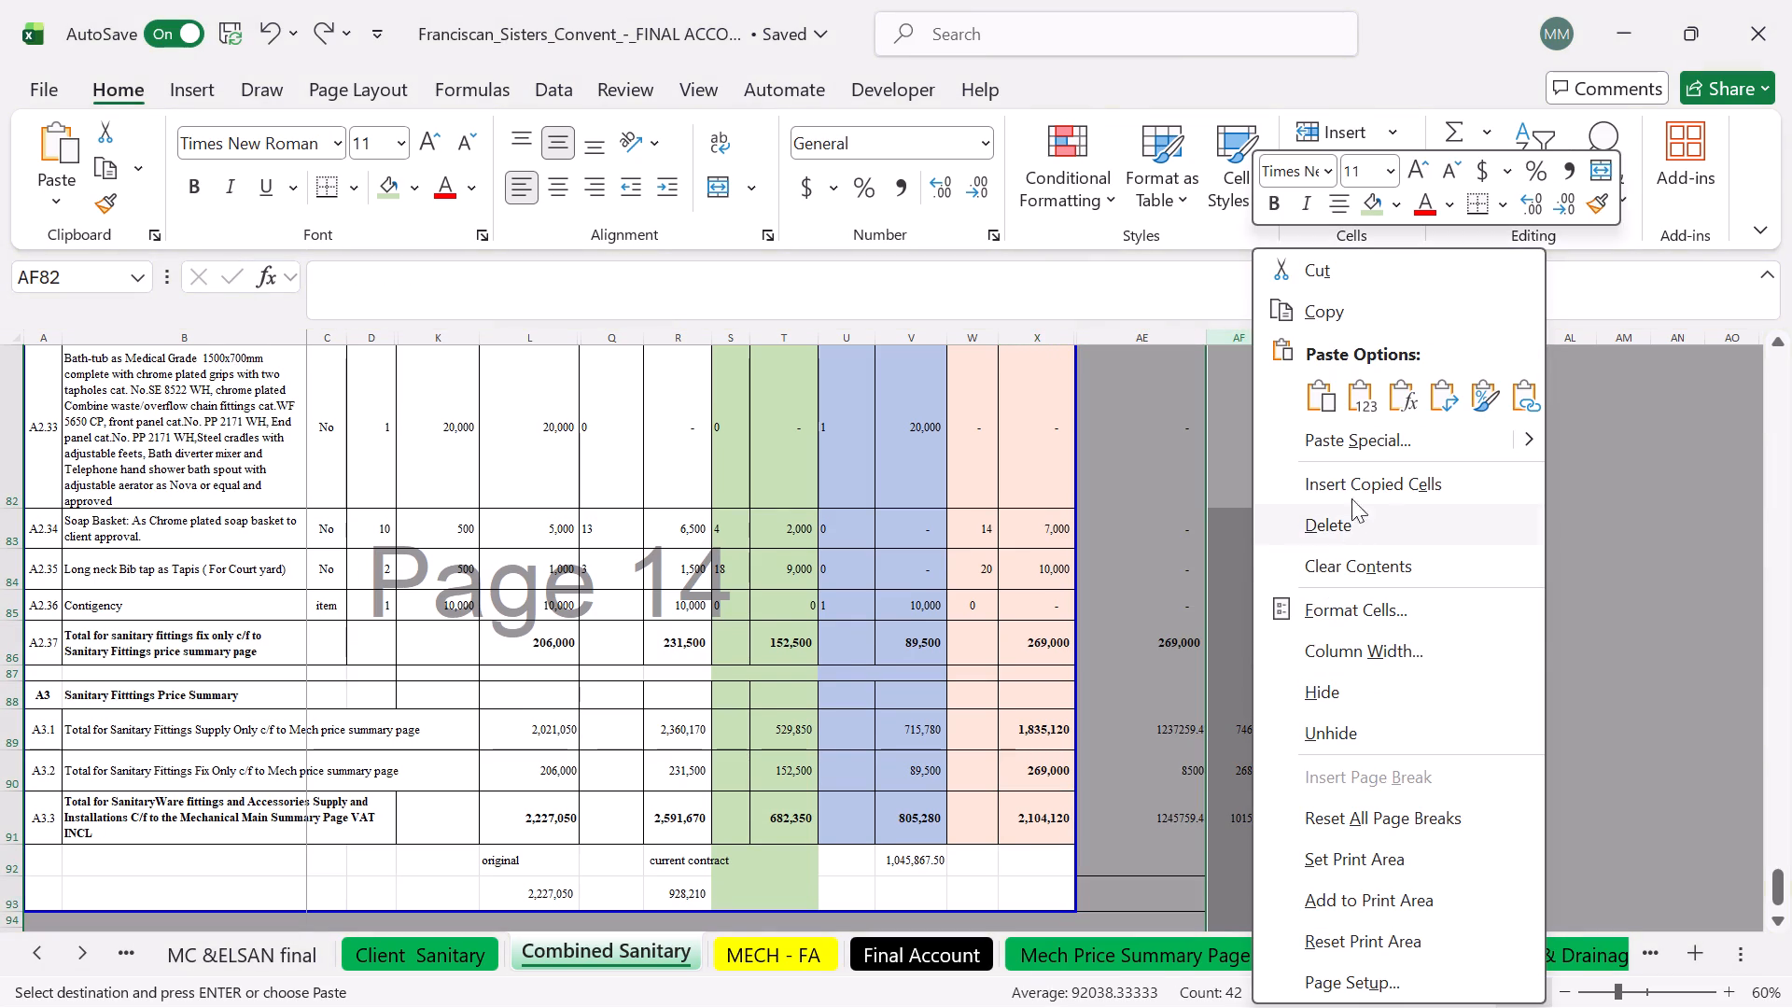
left_click(1354, 485)
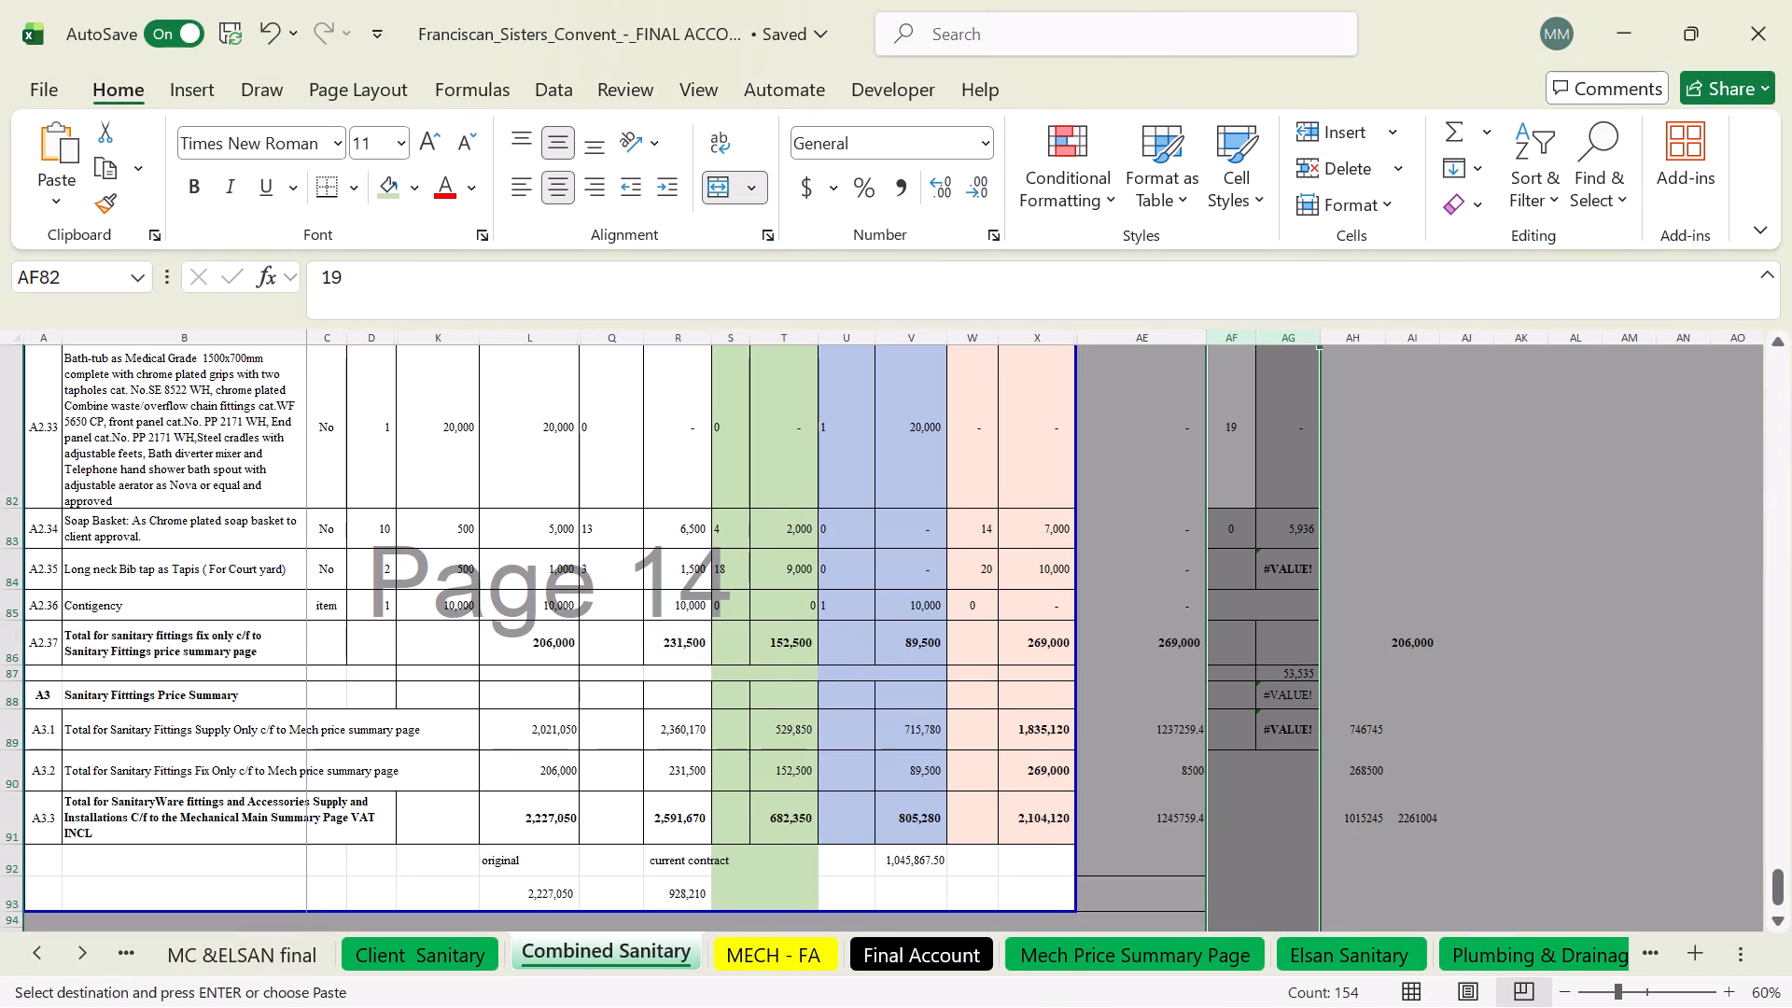
Review the inserted Qty and Costs columns AF:AG against the Combined Sanitary items from the A3 price summary up to A1.29.
scroll(1247, 792, "up", 2)
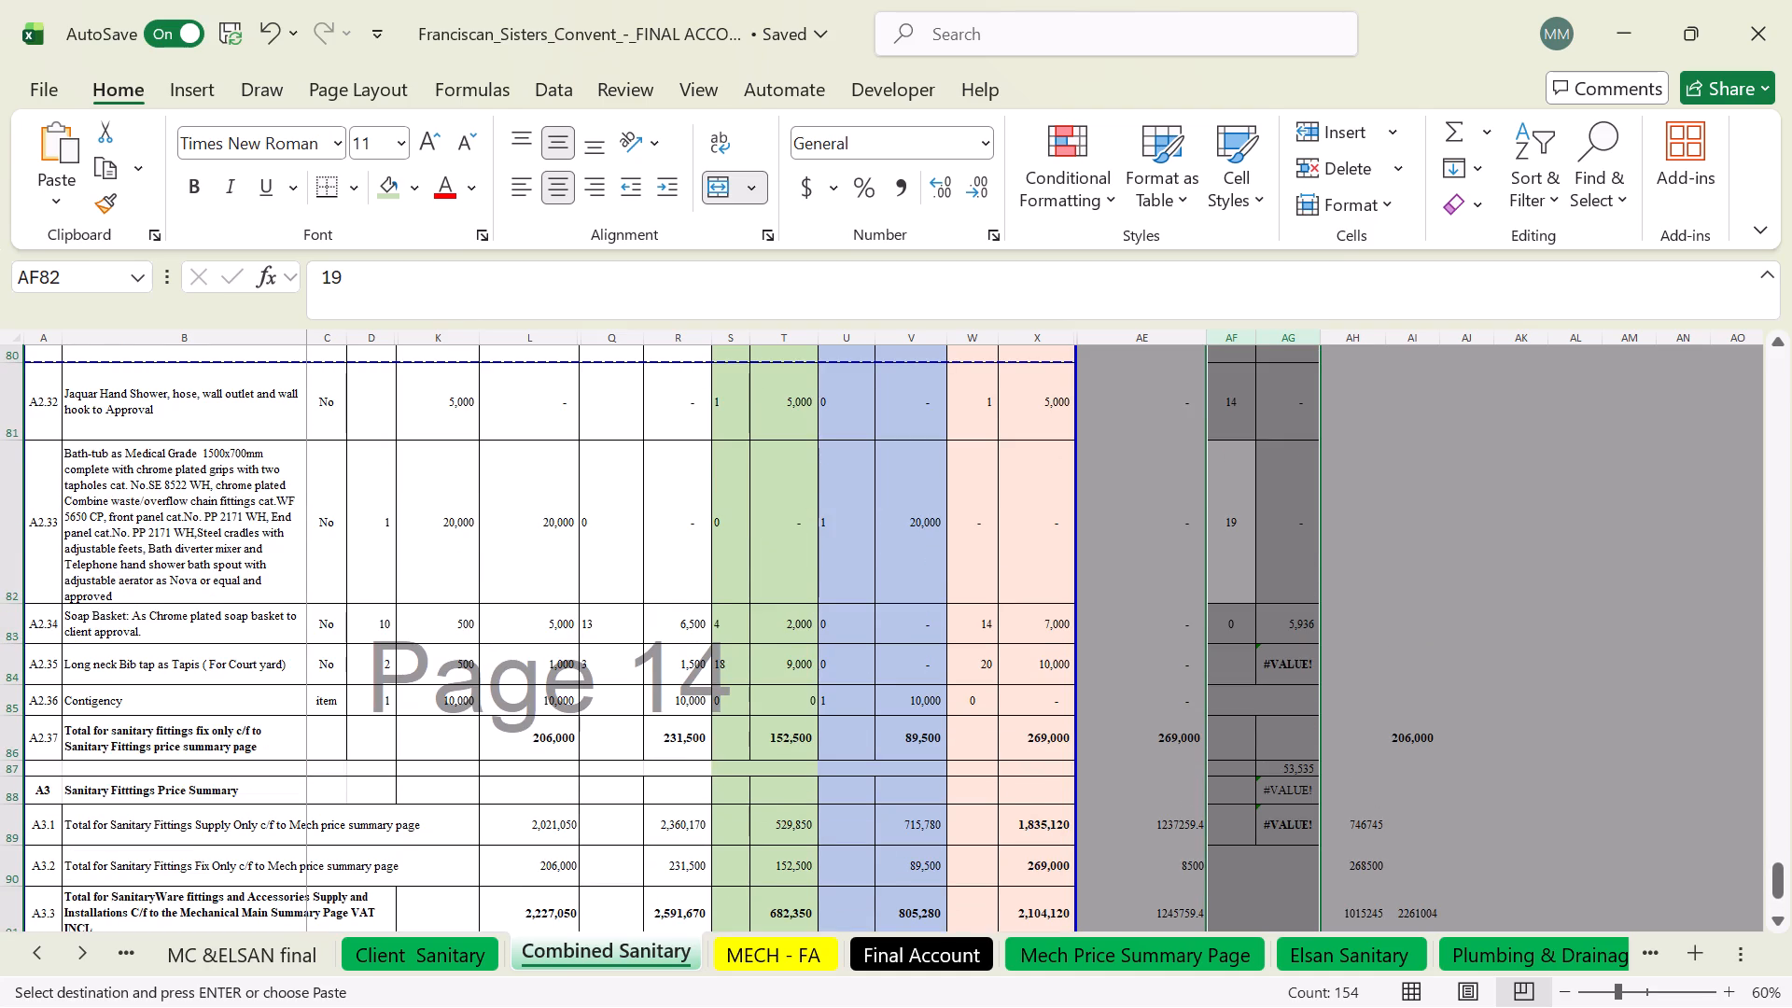
scroll(1247, 802, "down", 1)
scroll(1245, 802, "up", 8)
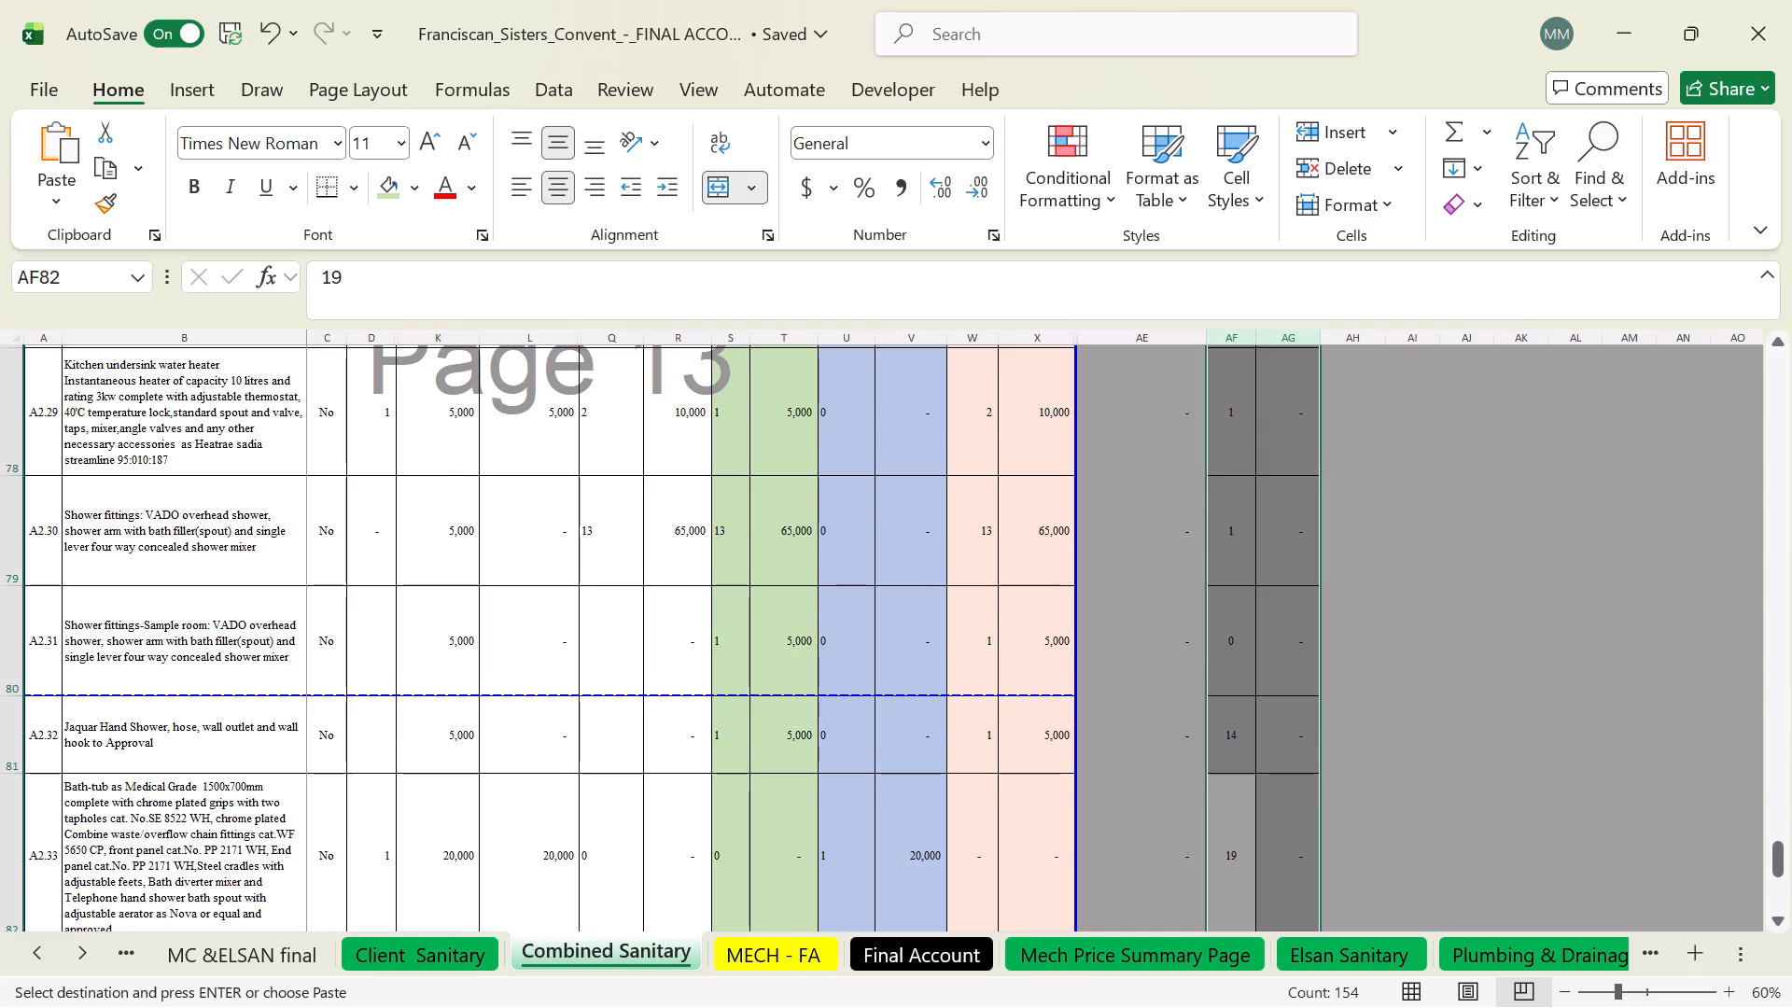
scroll(248, 622, "up", 18)
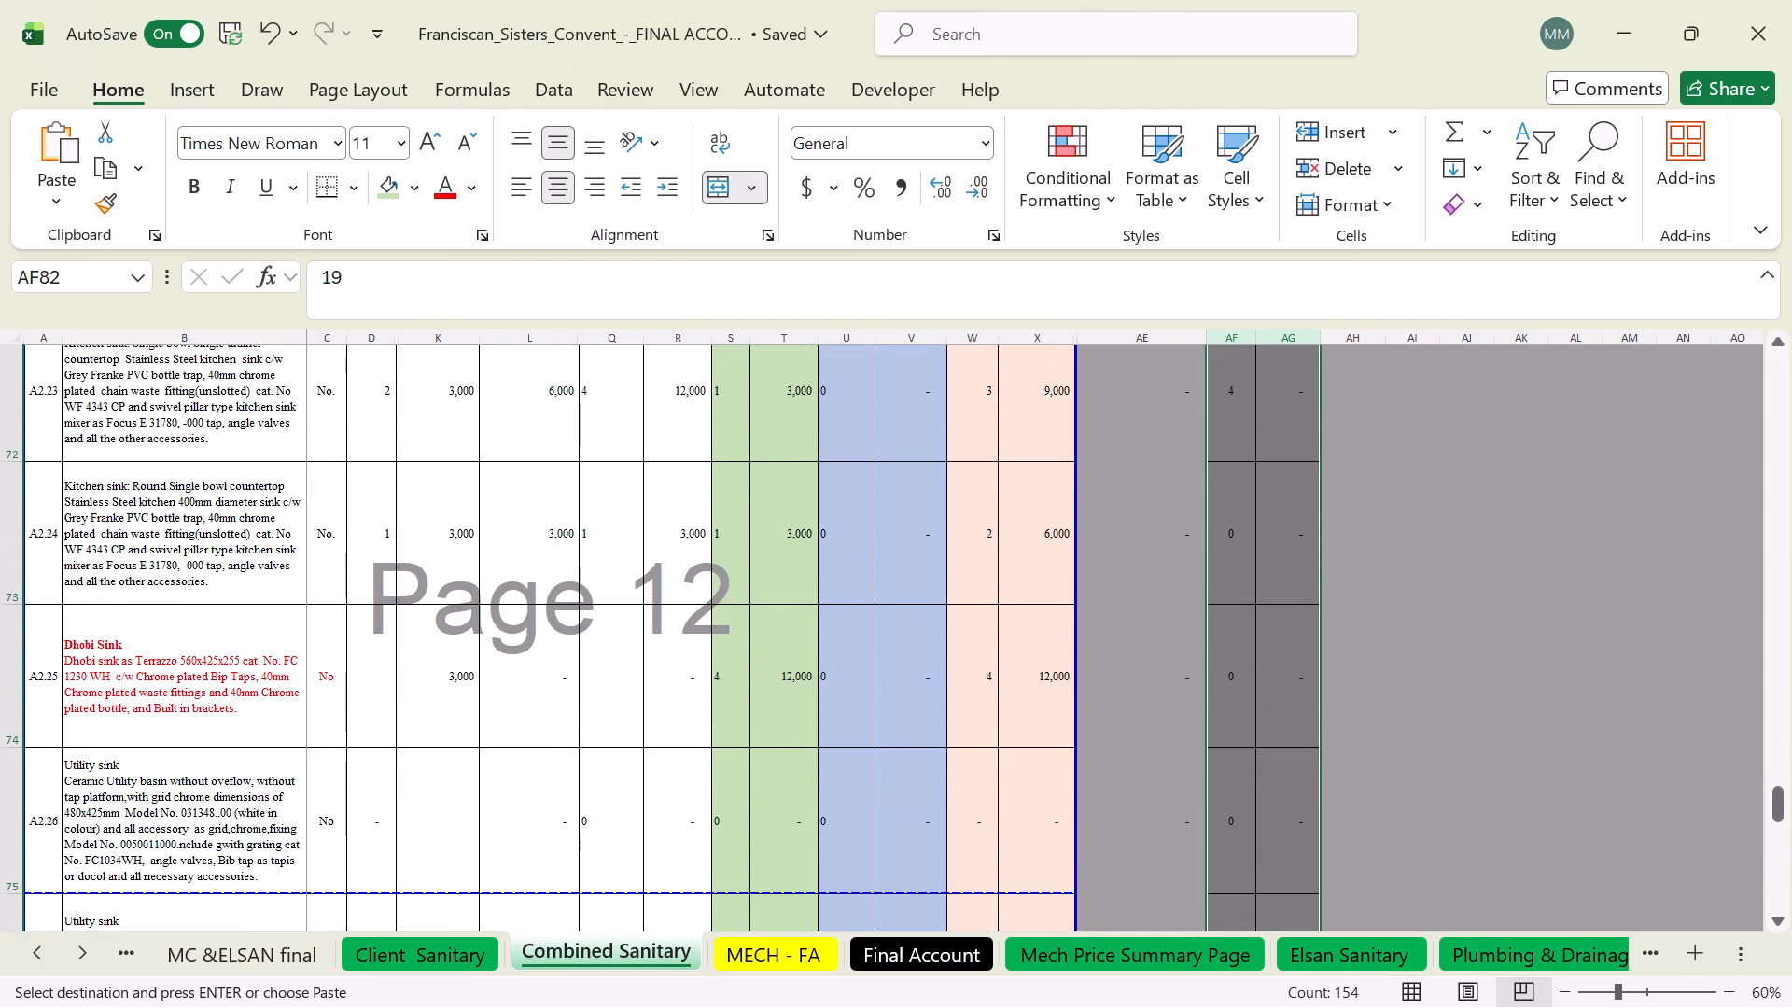
scroll(248, 622, "up", 1)
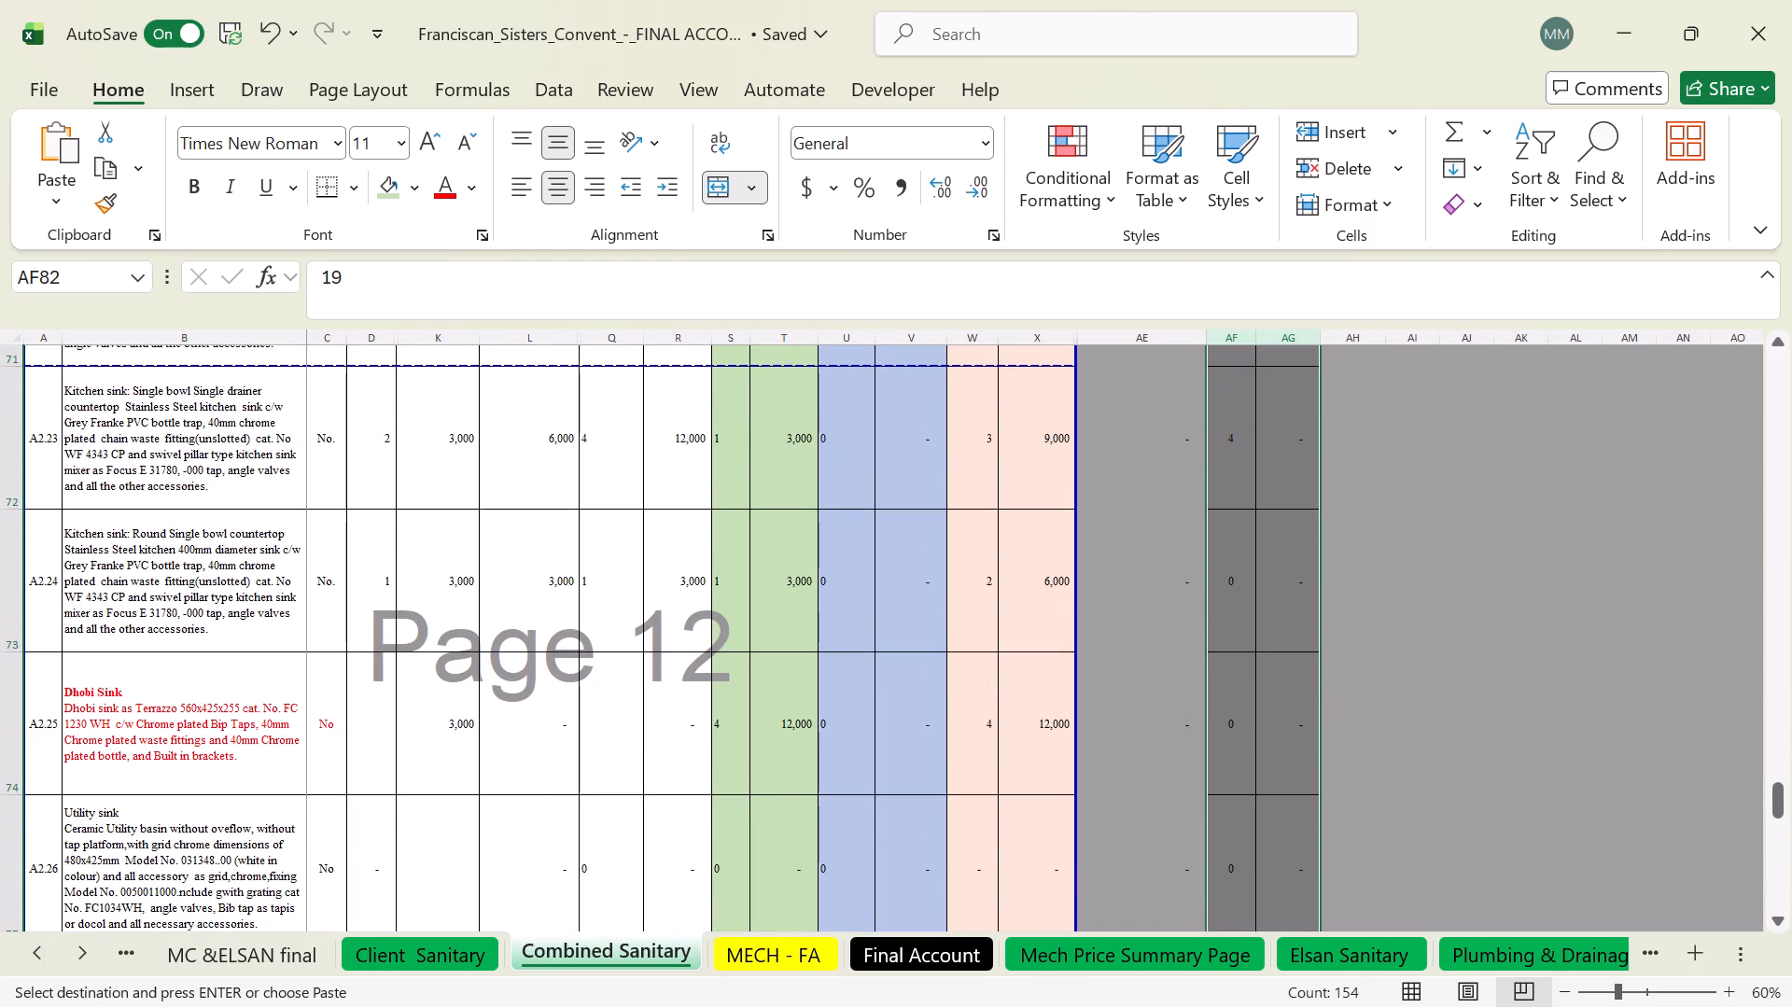
scroll(742, 756, "up", 1)
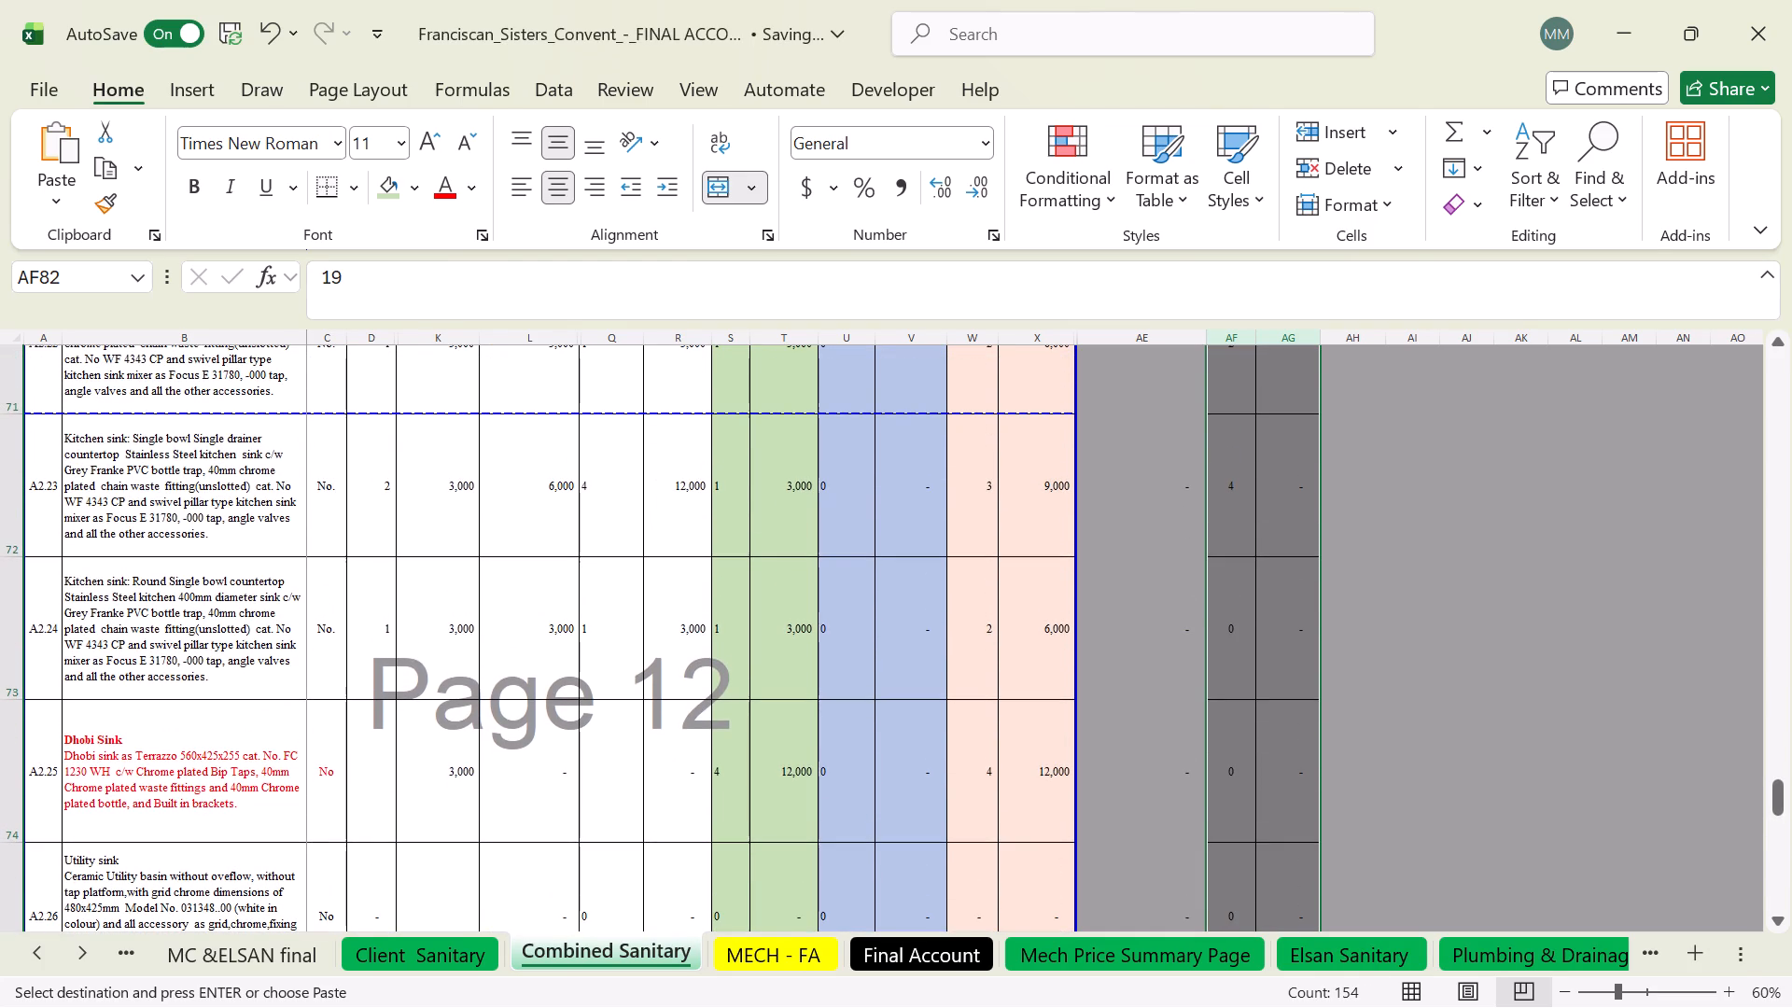
scroll(742, 756, "up", 15)
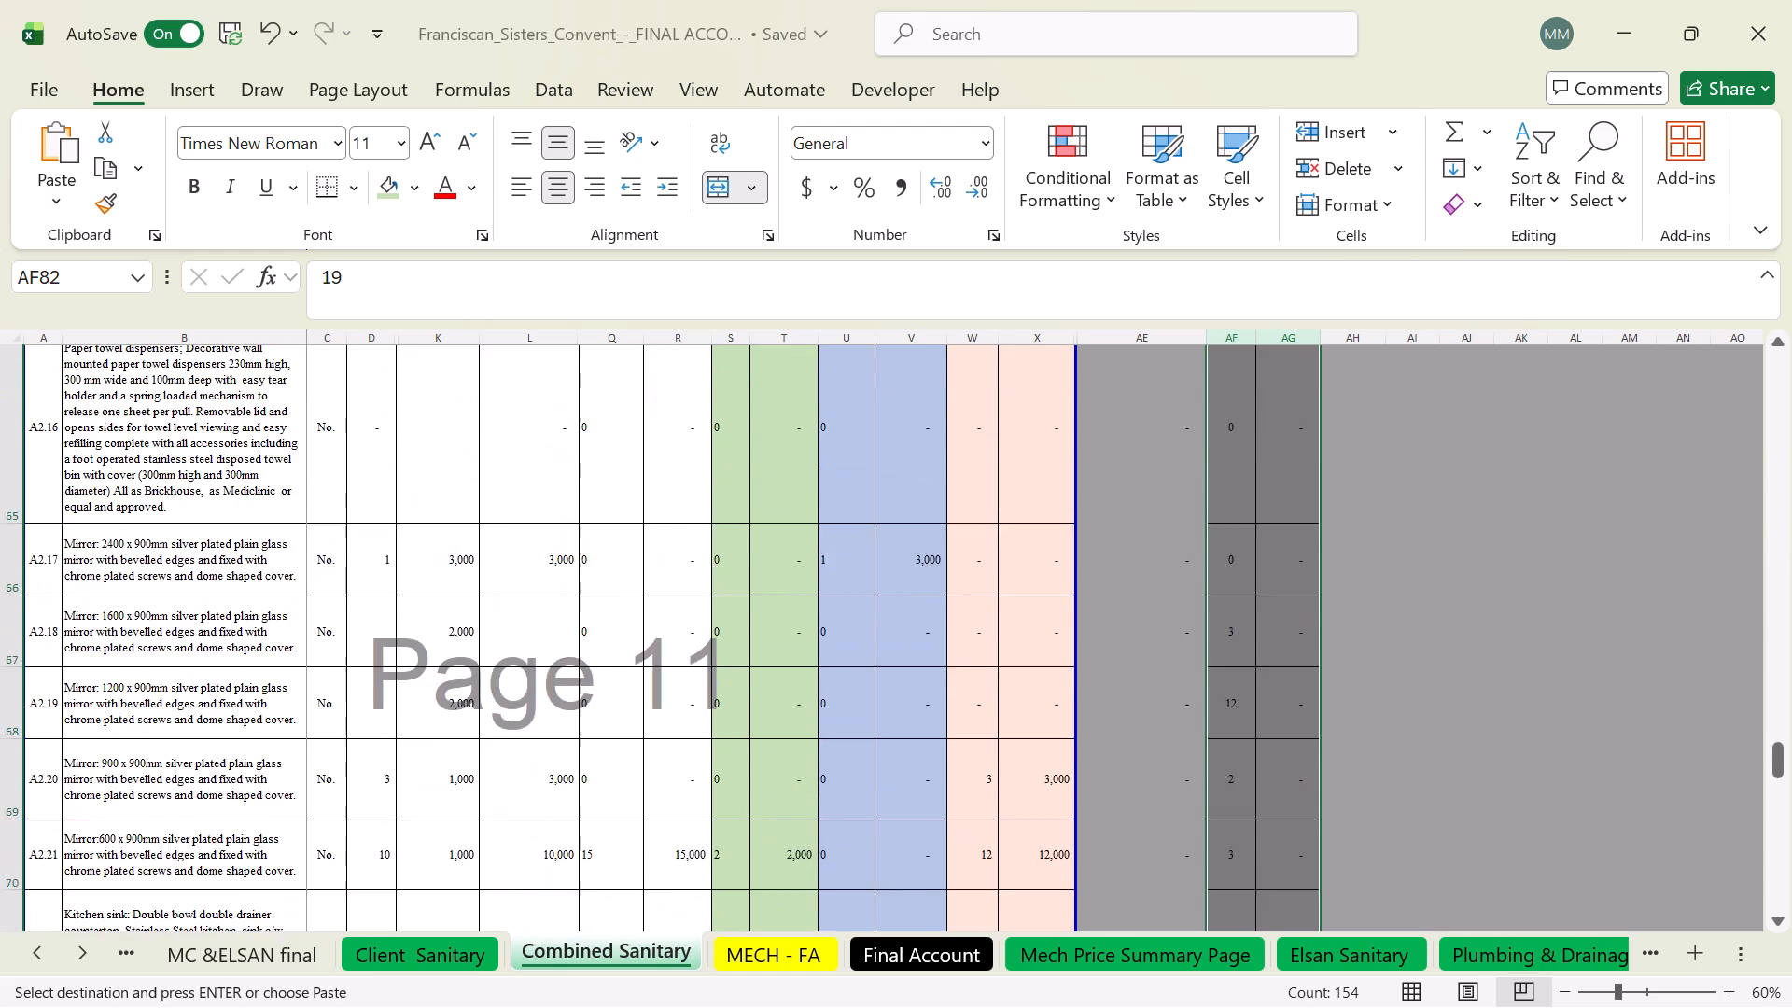
scroll(742, 756, "up", 20)
scroll(742, 756, "up", 7)
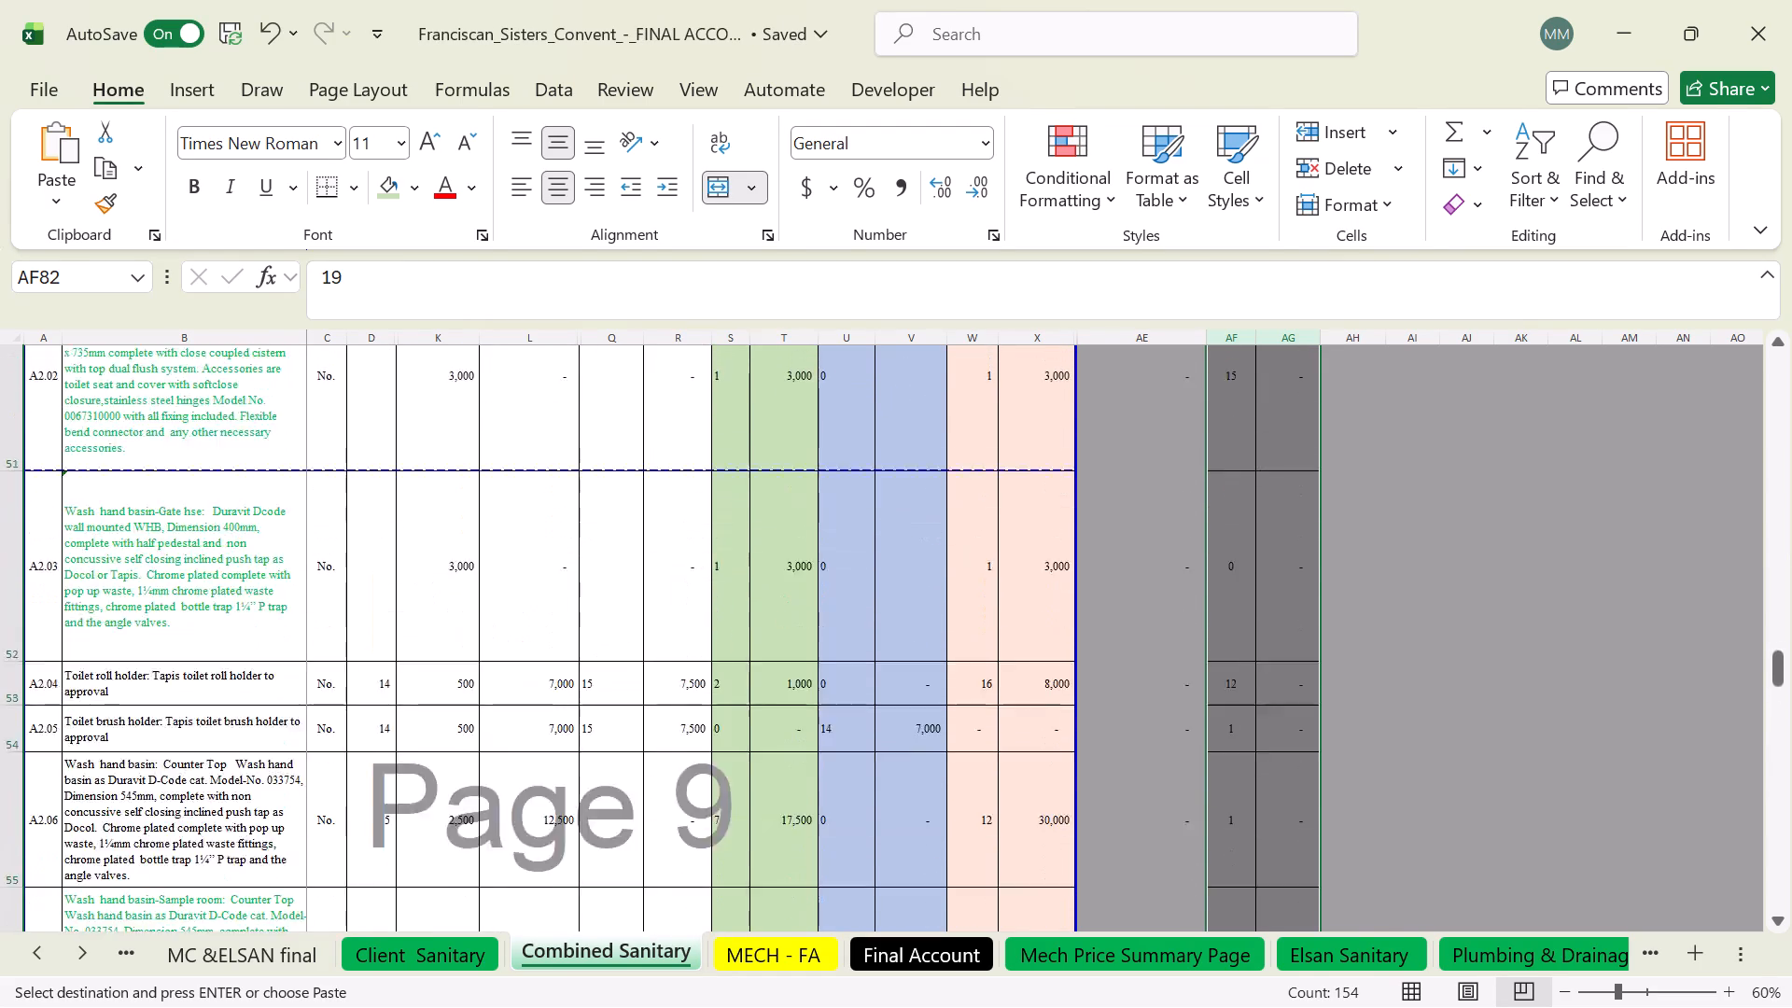
scroll(730, 749, "up", 19)
scroll(730, 749, "up", 3)
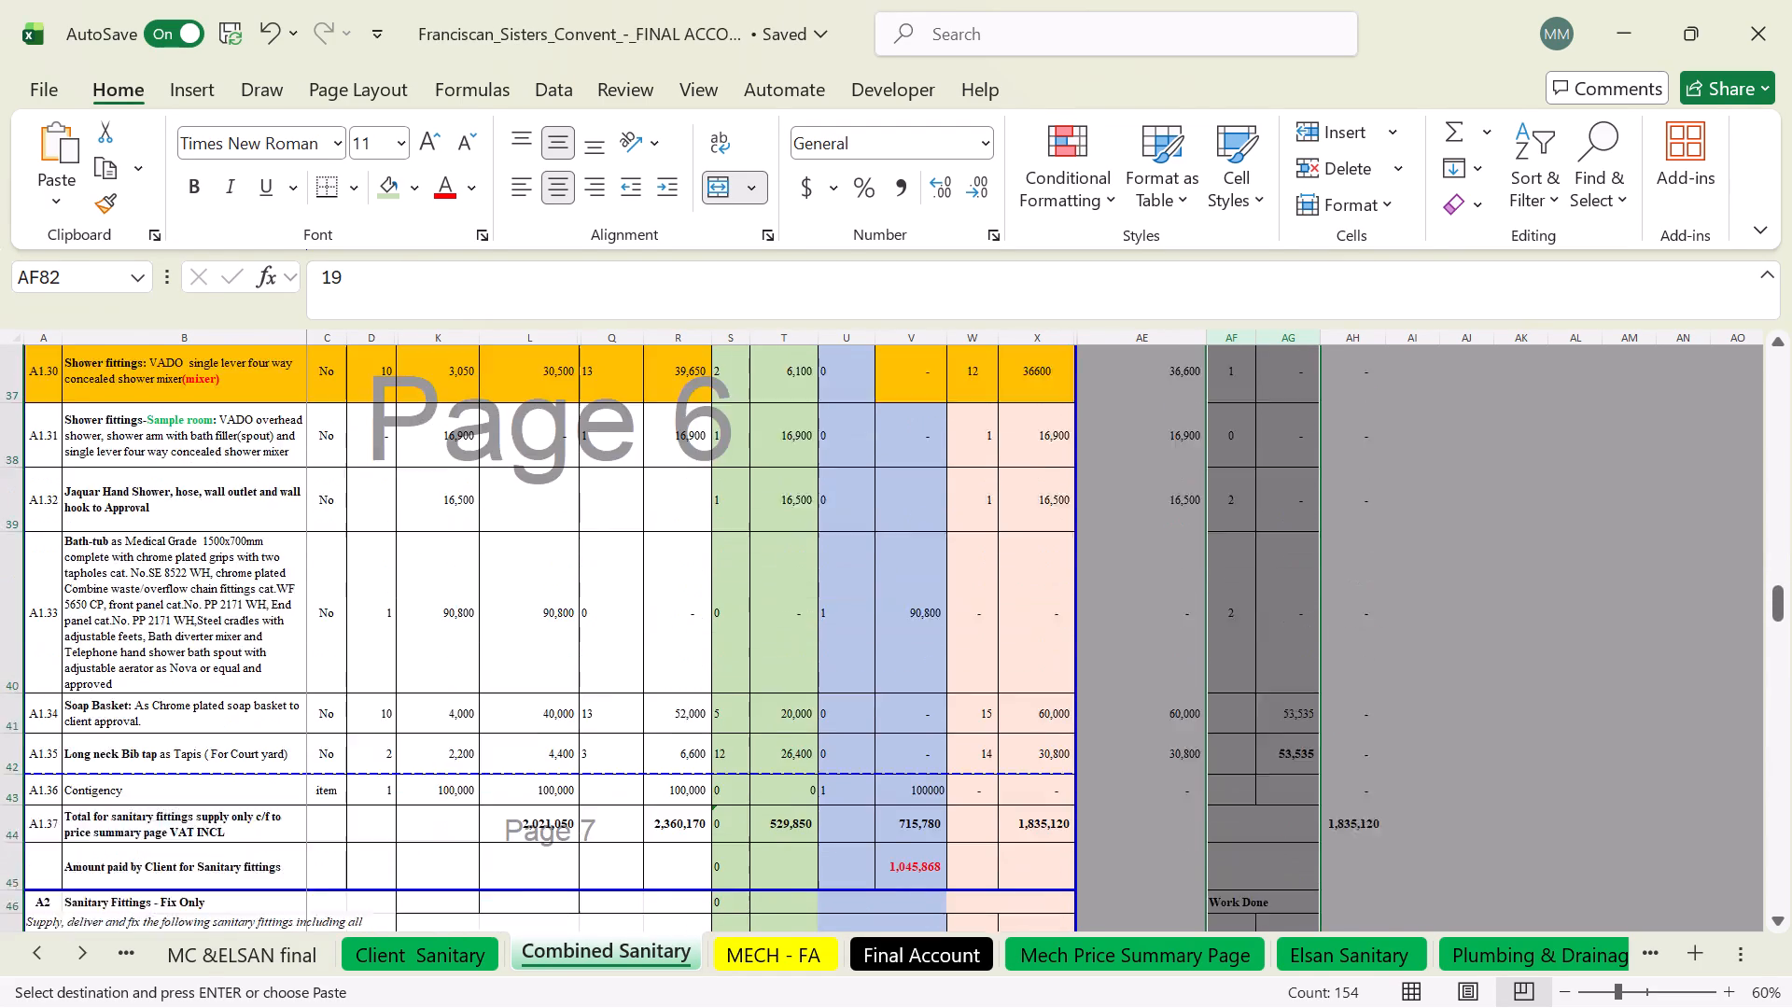
scroll(730, 749, "up", 5)
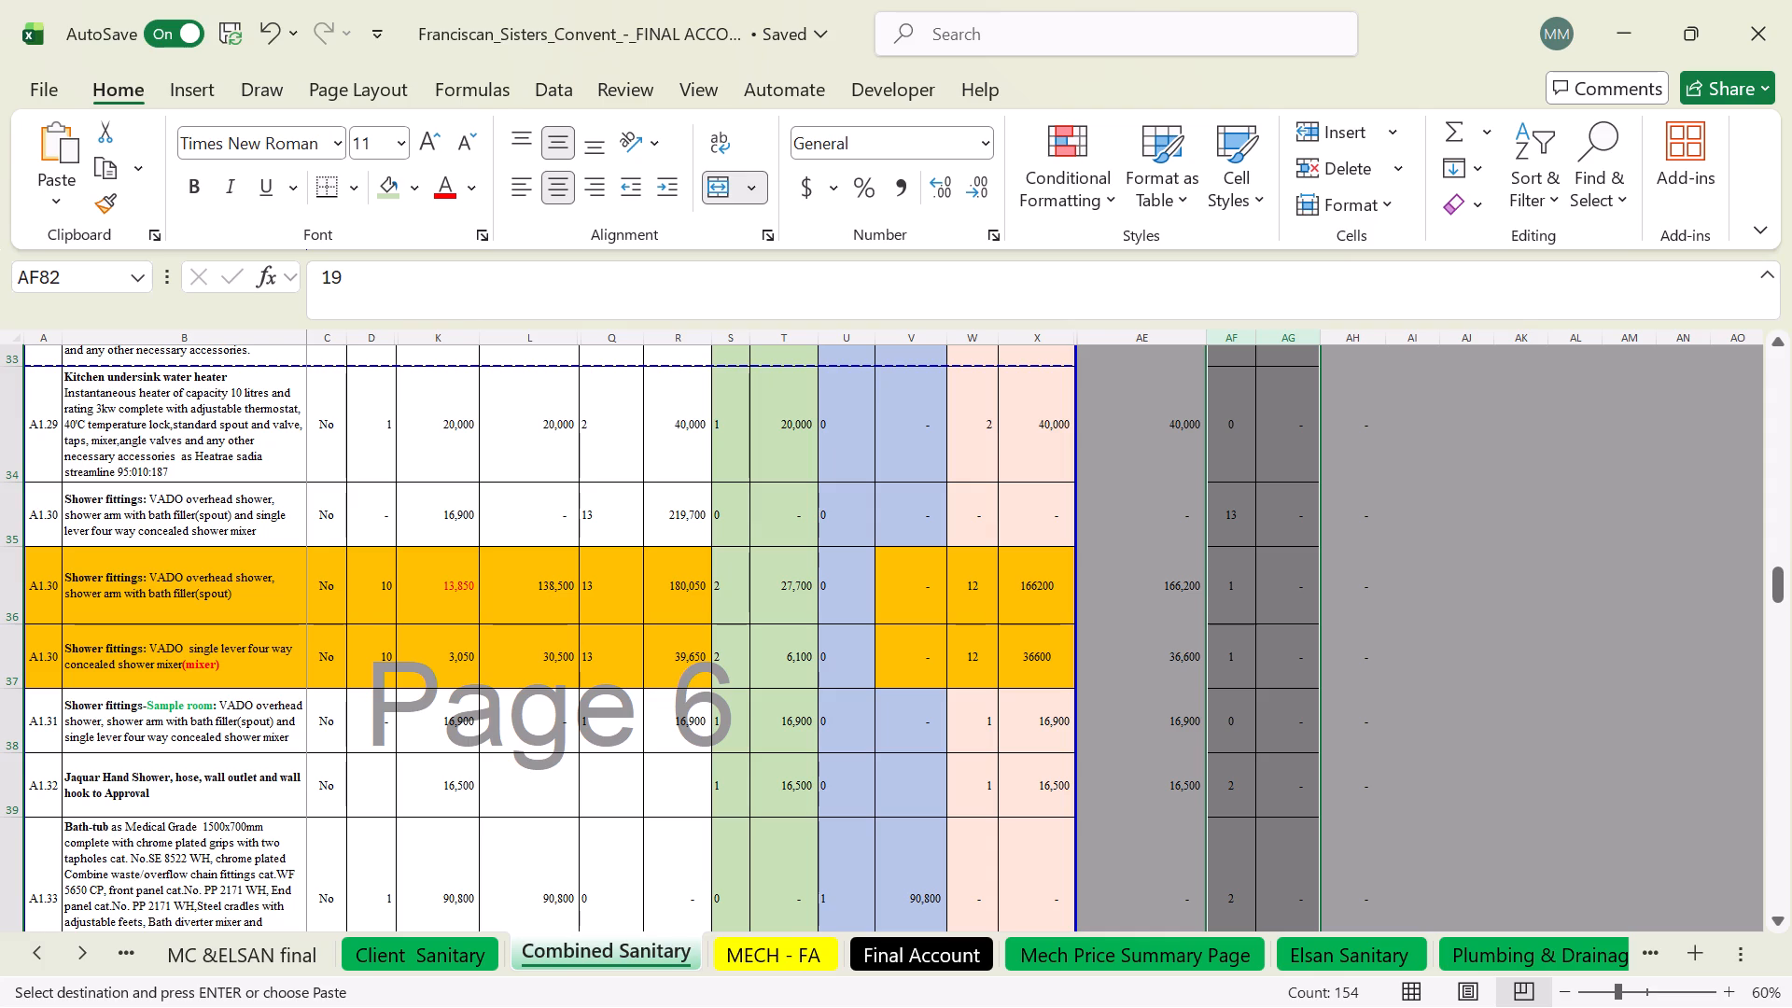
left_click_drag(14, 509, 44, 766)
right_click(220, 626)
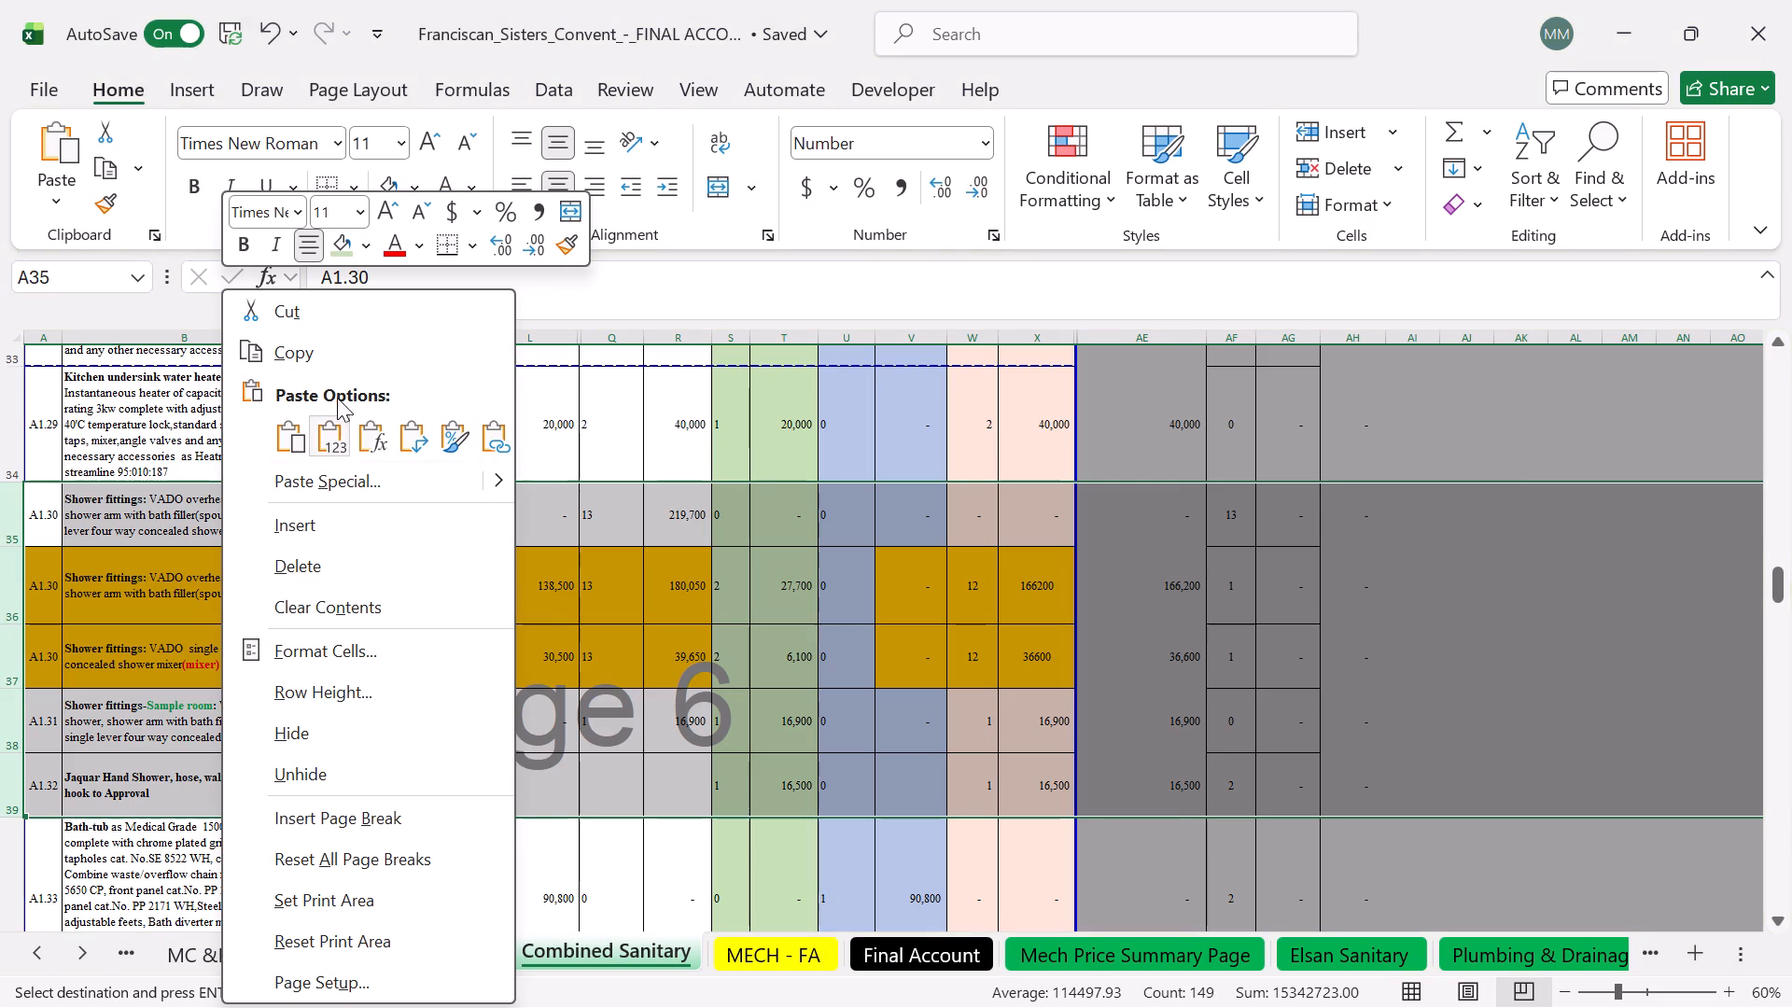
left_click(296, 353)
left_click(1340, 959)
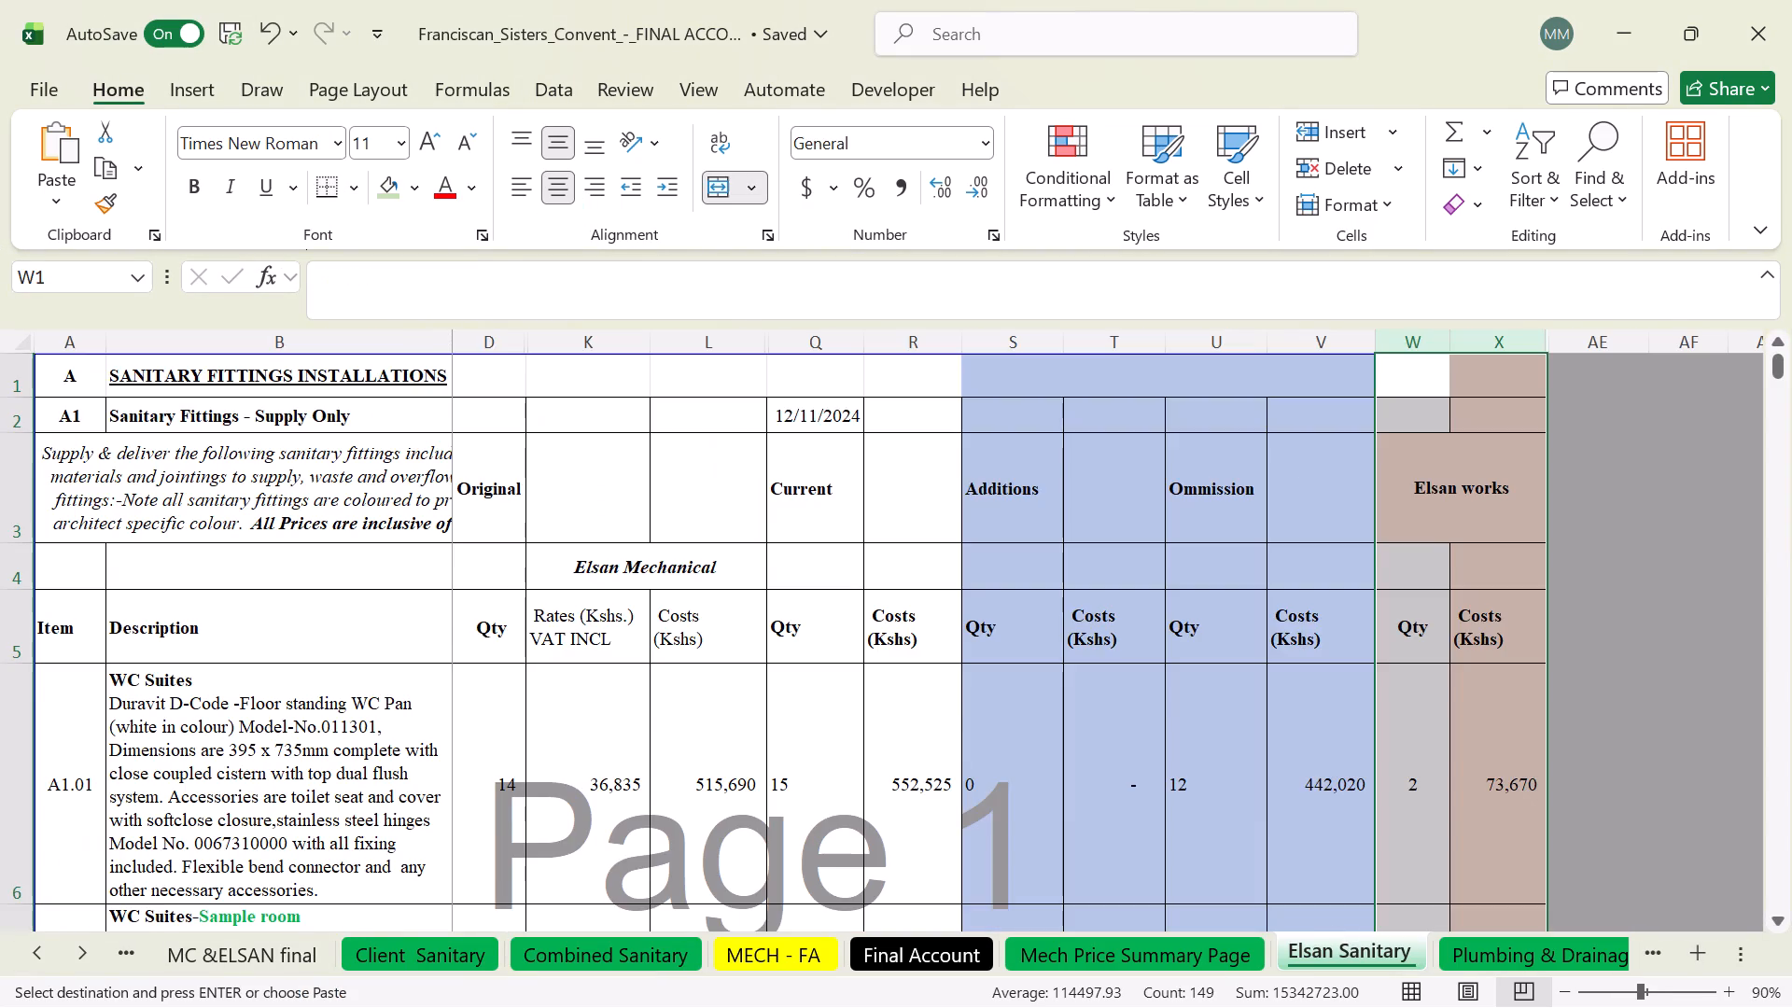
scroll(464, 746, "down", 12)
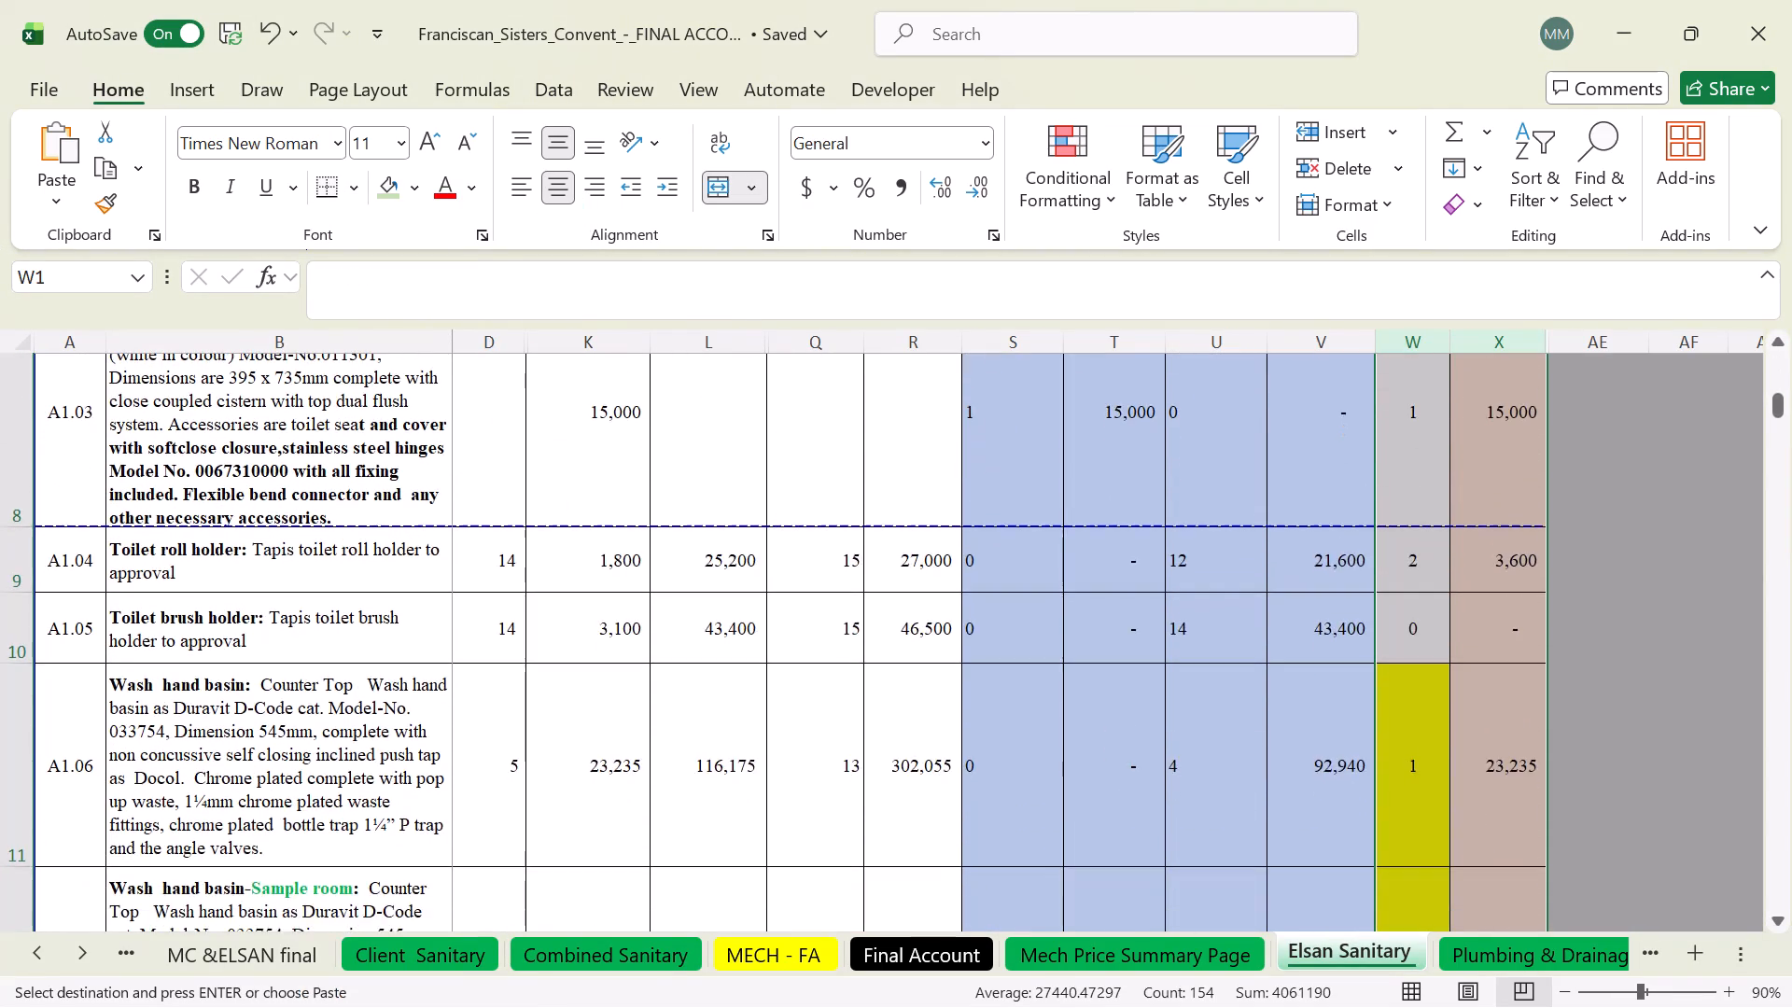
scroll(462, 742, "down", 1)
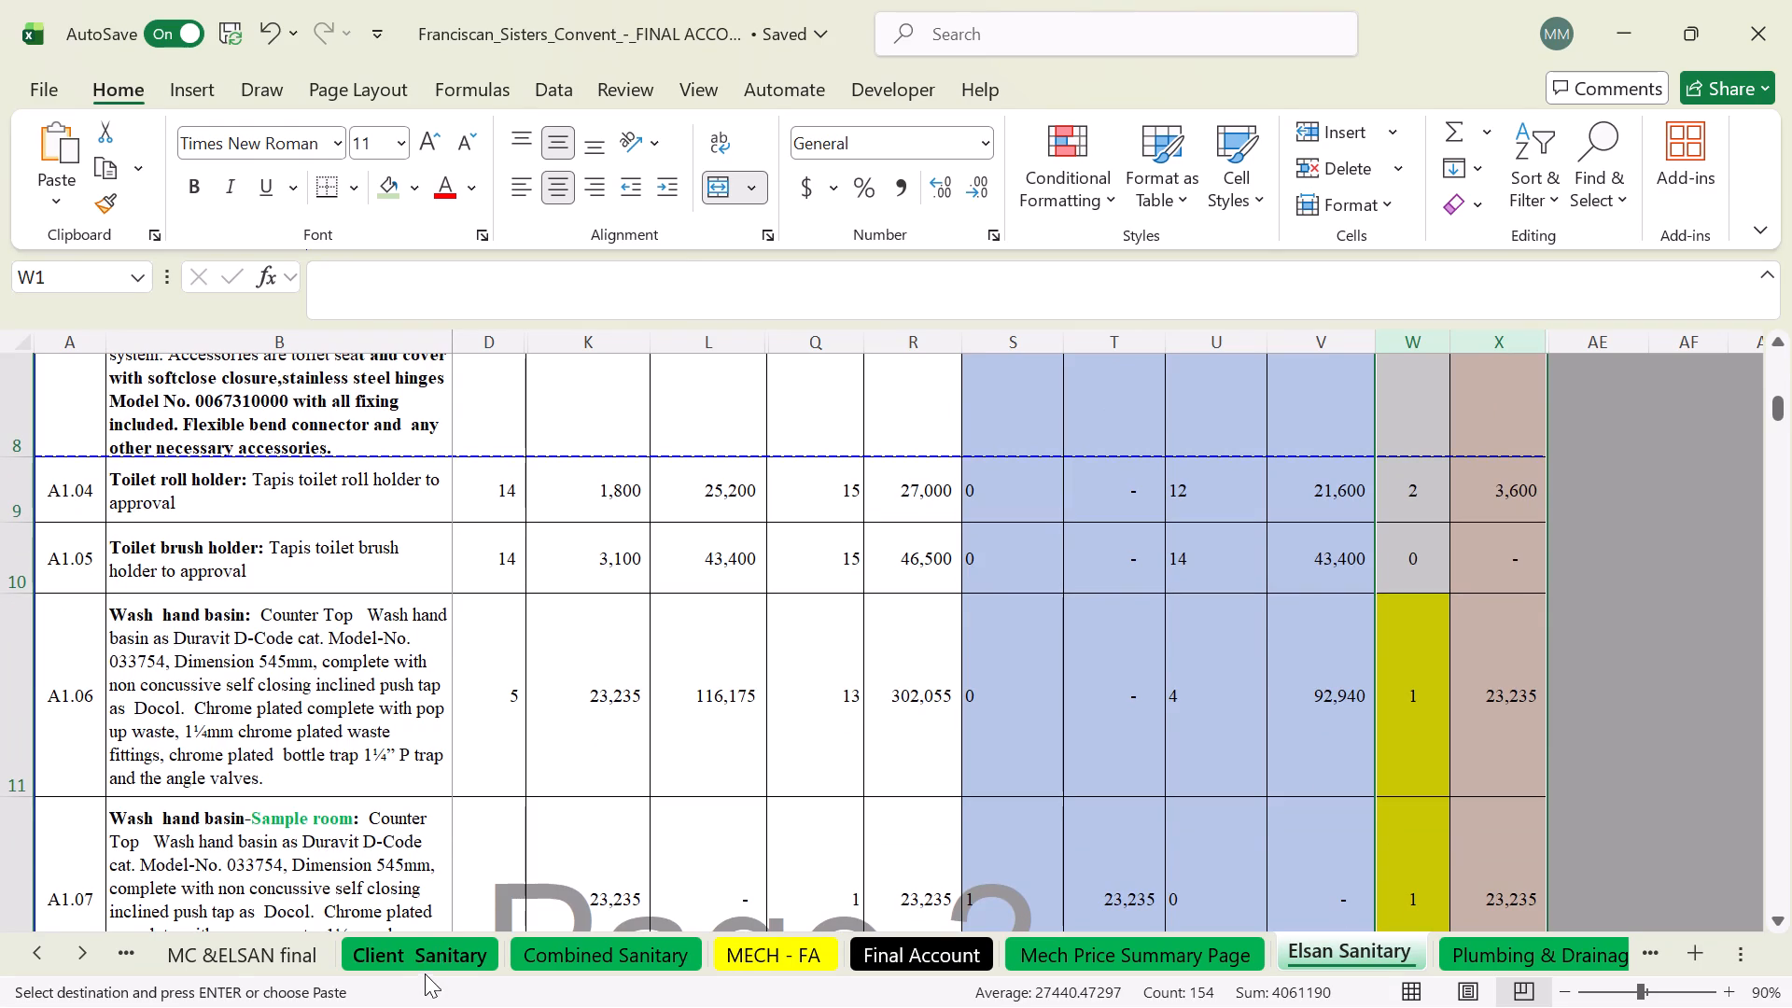
Compare the supply-only shower fittings A1.30 to A1.32 in Combined Sanitary with the fix-only section down to A2.32.
left_click(581, 955)
scroll(493, 809, "down", 5)
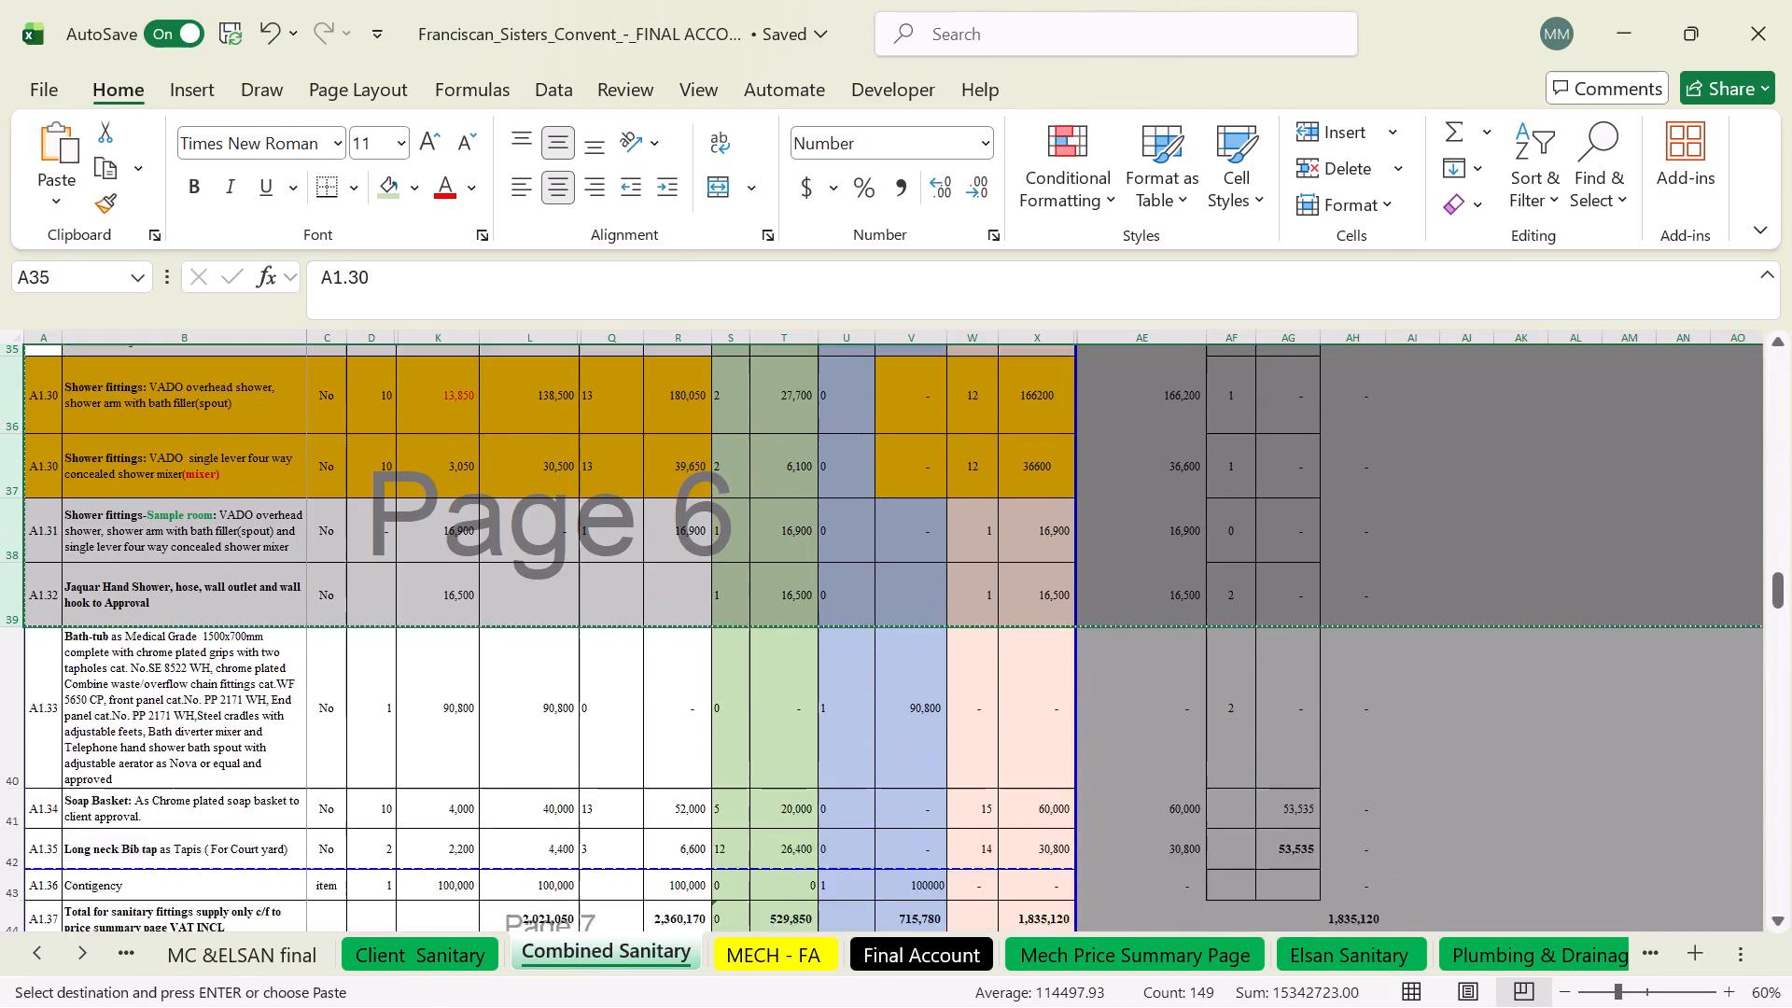
scroll(361, 810, "down", 5)
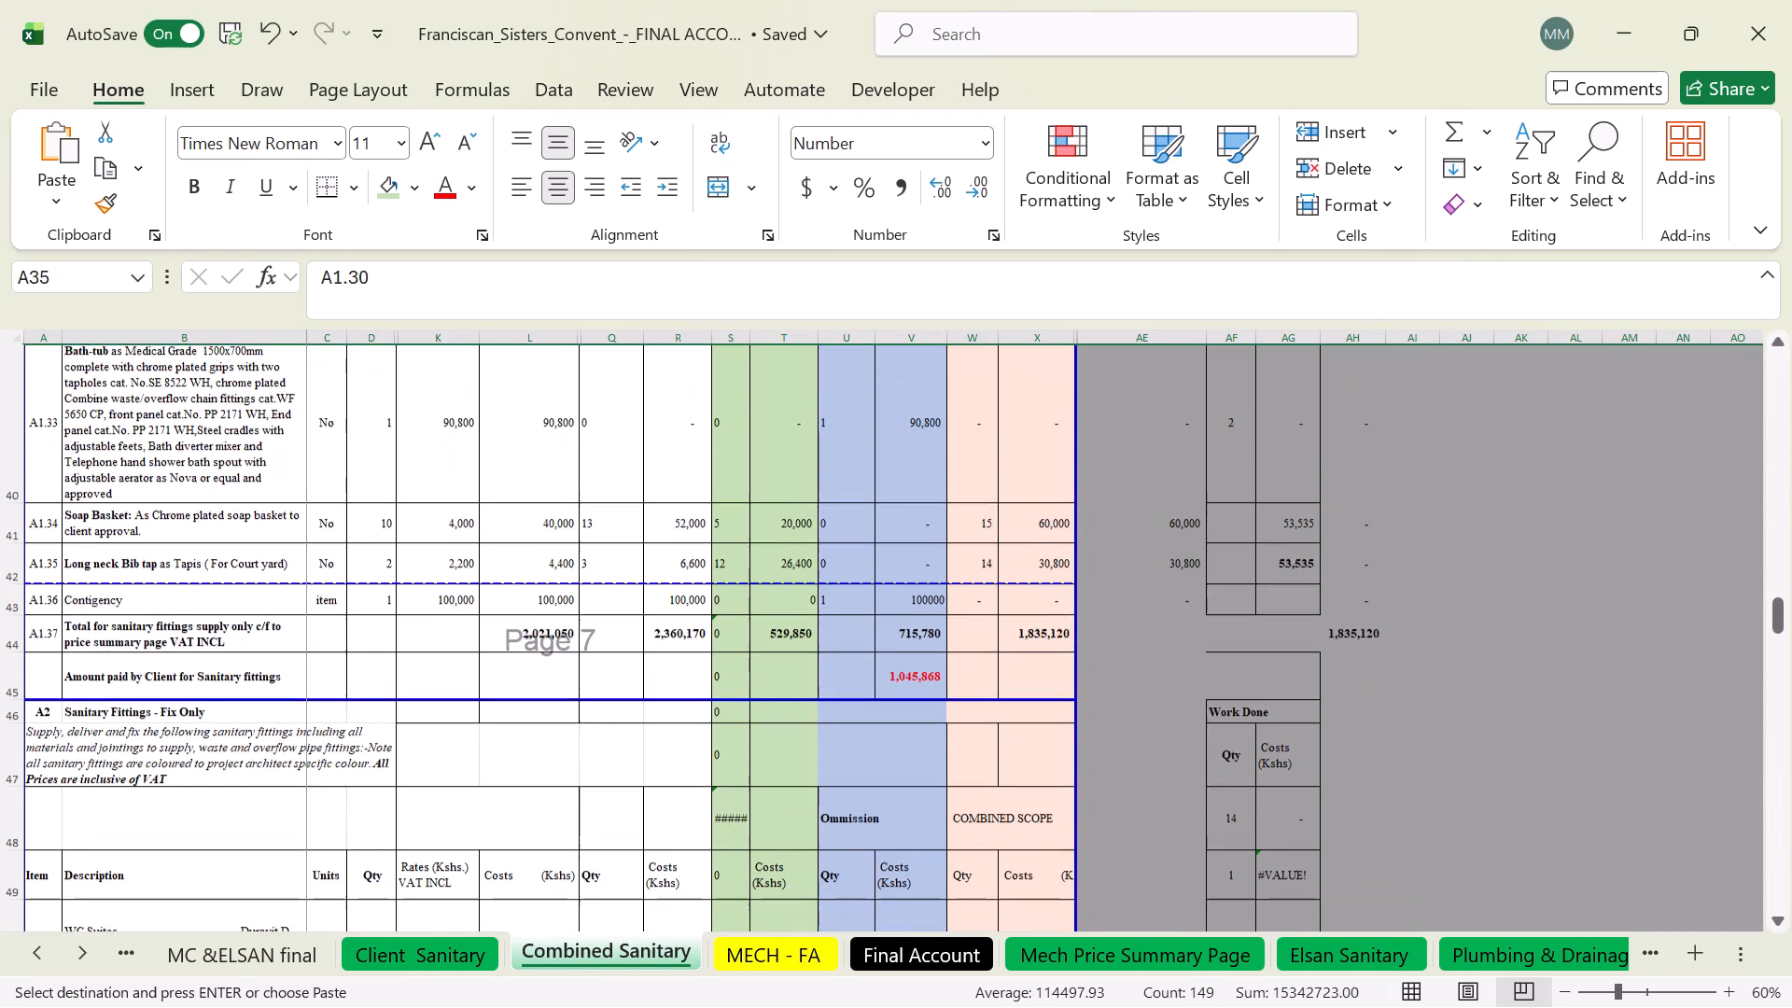
scroll(359, 822, "down", 1)
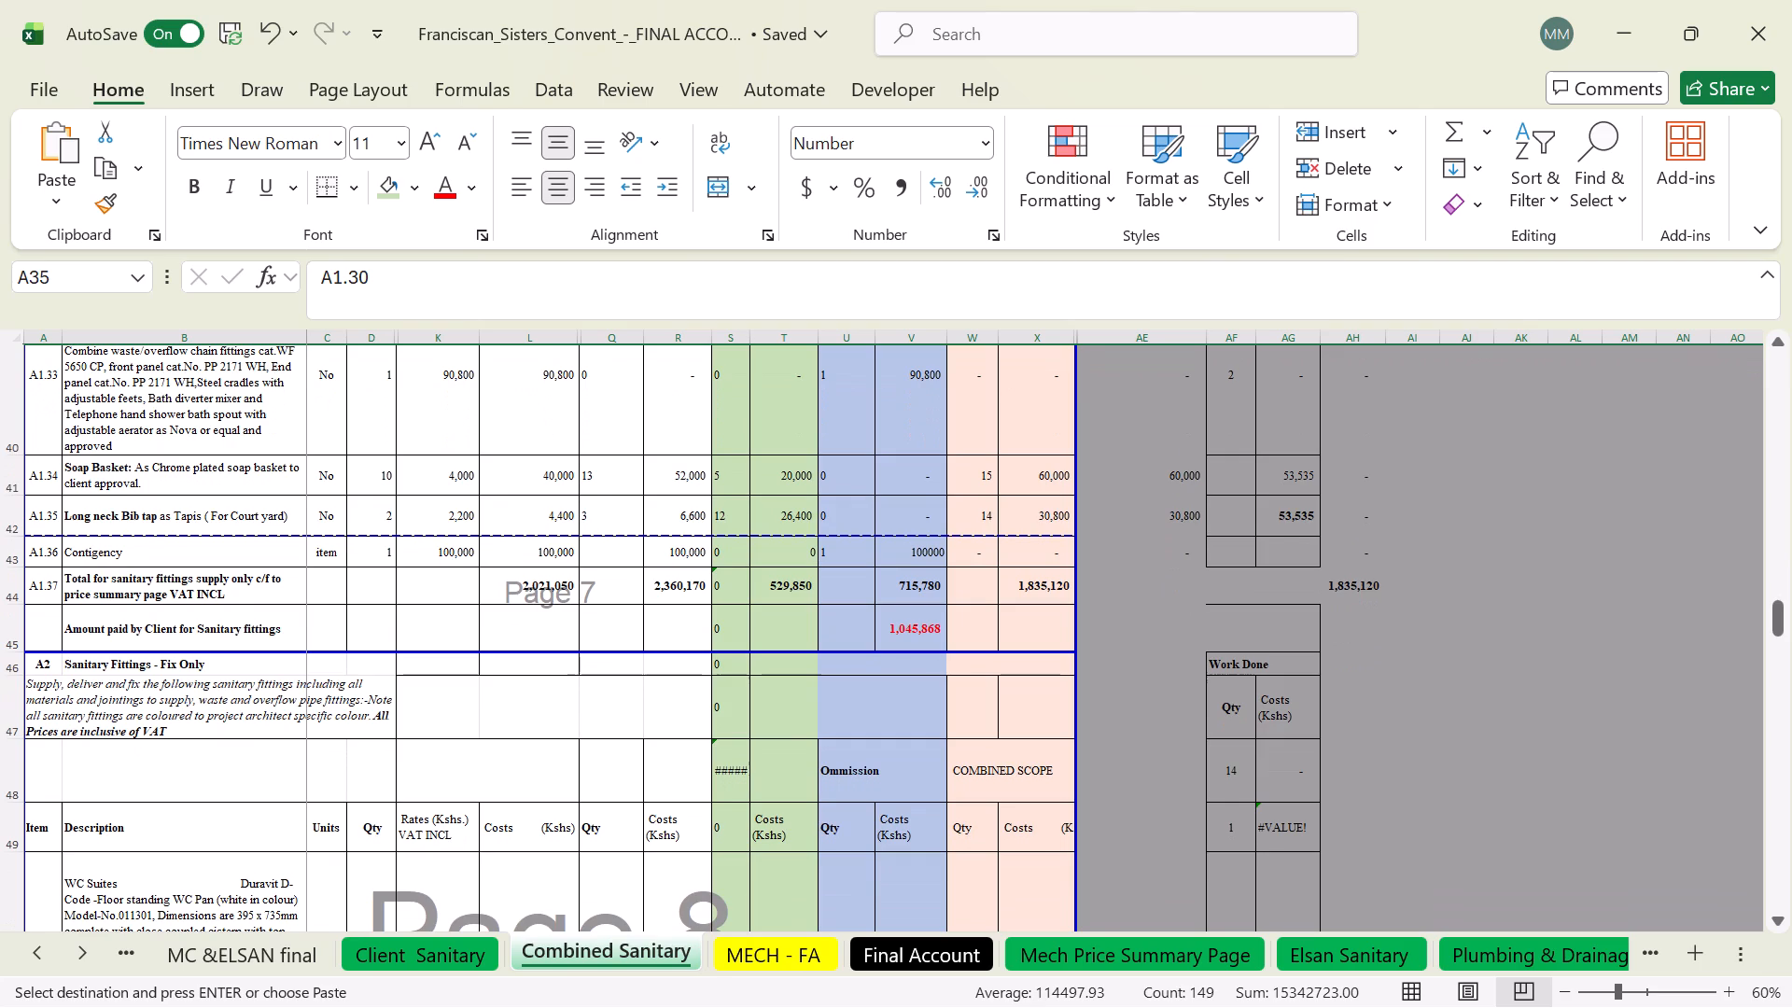
scroll(359, 822, "up", 8)
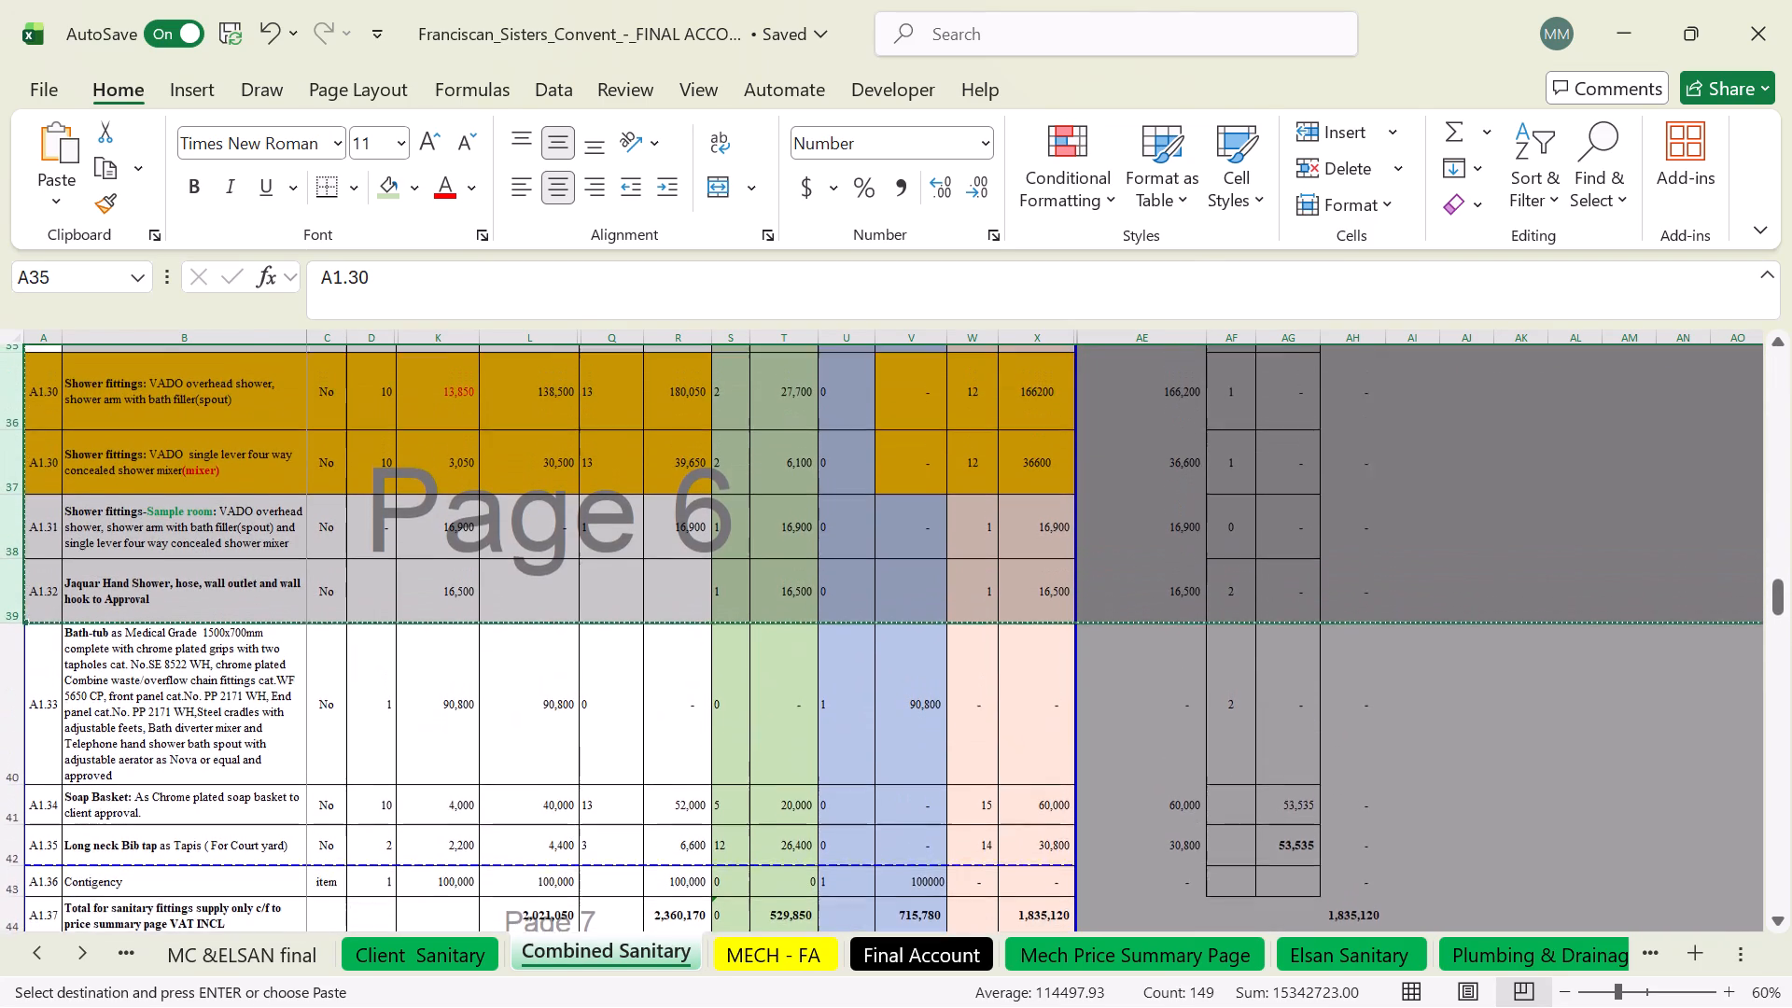
scroll(409, 660, "up", 2)
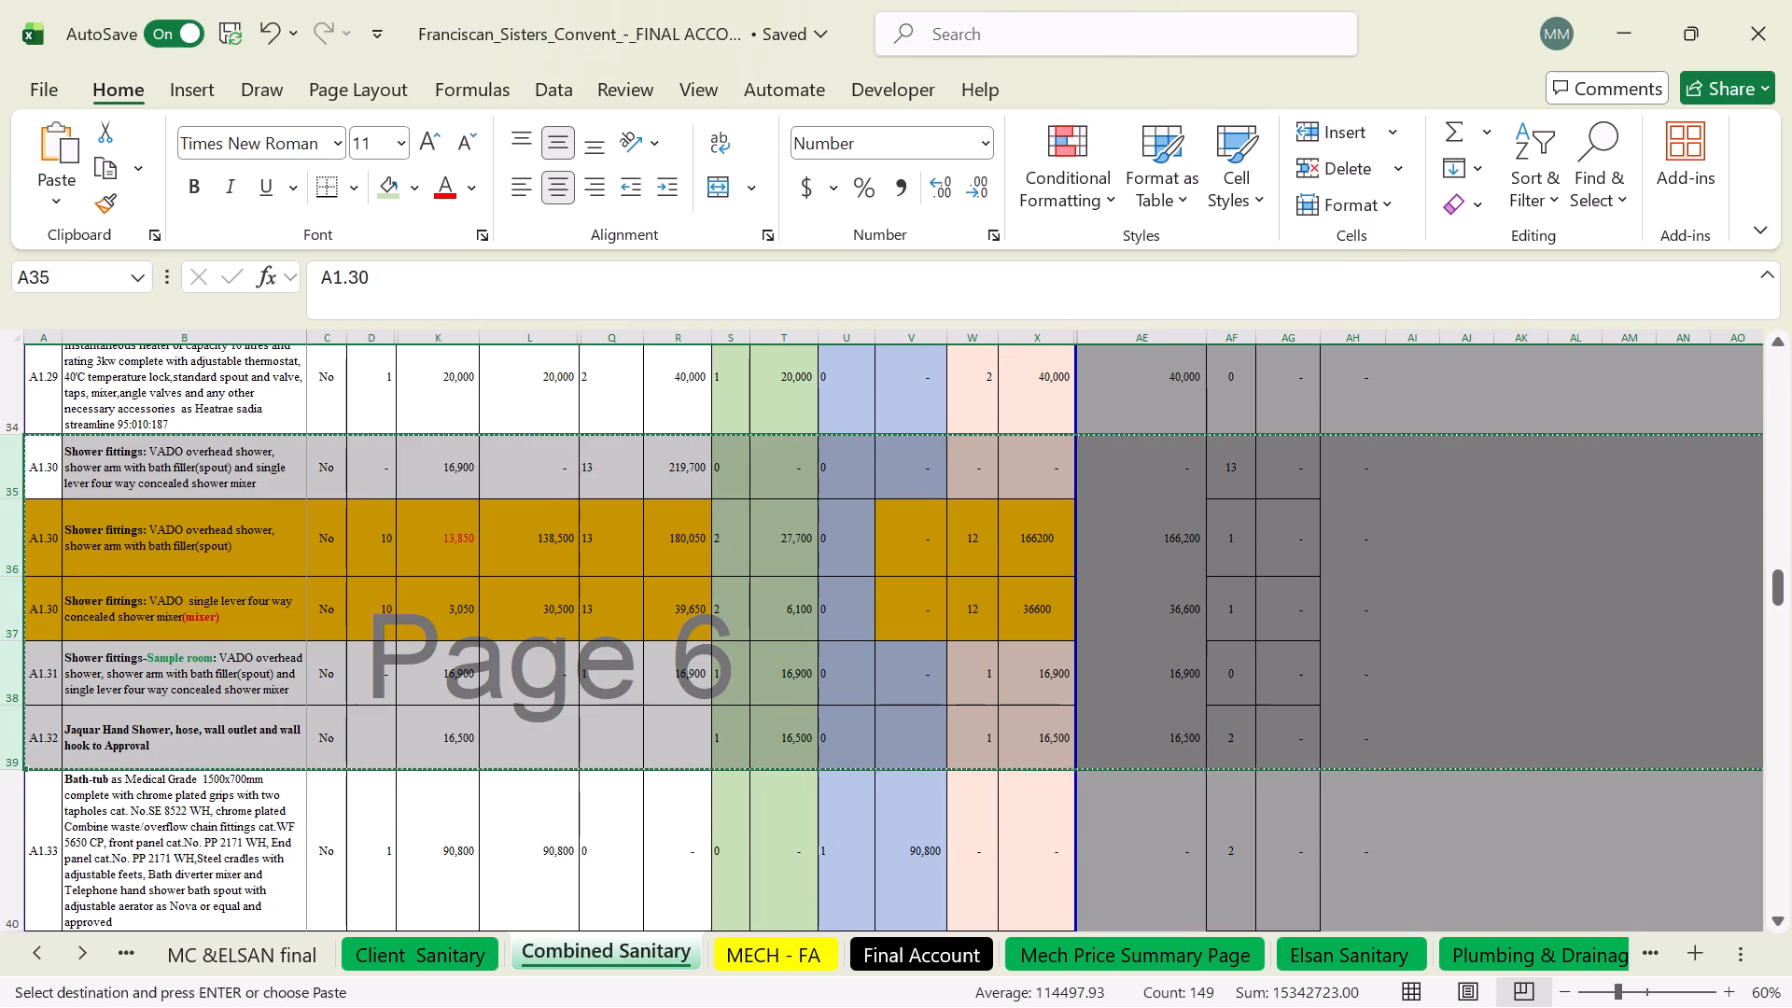
scroll(547, 728, "down", 20)
scroll(547, 728, "down", 10)
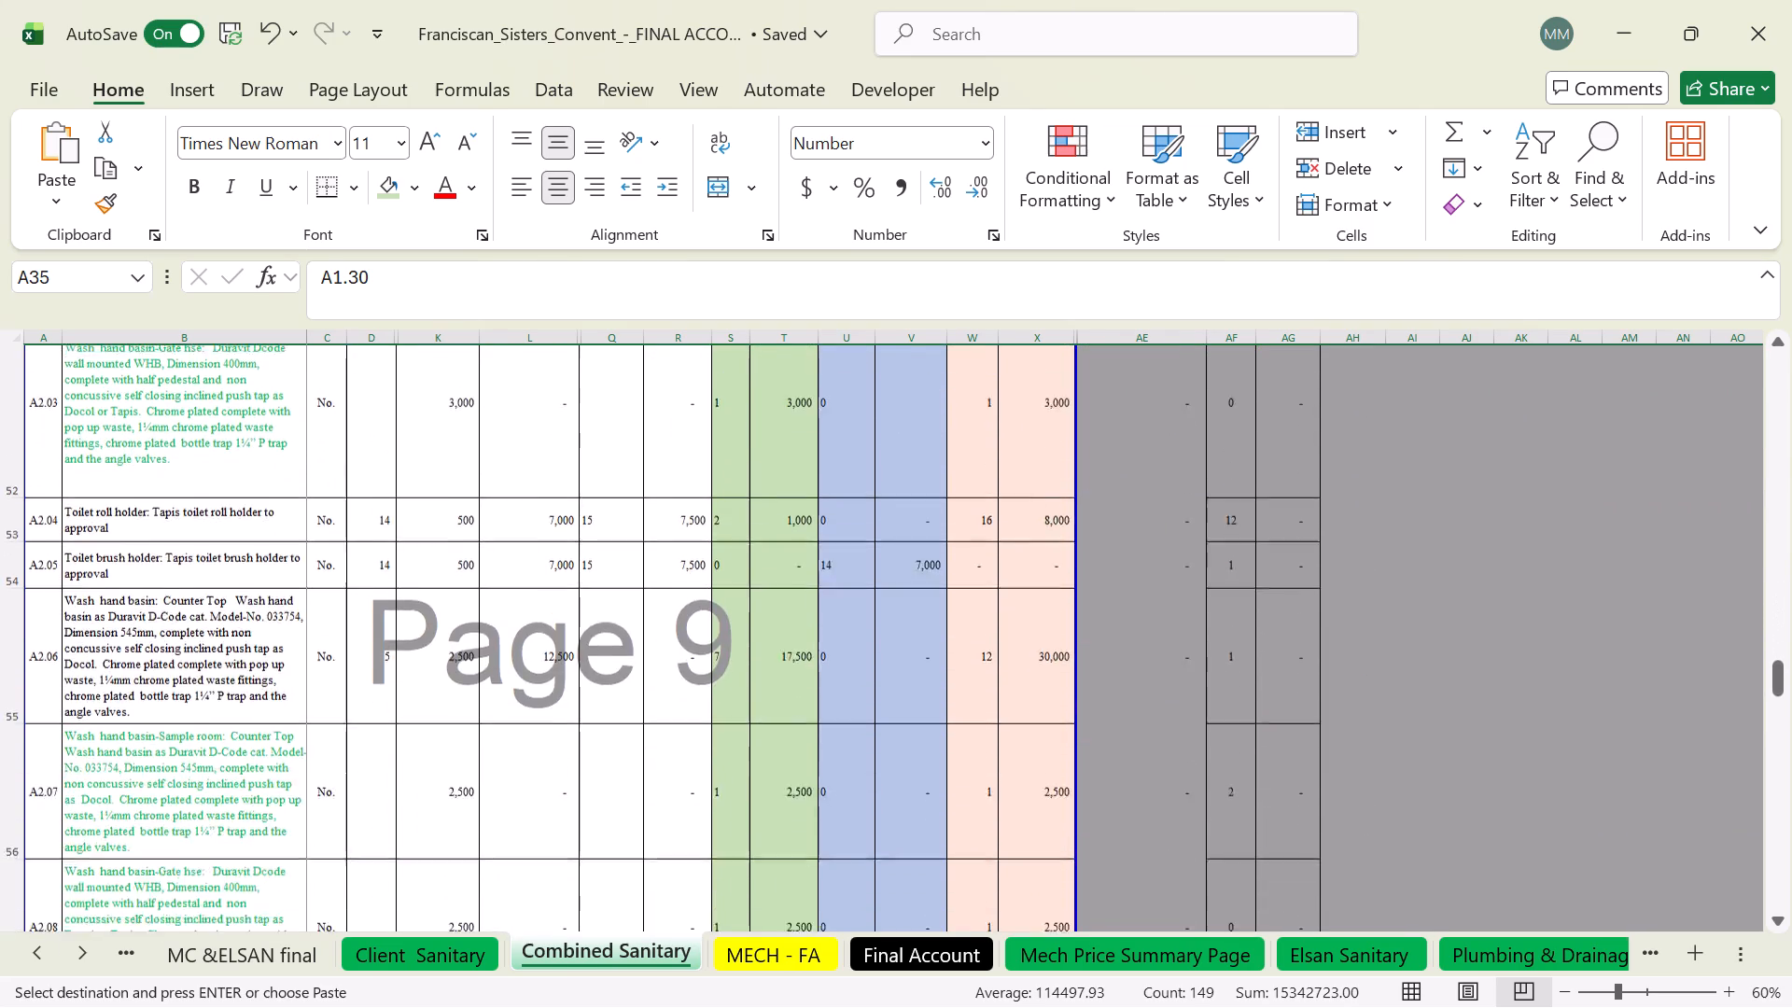
scroll(521, 730, "down", 20)
scroll(521, 730, "down", 12)
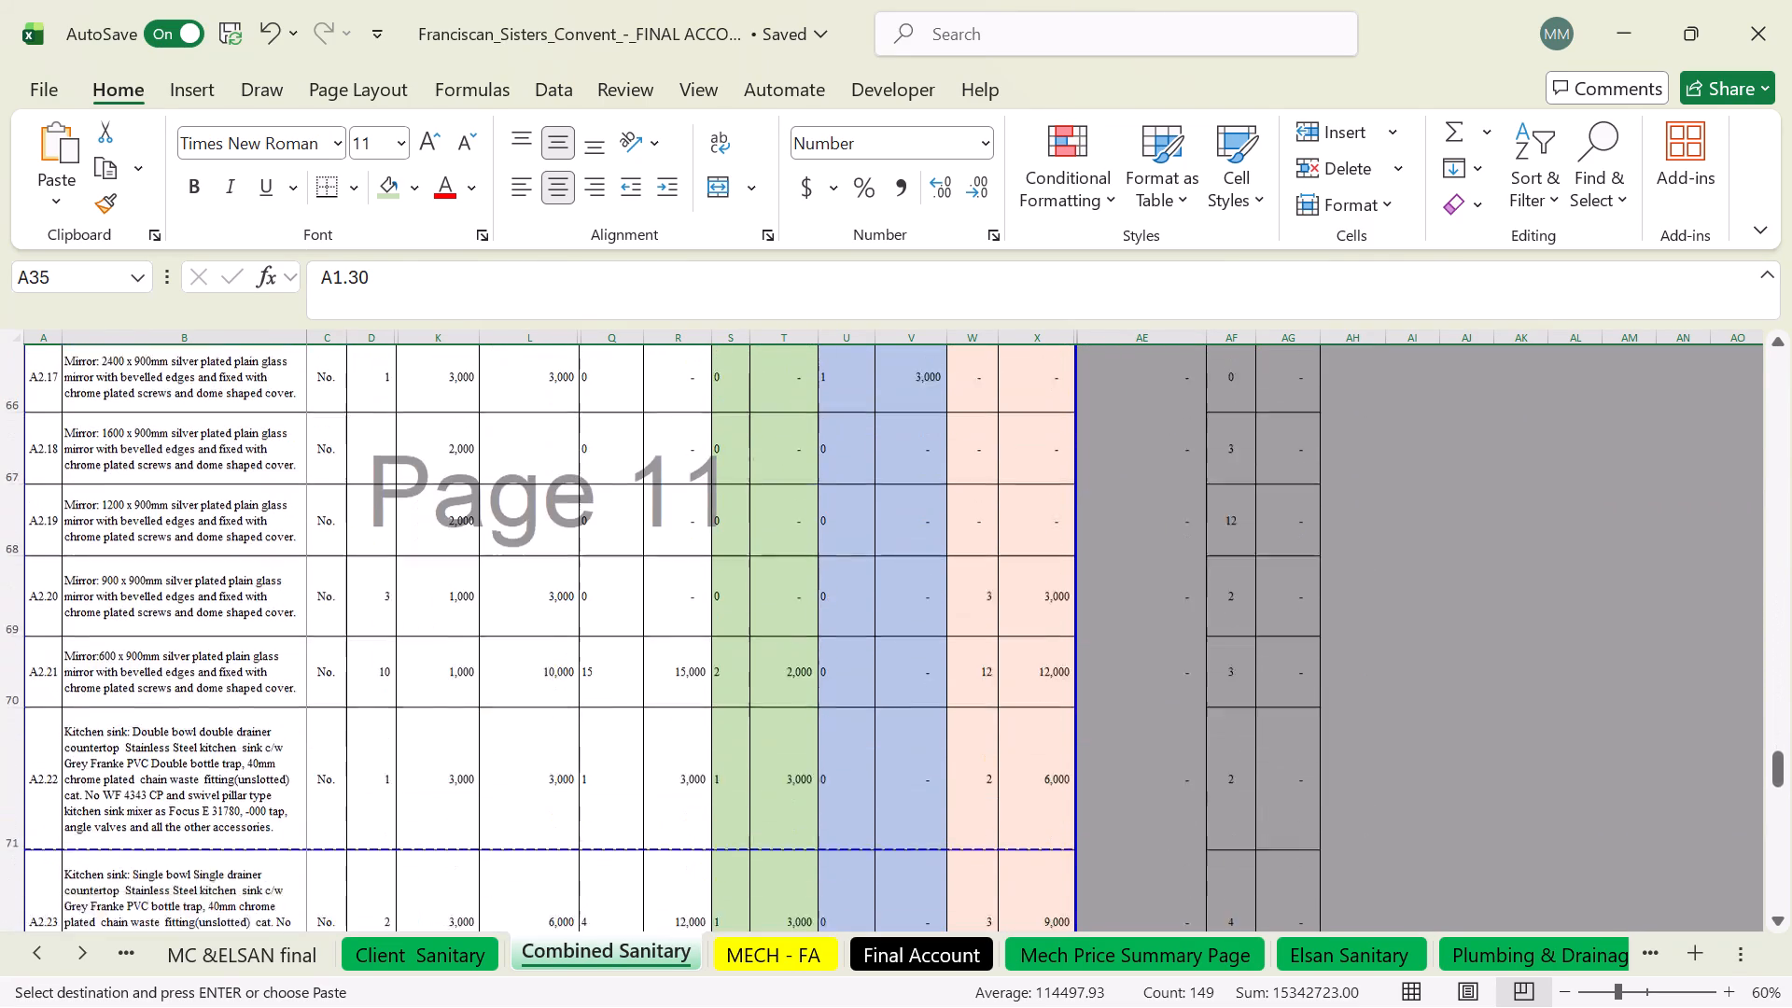
scroll(521, 730, "down", 17)
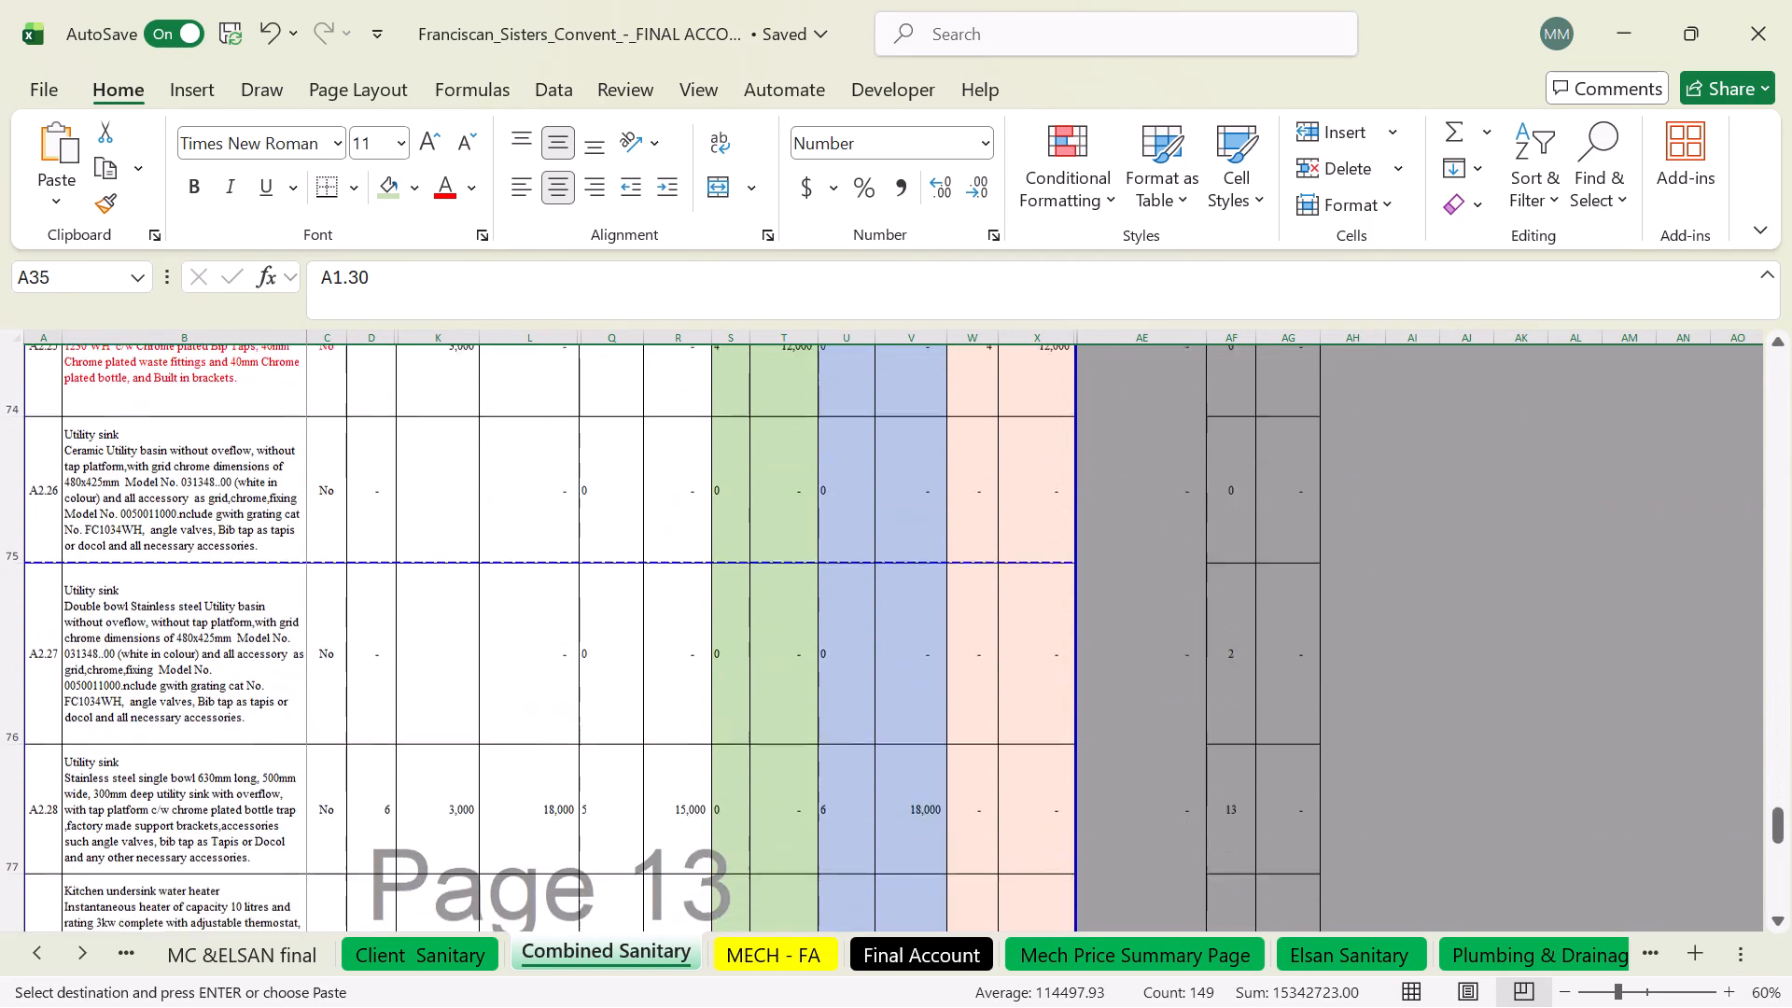
scroll(521, 730, "down", 5)
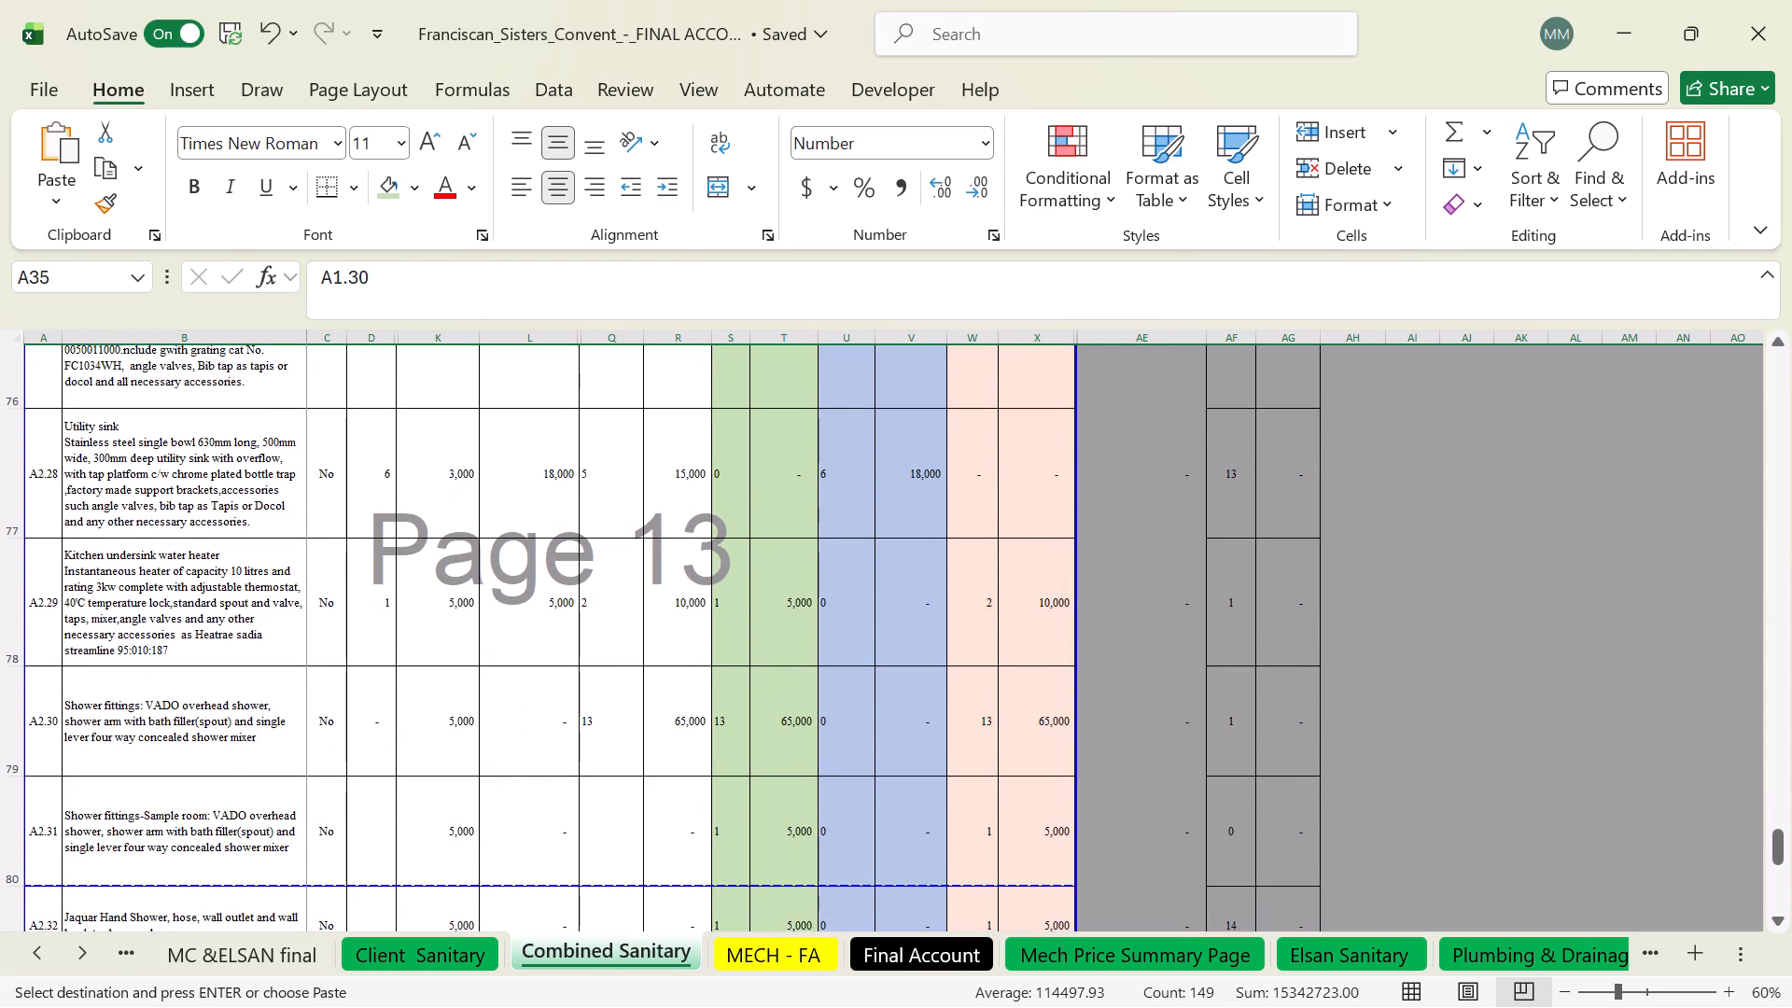
scroll(292, 720, "down", 2)
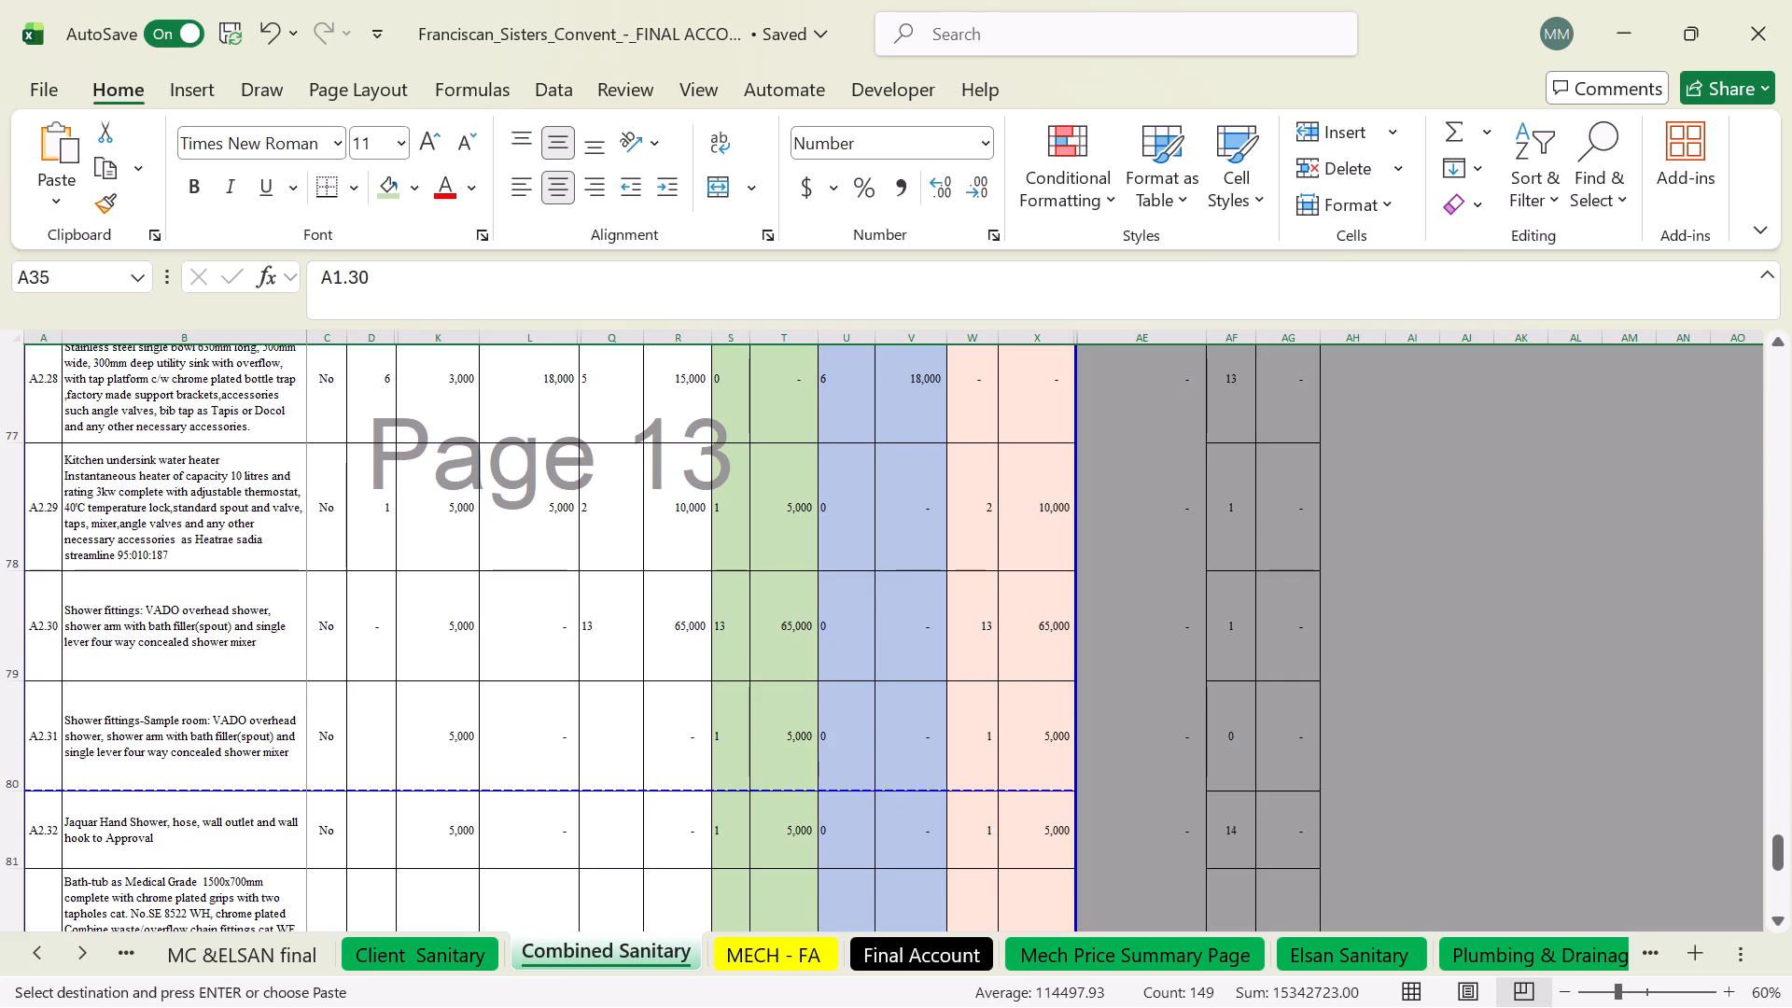
key("Escape")
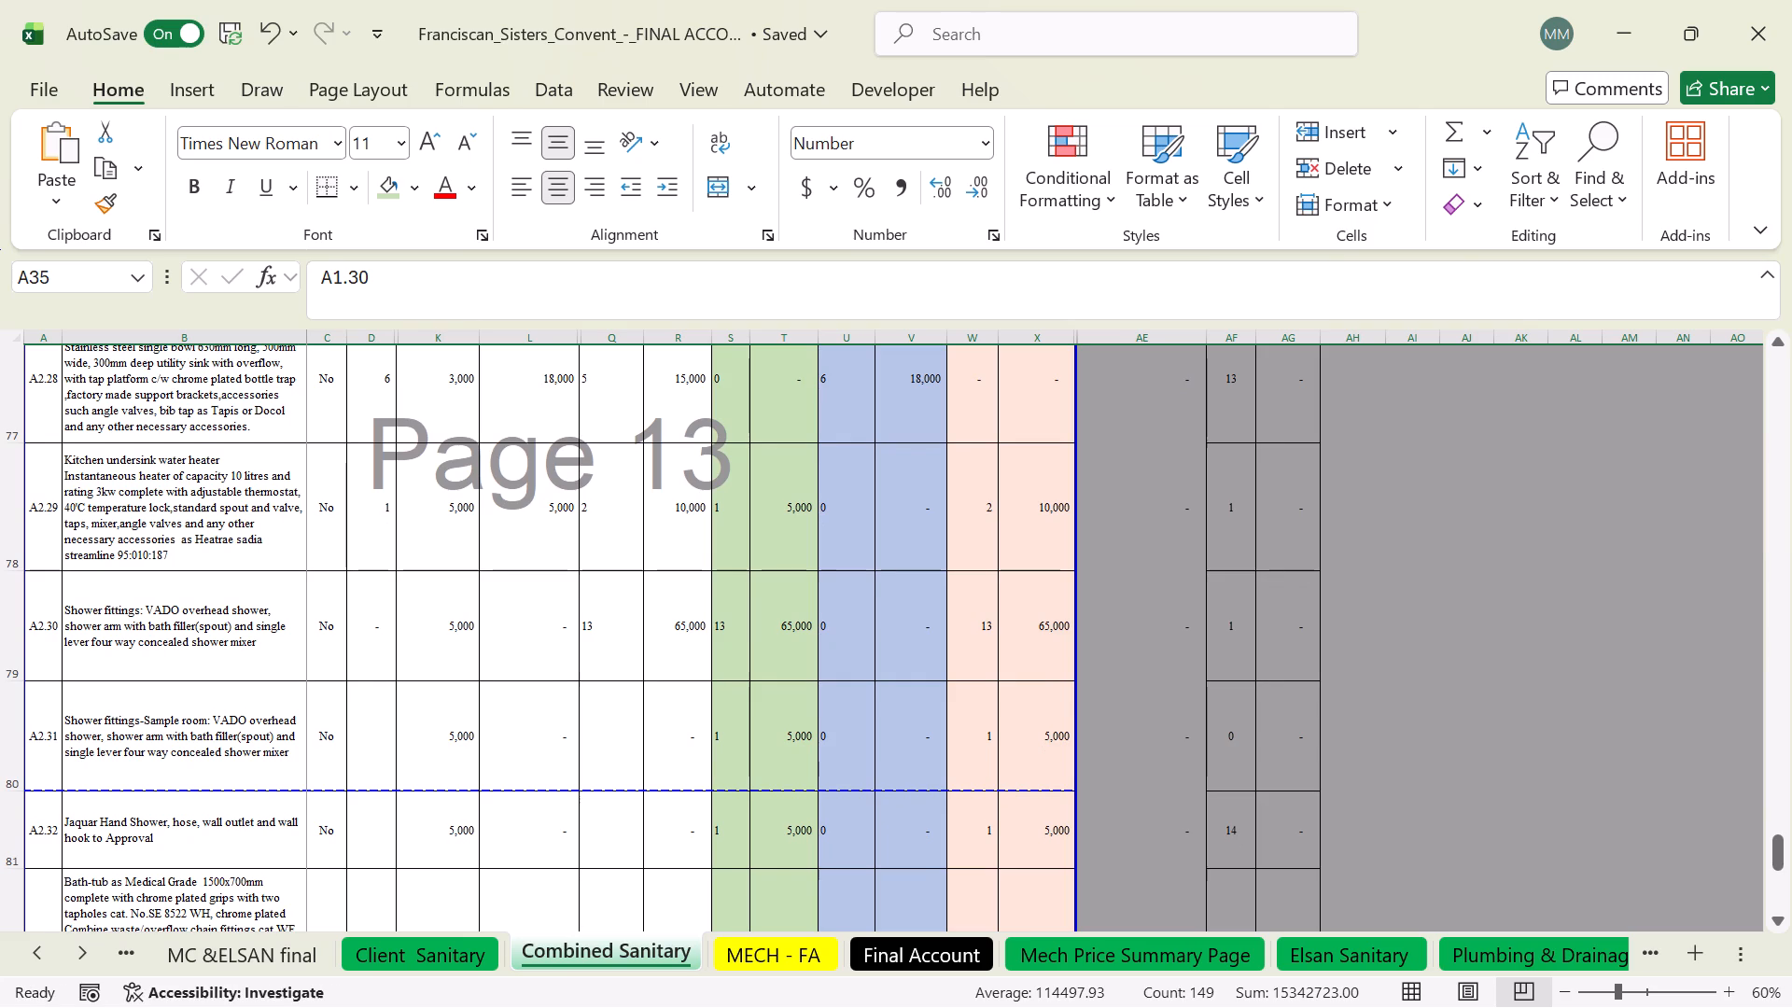
key("Escape")
key("Escape")
key("Escape")
key("Escape")
key("Escape")
key("Escape")
key("Escape")
Delete row 80, the fix-only sample-room shower fittings item A2.31, from Combined Sanitary.
left_click(446, 662)
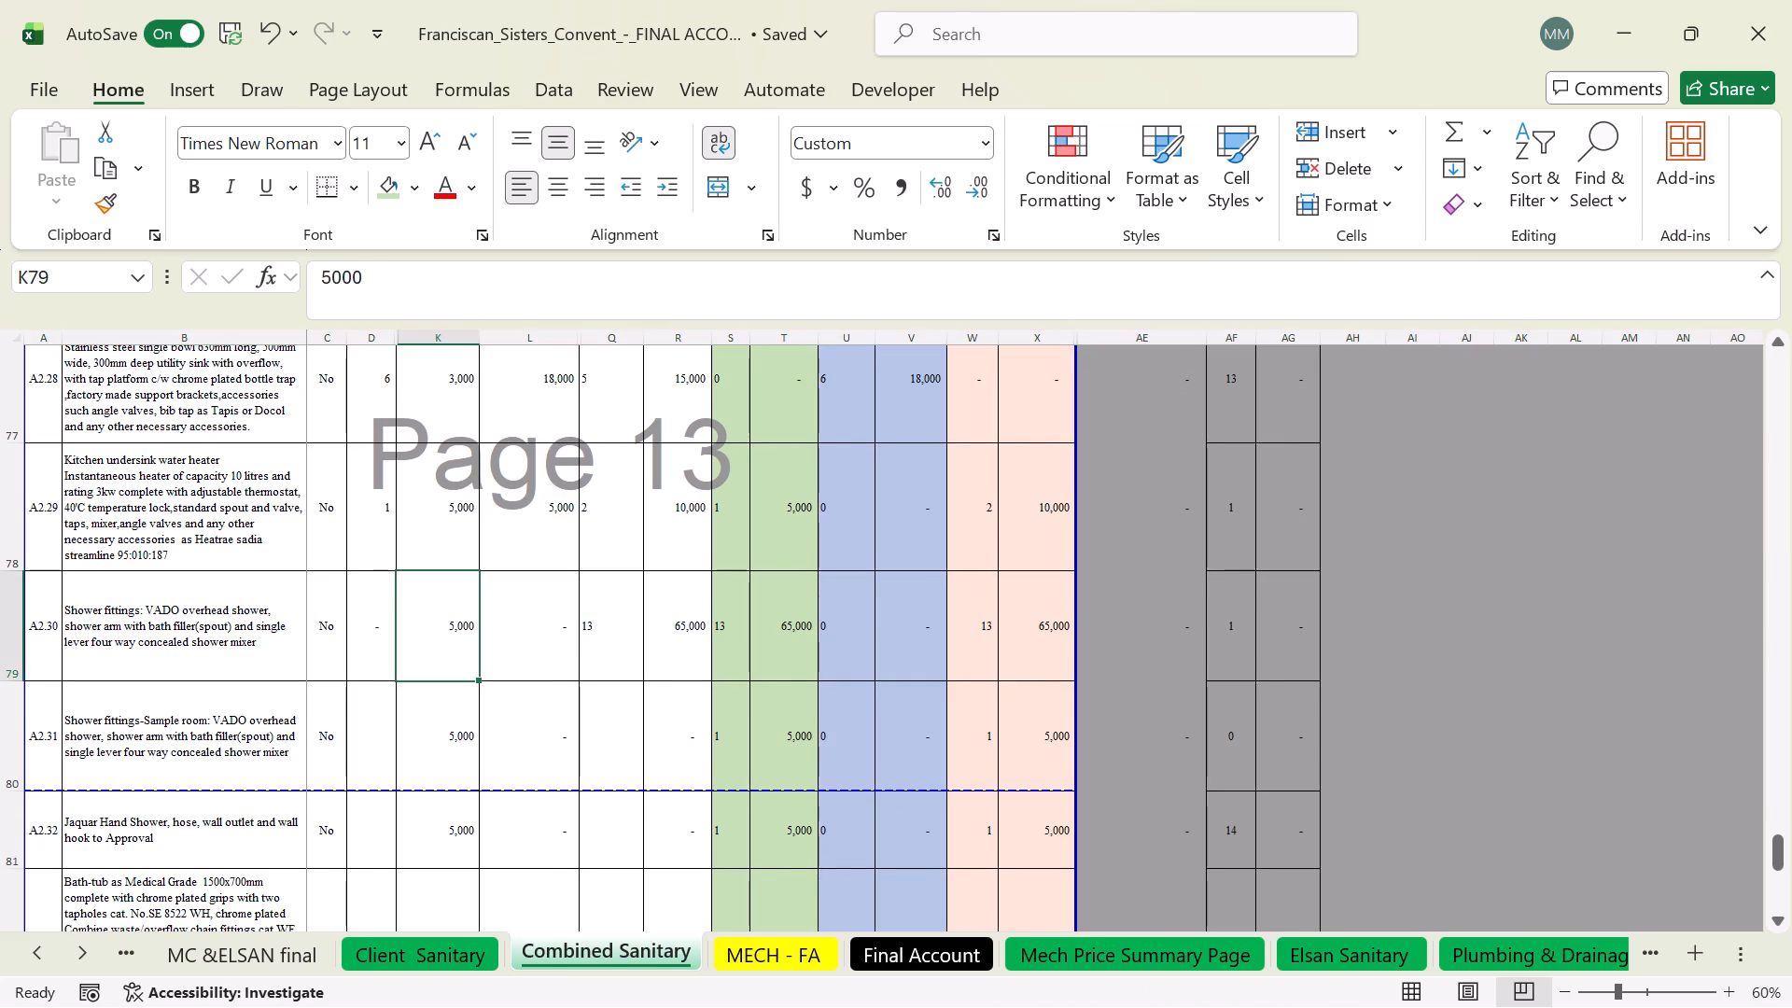
left_click(146, 840)
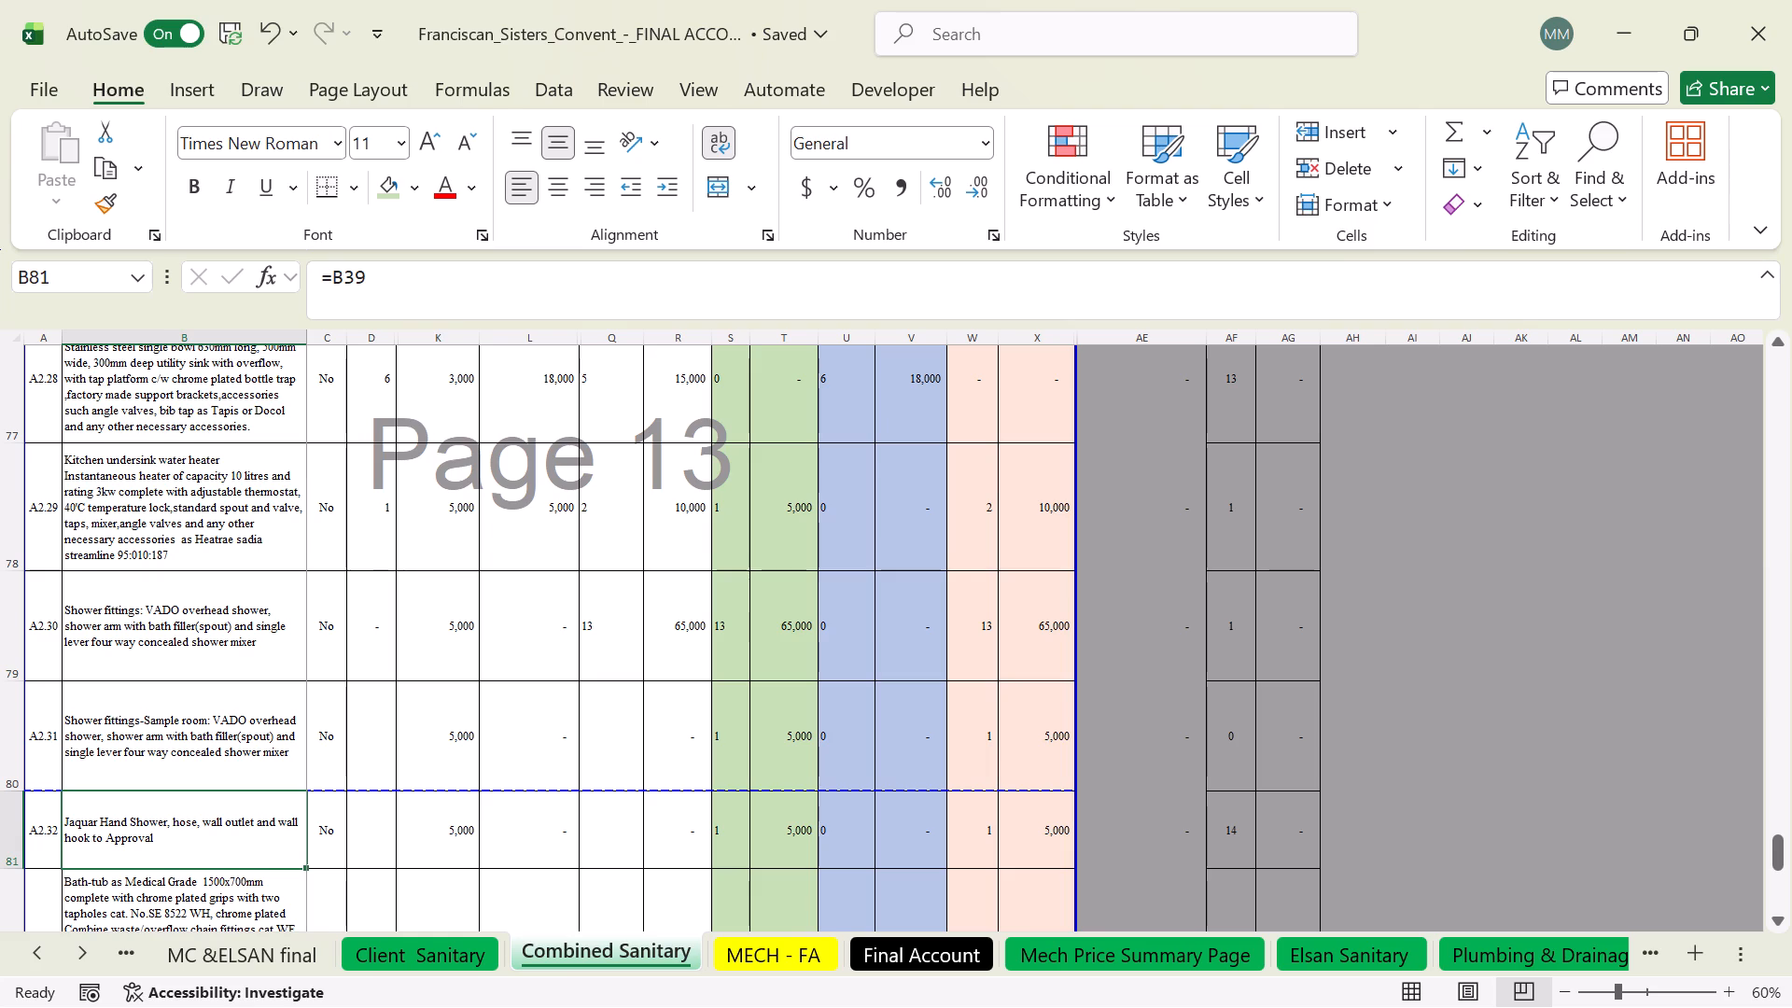
left_click(20, 731)
right_click(150, 748)
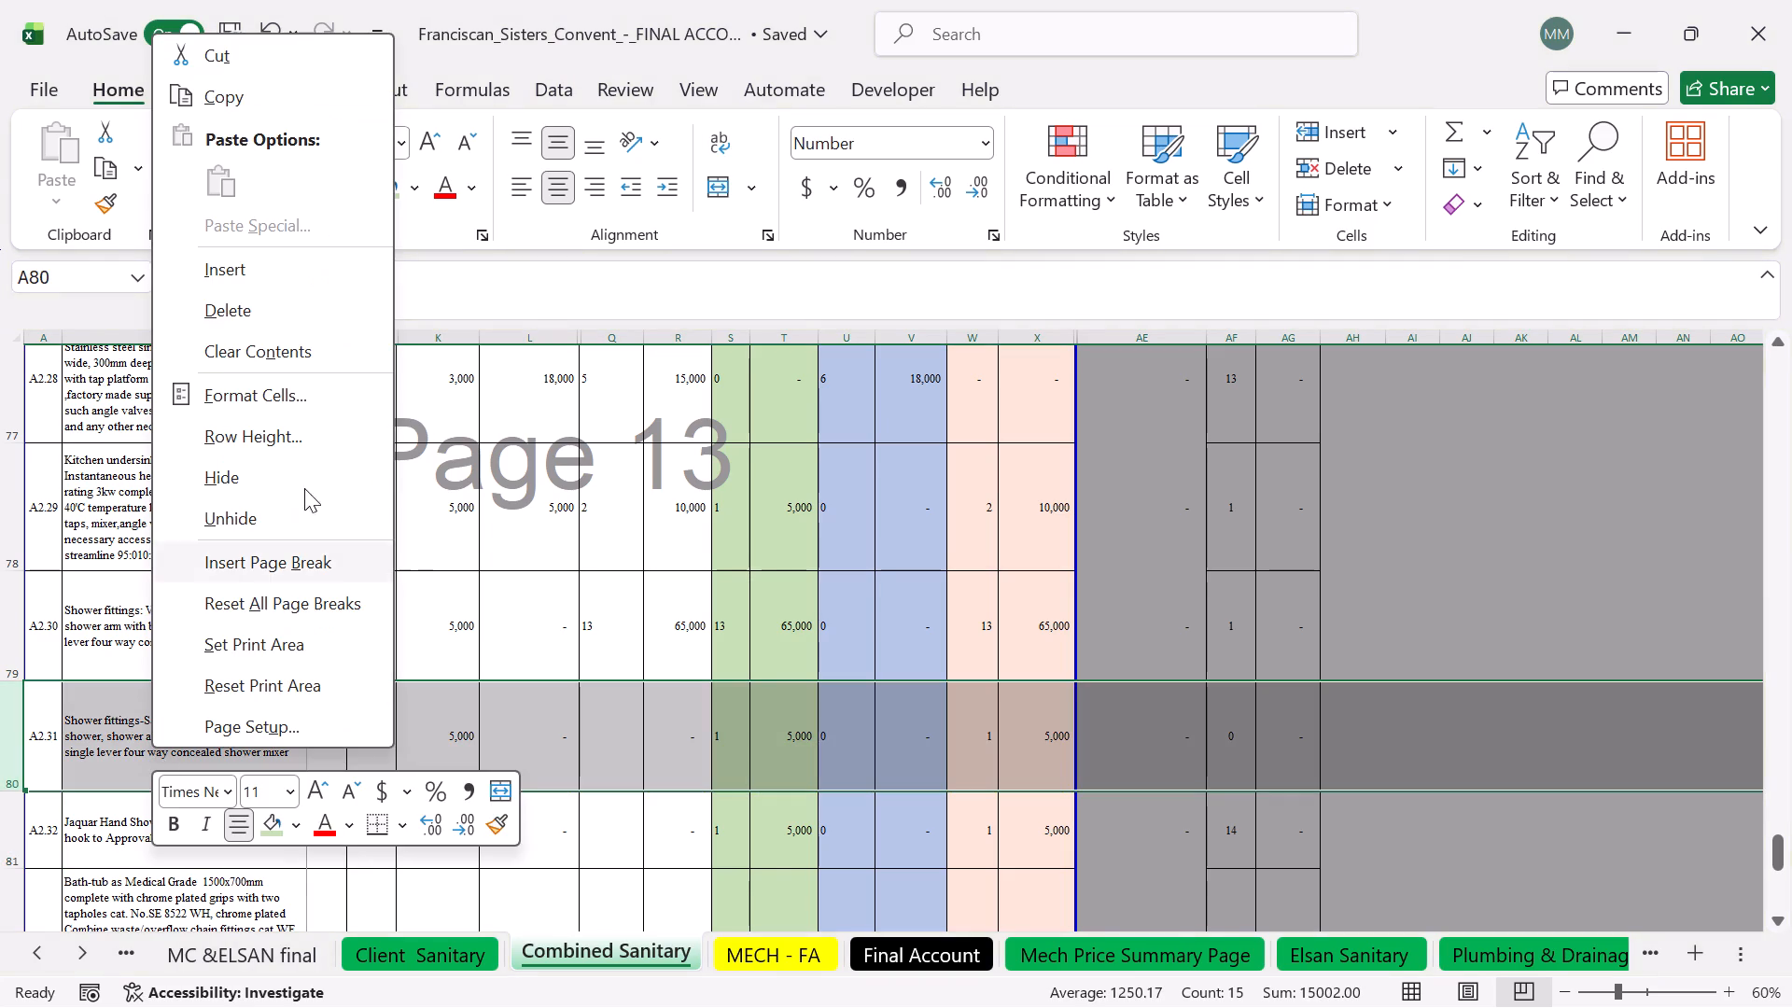
left_click(252, 305)
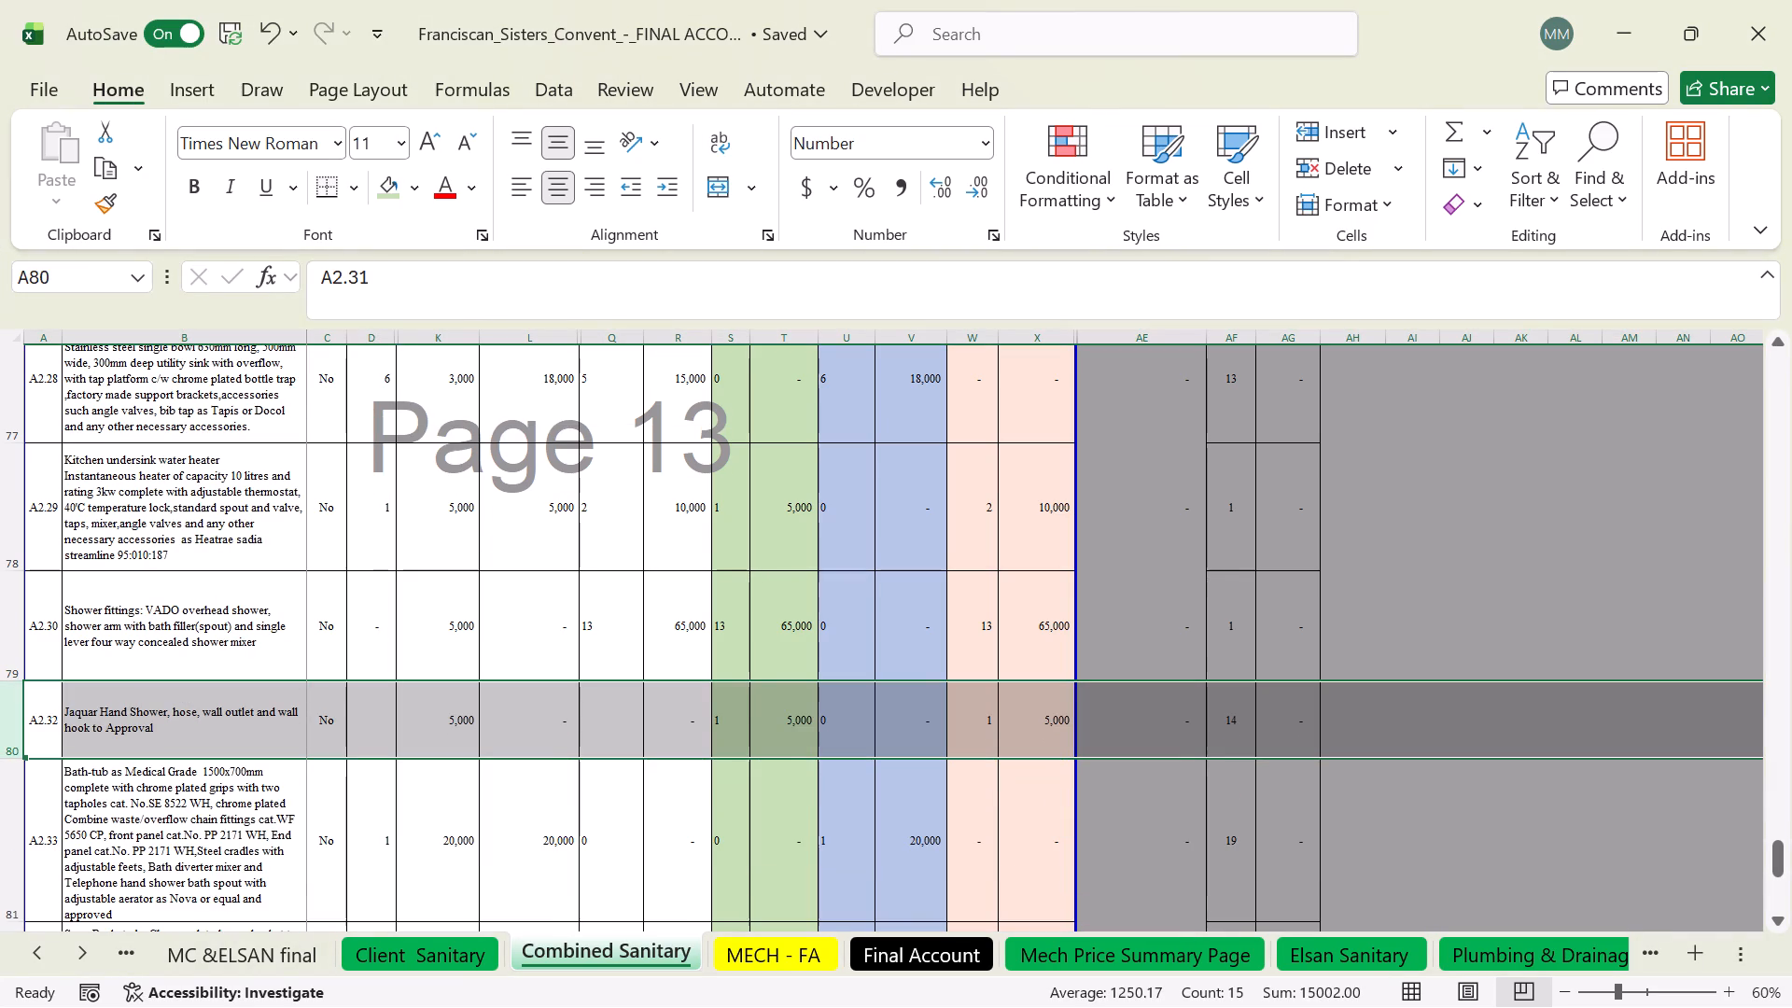
Enter fix-only rates of 5000 for the A2.30 shower fittings and 3000 for the A2.32 Jaquar hand shower.
left_click(426, 623)
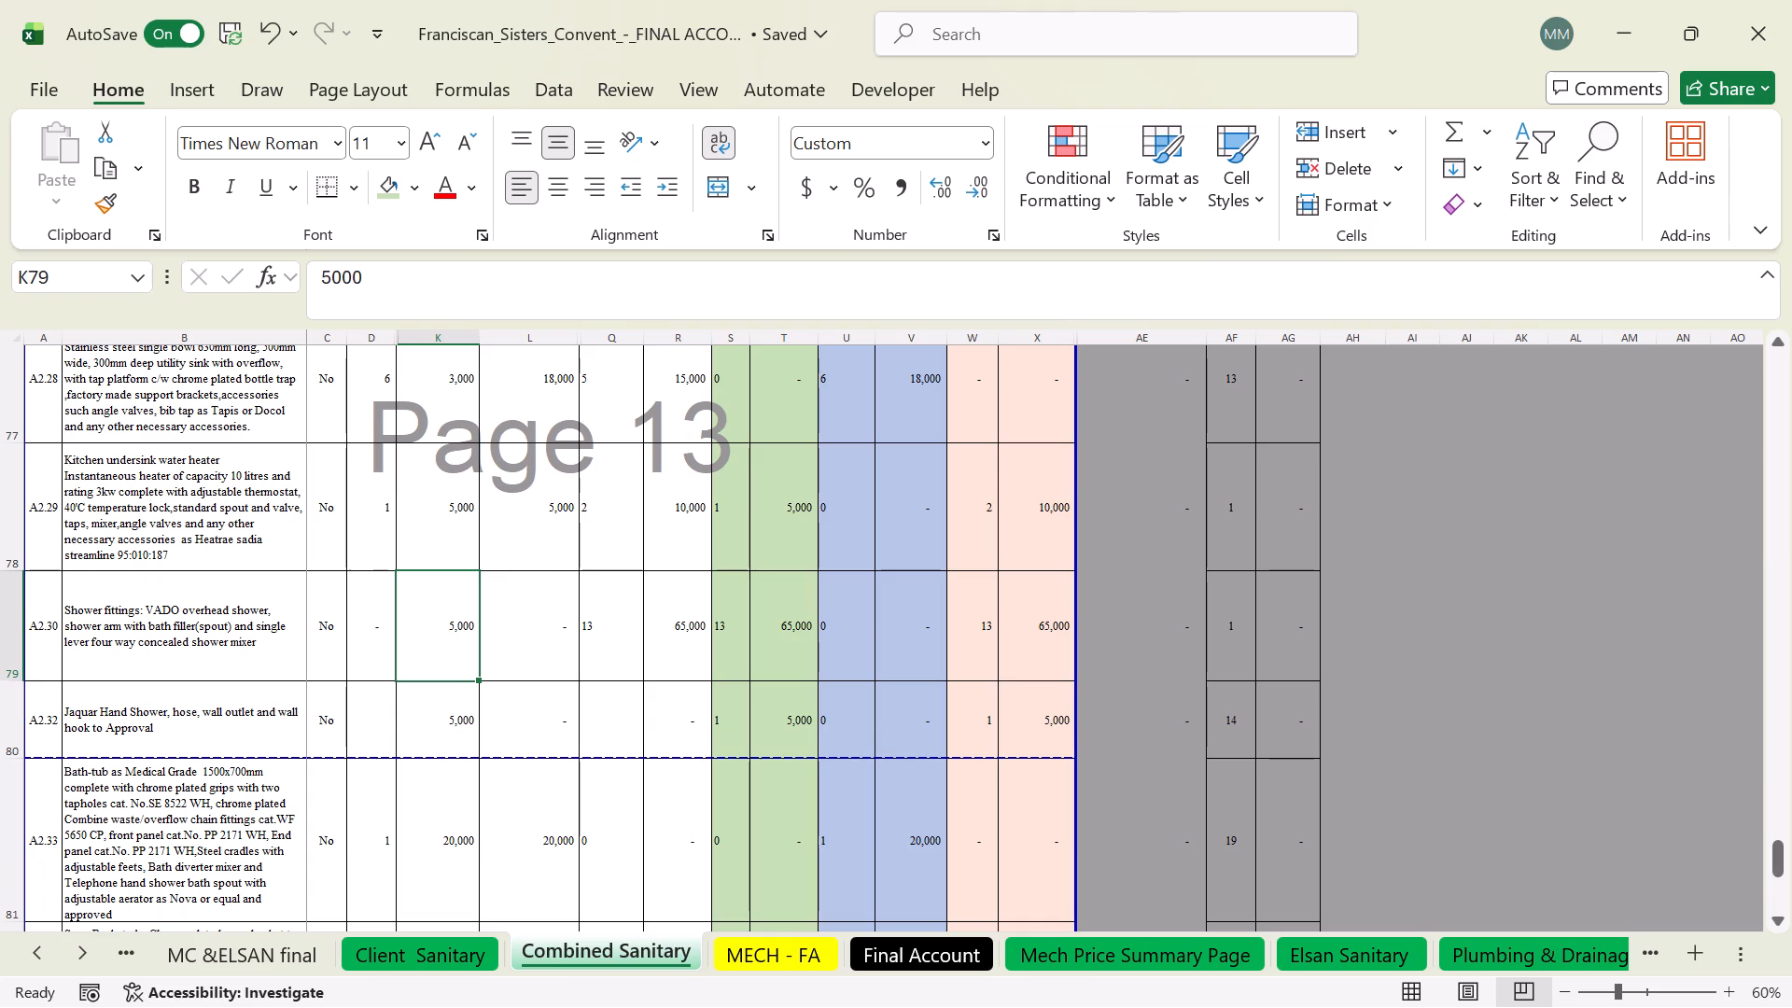
type("5000")
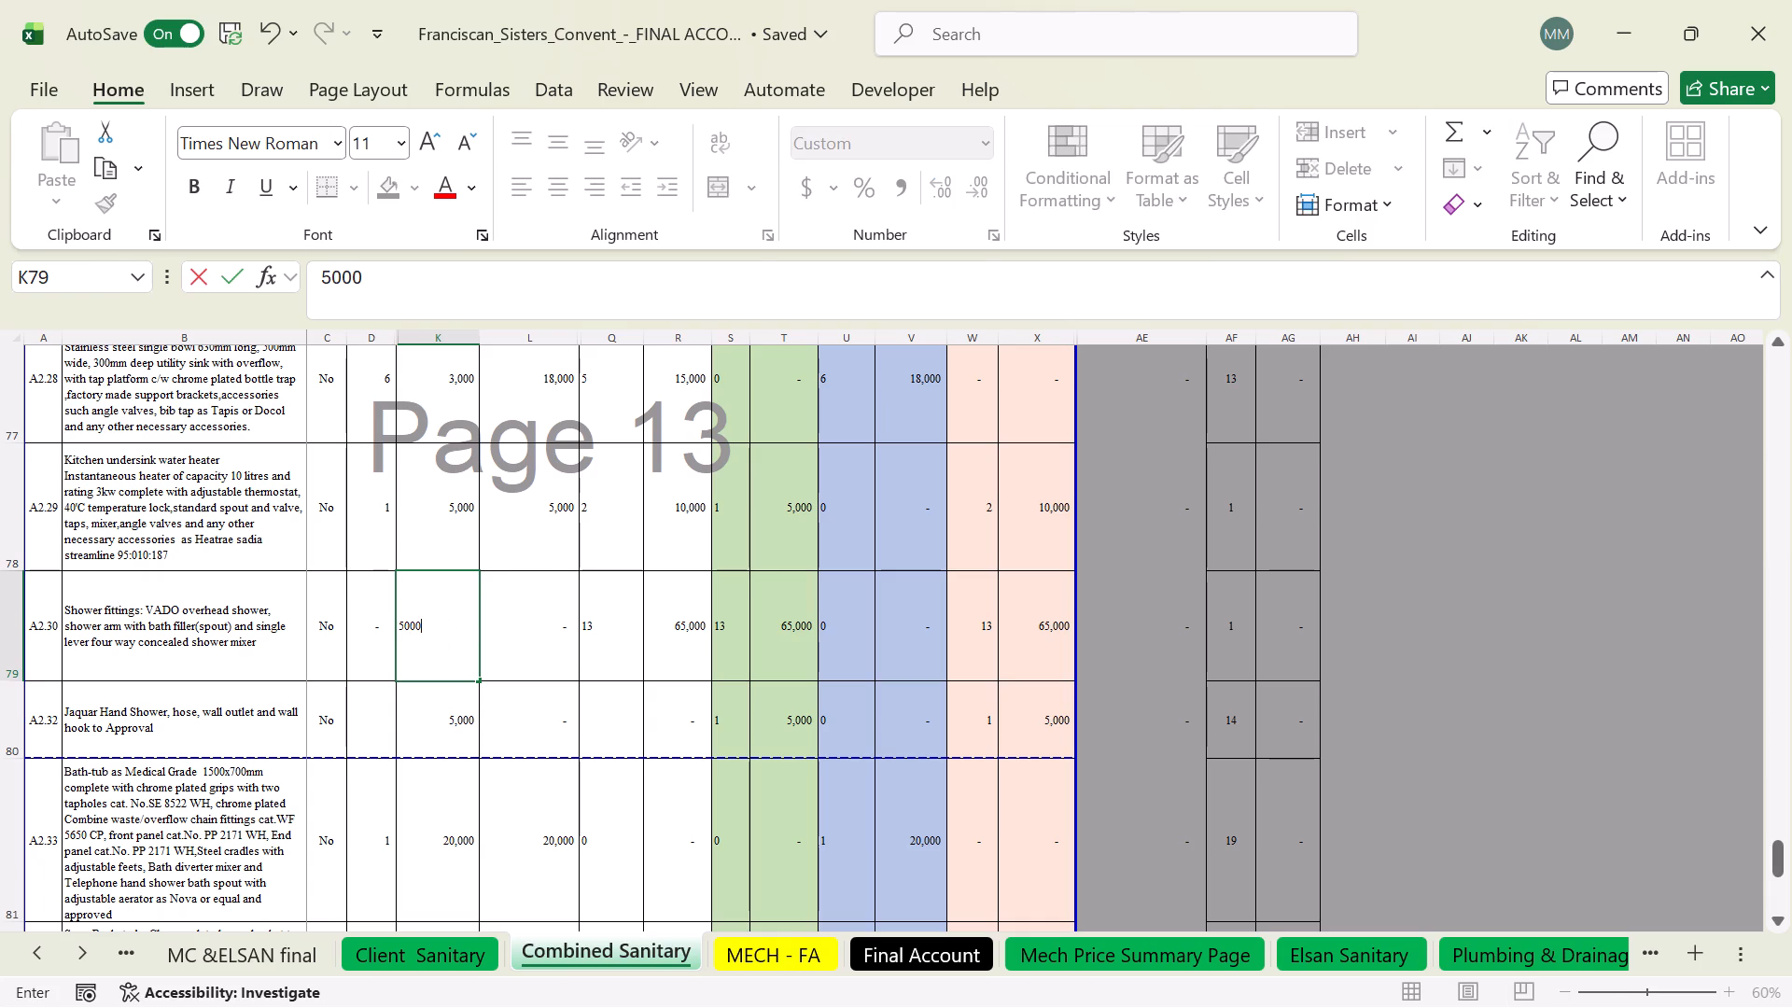
key("Return")
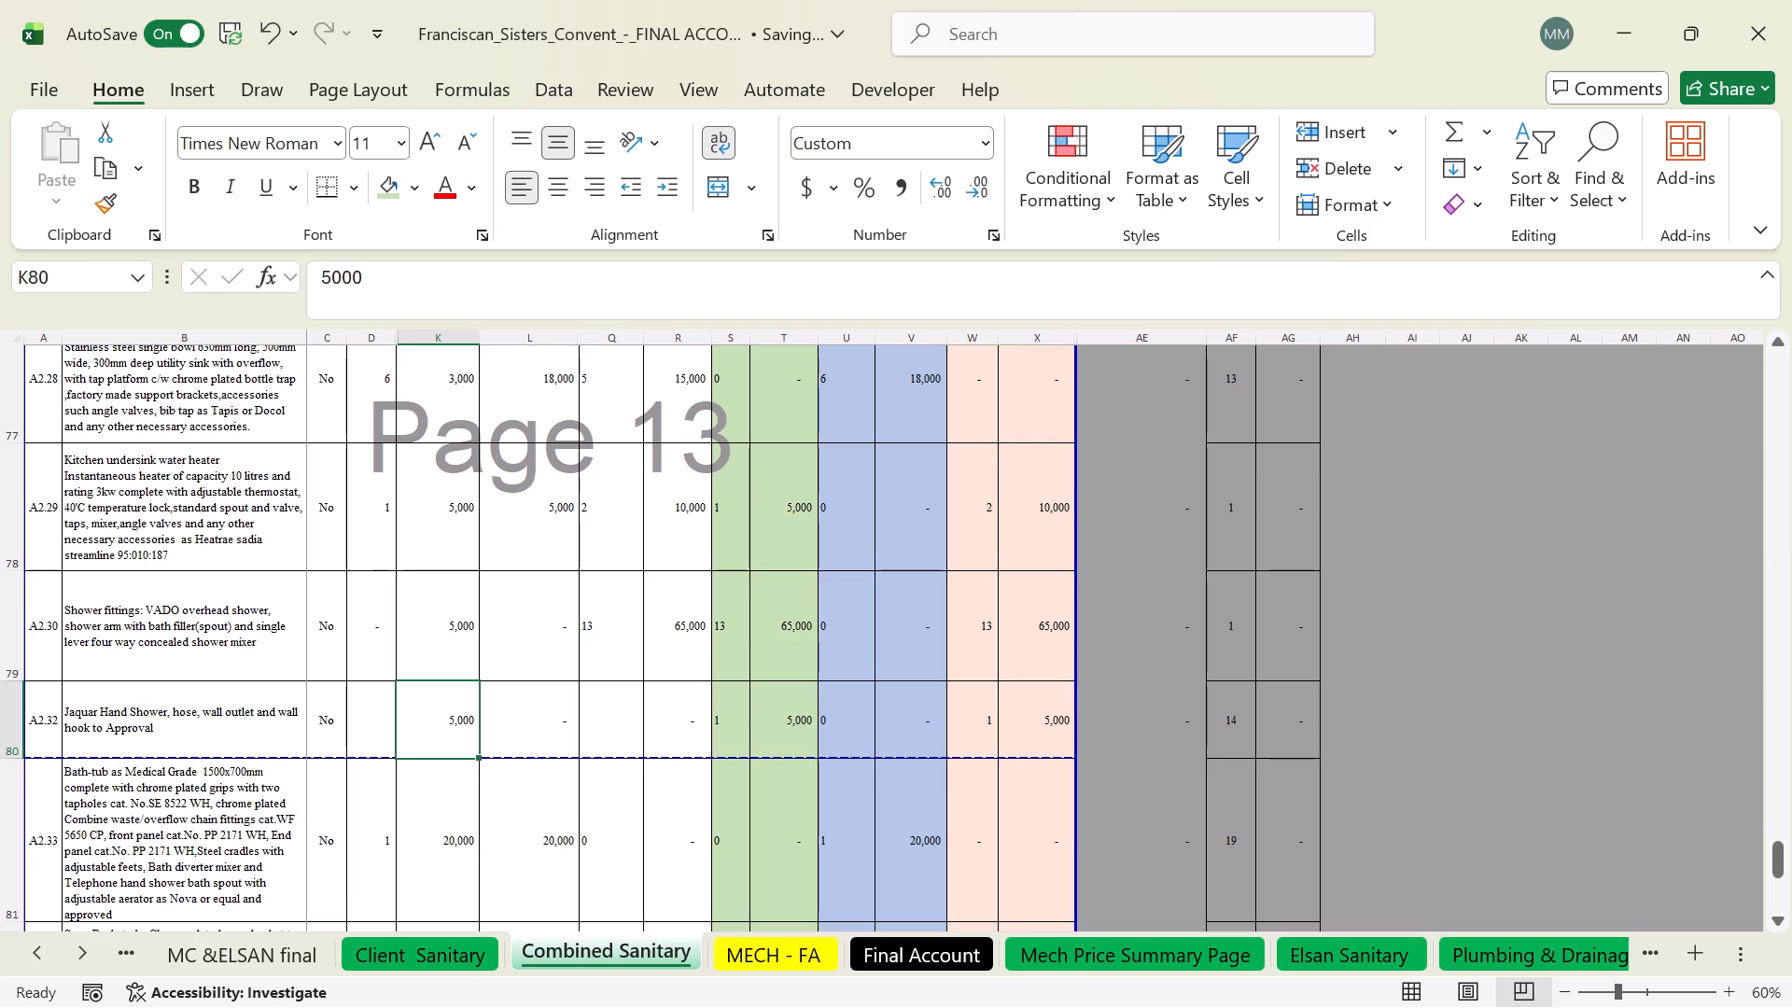
type("3000")
key("Return")
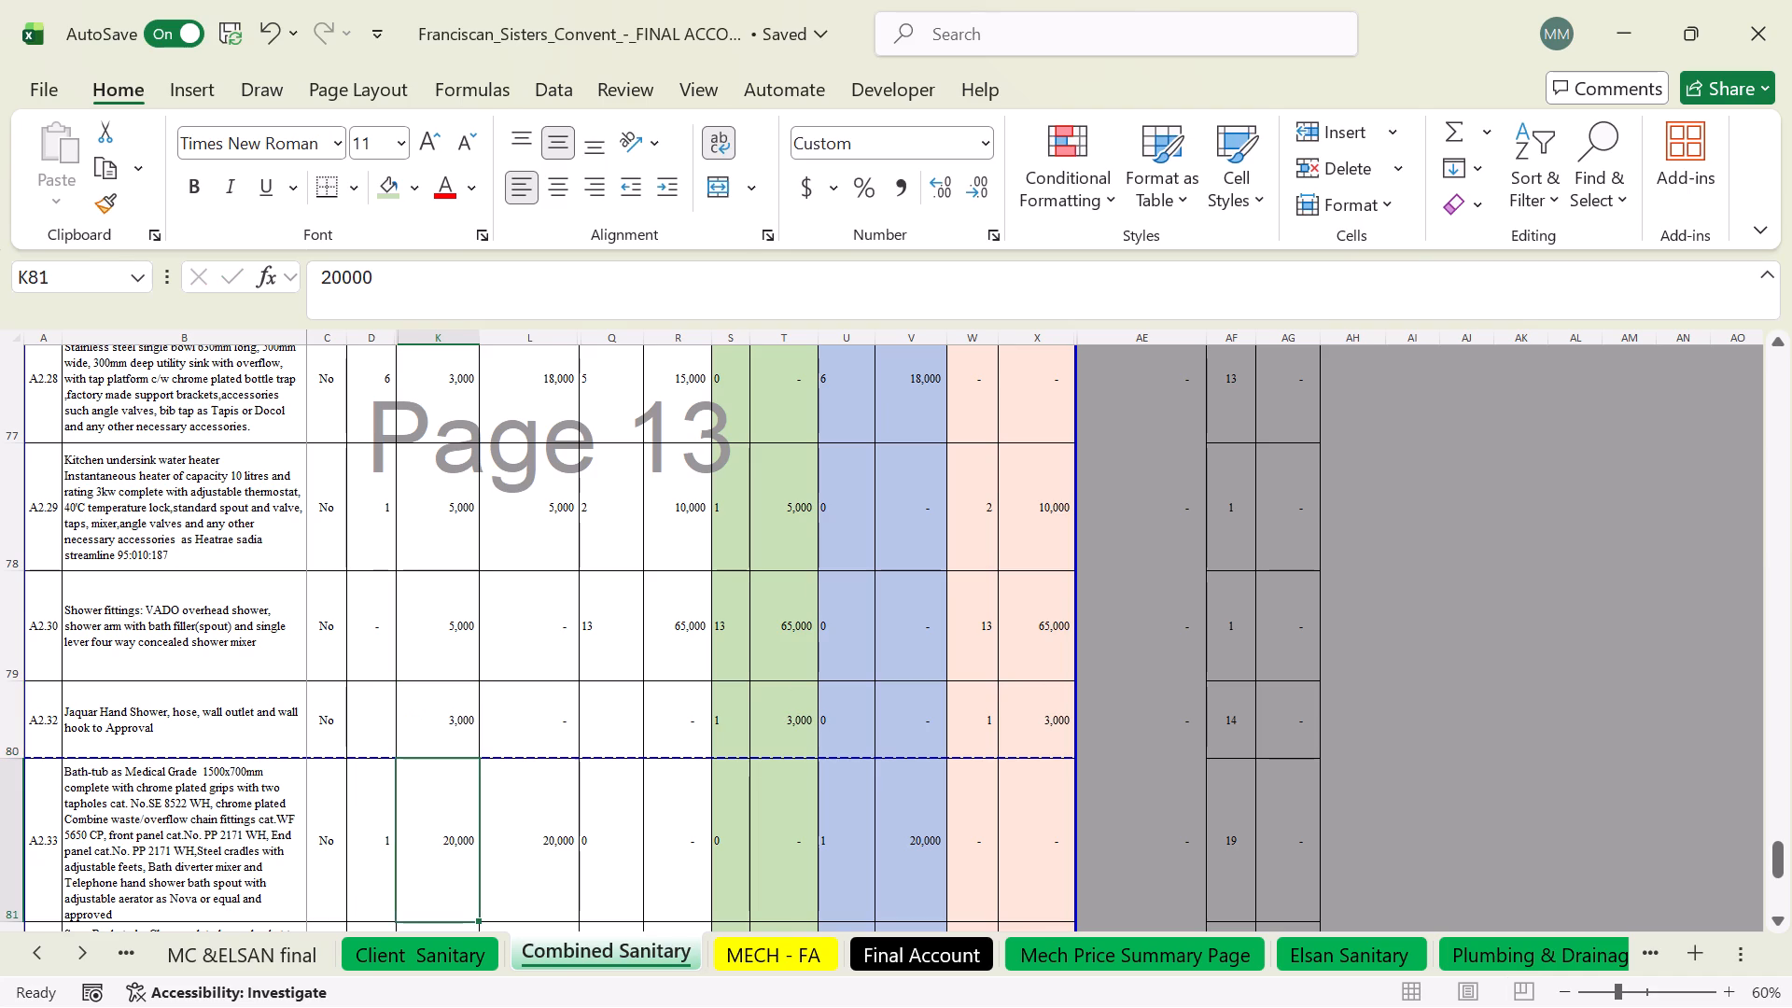
Set the original quantity of the A2.30 shower fittings in D79 to 10.
left_click(372, 648)
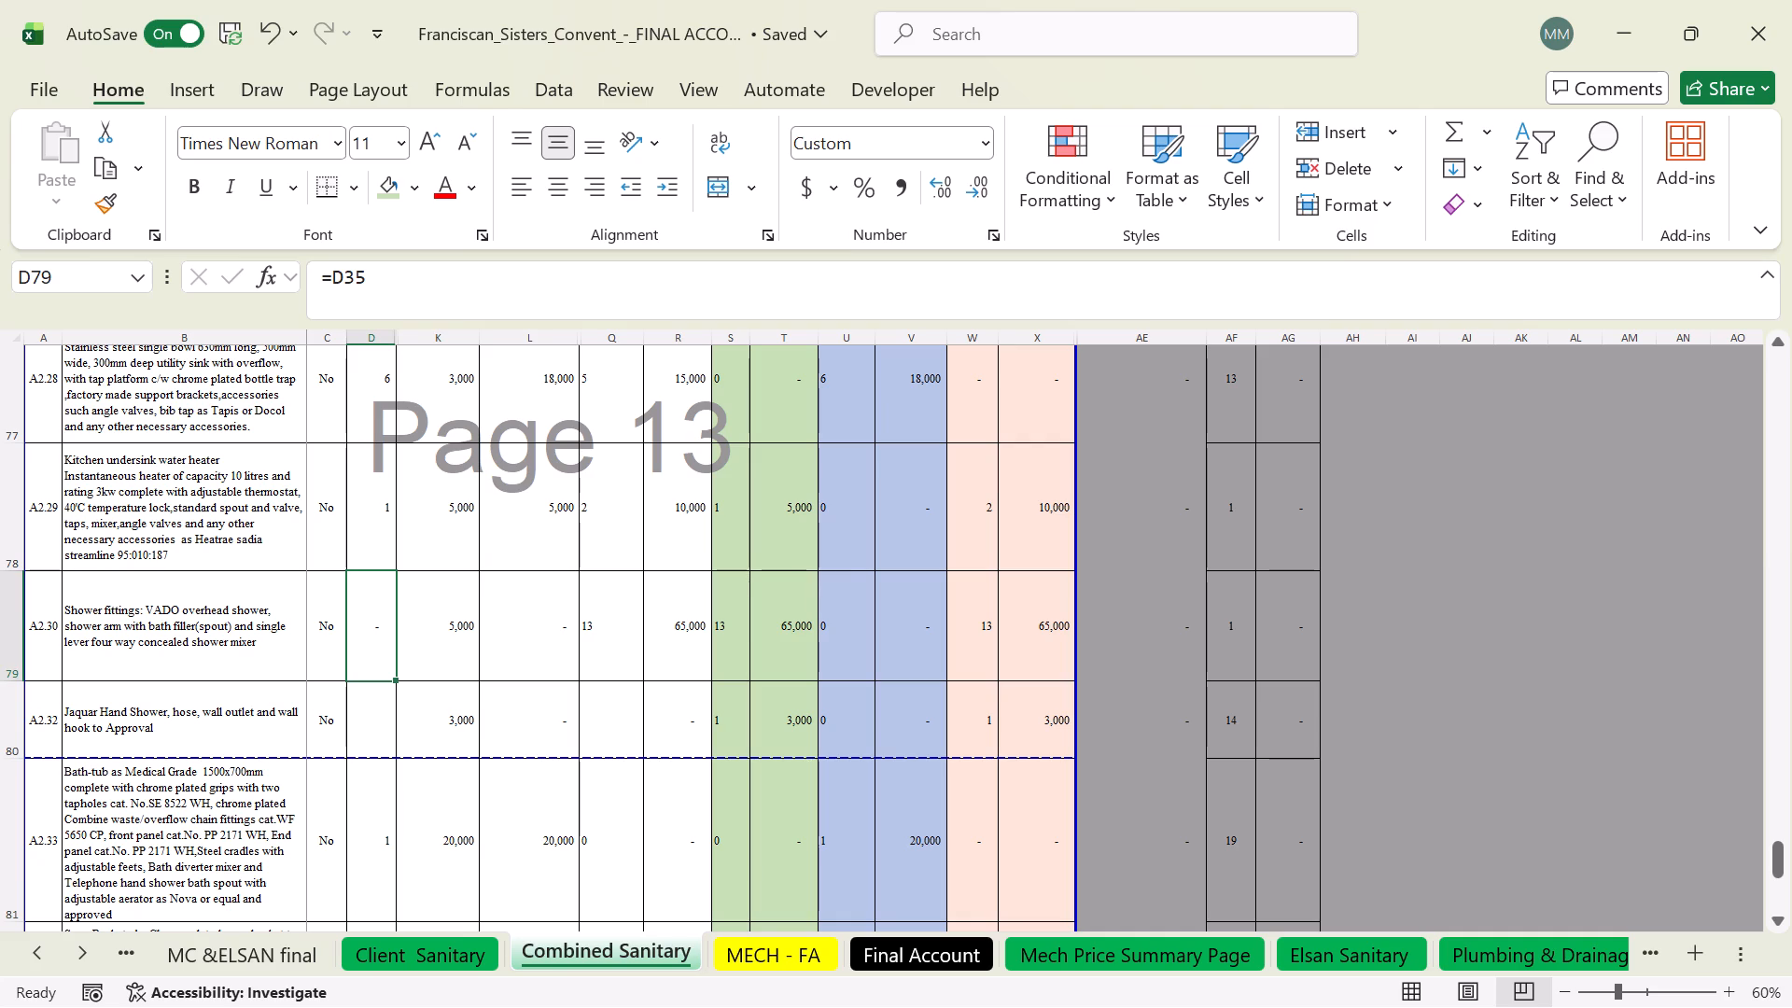
type("10")
key("Return")
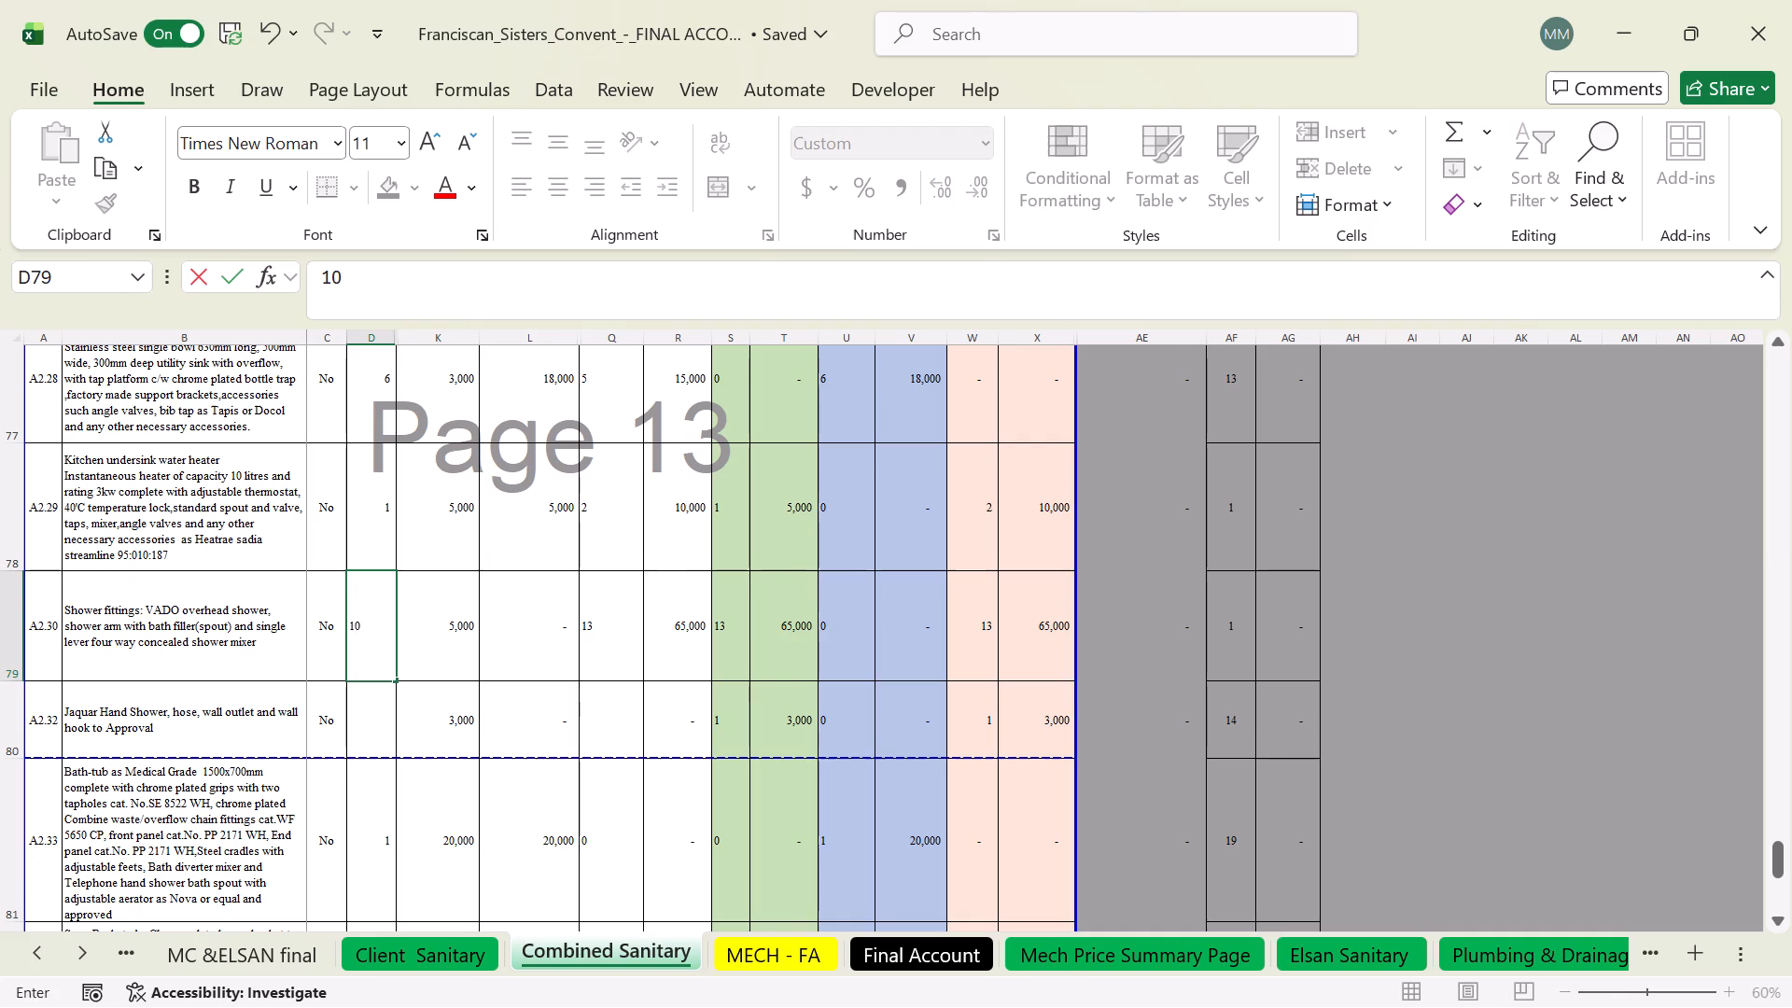
Inspect the formulas of the A2.30 shower fittings in row 79 of Combined Sanitary, columns W, S, Q and T.
left_click(981, 652)
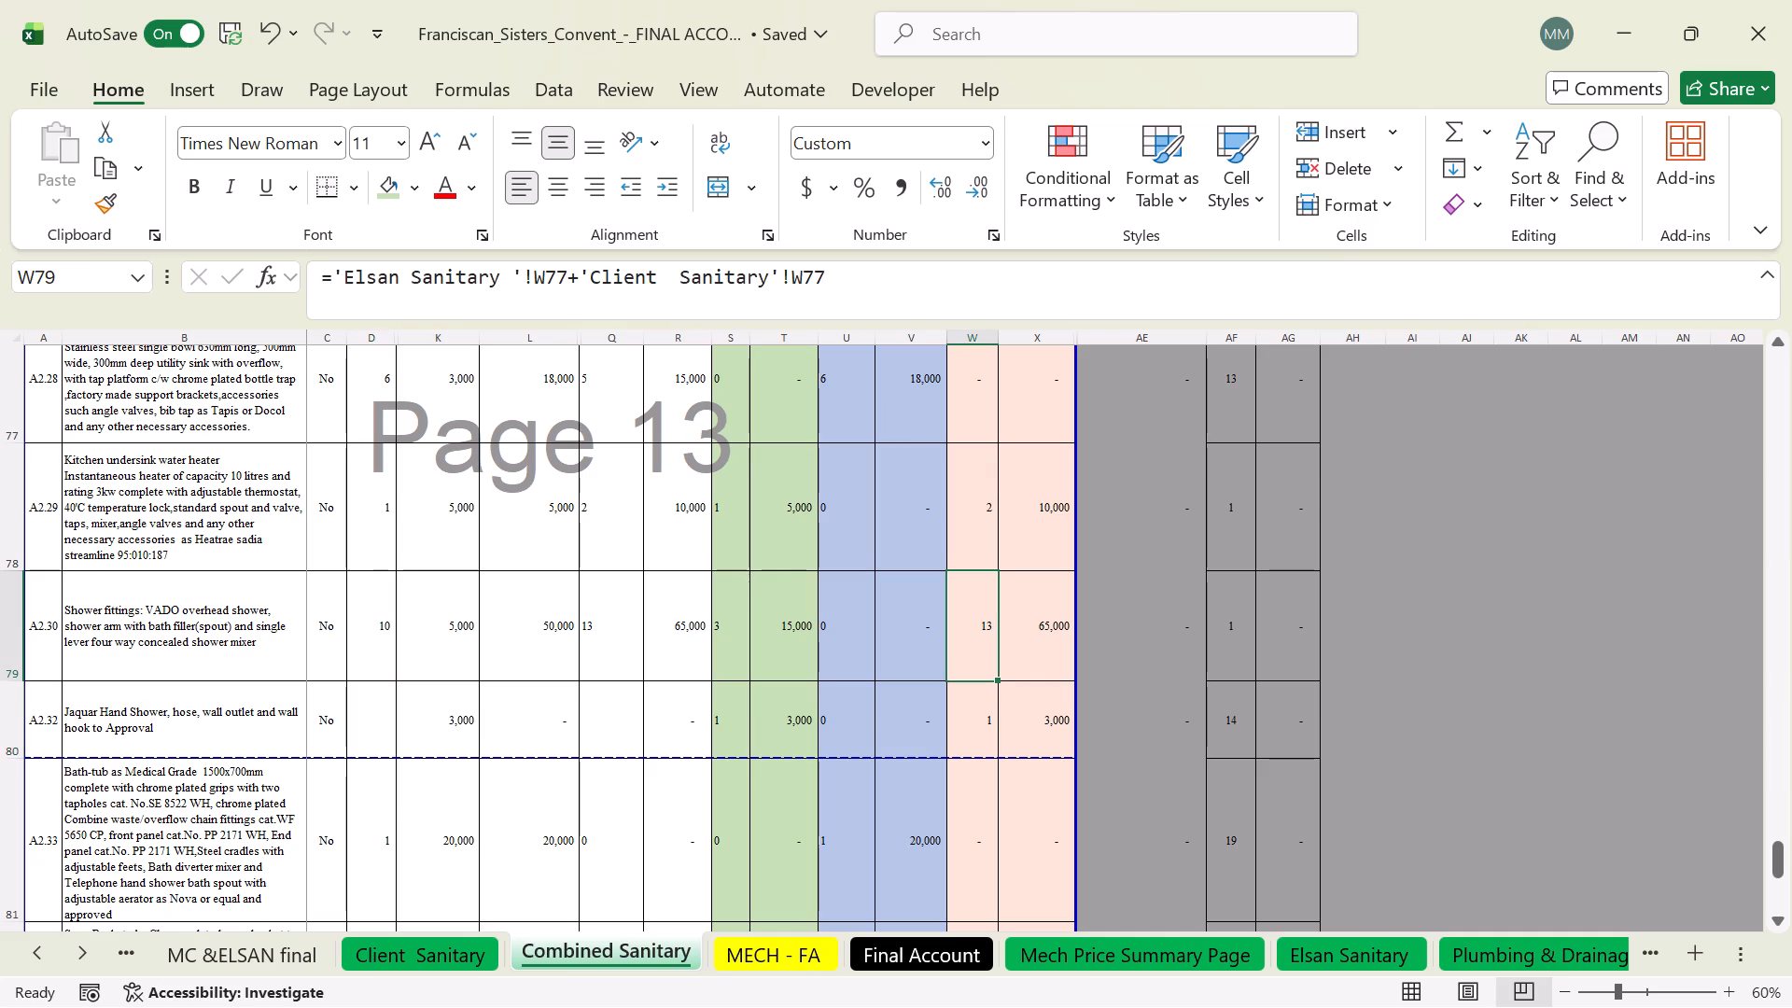
left_click(732, 662)
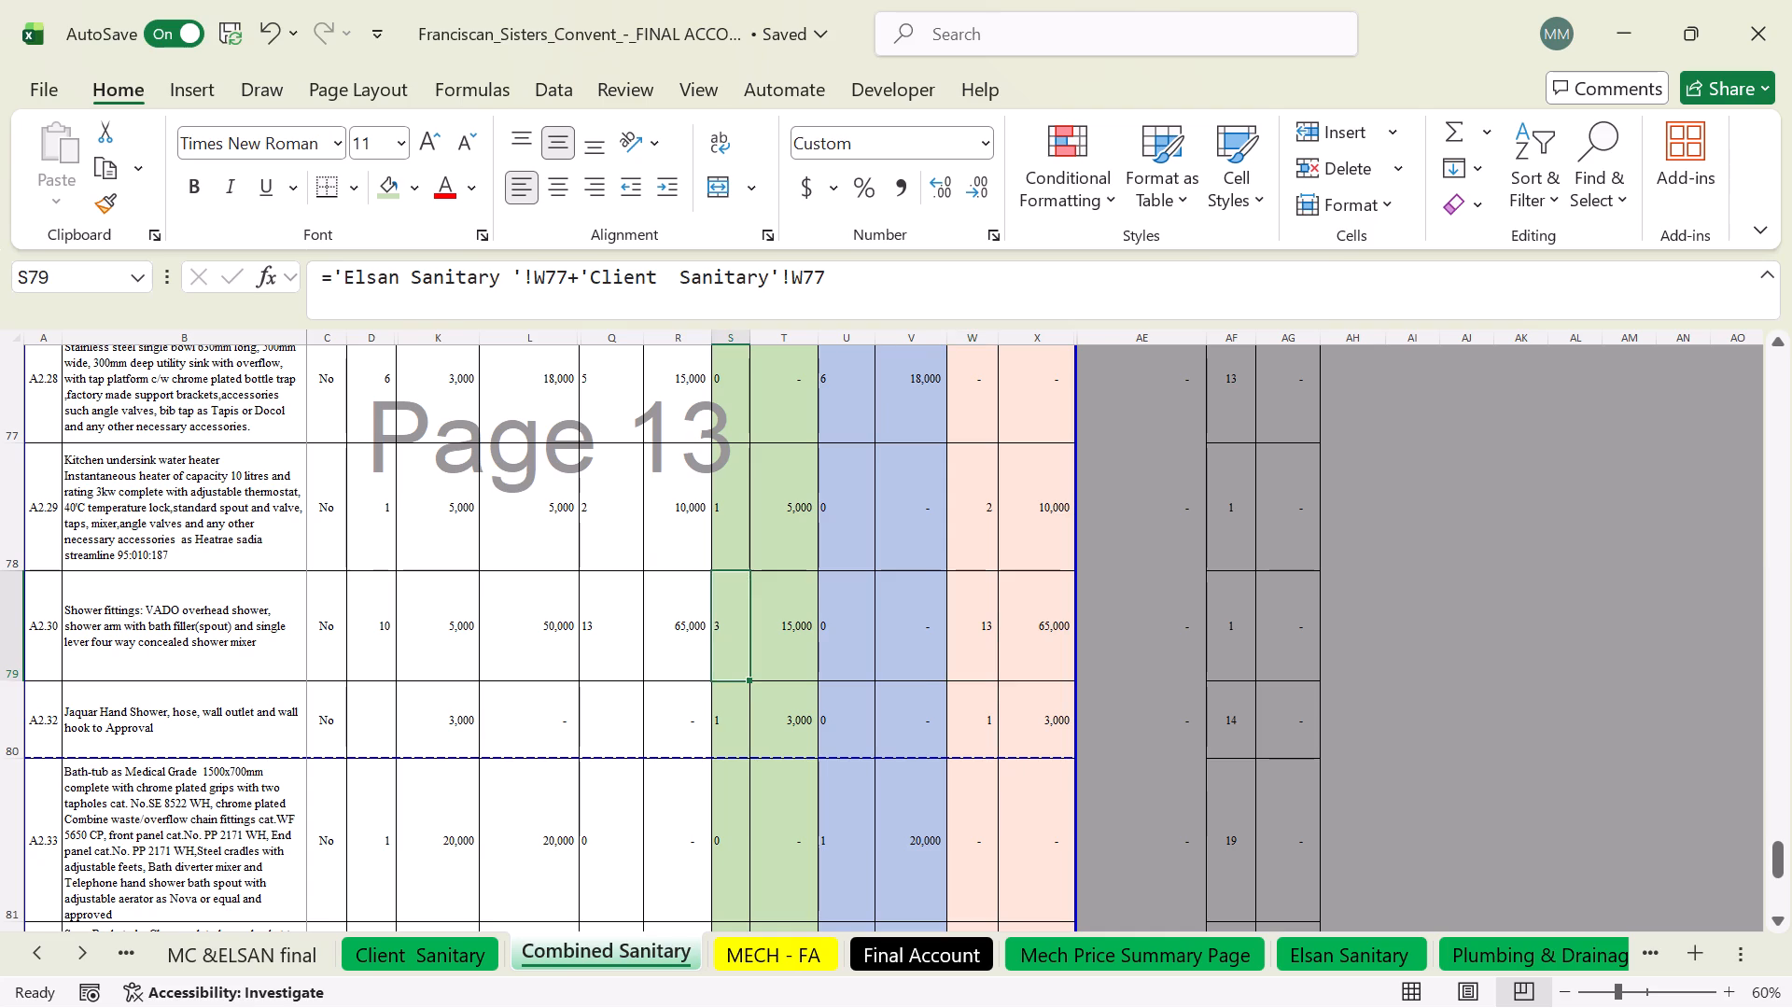
left_click(612, 651)
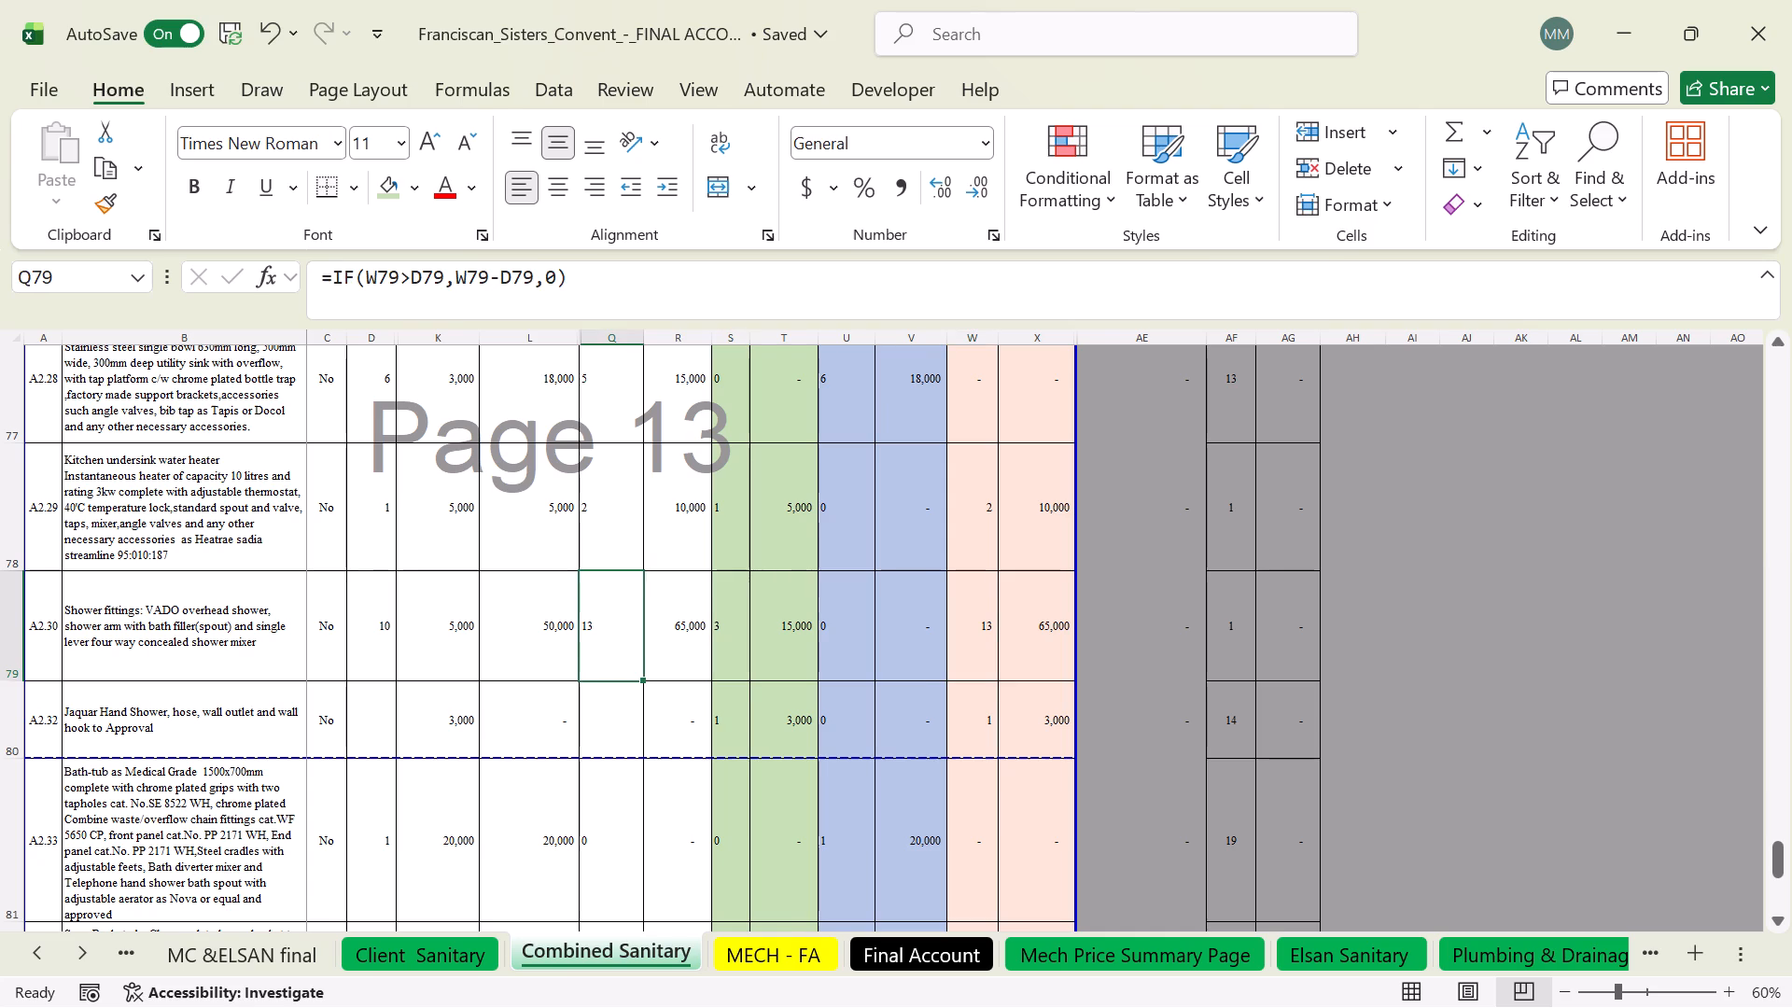
left_click(789, 655)
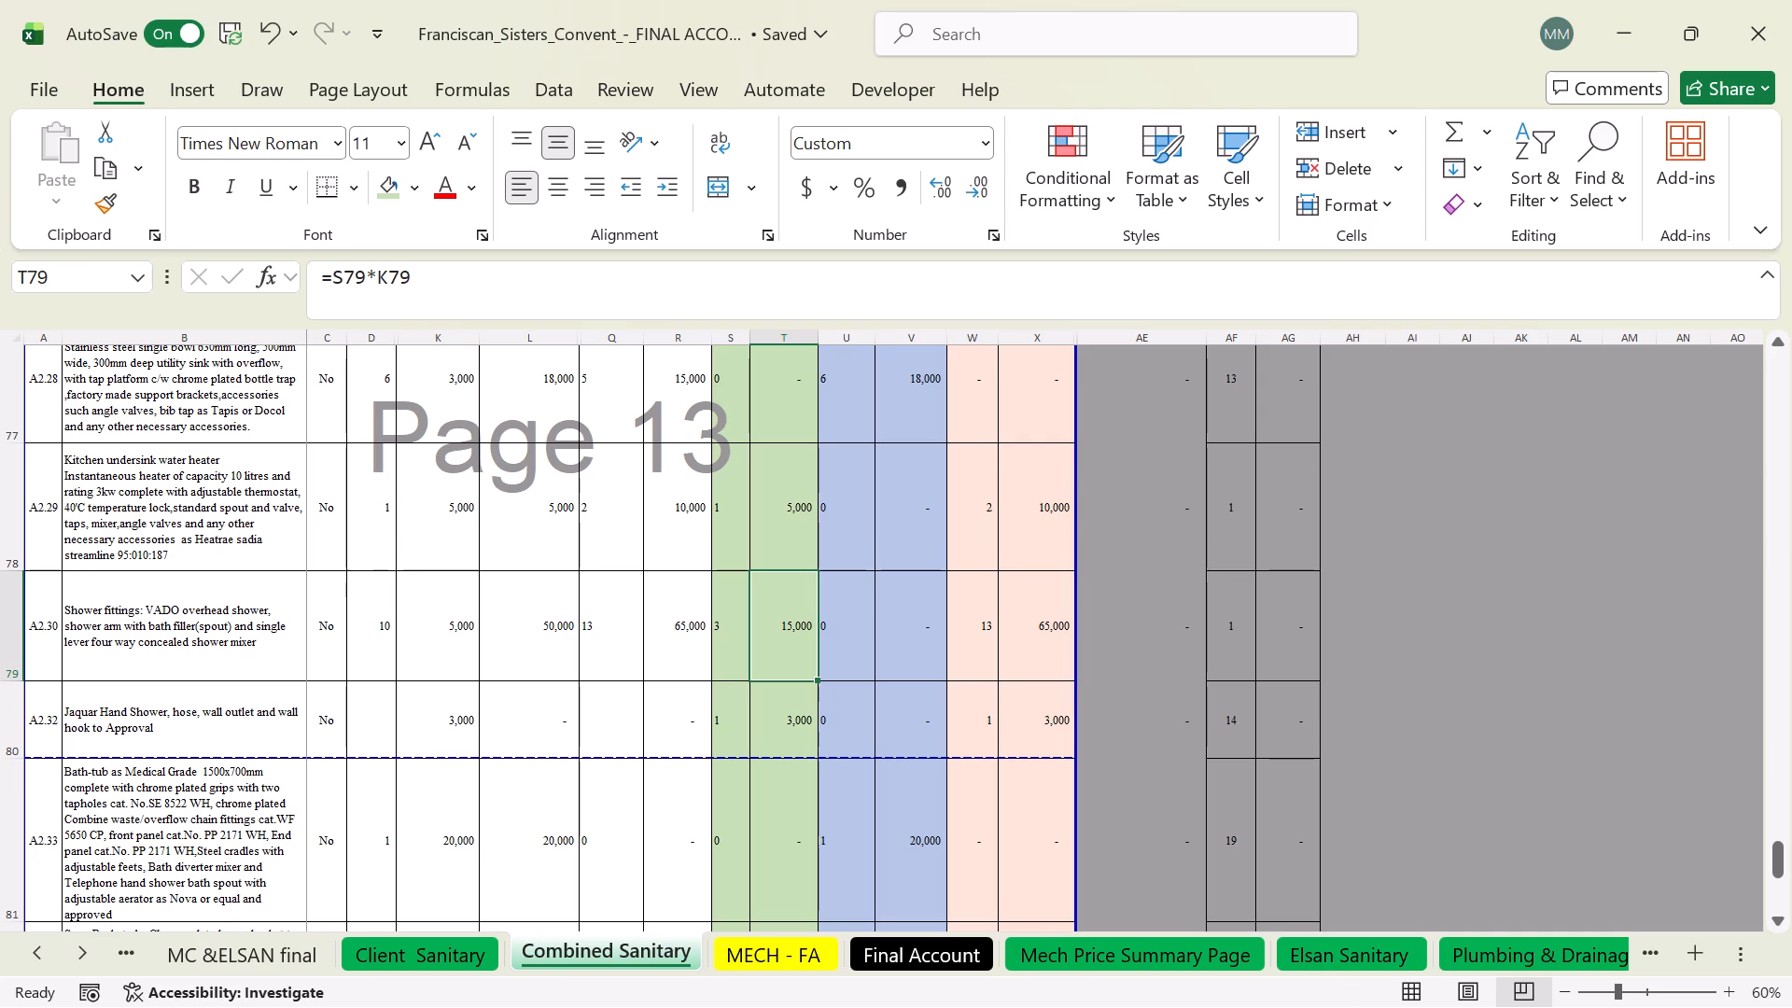
Review the supply-only shower fittings A1.30 and A1.31 and the Jaquar hand shower A1.32 in Elsan Sanitary.
left_click(1346, 957)
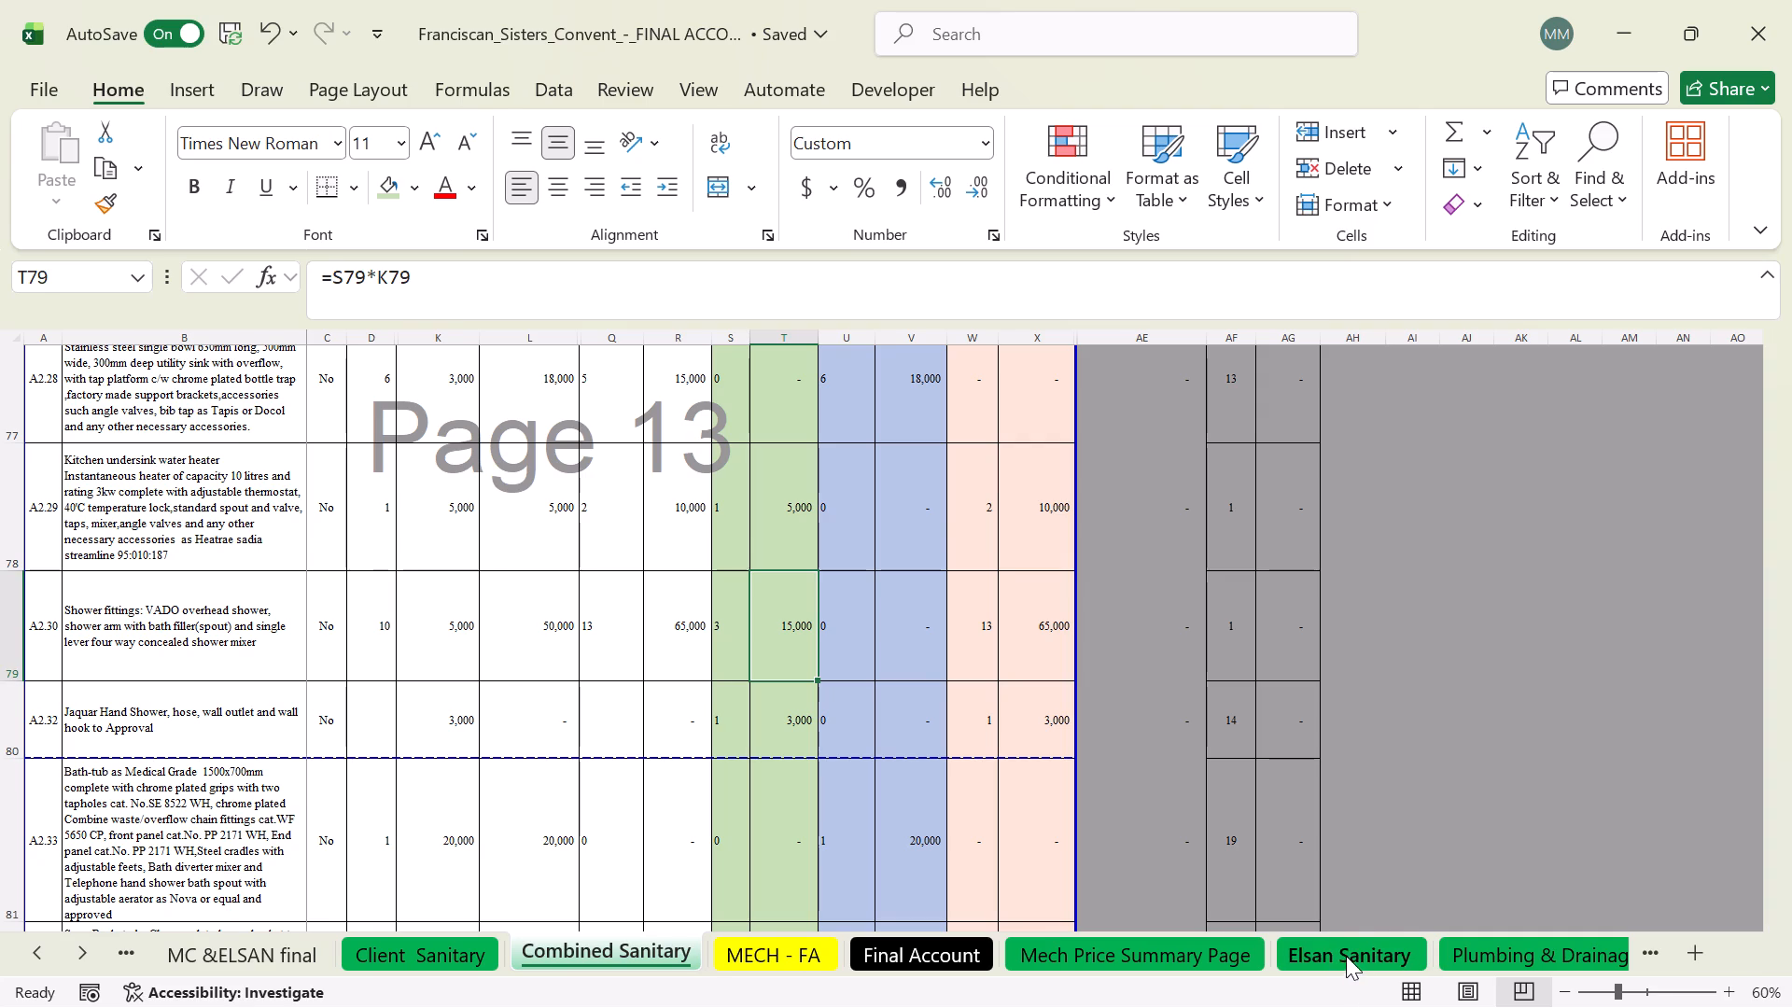
scroll(411, 711, "down", 4)
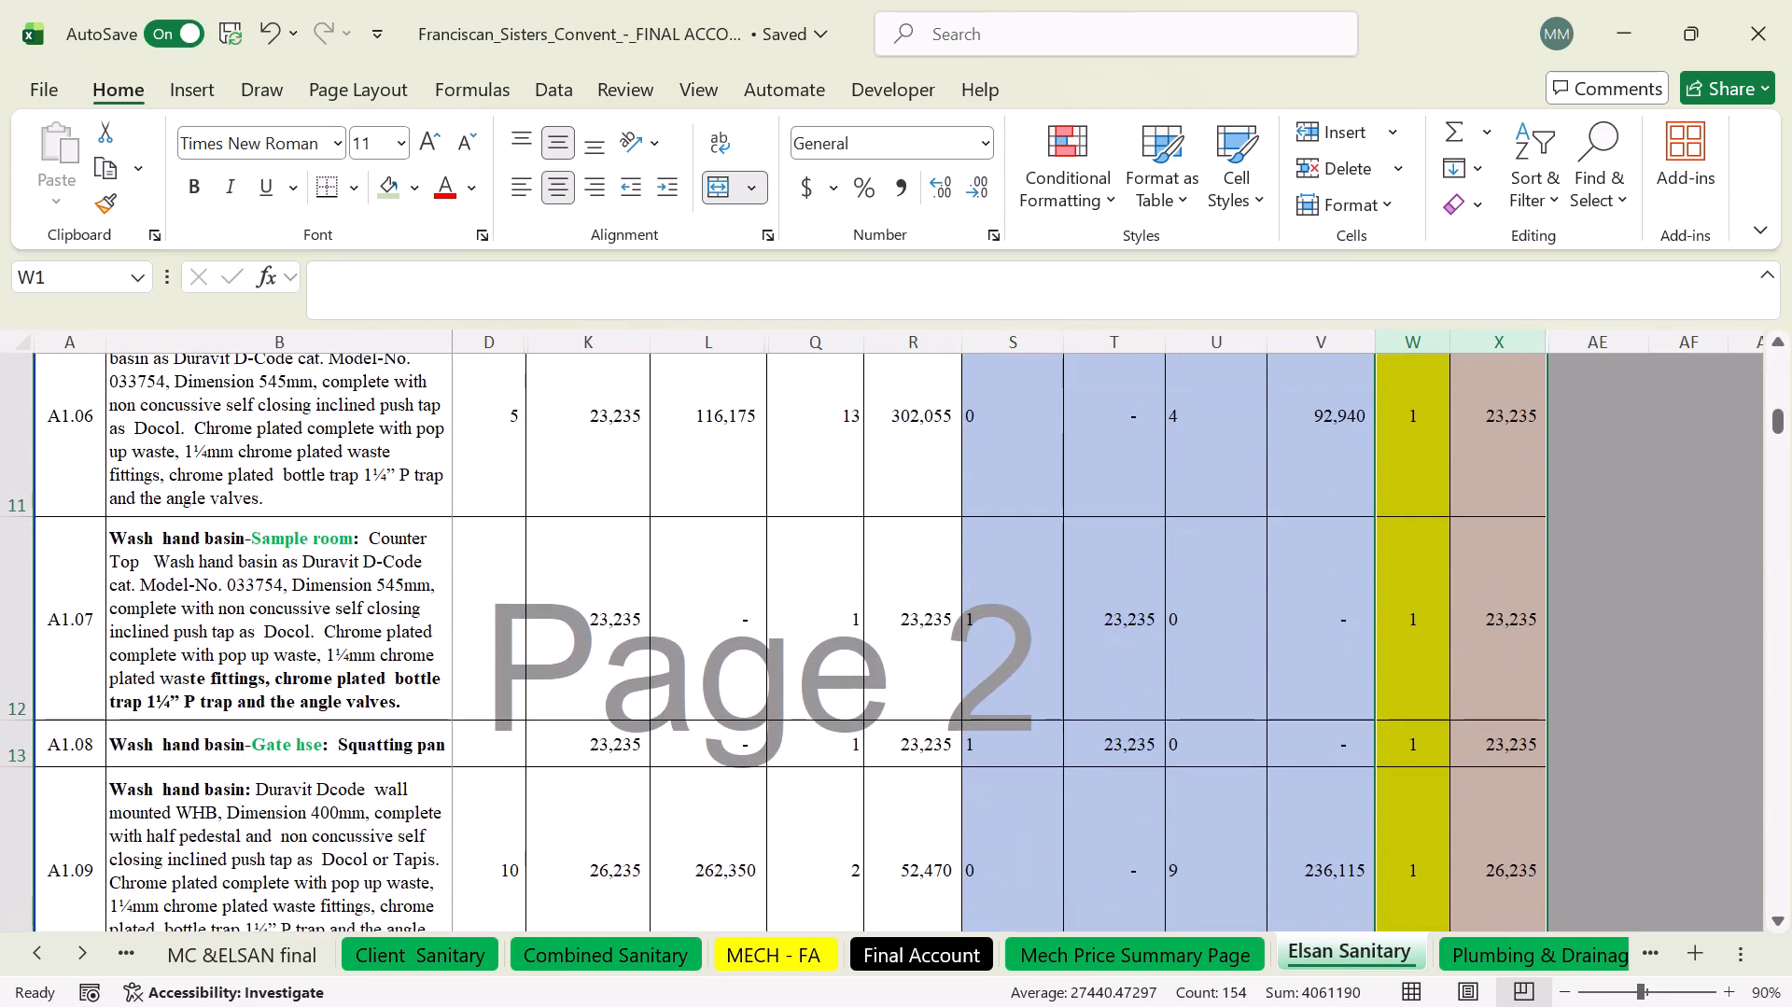
scroll(411, 714, "down", 16)
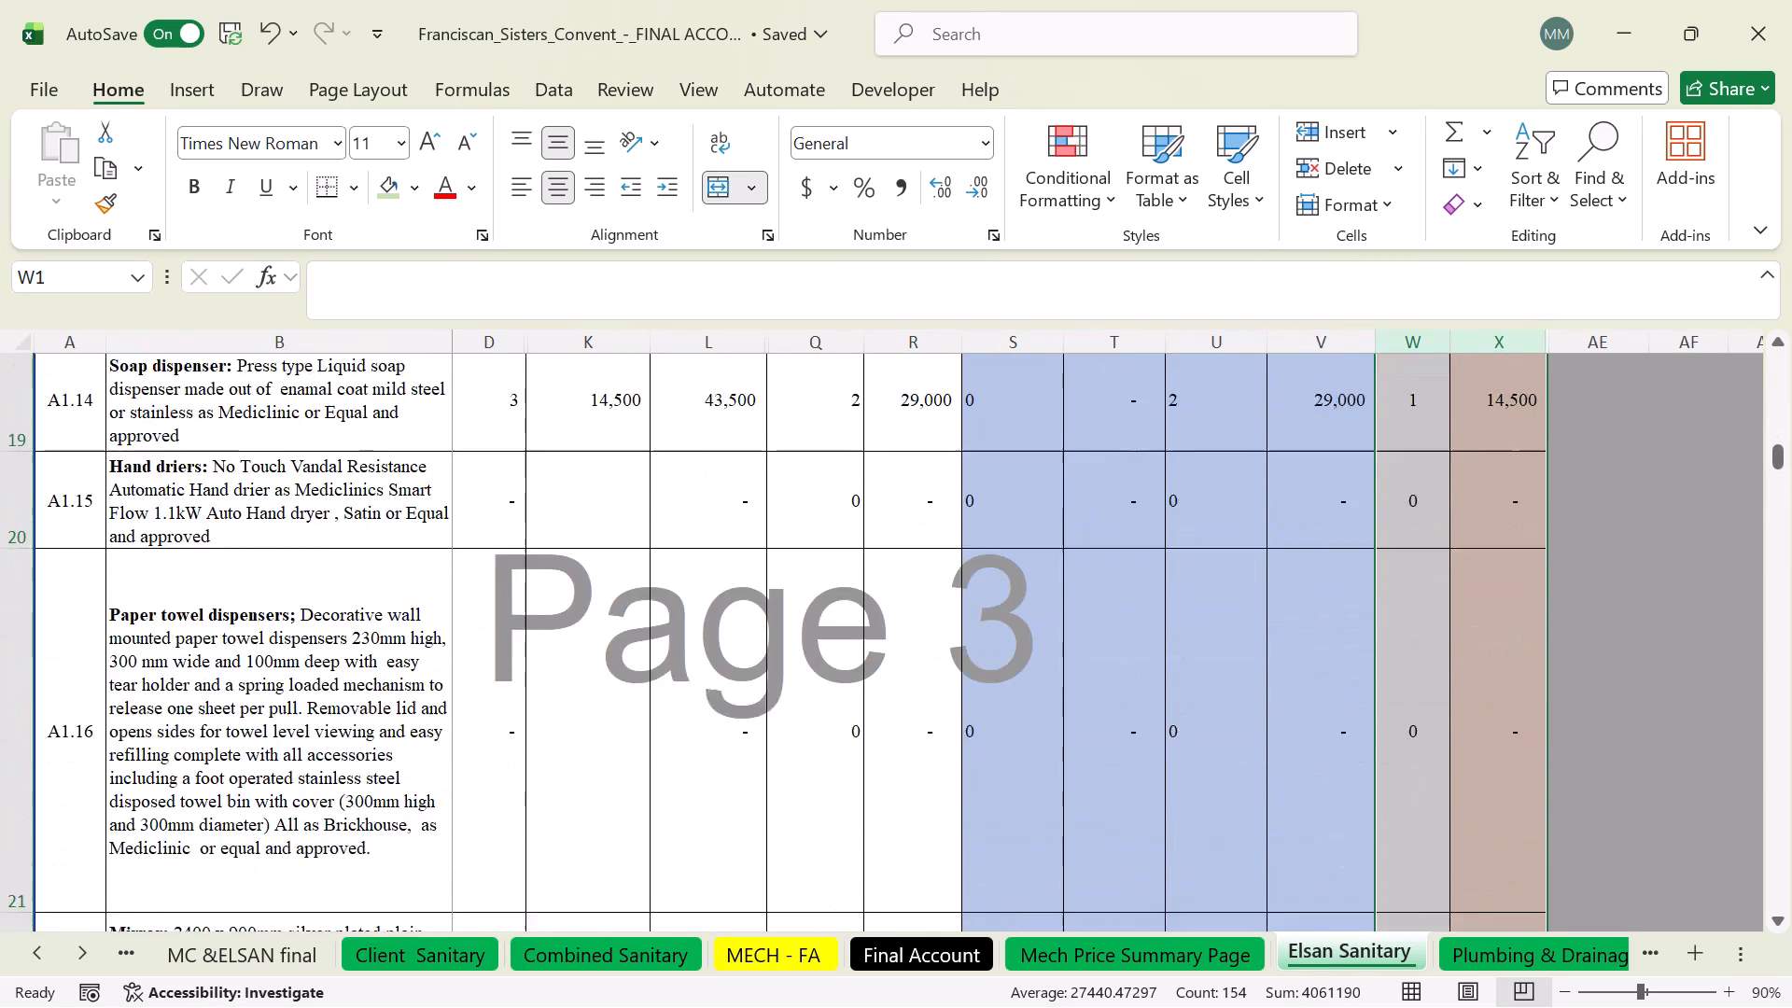
scroll(418, 716, "down", 19)
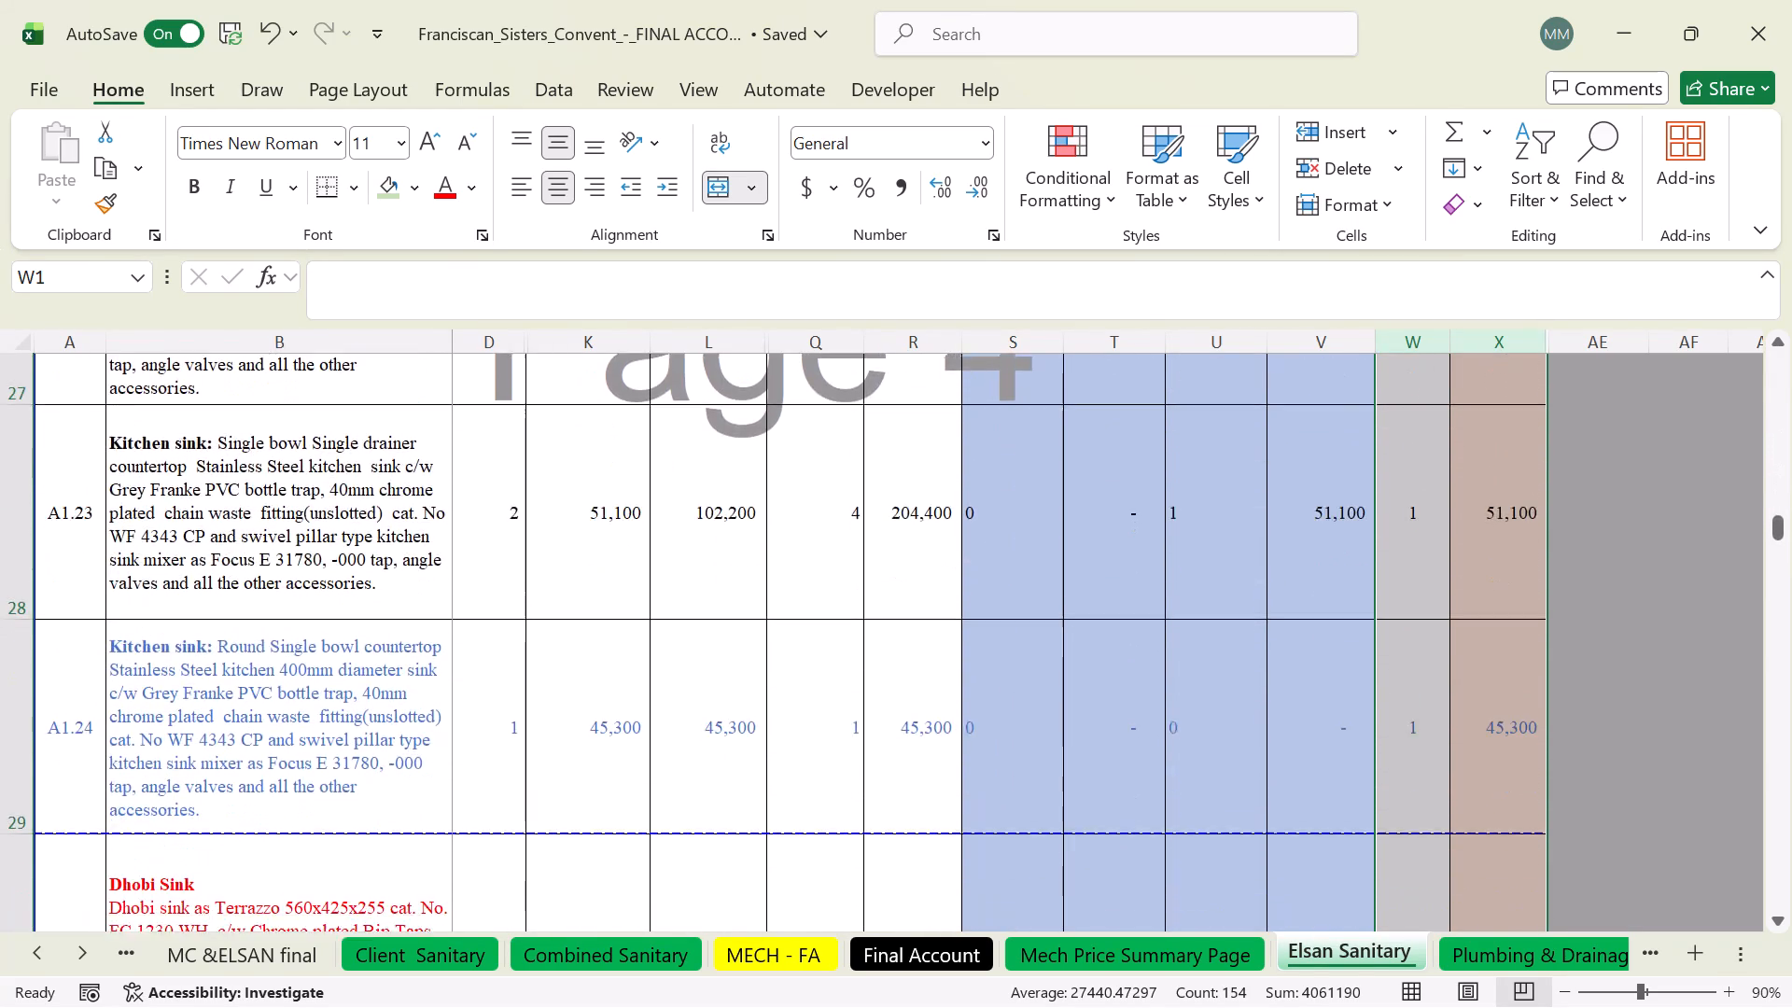
scroll(567, 739, "down", 3, "ctrl")
scroll(538, 638, "down", 6)
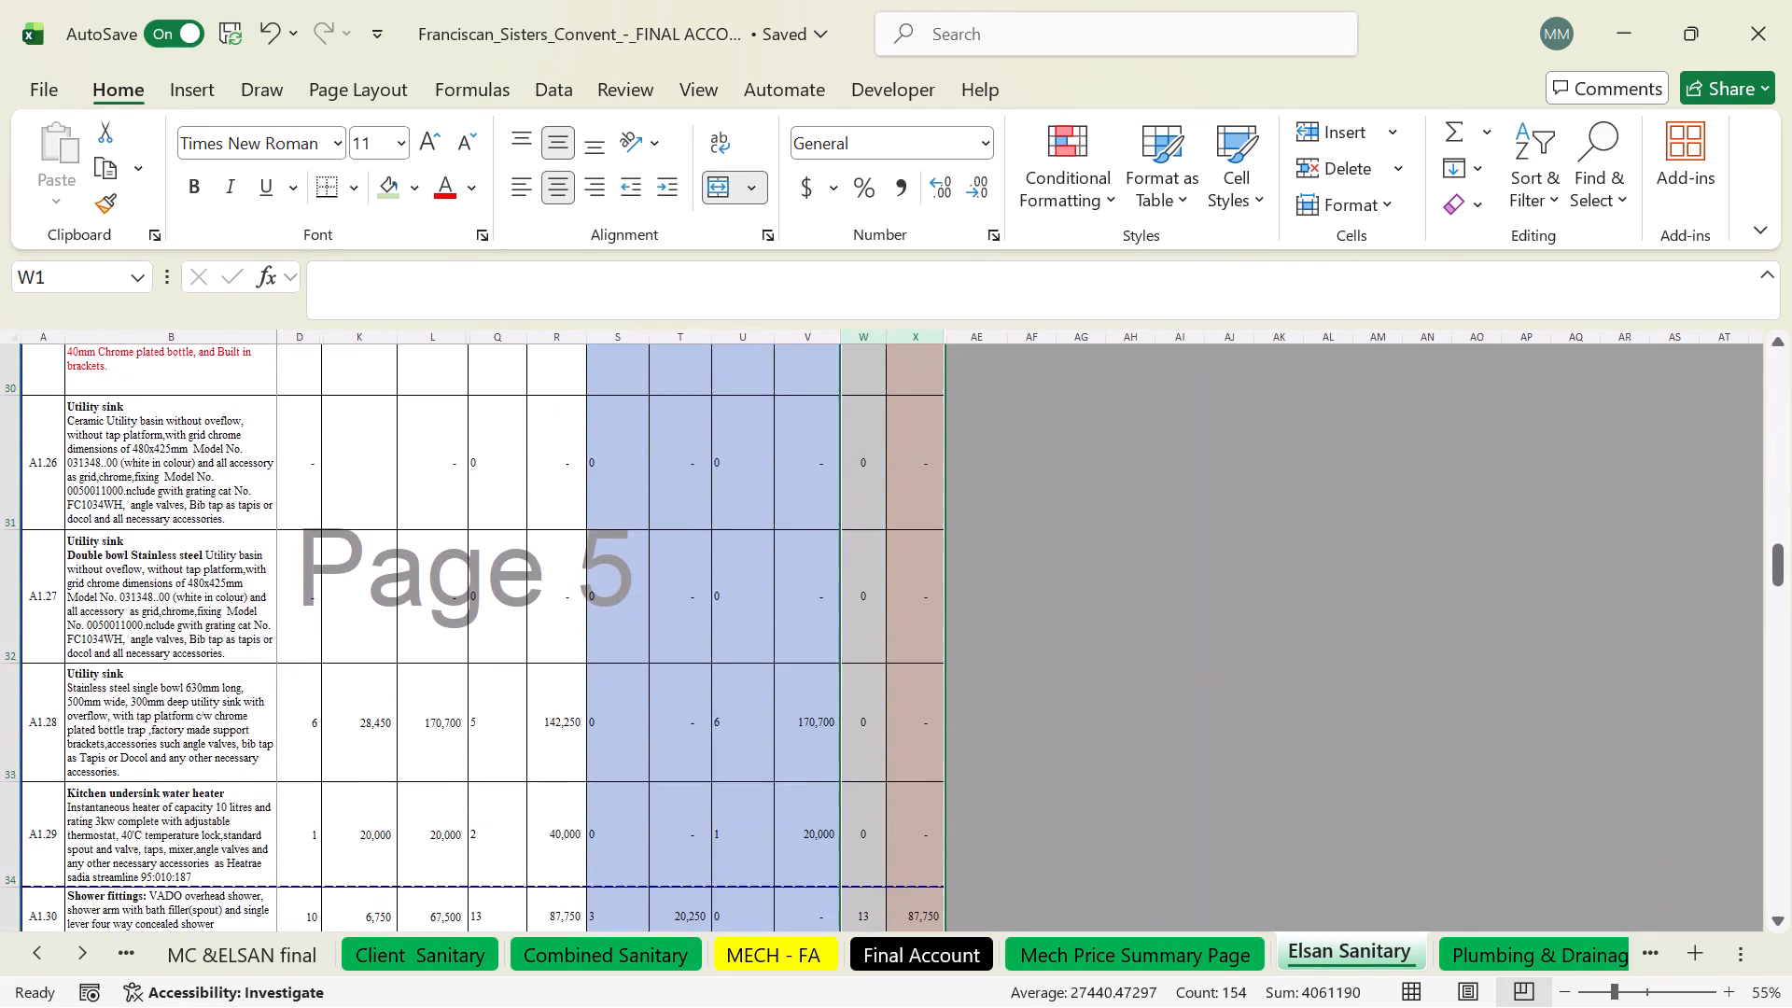
scroll(452, 692, "down", 6)
left_click(153, 784)
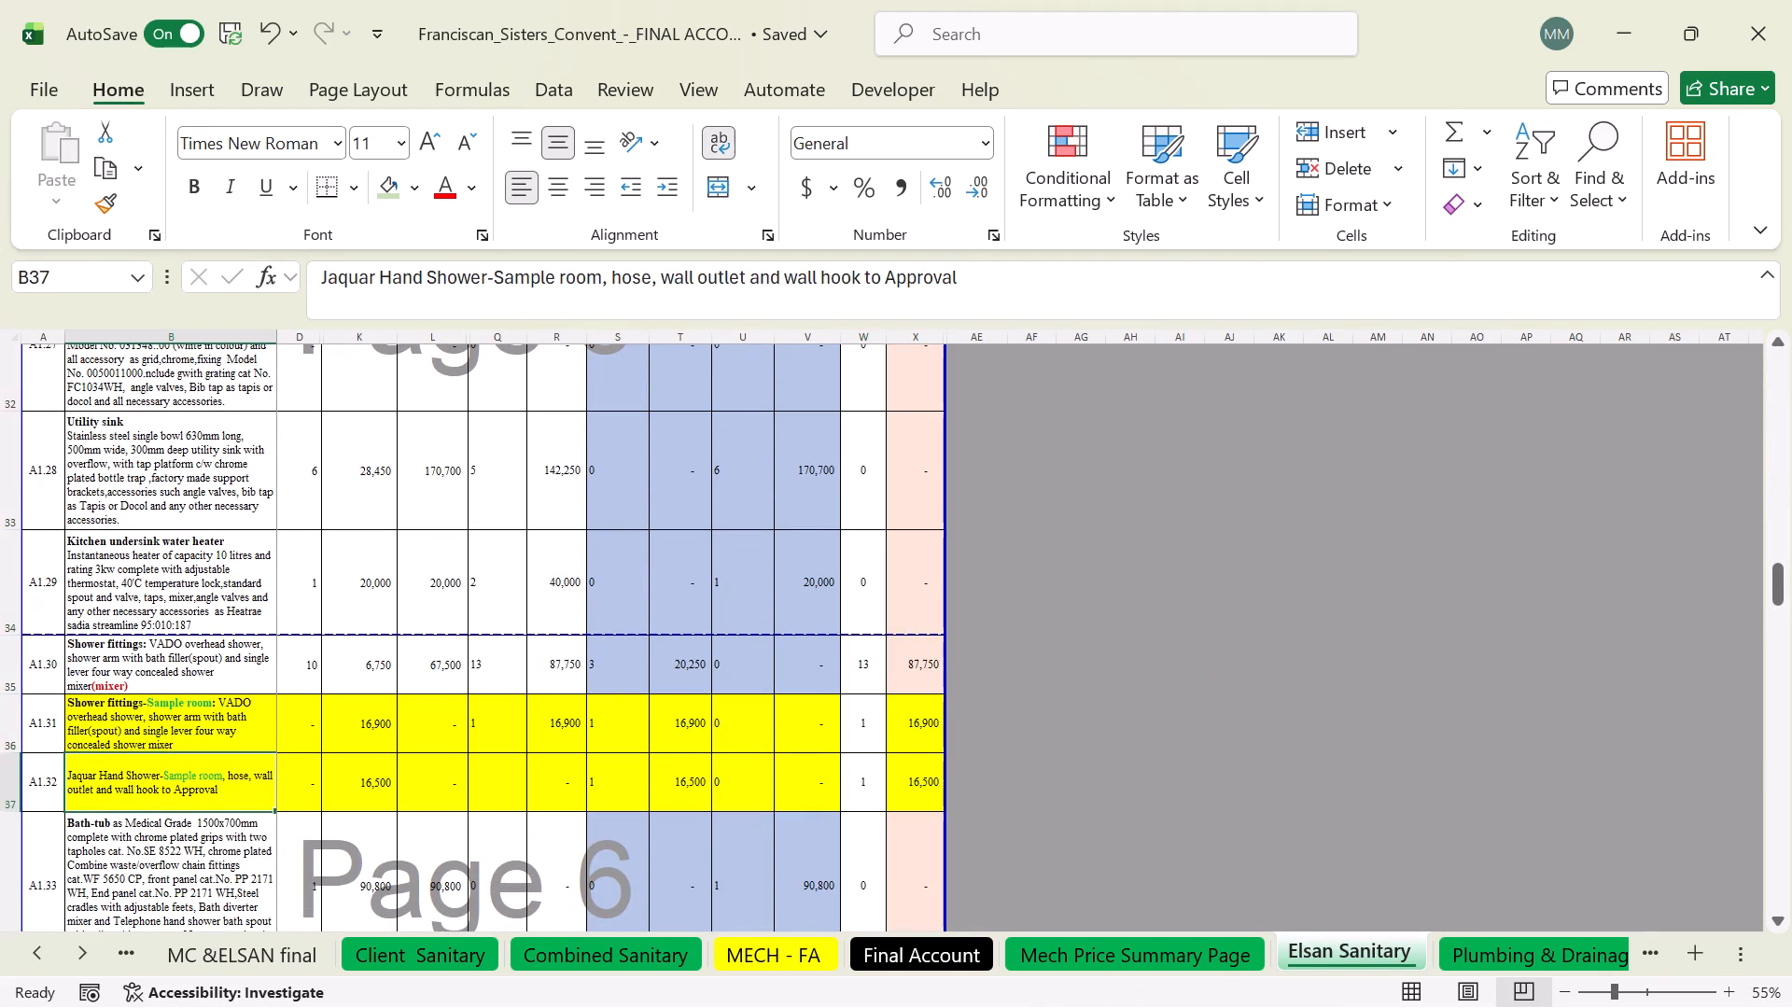
left_click(173, 725)
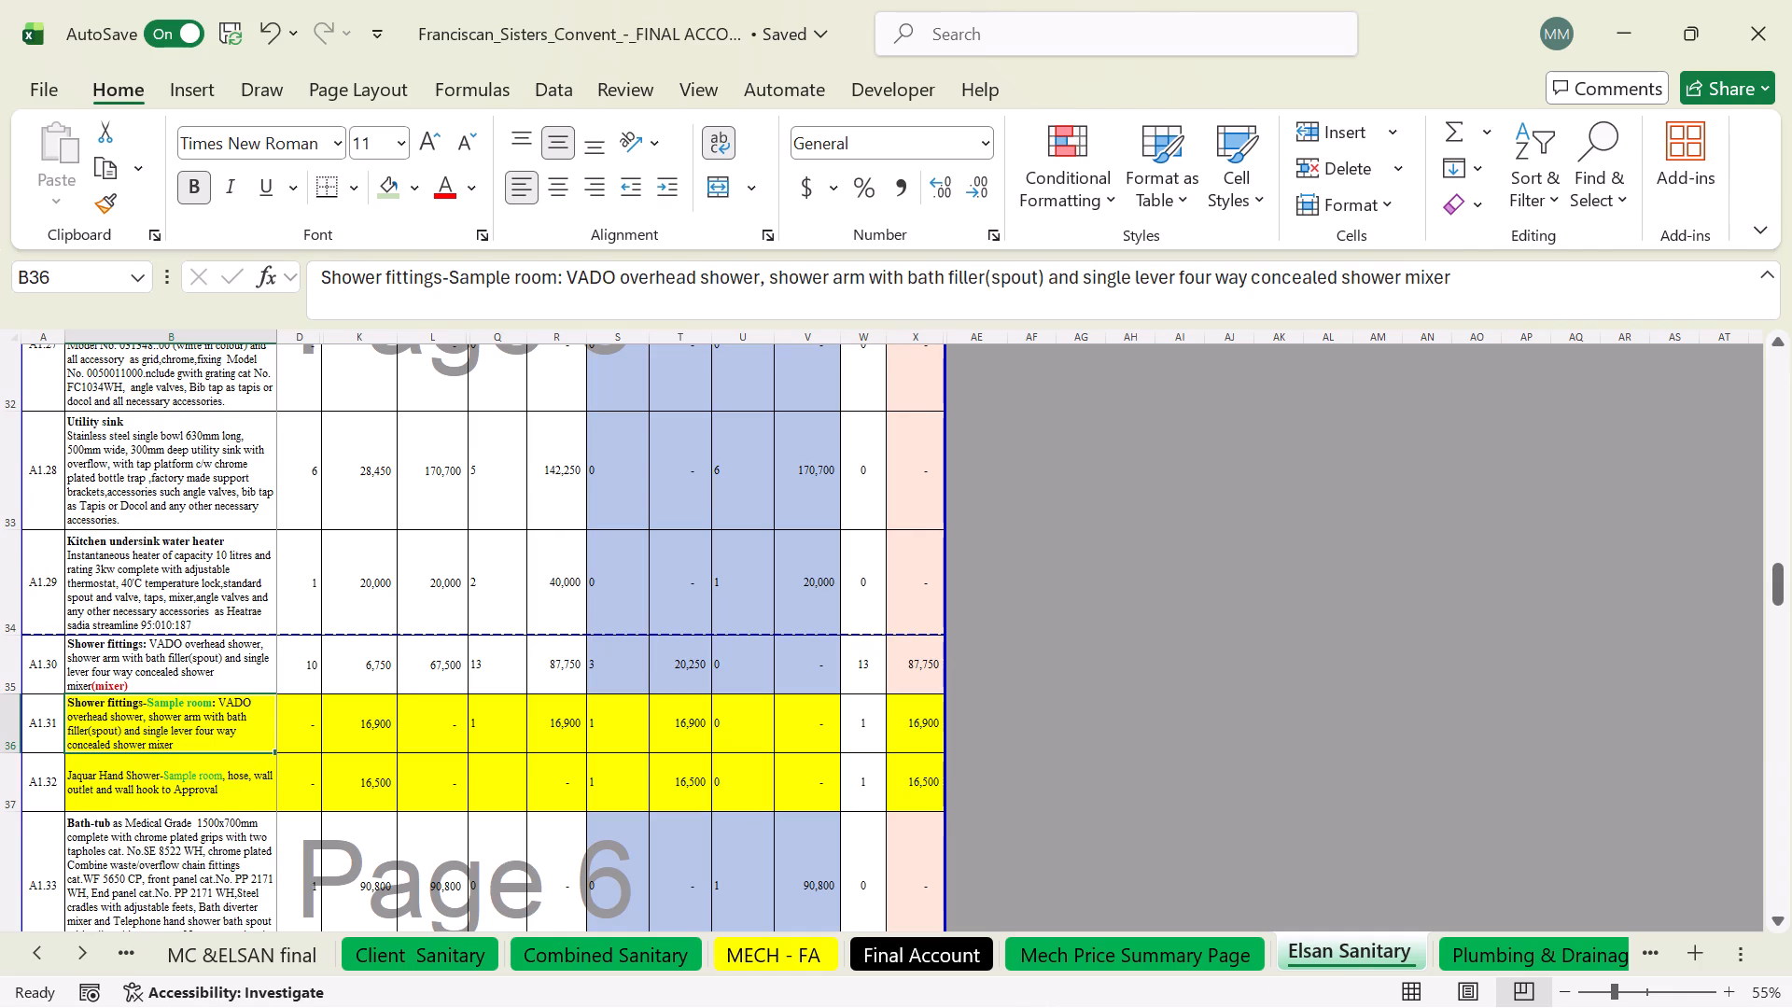
left_click(192, 658)
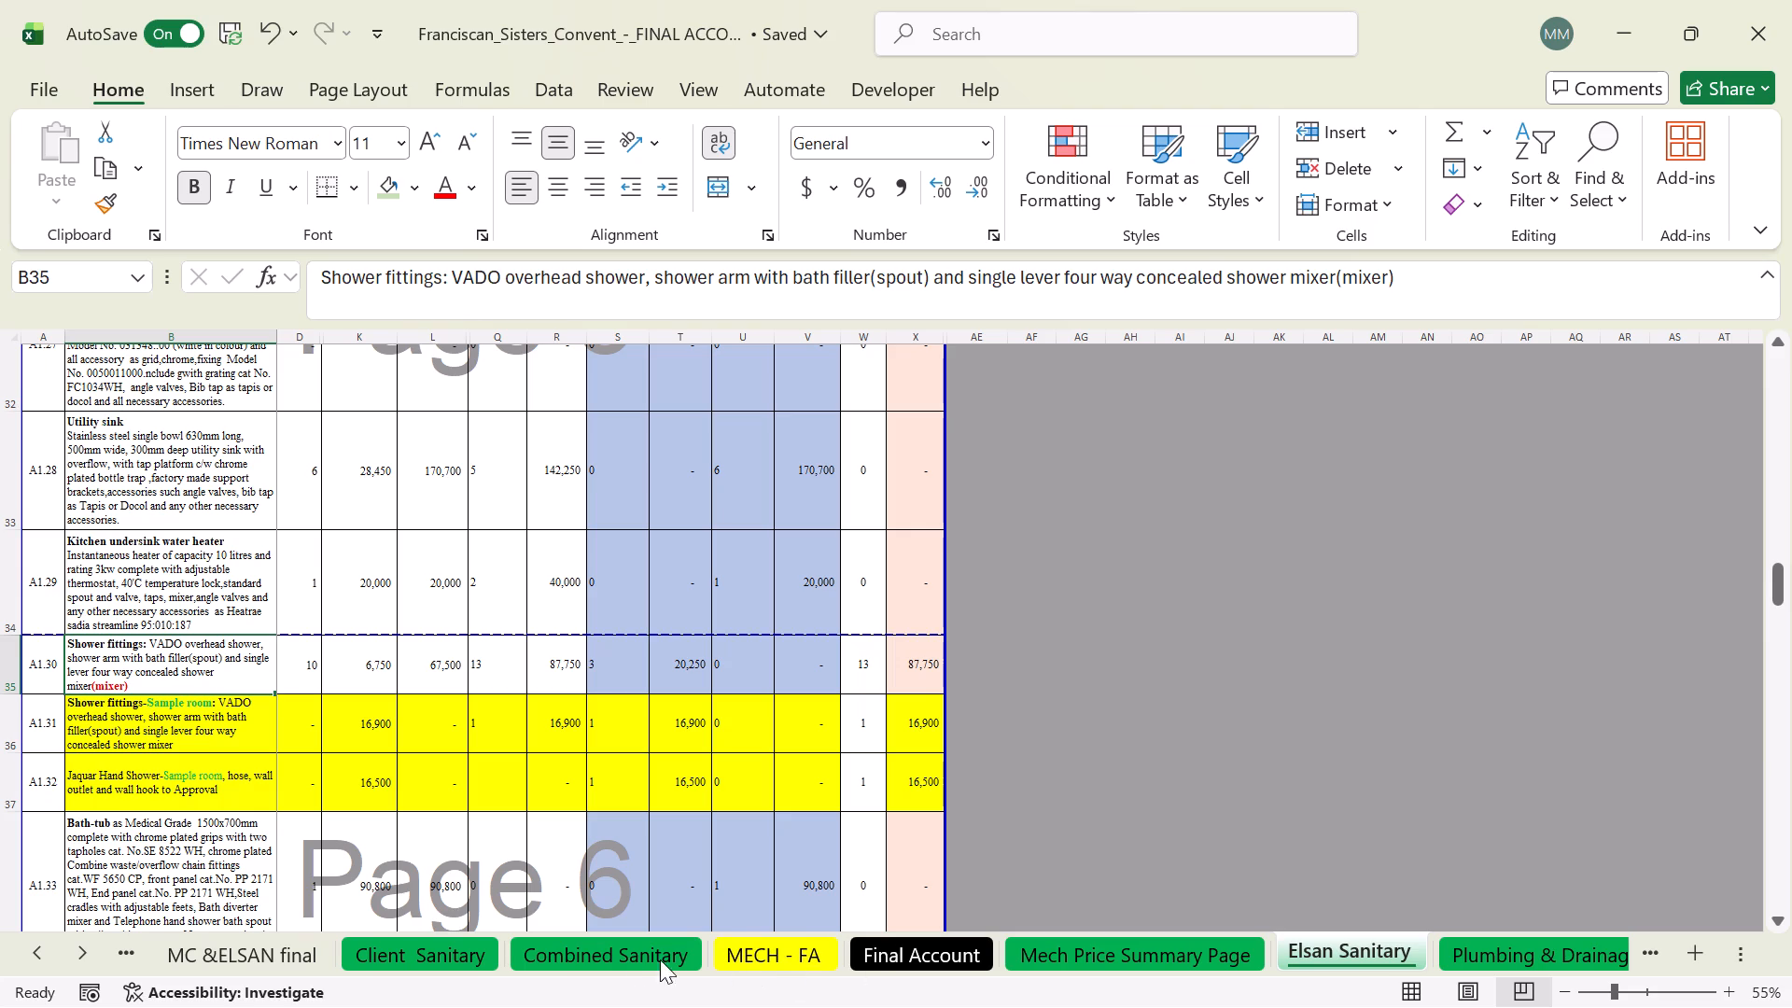
Copy the three A1.30 shower fittings rows, 35 to 37, from Combined Sanitary and insert them above row 35 in Elsan Sanitary.
left_click(620, 953)
scroll(220, 715, "up", 2)
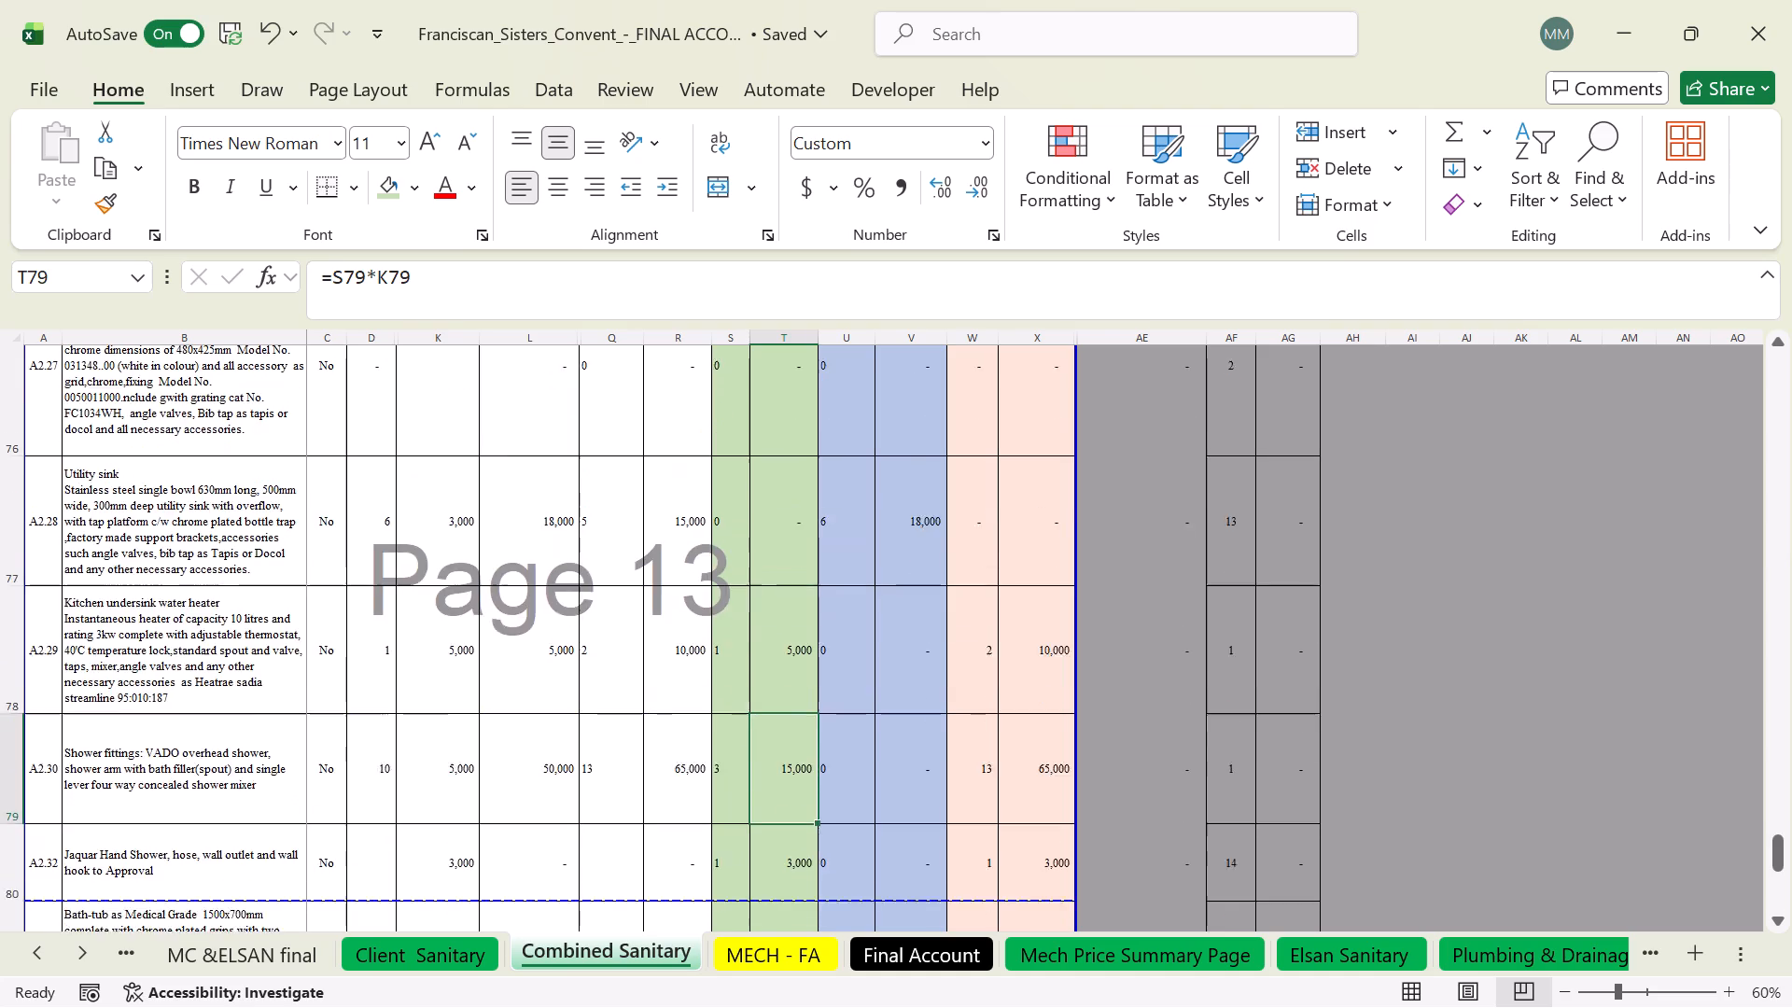
scroll(223, 717, "up", 5)
scroll(244, 735, "down", 1)
scroll(244, 735, "up", 16)
scroll(244, 735, "down", 1)
scroll(244, 735, "up", 2)
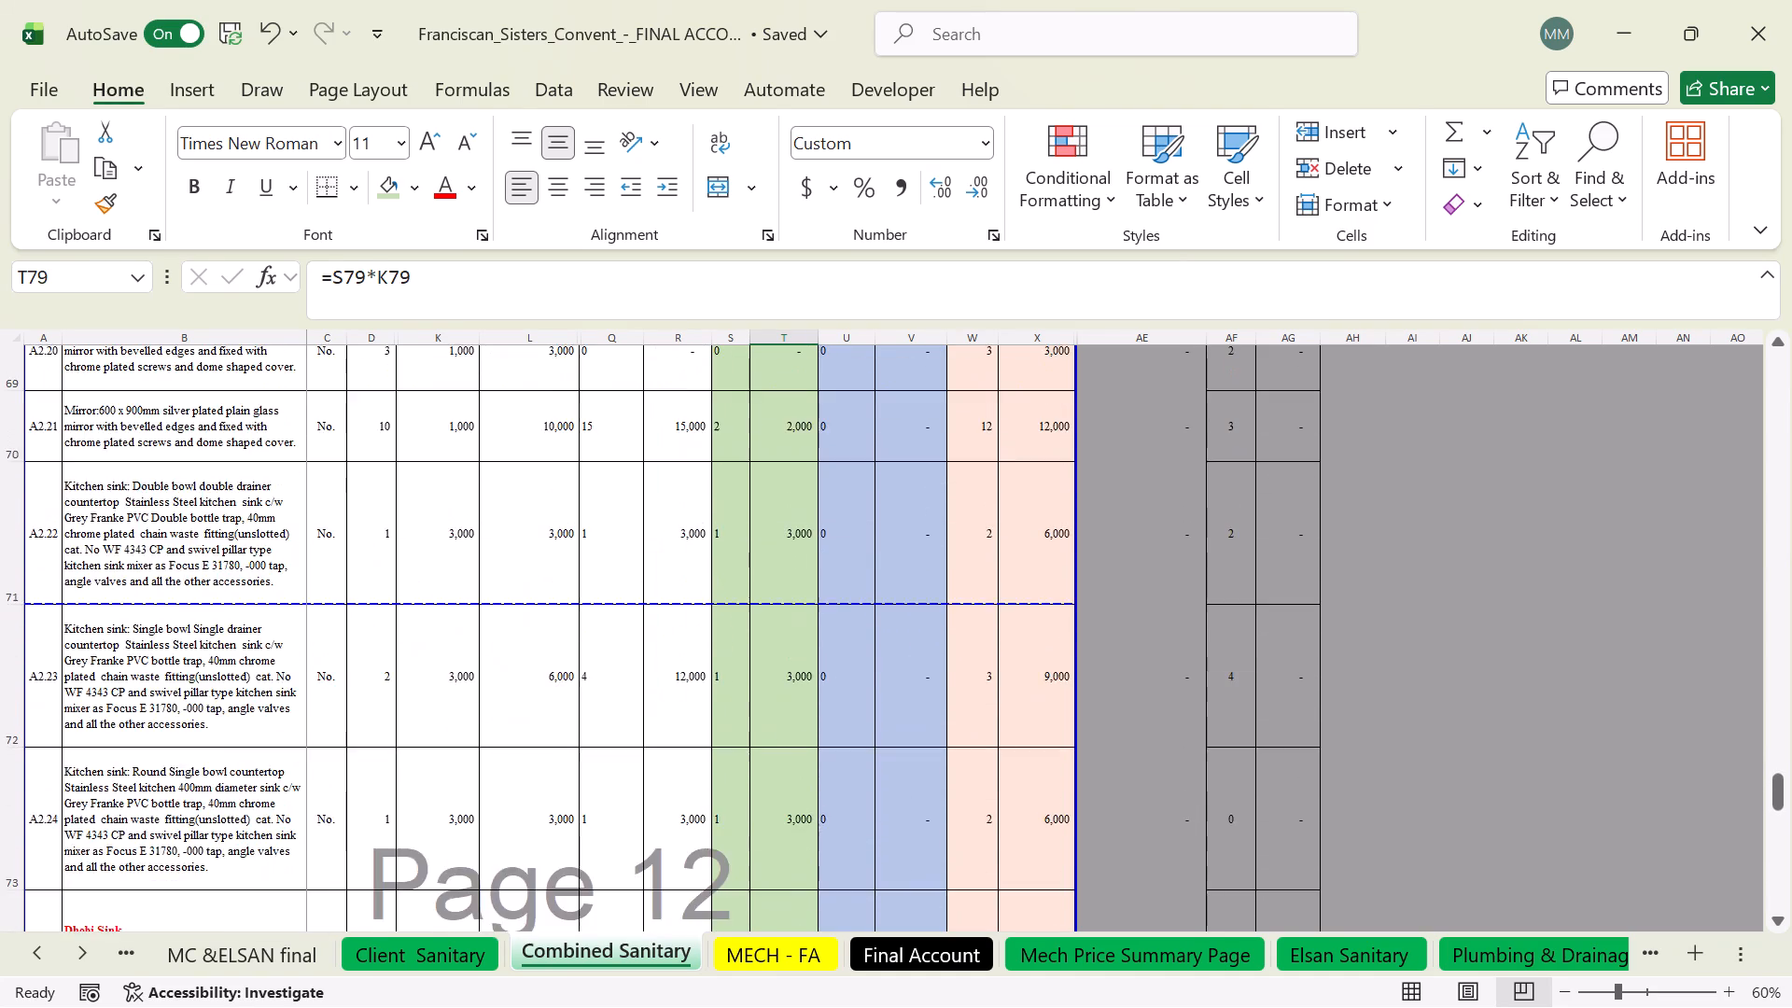
scroll(244, 735, "up", 20)
scroll(244, 735, "up", 3)
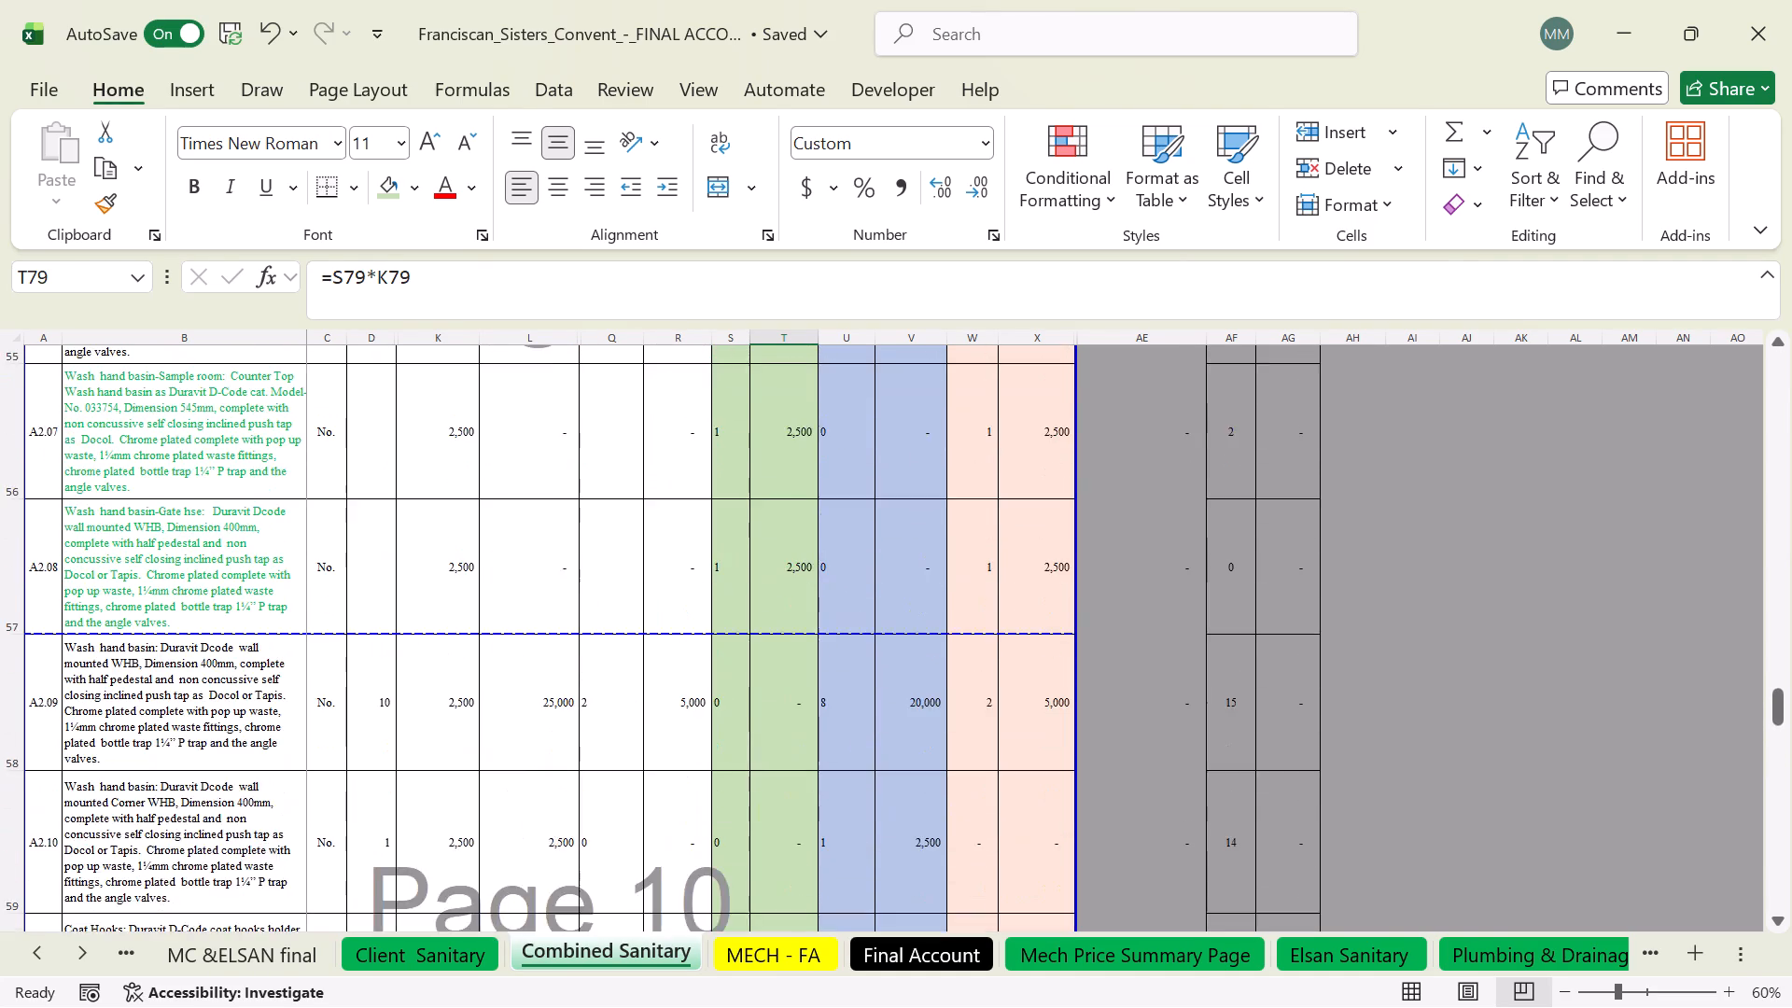
scroll(244, 735, "up", 19)
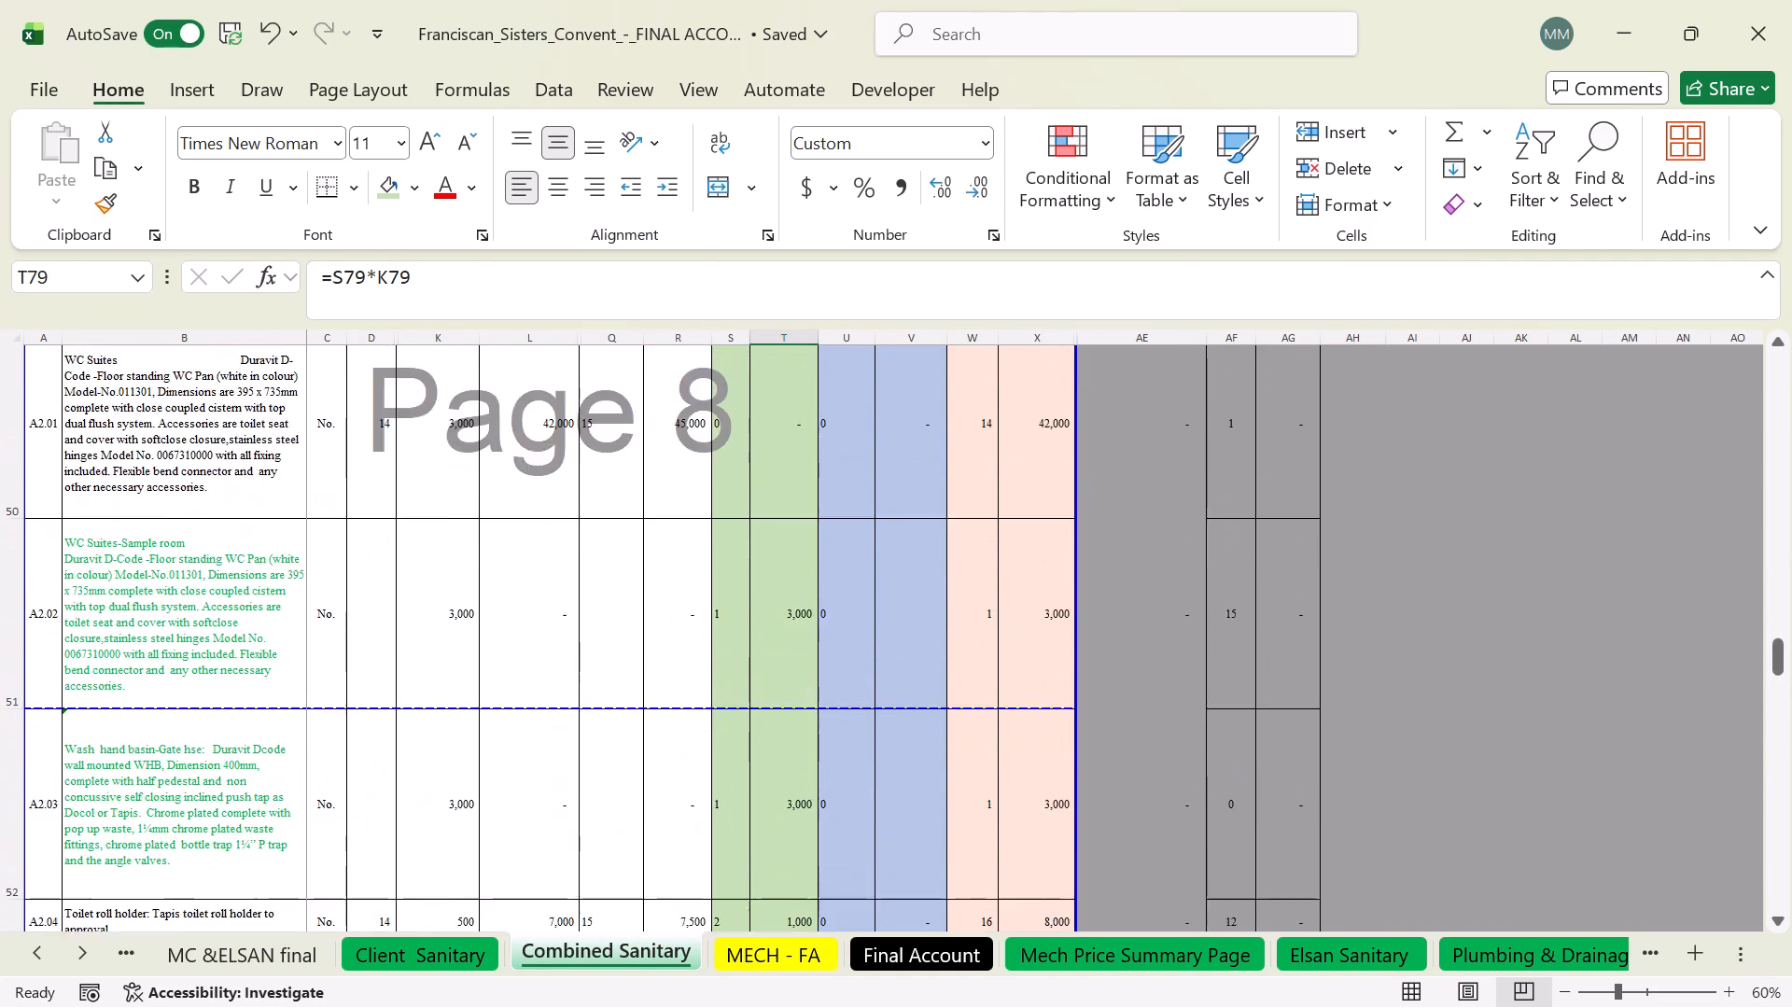
scroll(244, 735, "up", 13)
scroll(244, 735, "up", 10)
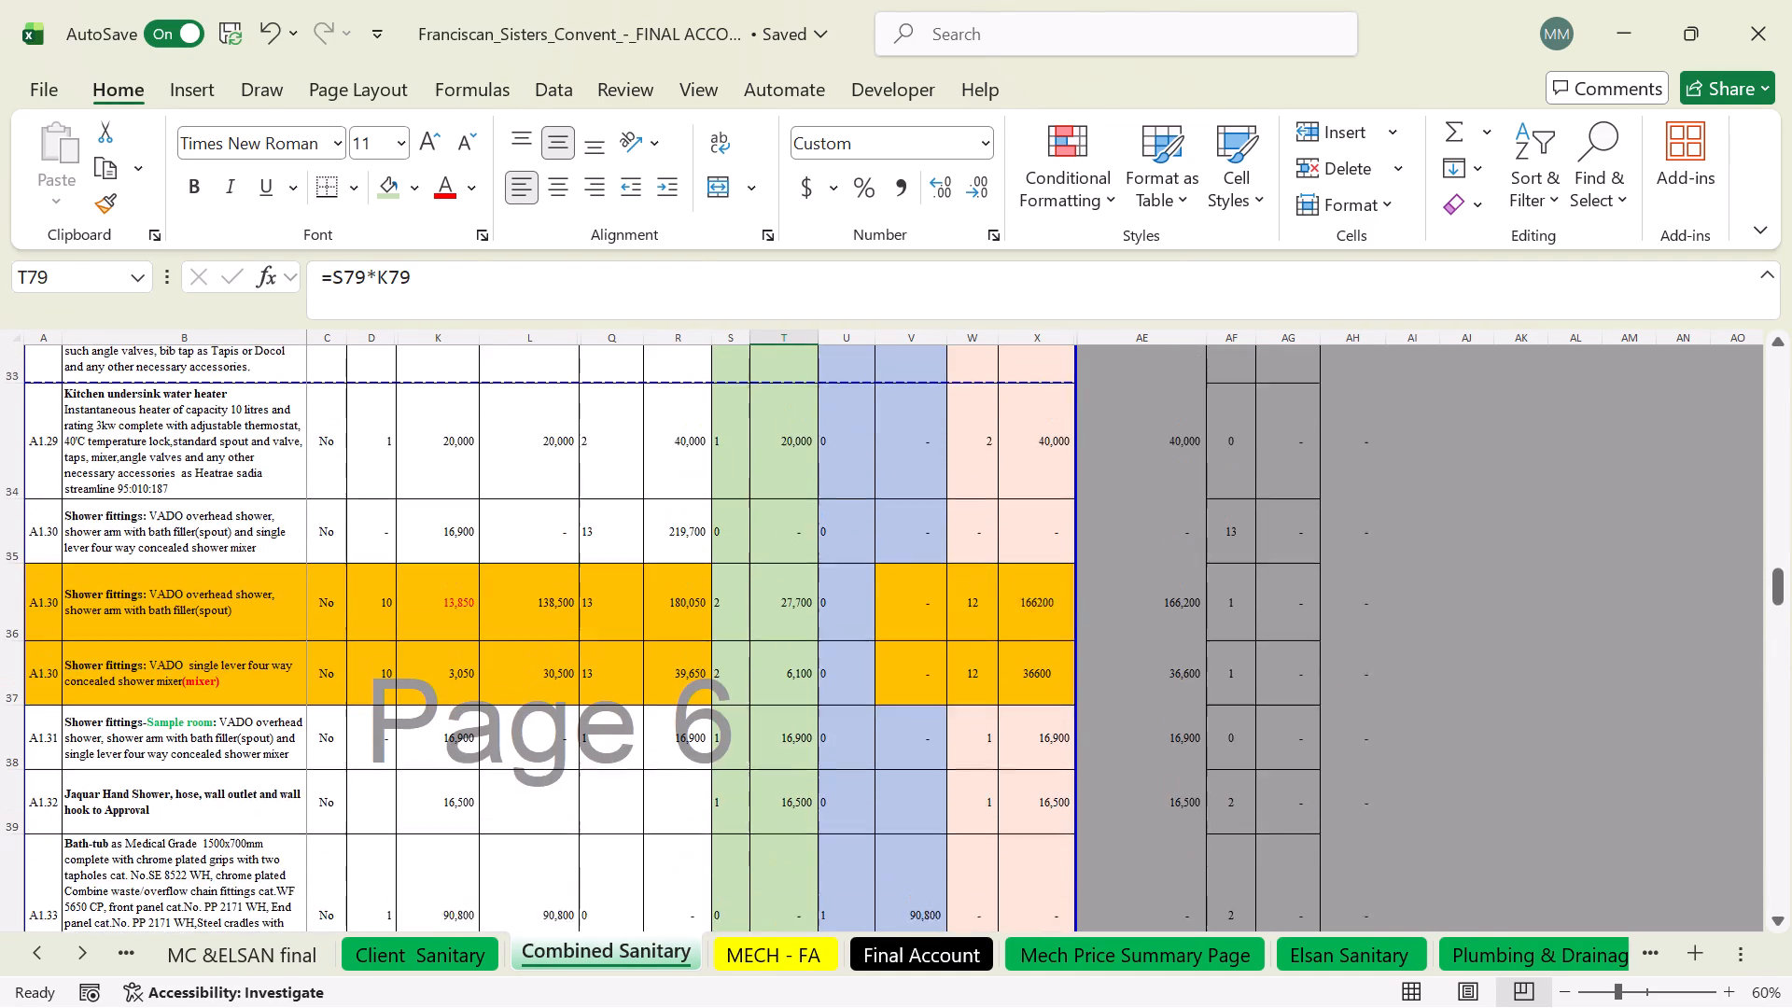
scroll(244, 735, "up", 2)
left_click_drag(17, 653, 60, 789)
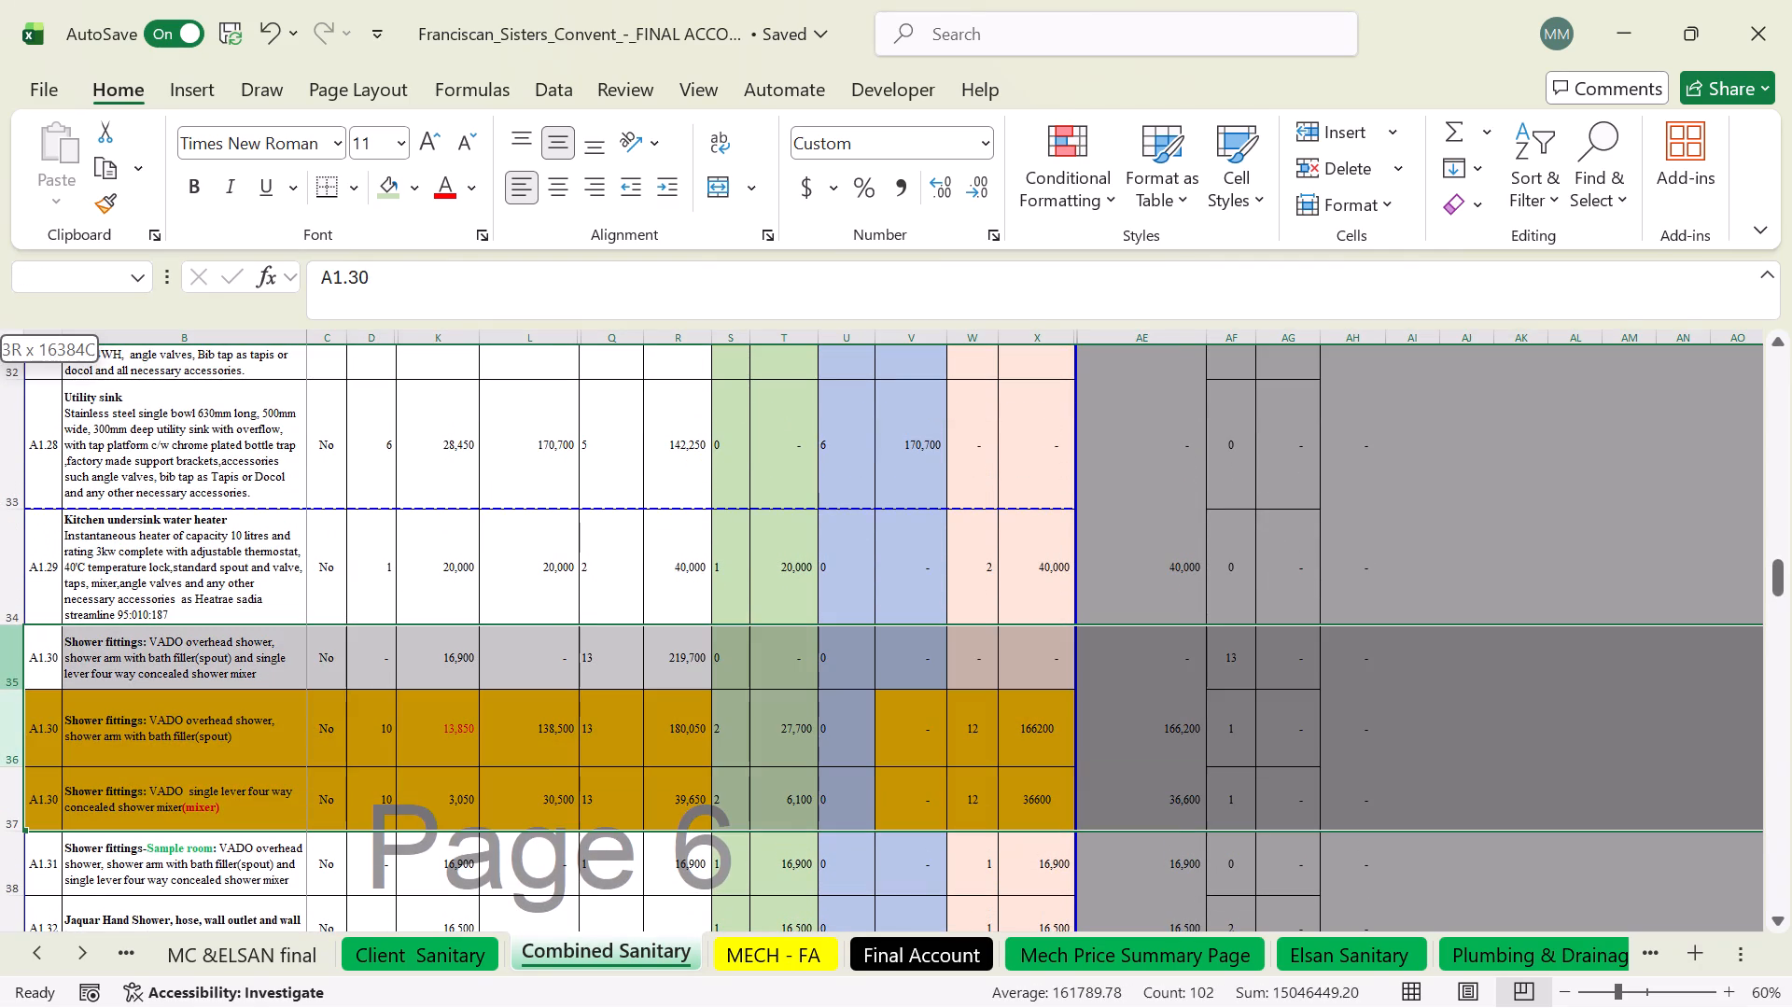
left_click_drag(60, 789, 60, 791)
right_click(164, 743)
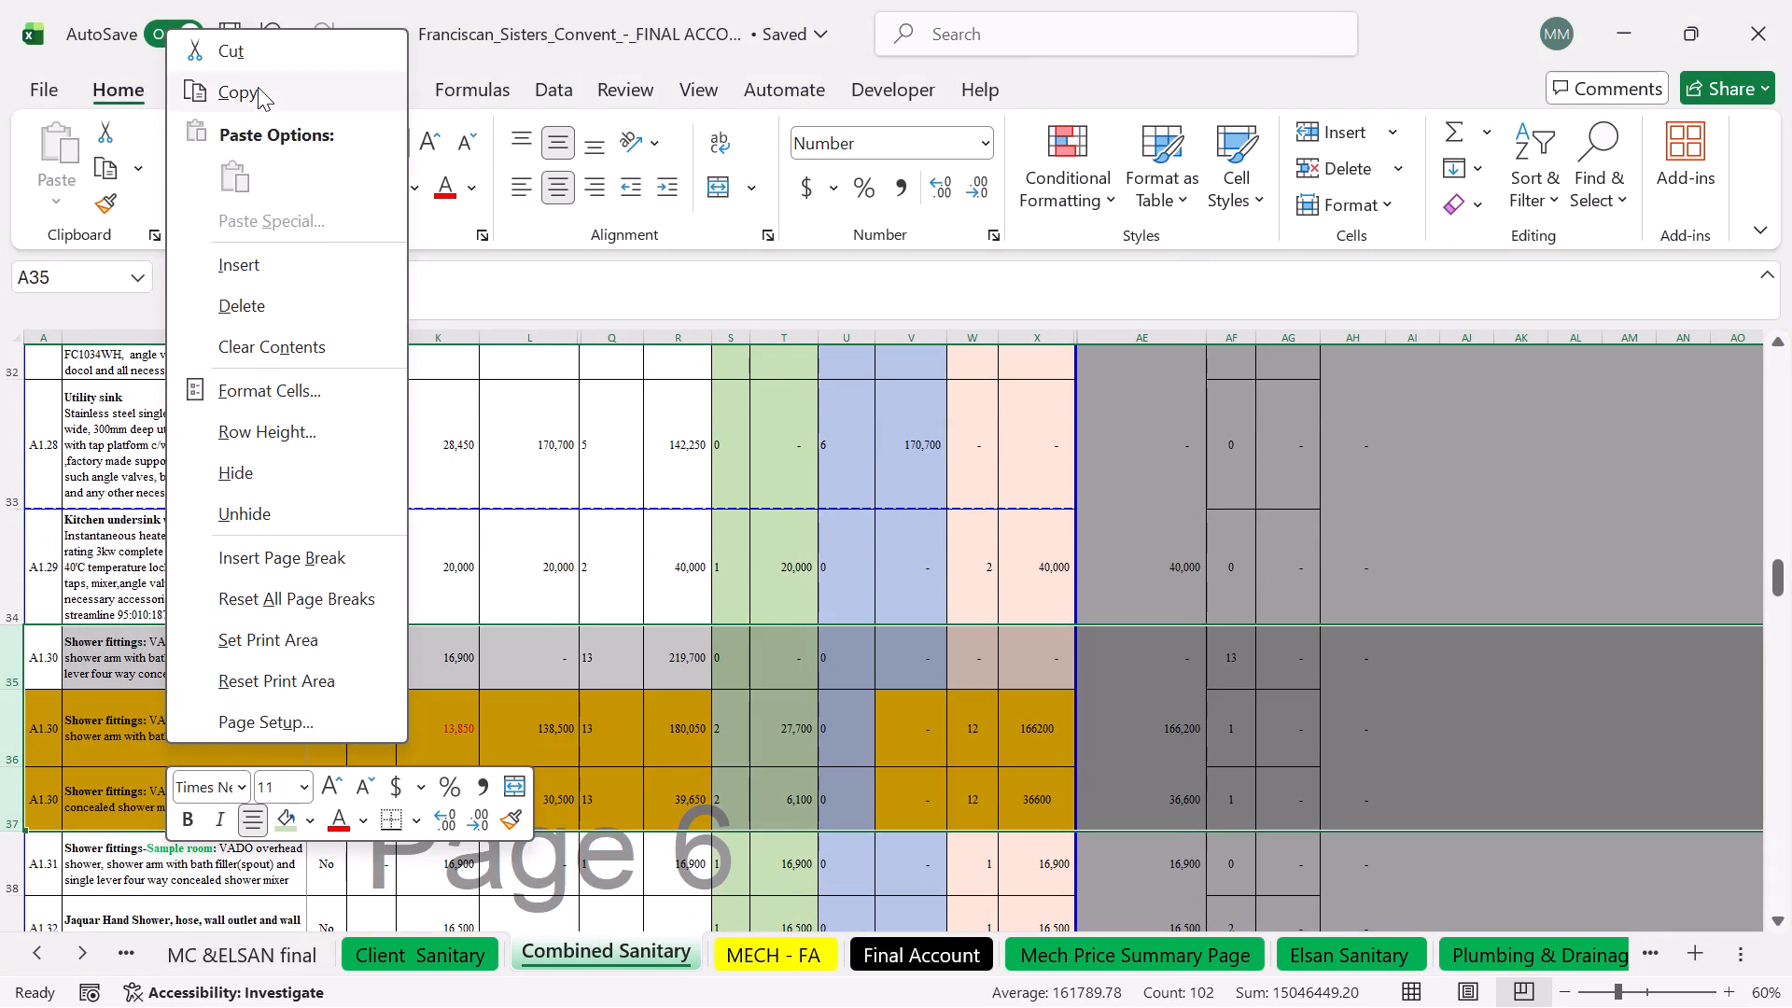
left_click(258, 87)
left_click(1378, 947)
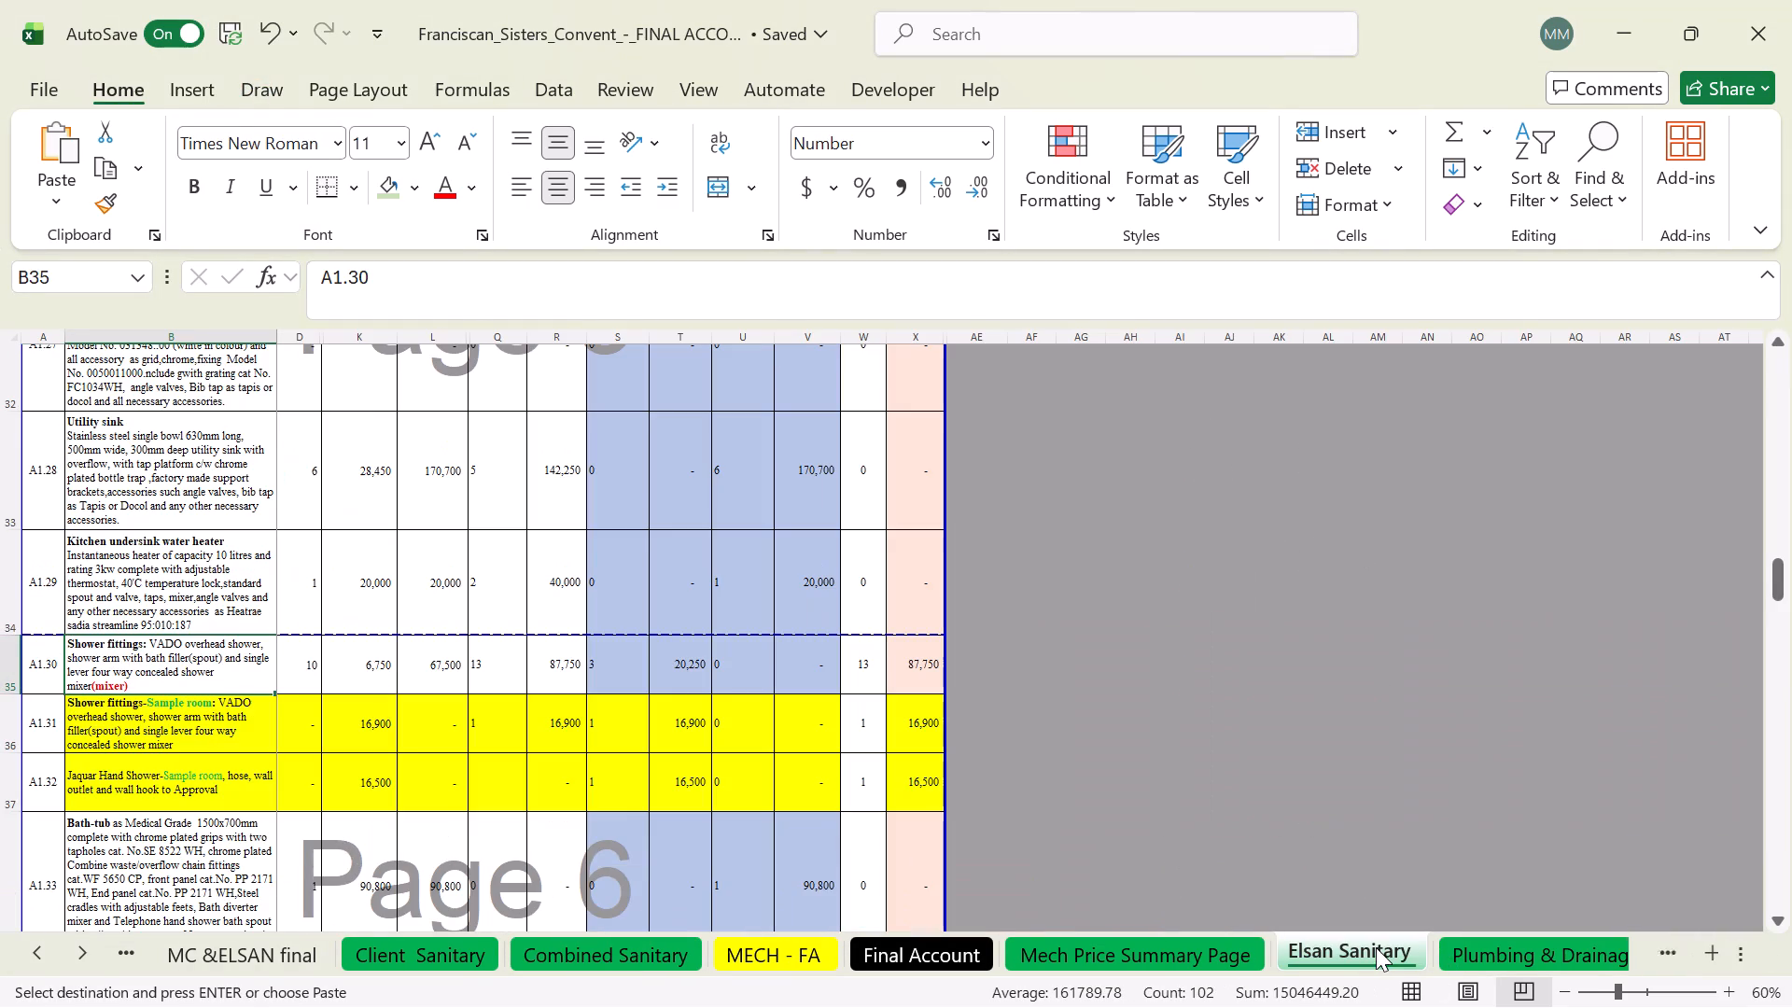
left_click(16, 658)
right_click(163, 672)
left_click(259, 525)
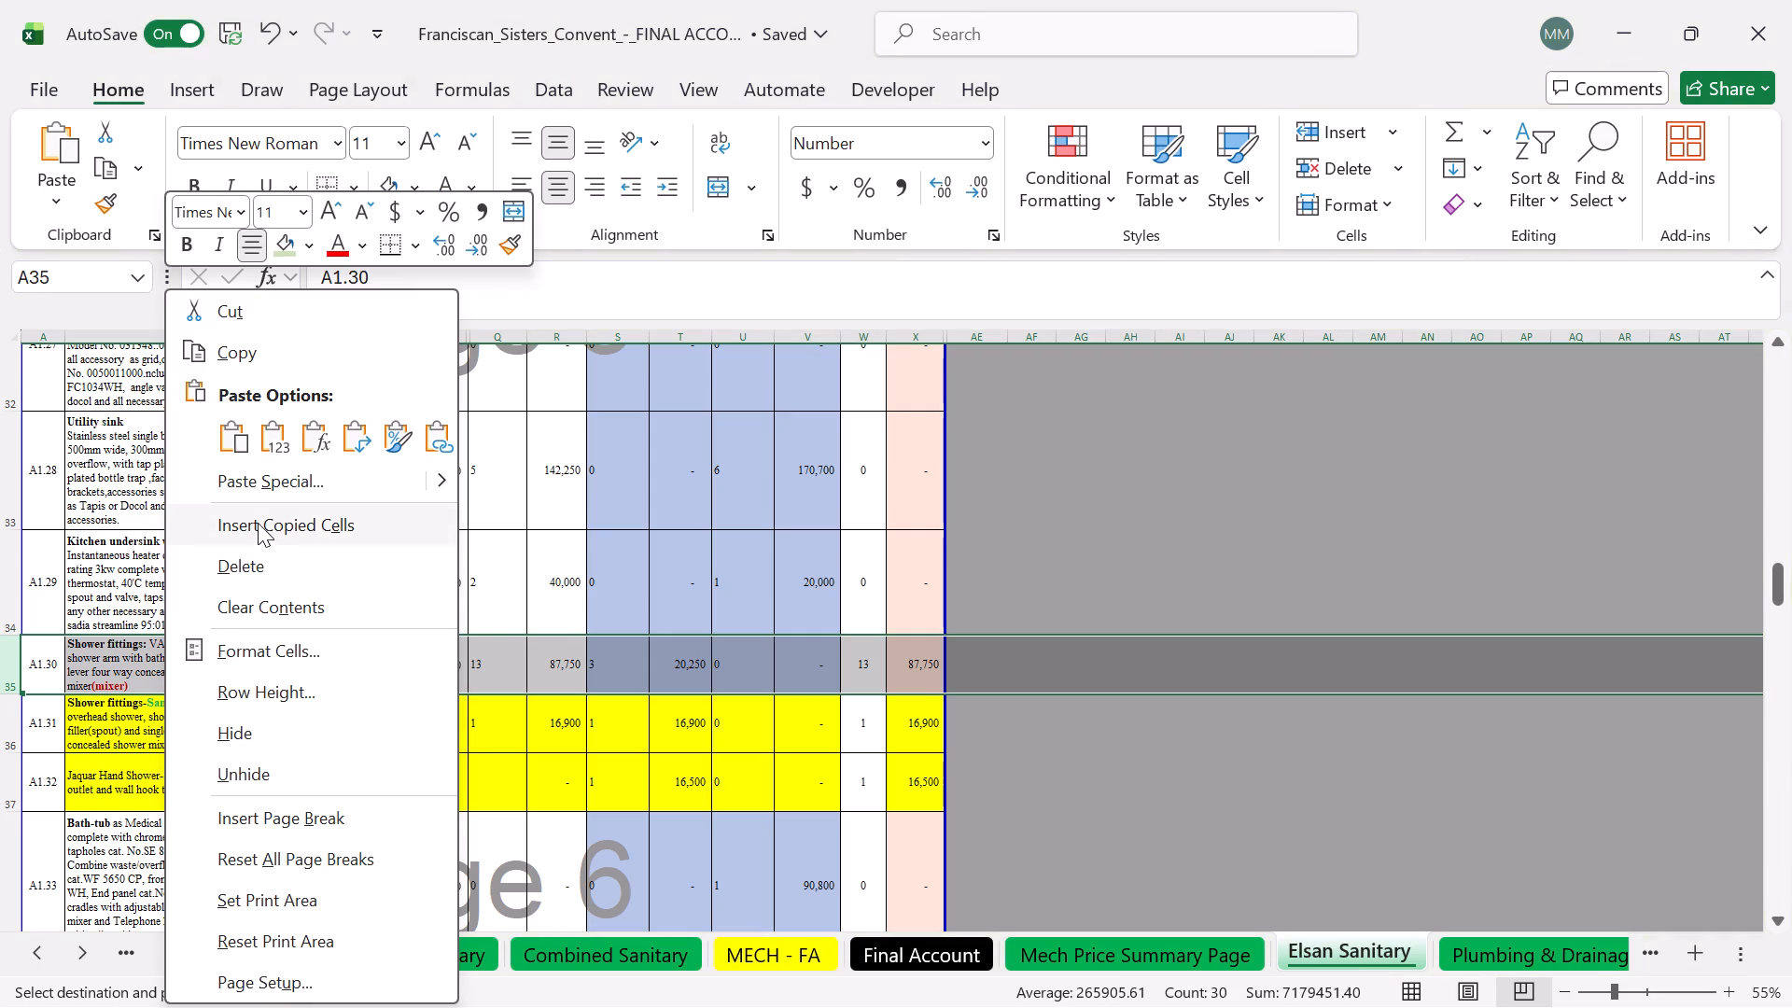
Delete the old A1.30 shower fittings and A1.31 sample-room rows, 38 and 39, from Elsan Sanitary.
scroll(252, 577, "down", 1)
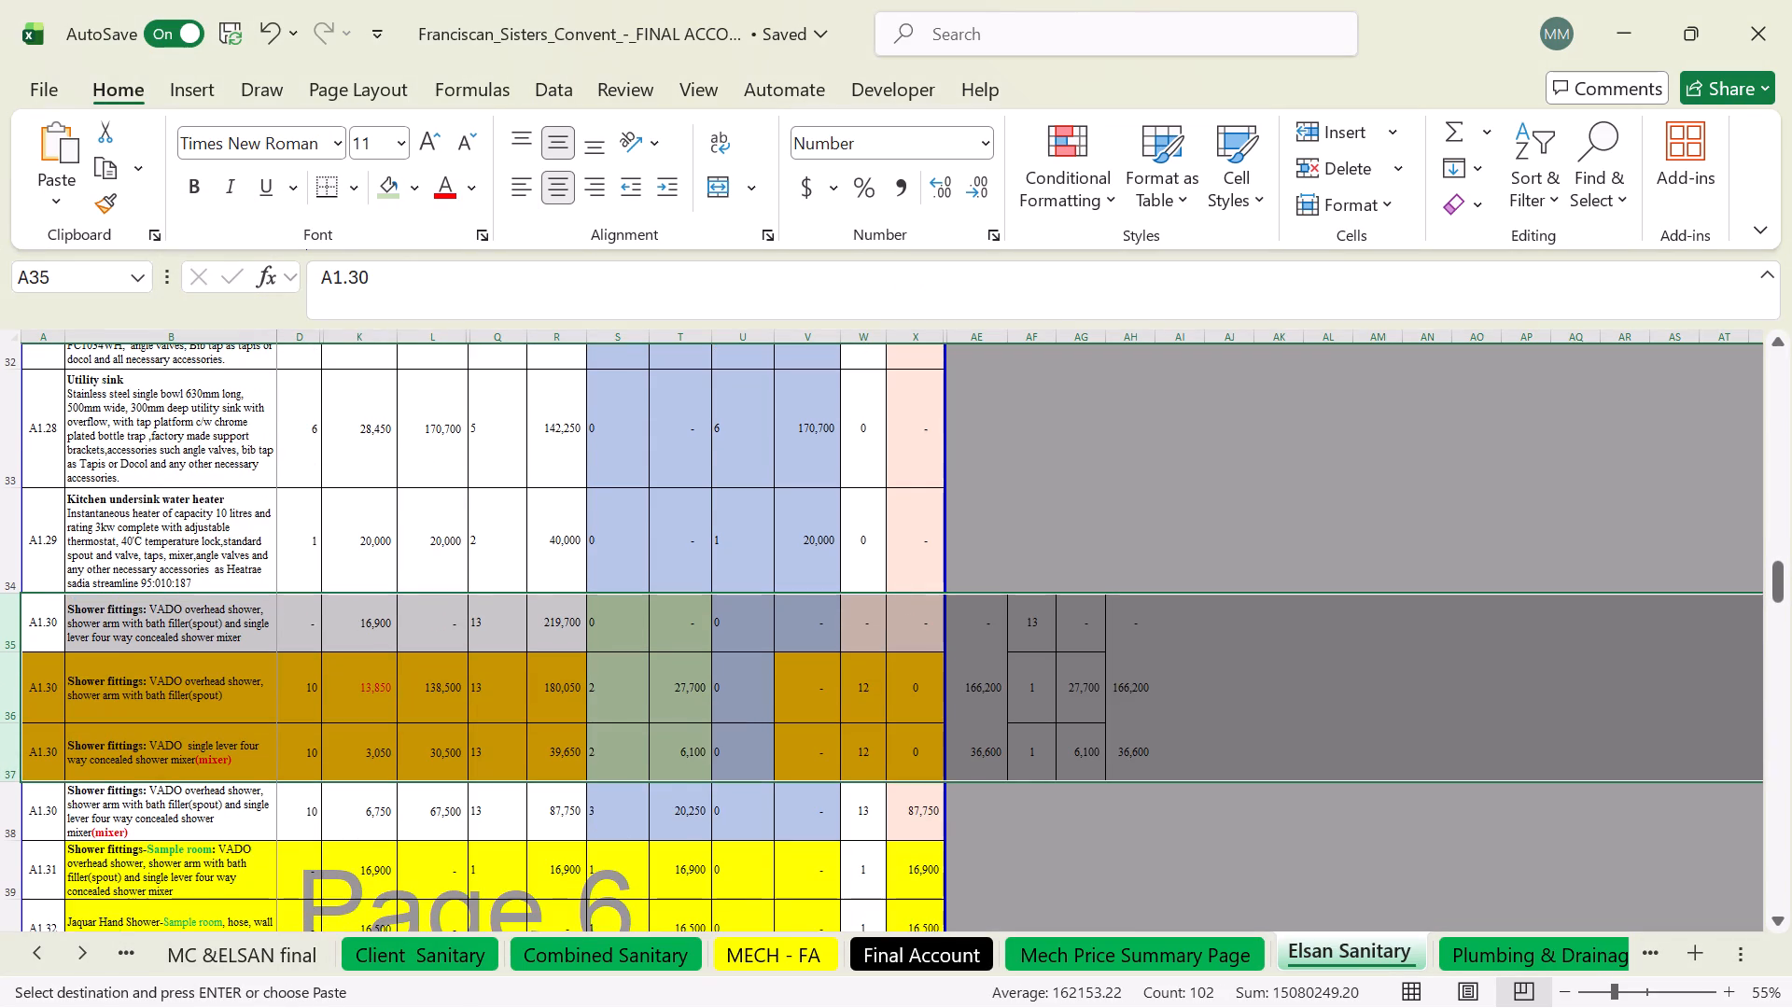
left_click_drag(11, 803, 44, 886)
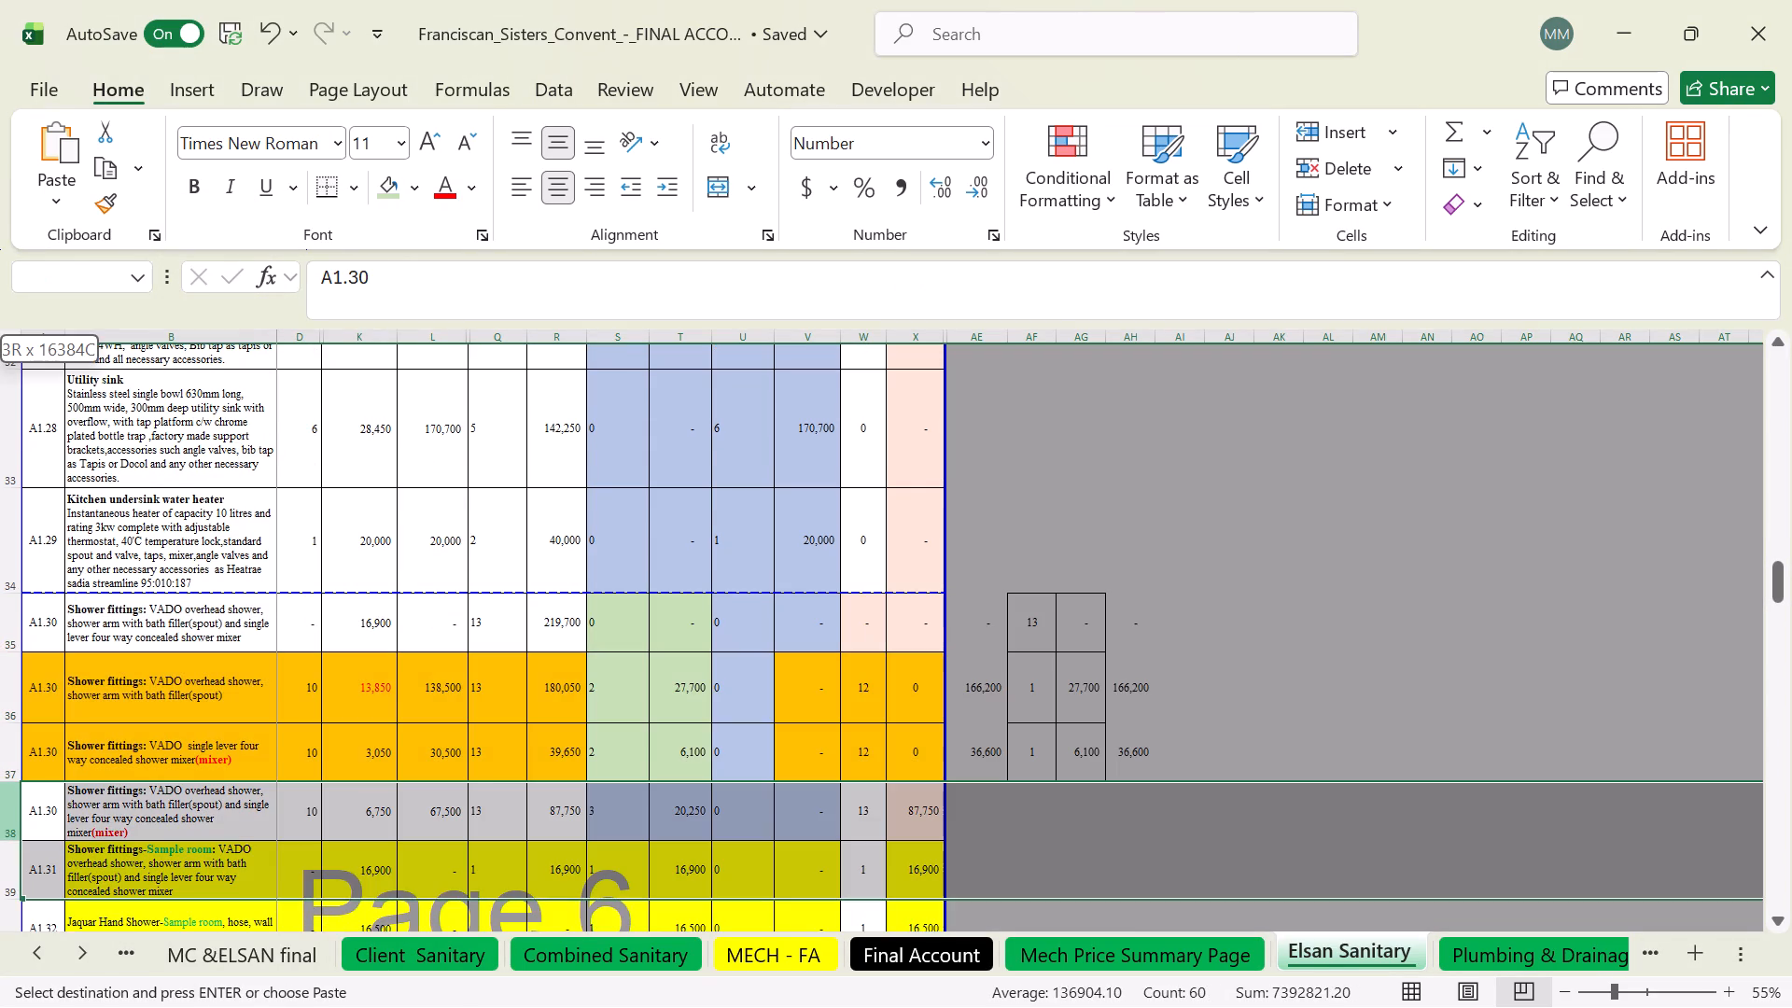
left_click_drag(44, 886, 77, 613)
scroll(285, 588, "up", 2)
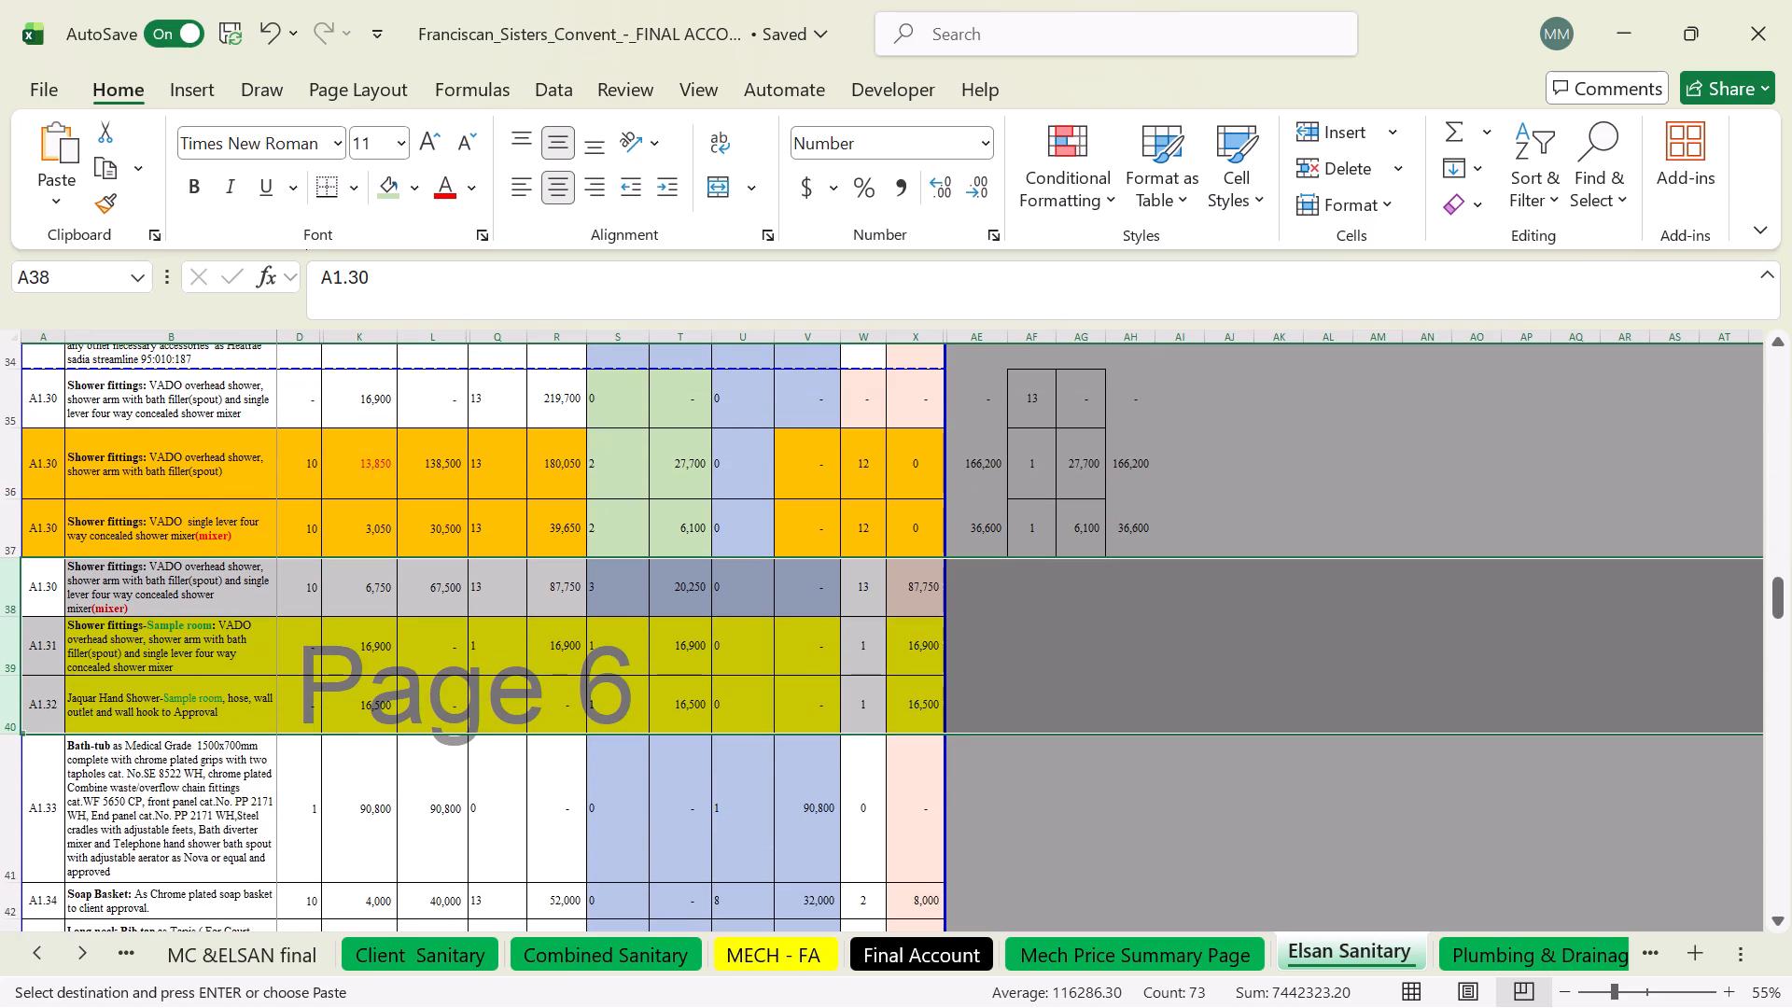
scroll(289, 593, "up", 1)
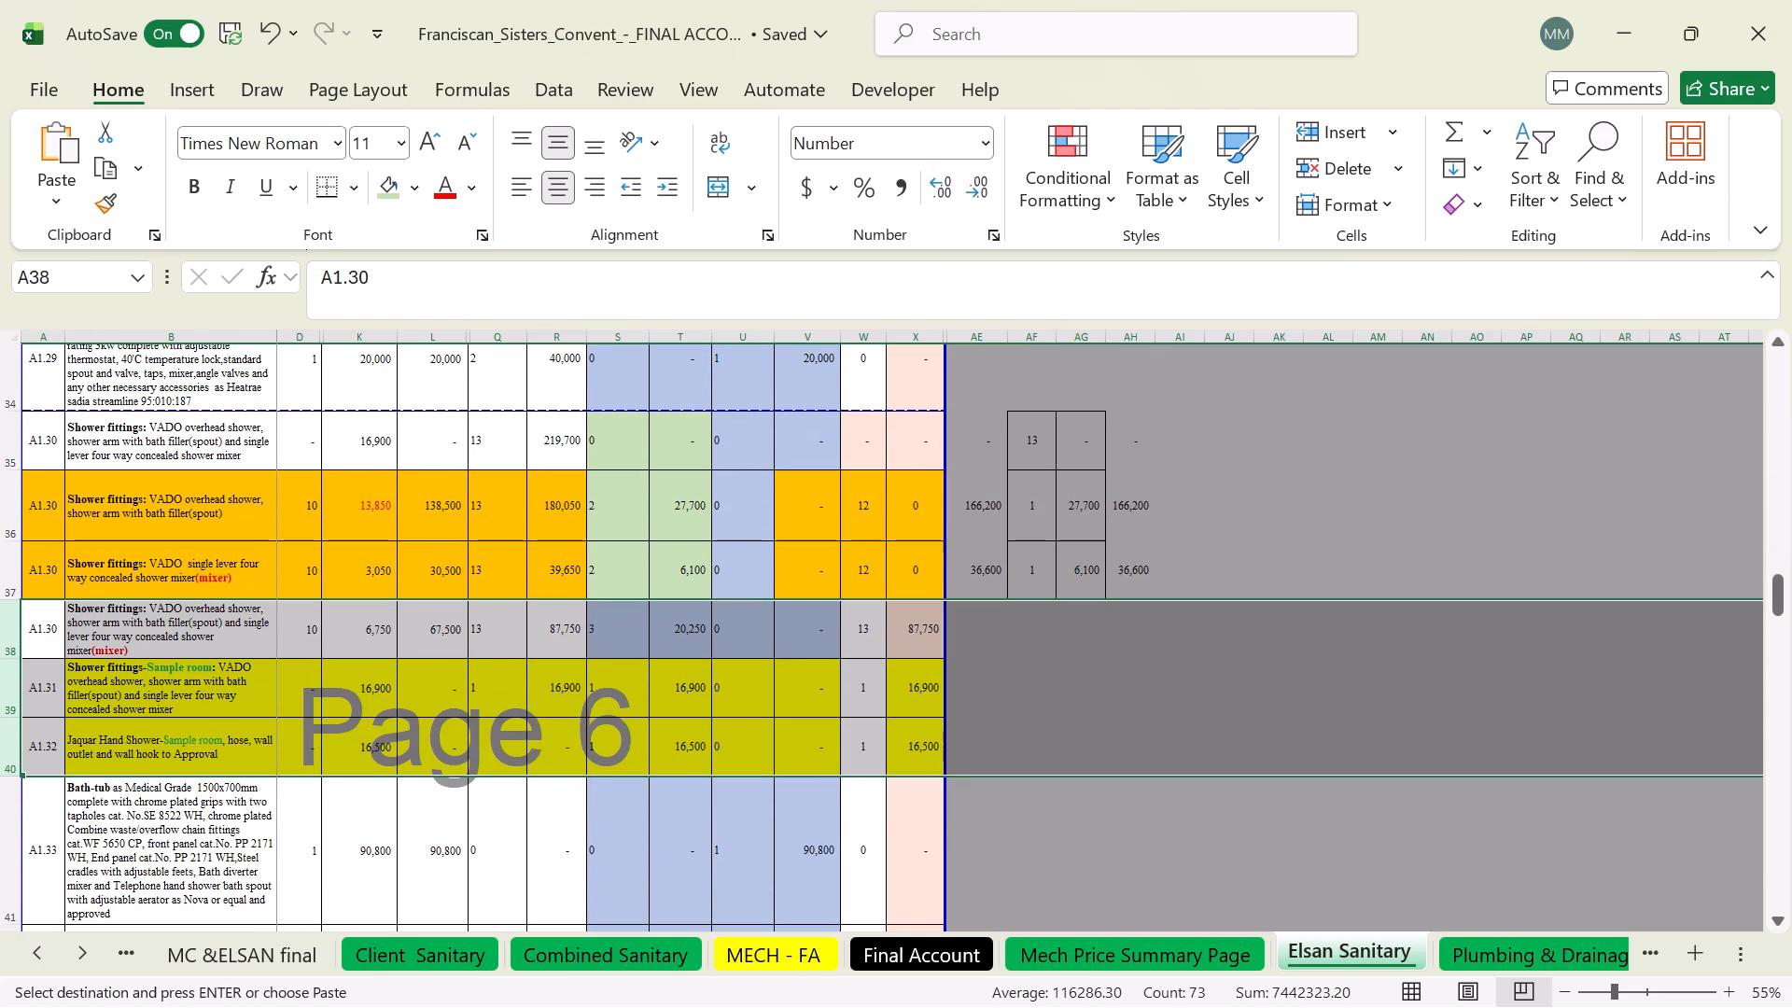
left_click(221, 670)
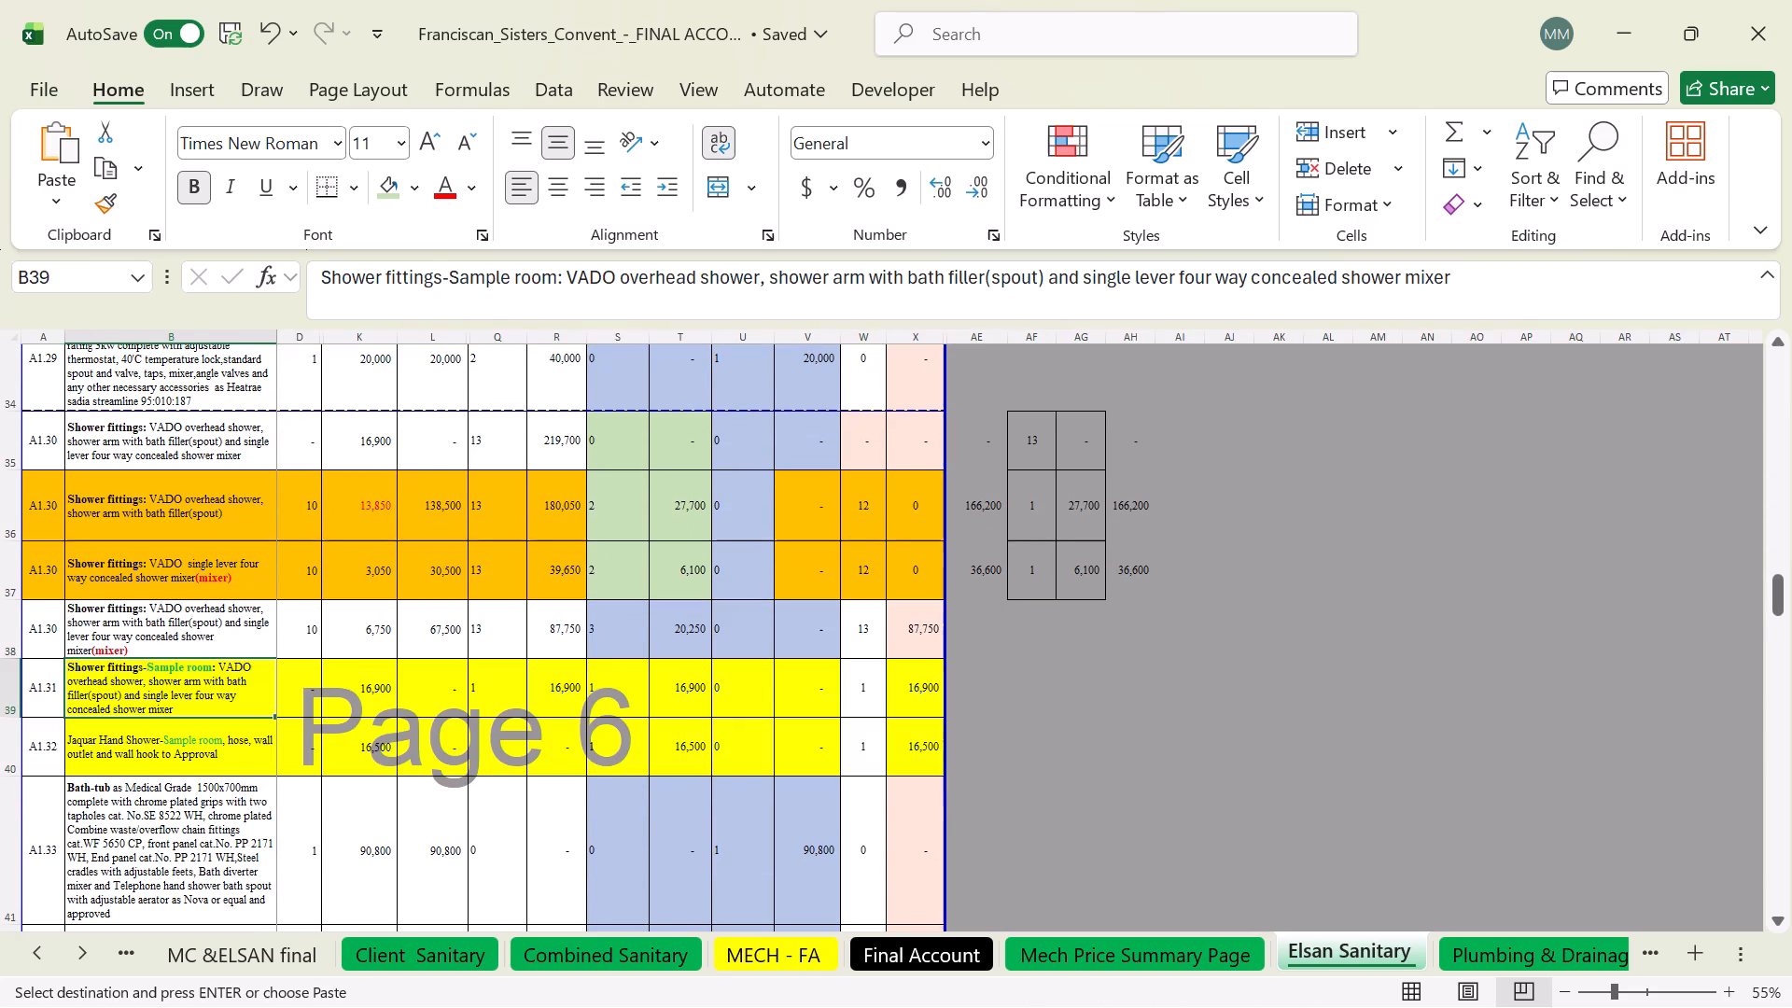
left_click_drag(15, 614, 42, 672)
right_click(217, 673)
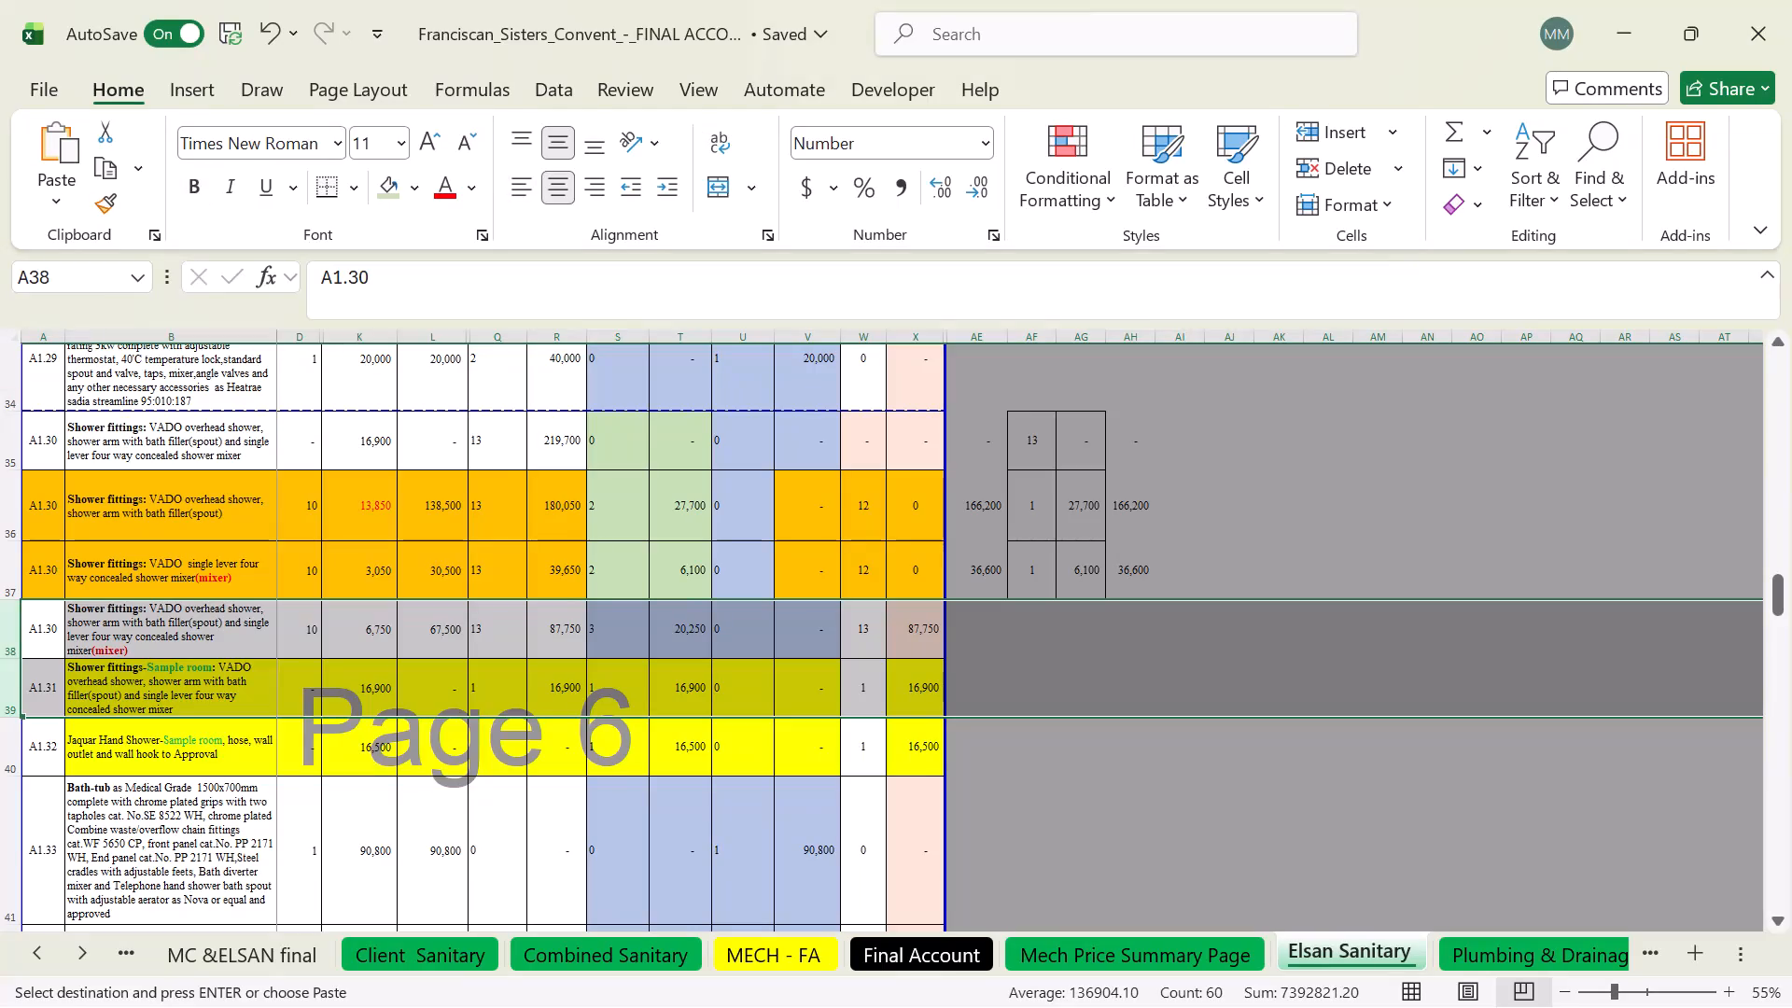
left_click(315, 564)
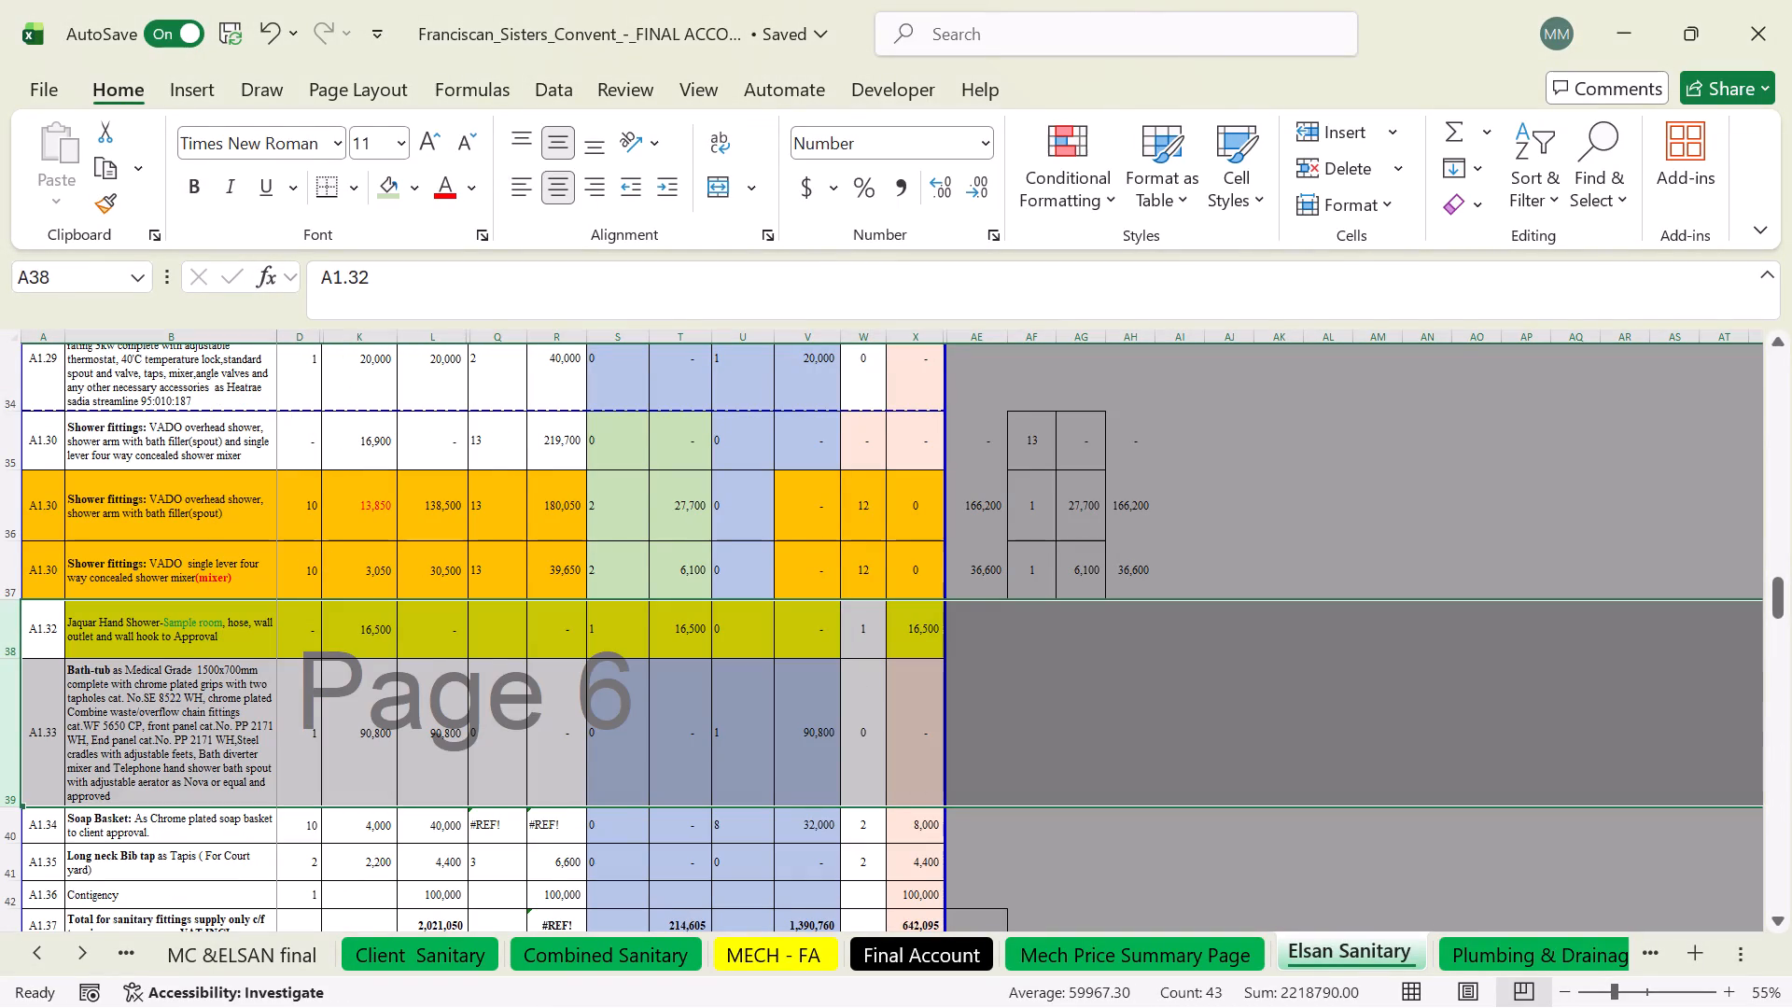
Set the column W quantity of the A1.30 VADO overhead shower and arm in W36 to 0.
left_click(303, 517)
scroll(280, 645, "up", 1)
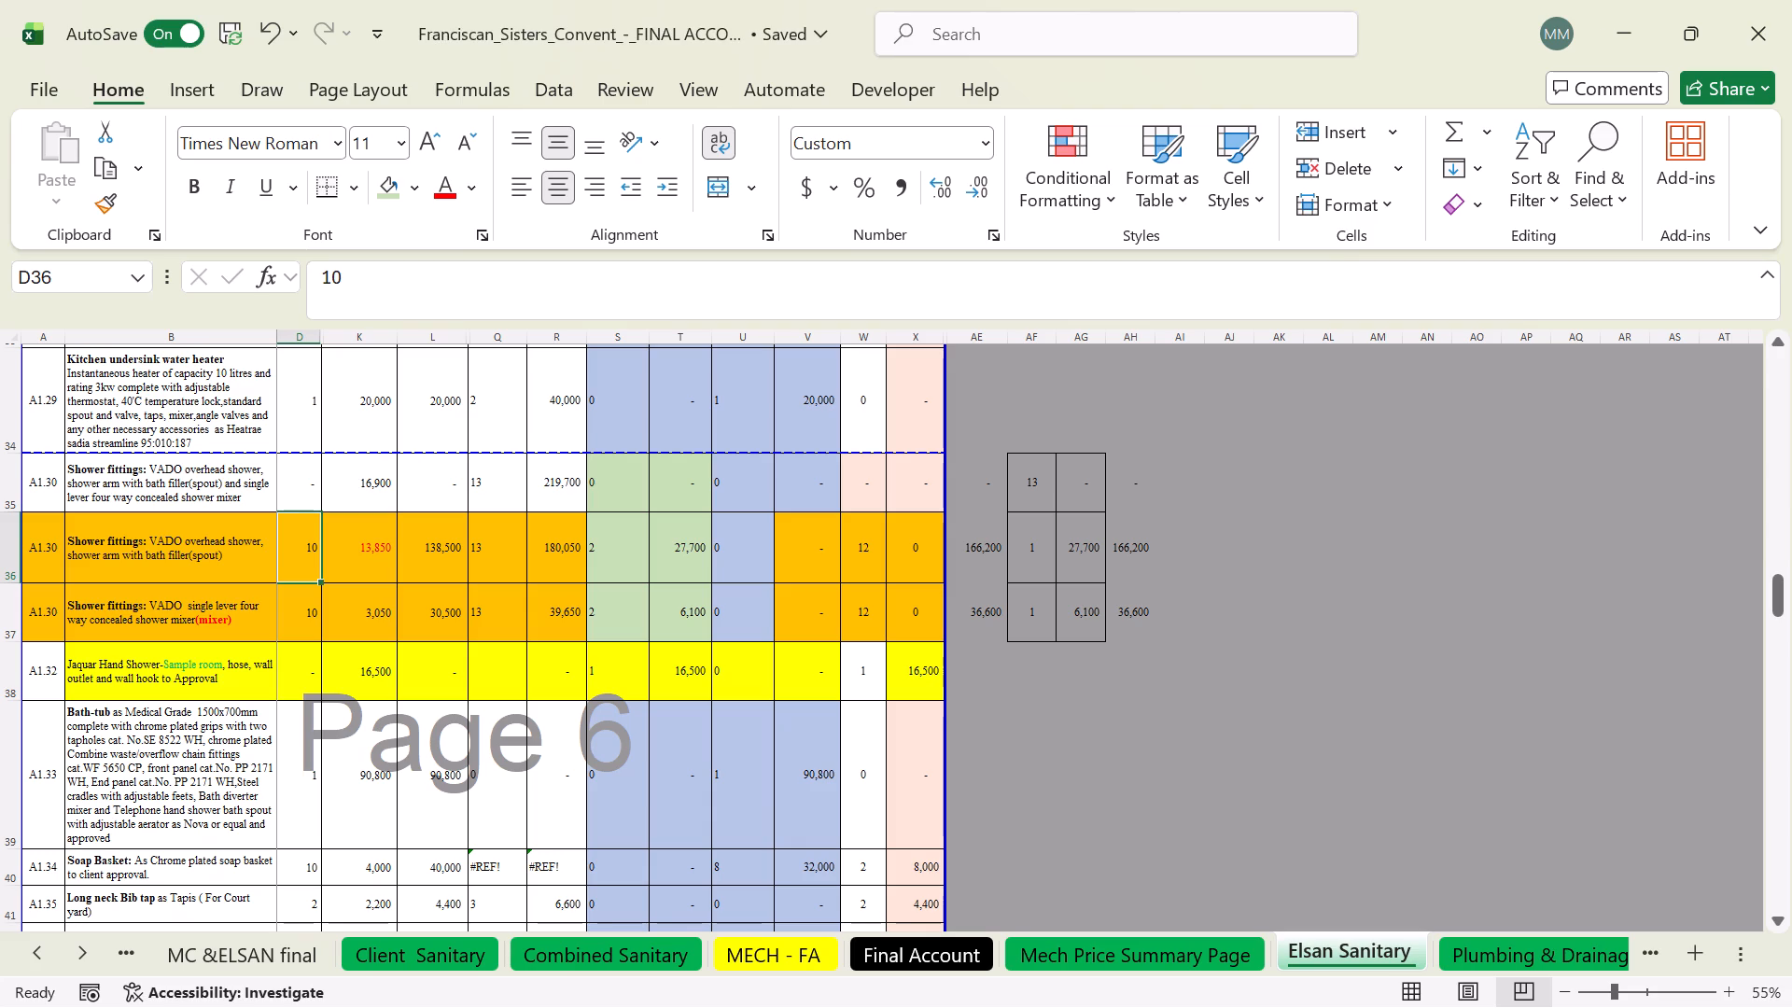
left_click(869, 563)
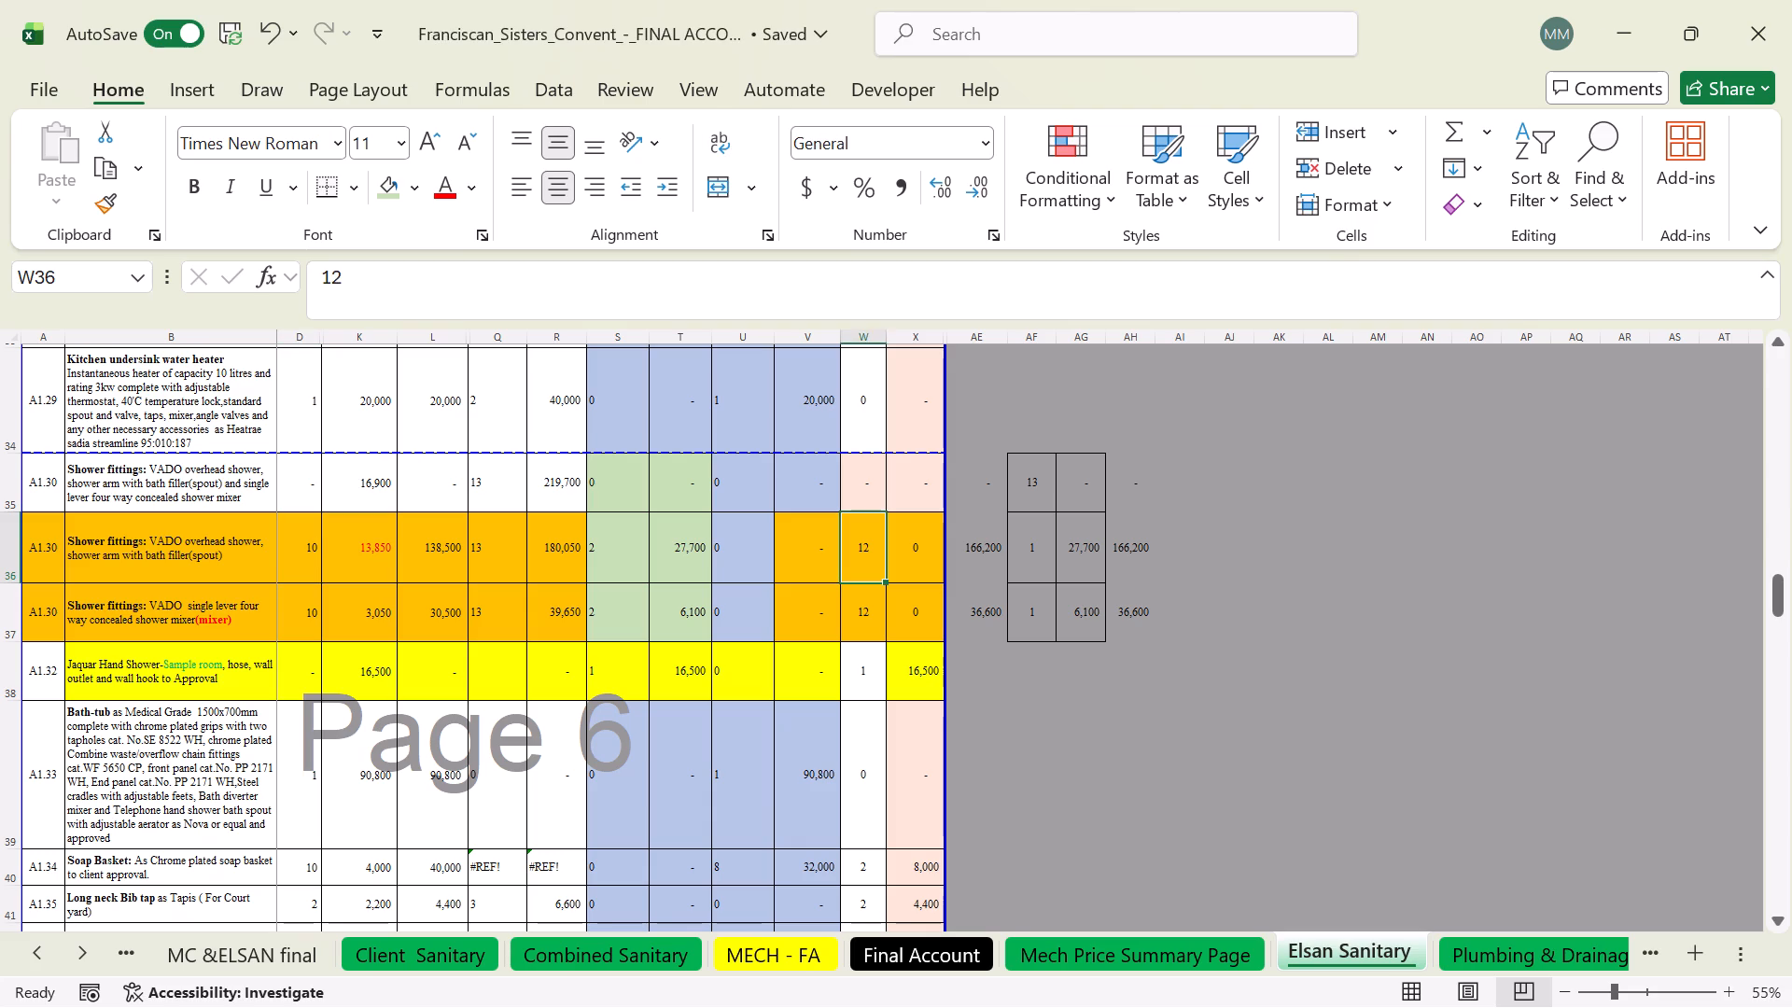
key("0")
key("Return")
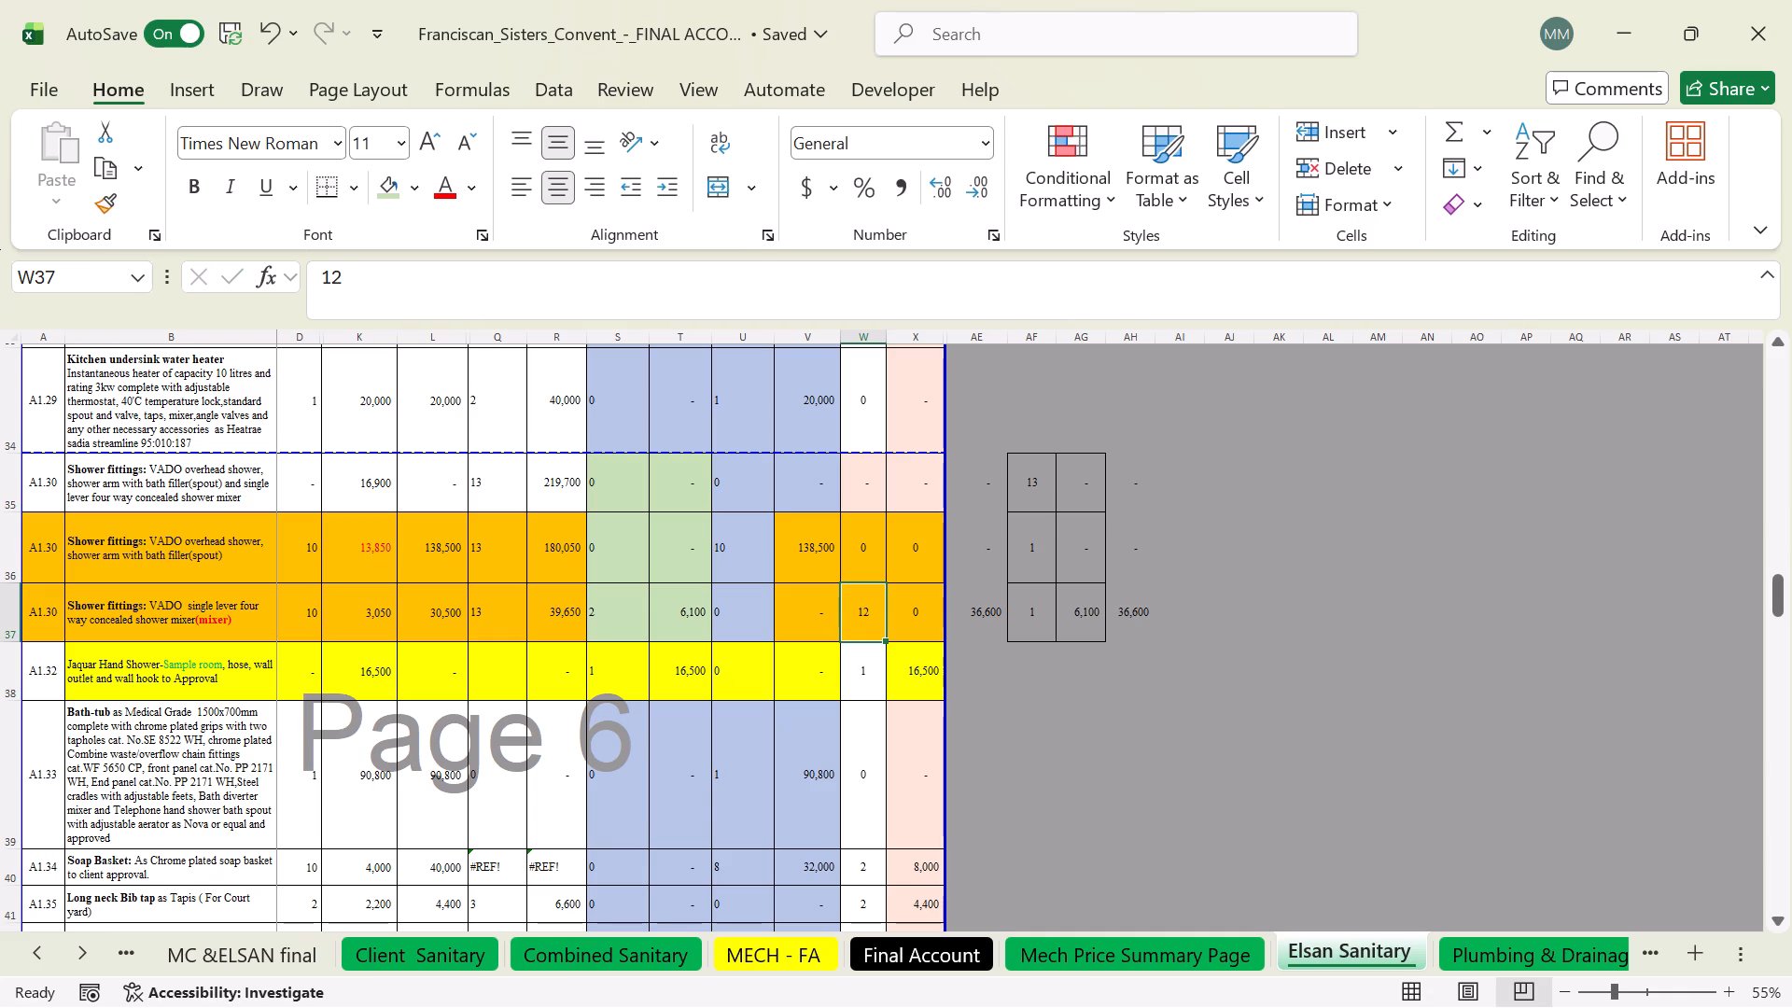
Fill the amount formula from X35 down to X37 for the A1.30 shower fittings.
left_click(916, 478)
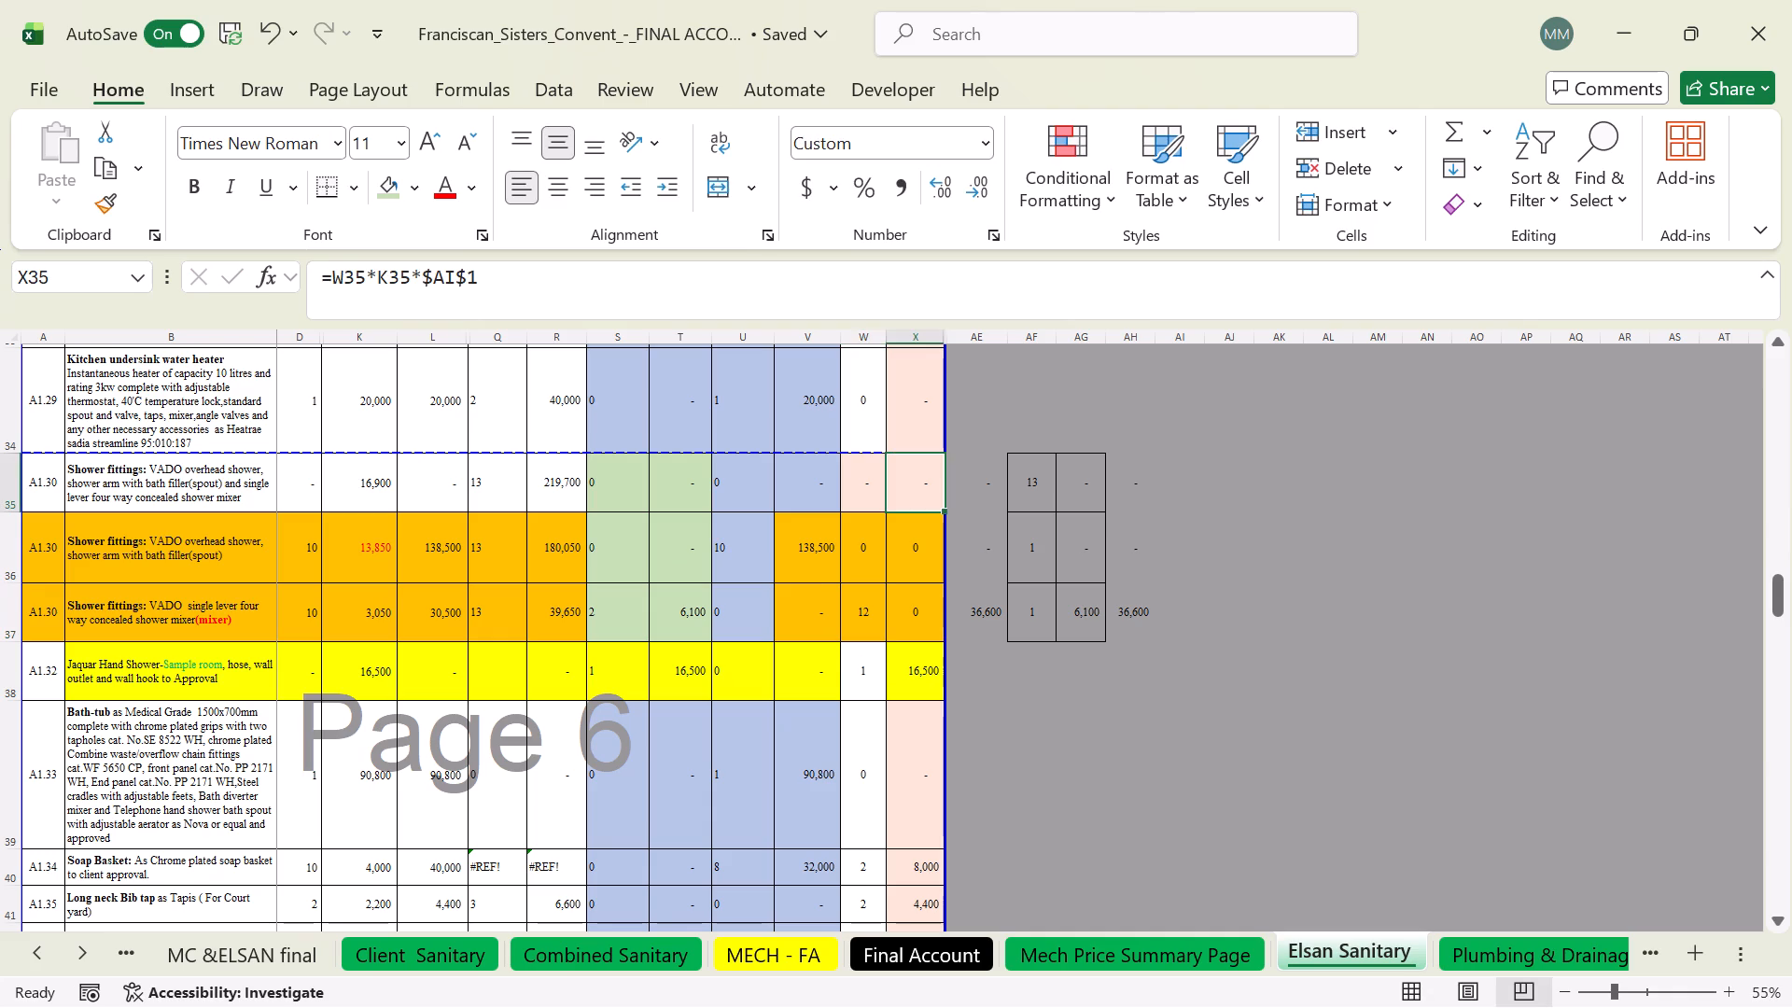
left_click_drag(941, 513, 938, 625)
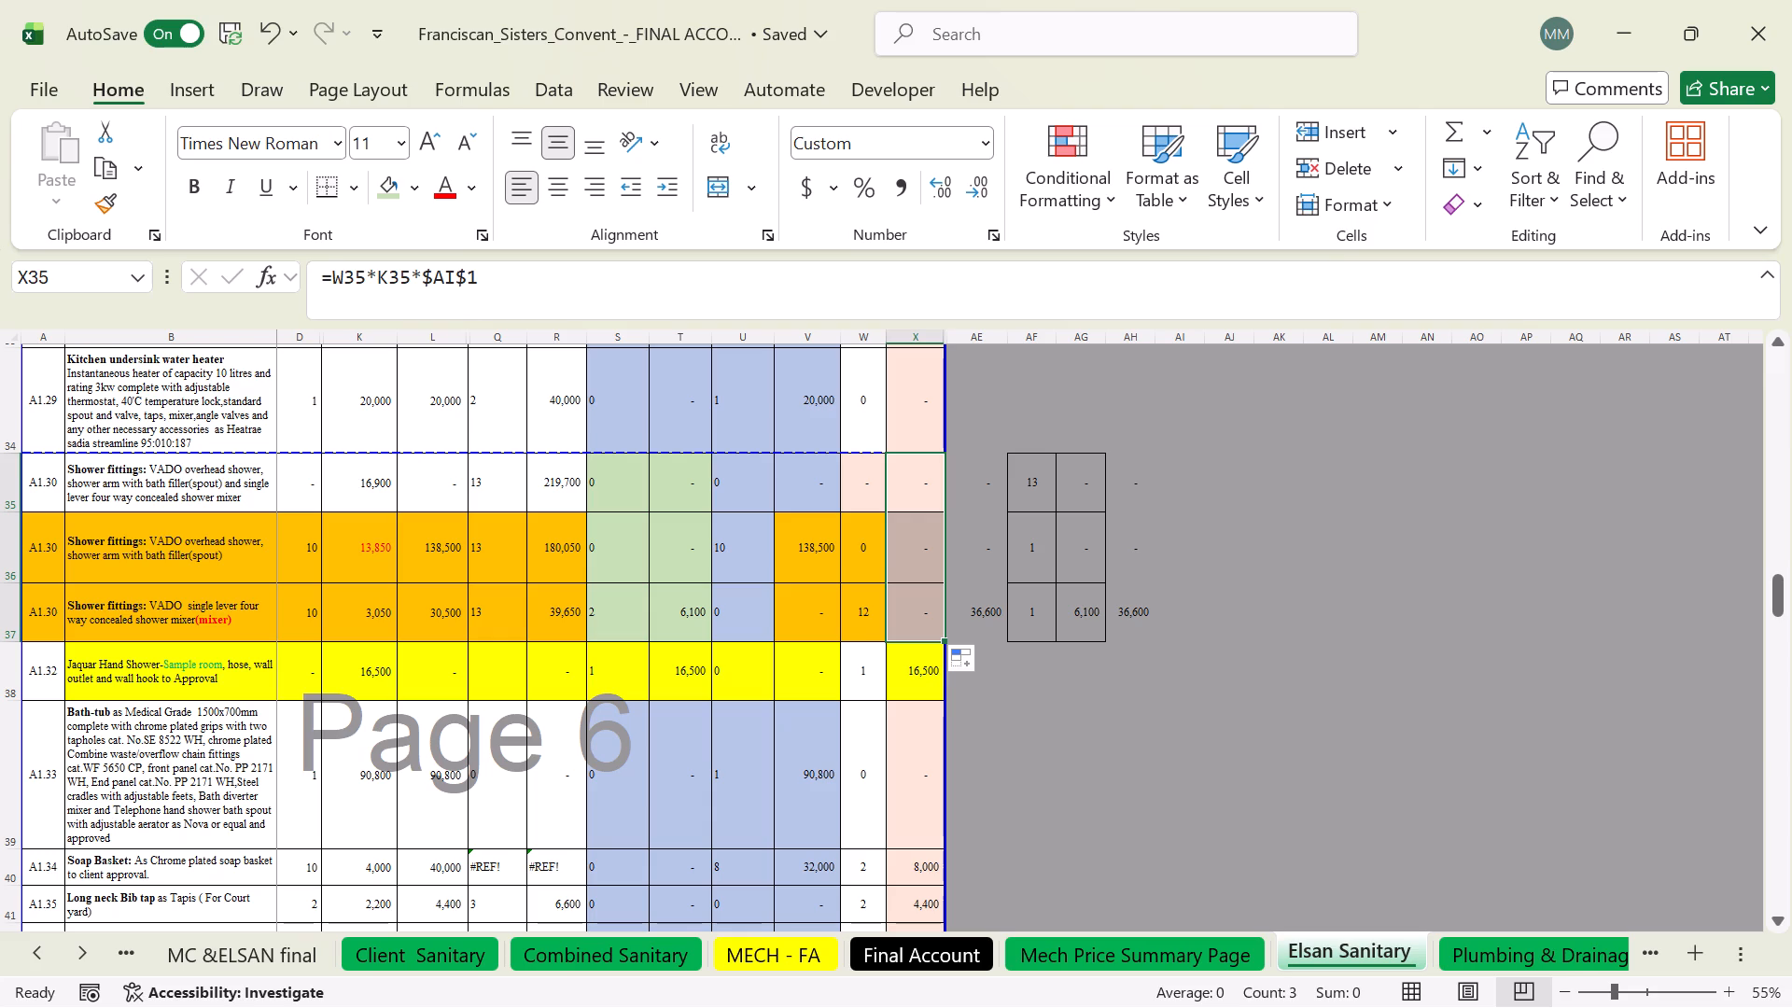
Check the quantity and cost formulas in columns S to W for the A1.30 shower fittings, rows 35 to 37.
double_click(632, 621)
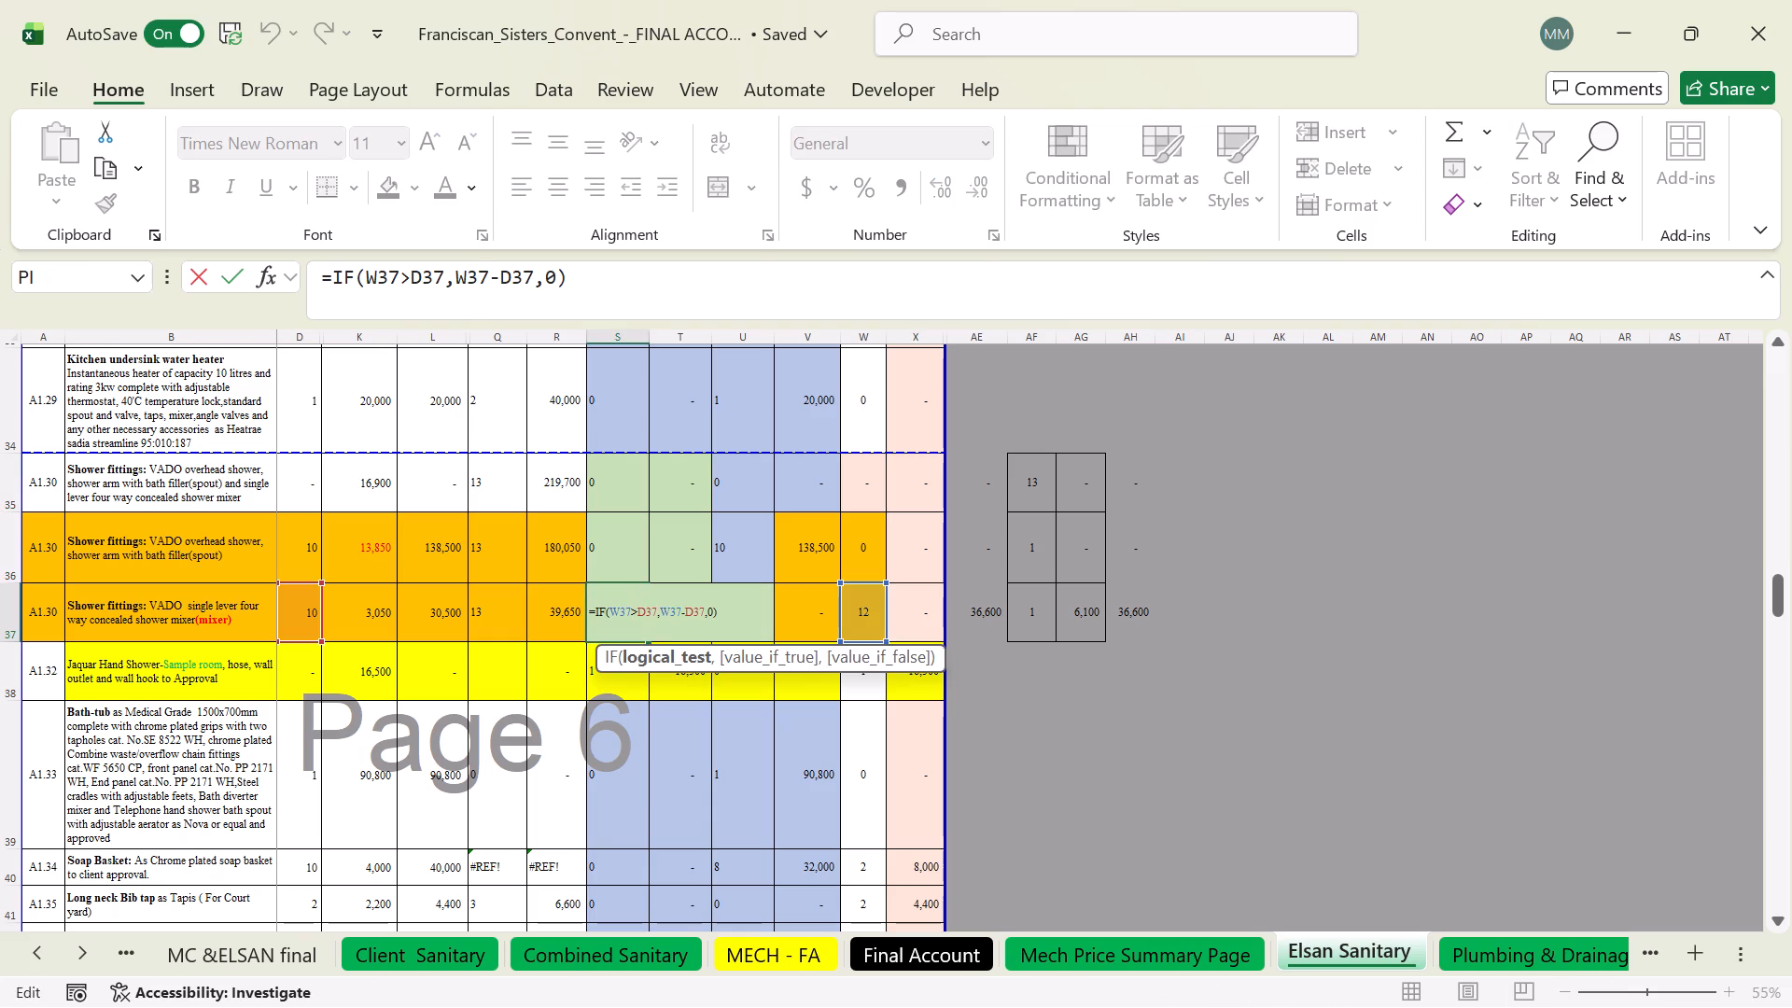
key("Return")
double_click(632, 621)
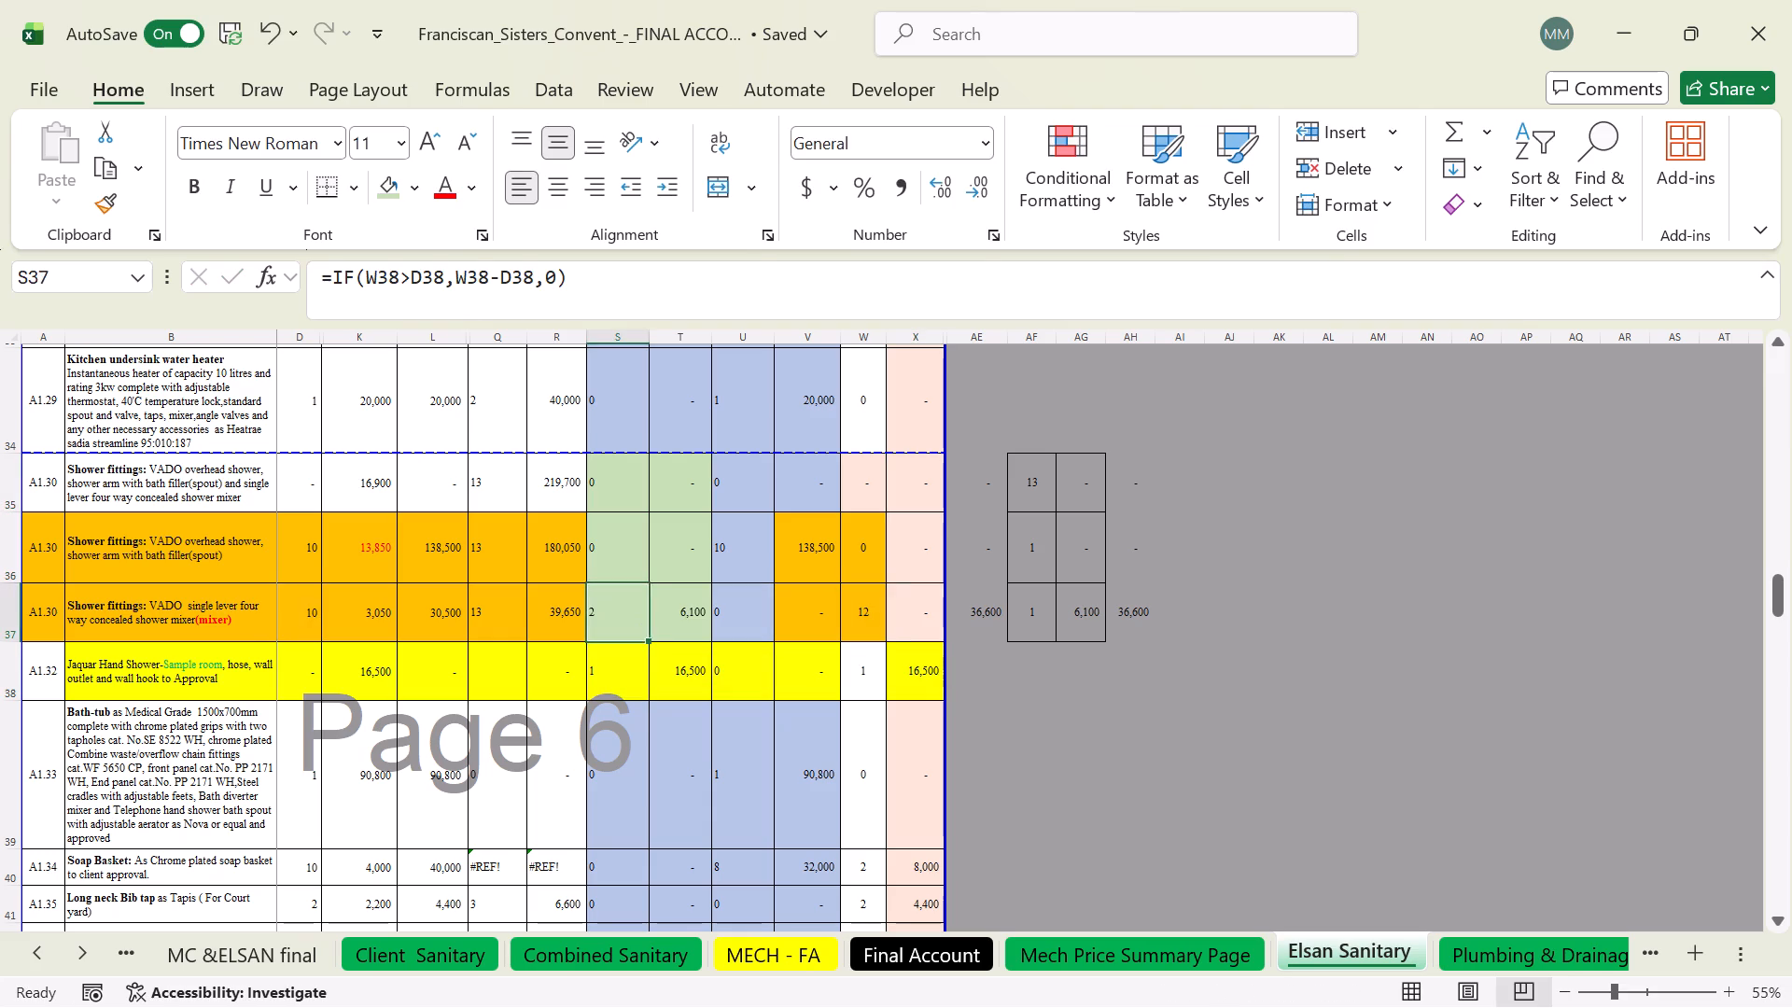
key("Return")
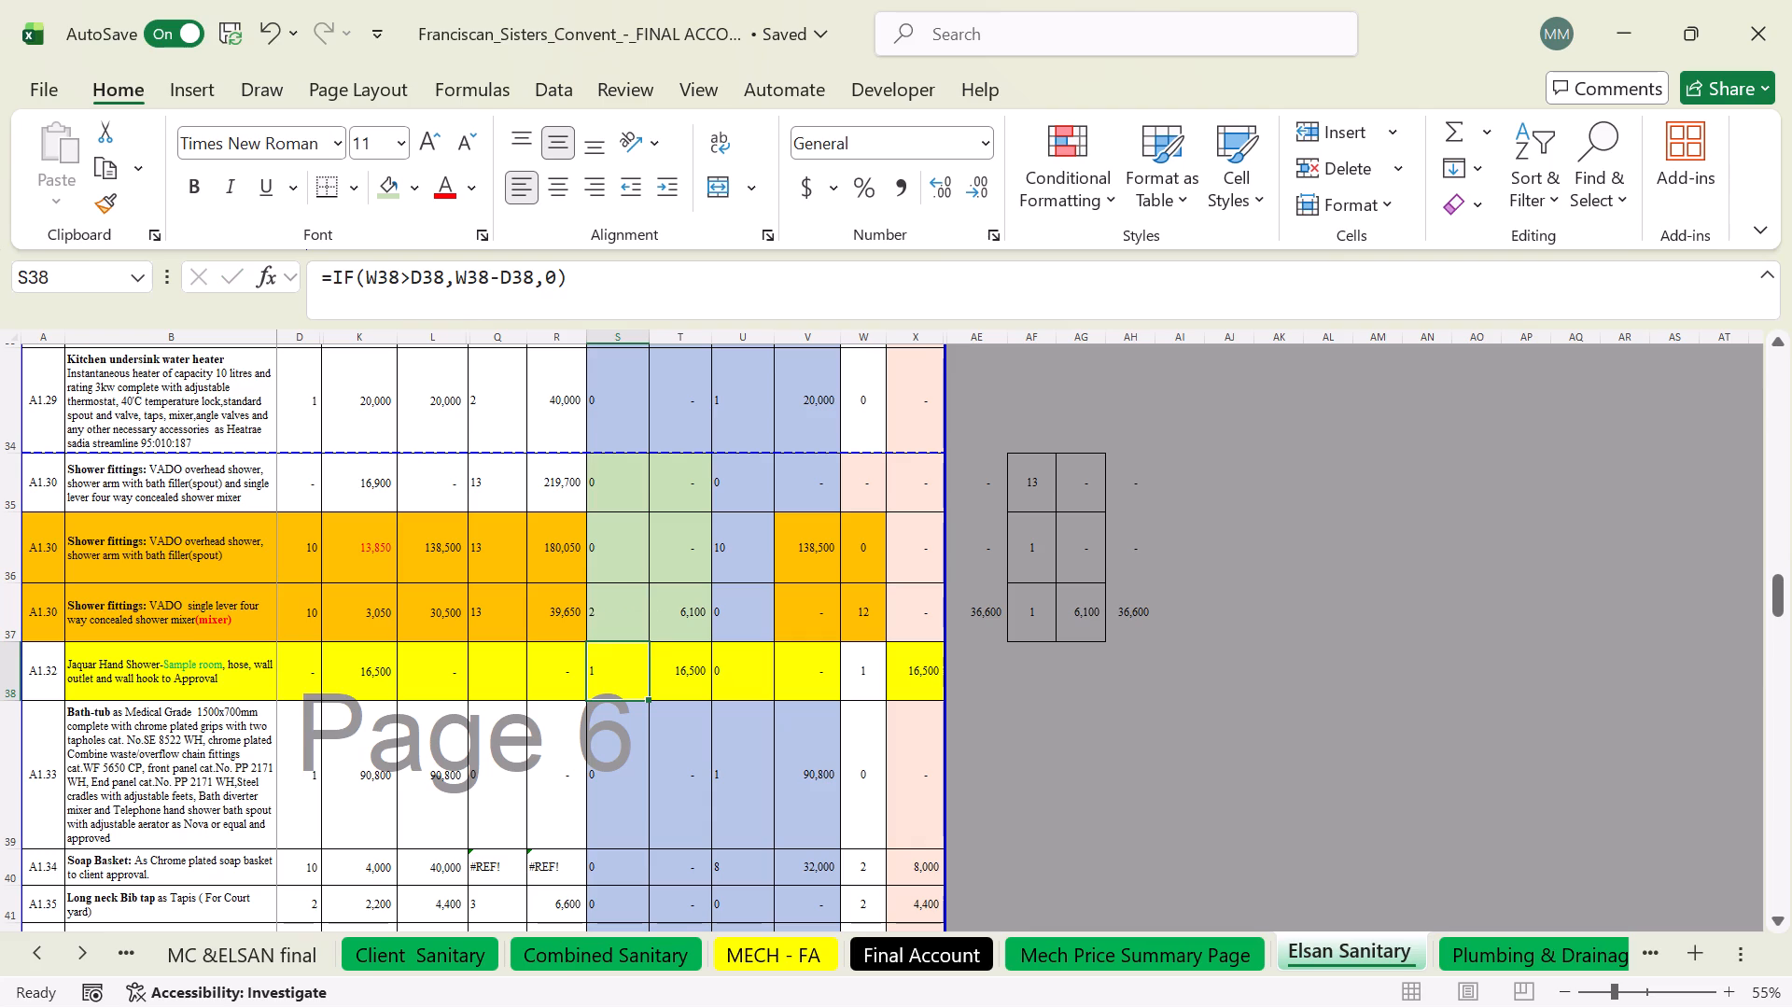
double_click(595, 558)
key("Return")
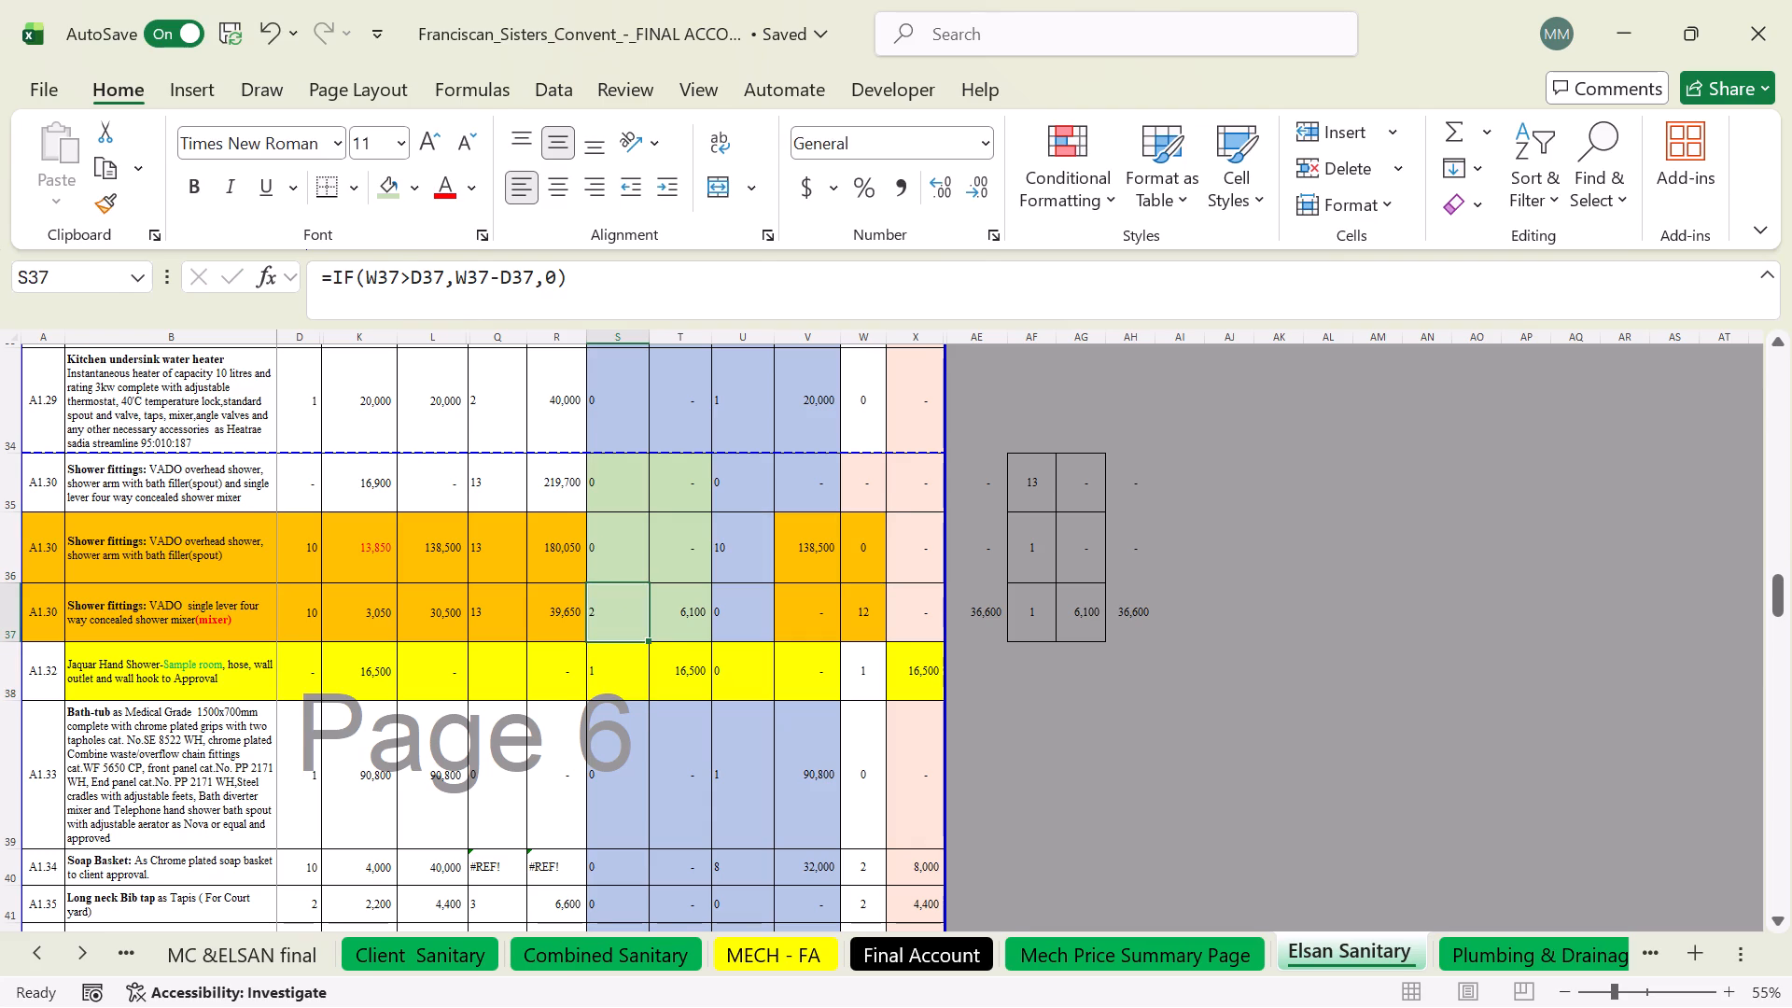
double_click(694, 548)
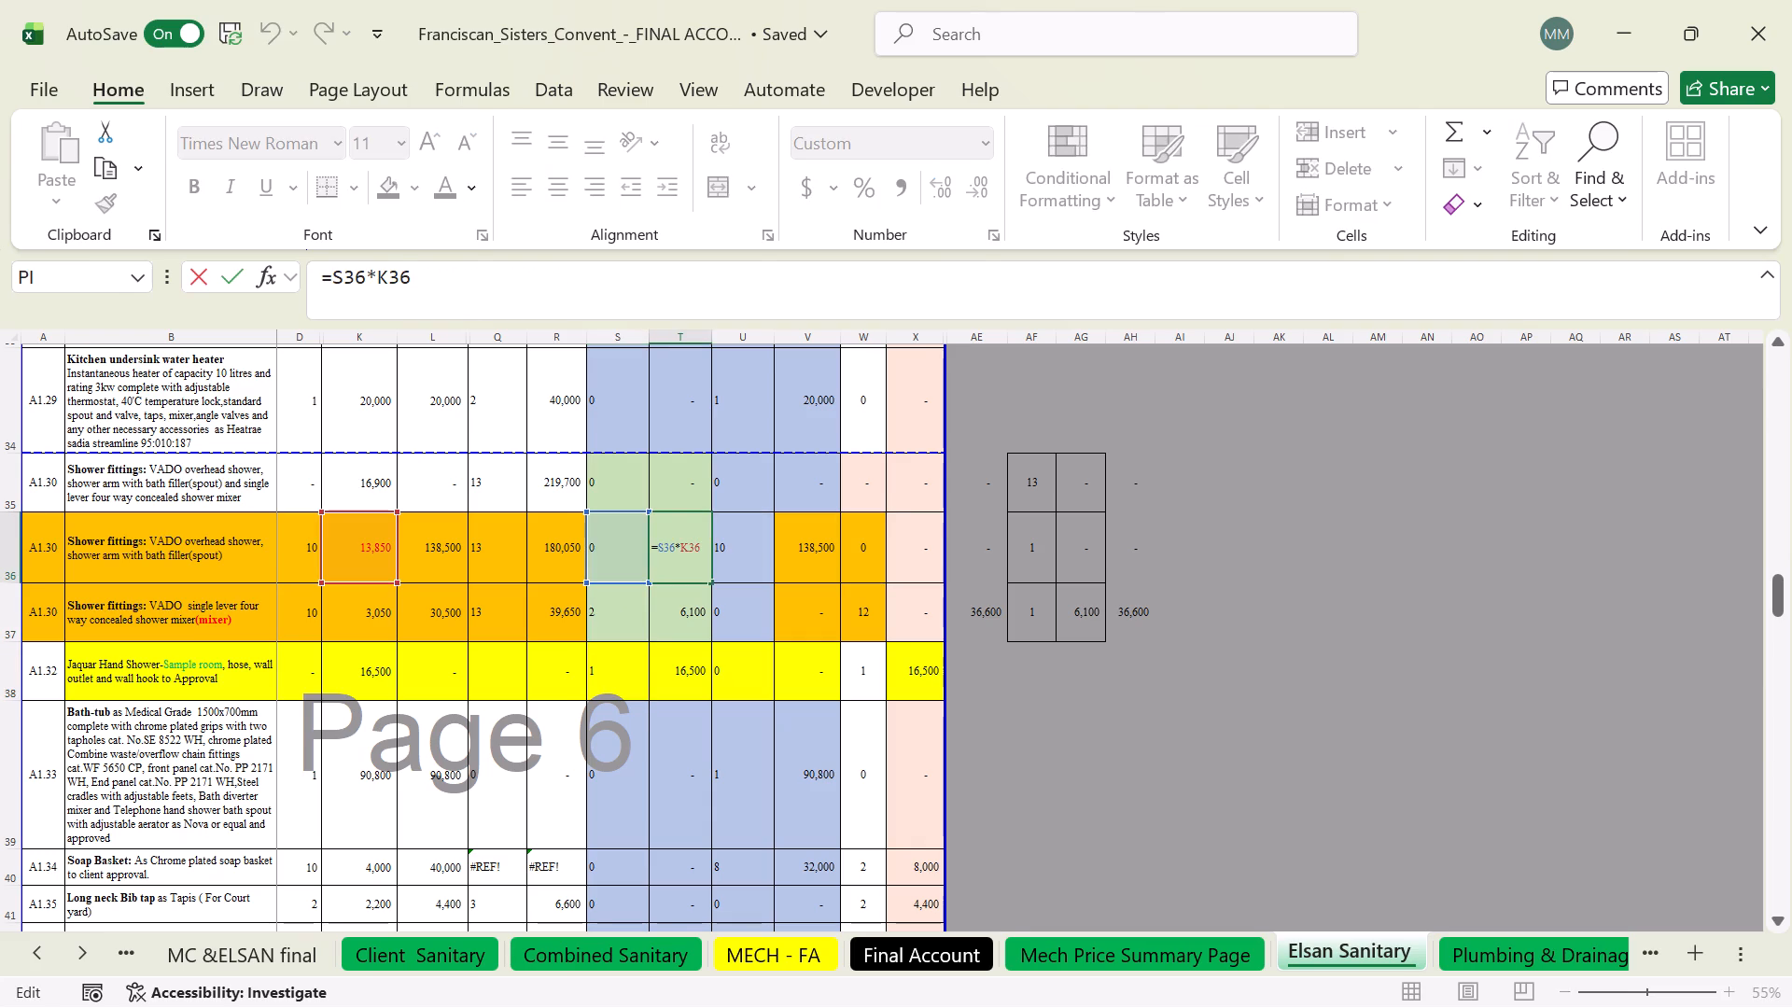
key("Return")
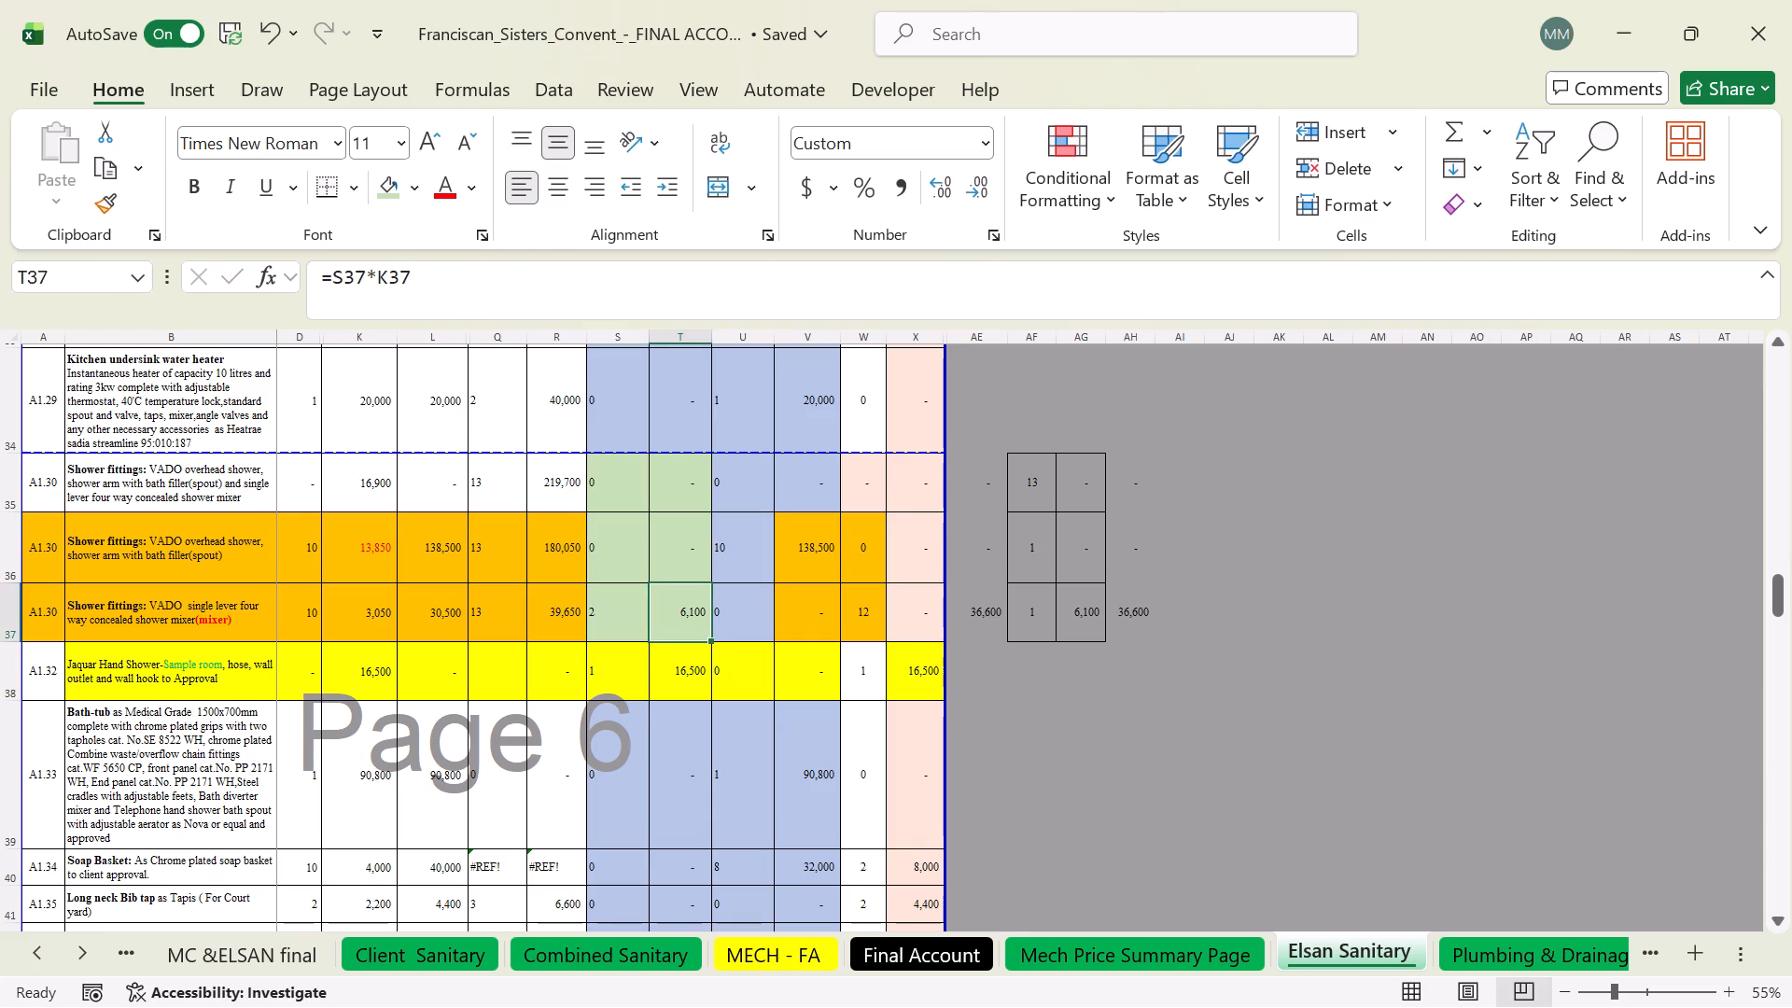
double_click(750, 553)
key("Return")
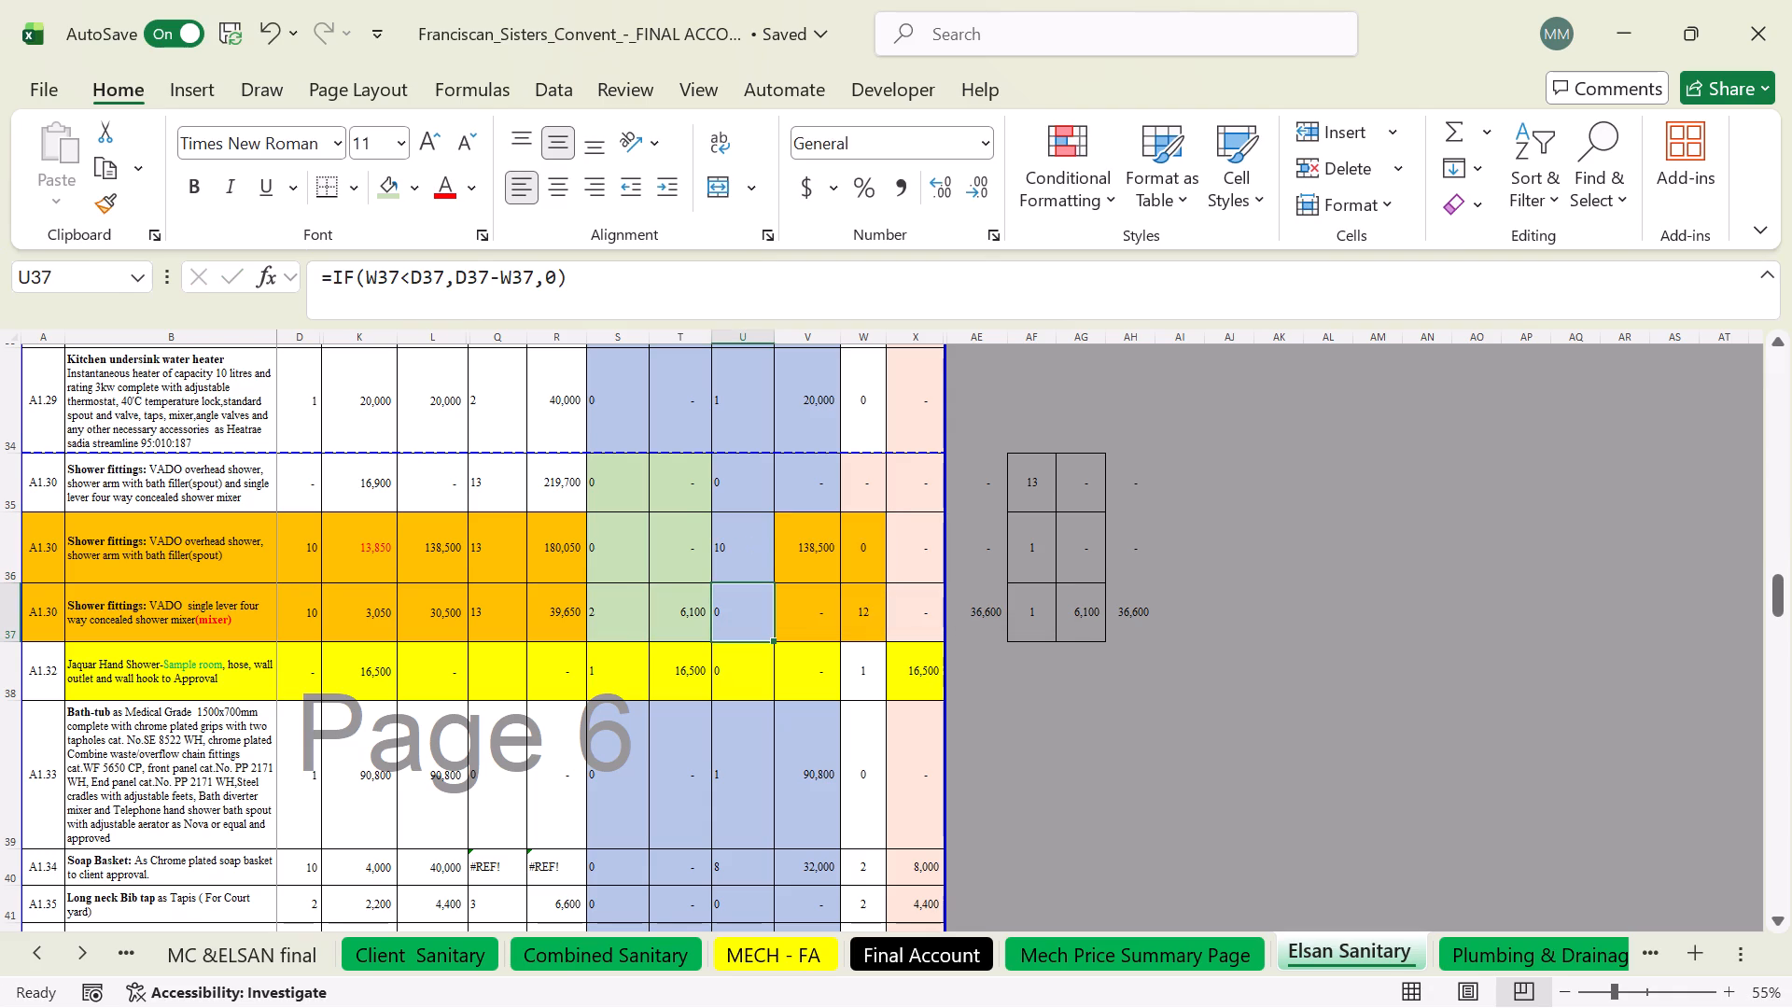
double_click(822, 472)
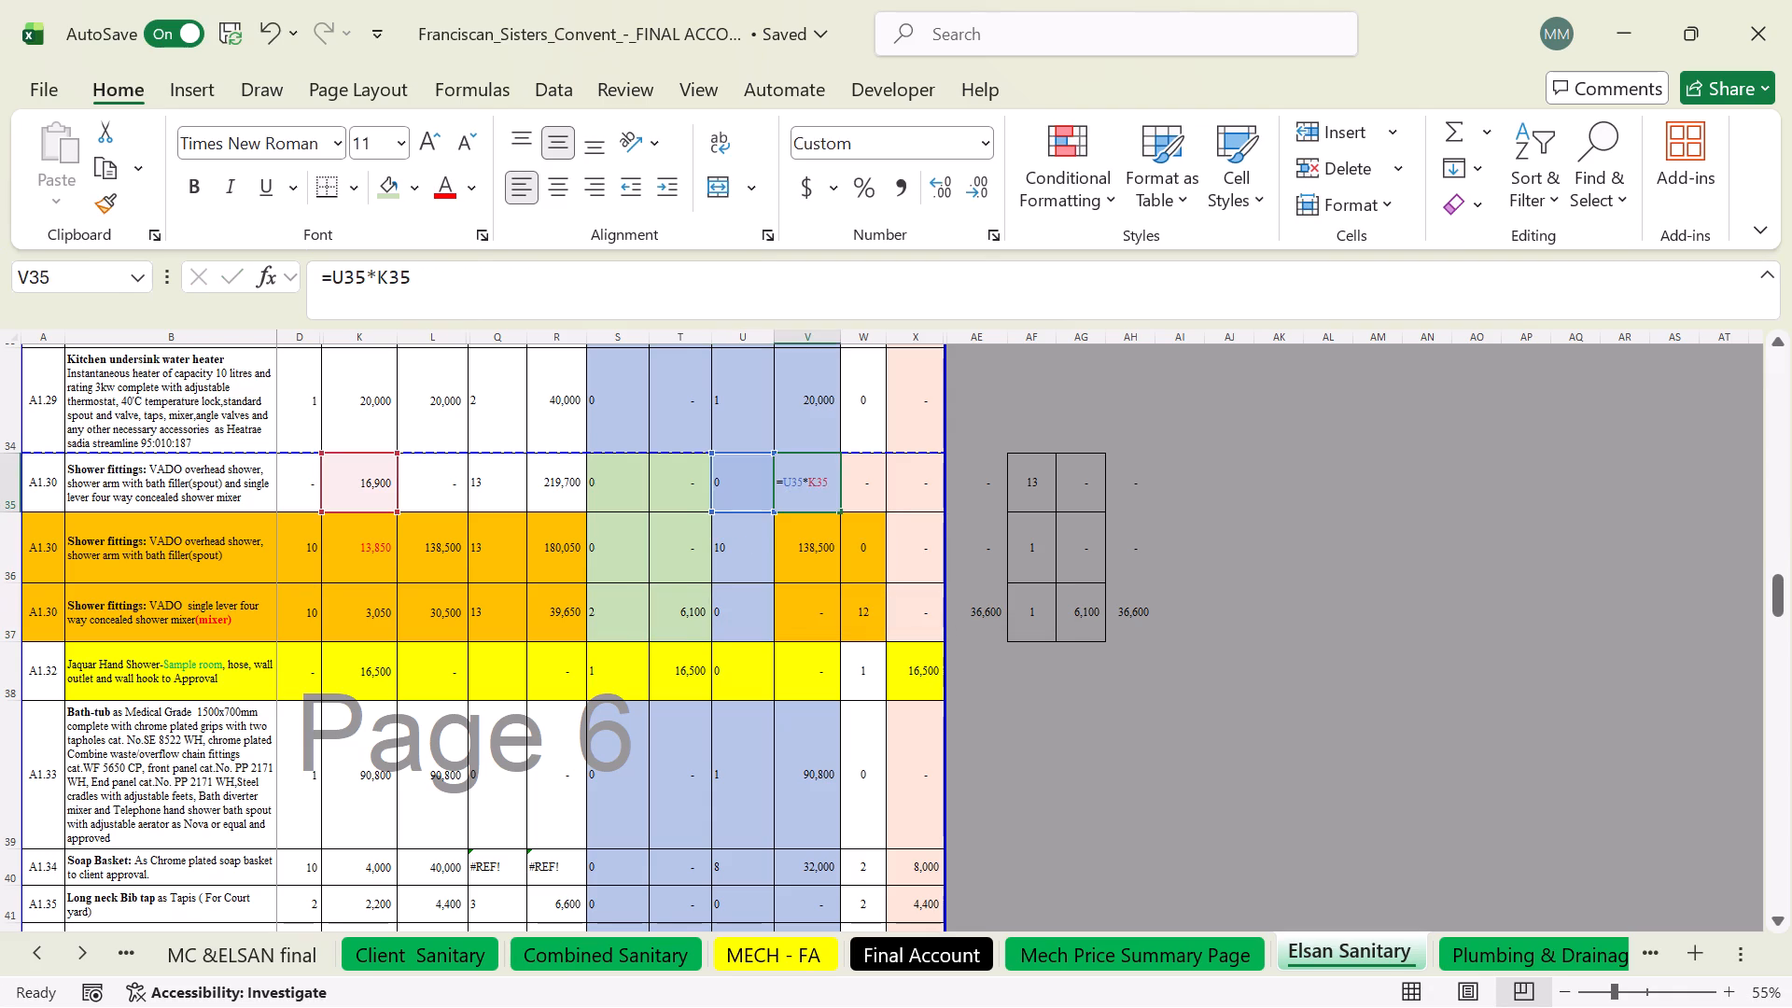
key("Return")
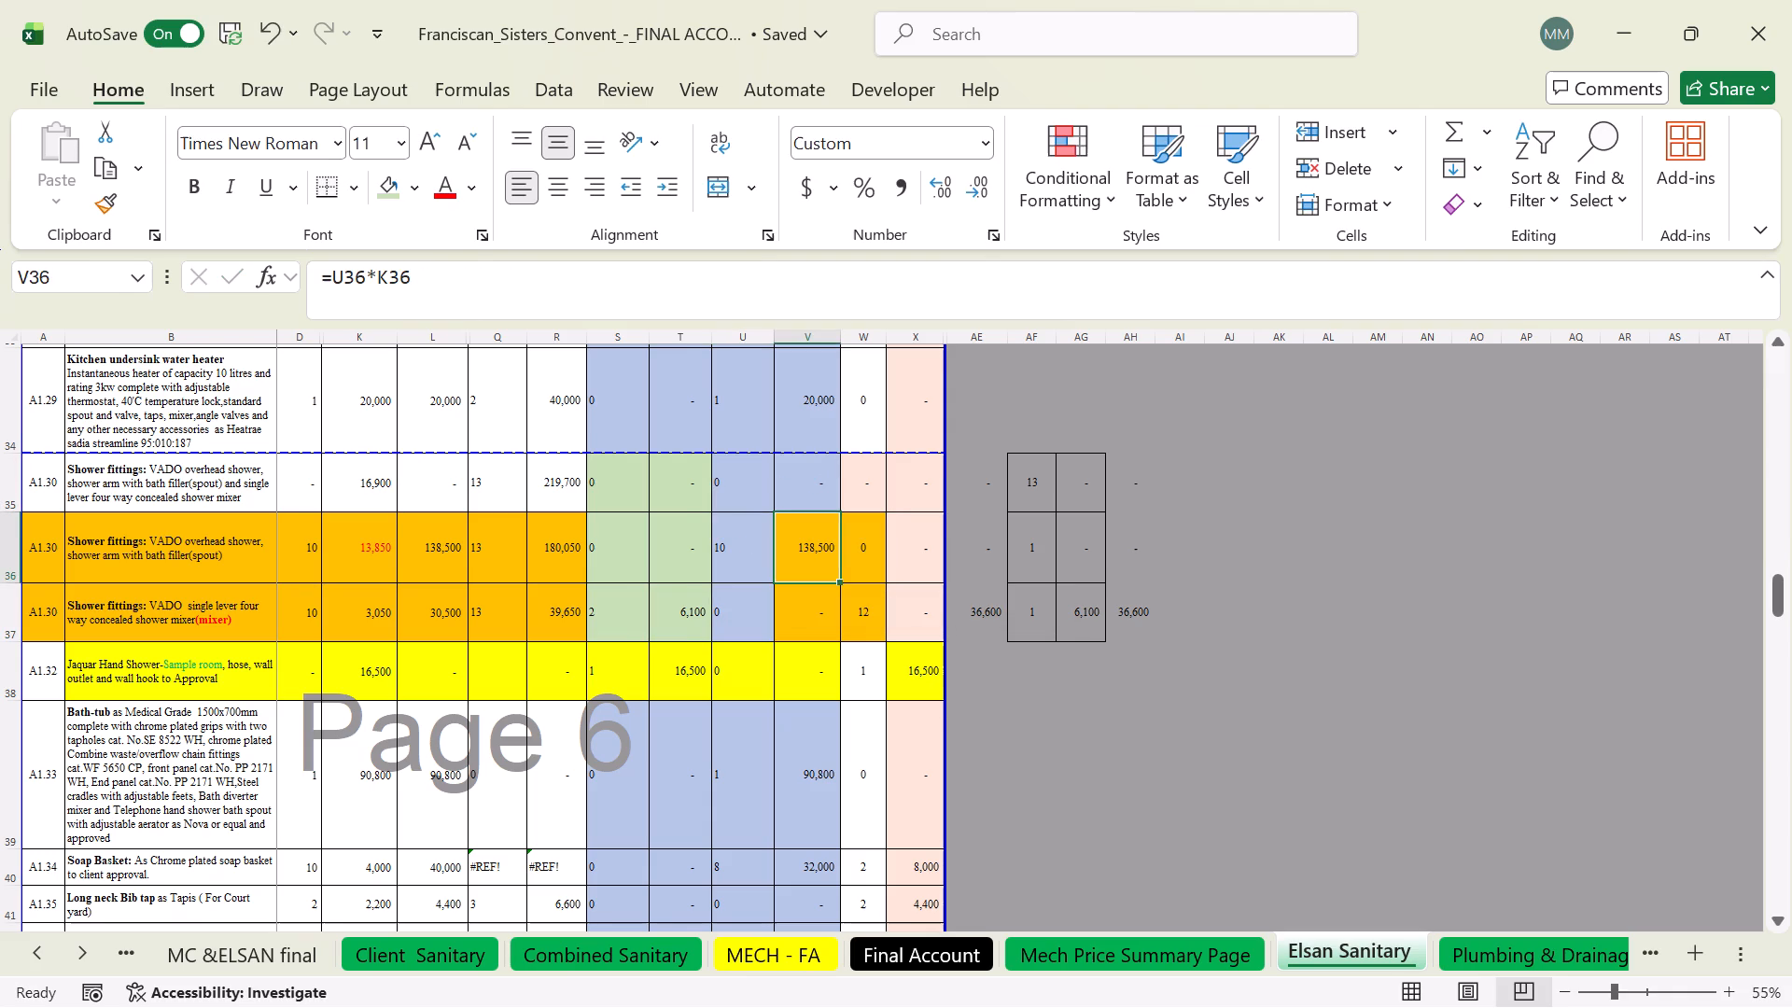
double_click(854, 483)
double_click(856, 483)
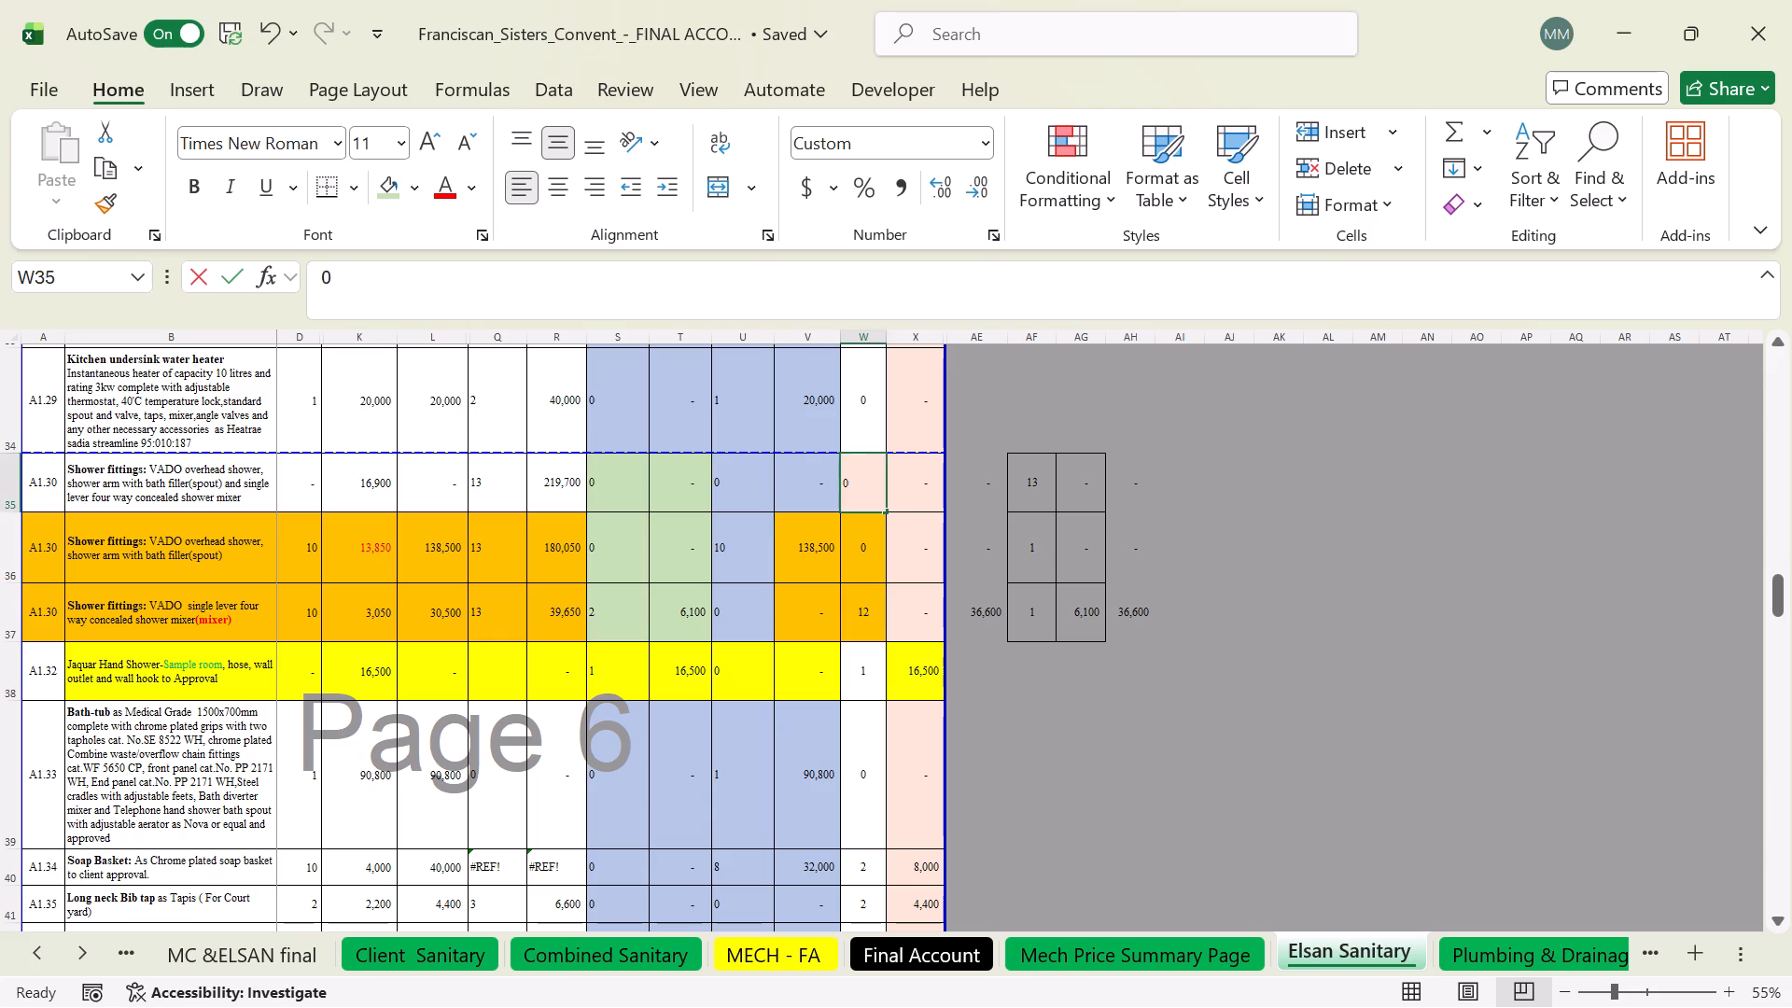
left_click(863, 564)
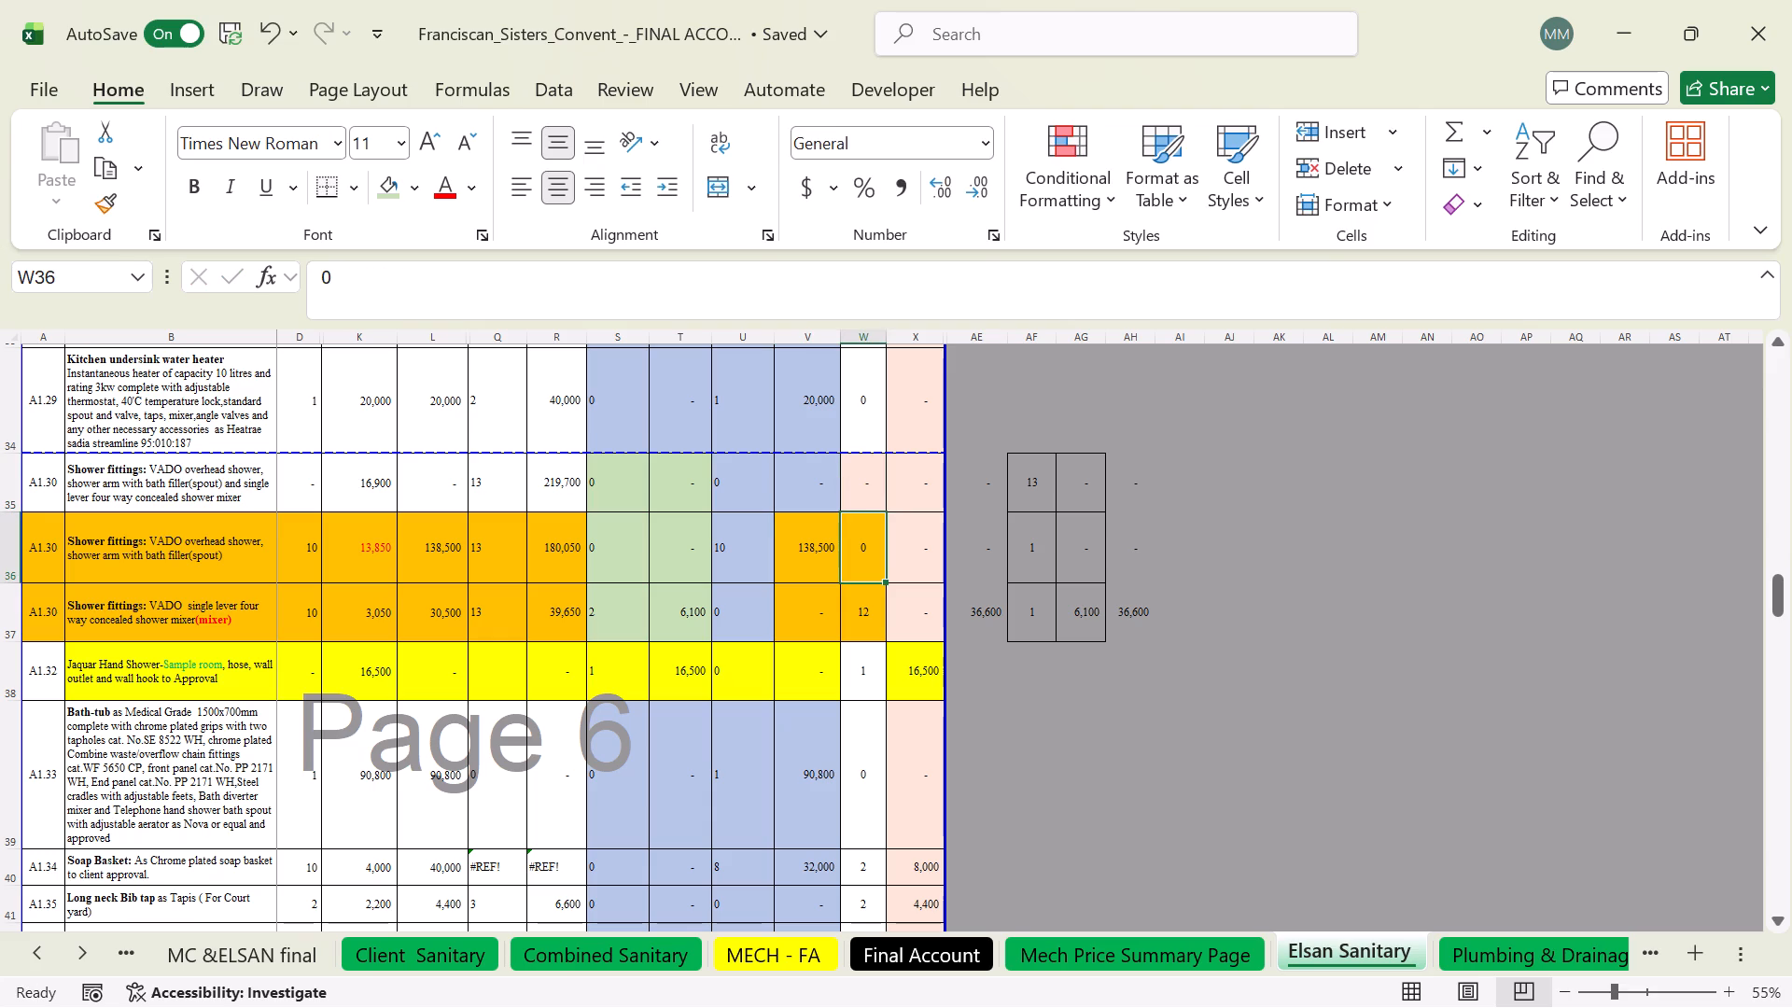
Append "Client Supply" in red to the A1.30 VADO overhead shower and arm description in B36.
double_click(228, 556)
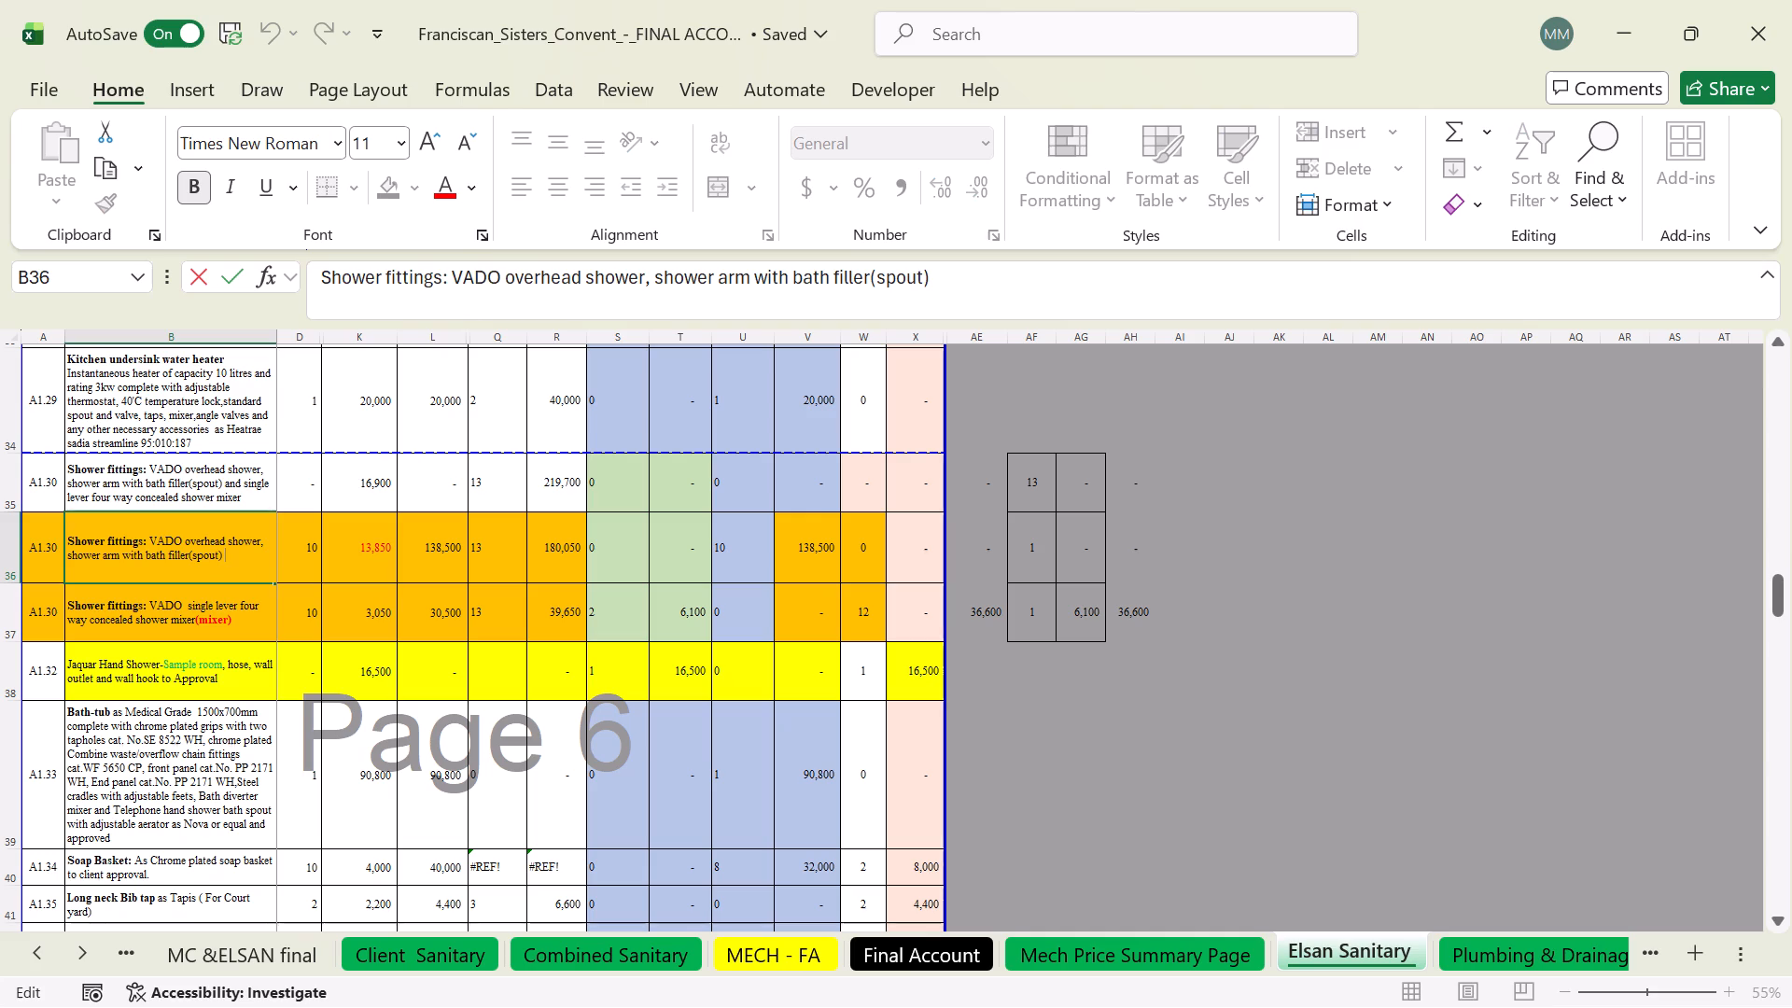
type("Clienyt")
key("BackSpace")
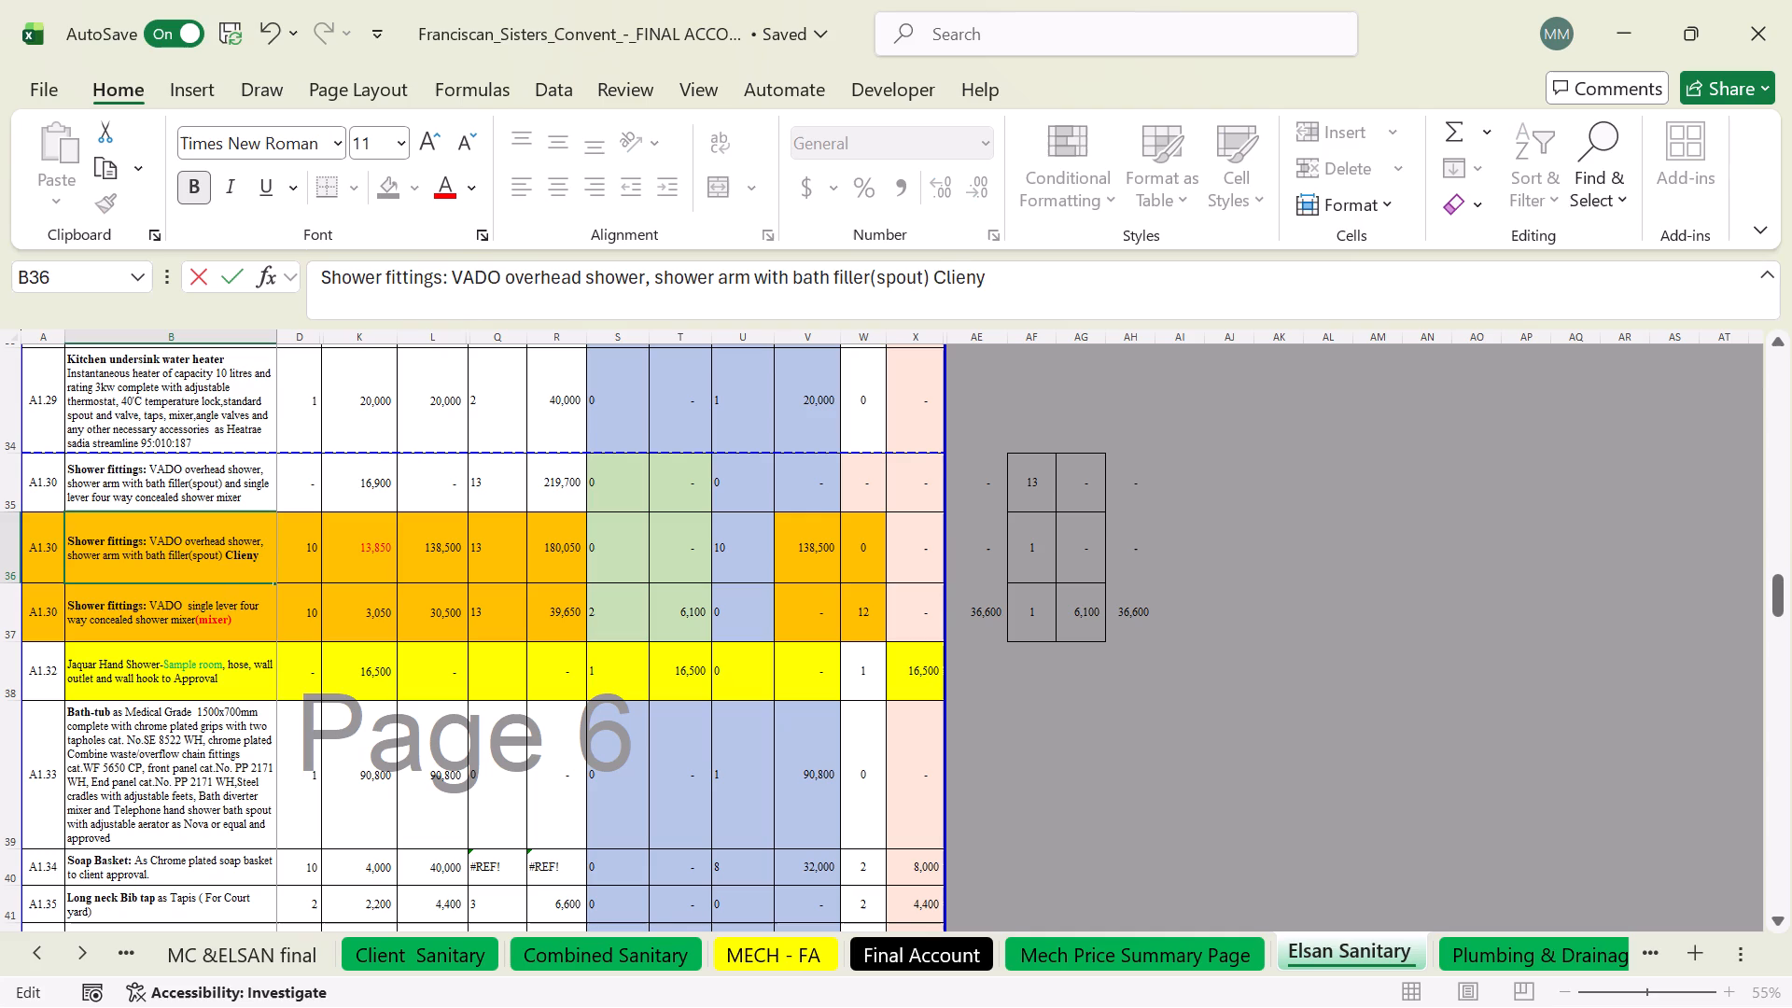
key("BackSpace")
type("t Supply")
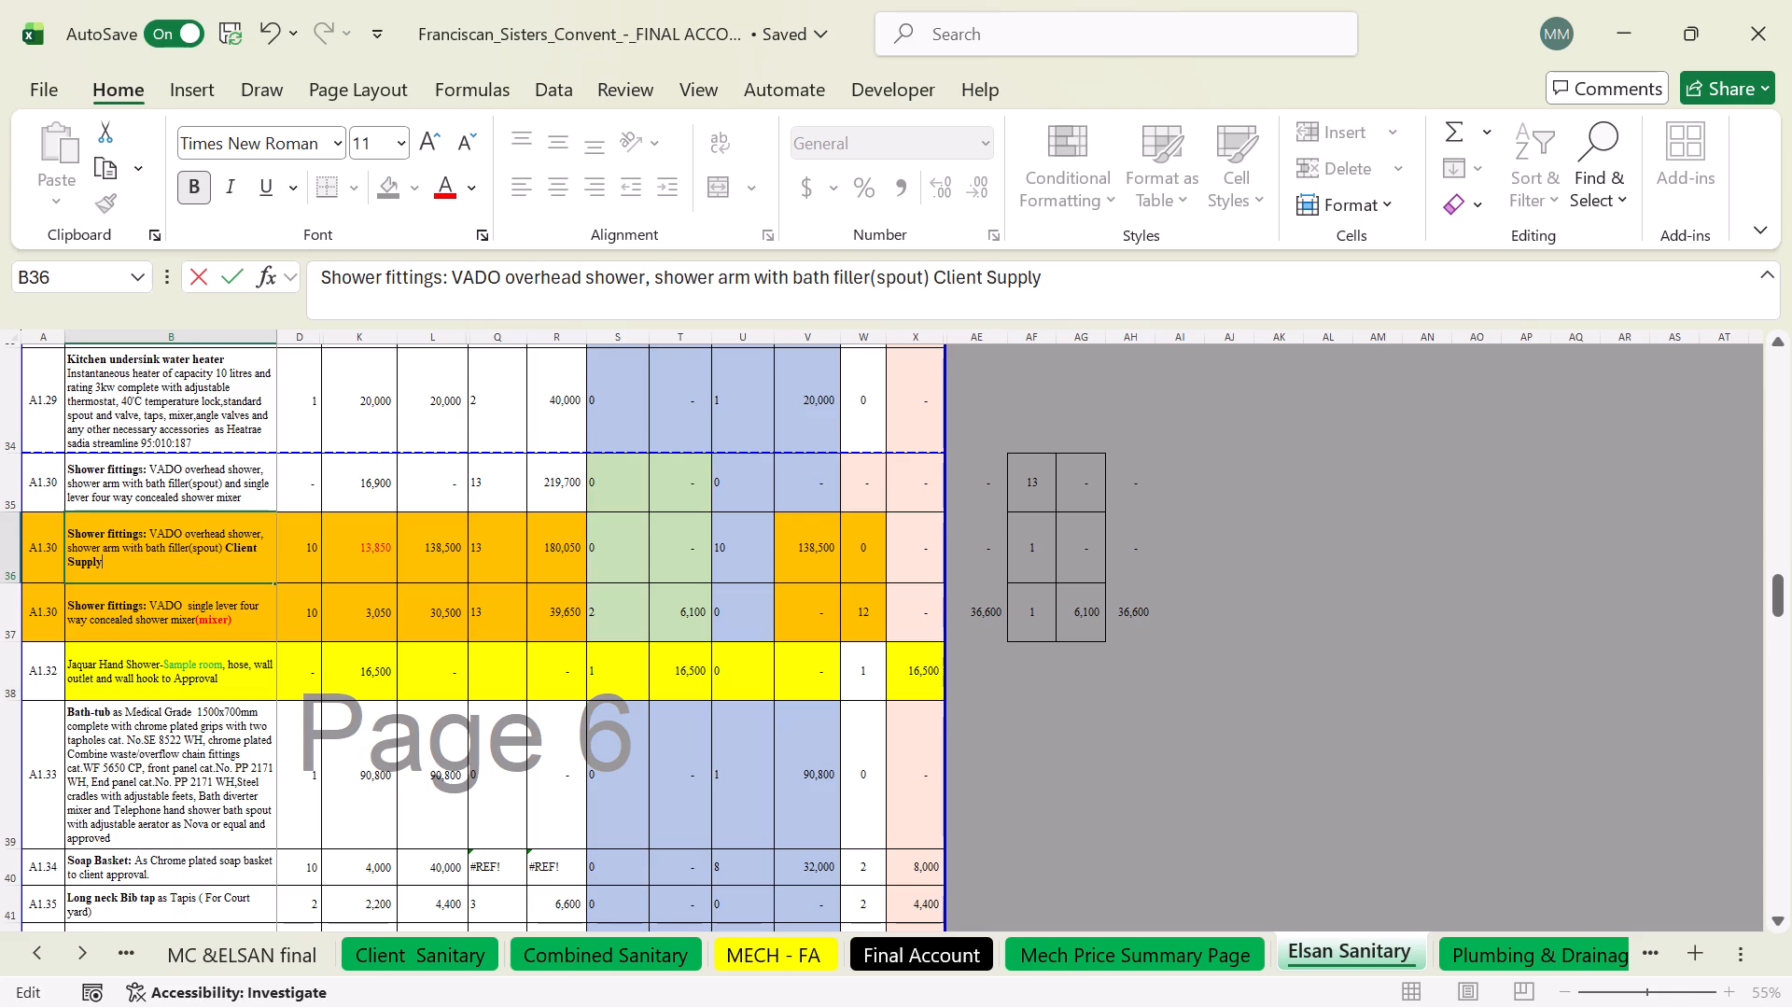
left_click_drag(222, 555, 271, 580)
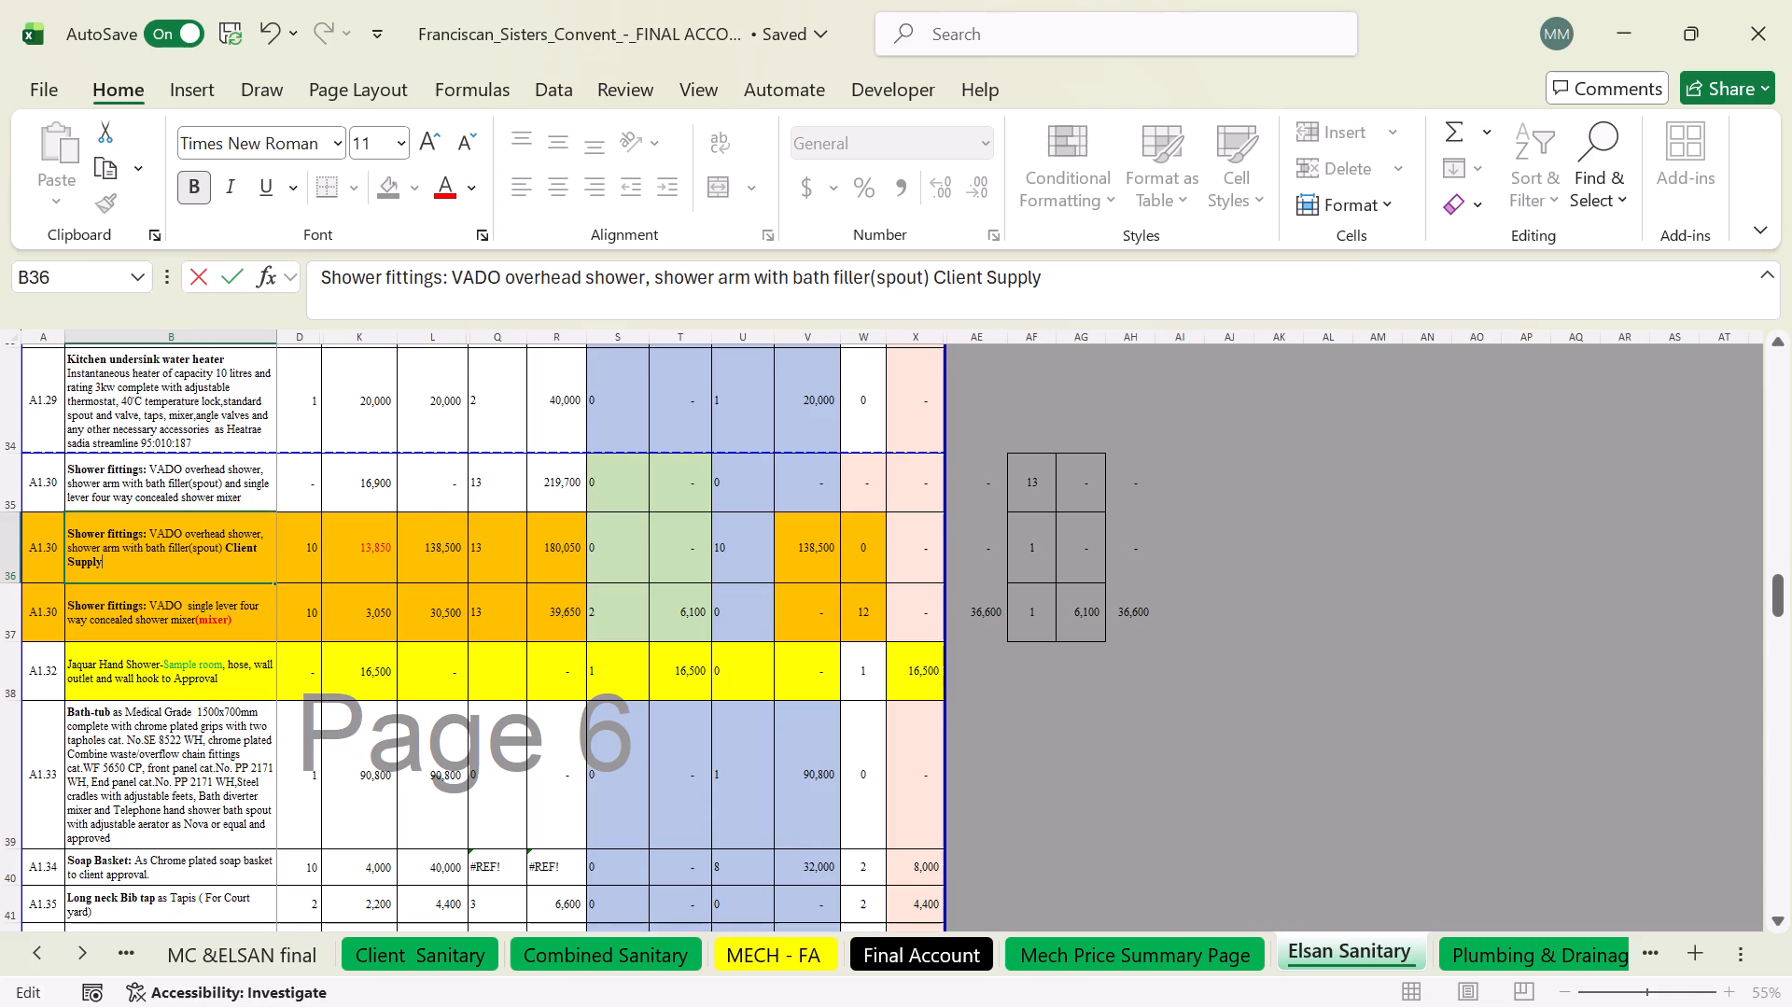
left_click_drag(224, 539, 241, 555)
left_click(239, 555)
left_click_drag(222, 548, 239, 562)
left_click(448, 187)
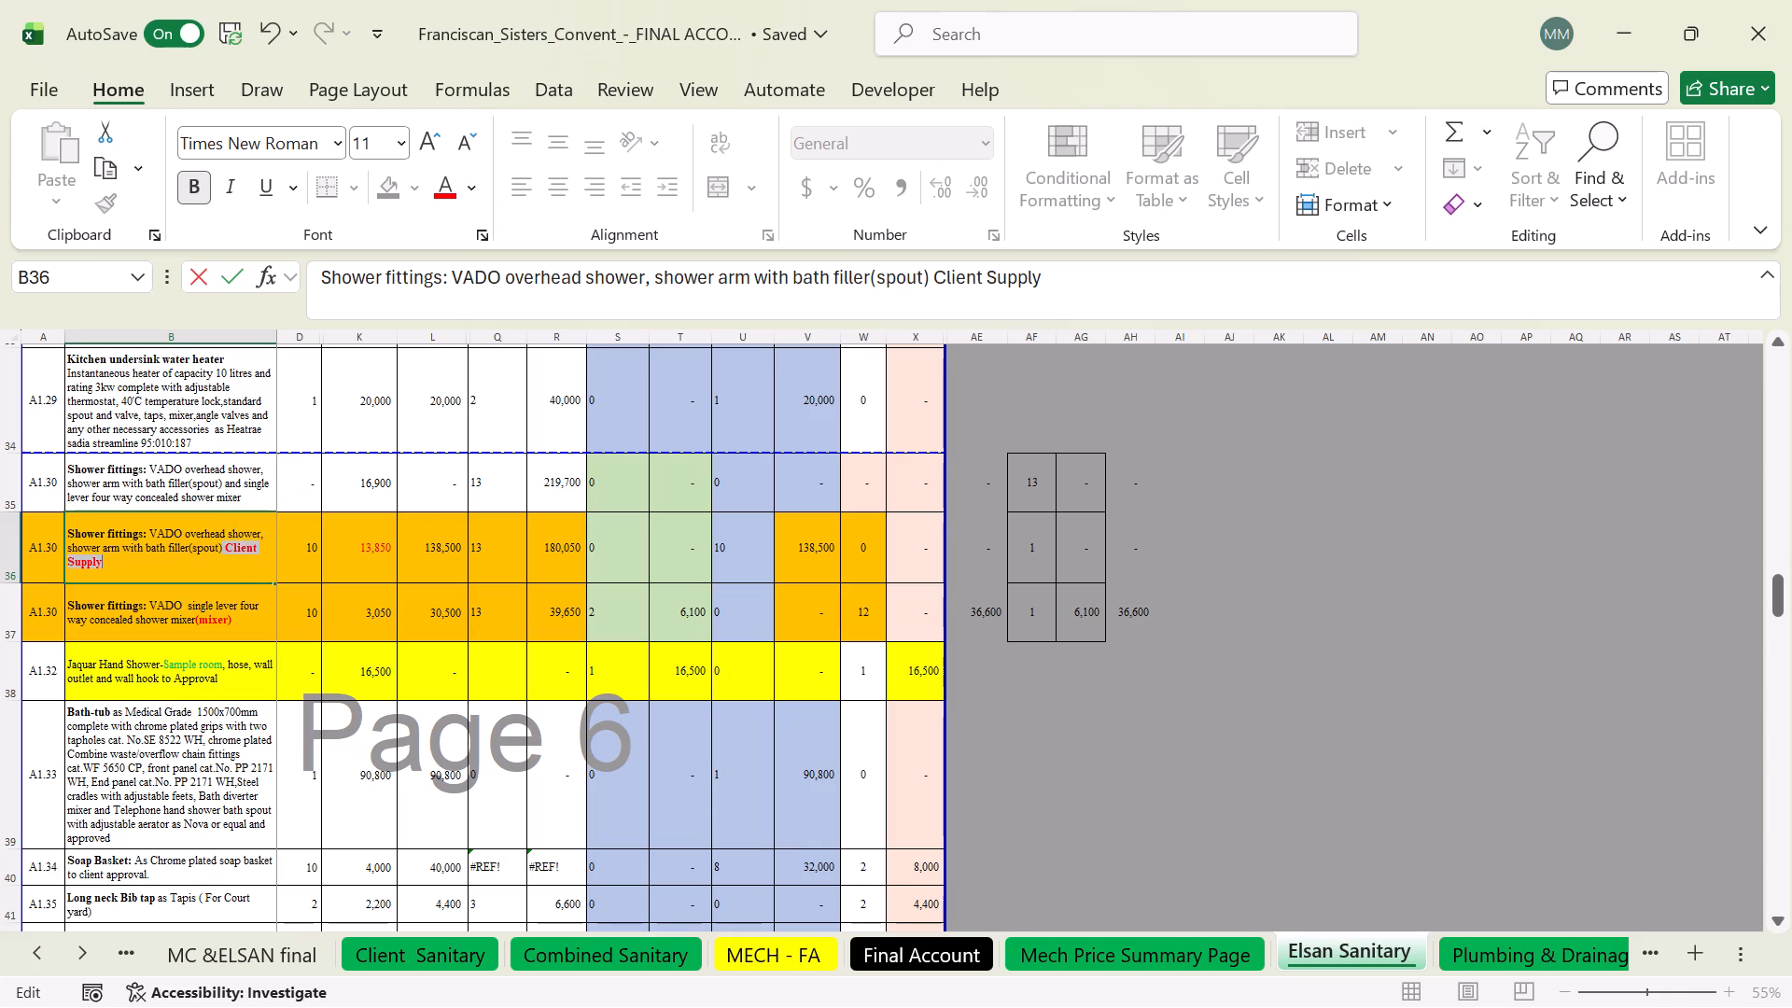
left_click(249, 637)
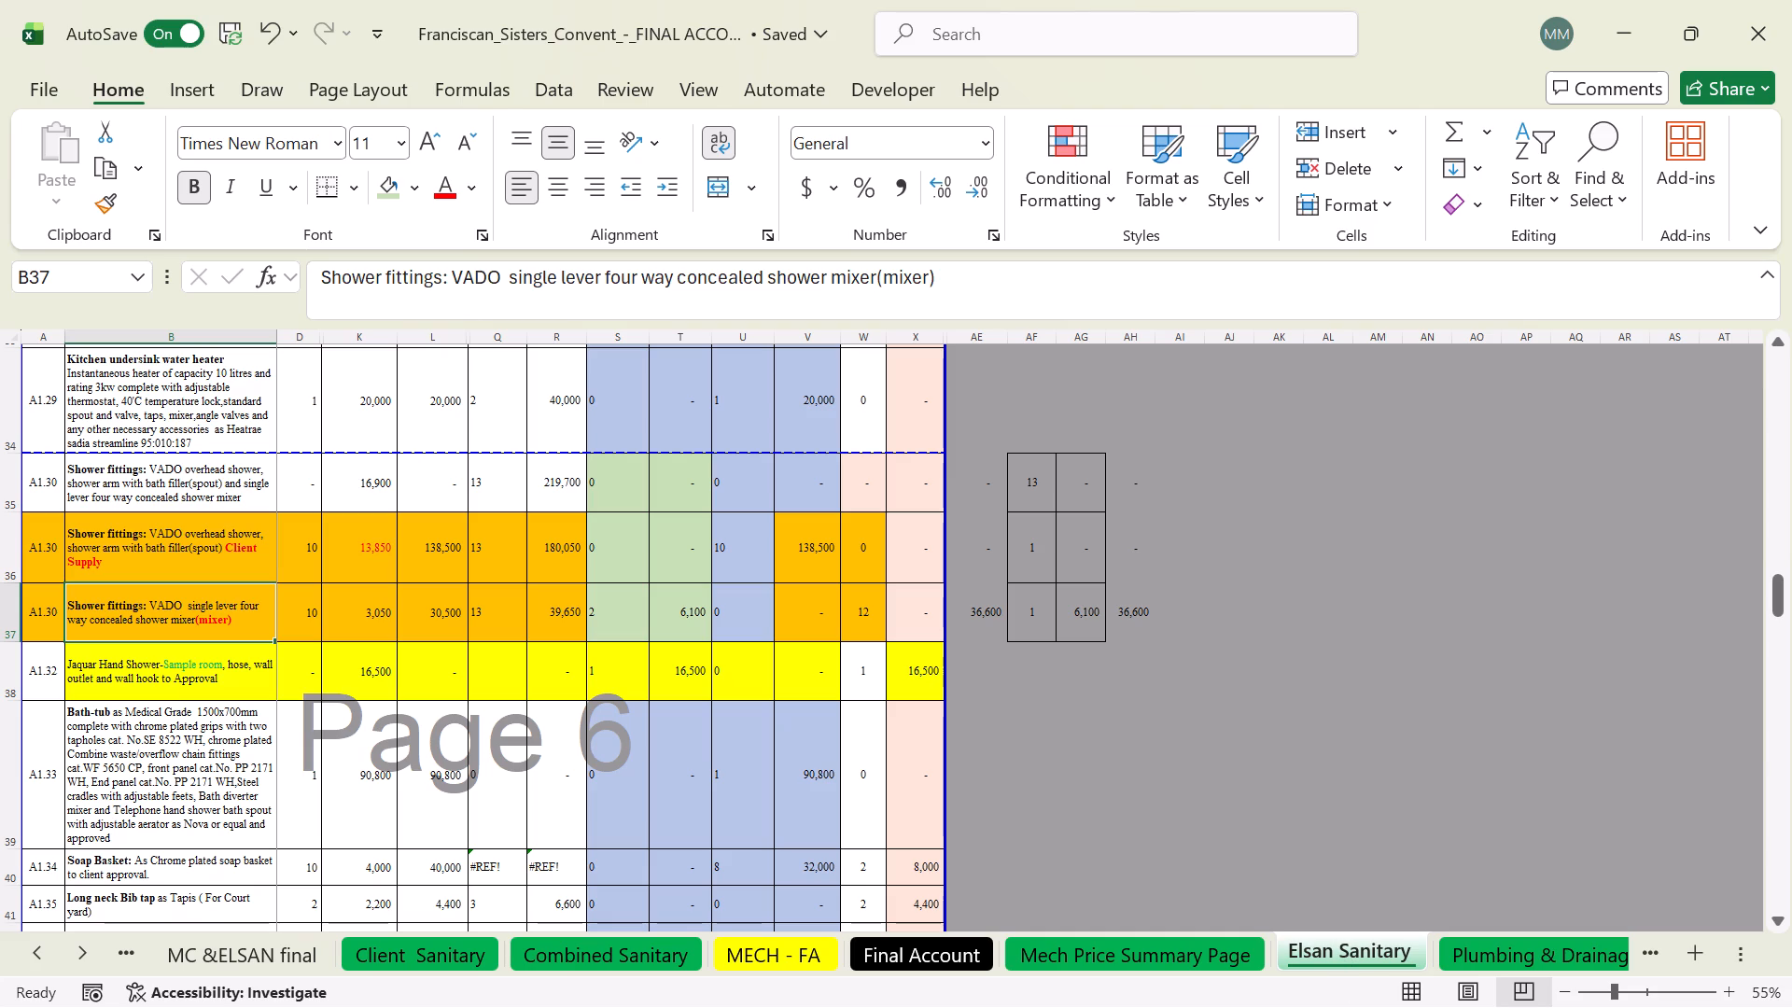
Fill the kitchen undersink water heater's amount formula from X34 down to X37, over the A1.30 shower fittings rows.
left_click(311, 560)
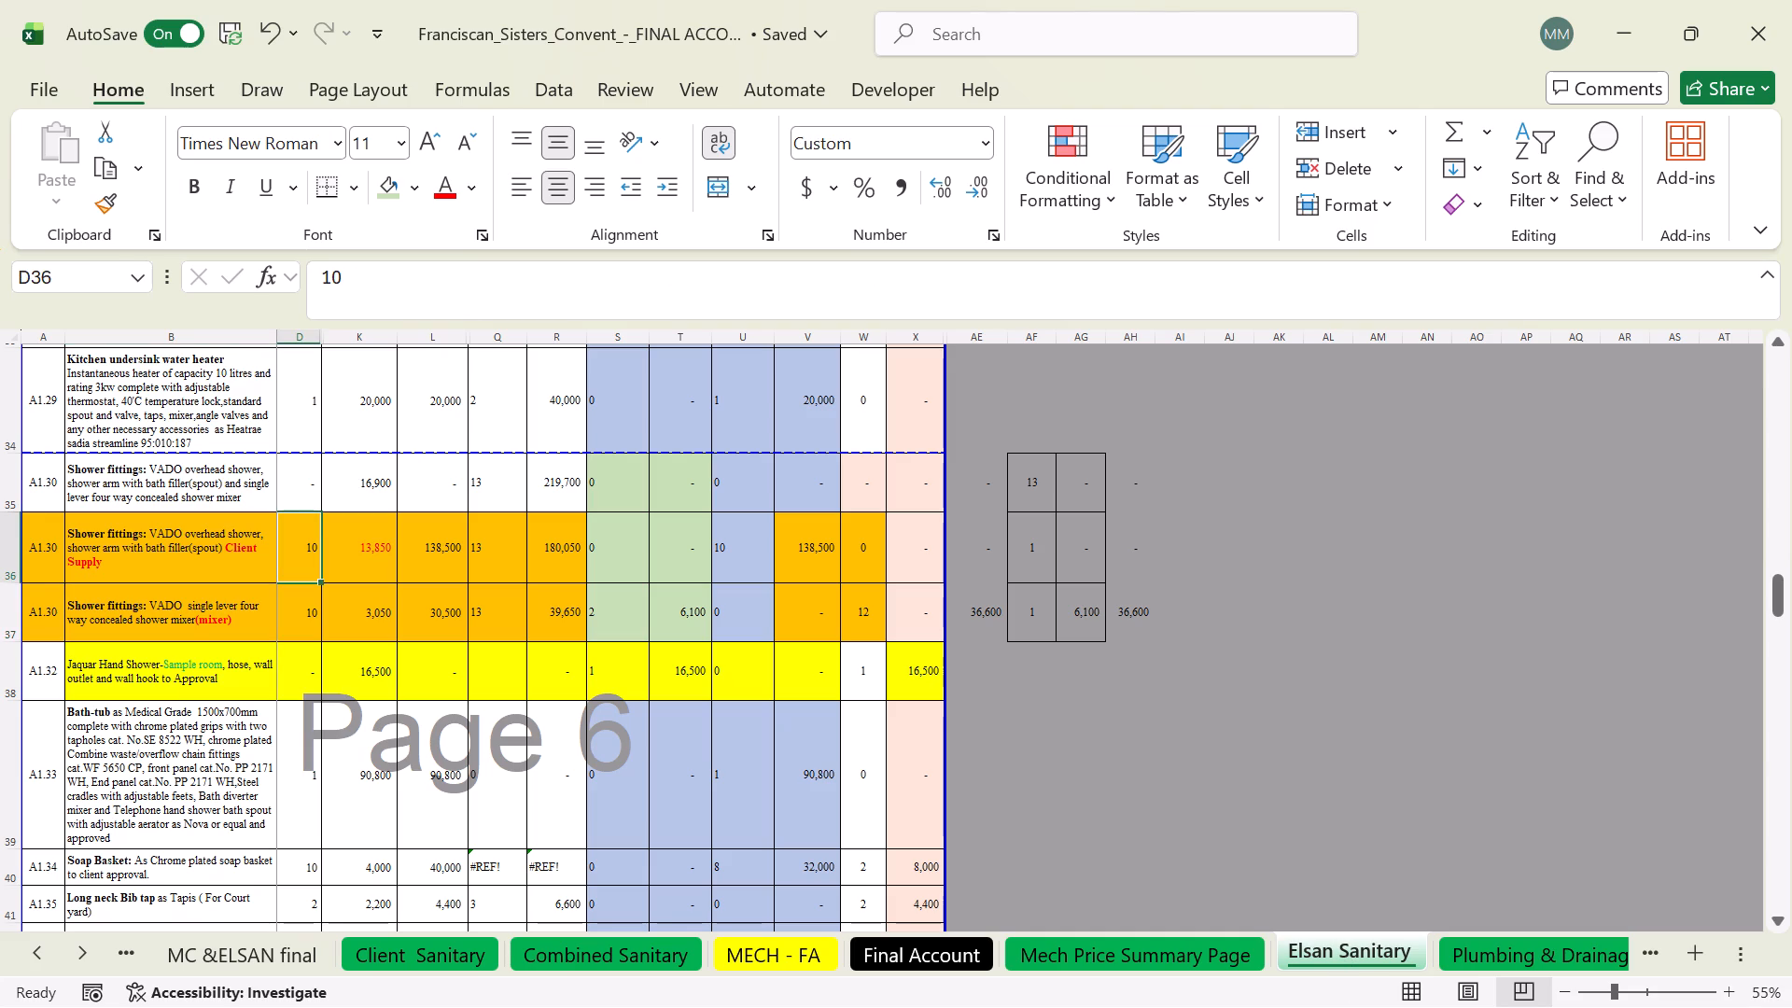
left_click(874, 548)
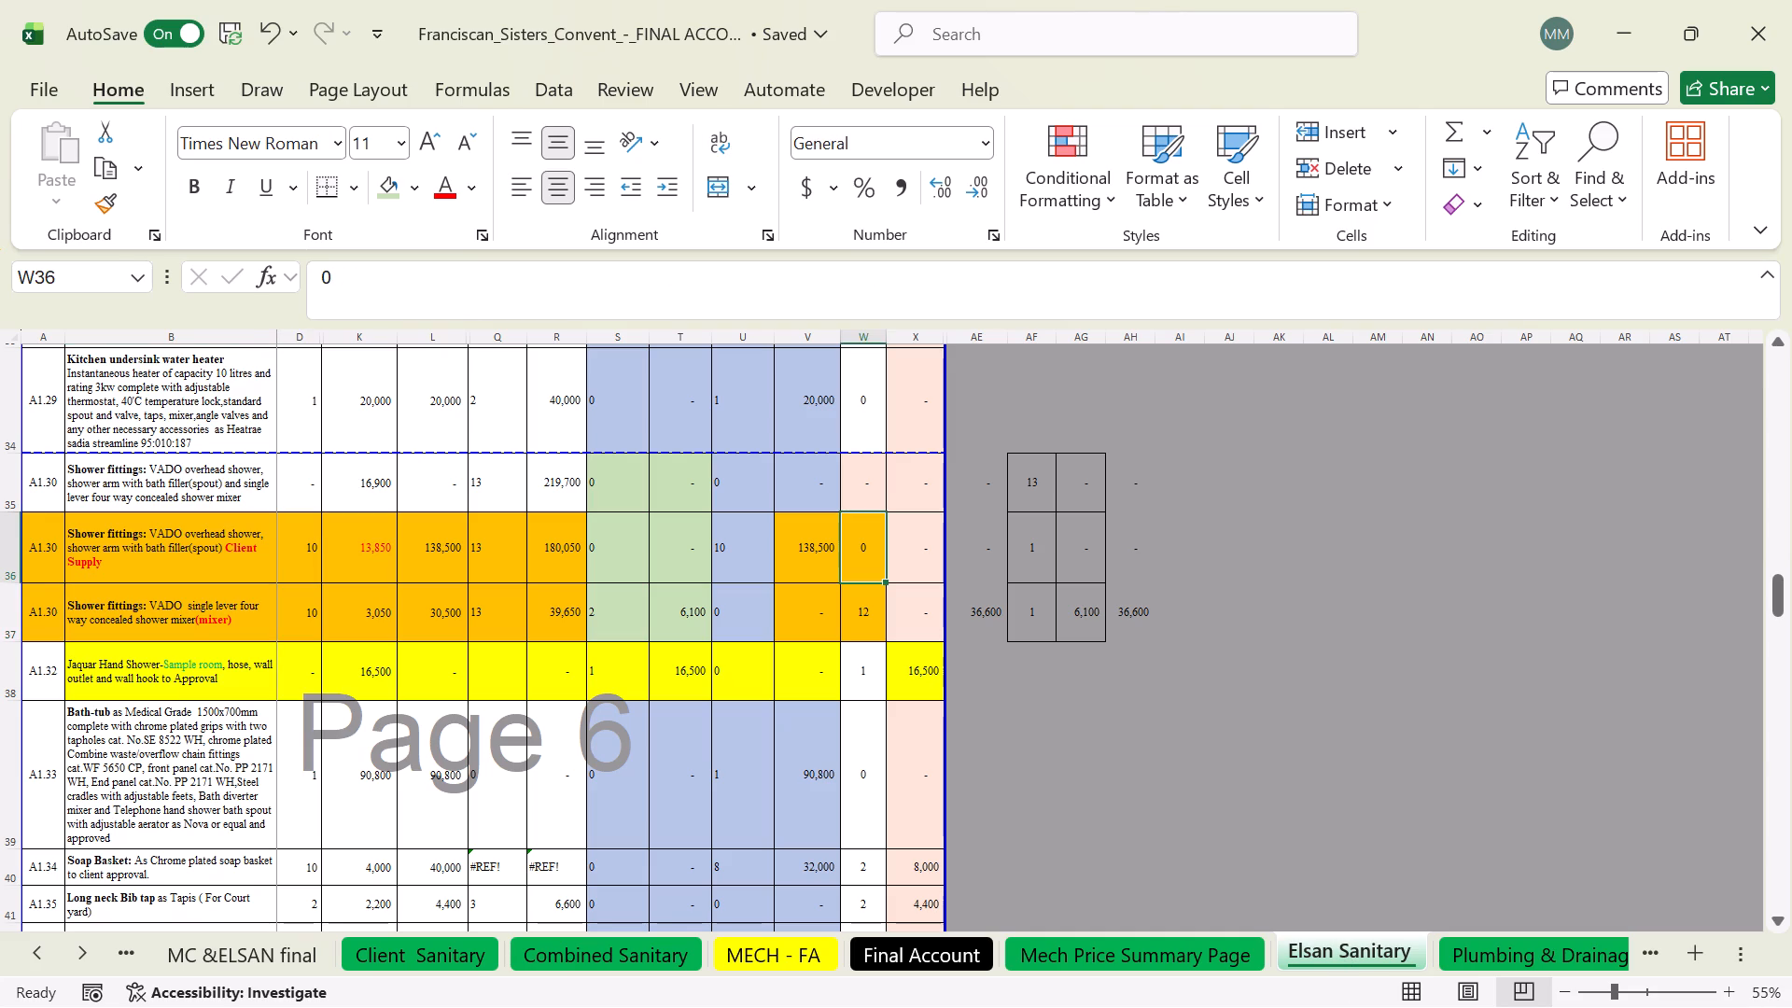
left_click(866, 620)
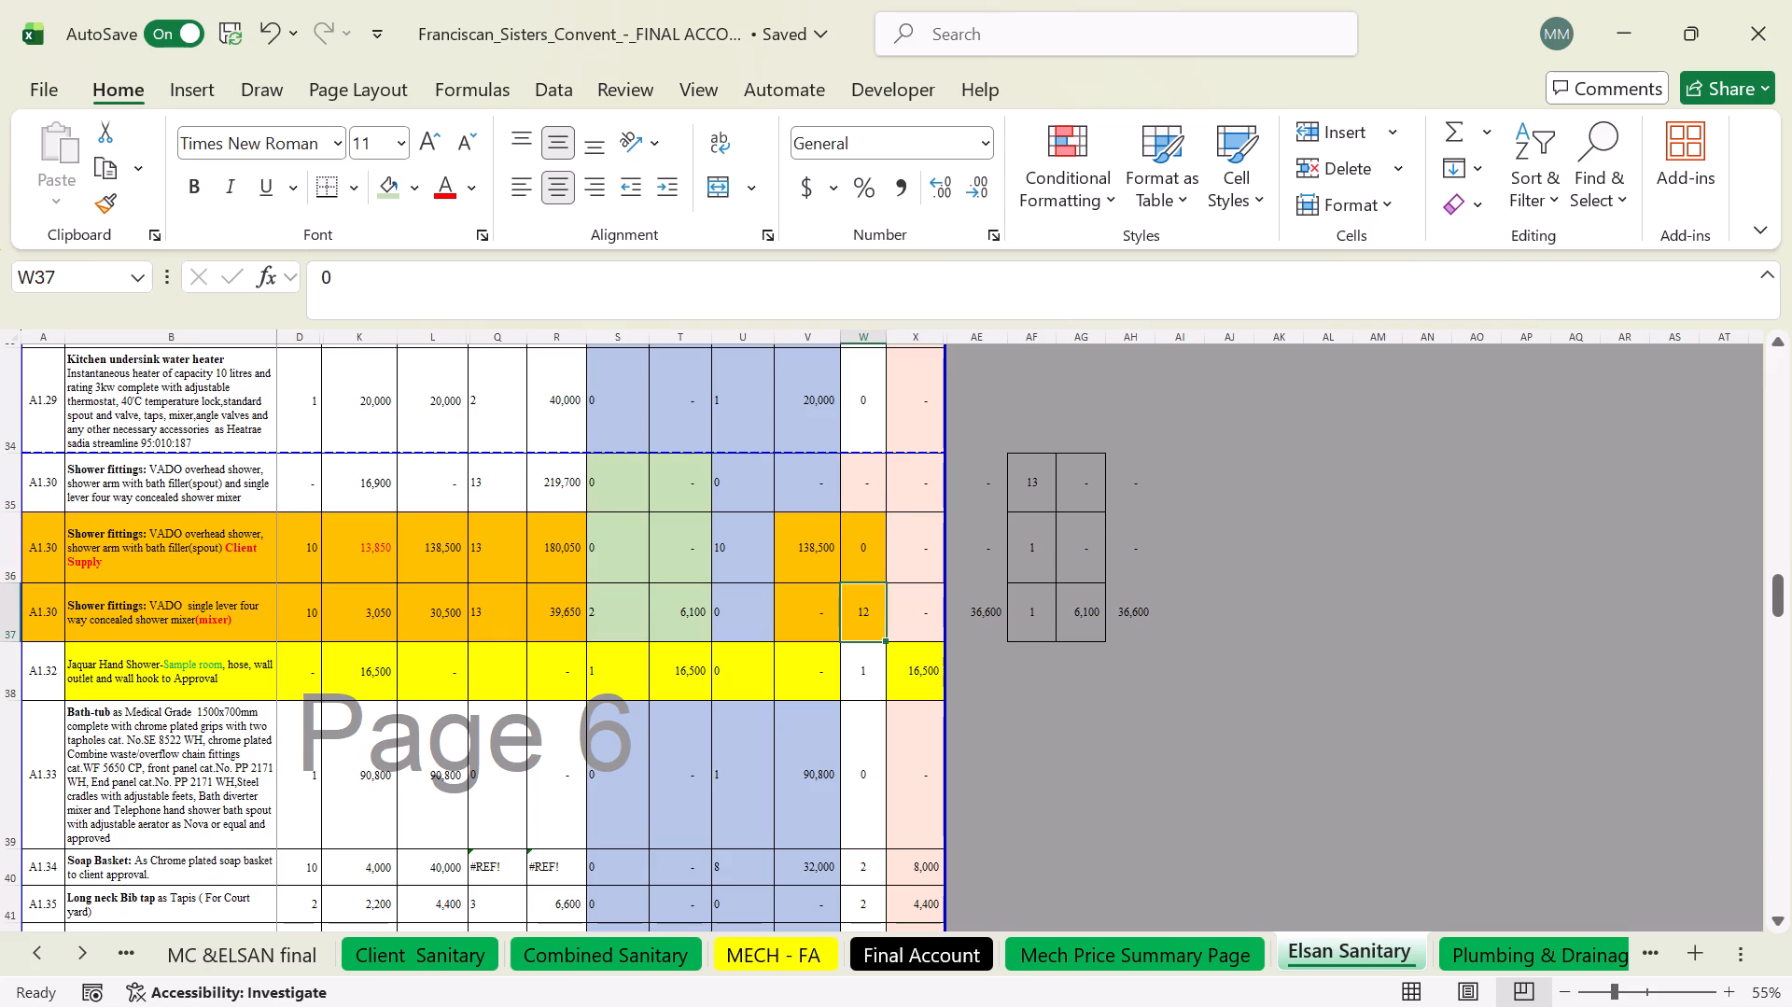
left_click(919, 623)
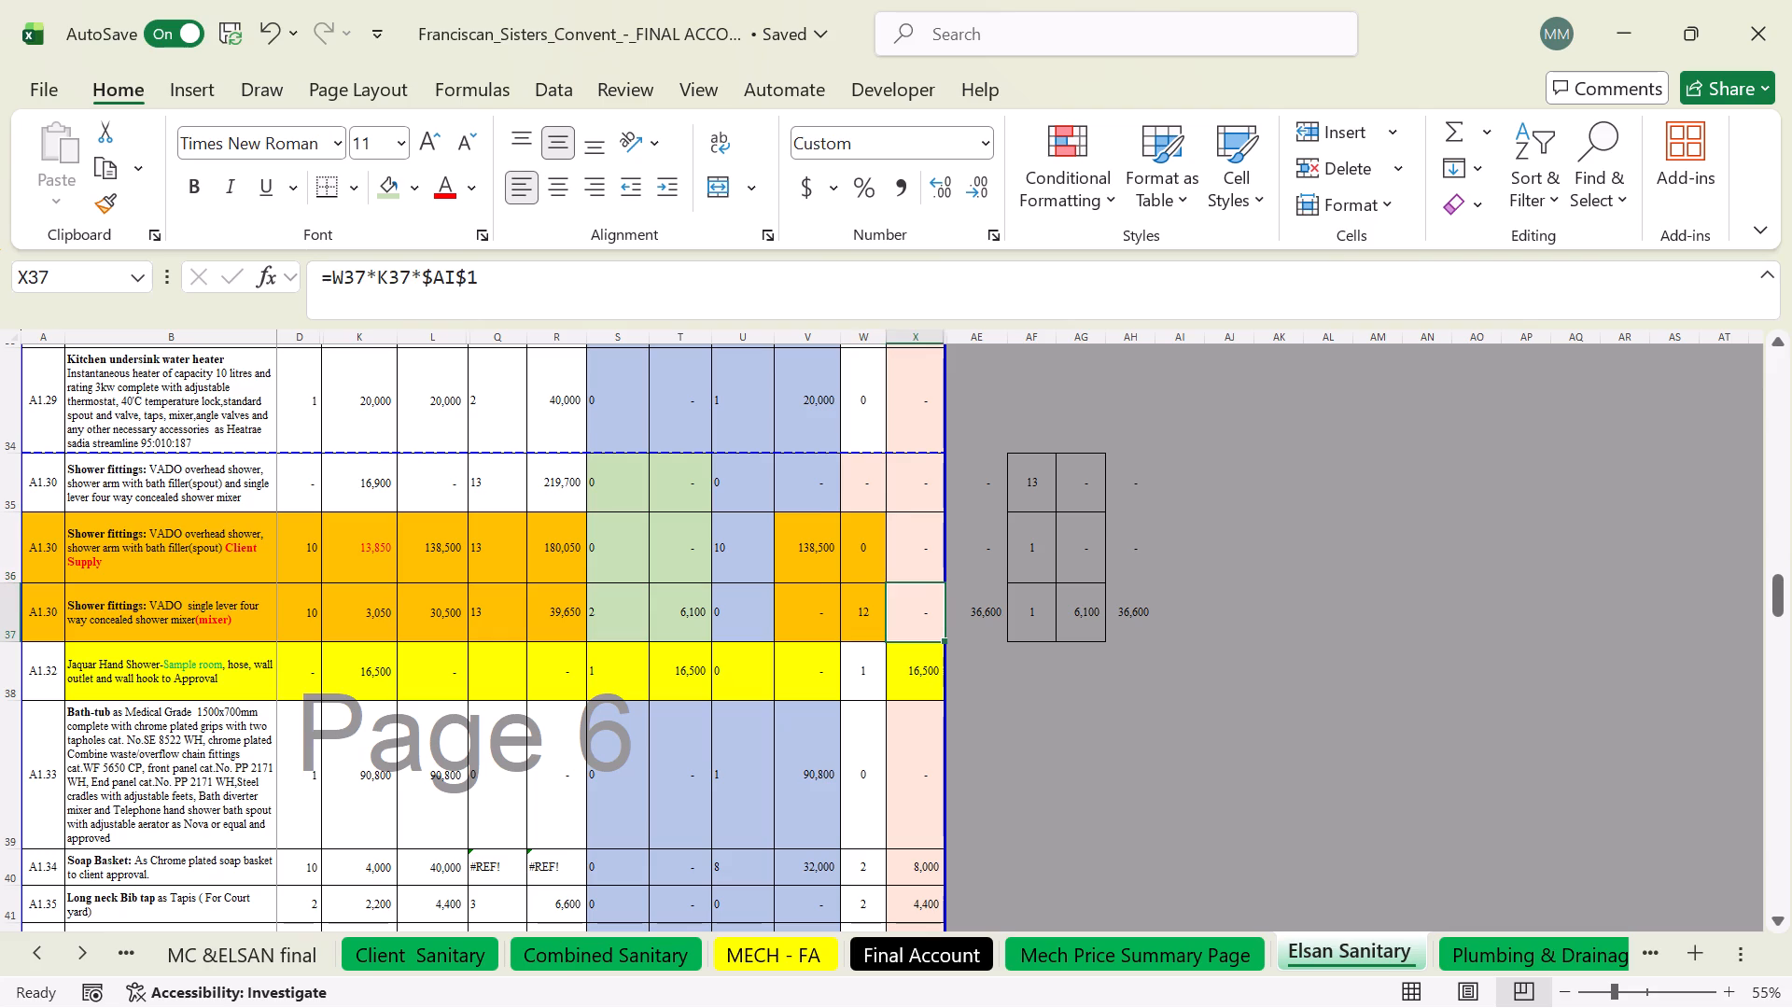
left_click(907, 425)
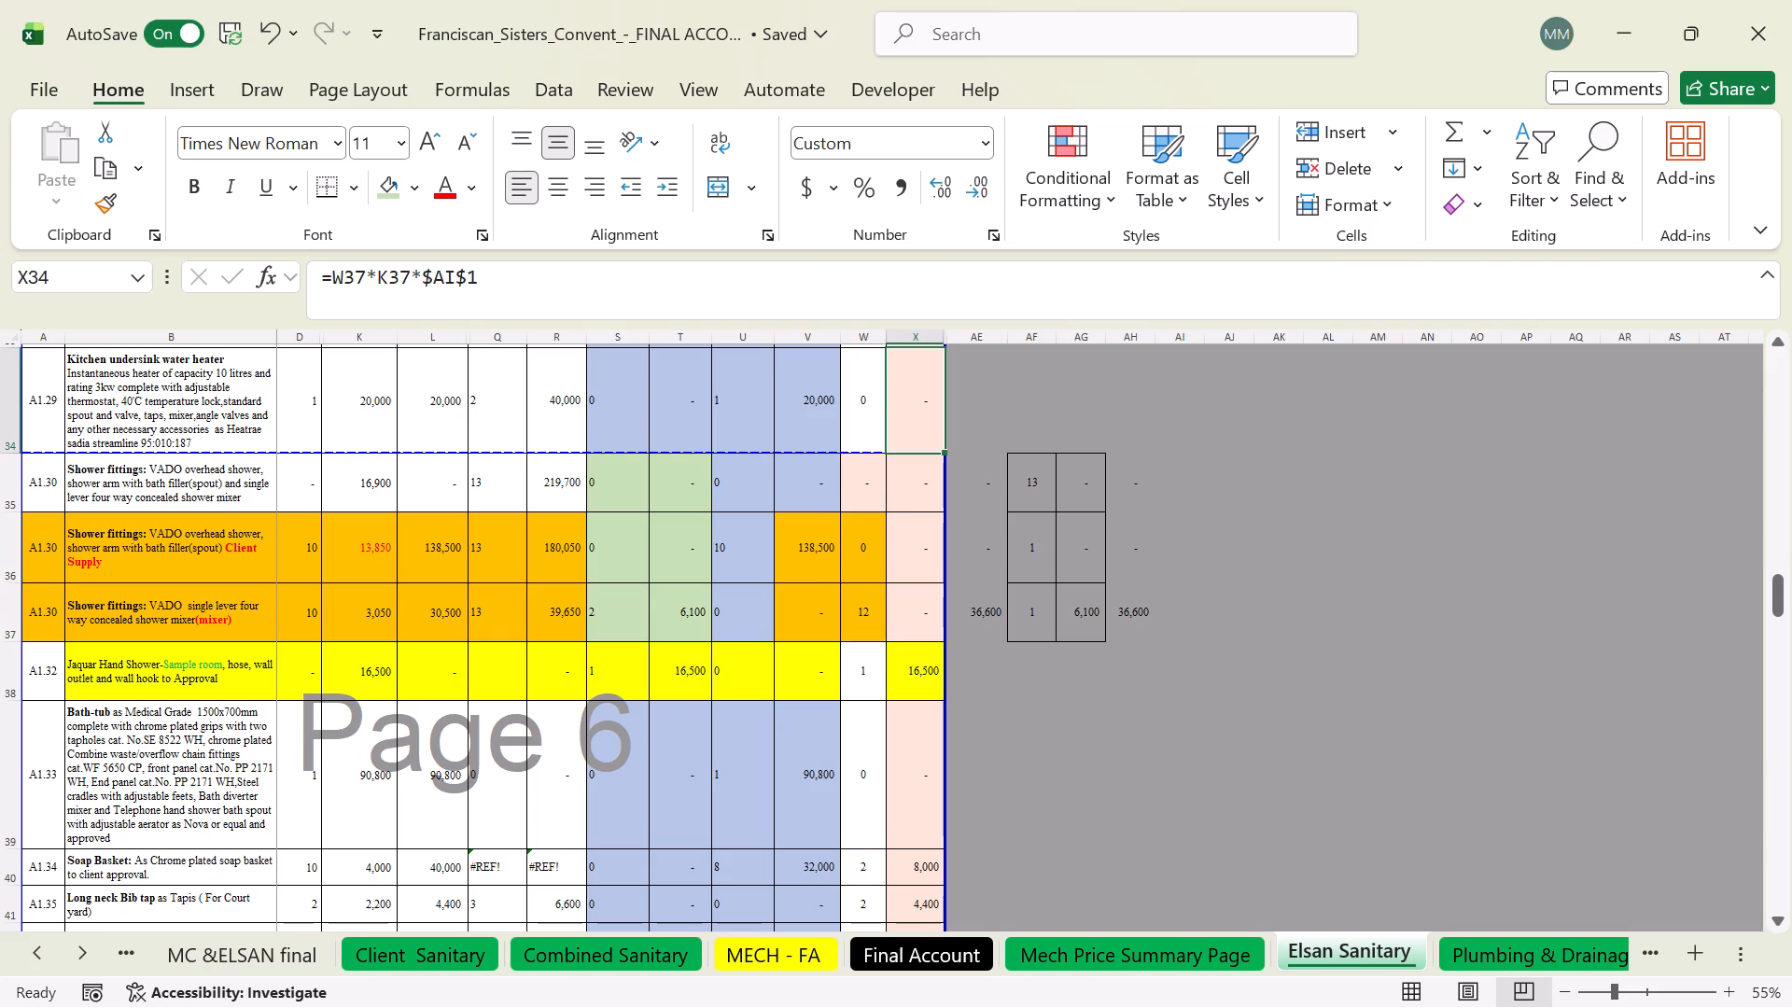
left_click_drag(945, 452, 946, 620)
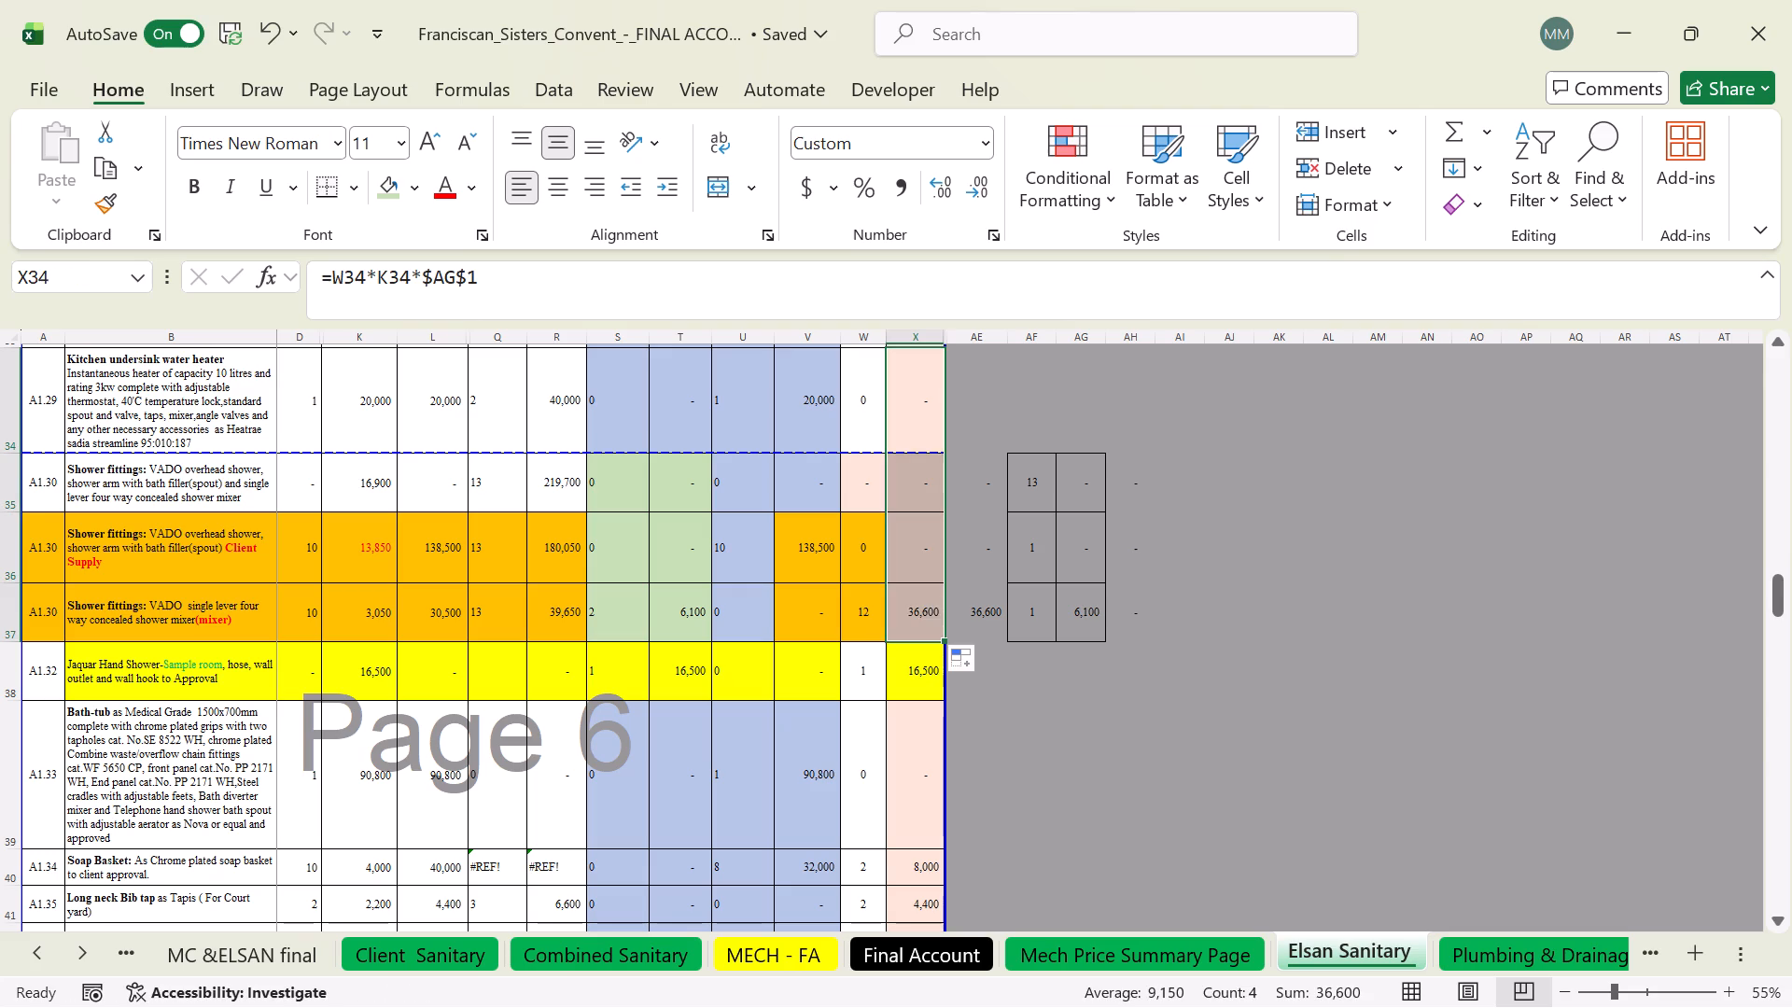
left_click(921, 616)
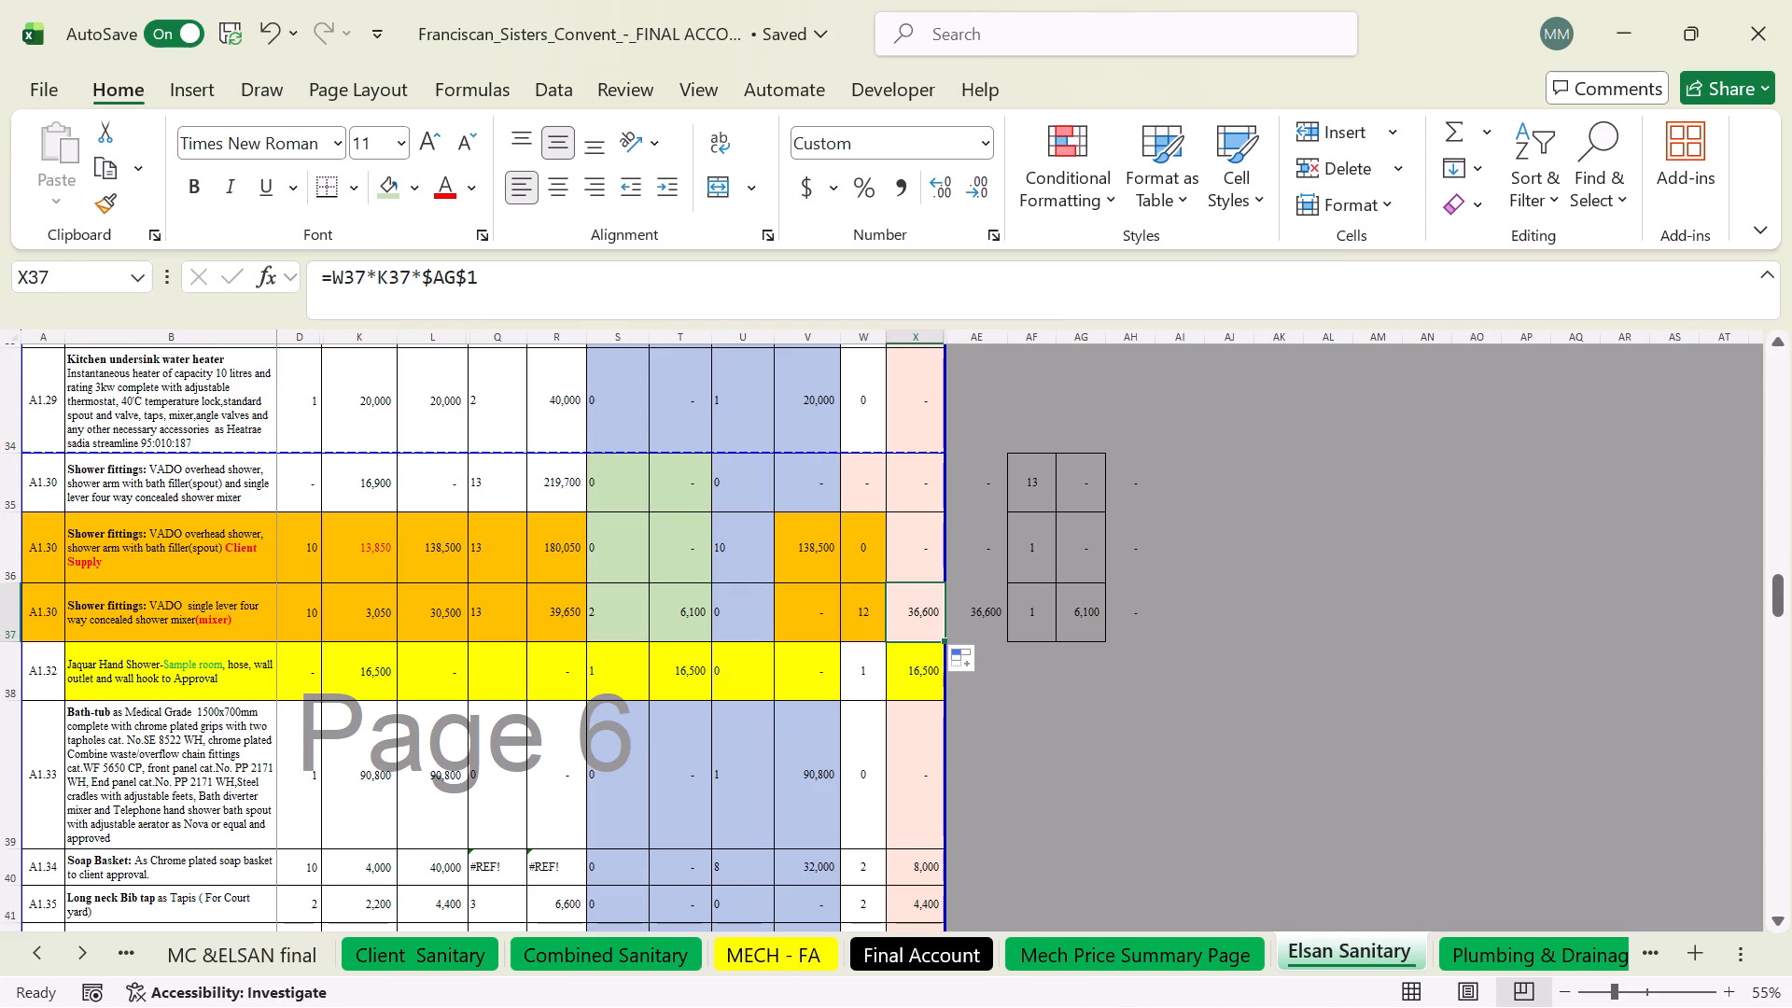
left_click(923, 621)
left_click(811, 561)
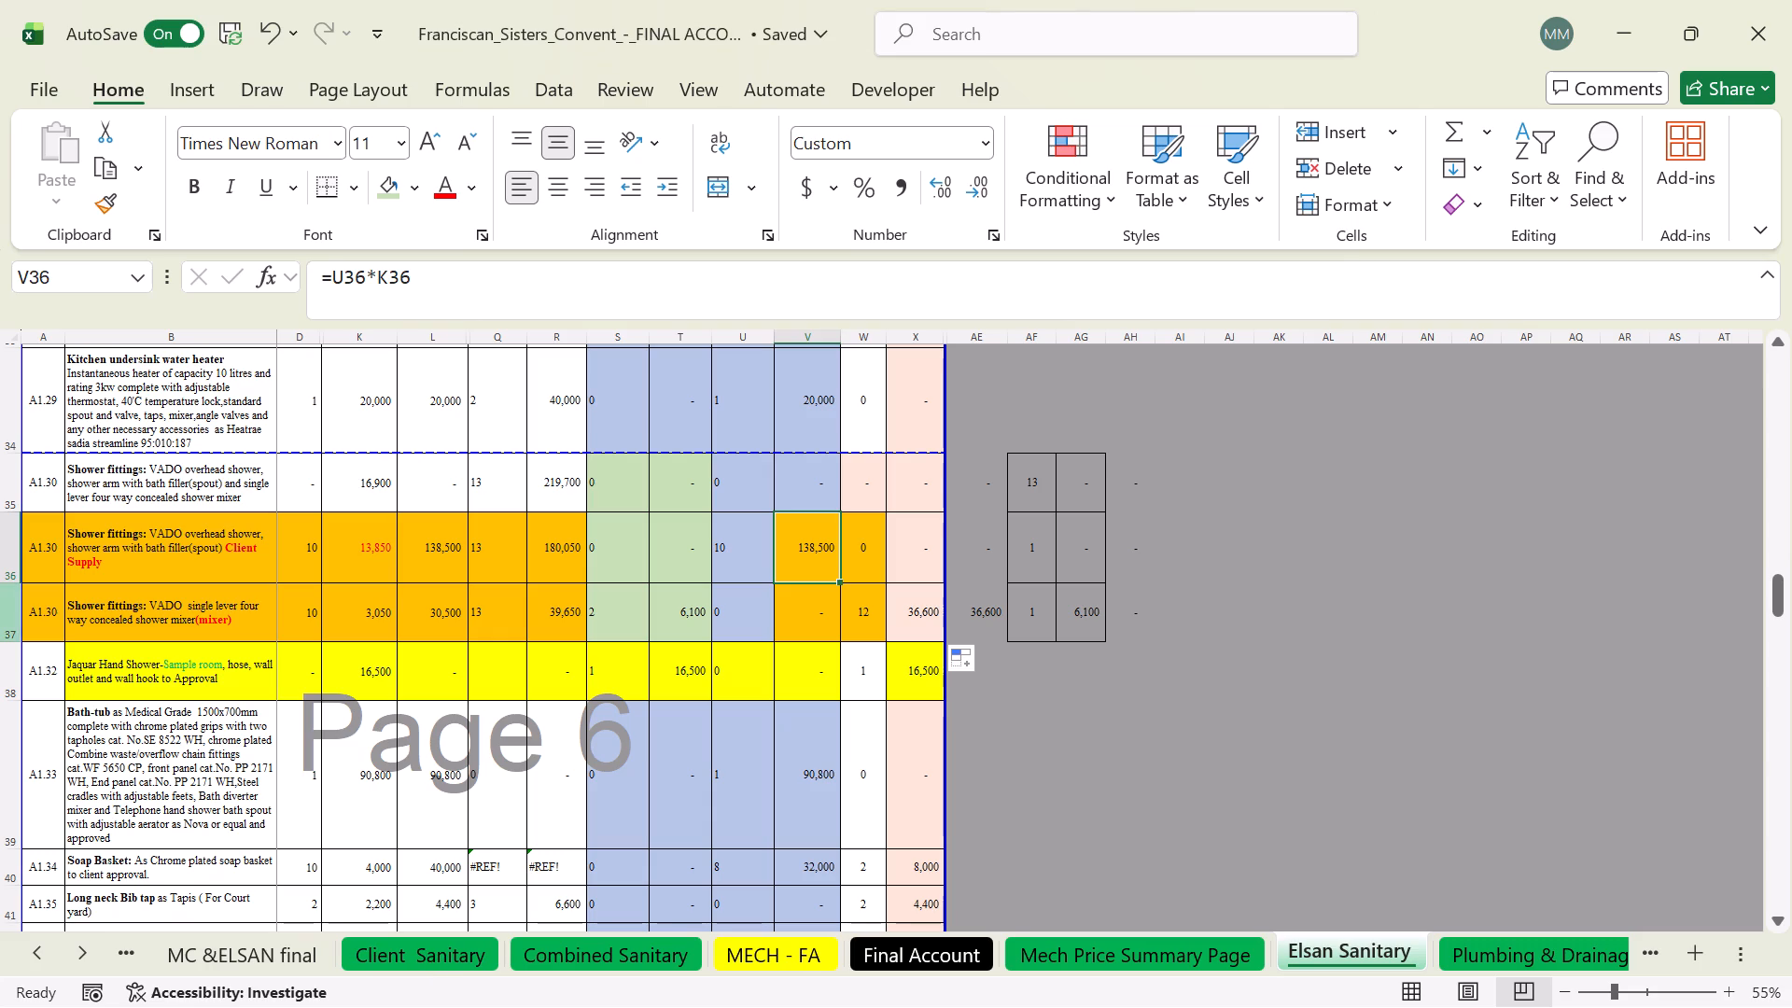
Copy shower rows 36 to 38 from Elsan Sanitary and insert them above the A1.31 sample-room shower fittings row in Client Sanitary.
left_click_drag(7, 540, 33, 648)
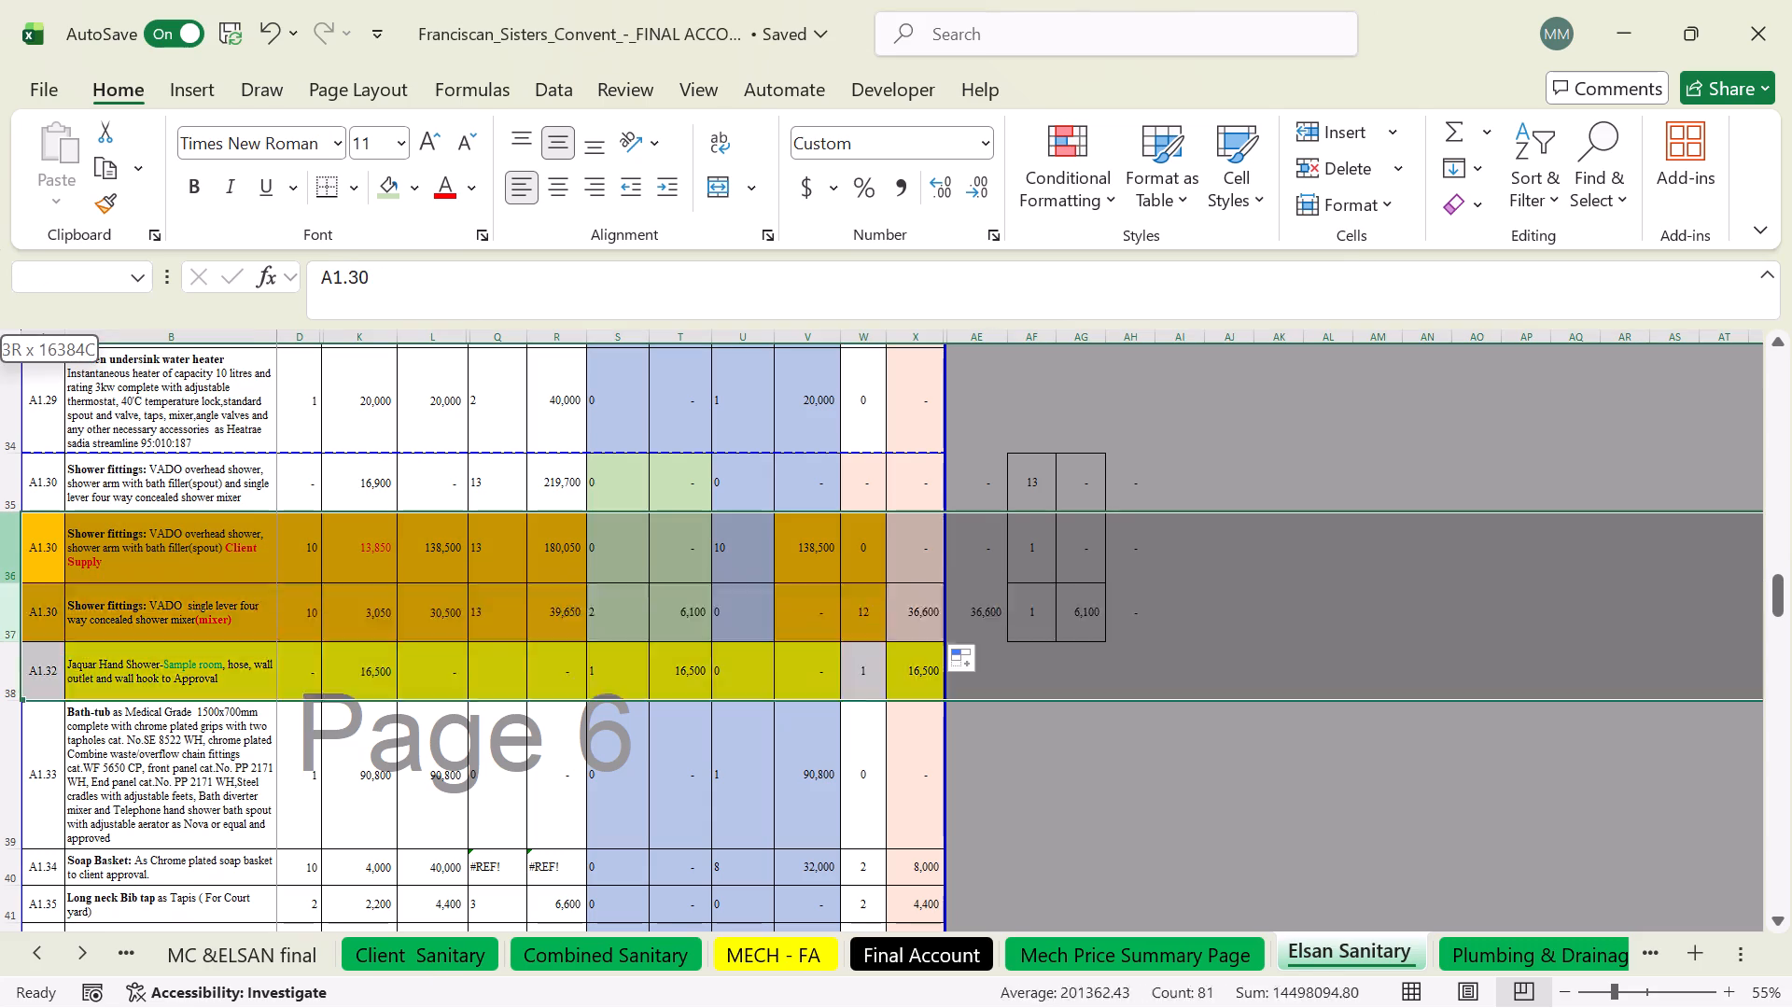
left_click_drag(33, 648, 35, 670)
right_click(211, 606)
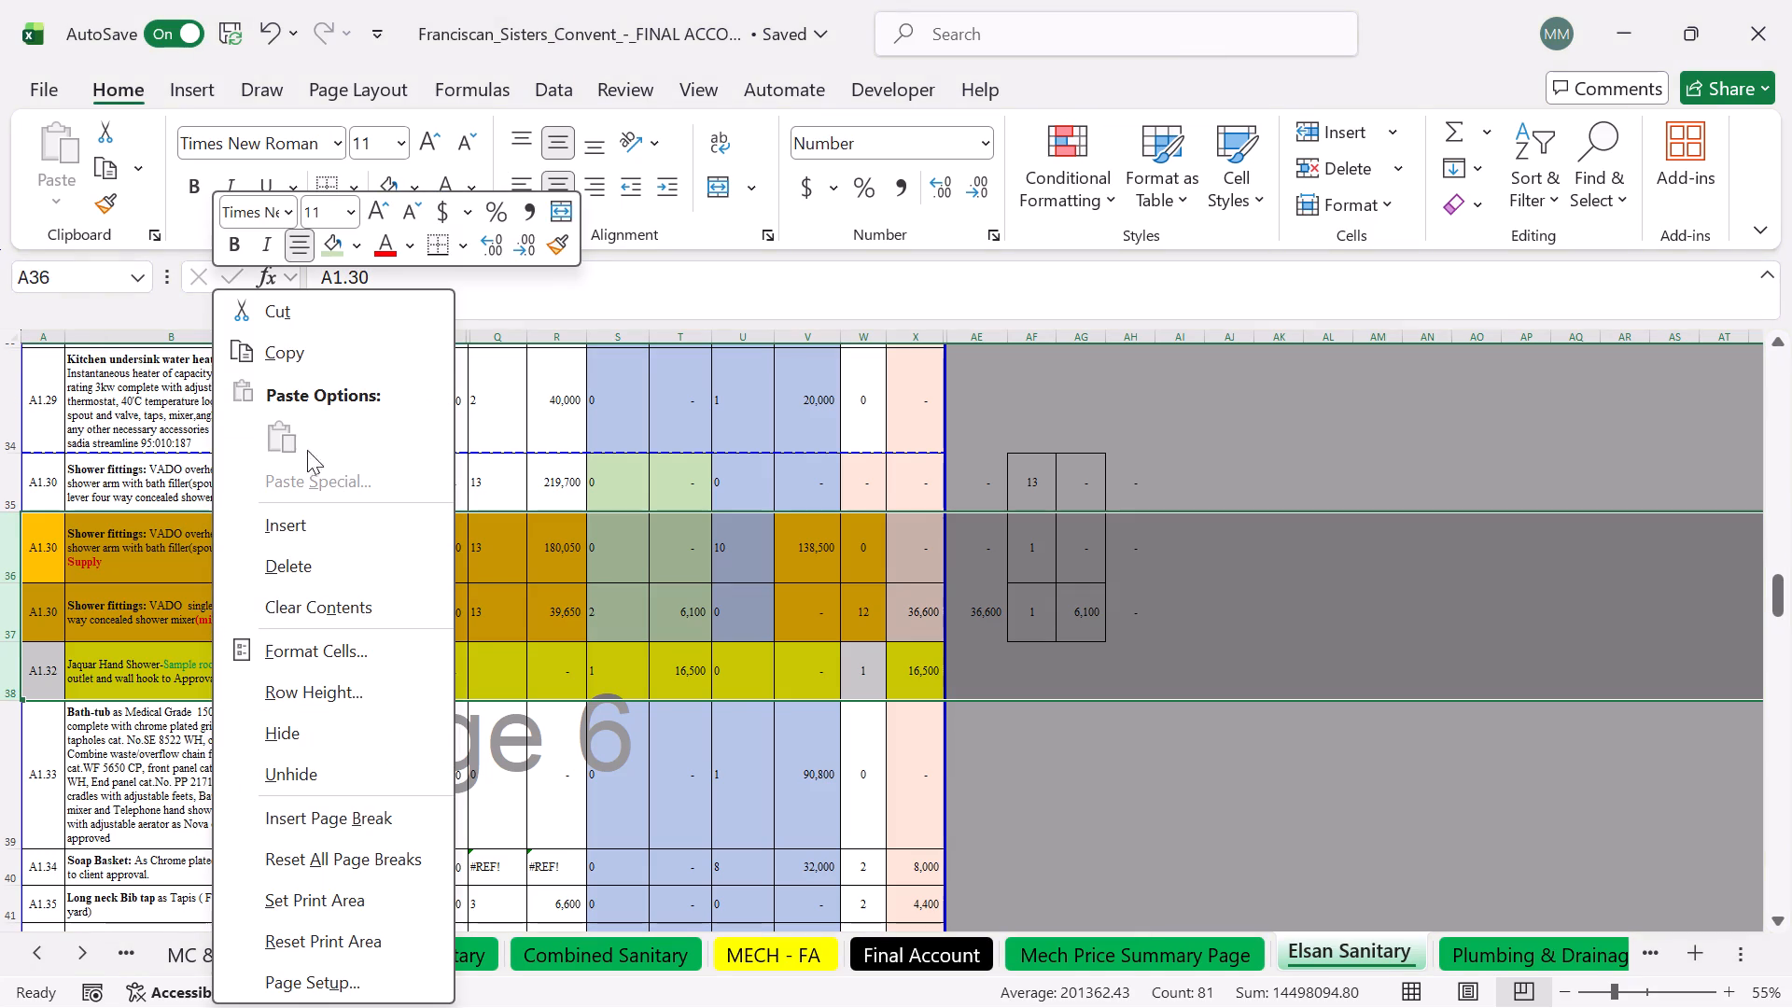
left_click(281, 365)
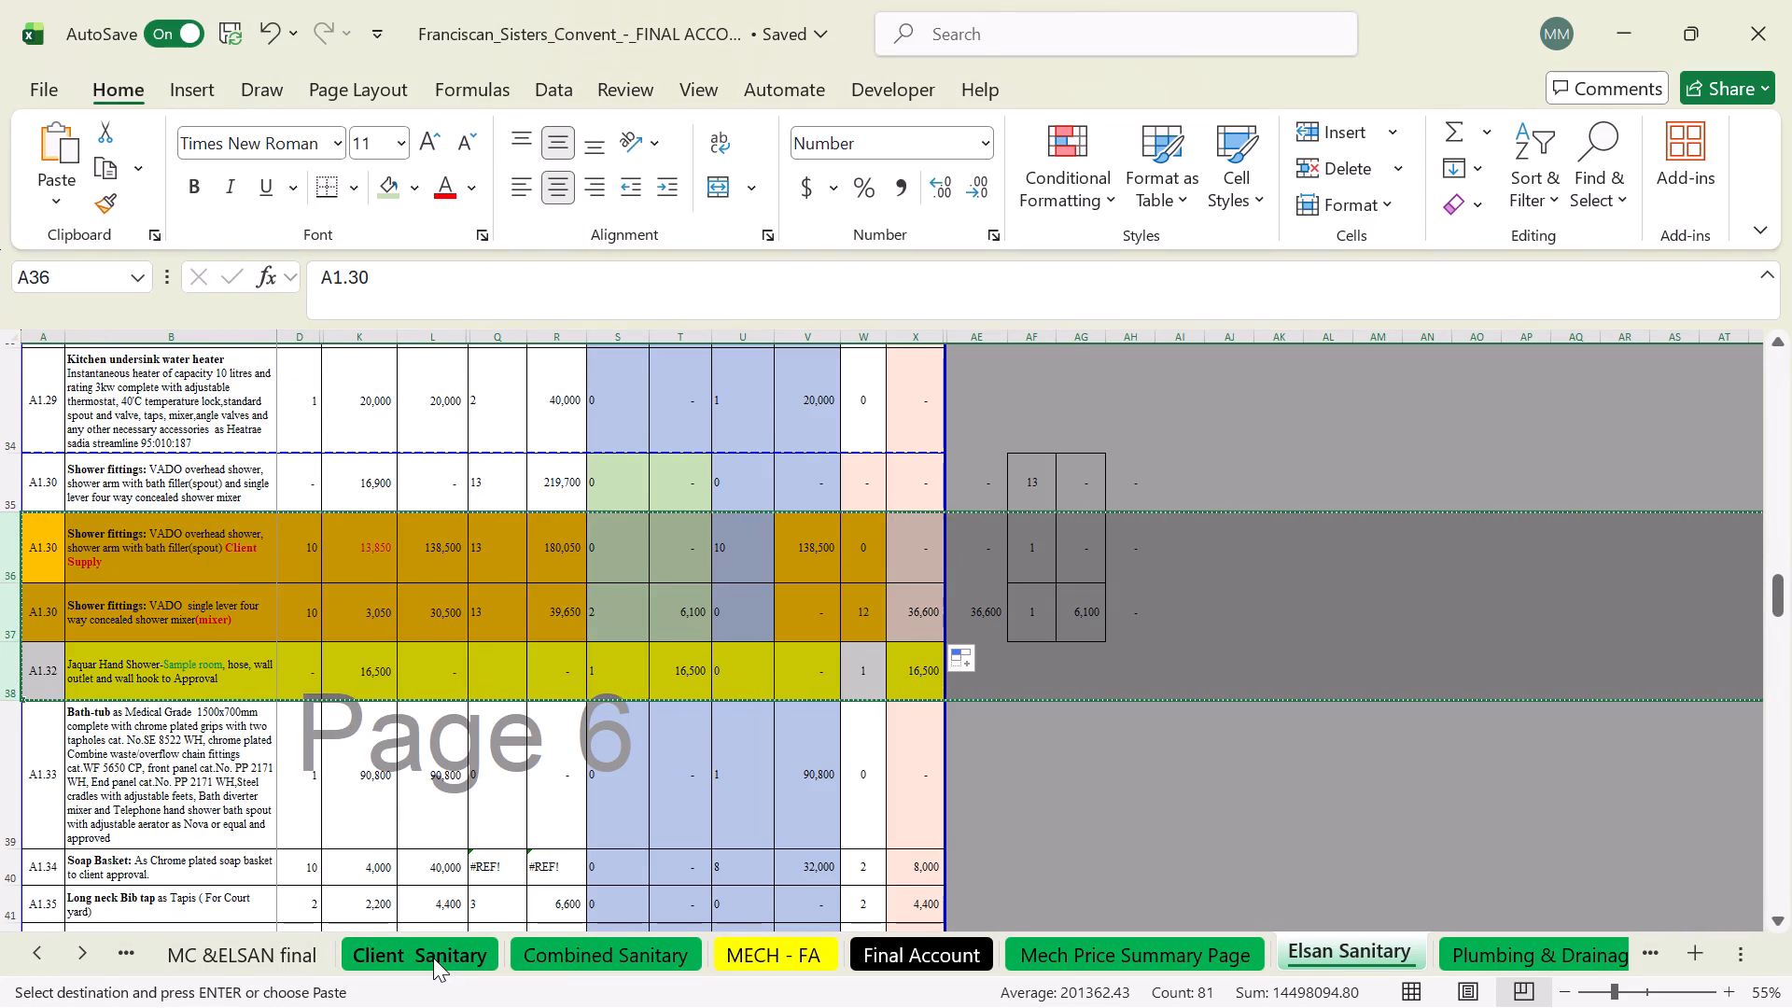
left_click(433, 958)
scroll(199, 714, "down", 3)
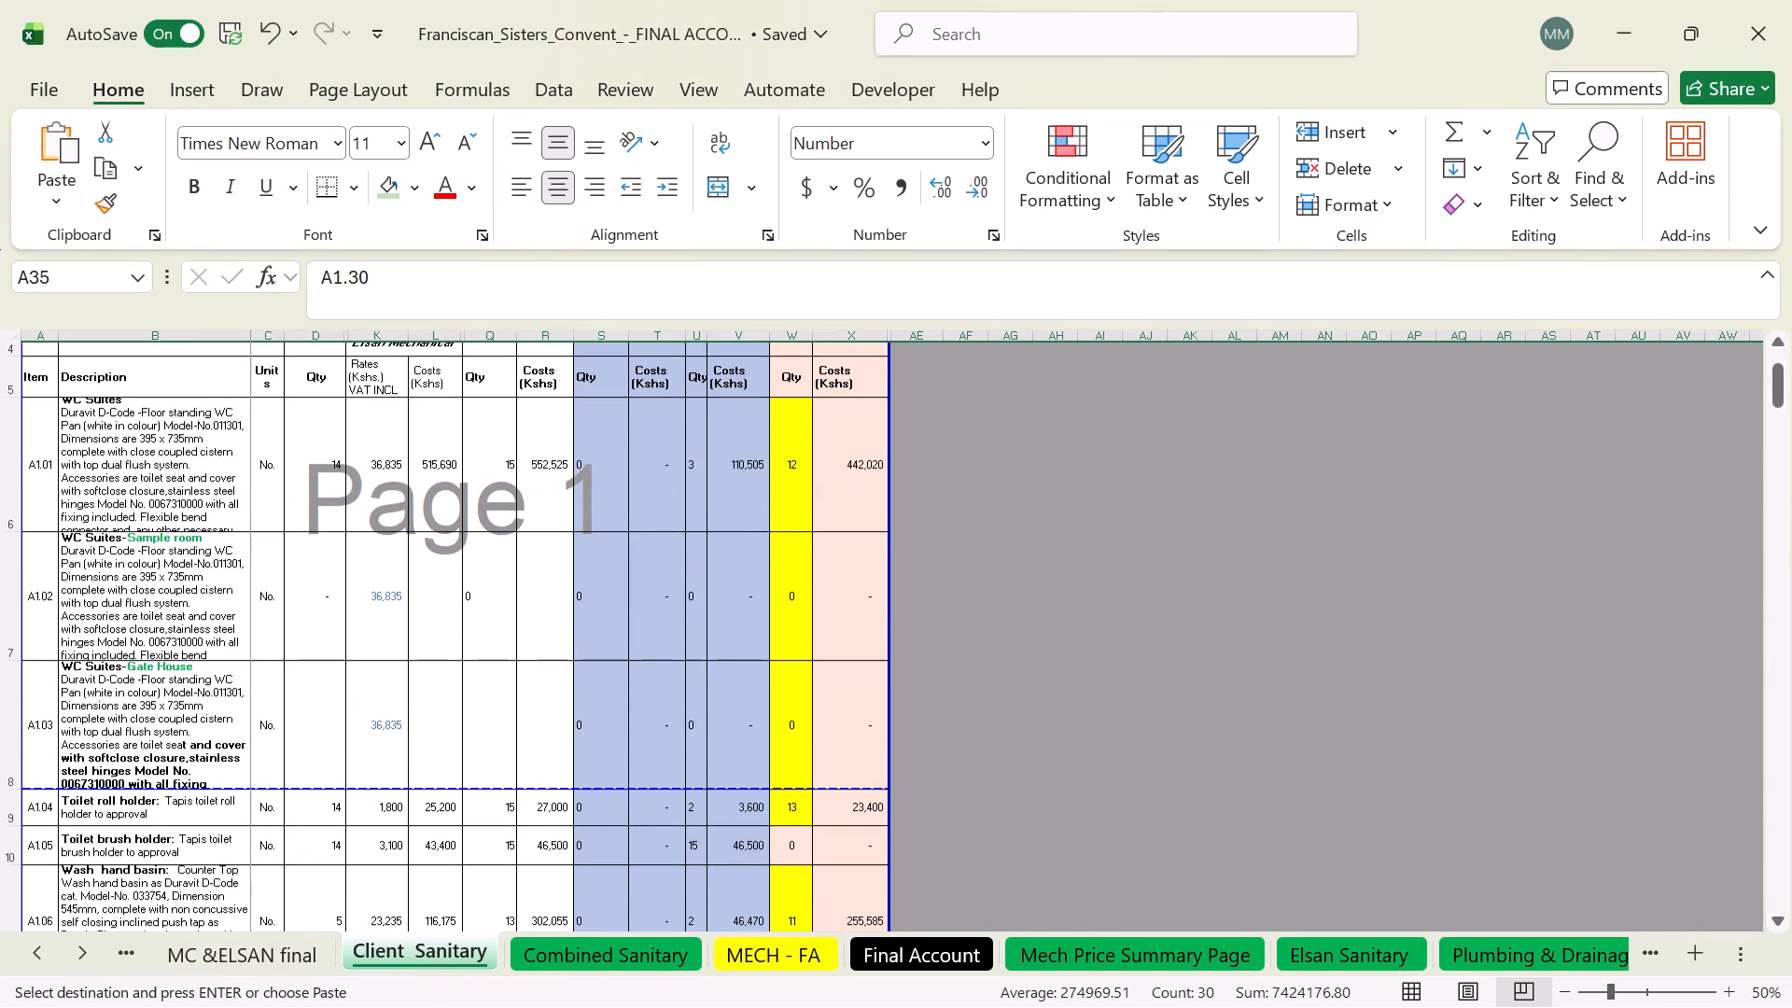
scroll(189, 809, "down", 8)
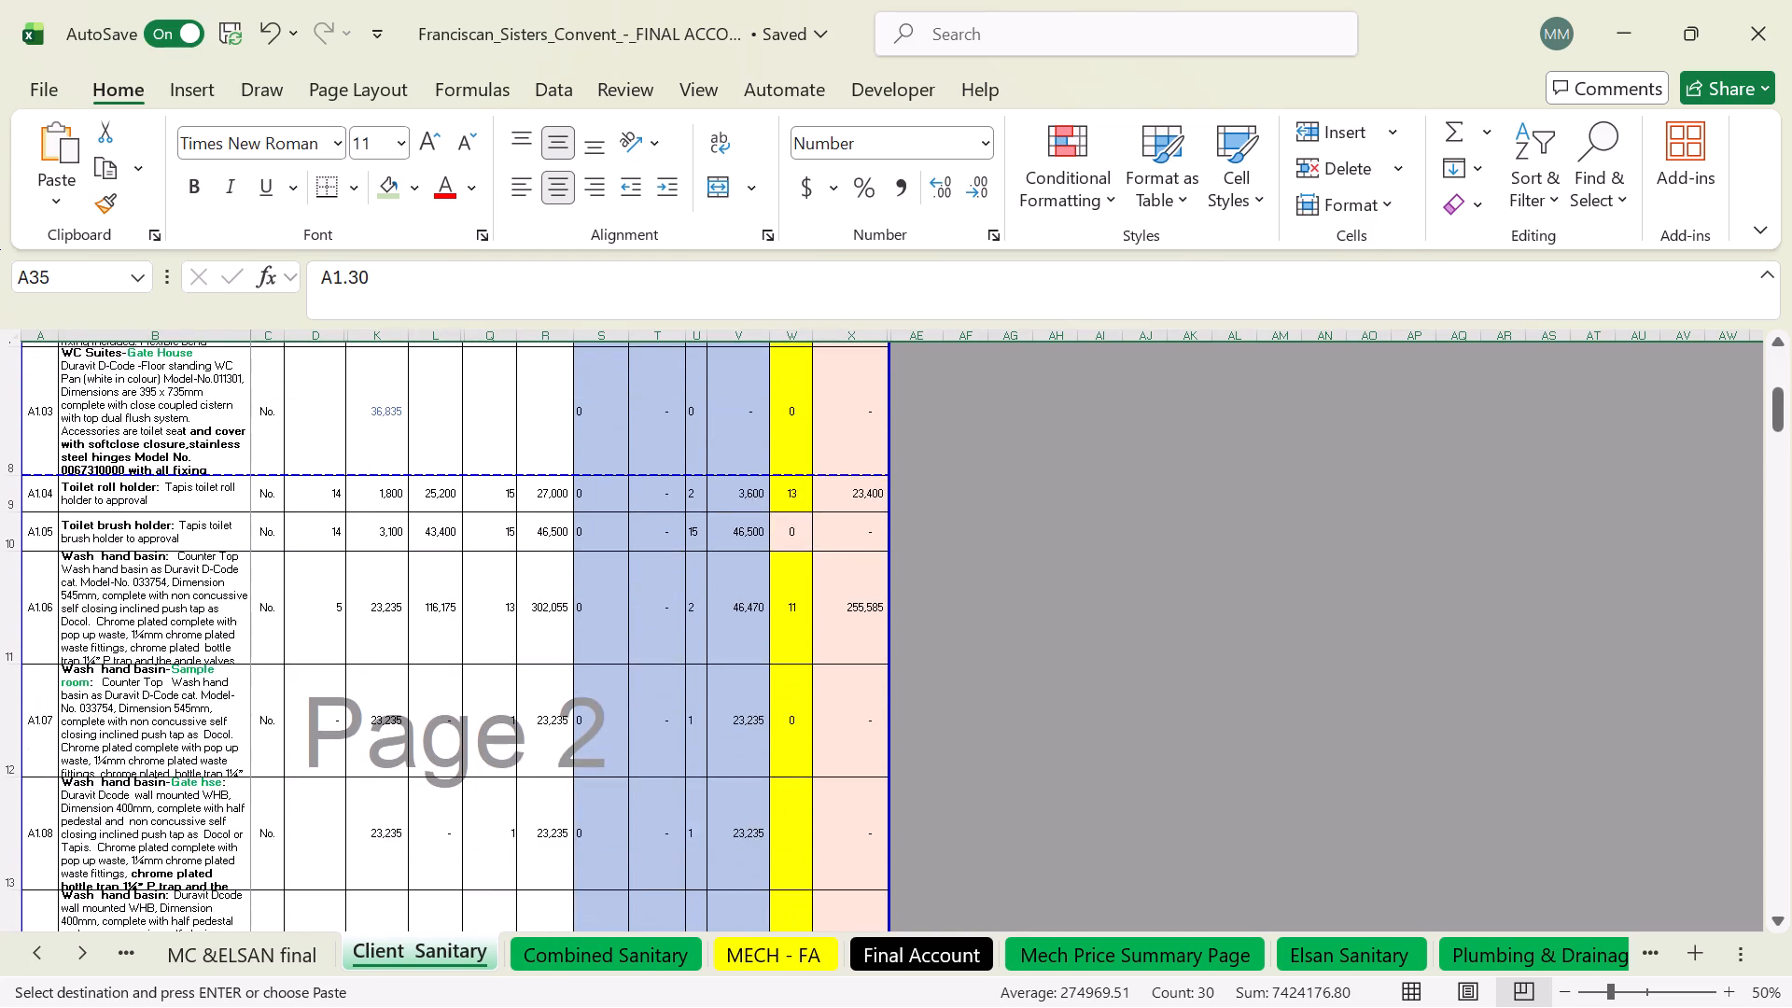
scroll(189, 810, "down", 11)
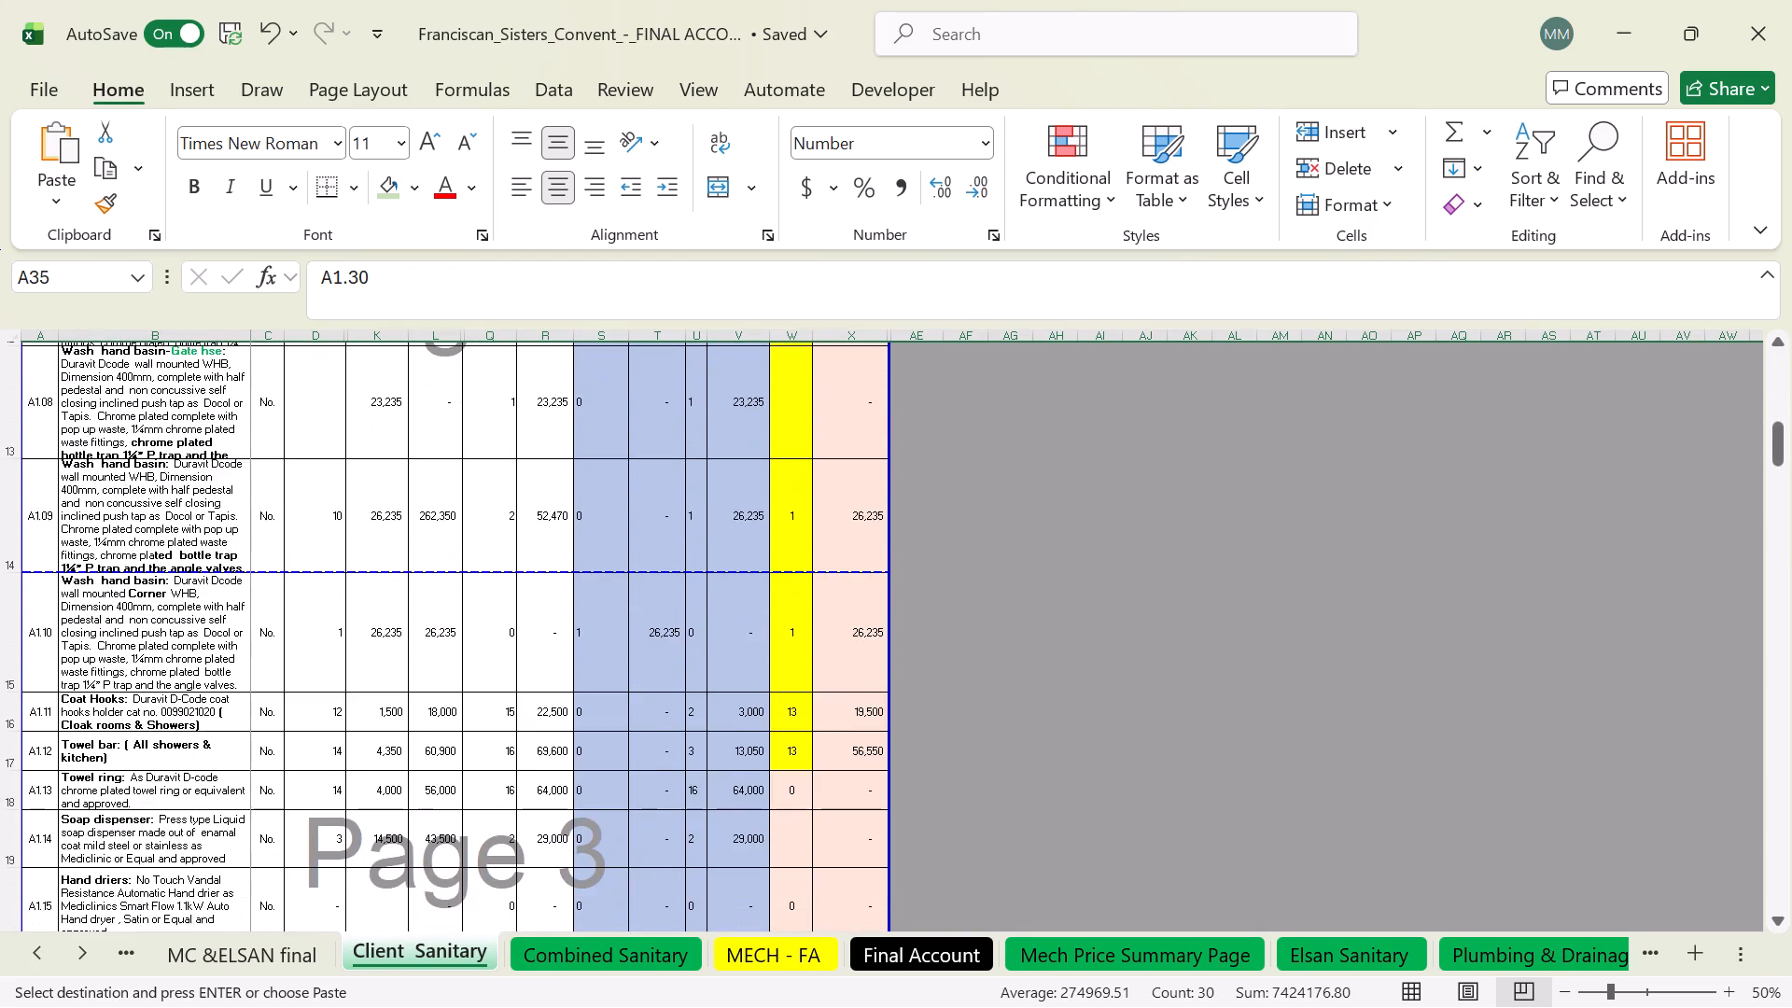
scroll(189, 810, "down", 11)
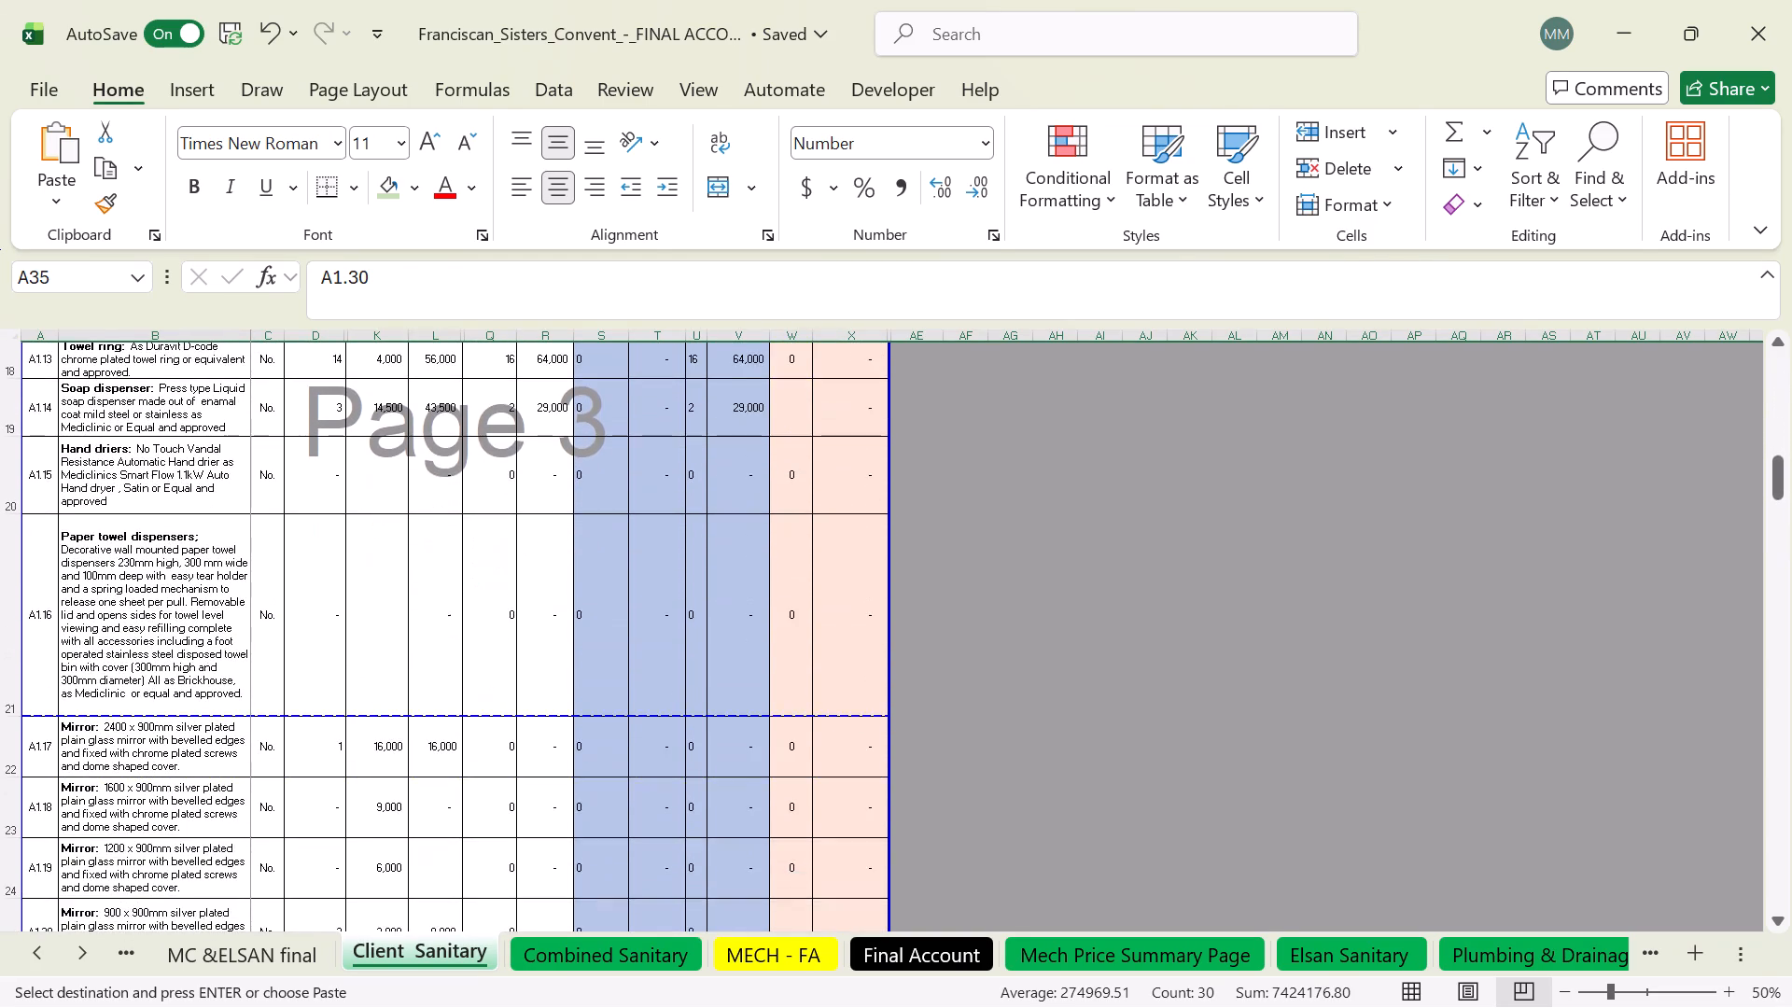
scroll(189, 810, "down", 14)
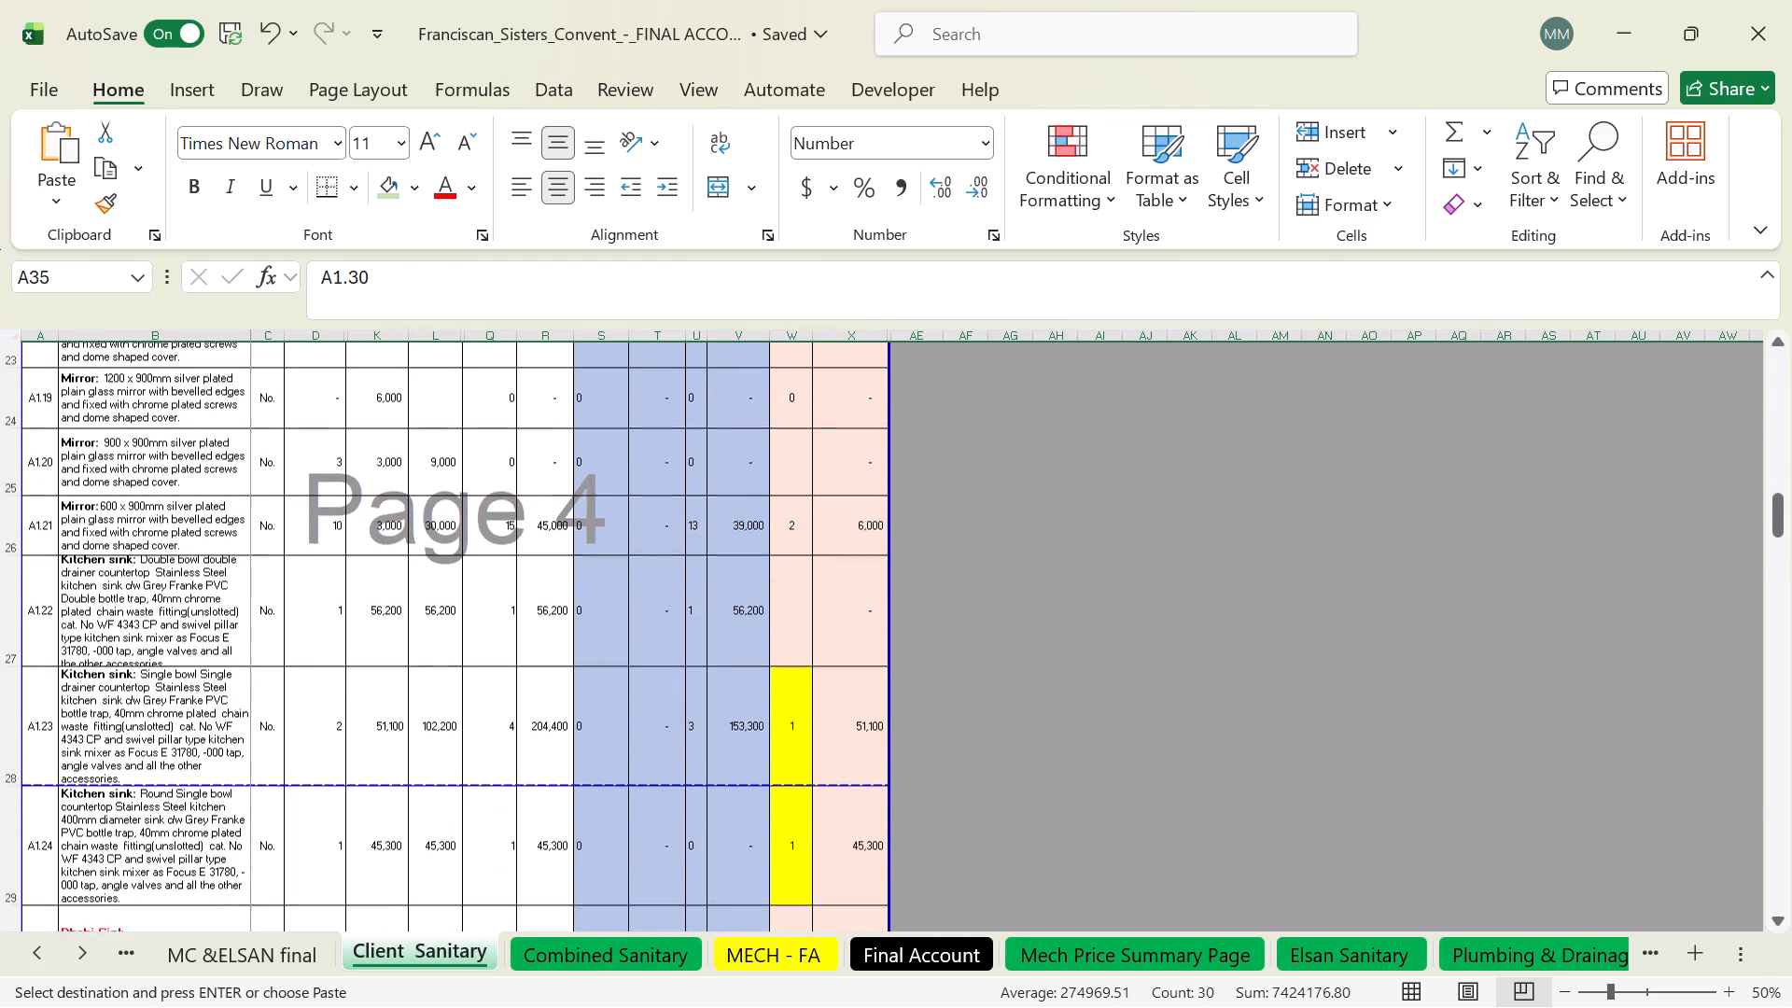
scroll(189, 810, "down", 9)
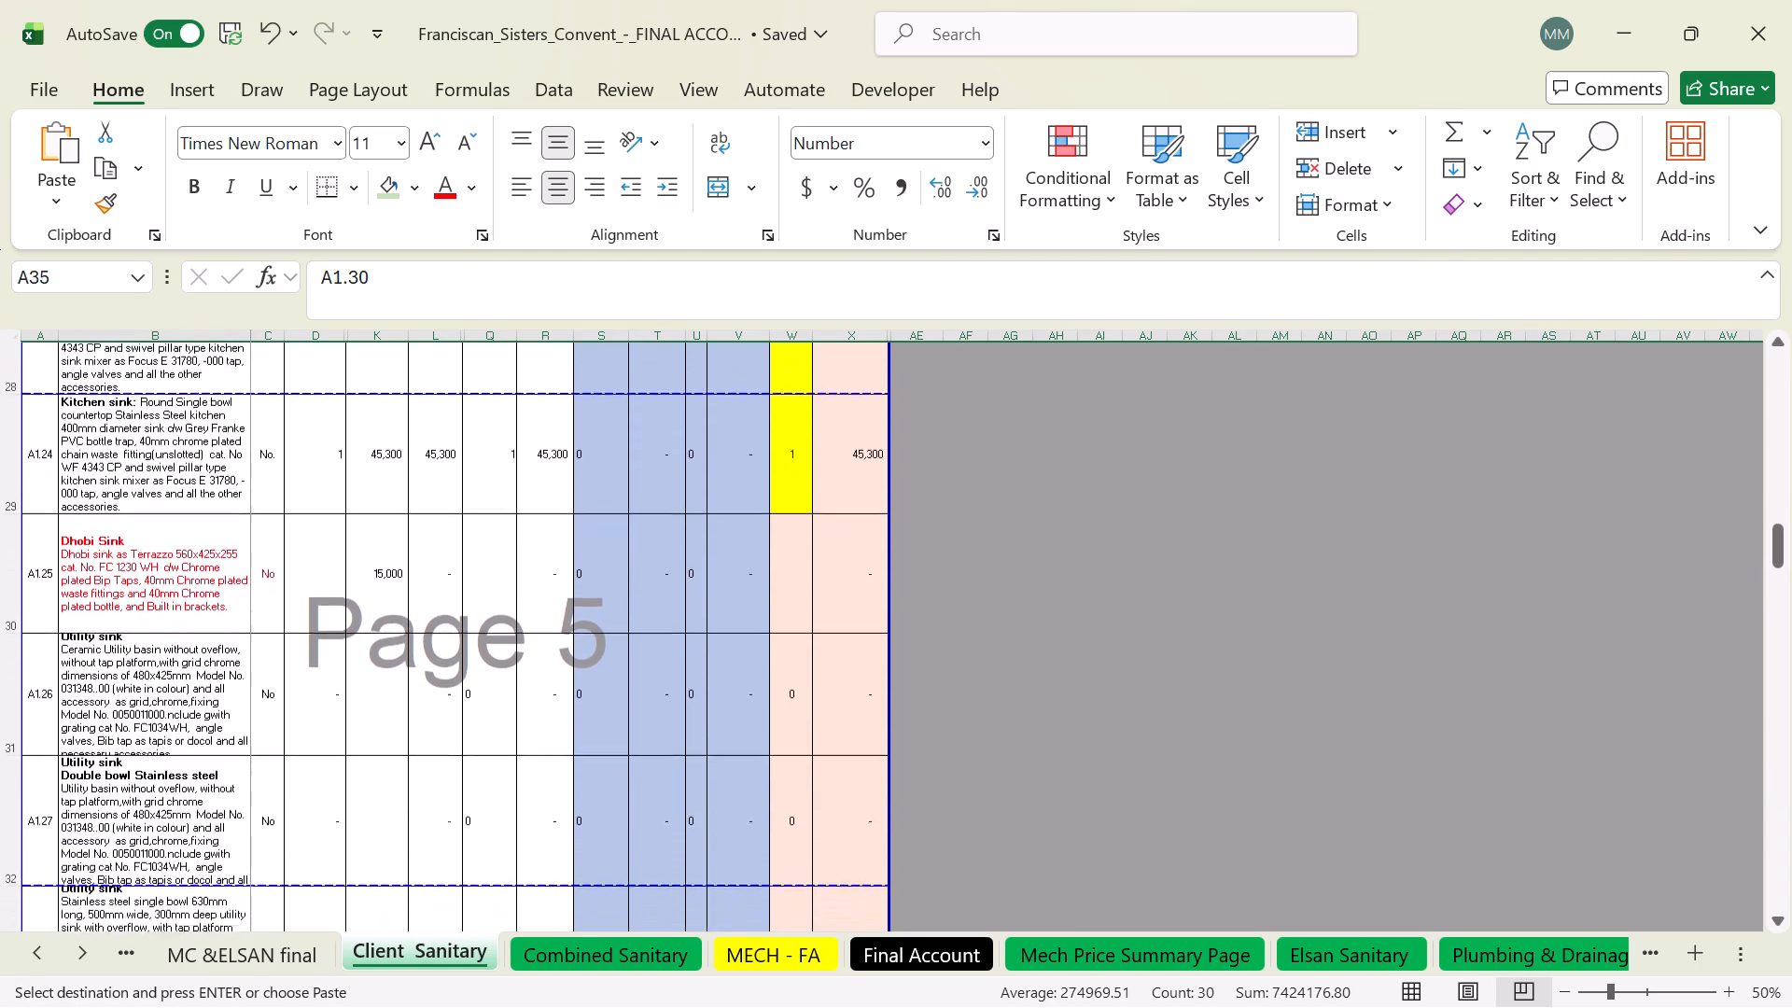
scroll(189, 810, "down", 9)
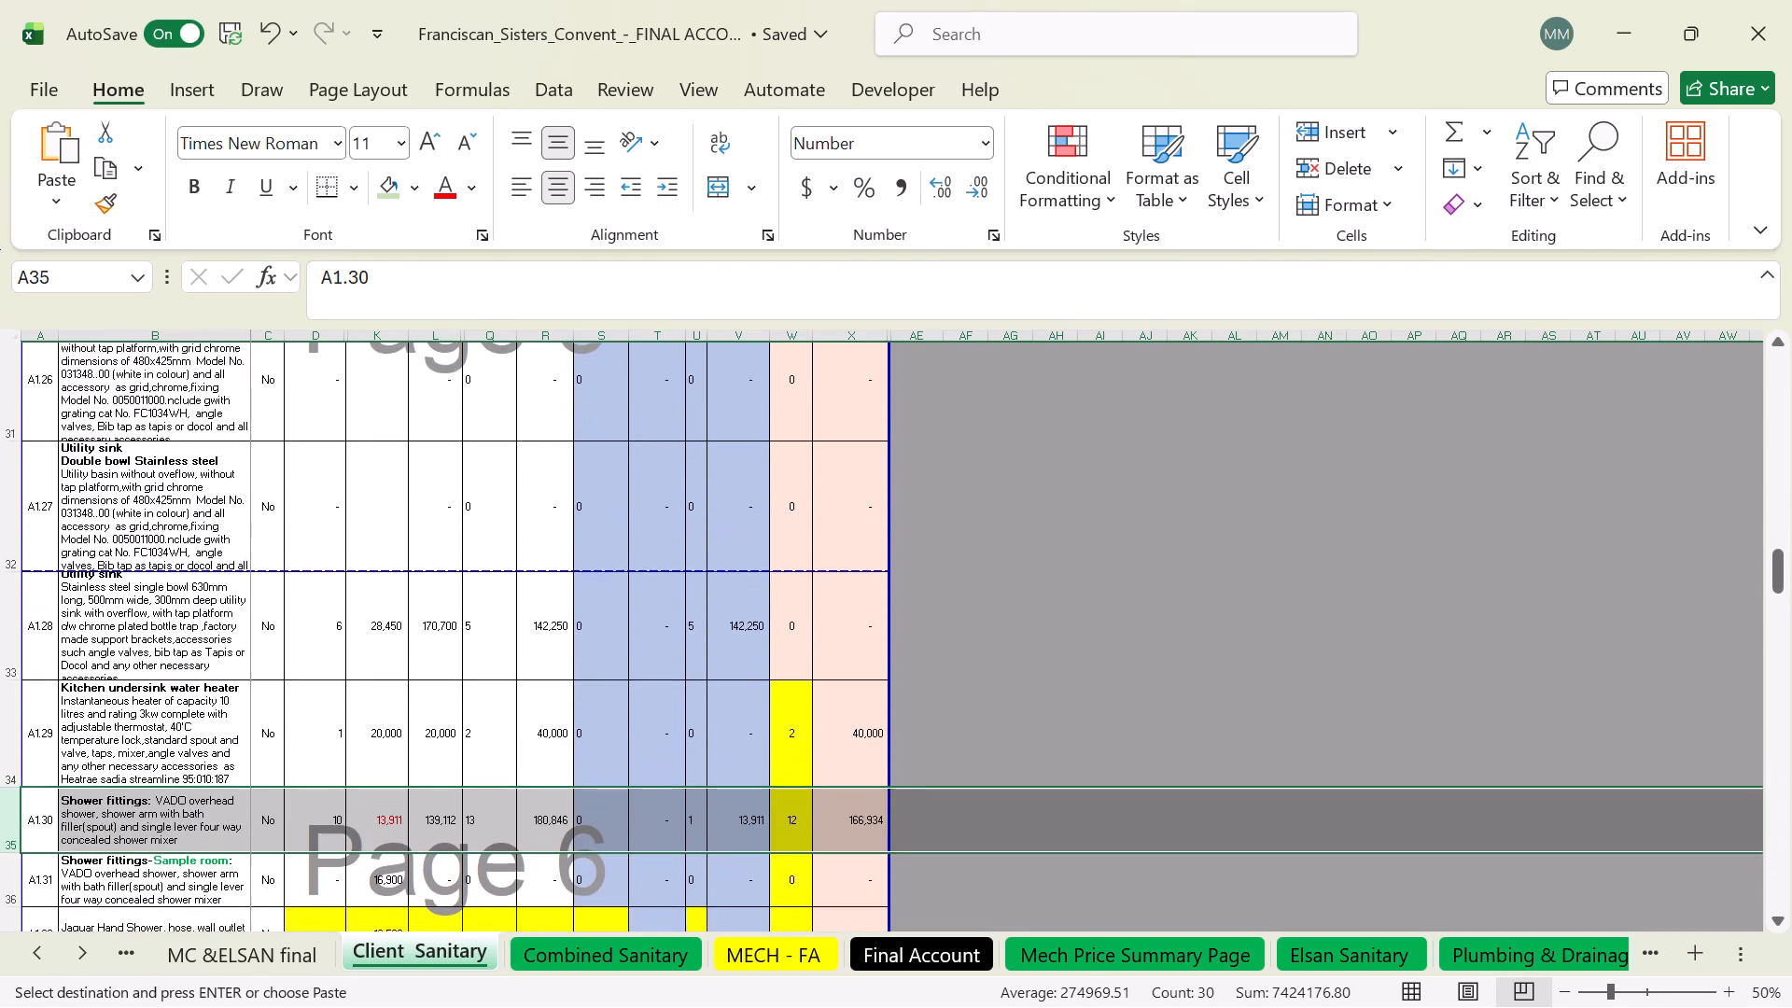
scroll(189, 810, "down", 1)
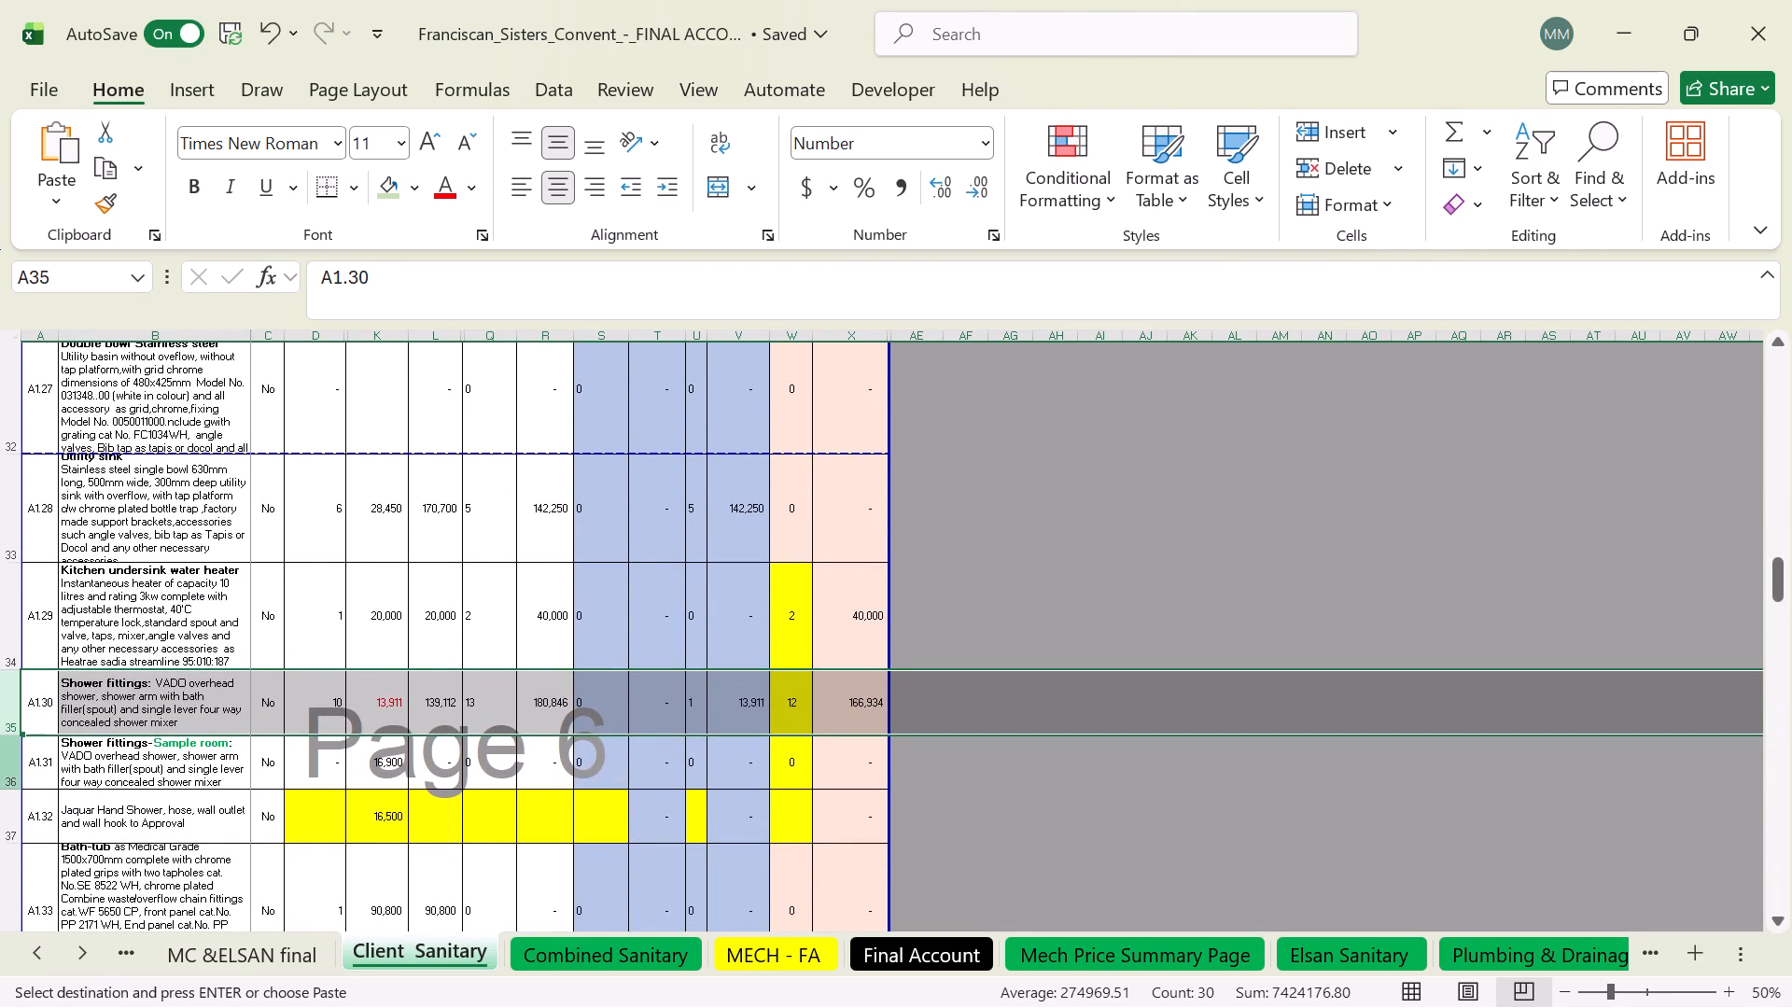
left_click(13, 755)
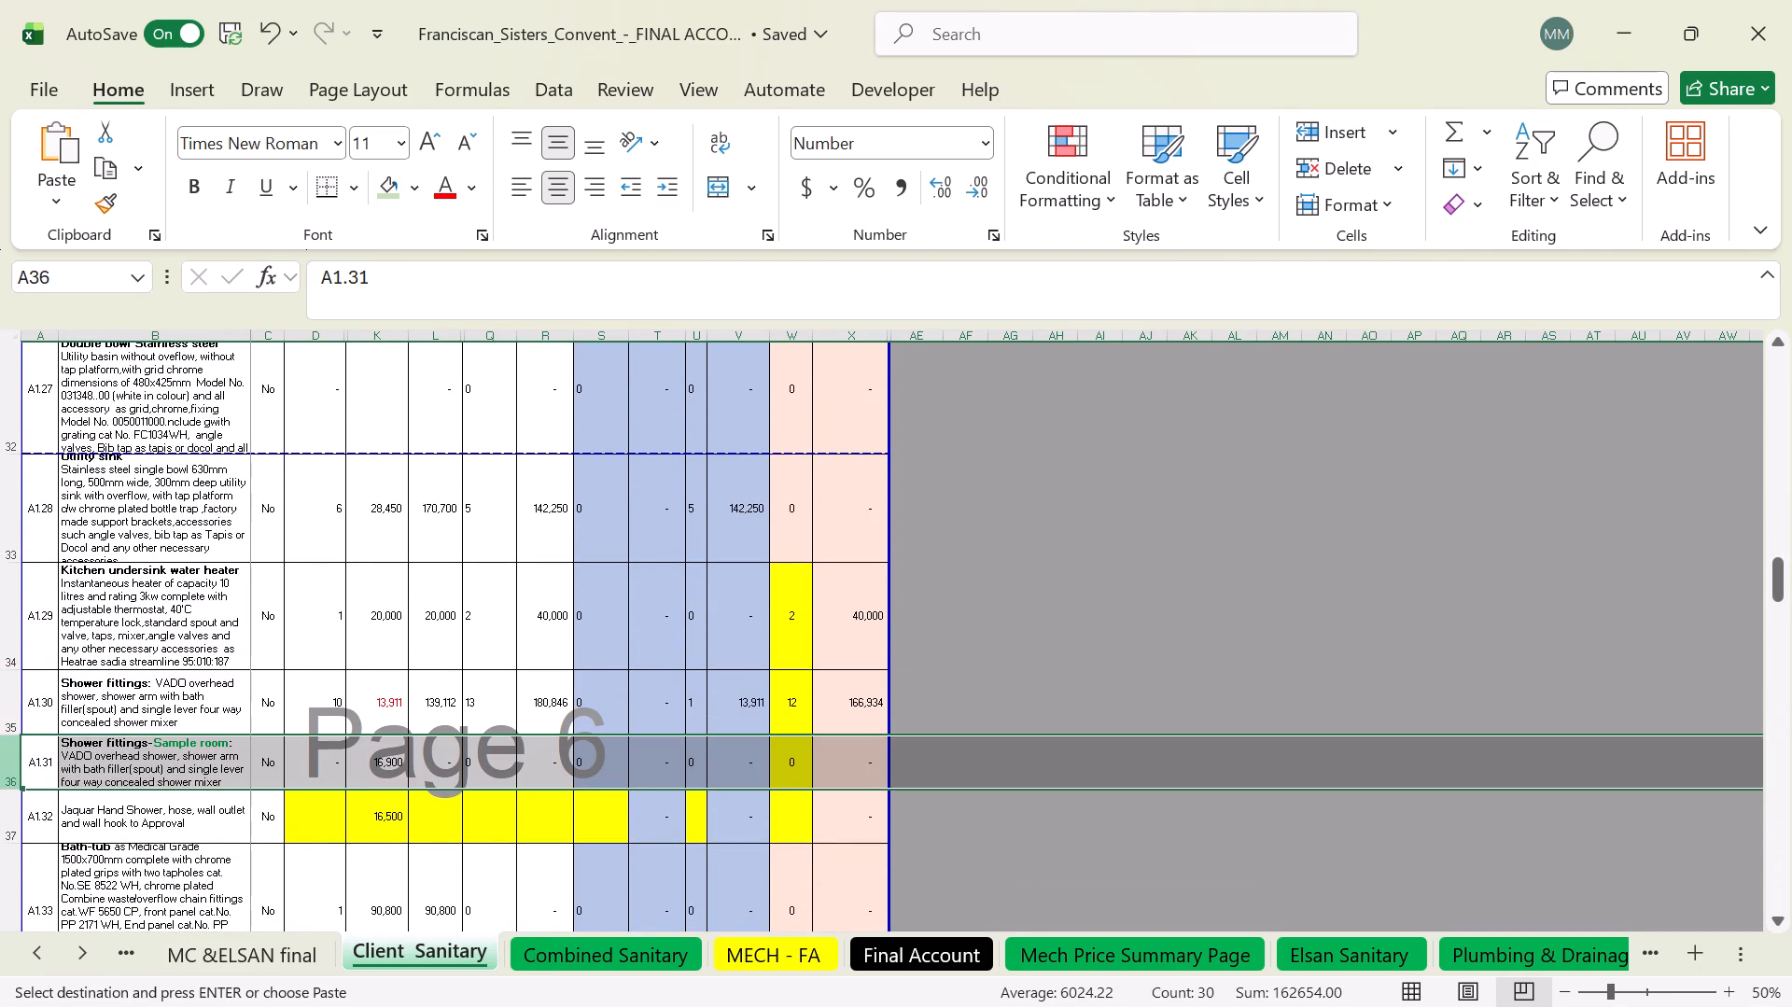
right_click(144, 763)
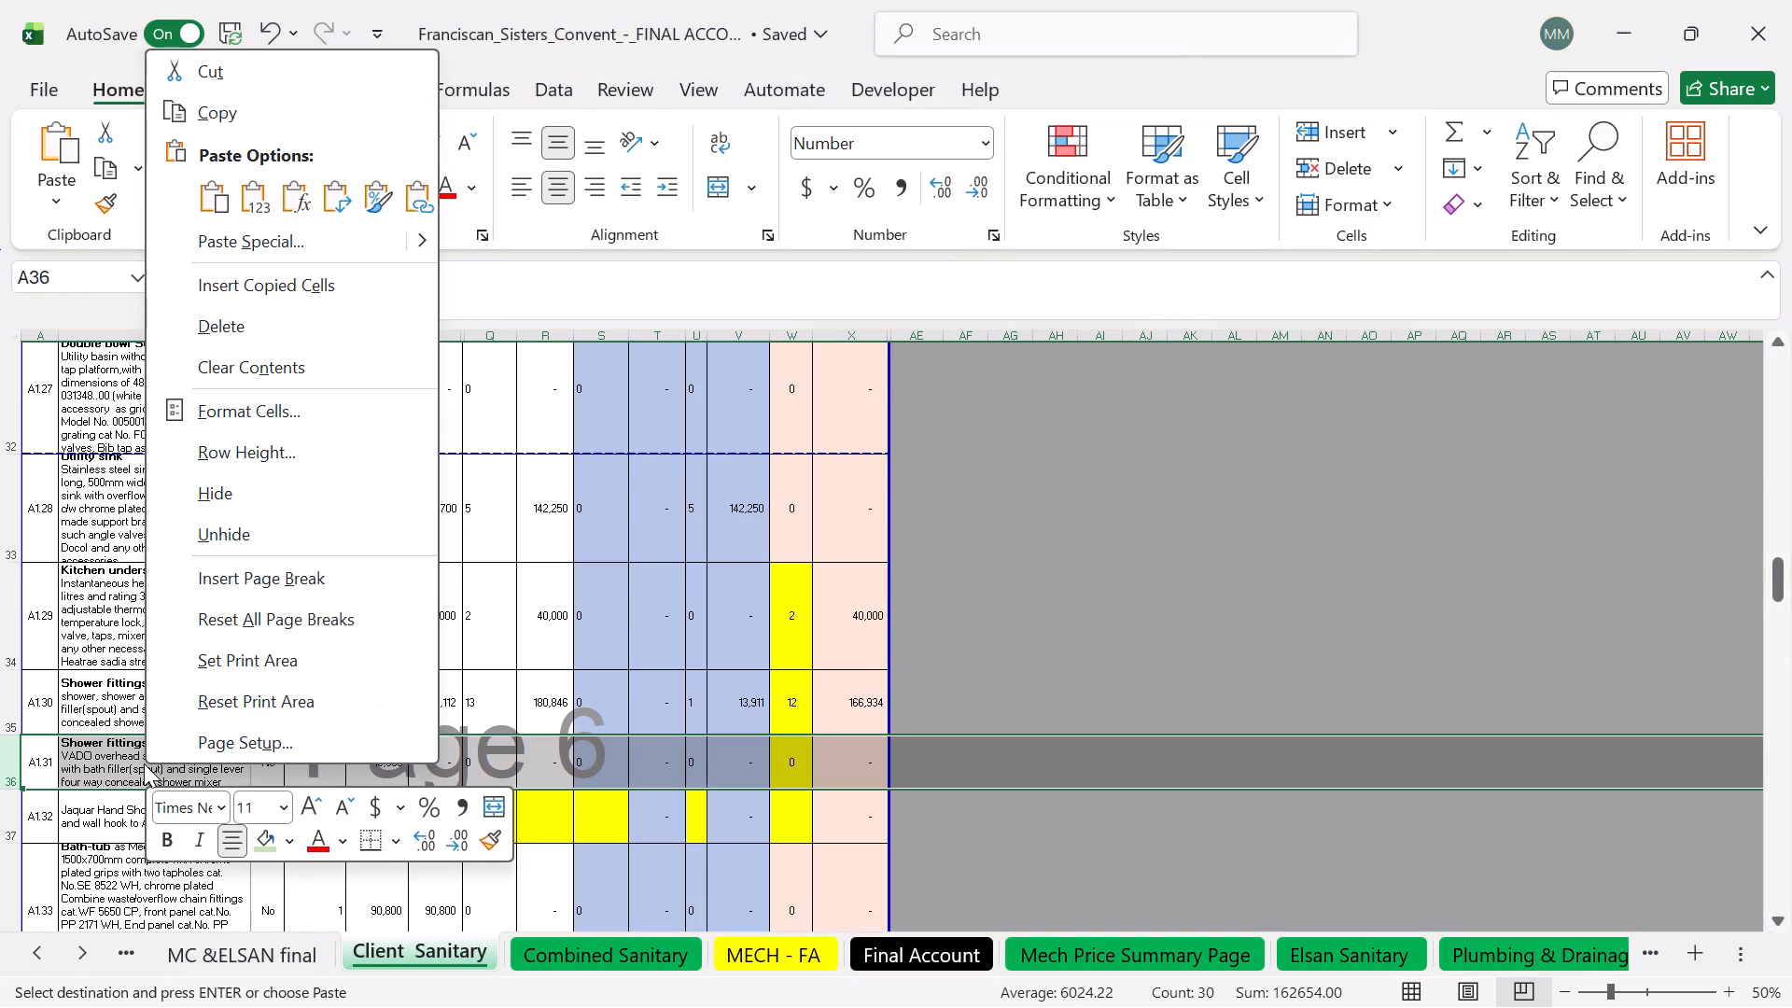
left_click(232, 286)
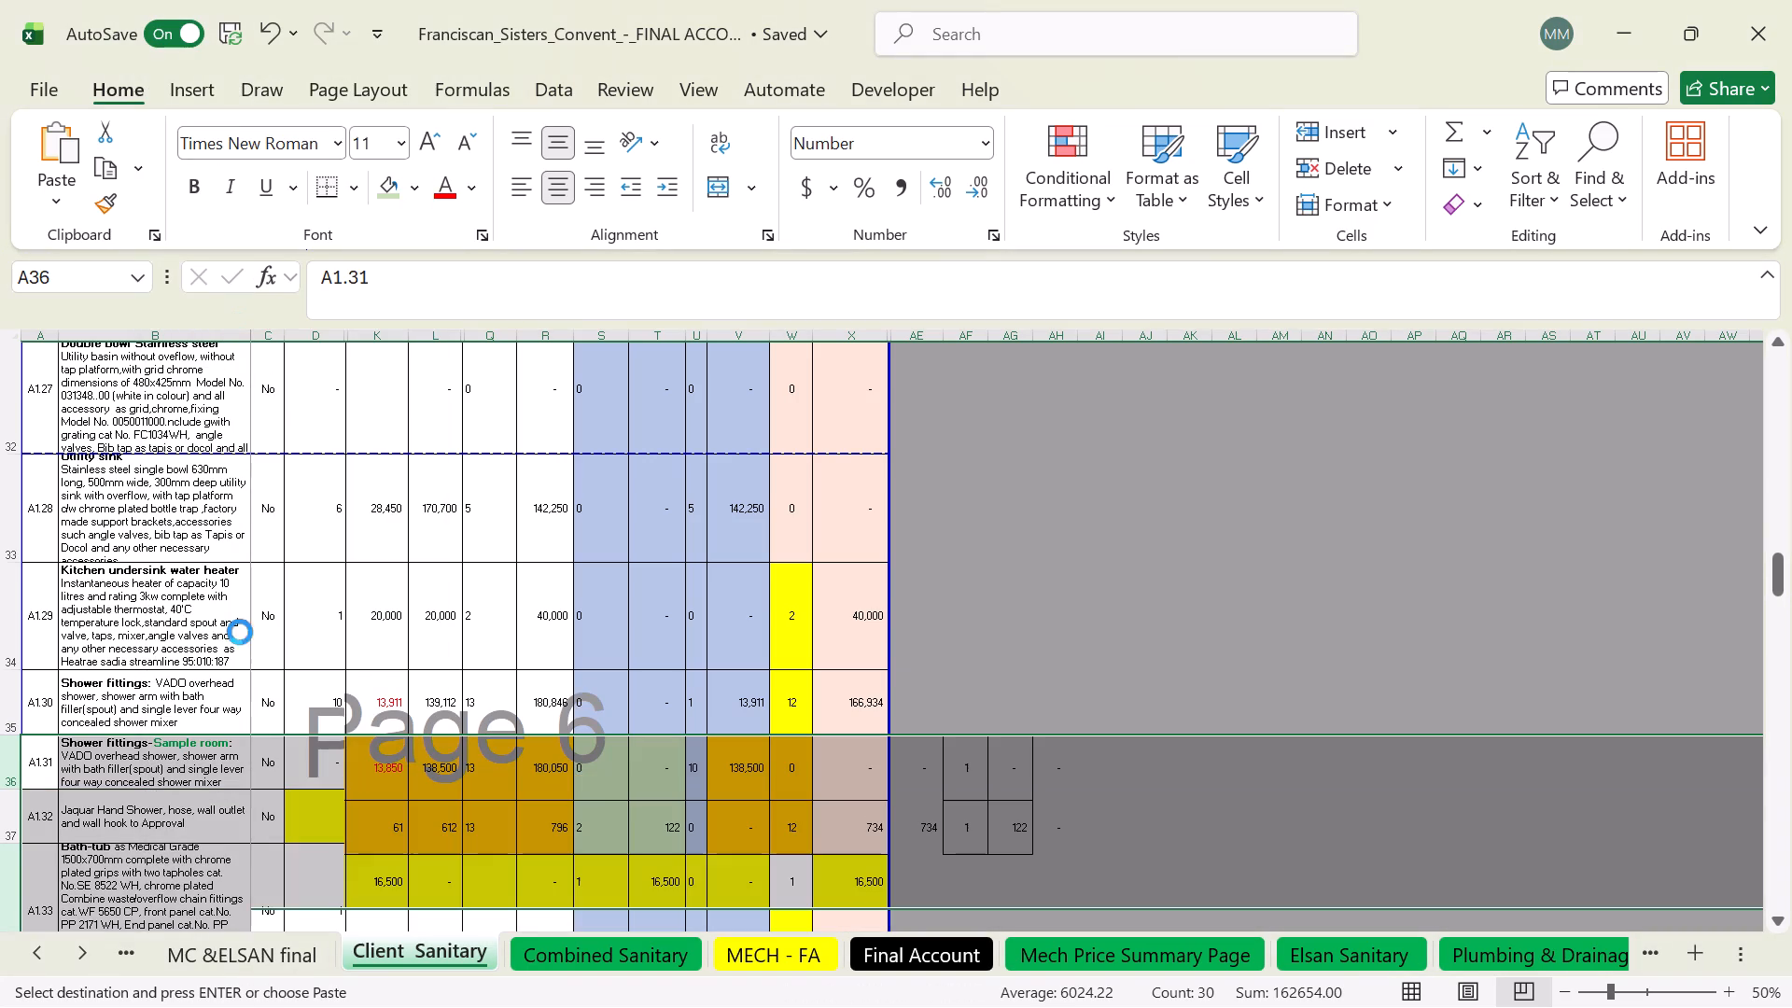
Delete row 40, the original A1.32 Jaquar Hand Shower row below the A1.31 sample-room shower fittings.
scroll(197, 745, "down", 2)
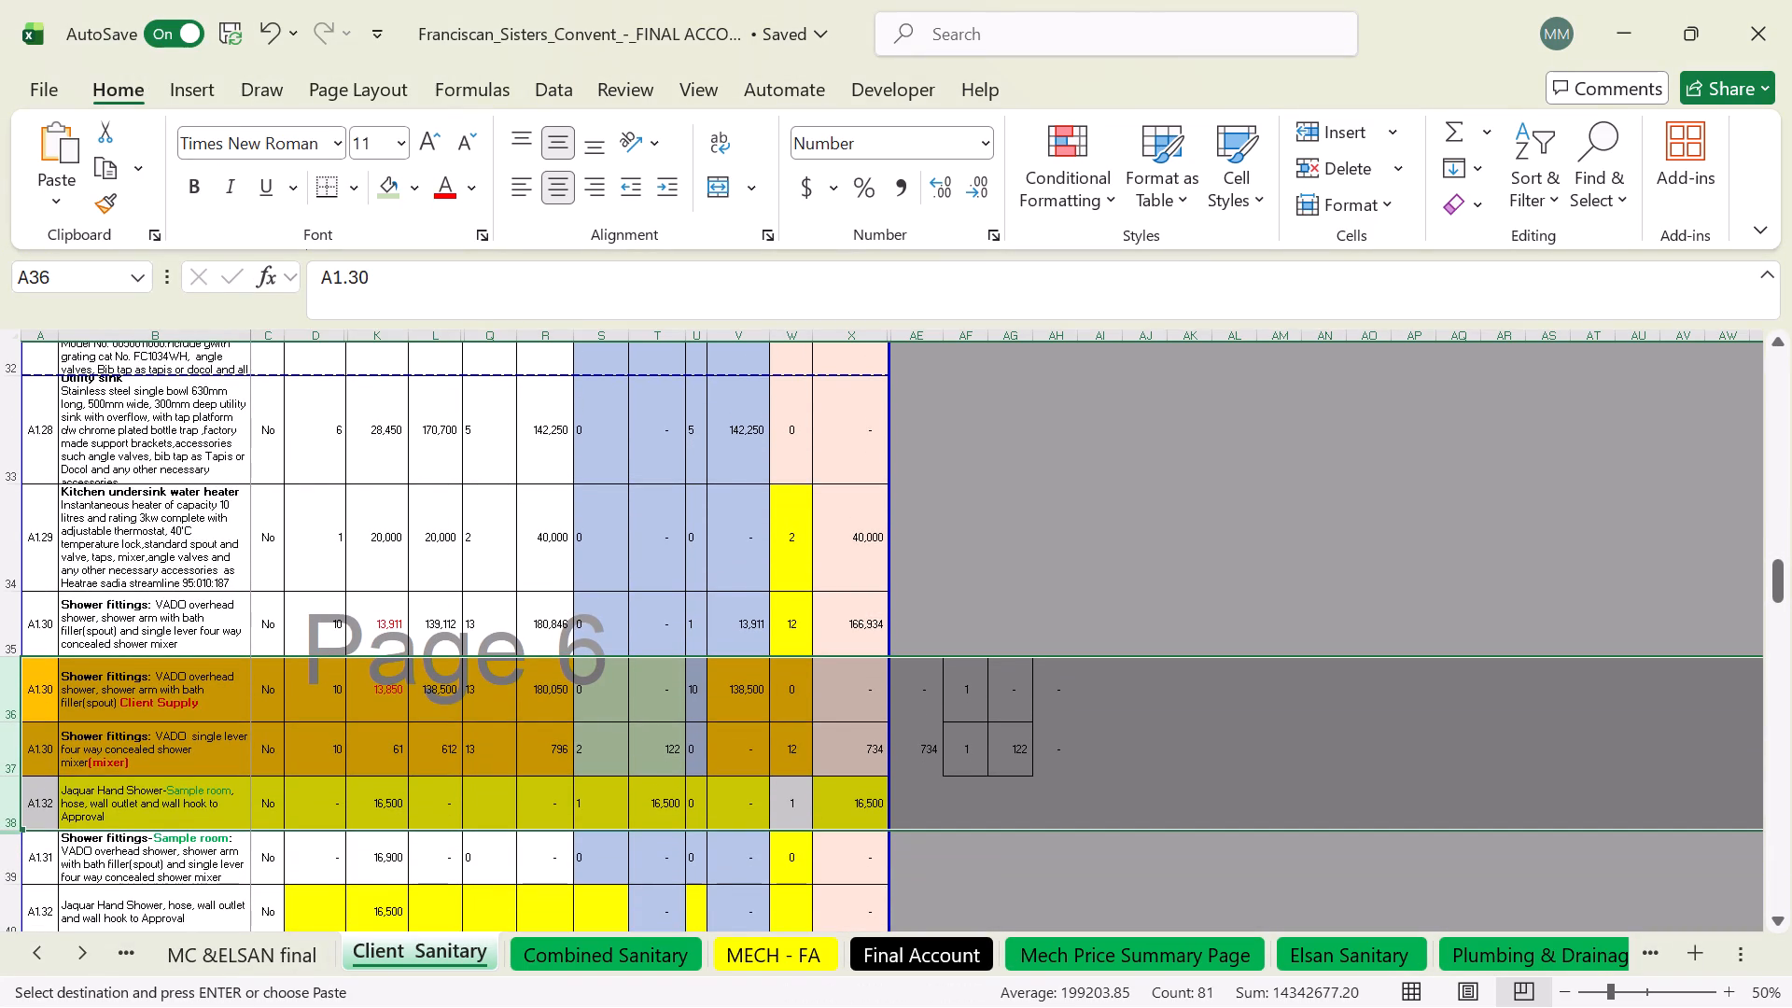
scroll(205, 724, "down", 2)
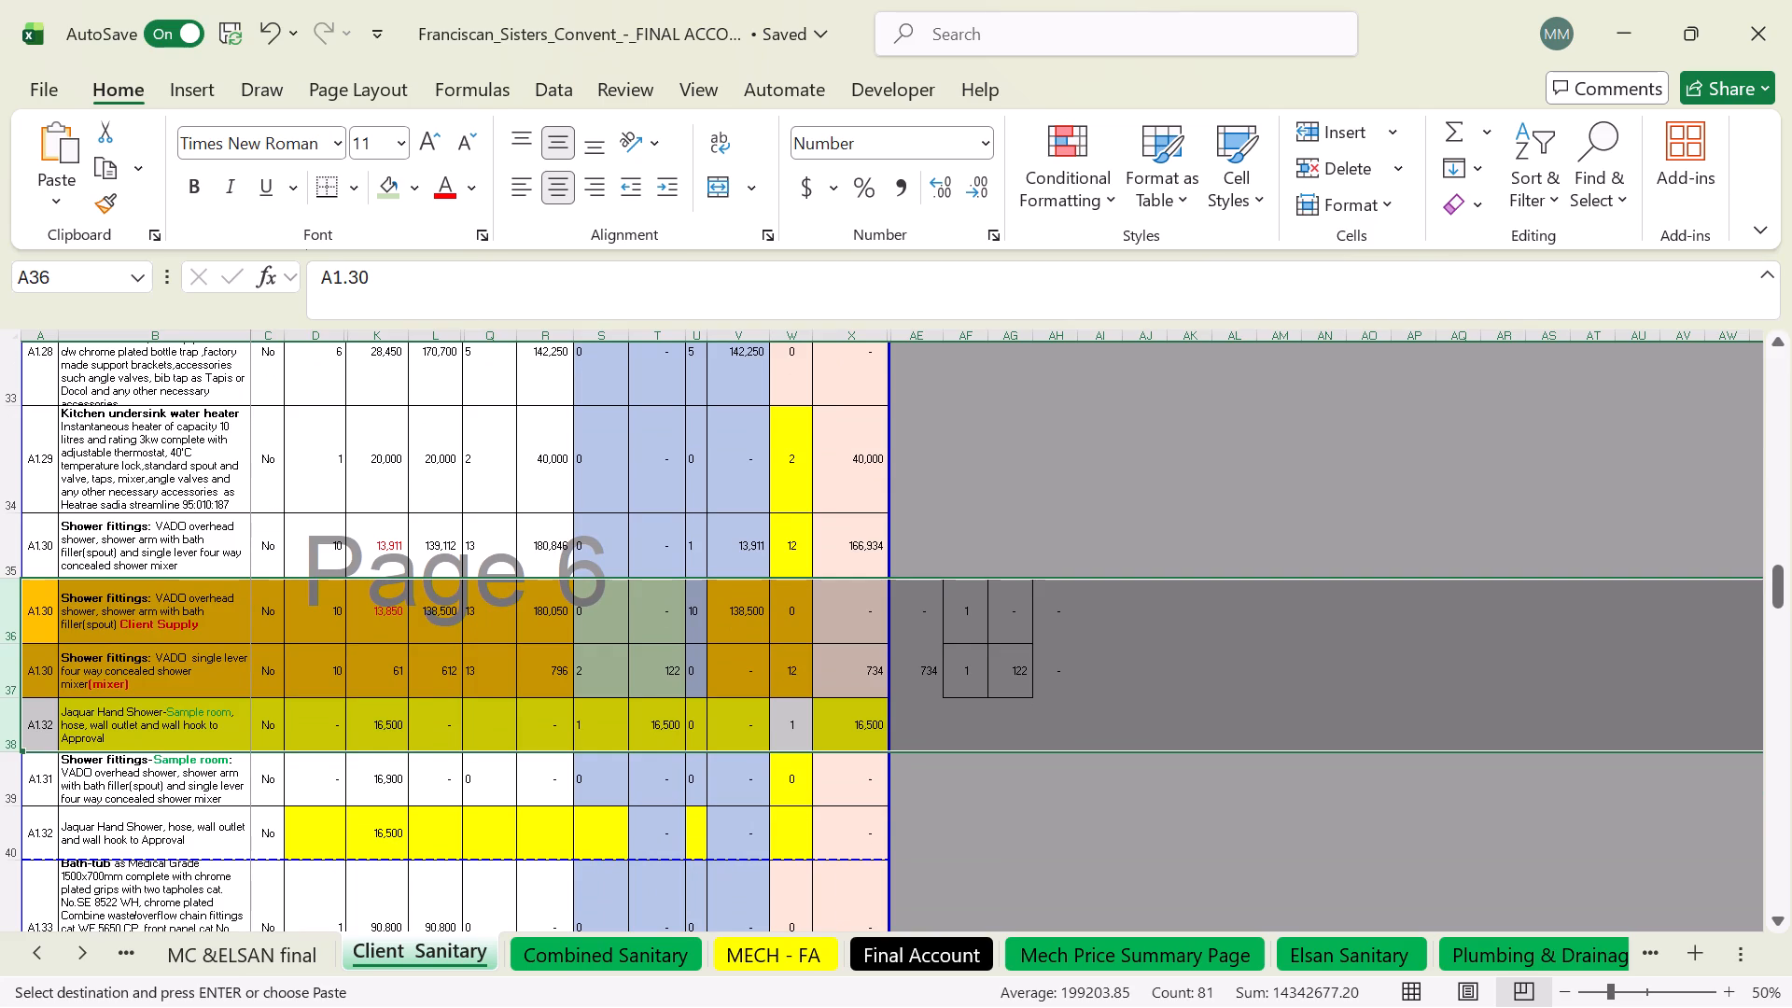
left_click(7, 836)
right_click(74, 845)
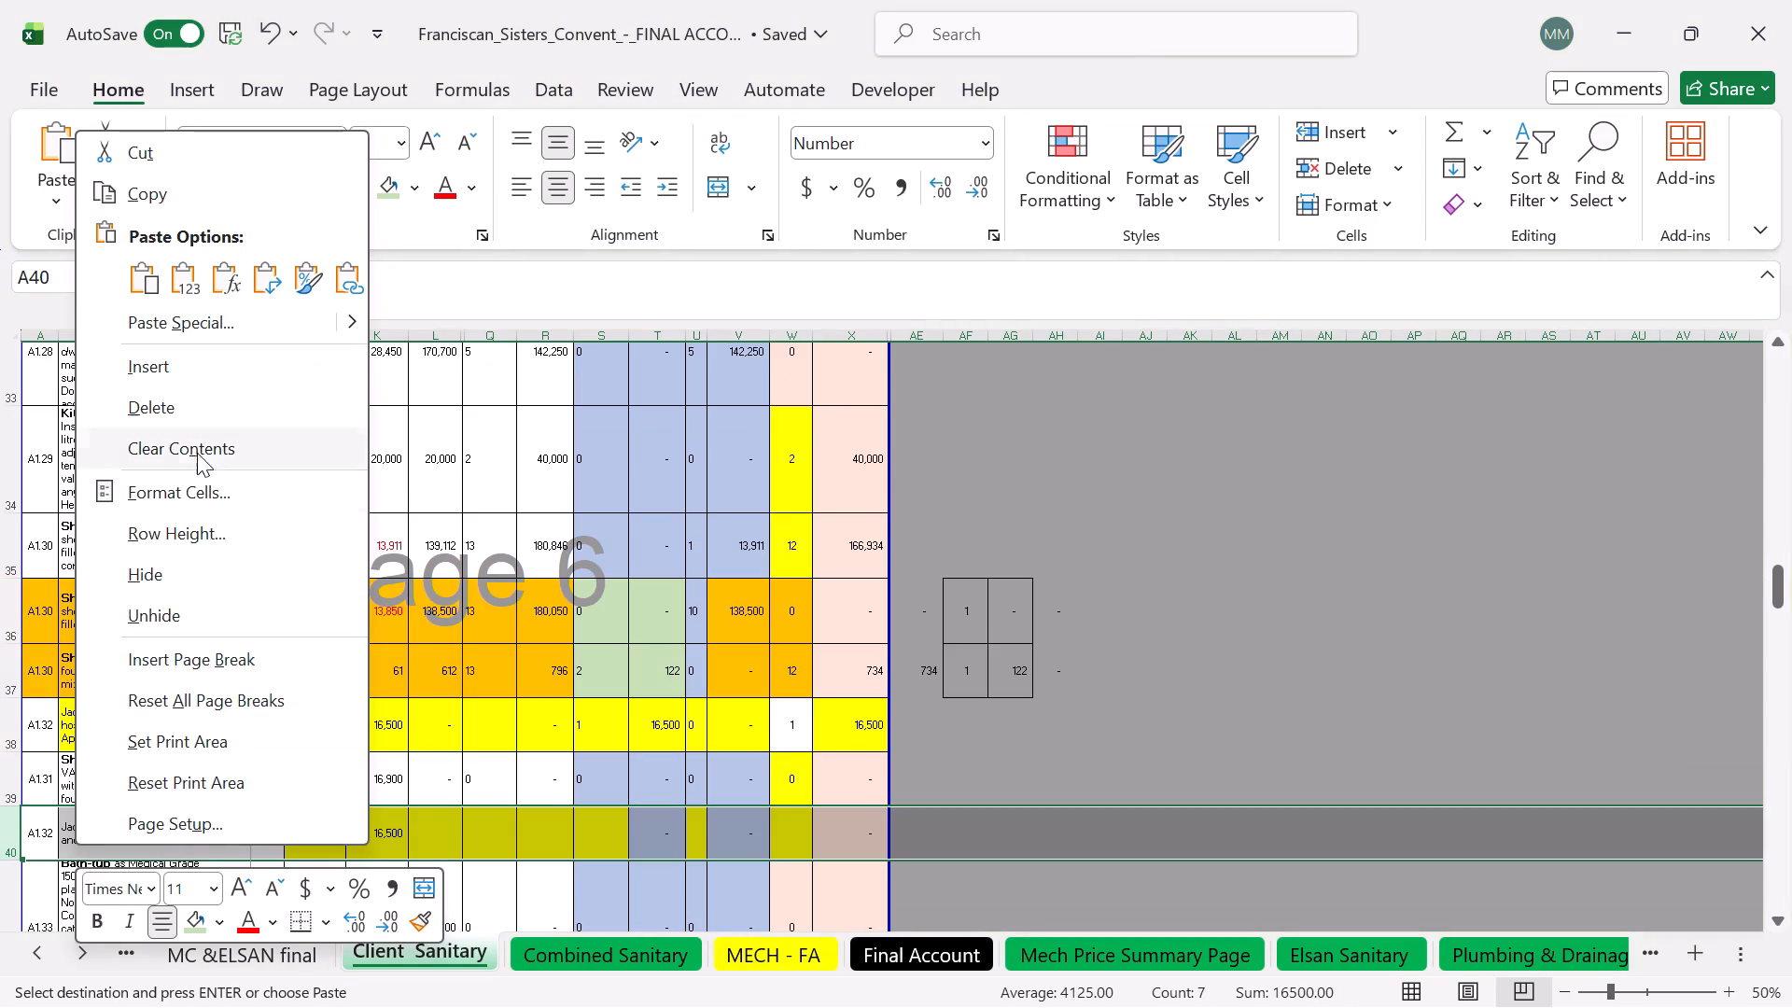
left_click(187, 402)
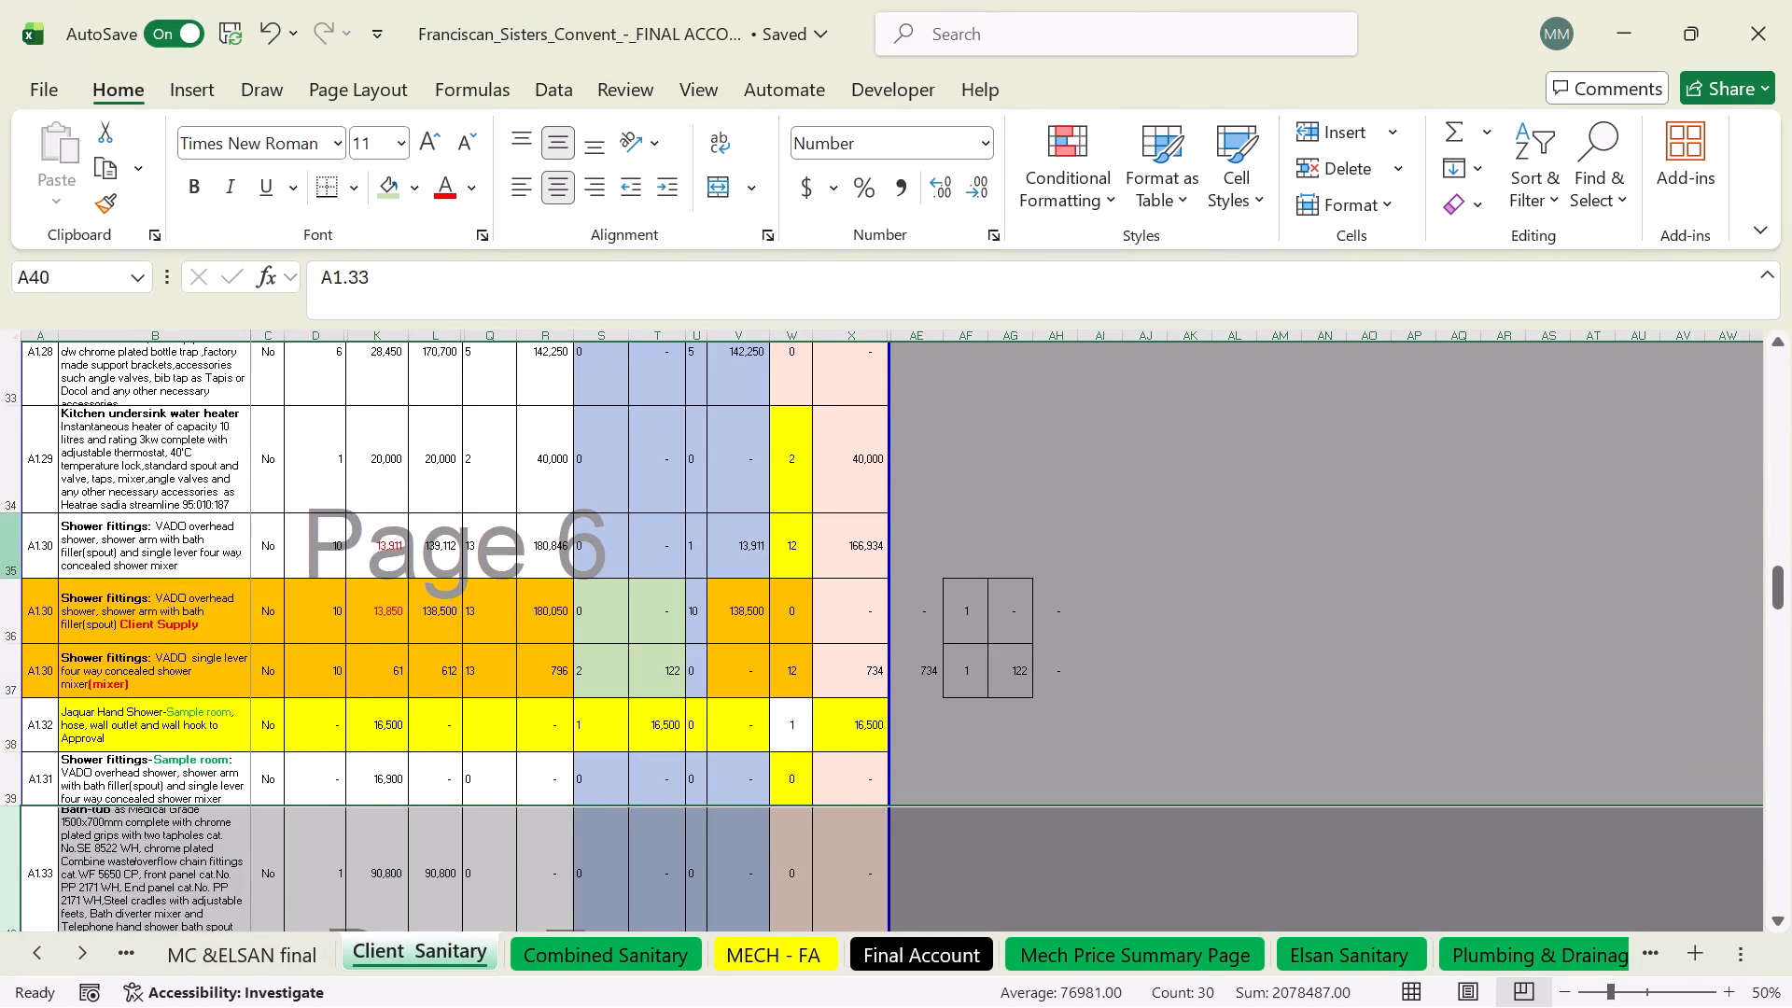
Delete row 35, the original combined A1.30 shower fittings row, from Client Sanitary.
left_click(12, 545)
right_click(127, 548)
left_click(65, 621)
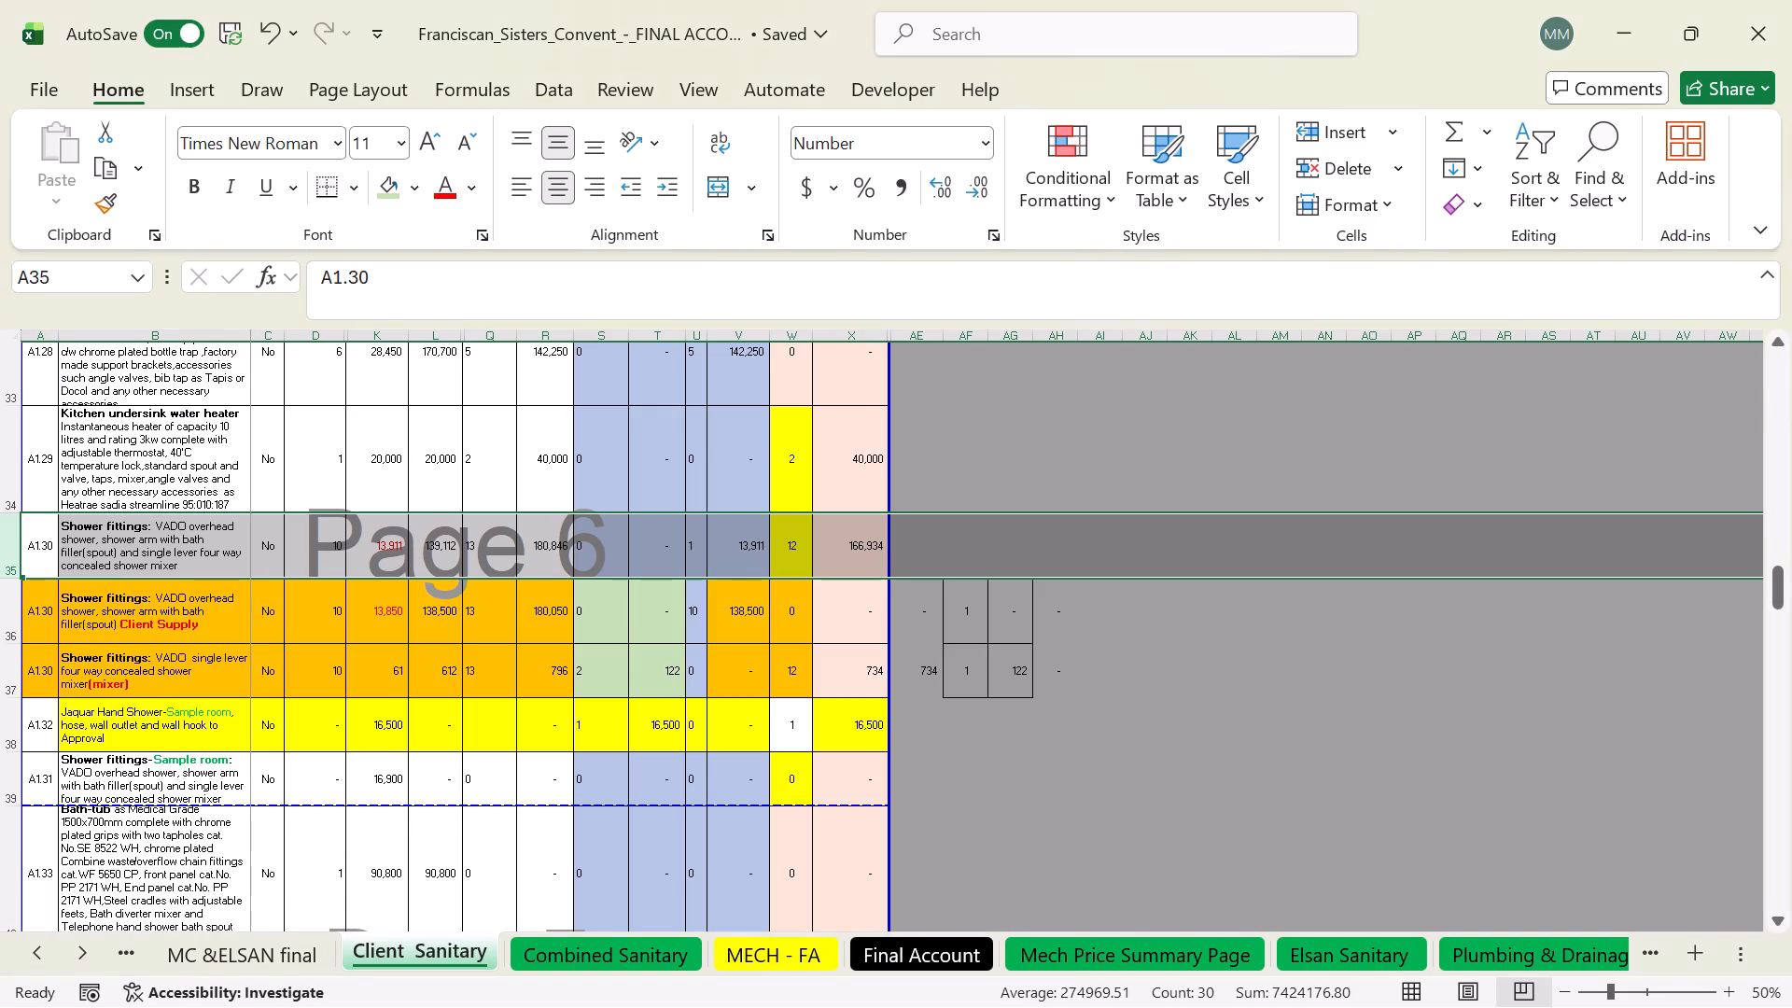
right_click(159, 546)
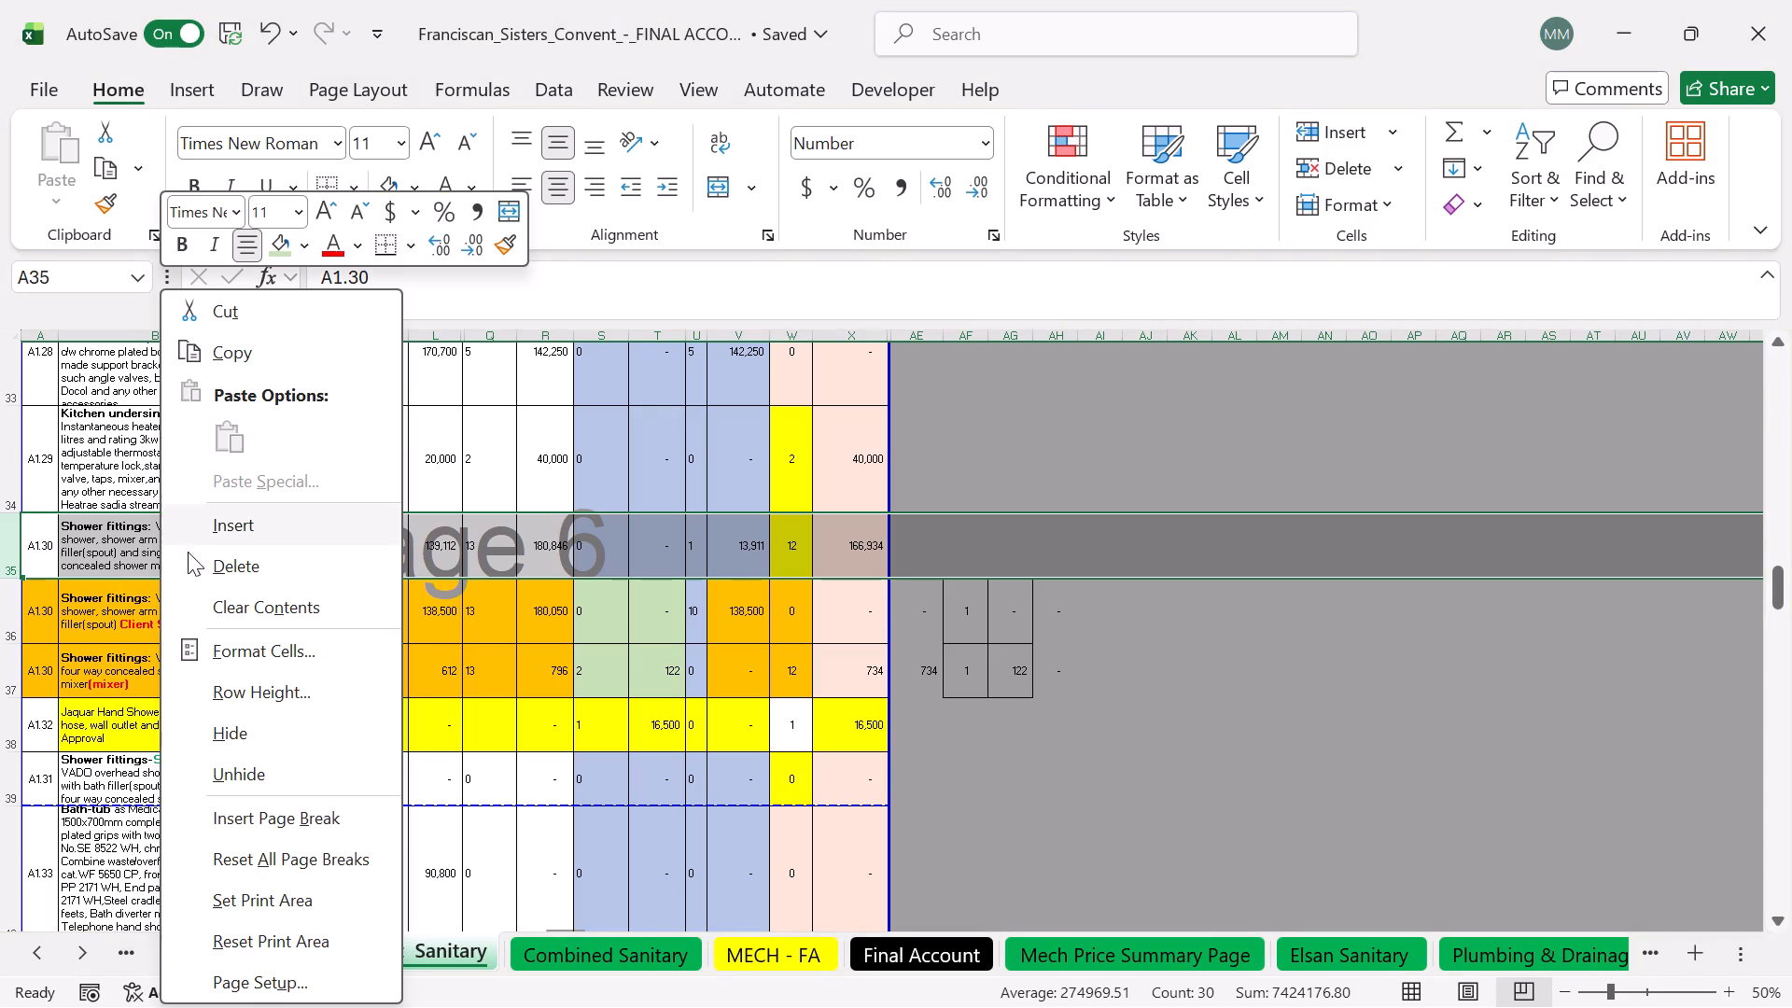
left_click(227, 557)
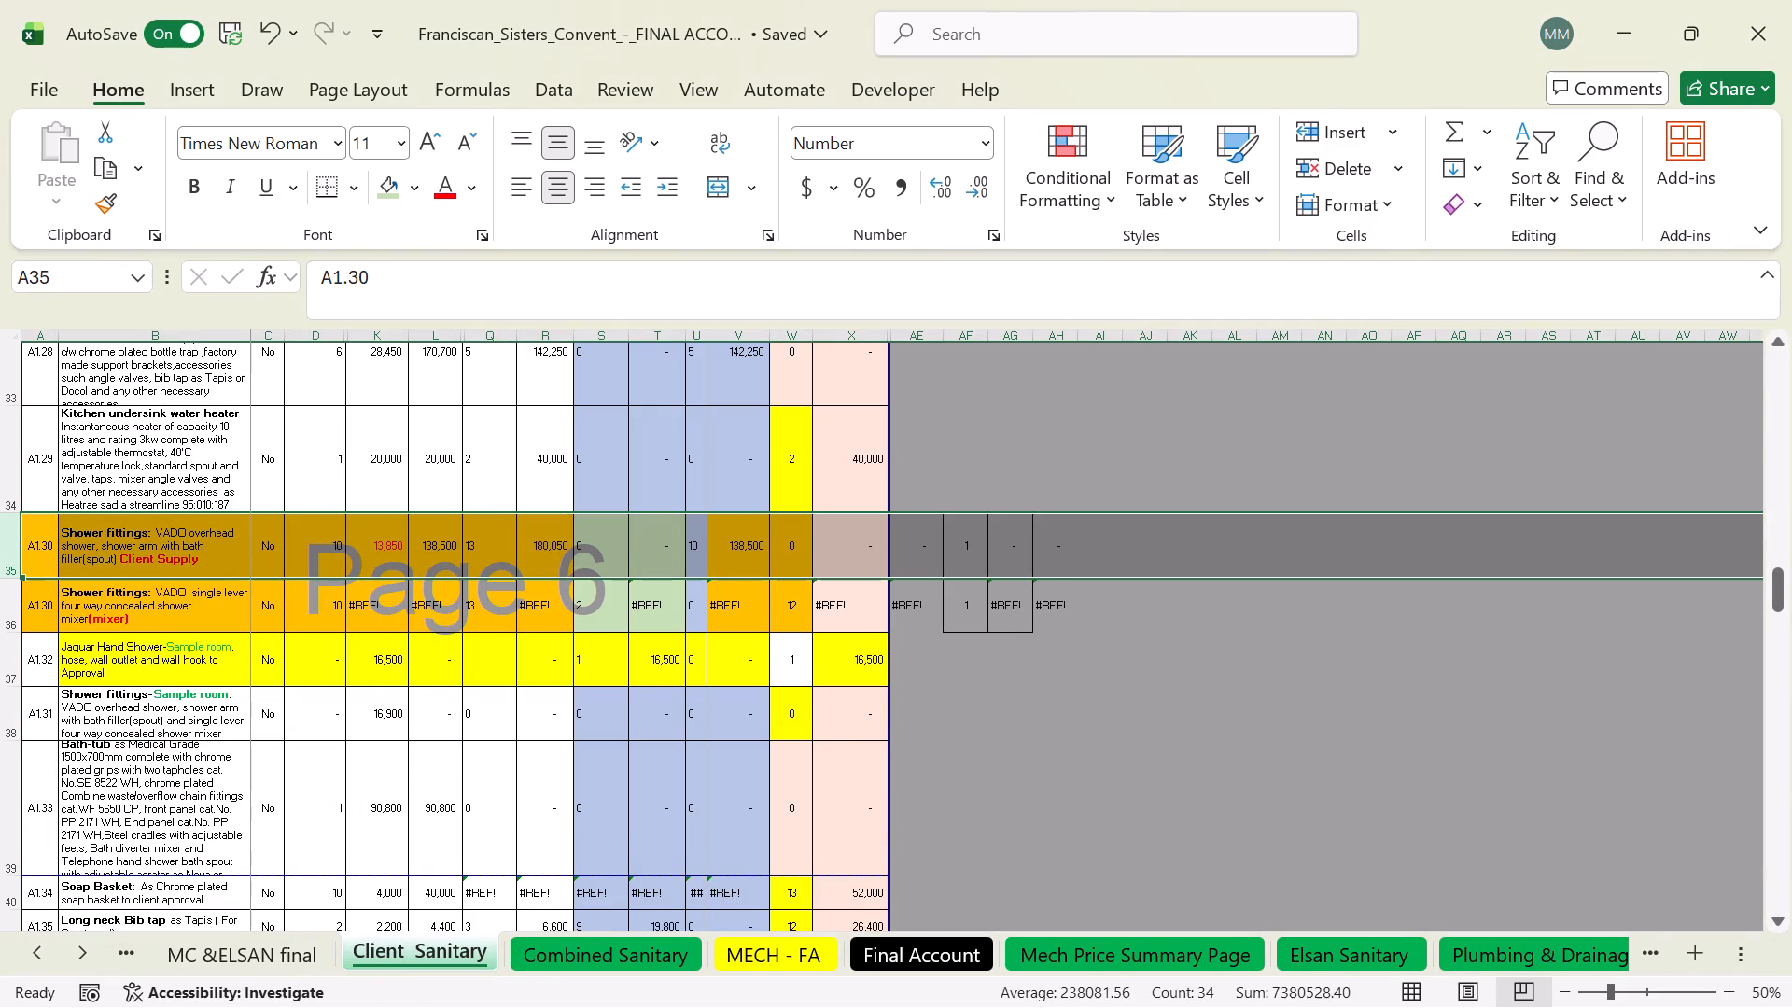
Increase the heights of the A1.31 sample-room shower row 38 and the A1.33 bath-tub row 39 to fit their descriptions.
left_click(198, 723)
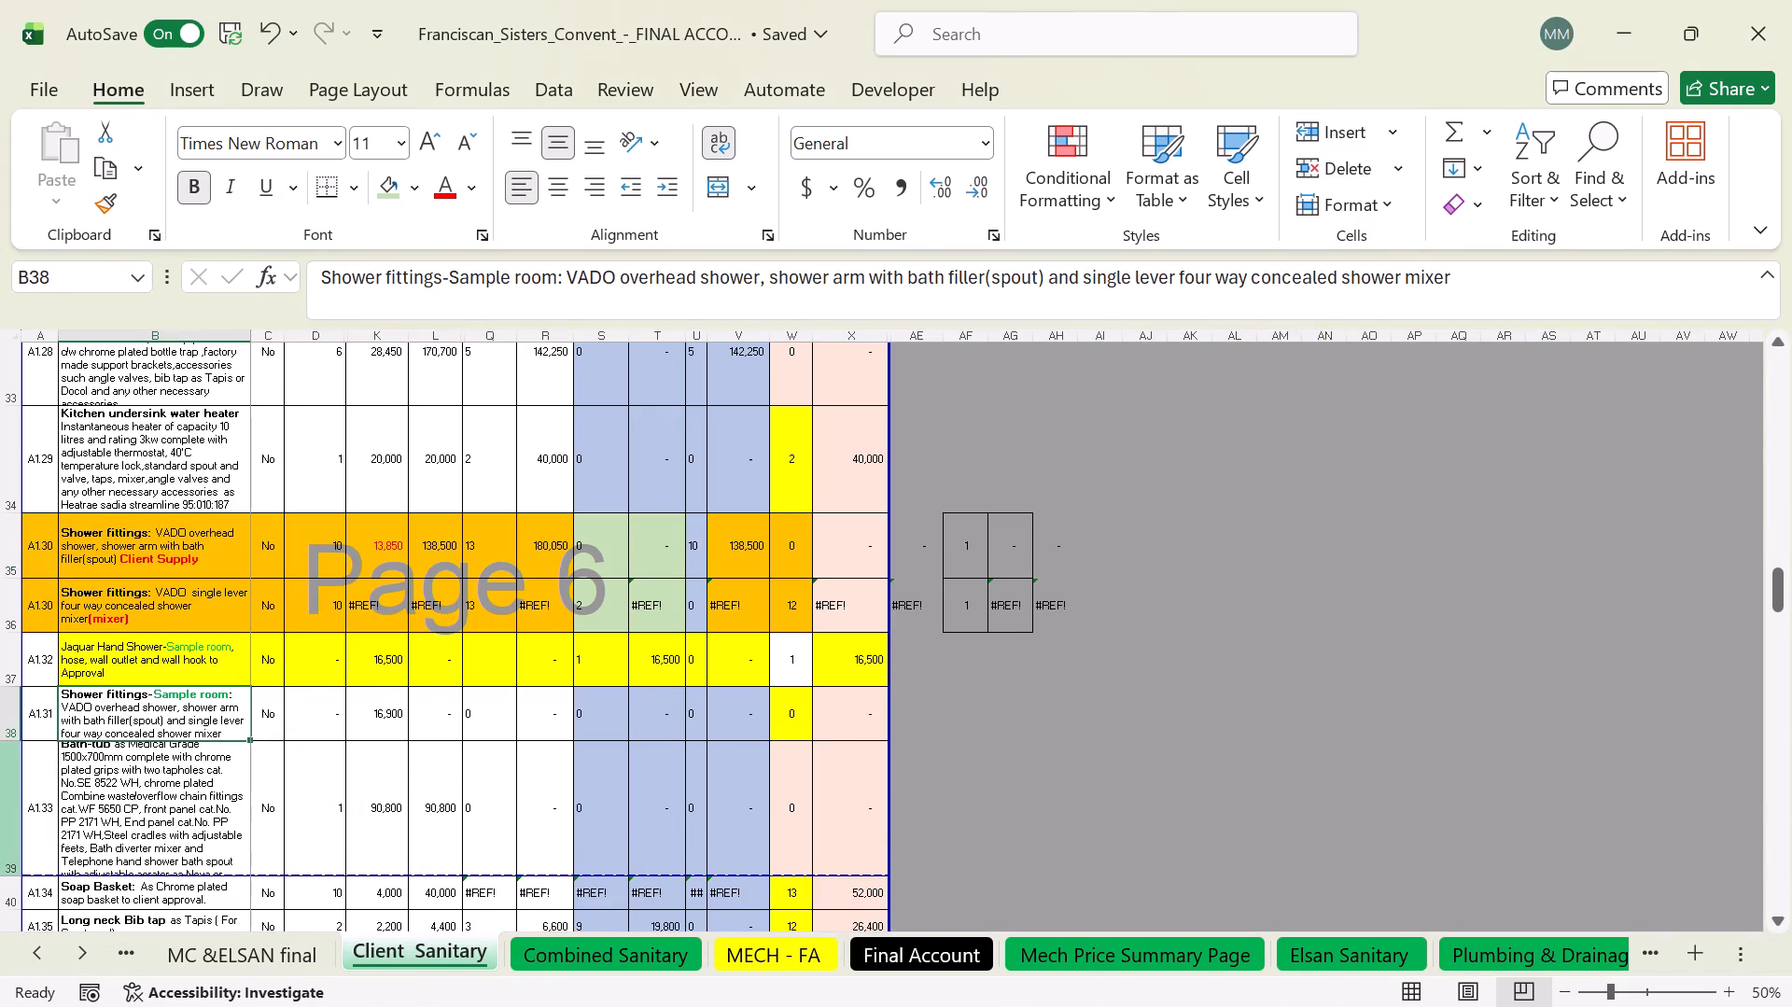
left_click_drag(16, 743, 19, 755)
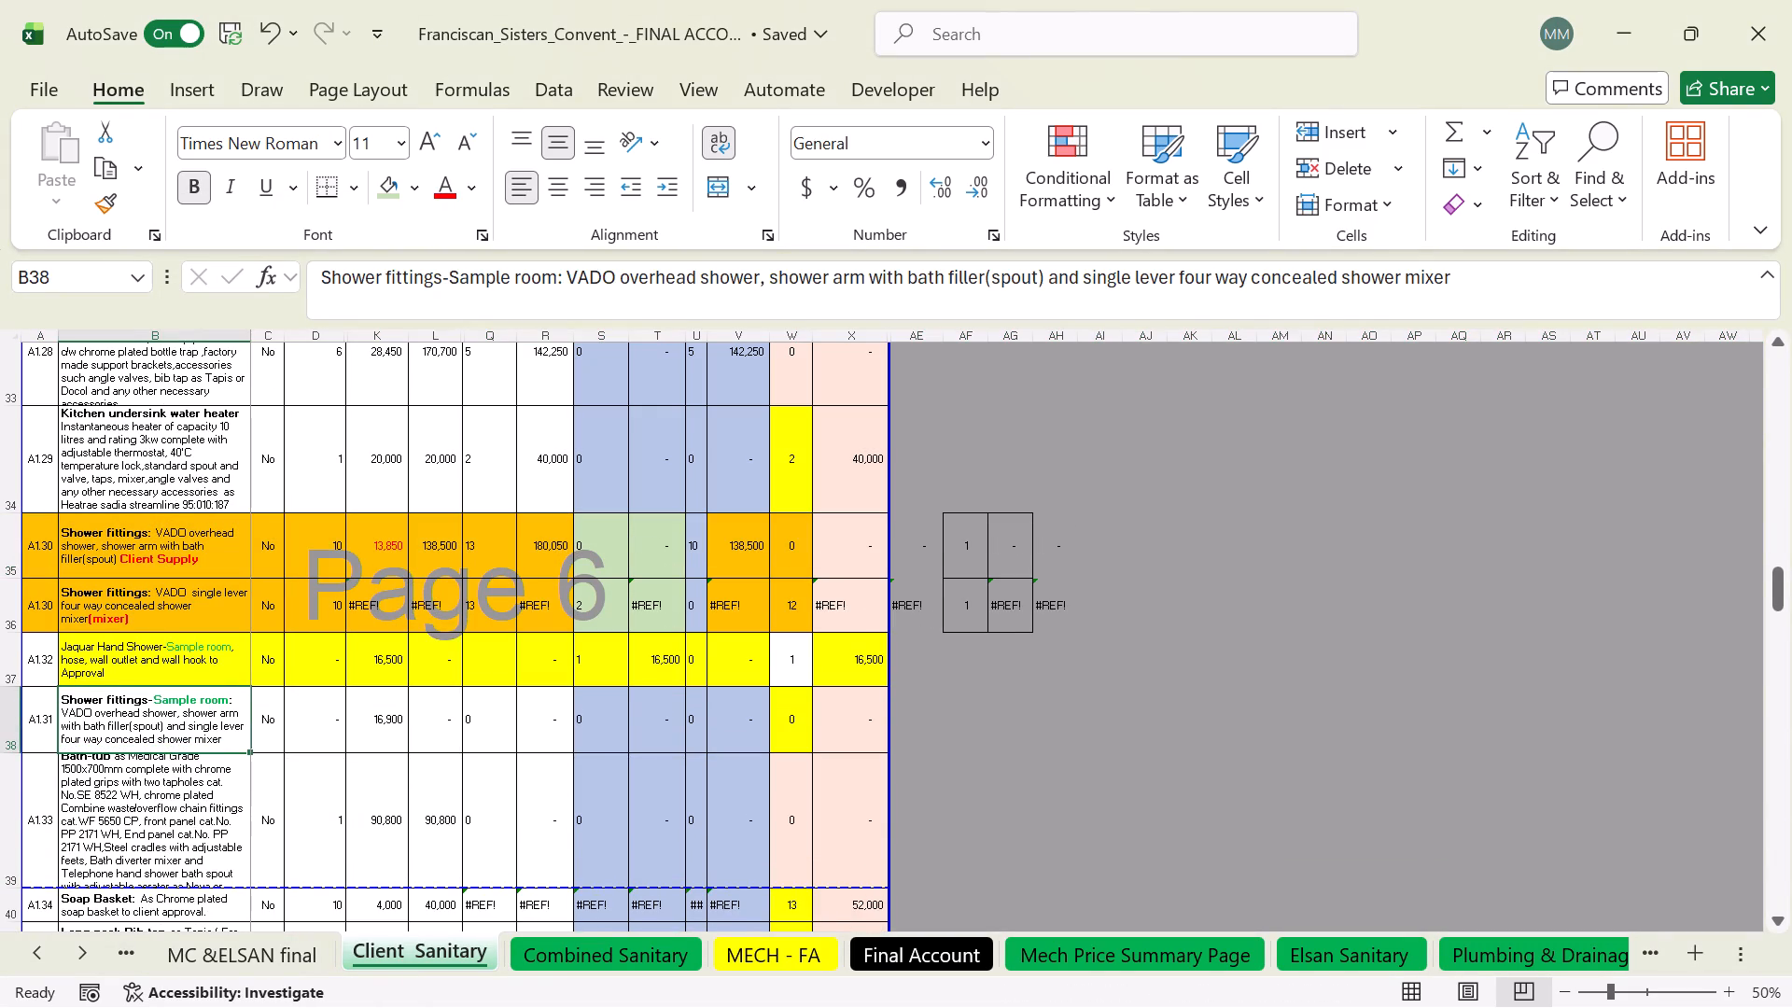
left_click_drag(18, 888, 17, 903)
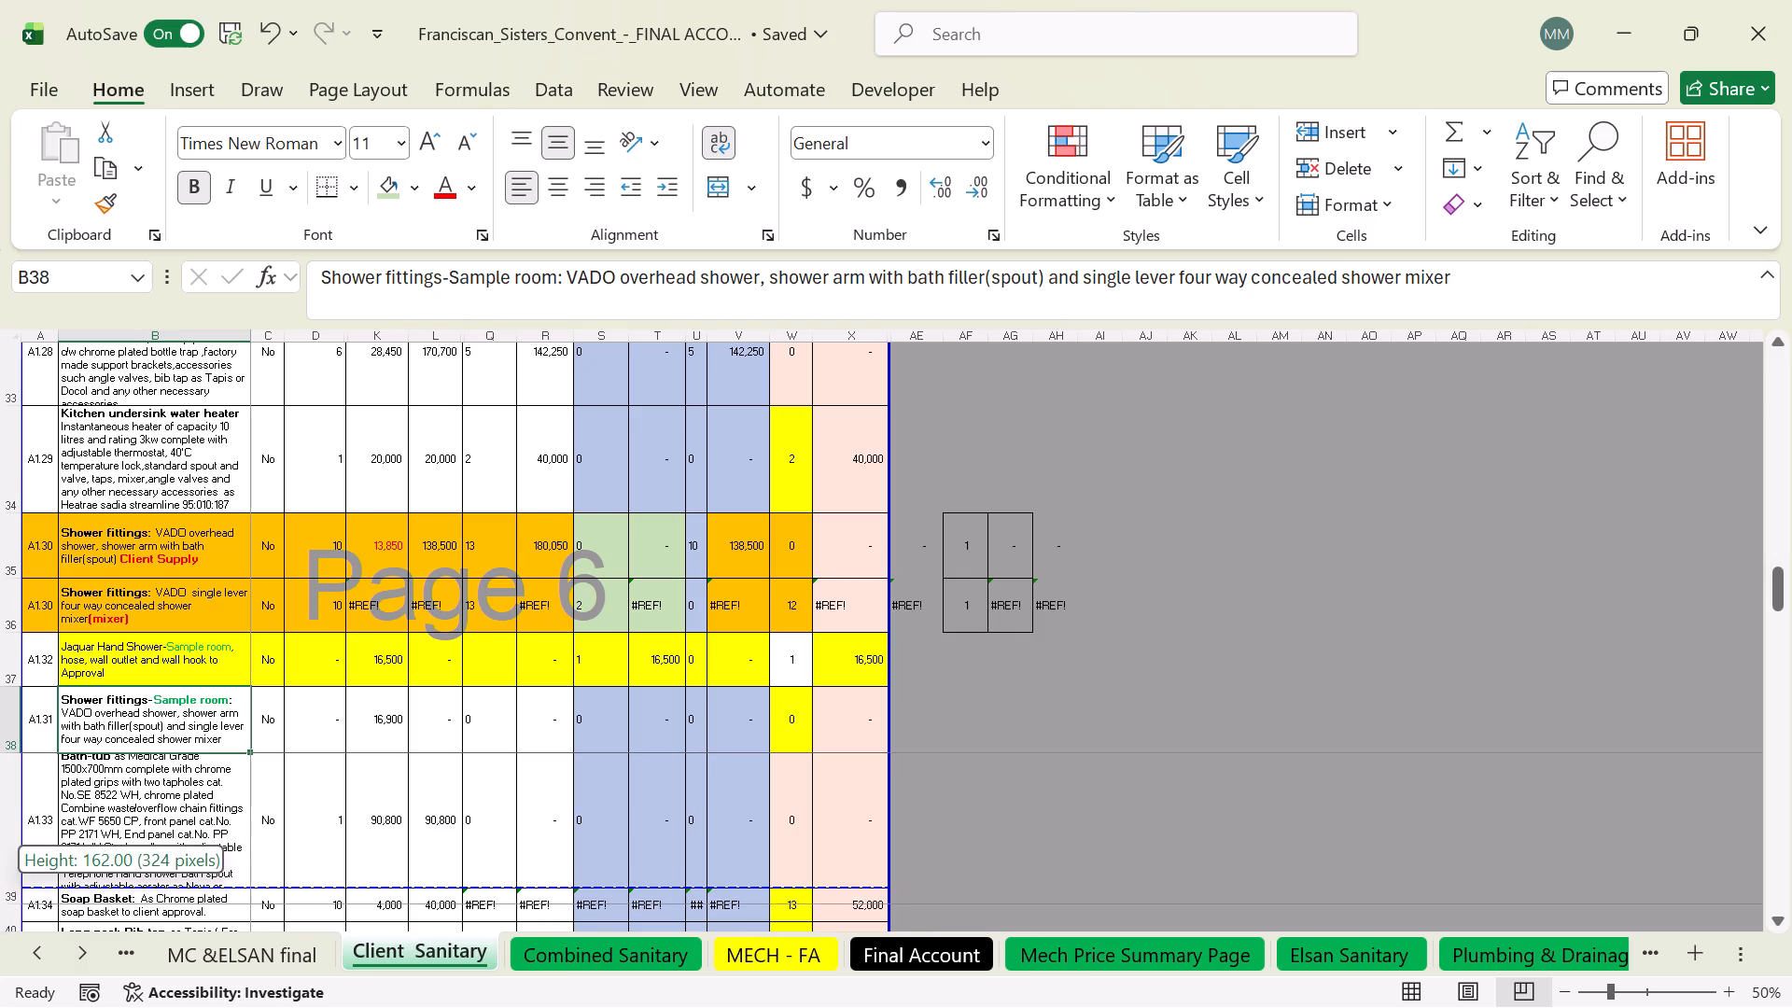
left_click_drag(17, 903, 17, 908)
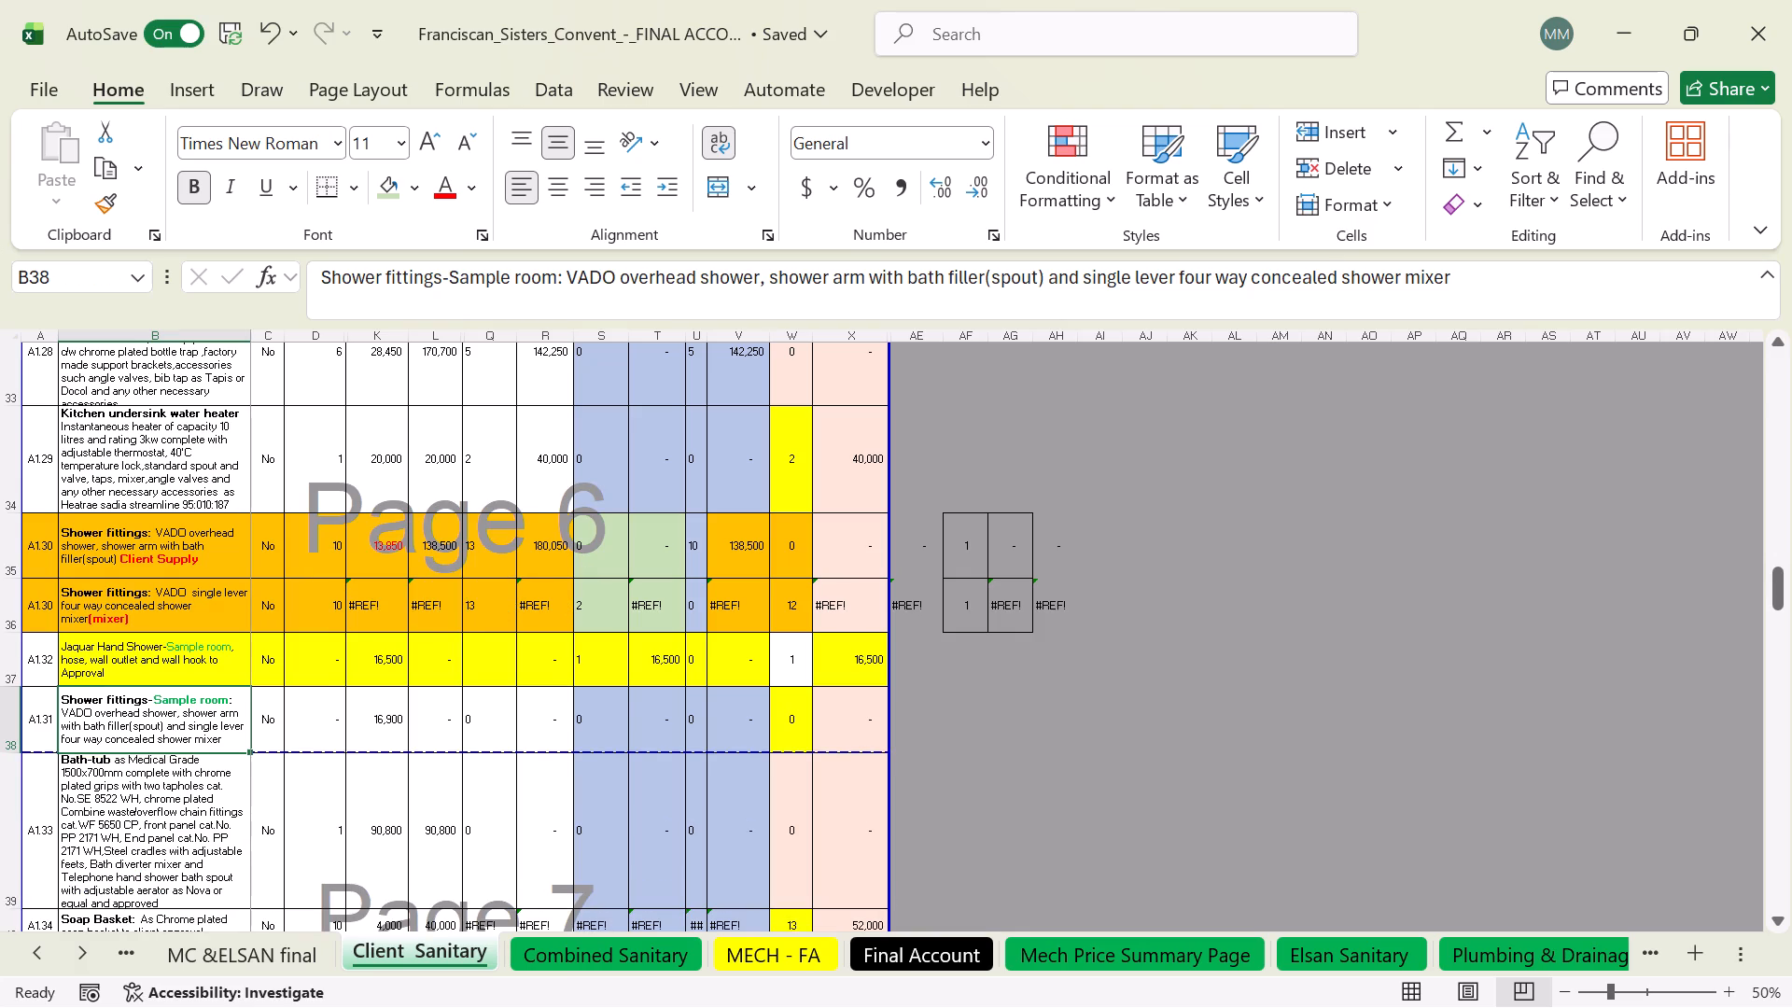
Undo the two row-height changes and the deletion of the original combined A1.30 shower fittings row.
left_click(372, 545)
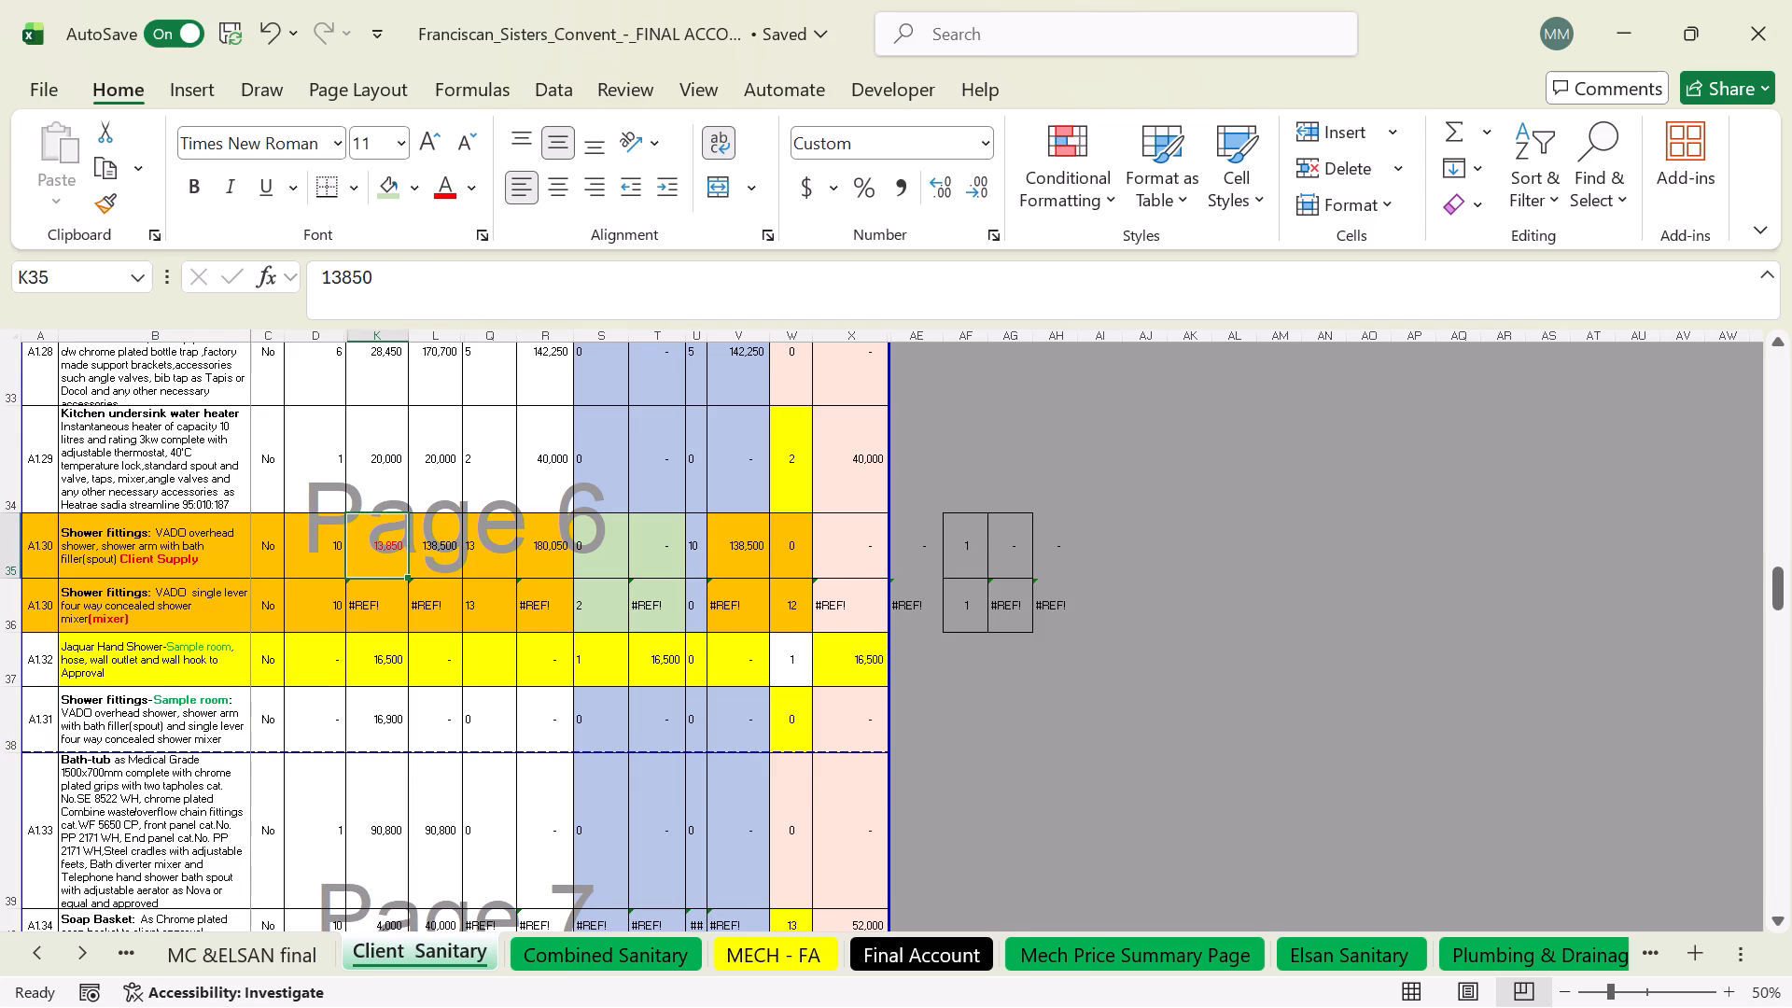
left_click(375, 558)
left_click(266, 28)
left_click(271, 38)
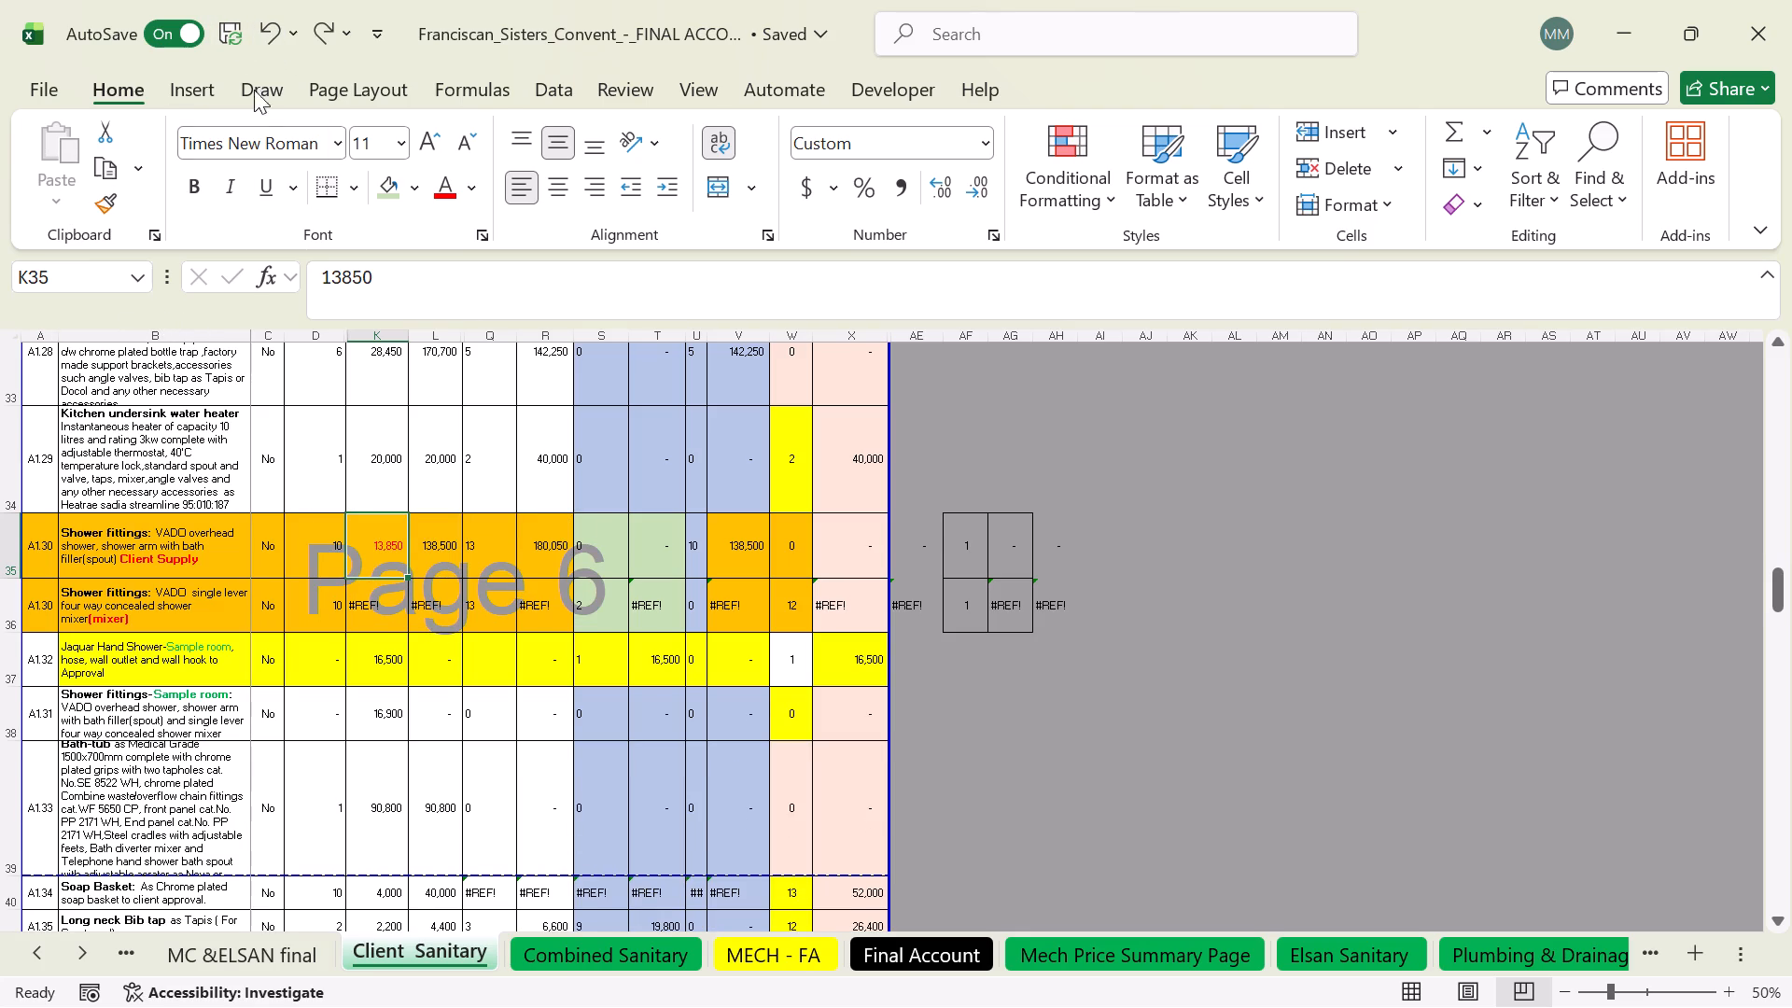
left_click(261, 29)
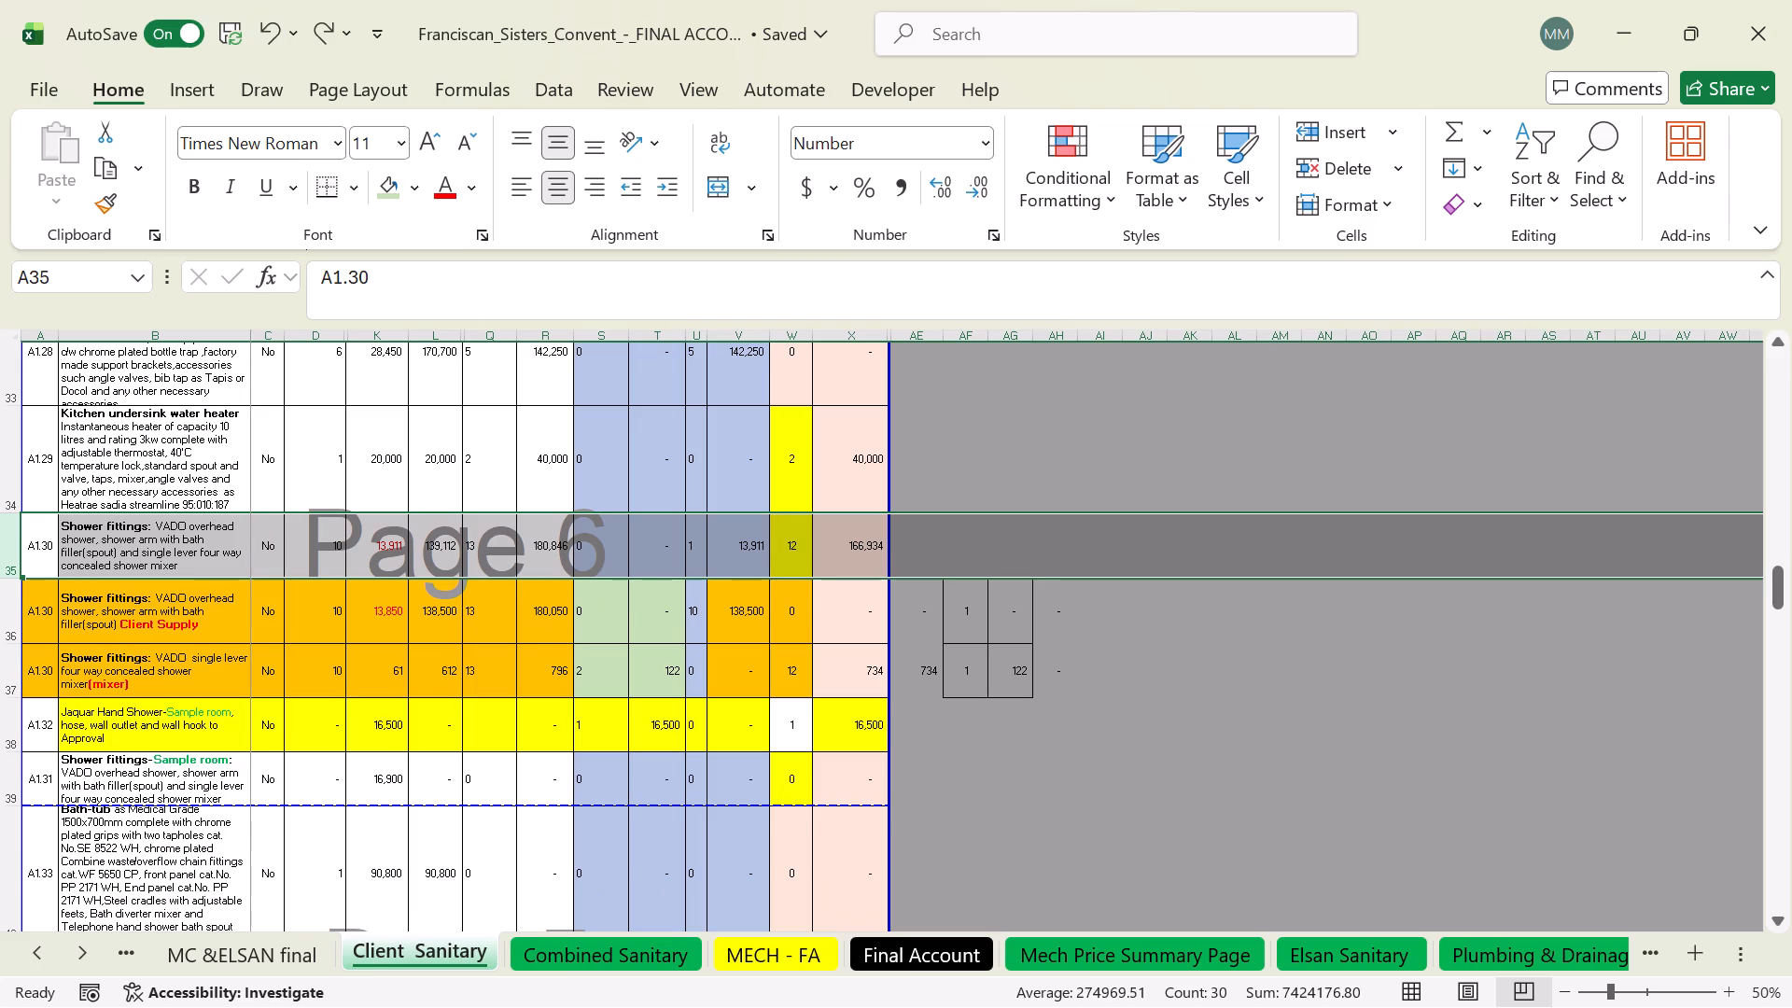
Set the rate of the original combined A1.30 shower fittings in K35 to 16900.
left_click(373, 547)
key("1")
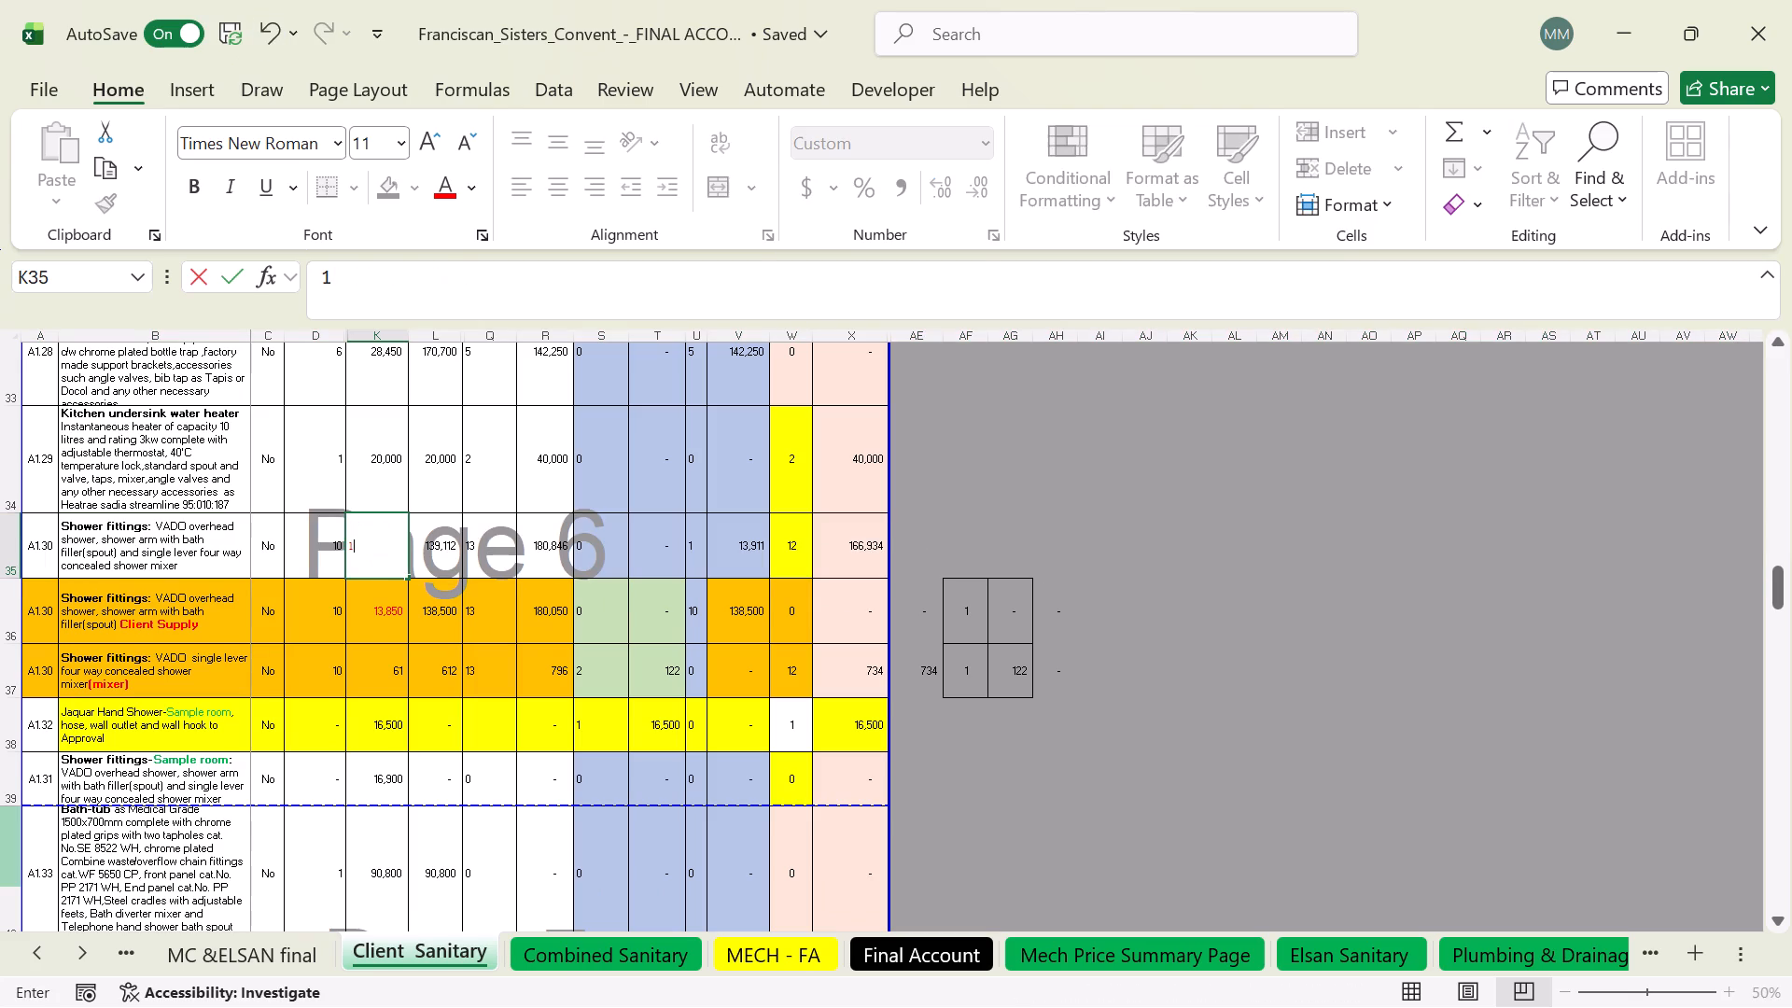
type("6900")
key("Return")
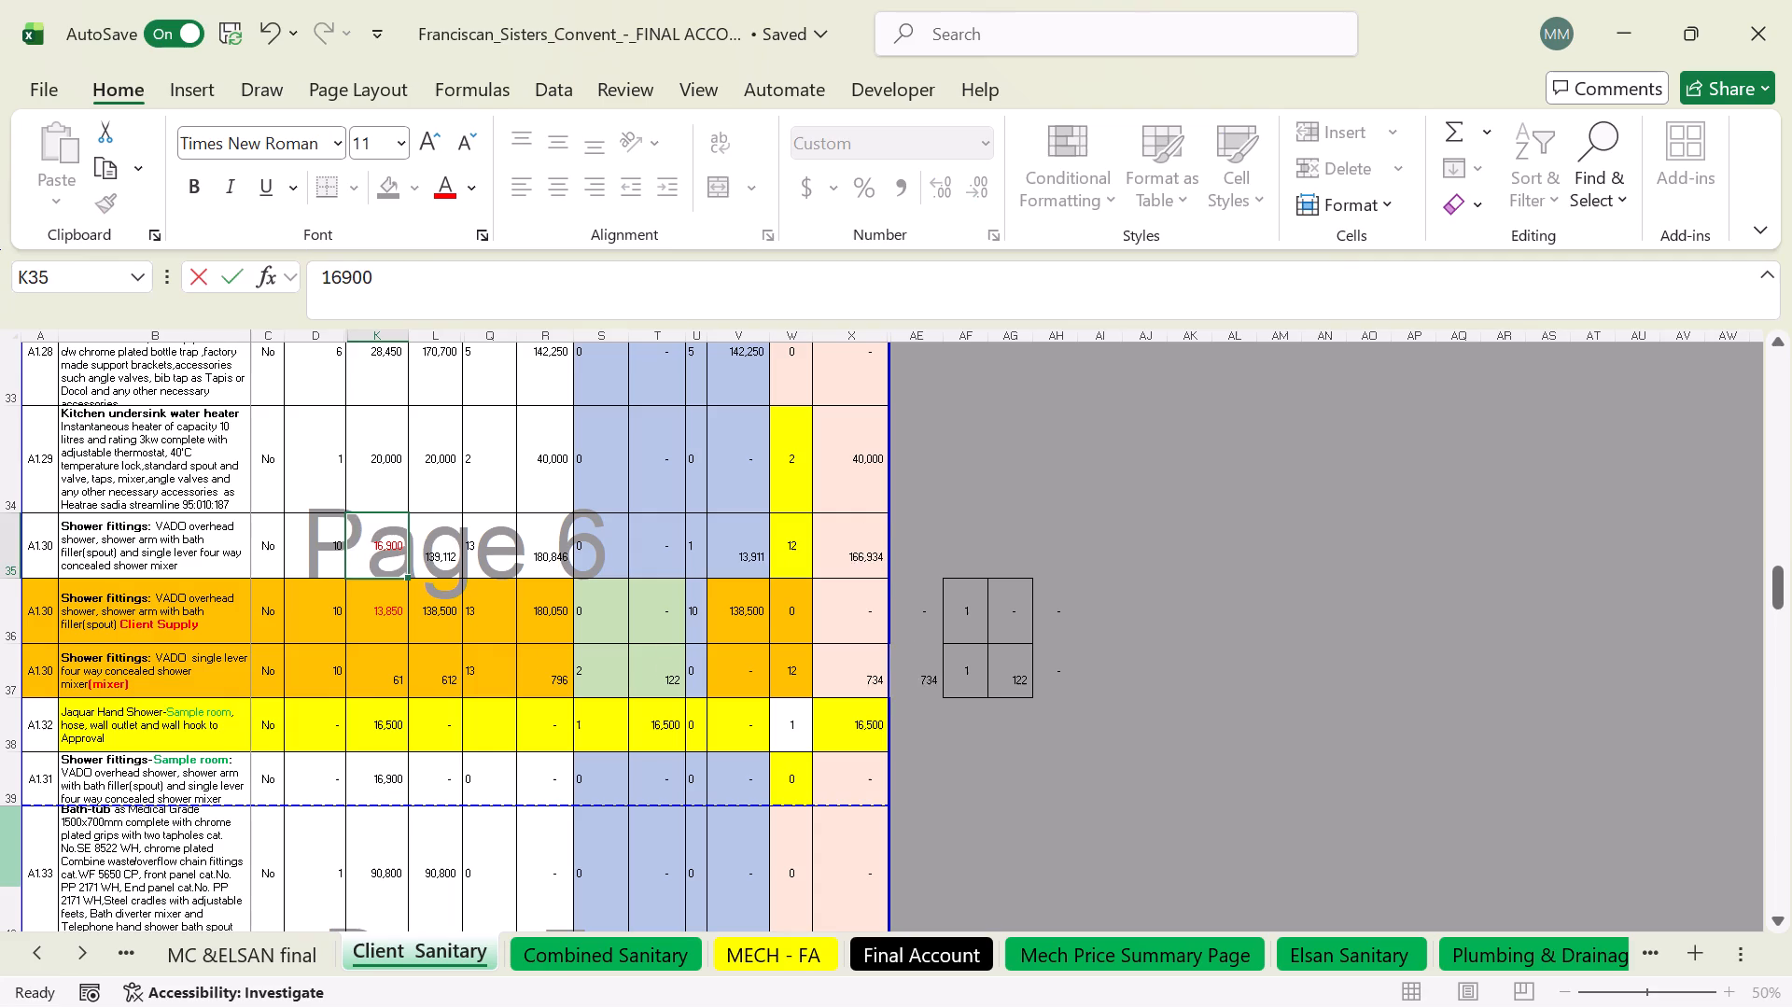
Set the quantities in W35 and U35 of the original combined A1.30 shower fittings row to 0.
left_click(791, 546)
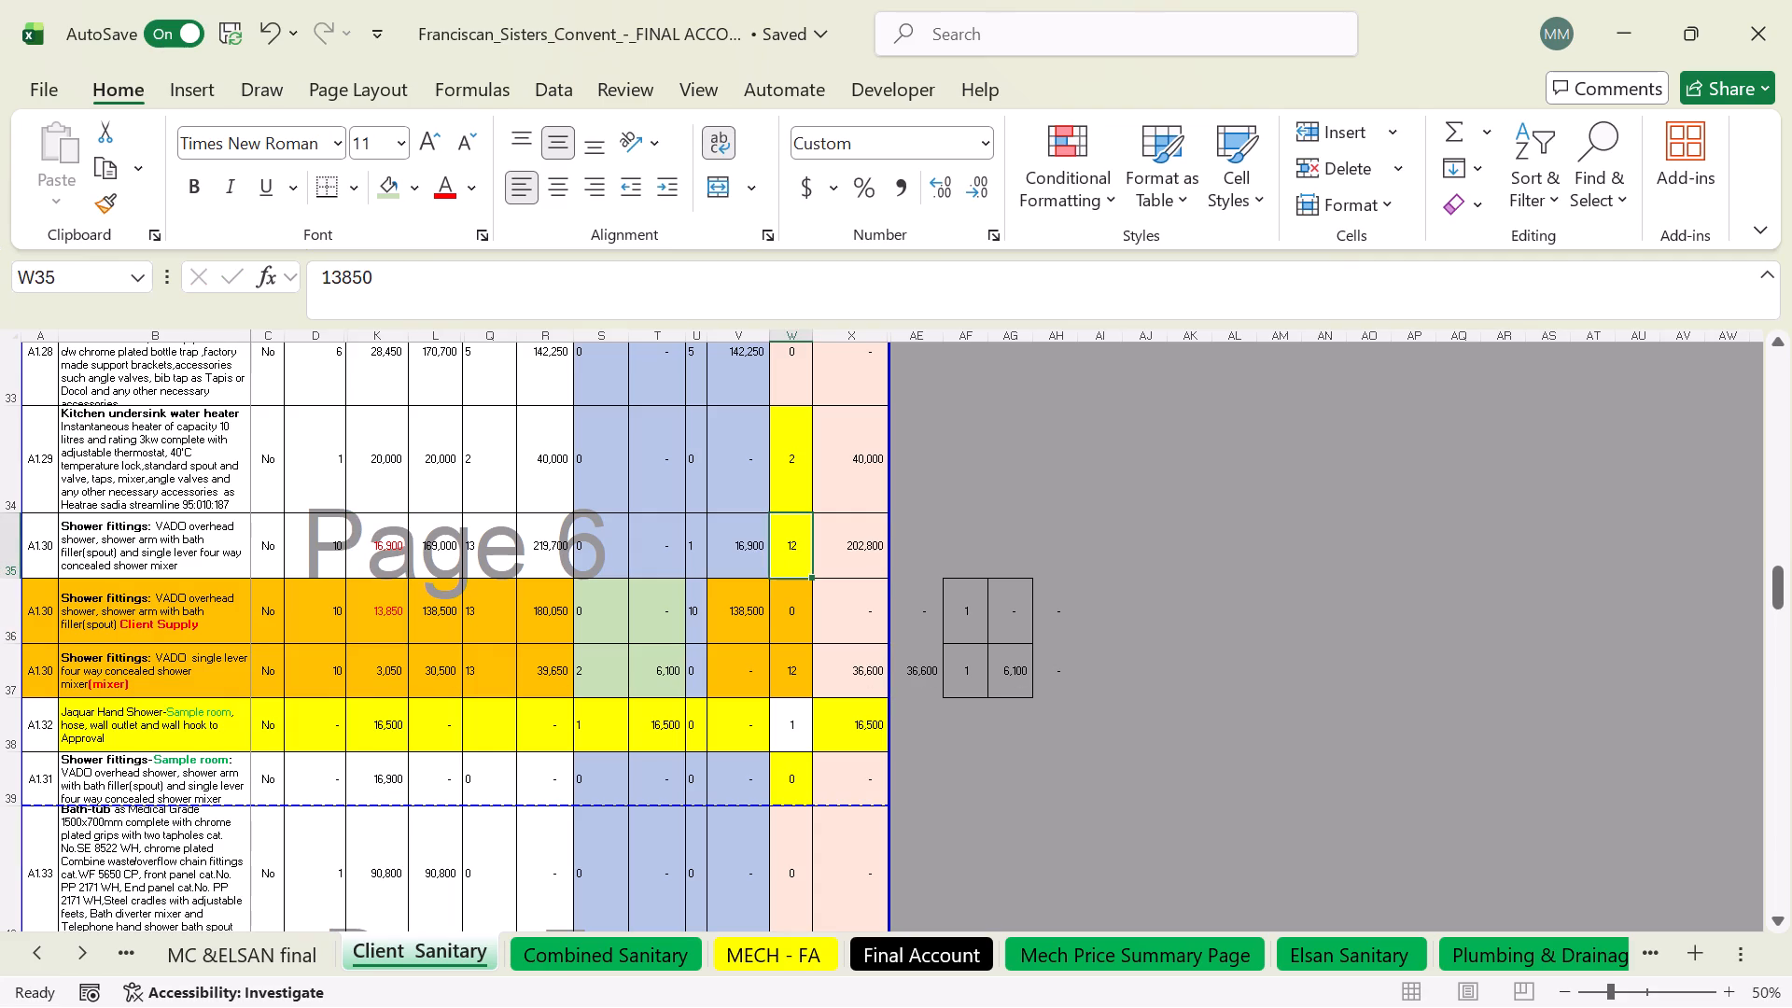
key("0")
key("Return")
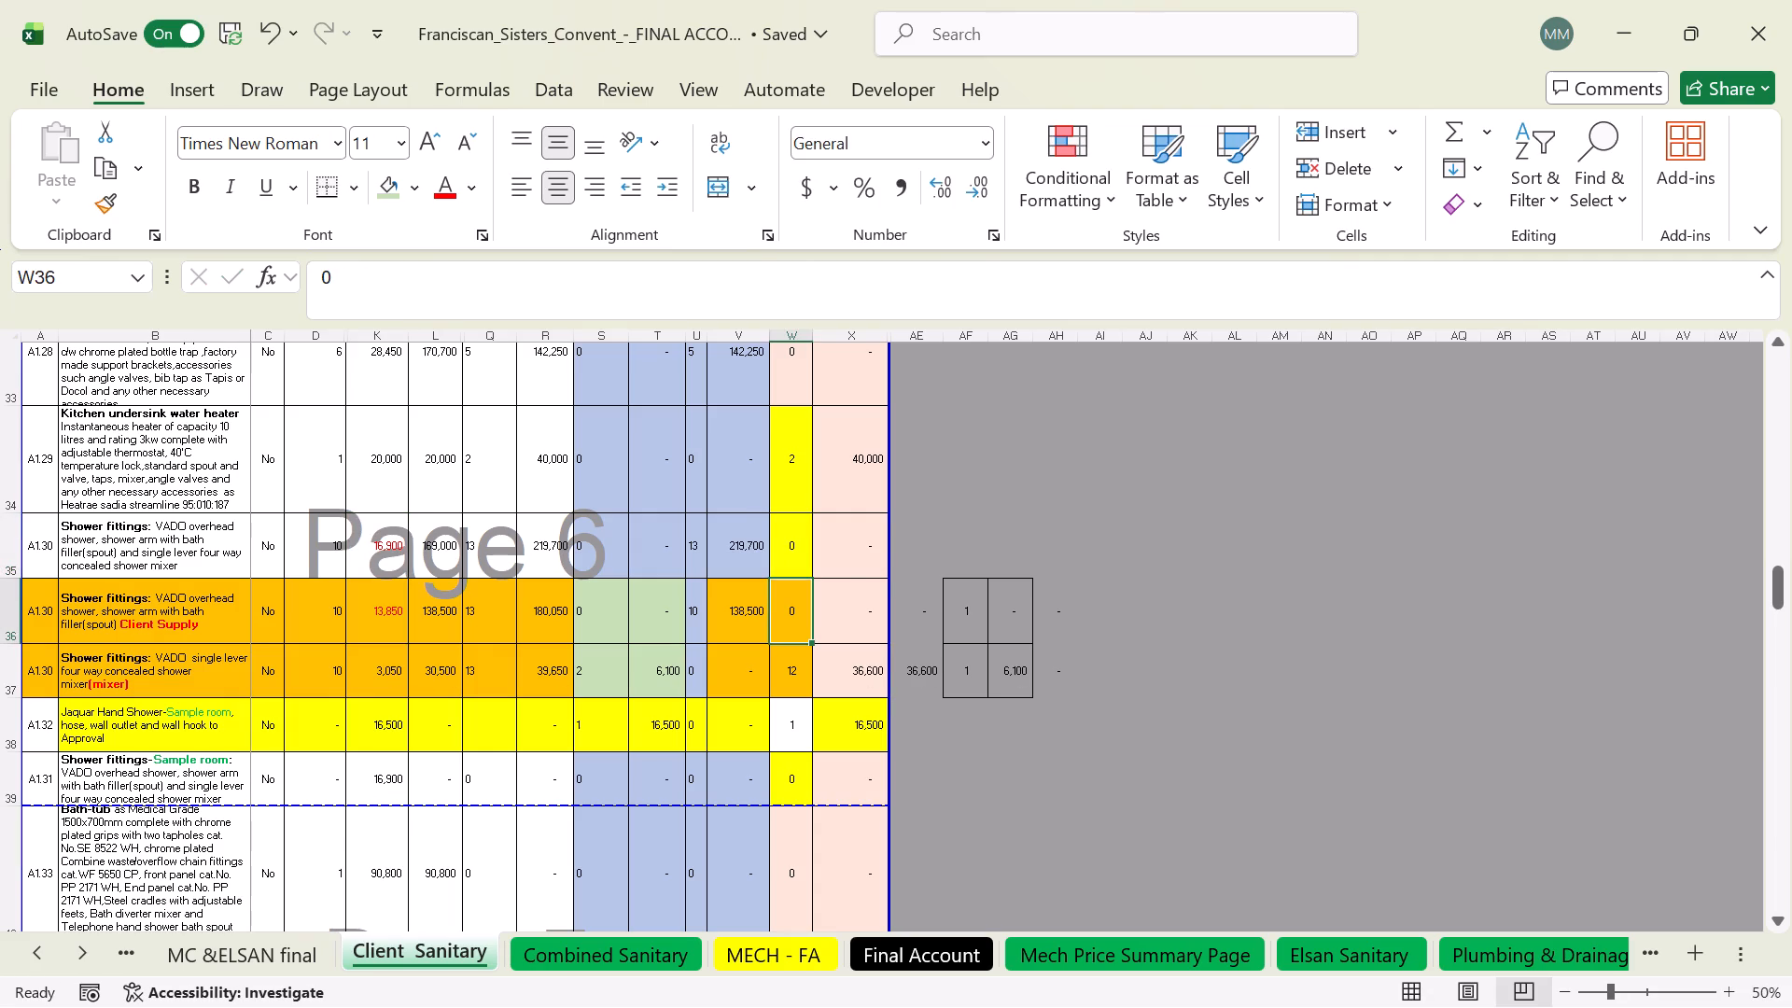
left_click(701, 561)
key("0")
key("Return")
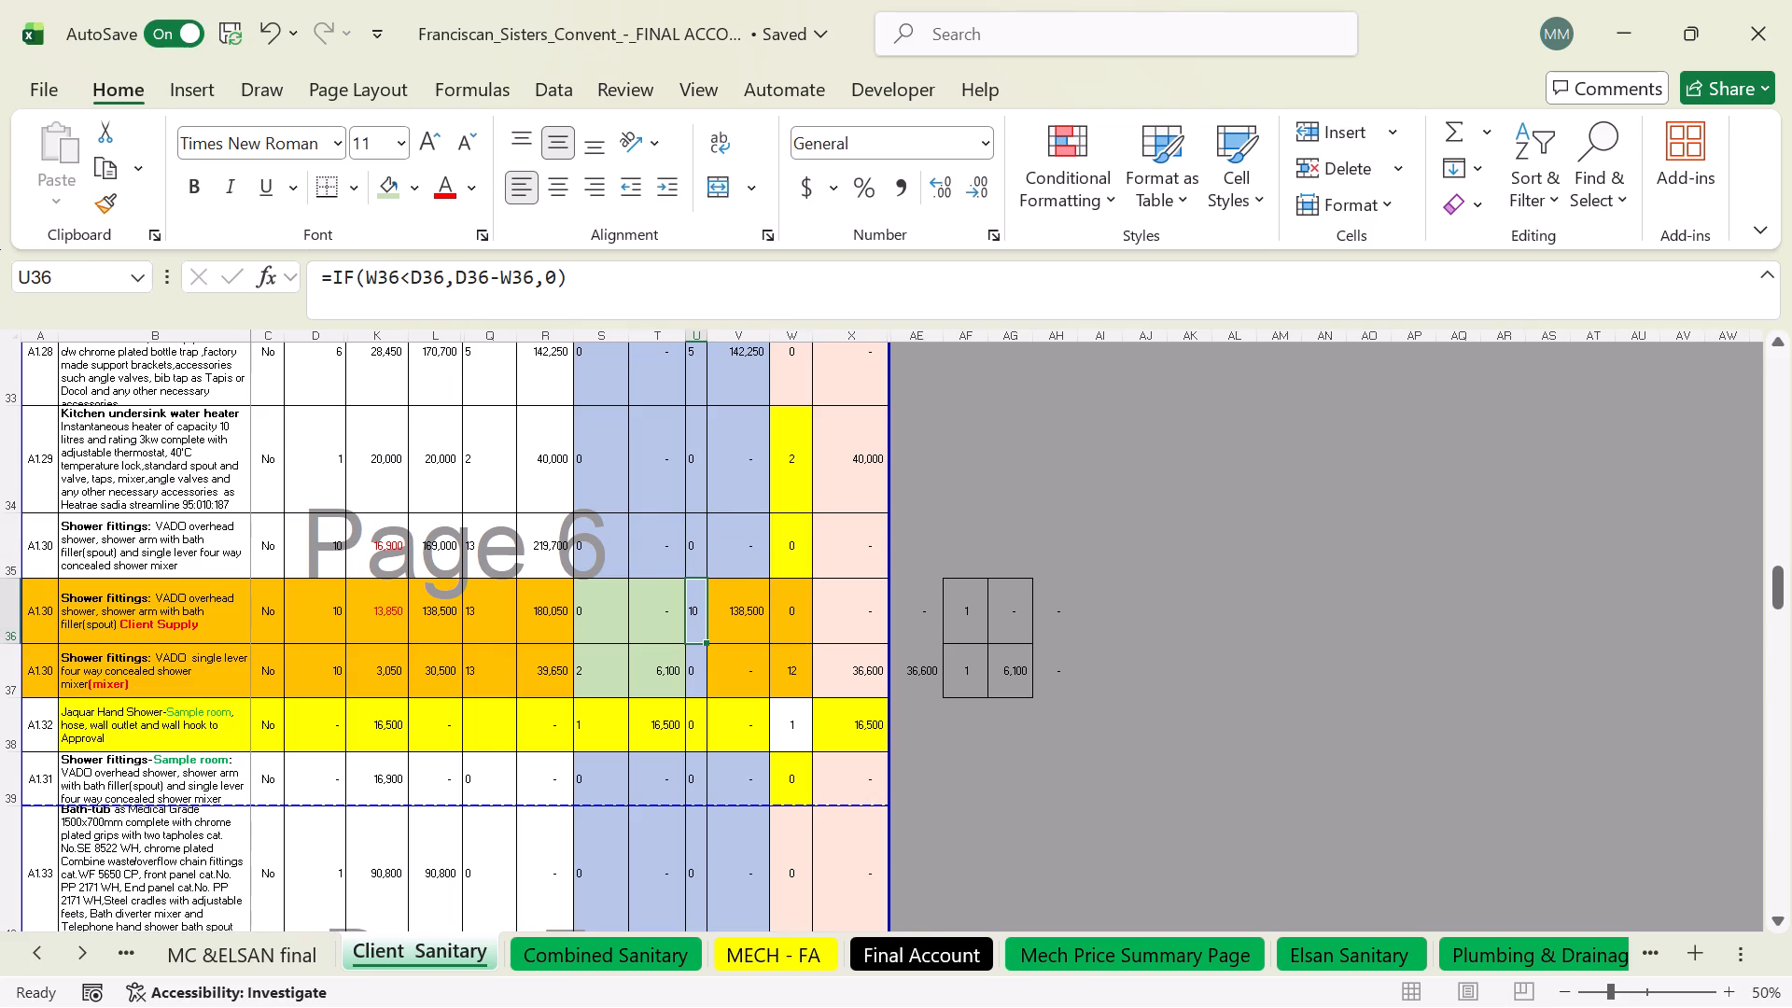
Set the quantity in D35 of the original combined A1.30 shower fittings row to 0.
left_click(318, 550)
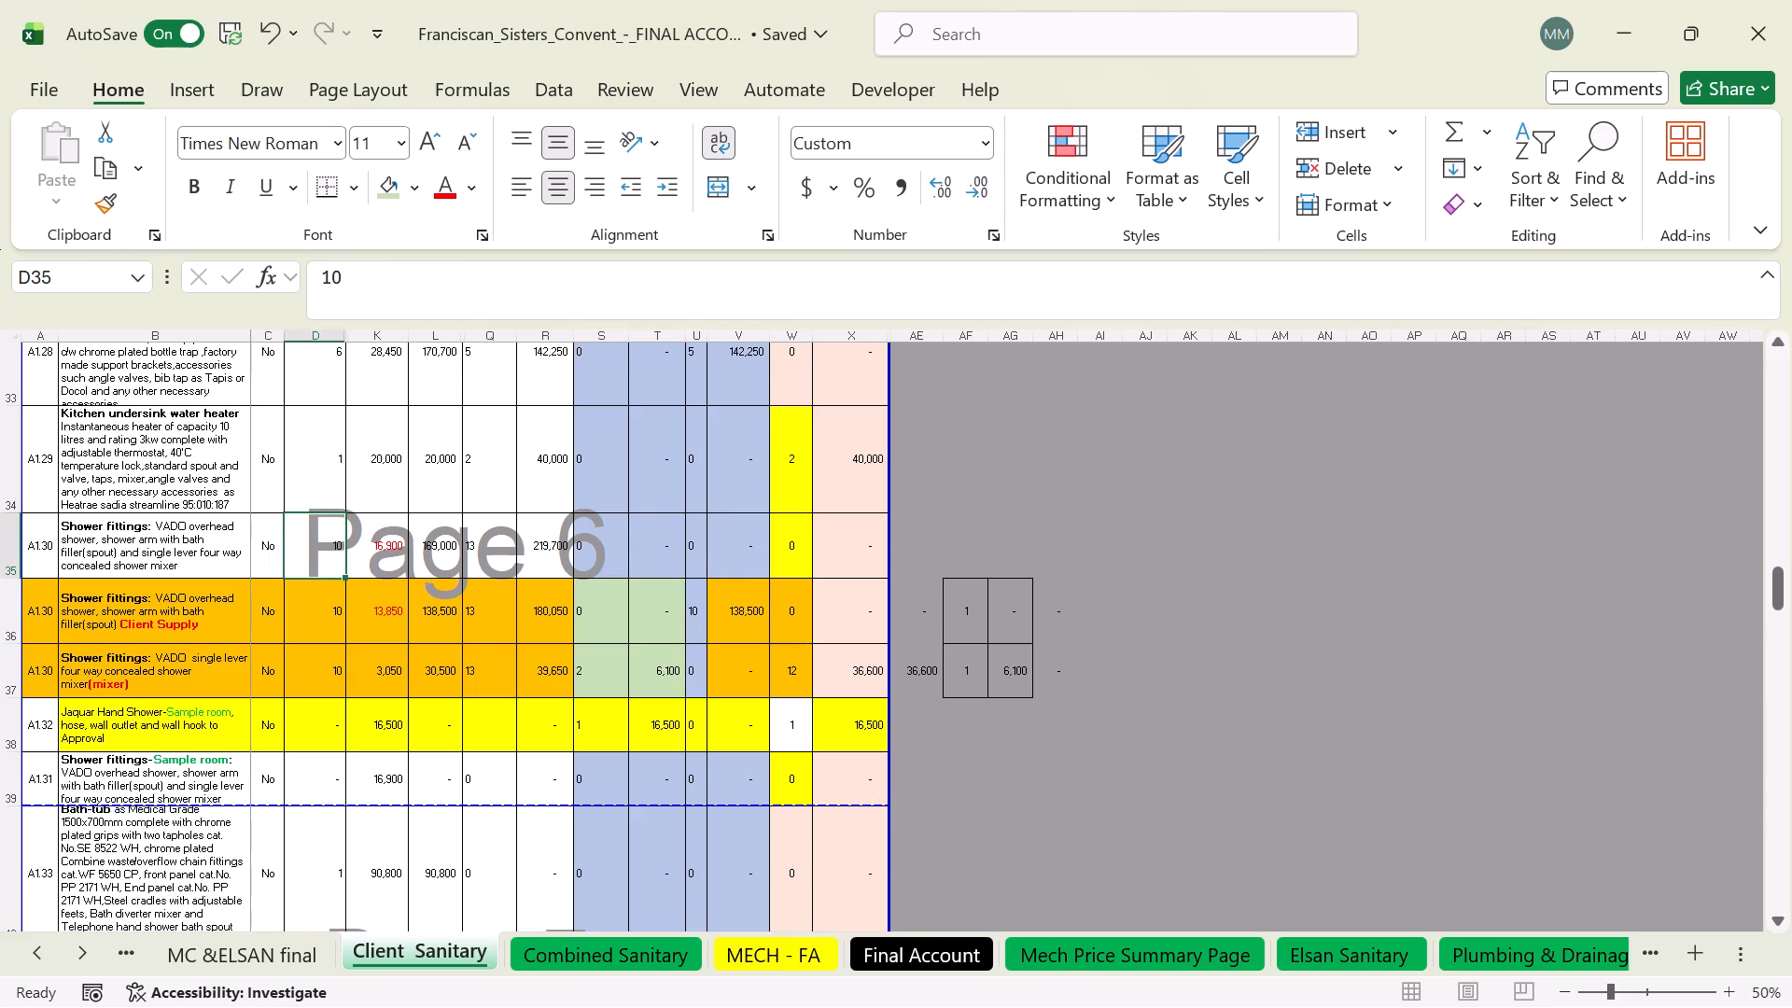
key("0")
key("Return")
On Client Sanitary, set the column W quantities to 13 for the A1.30 overhead shower, 0 for the mixer and 0 for the Jaquar hand shower.
double_click(380, 665)
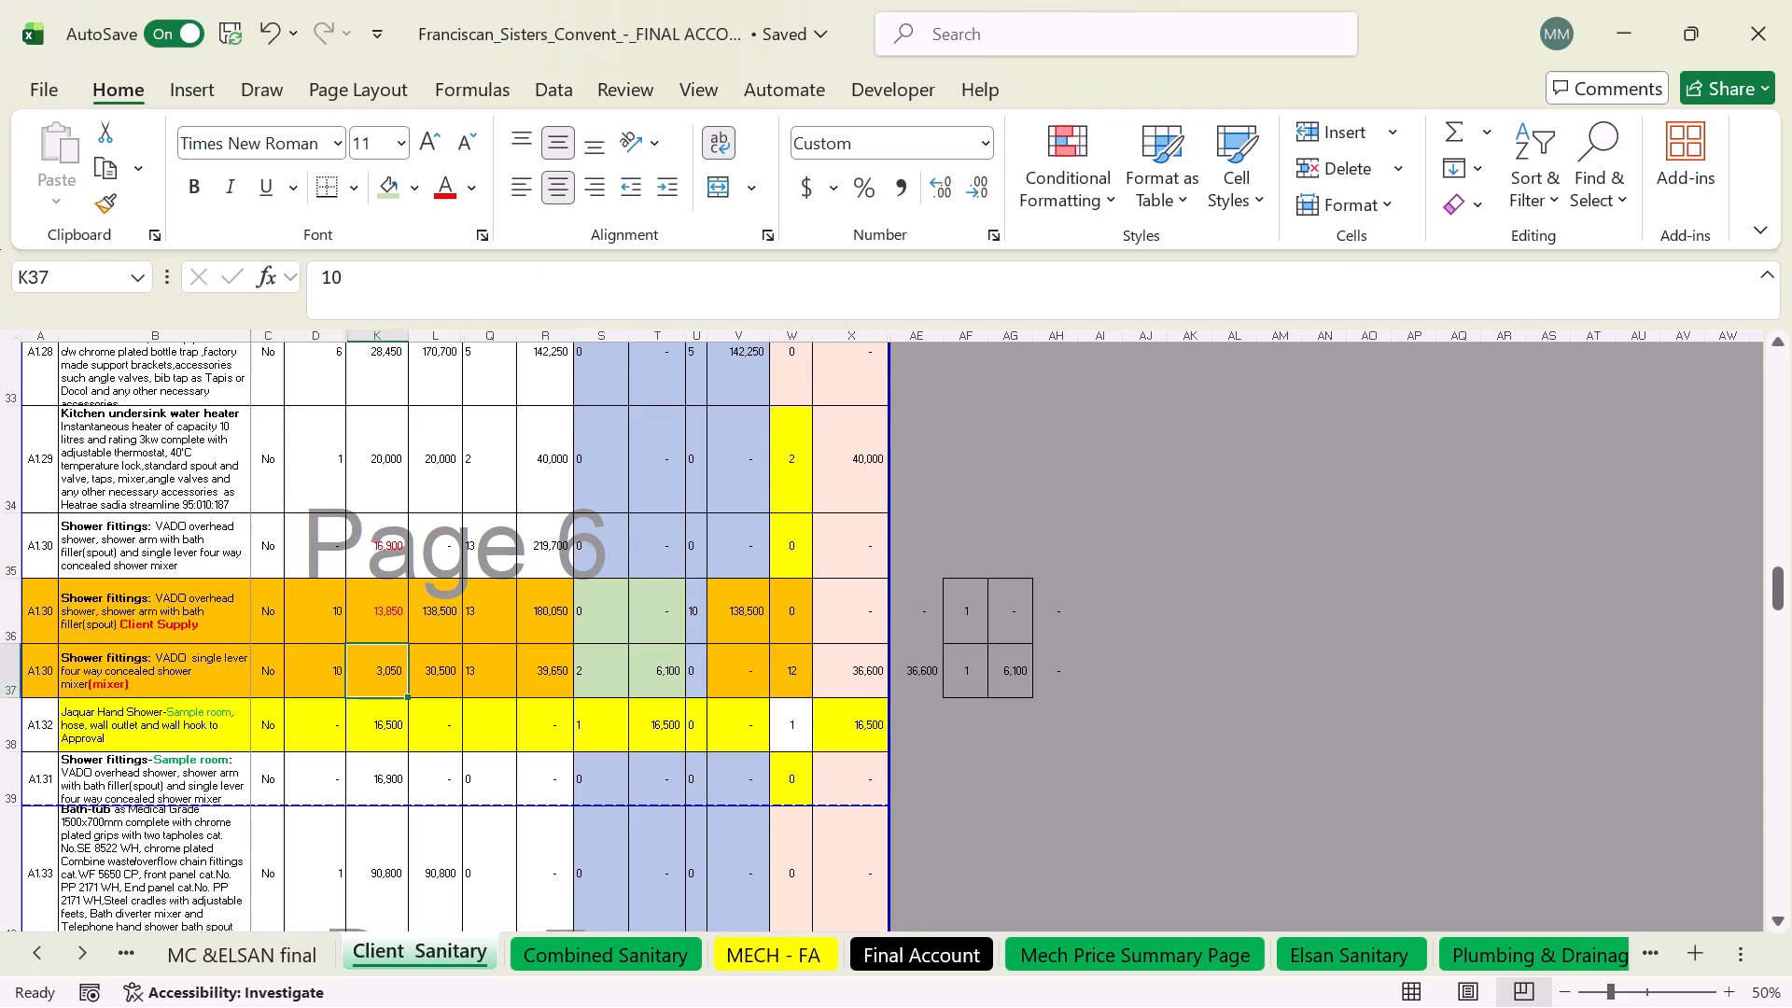
key("Return")
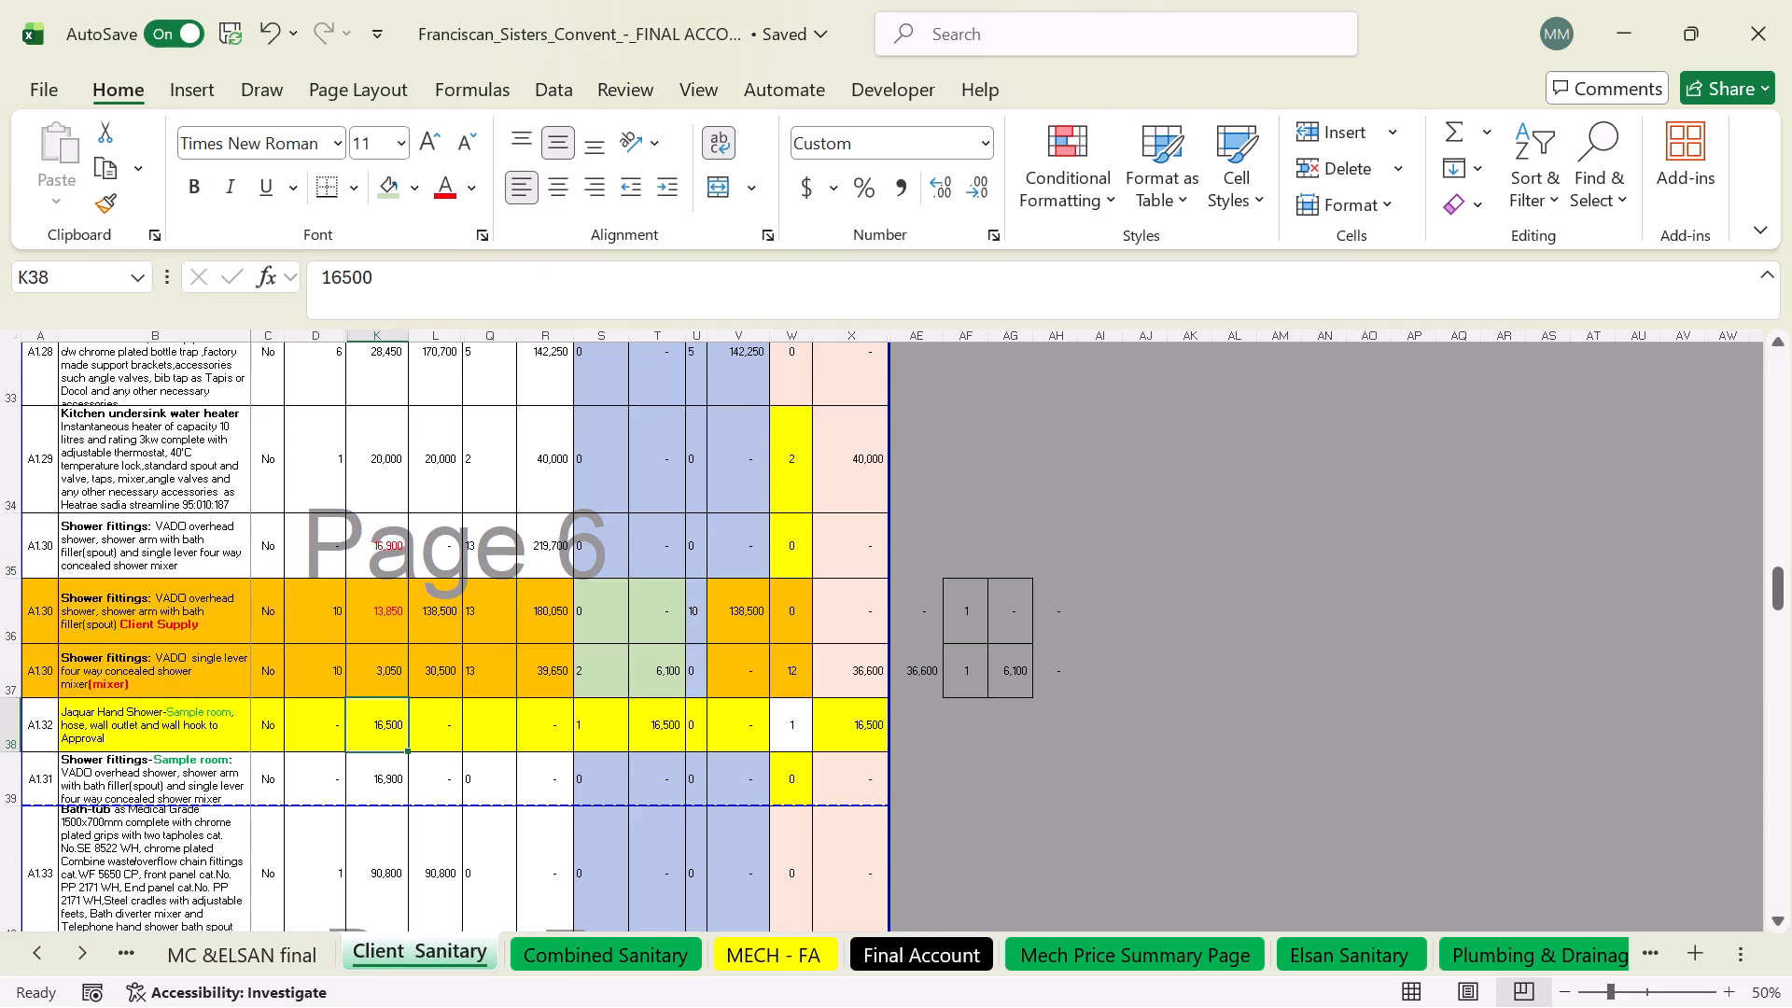
left_click(586, 946)
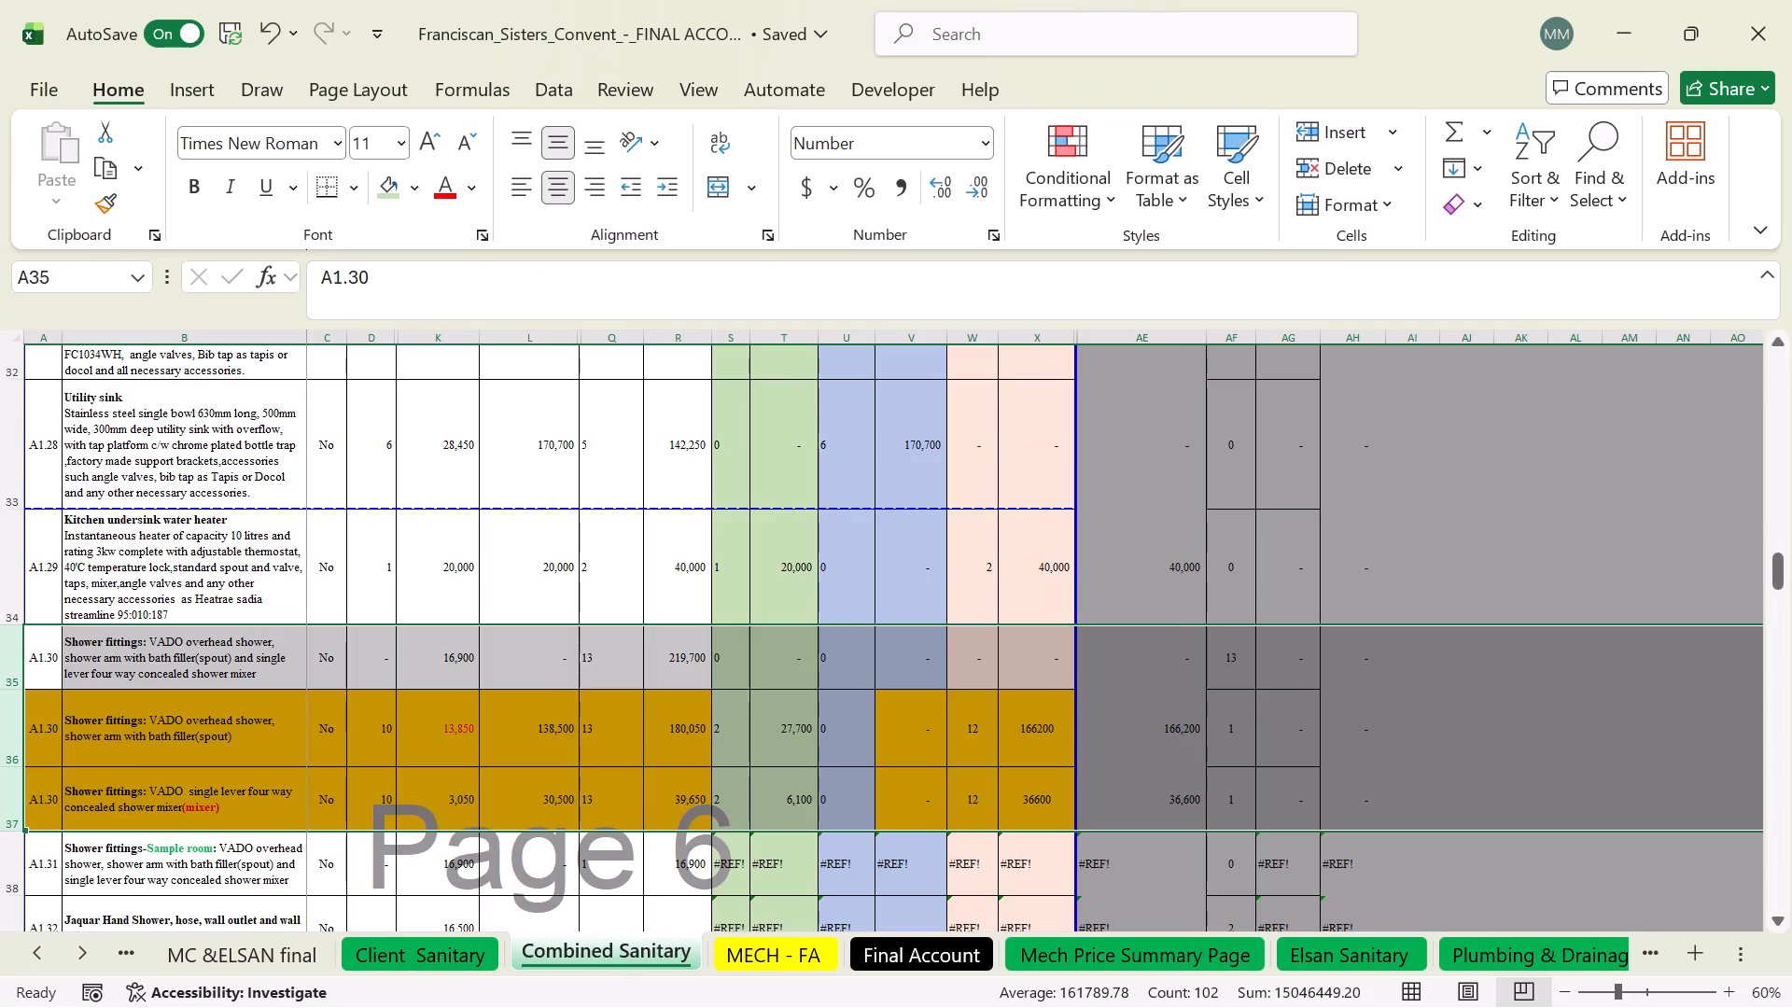
left_click(419, 951)
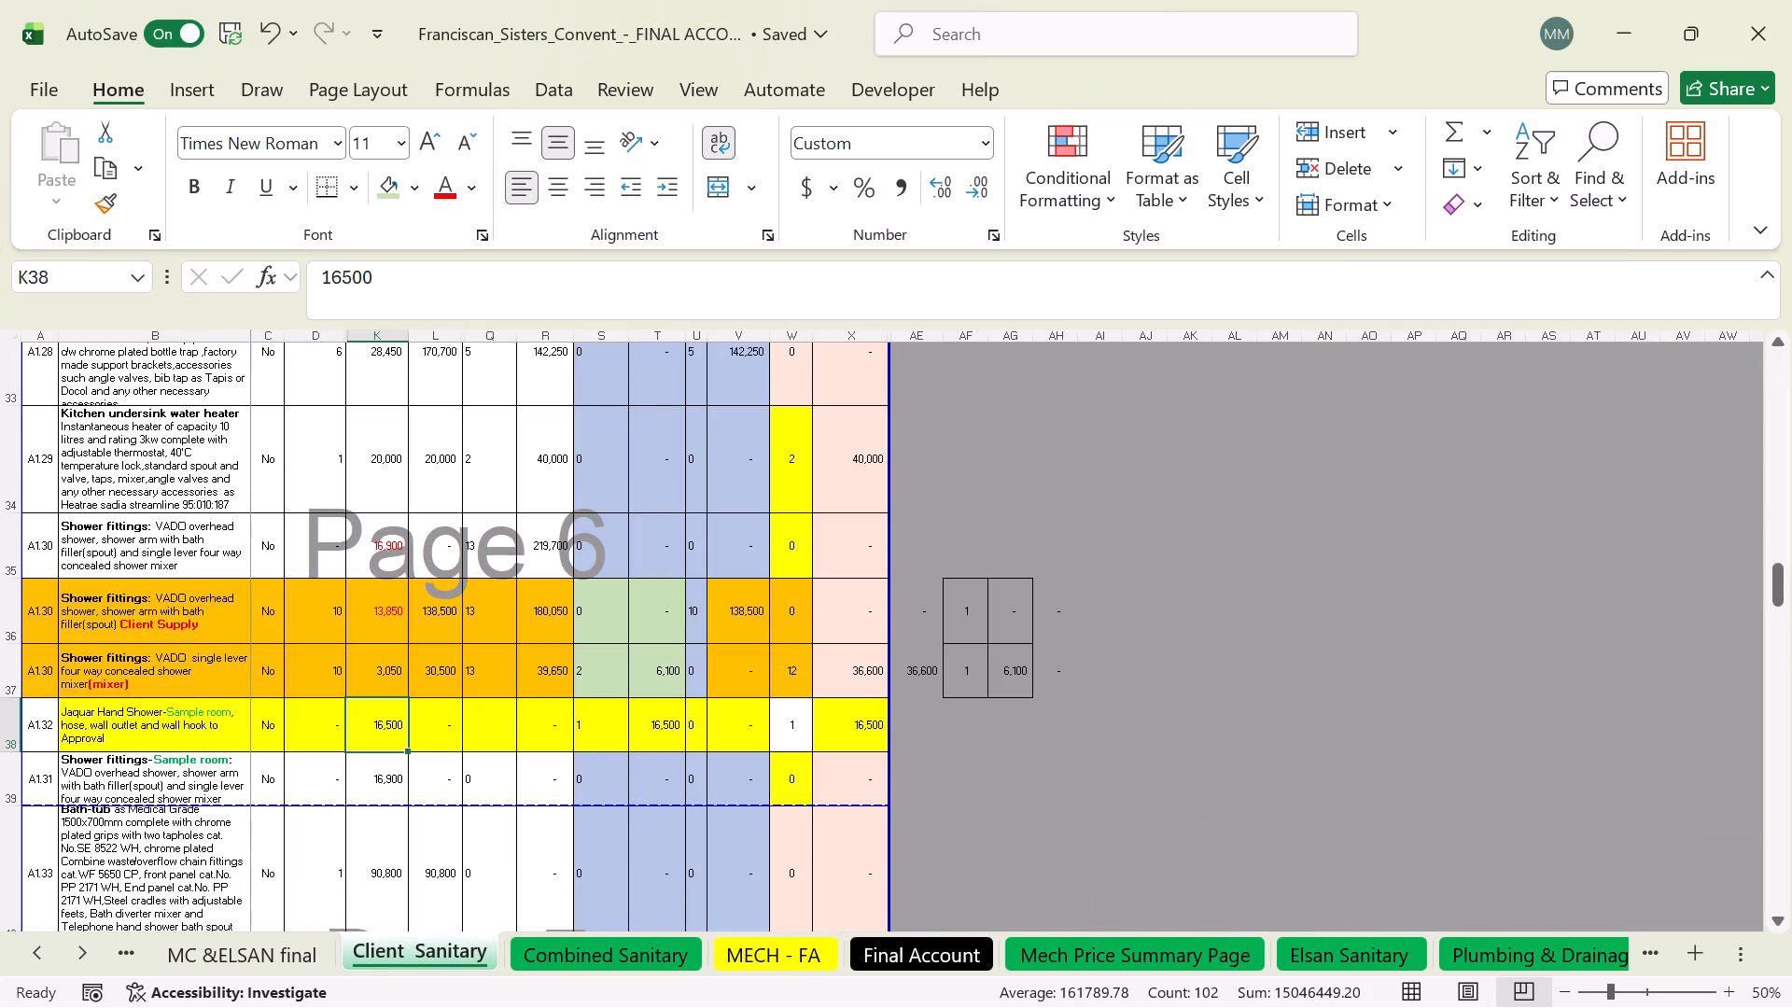
left_click(372, 611)
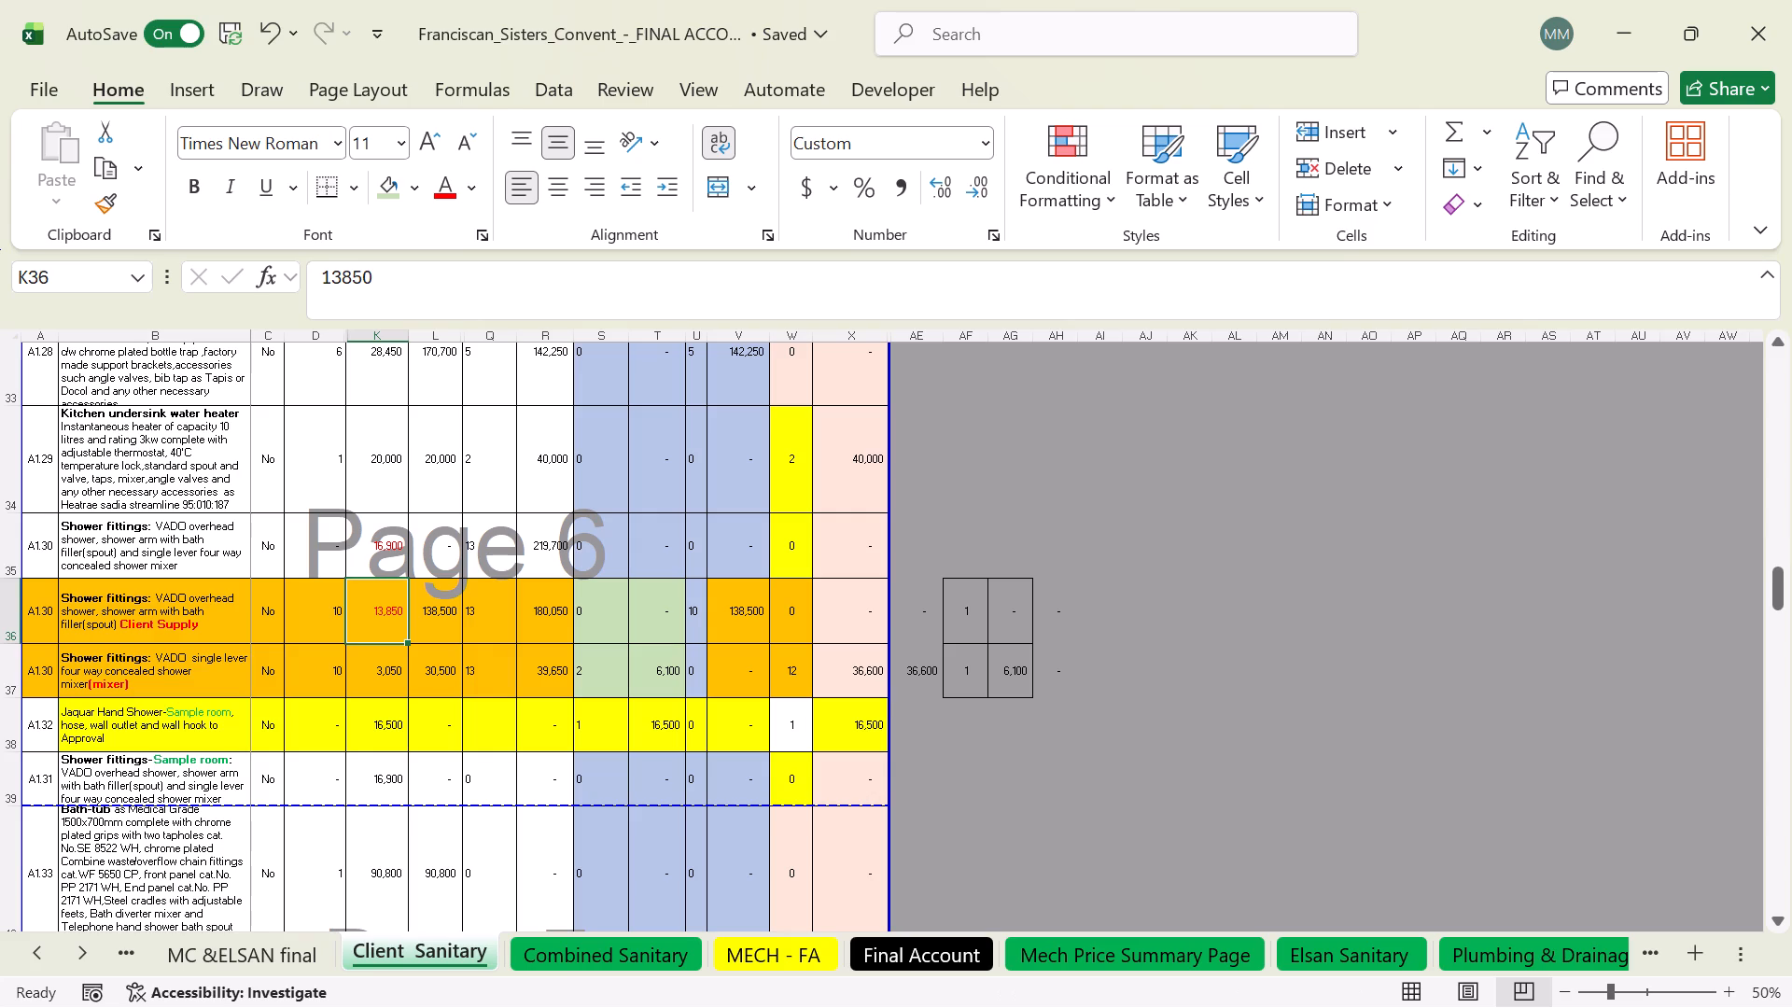
left_click(376, 677)
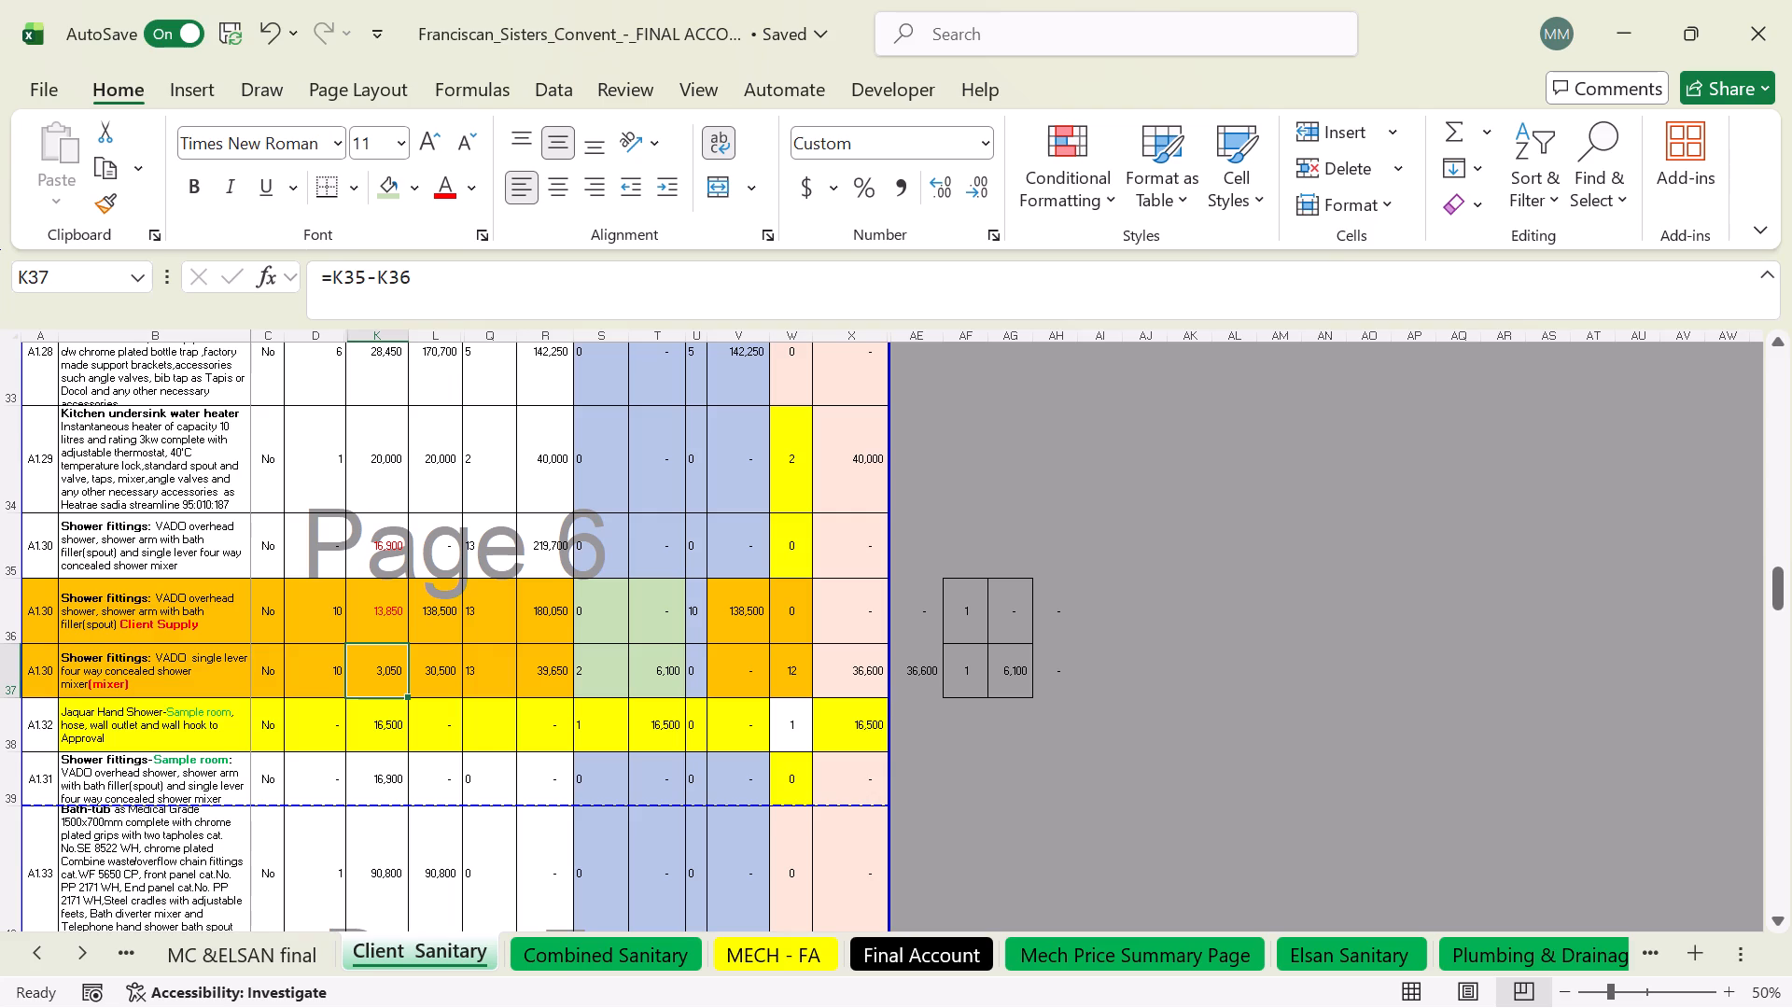
left_click(786, 628)
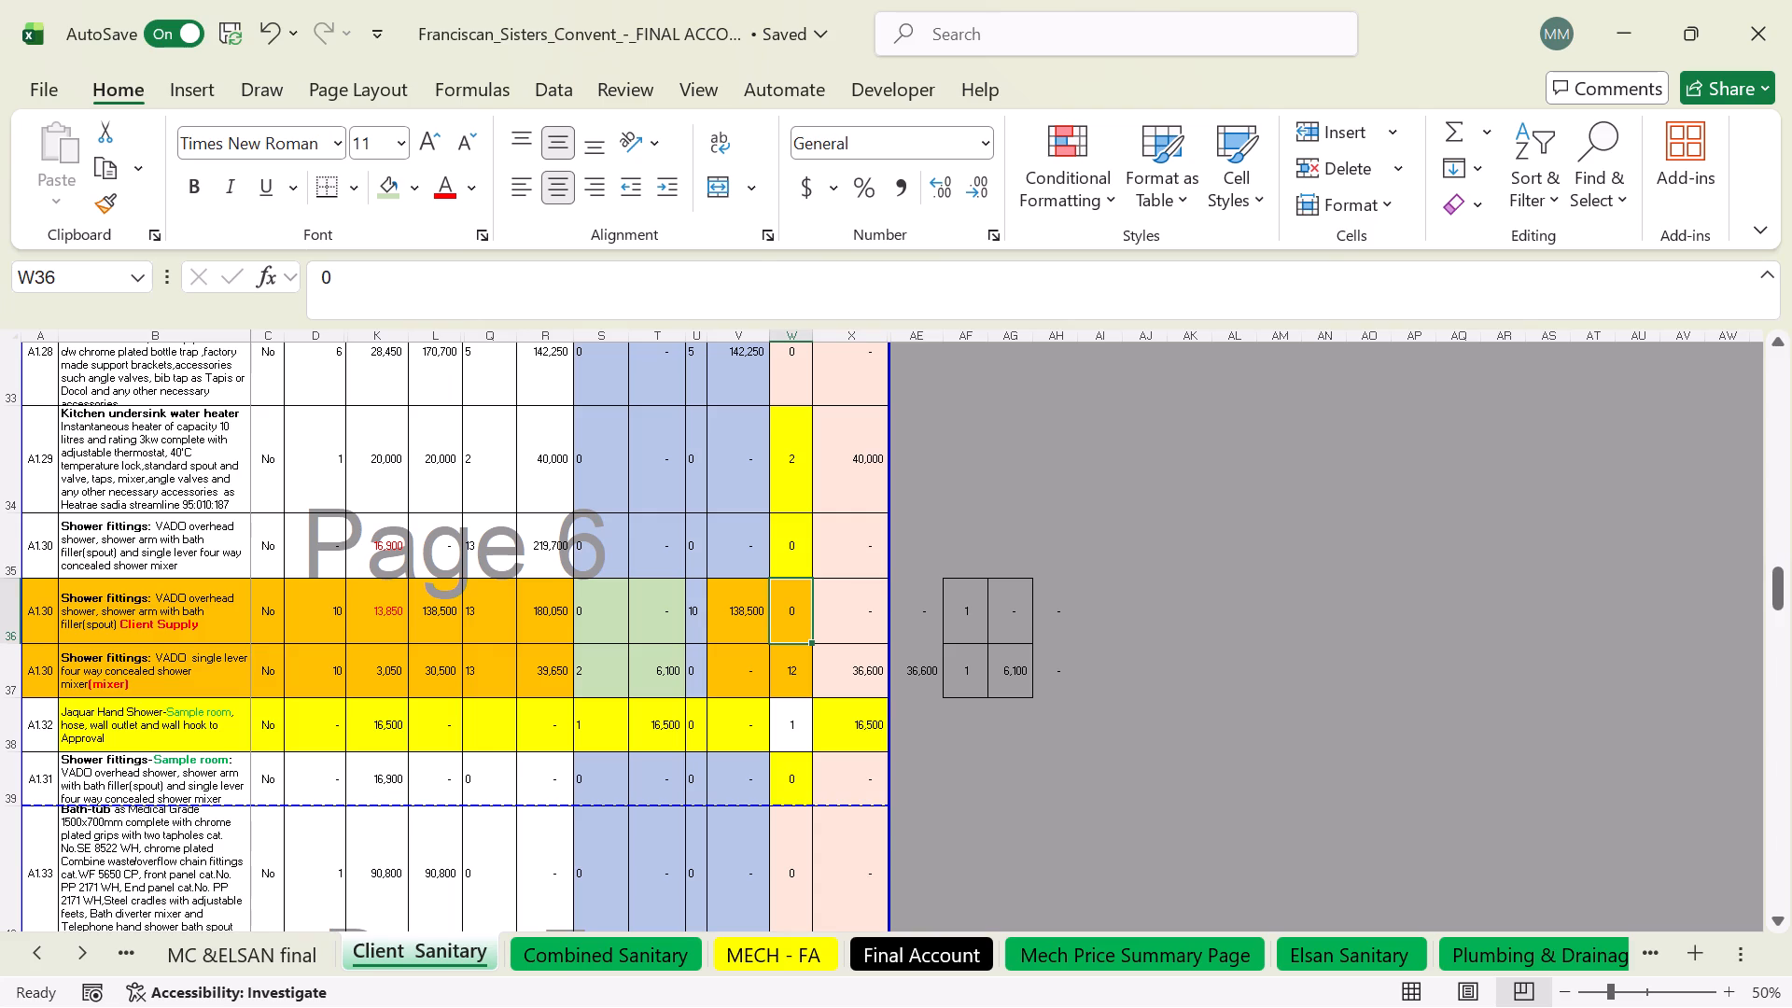
type("13")
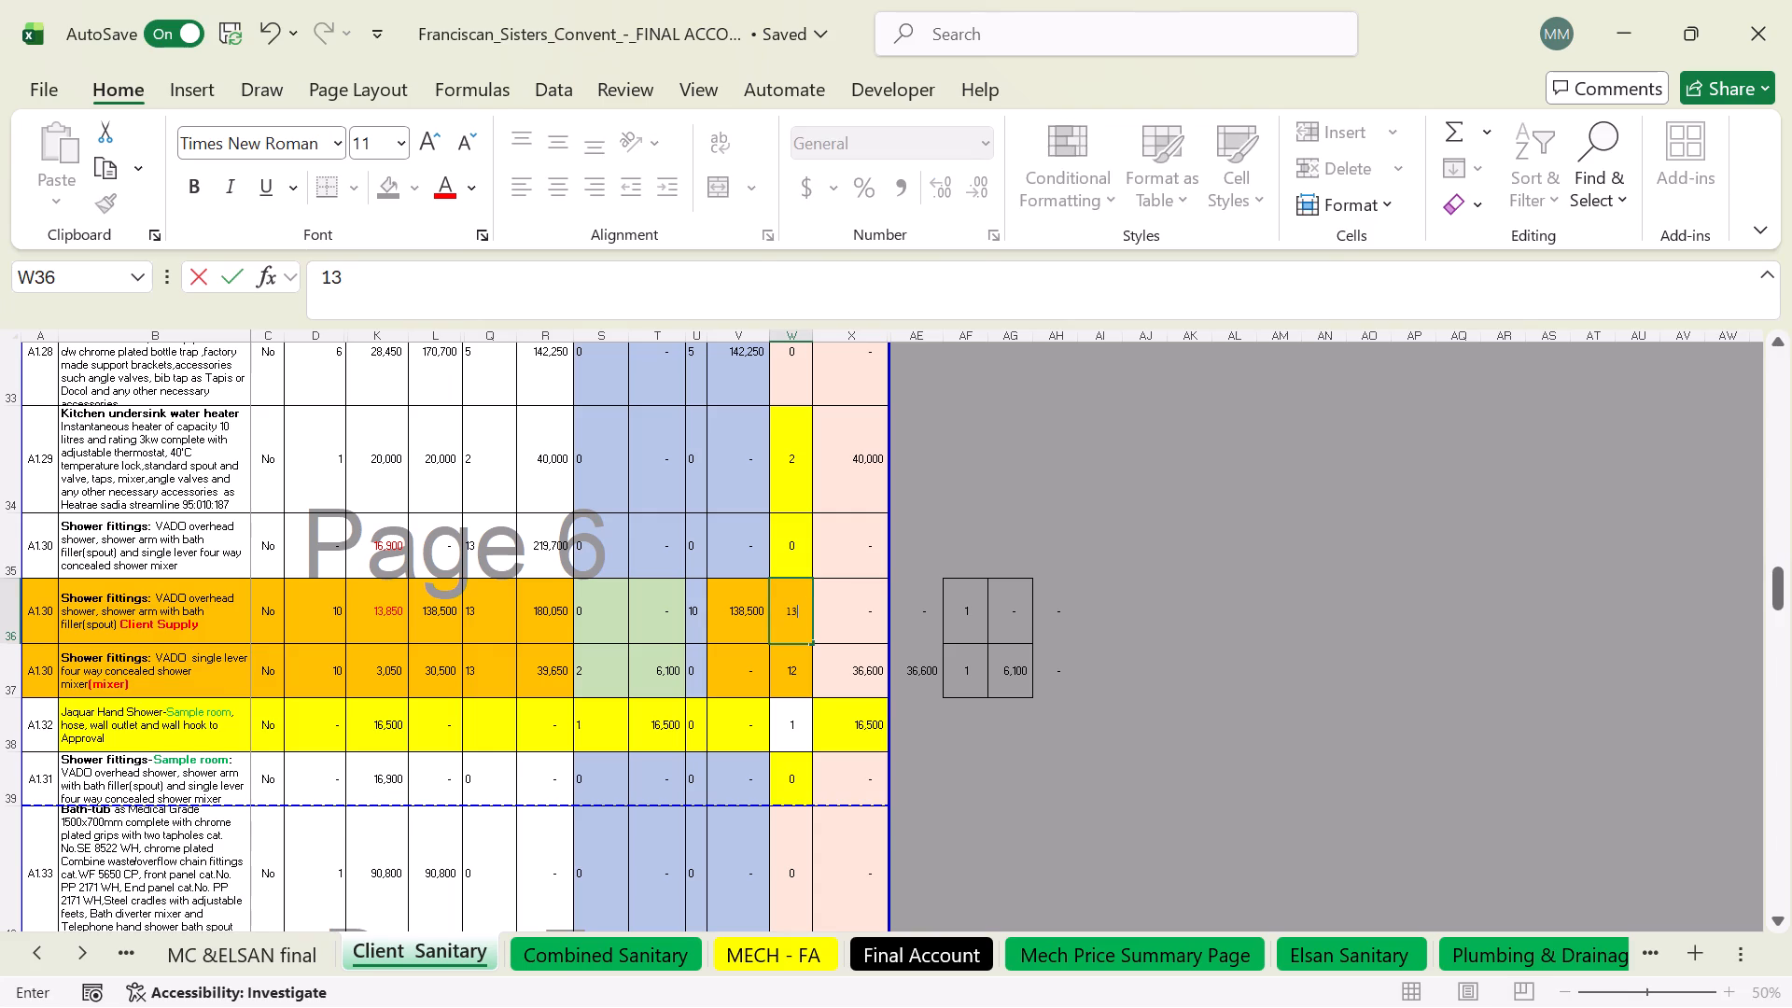
key("Return")
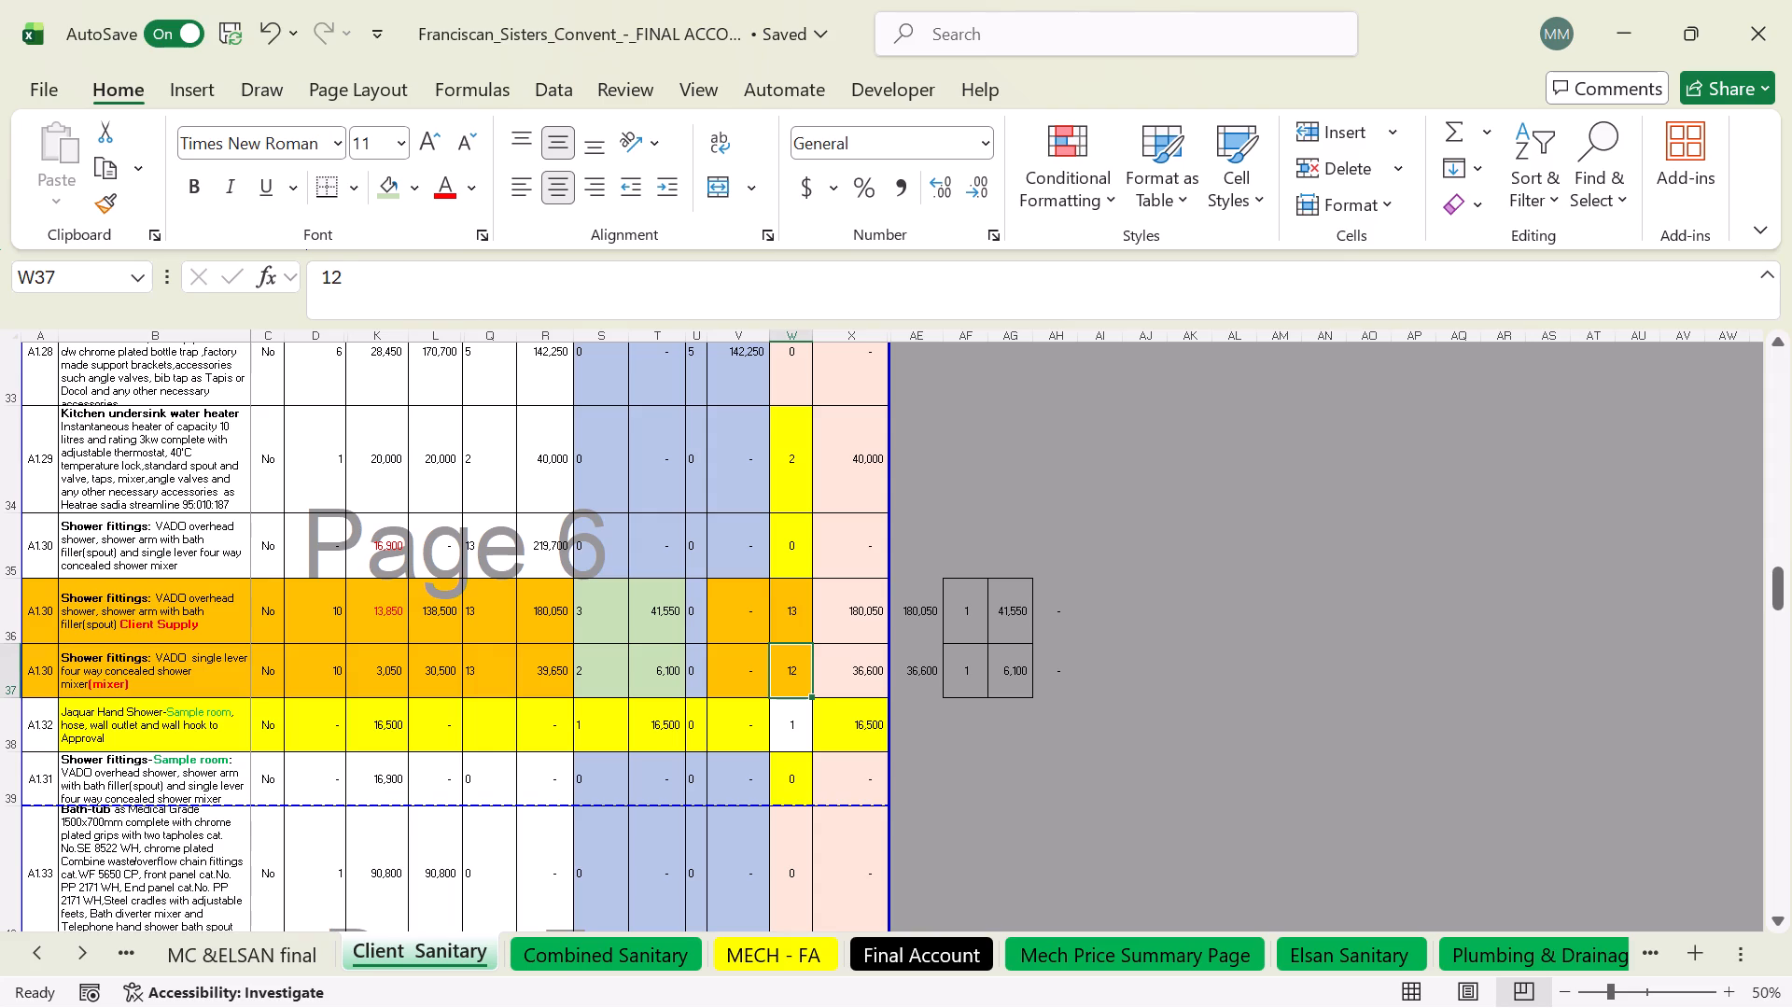
key("0")
key("Return")
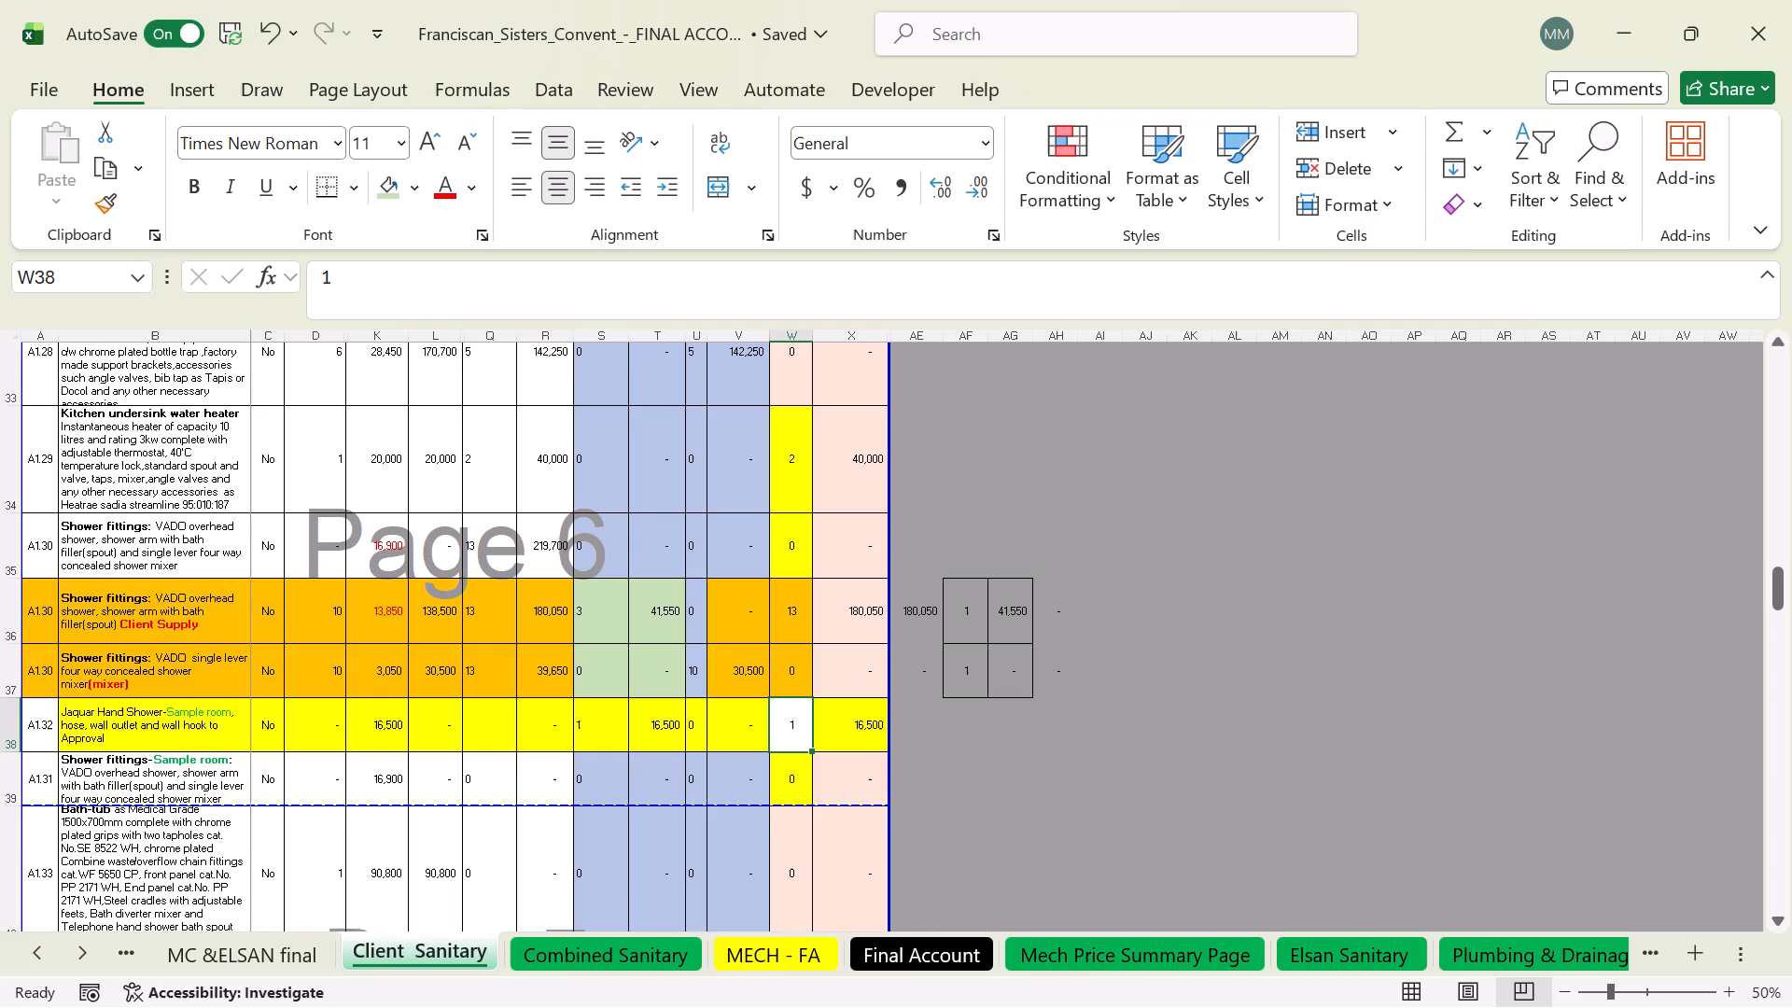
key("0")
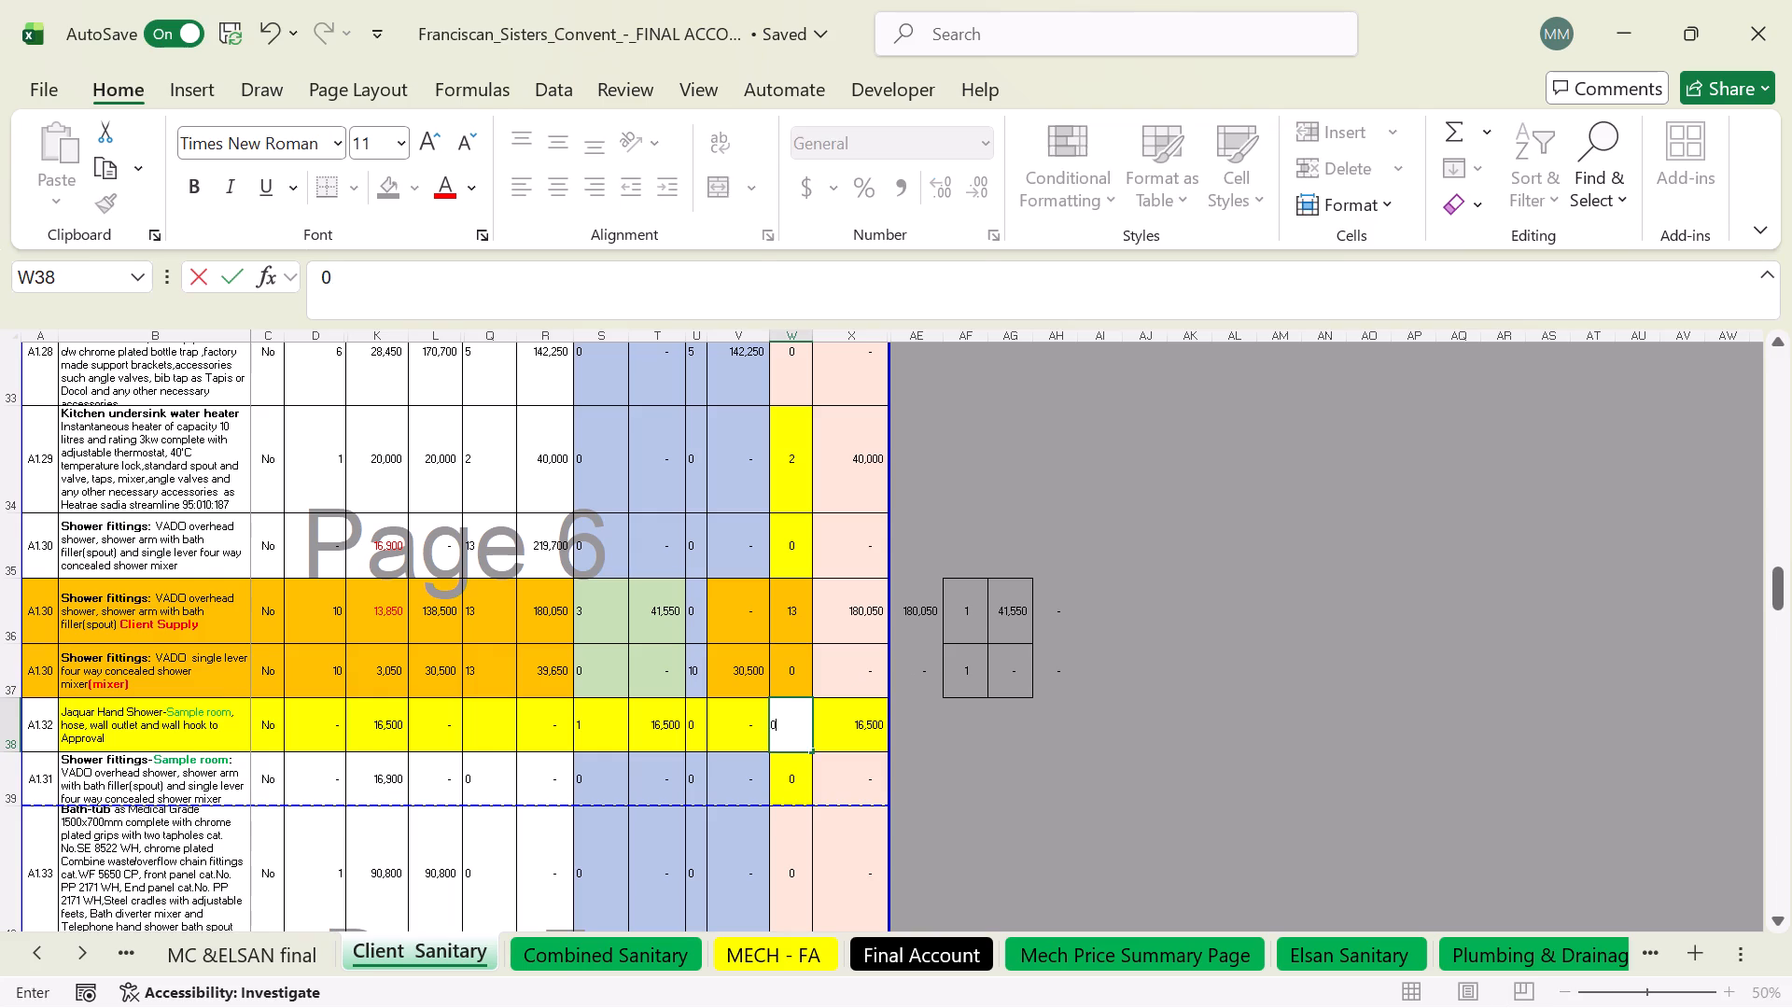
key("Return")
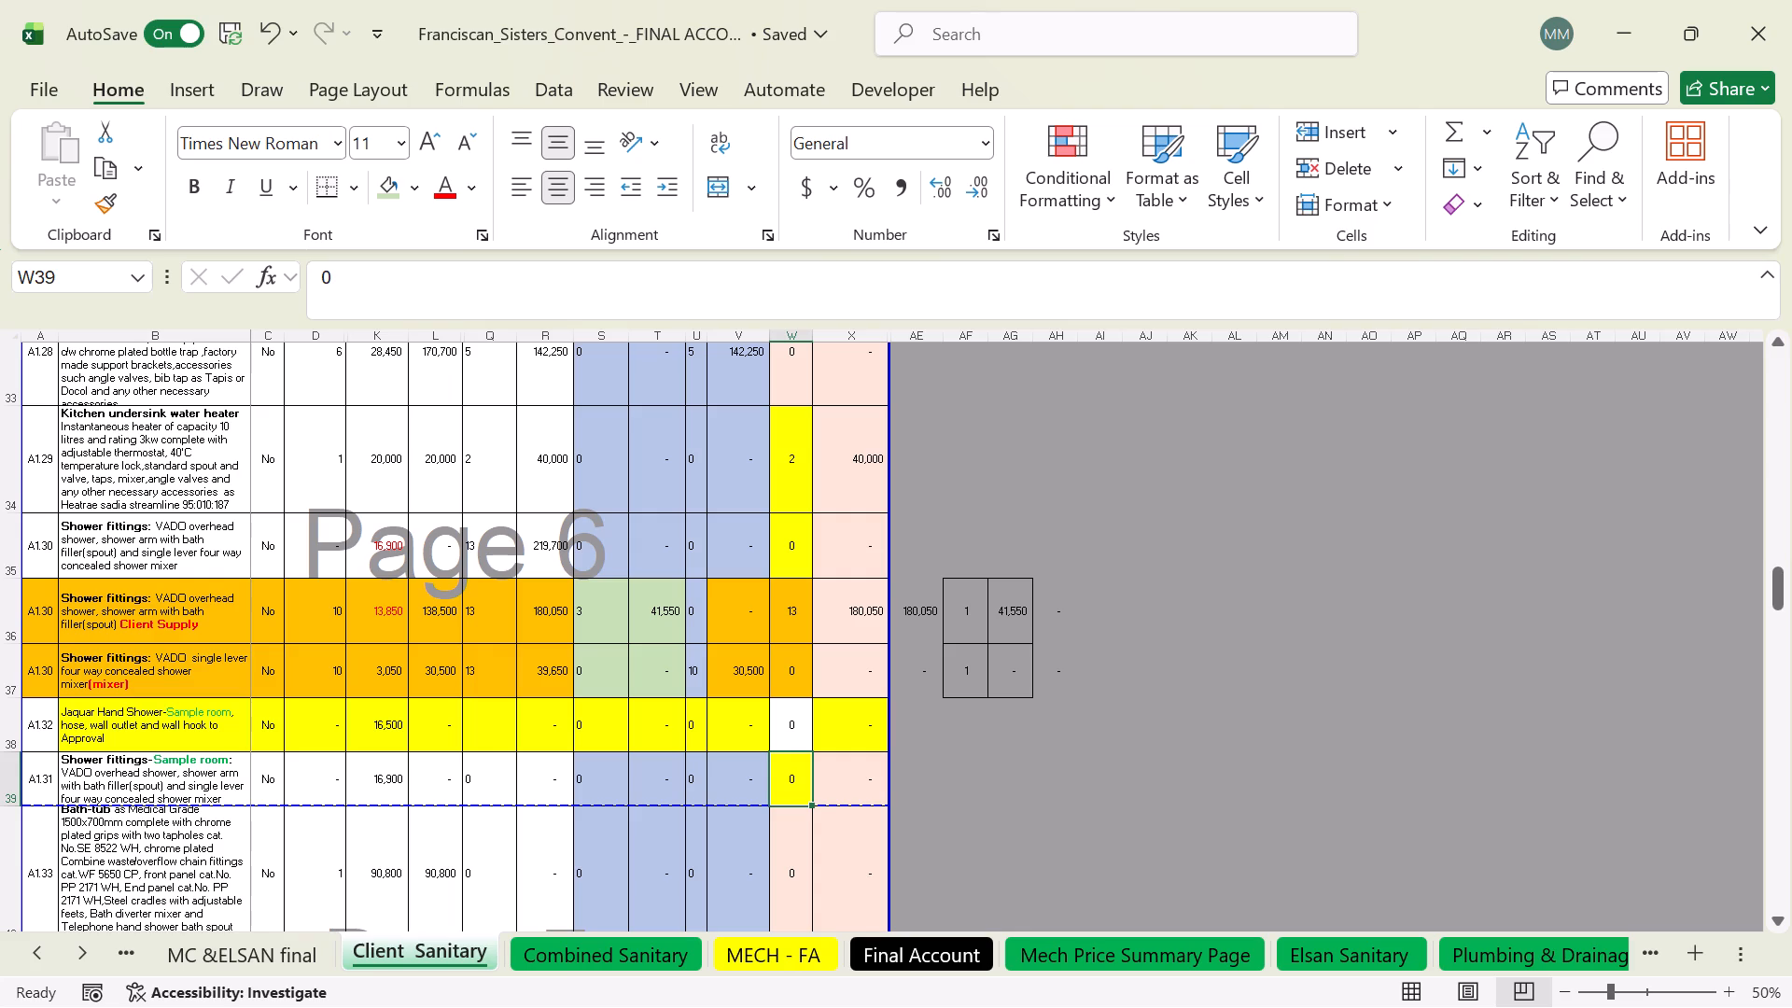
Move the Elsan Sanitary sheet to directly after Combined Sanitary, before MECH - FA.
left_click(1319, 950)
left_click_drag(1339, 952, 863, 932)
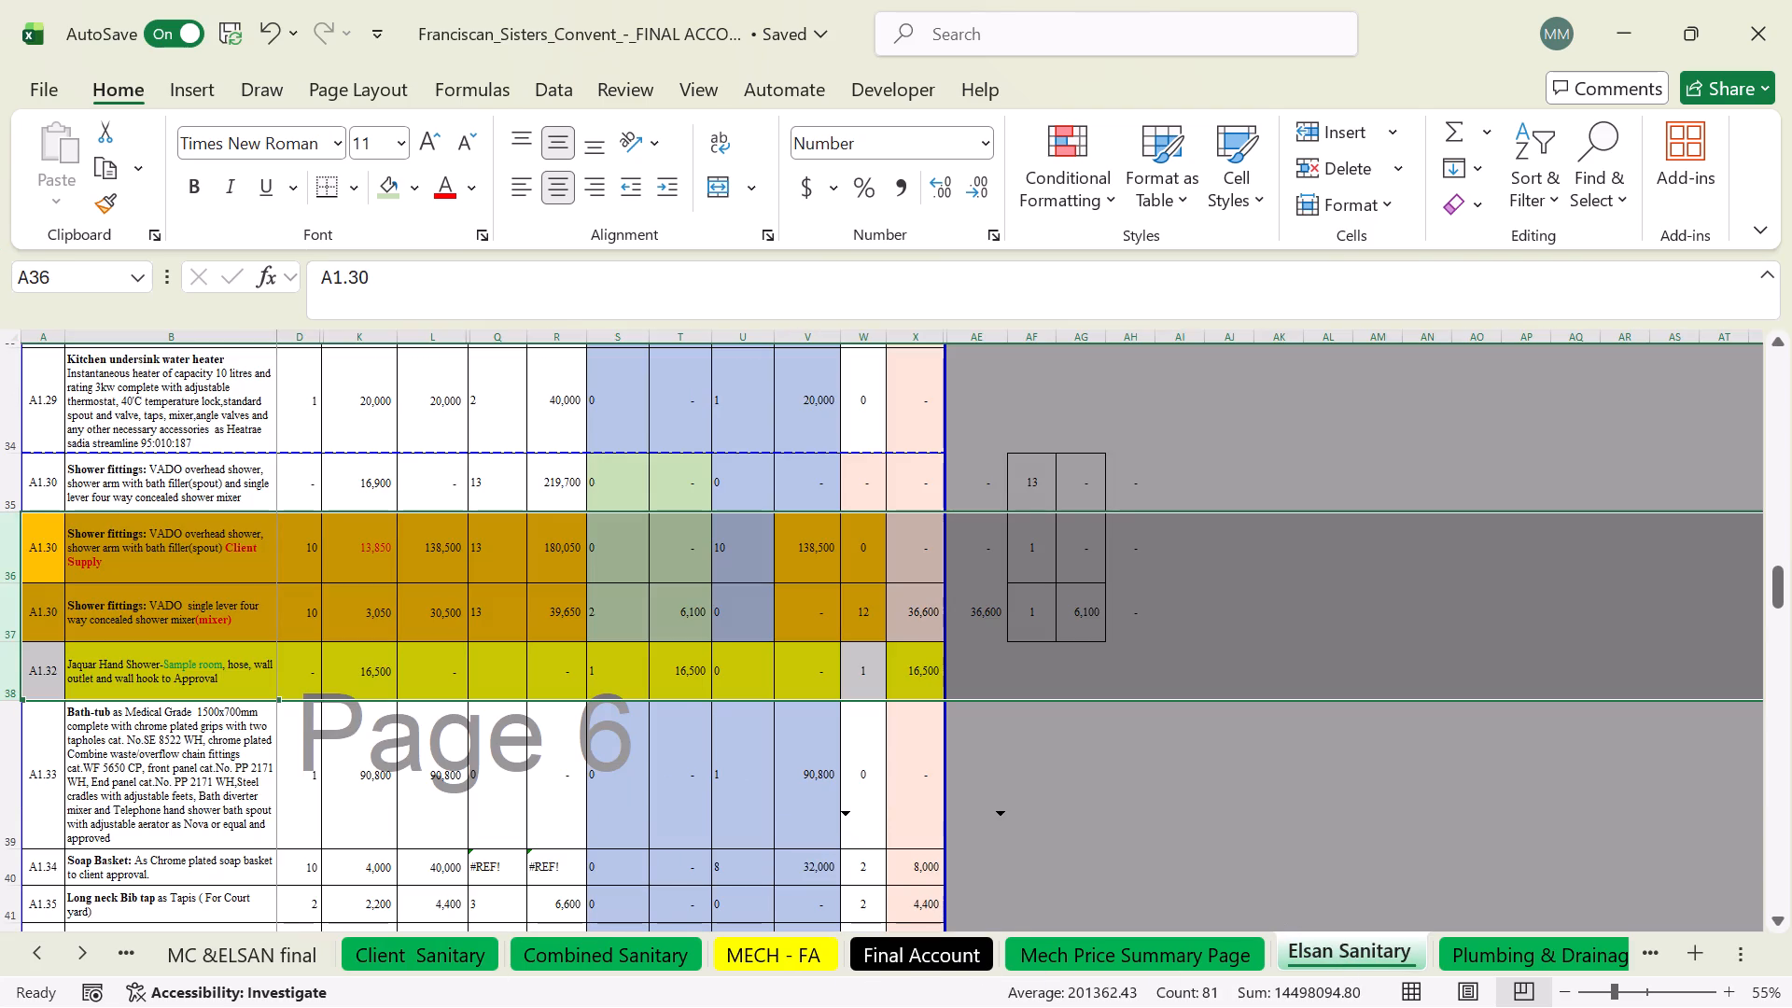
left_click_drag(863, 932, 715, 947)
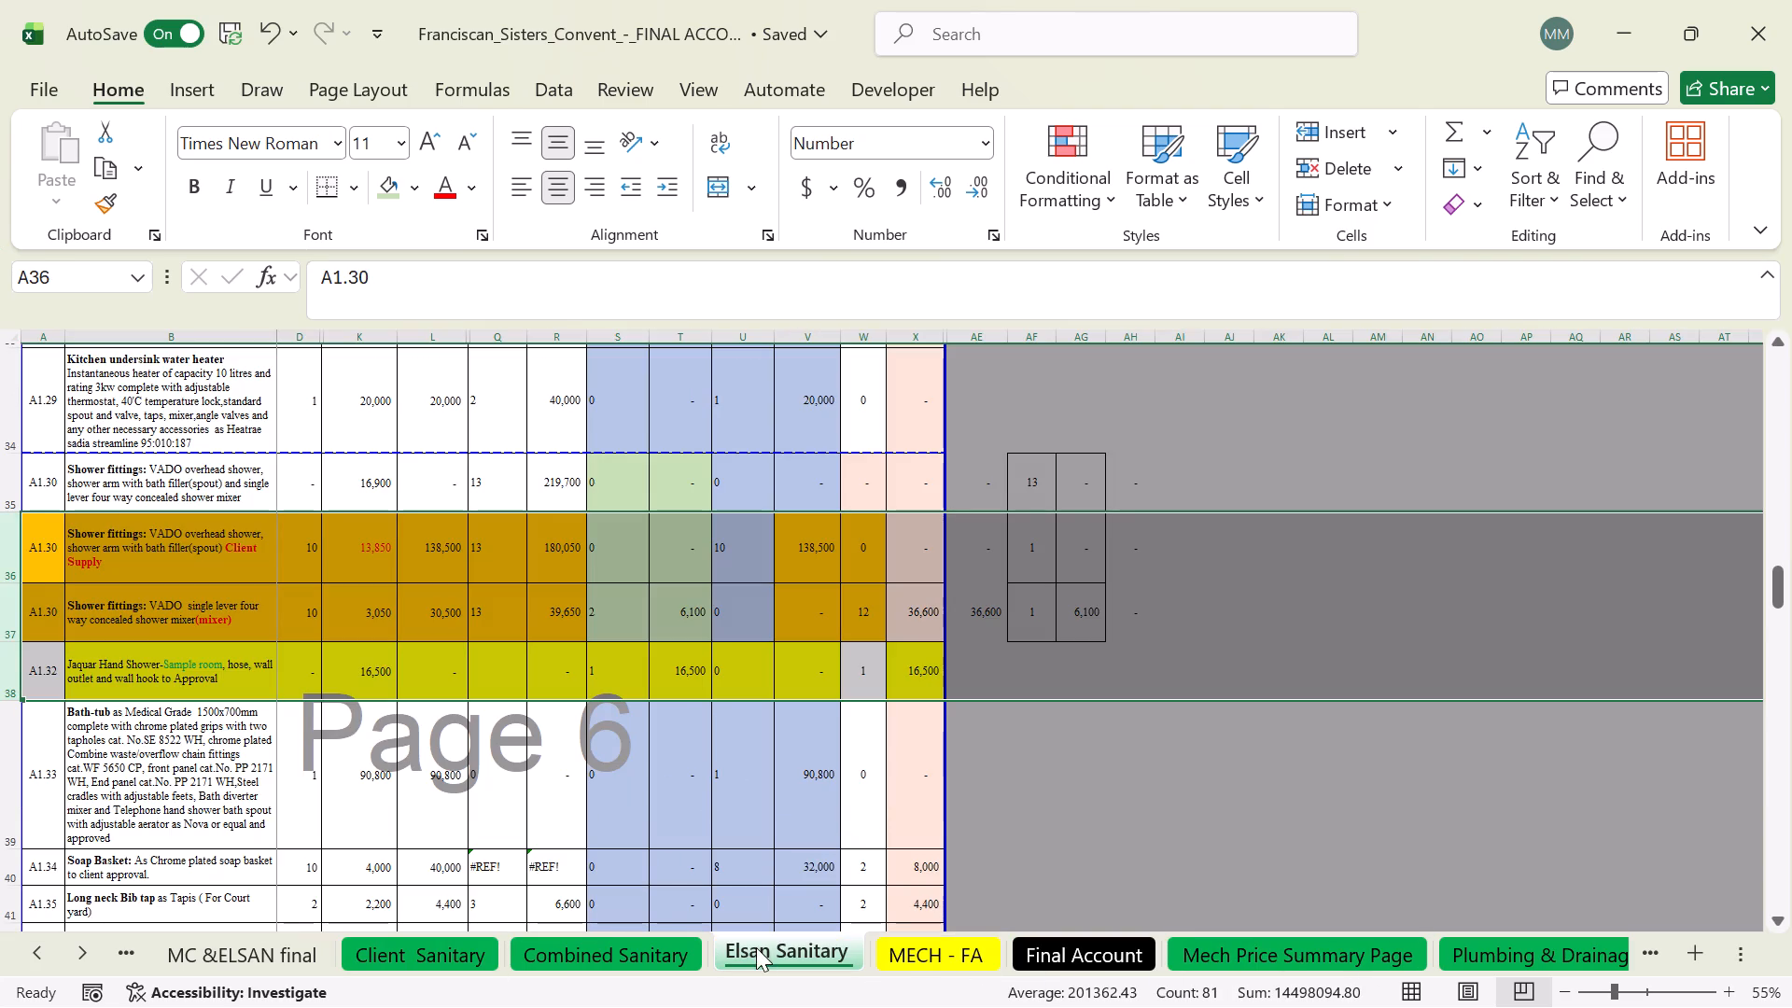
Check the A1.30 shower entries on Elsan Sanitary and Client Sanitary against the Tapis shower head and arm quantity on Client TACC high.
left_click(792, 538)
left_click(911, 626)
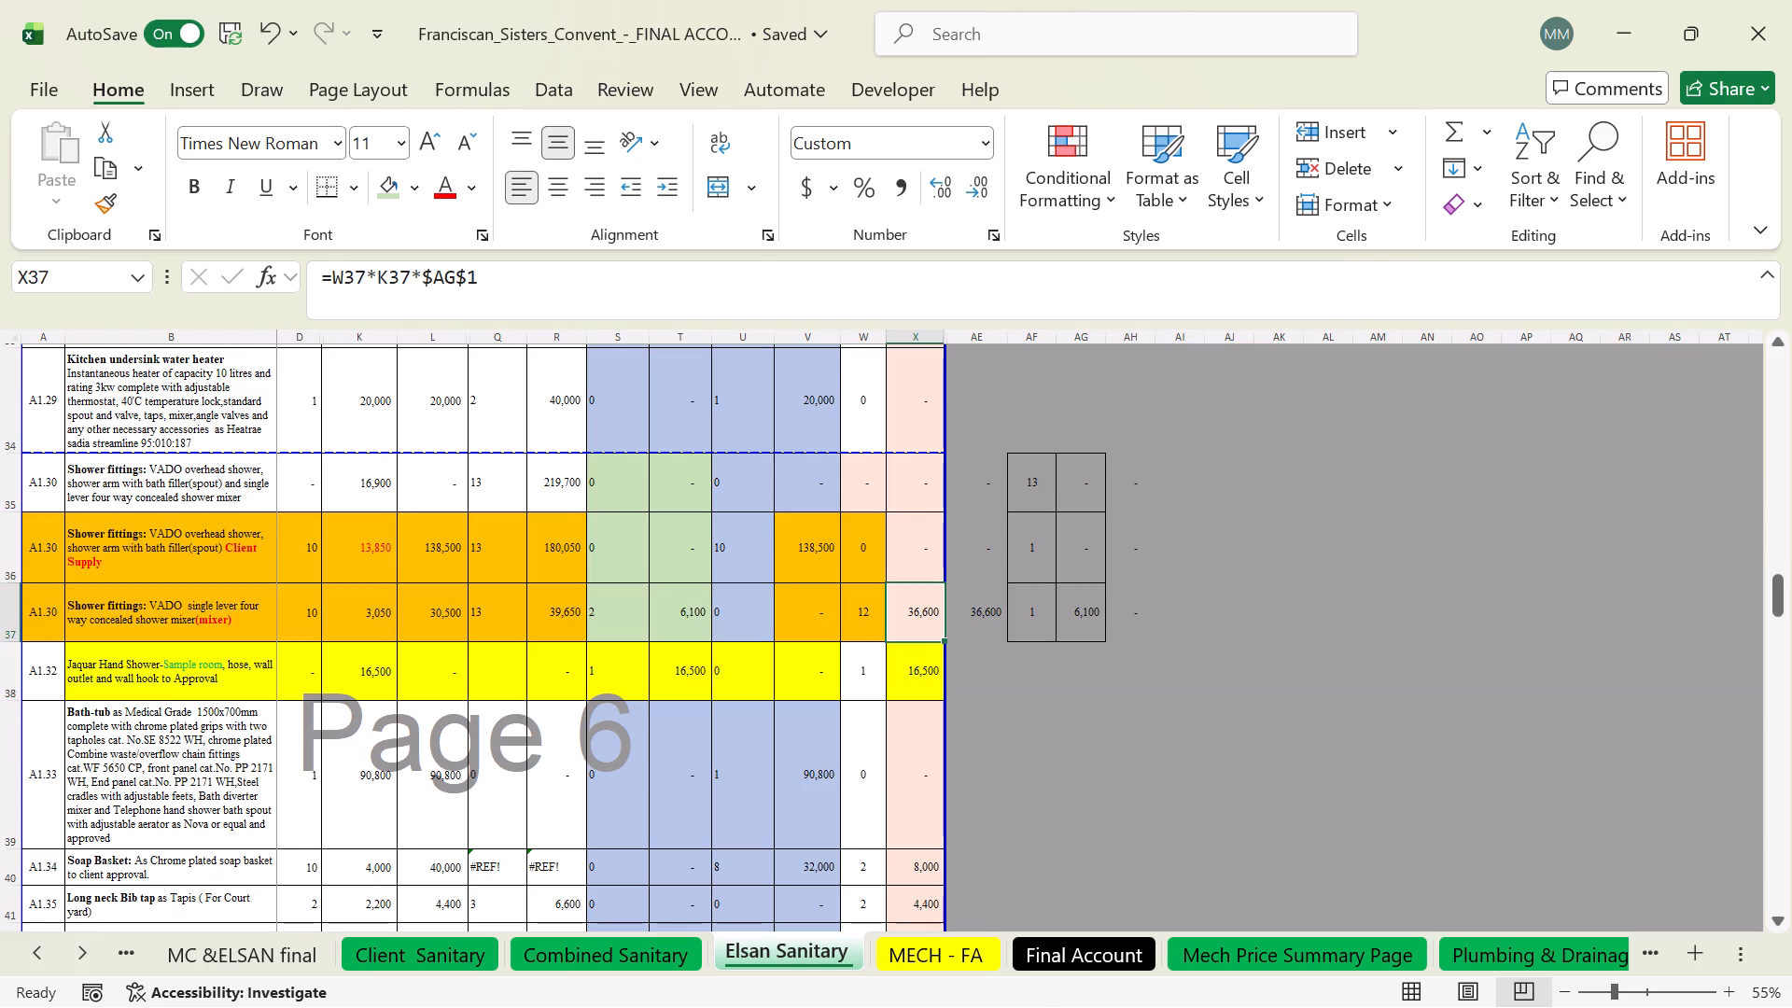
left_click(416, 958)
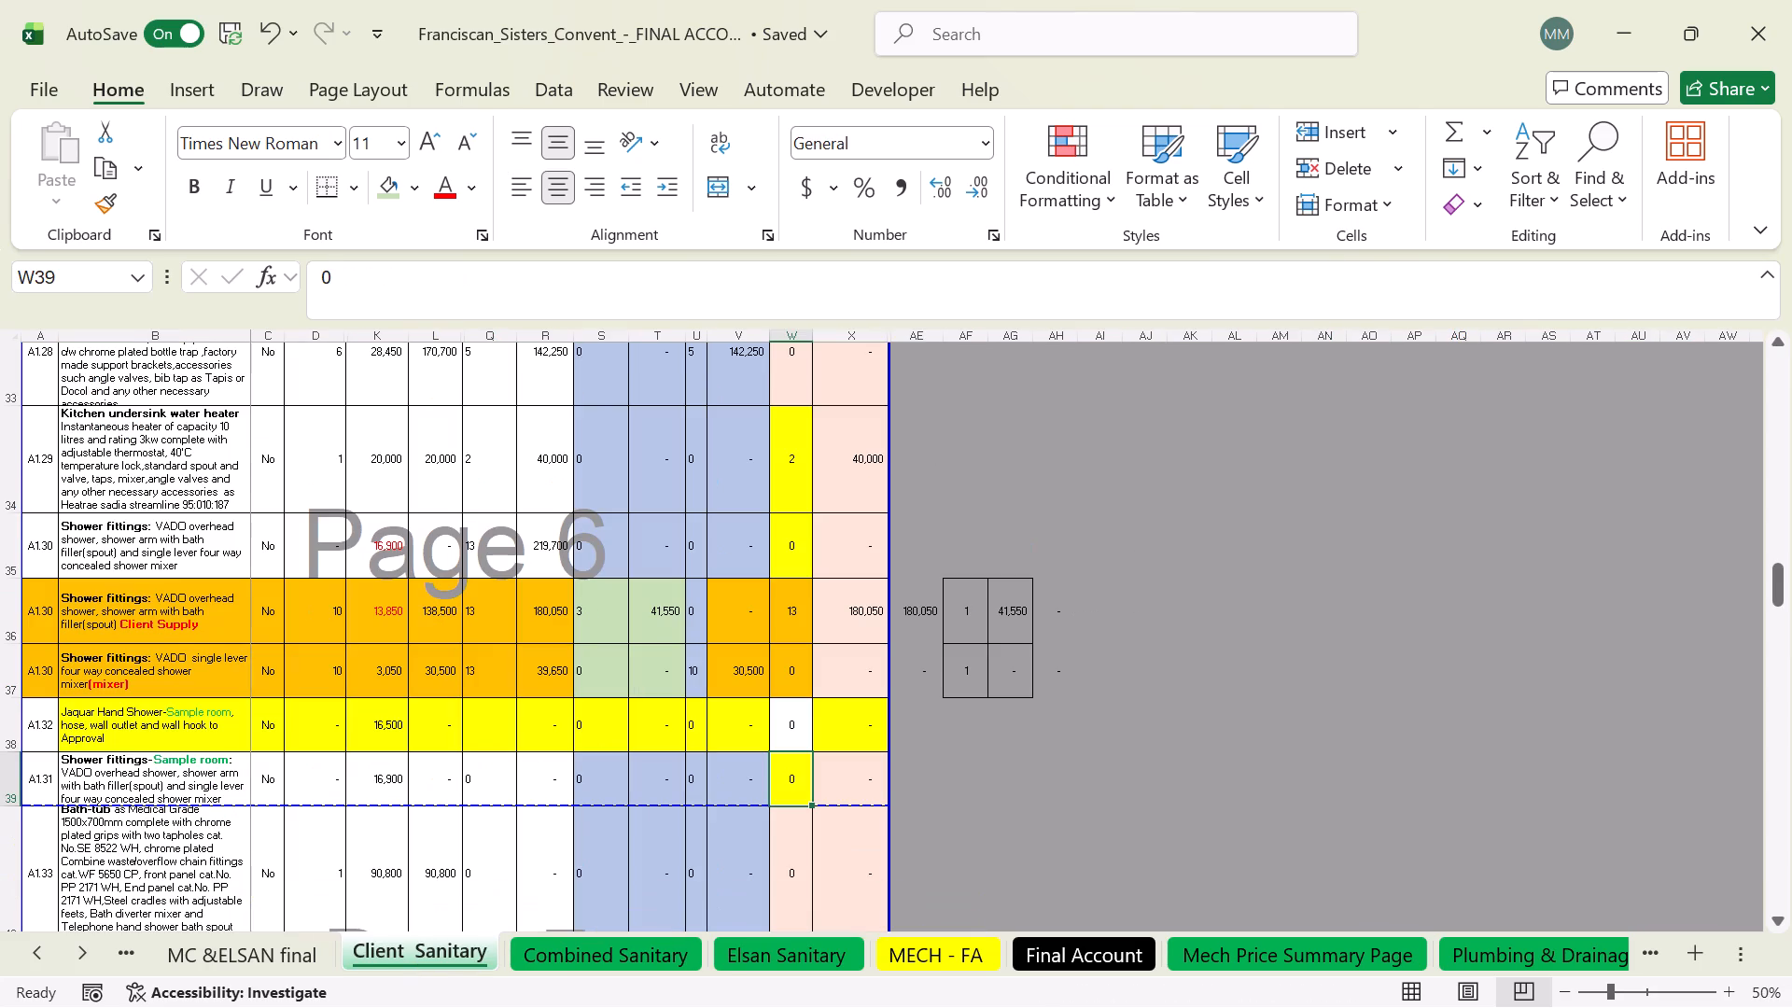
left_click(793, 619)
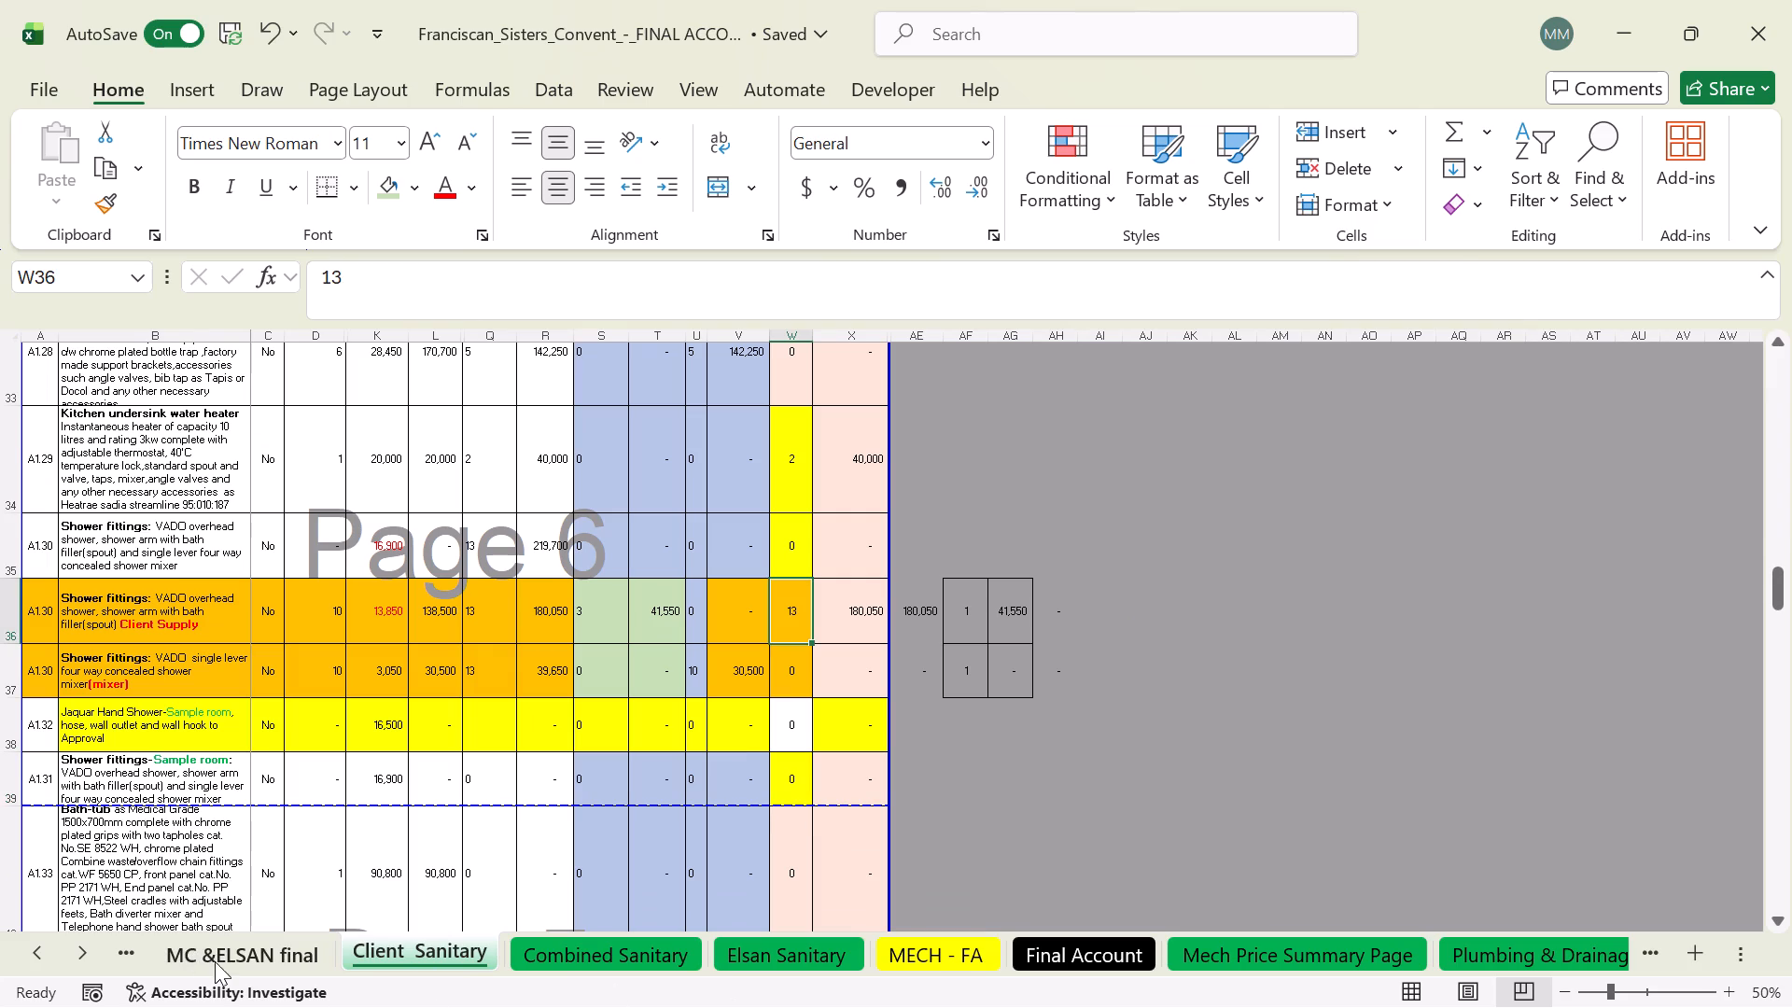
triple_click(88, 948)
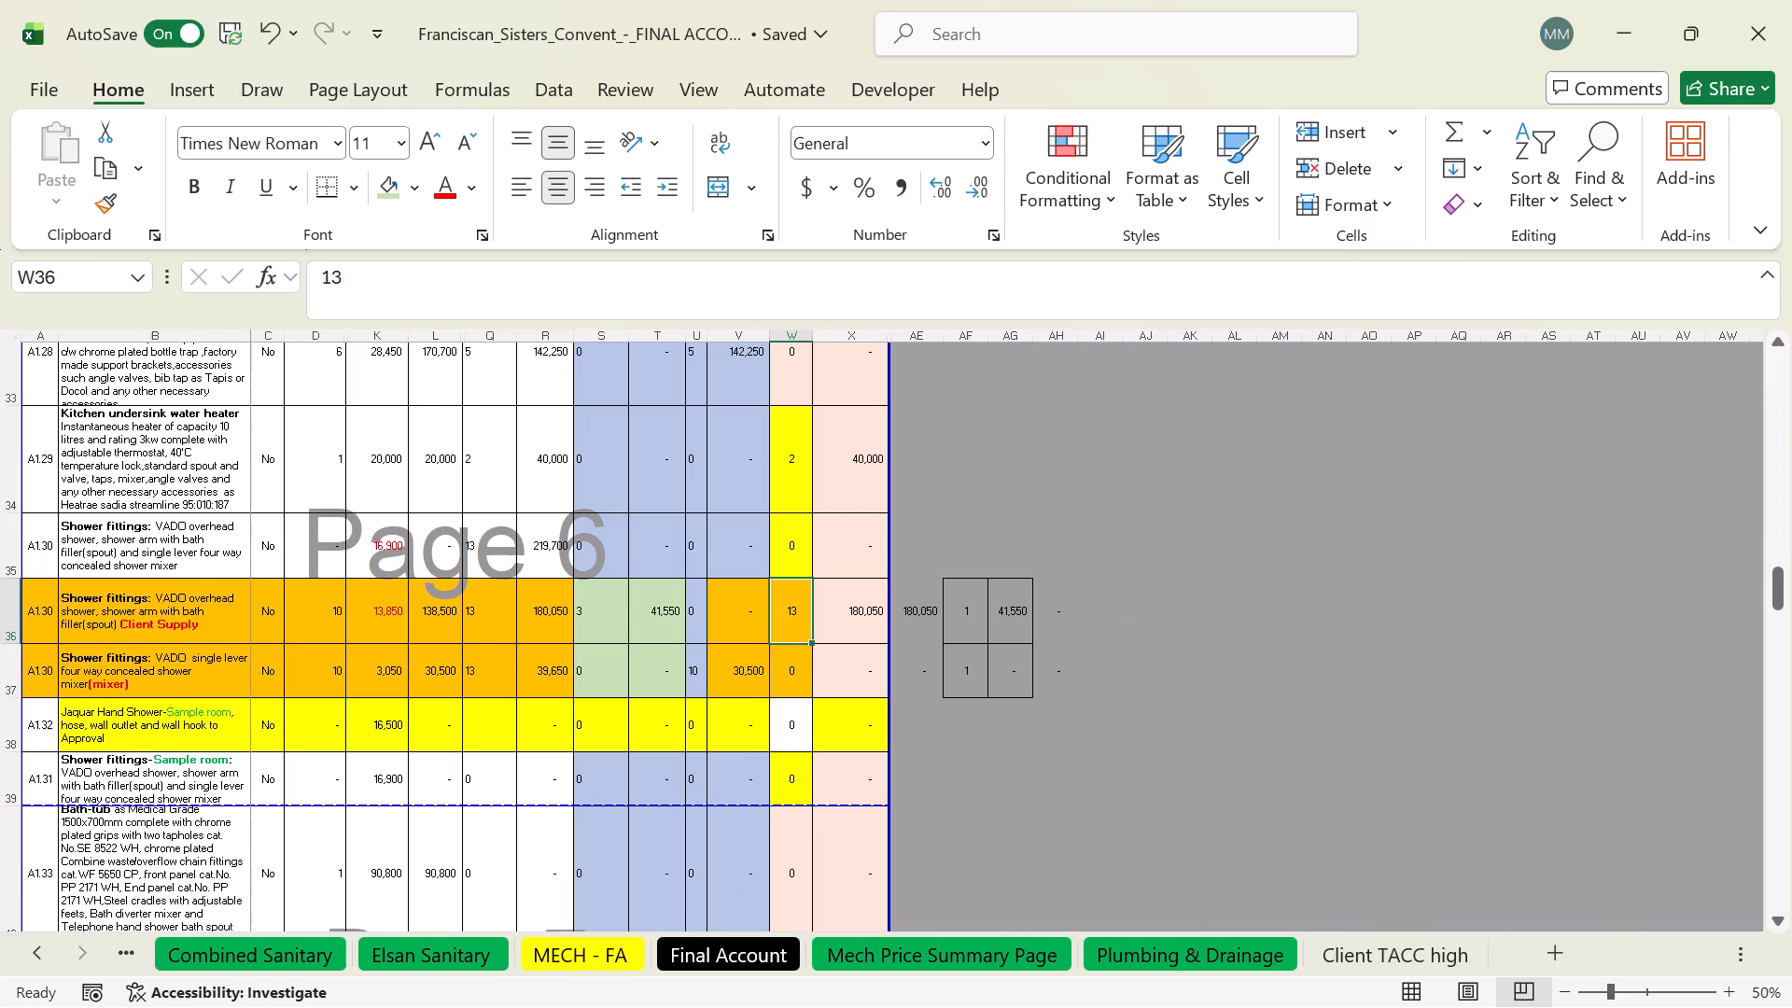
left_click(1352, 957)
scroll(472, 589, "up", 3)
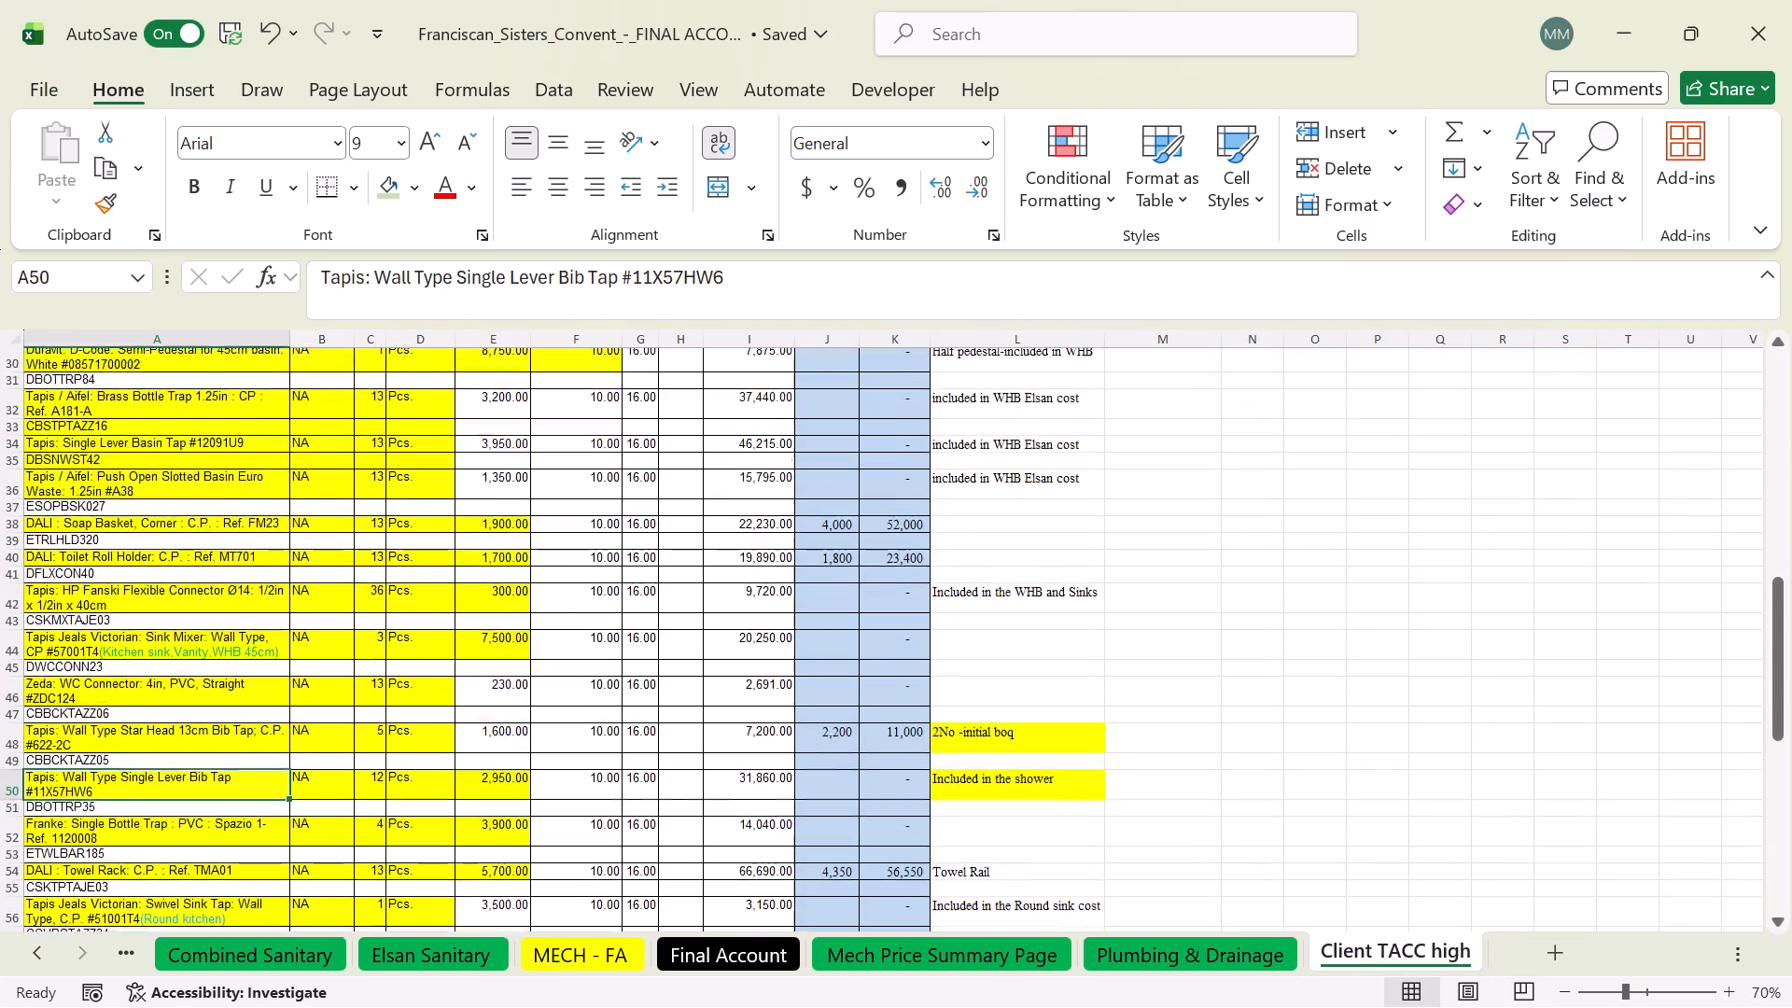
scroll(245, 578, "up", 9)
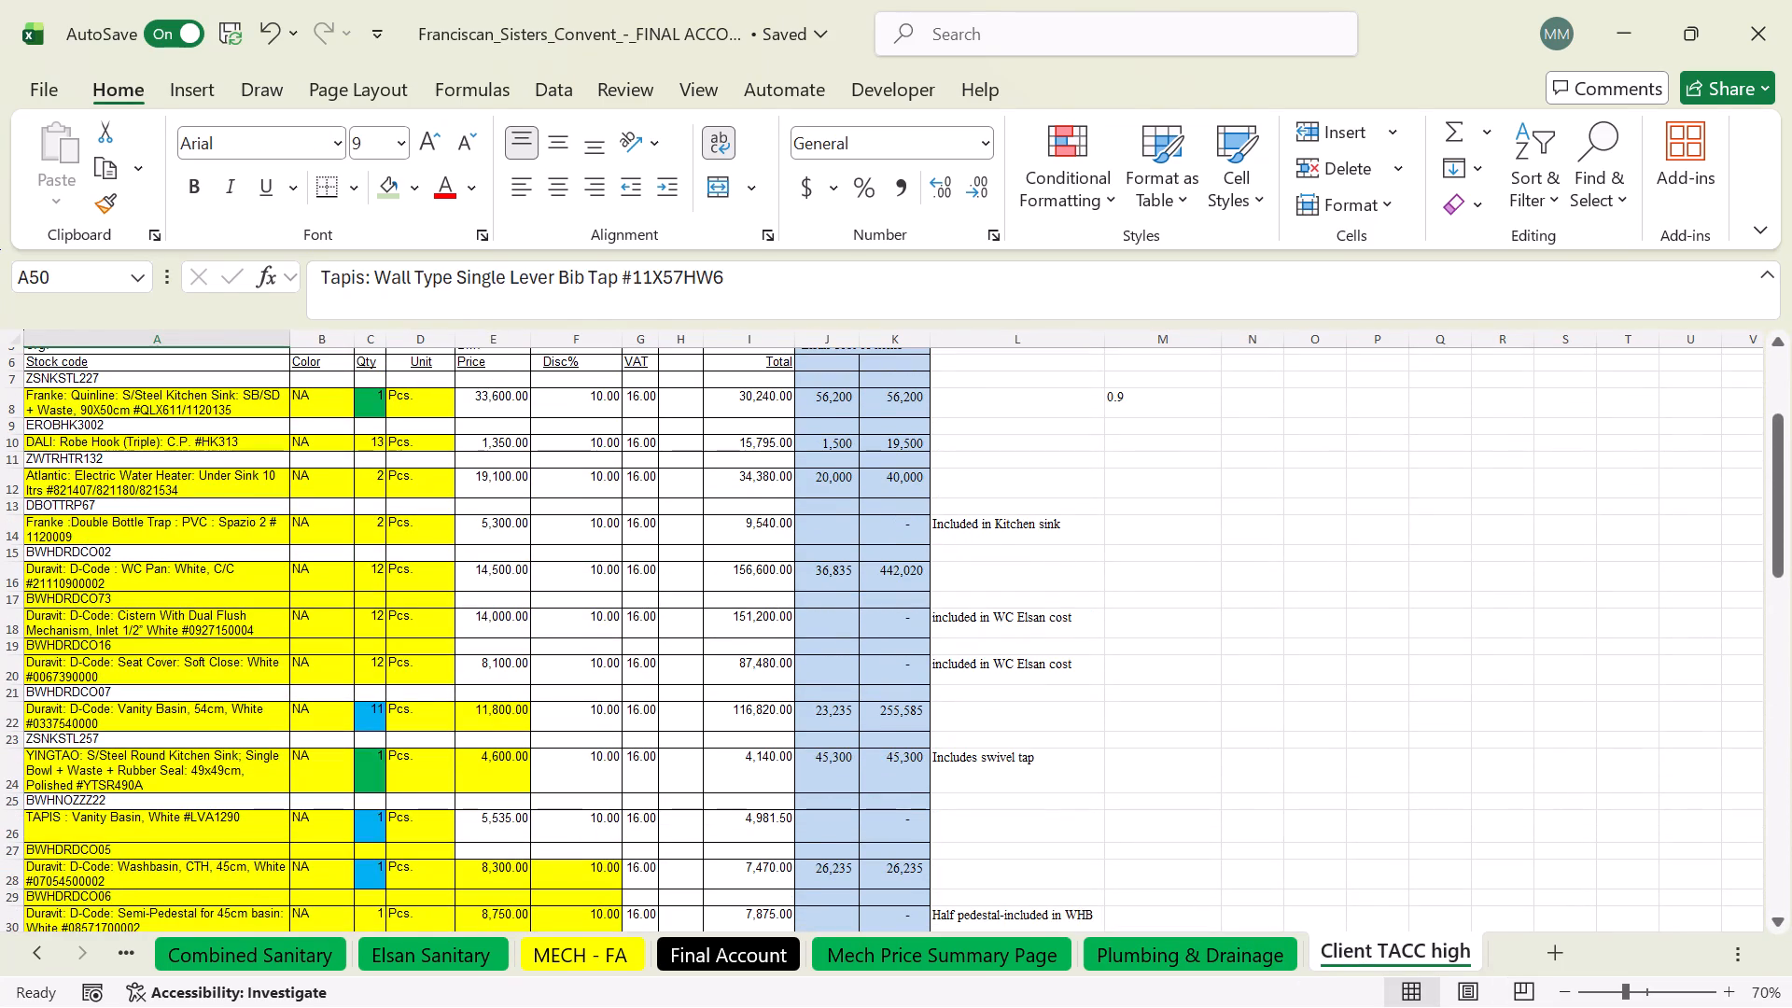
scroll(231, 555, "up", 2)
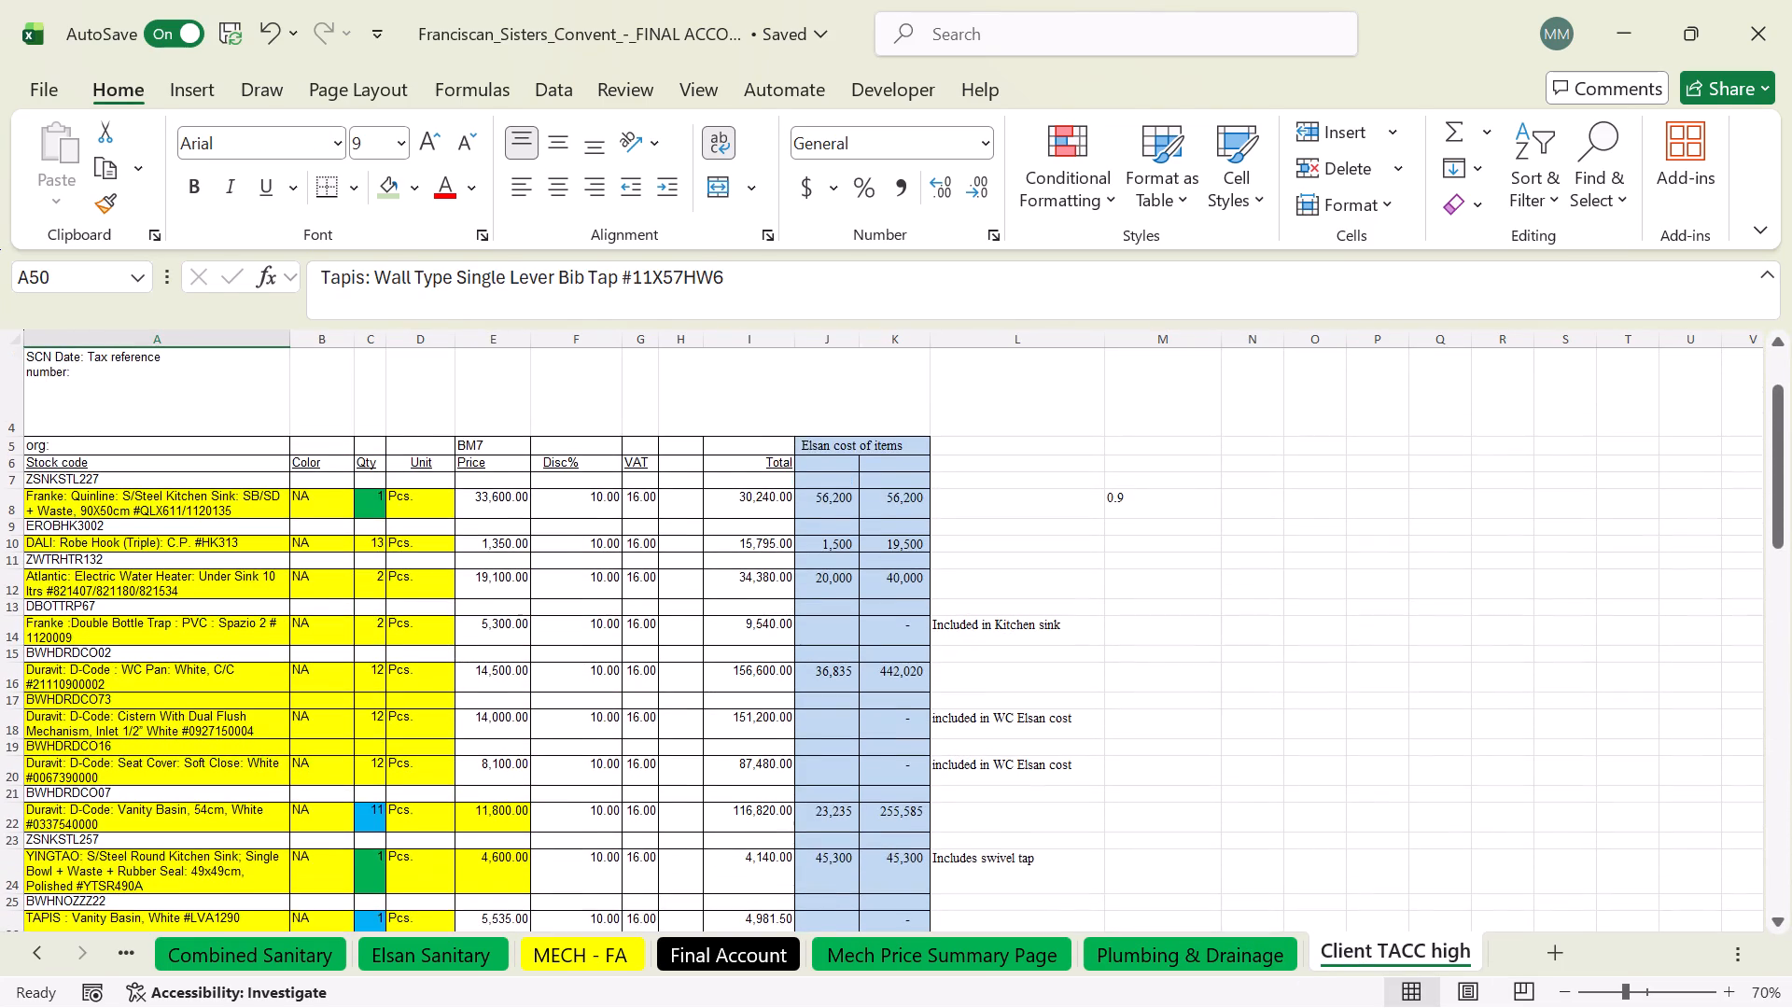
scroll(262, 543, "down", 1)
scroll(350, 626, "down", 3)
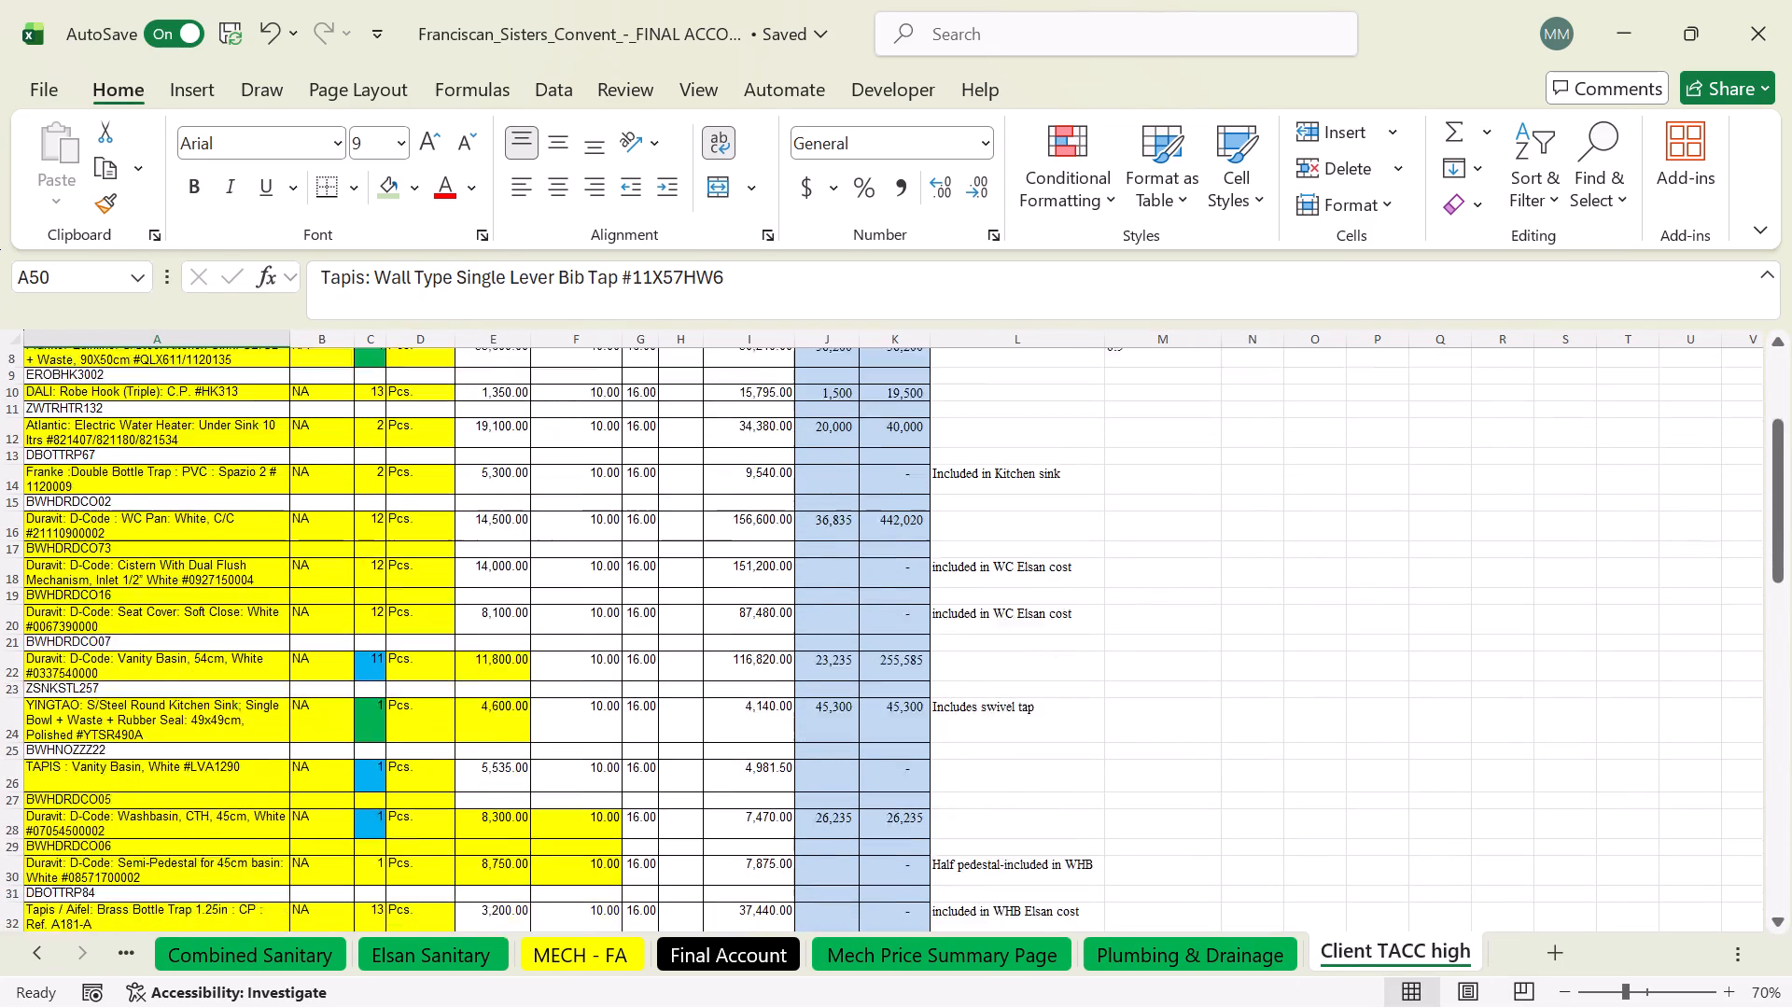
scroll(350, 626, "down", 2)
scroll(281, 773, "down", 1)
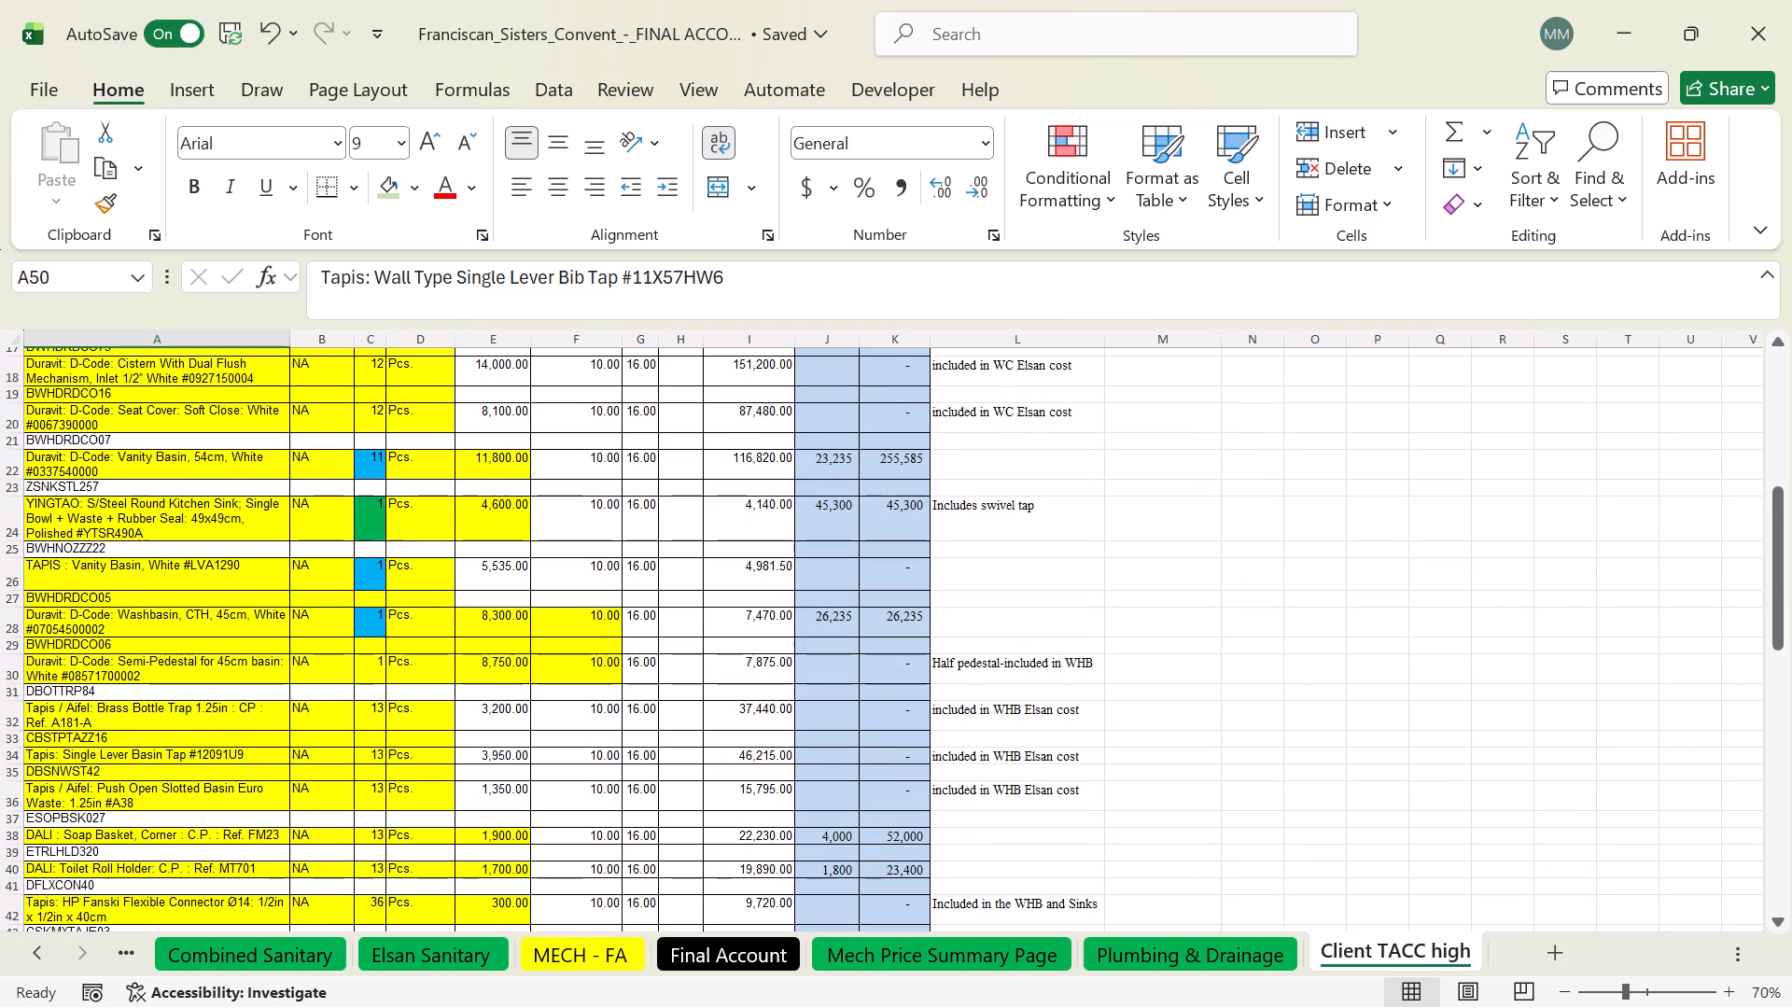
scroll(239, 818, "down", 2)
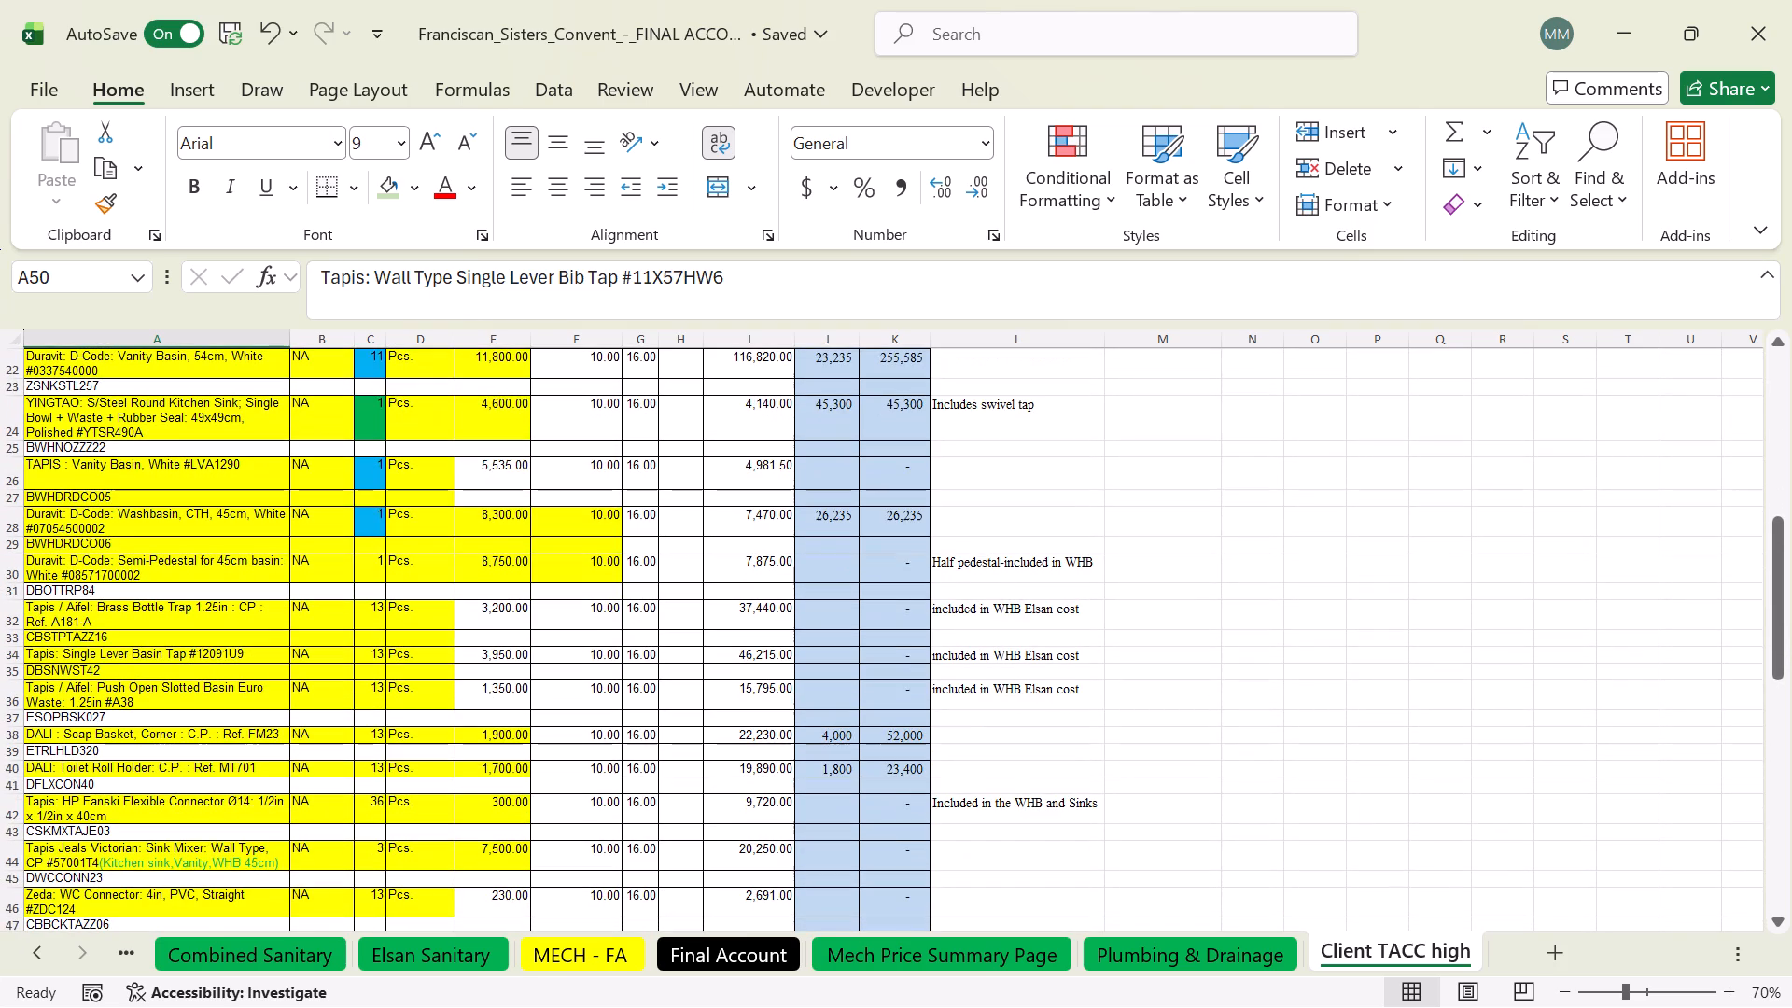
scroll(230, 733, "down", 3)
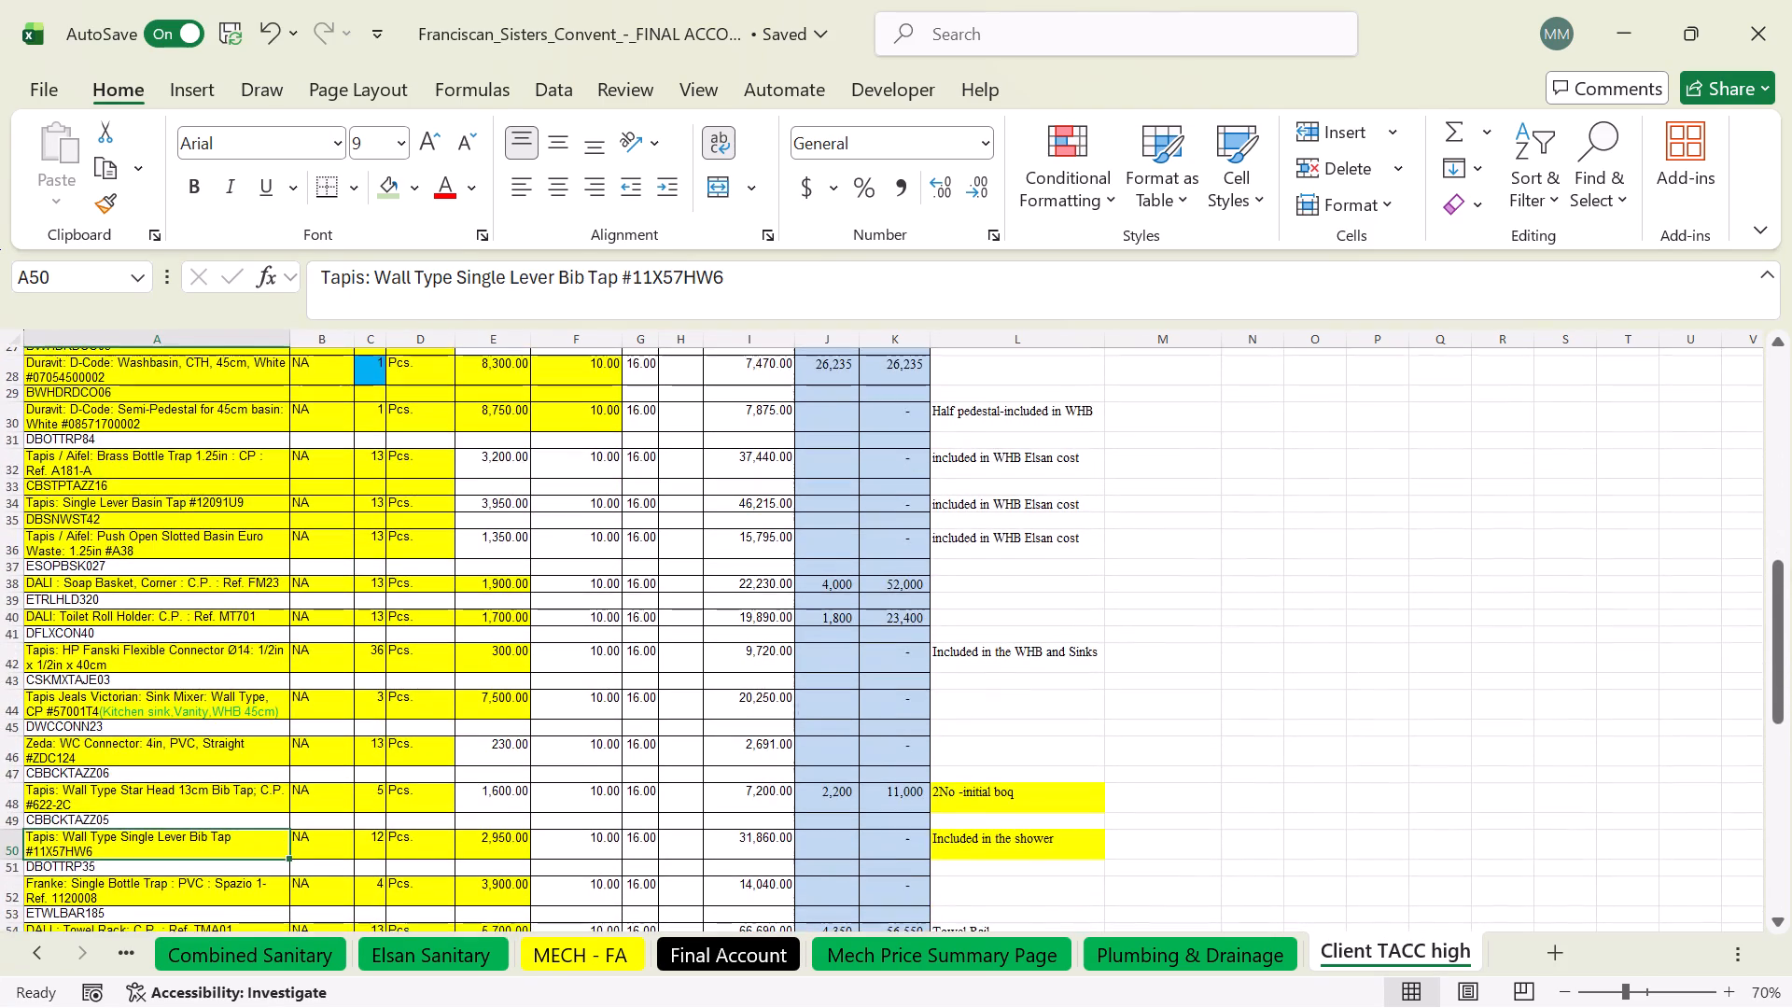
scroll(229, 785, "down", 4)
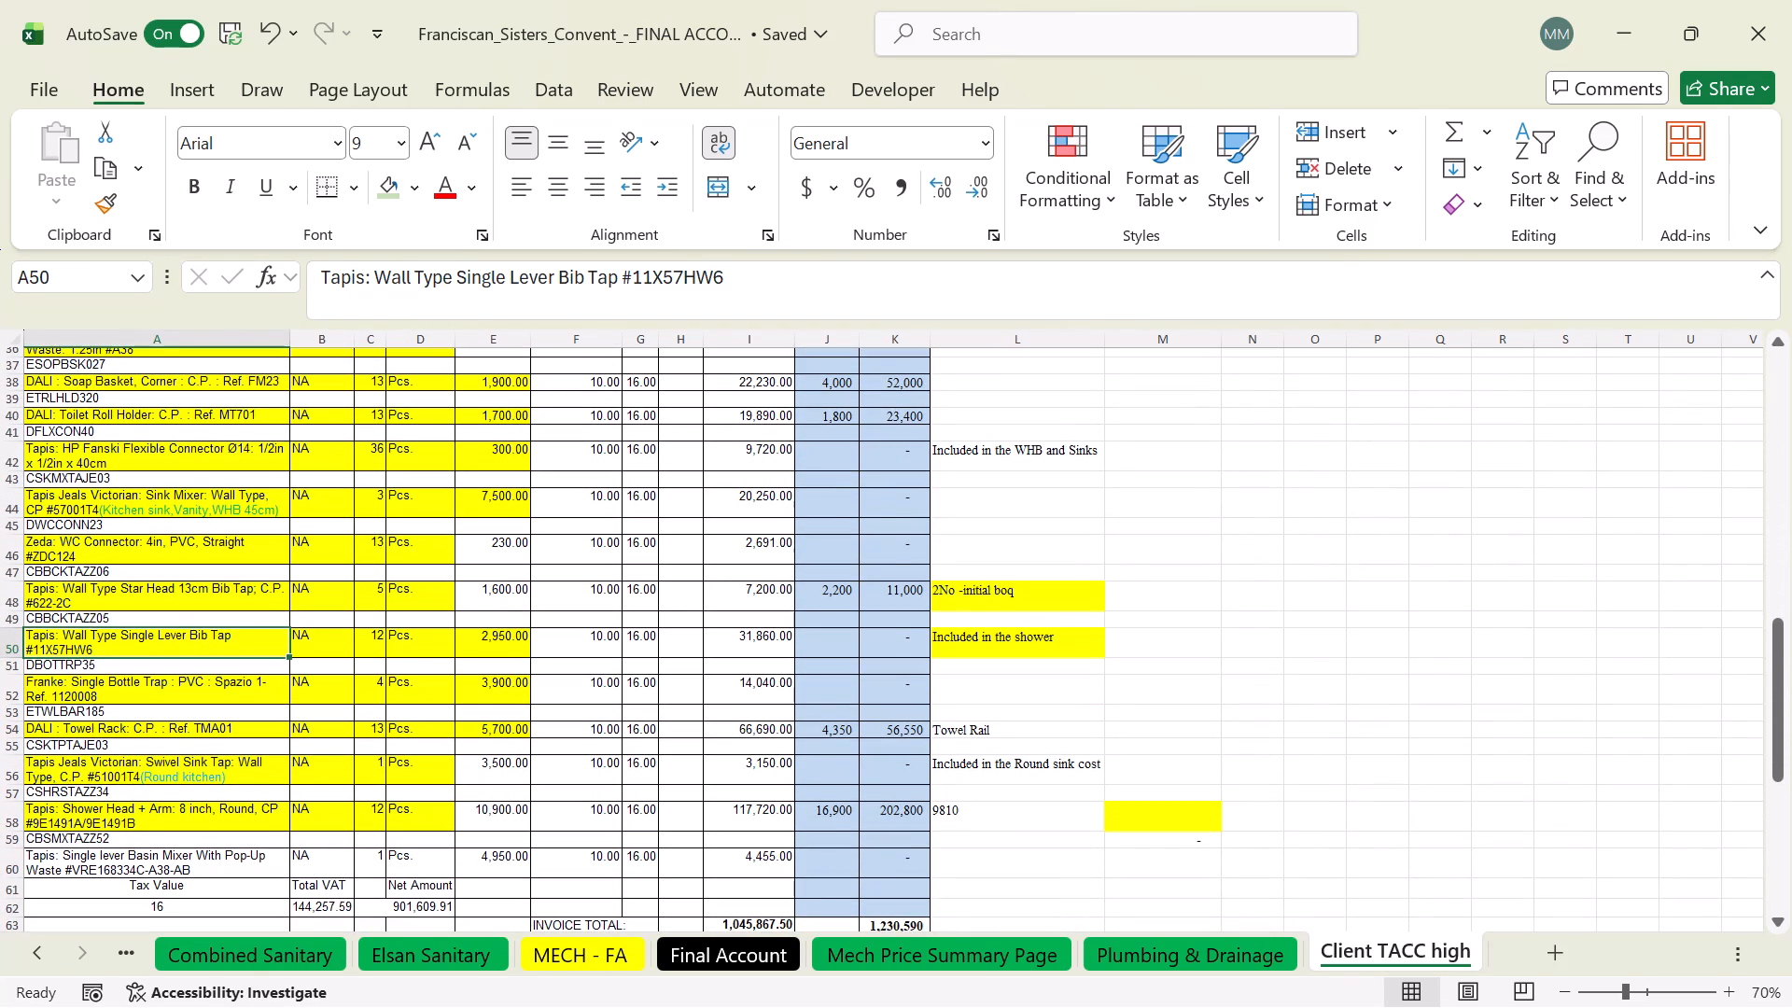
left_click(376, 815)
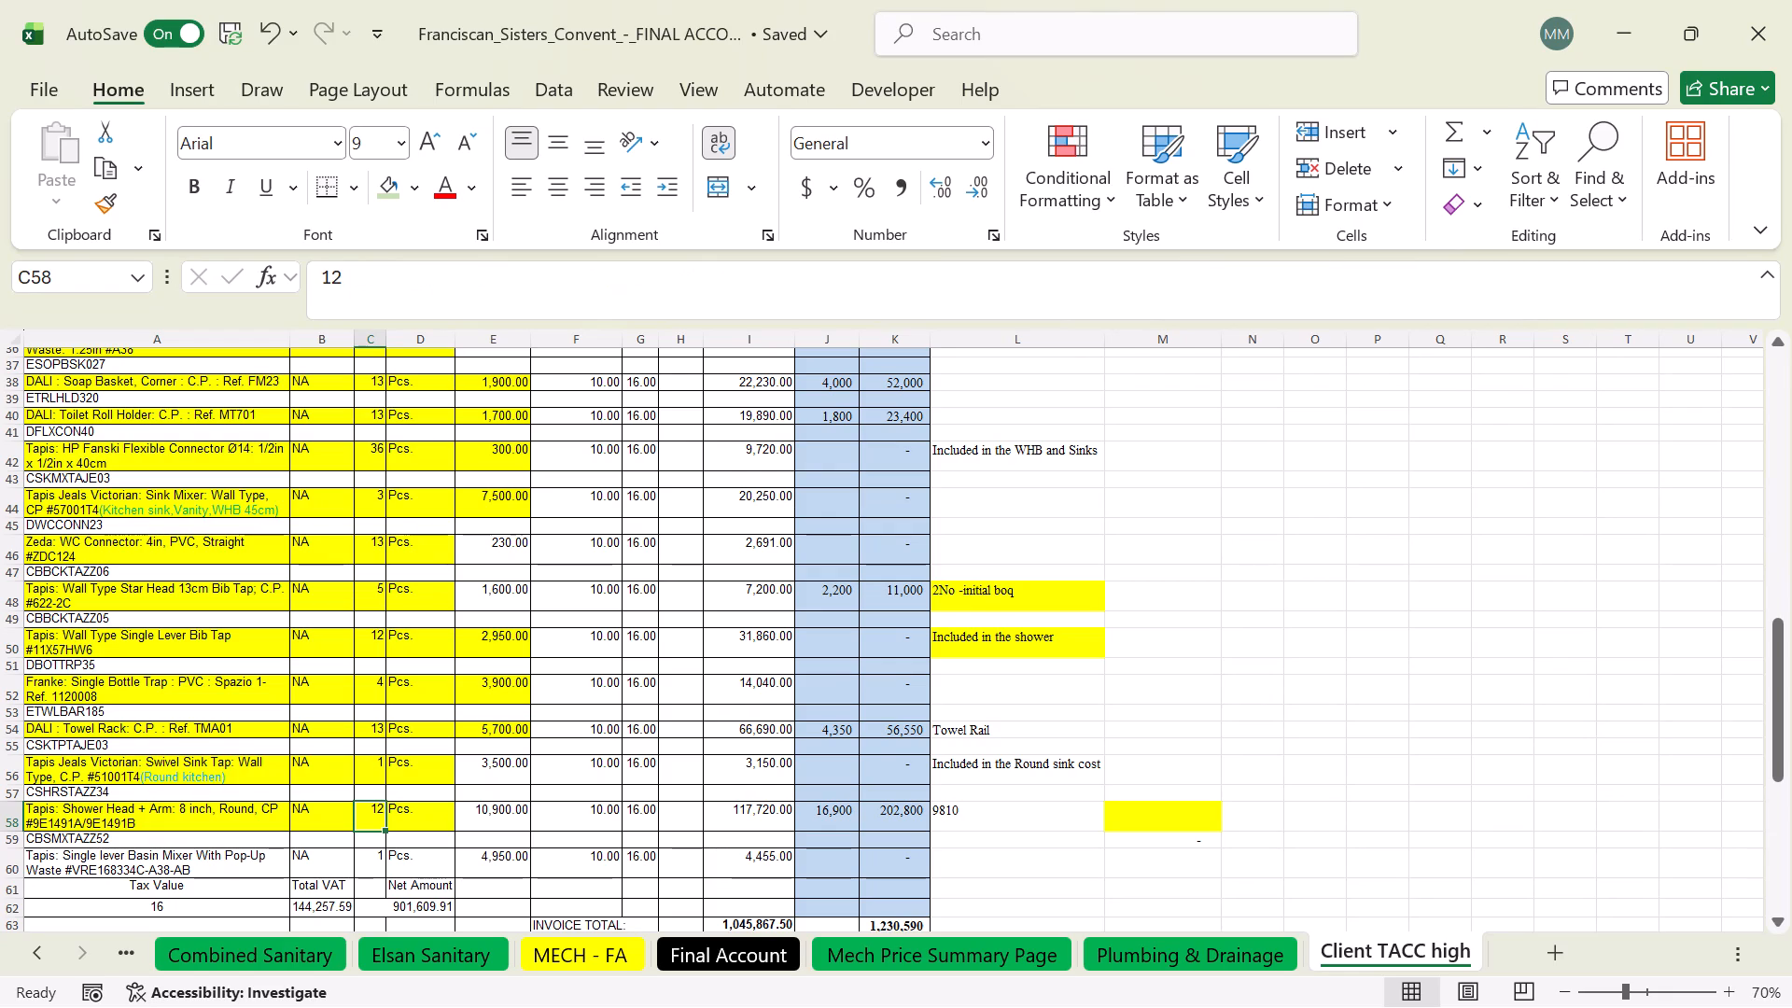
Check the A1.30 and A1.32 shower quantities in column W on Elsan Sanitary against the A1.30 quantities on Combined Sanitary.
left_click(46, 941)
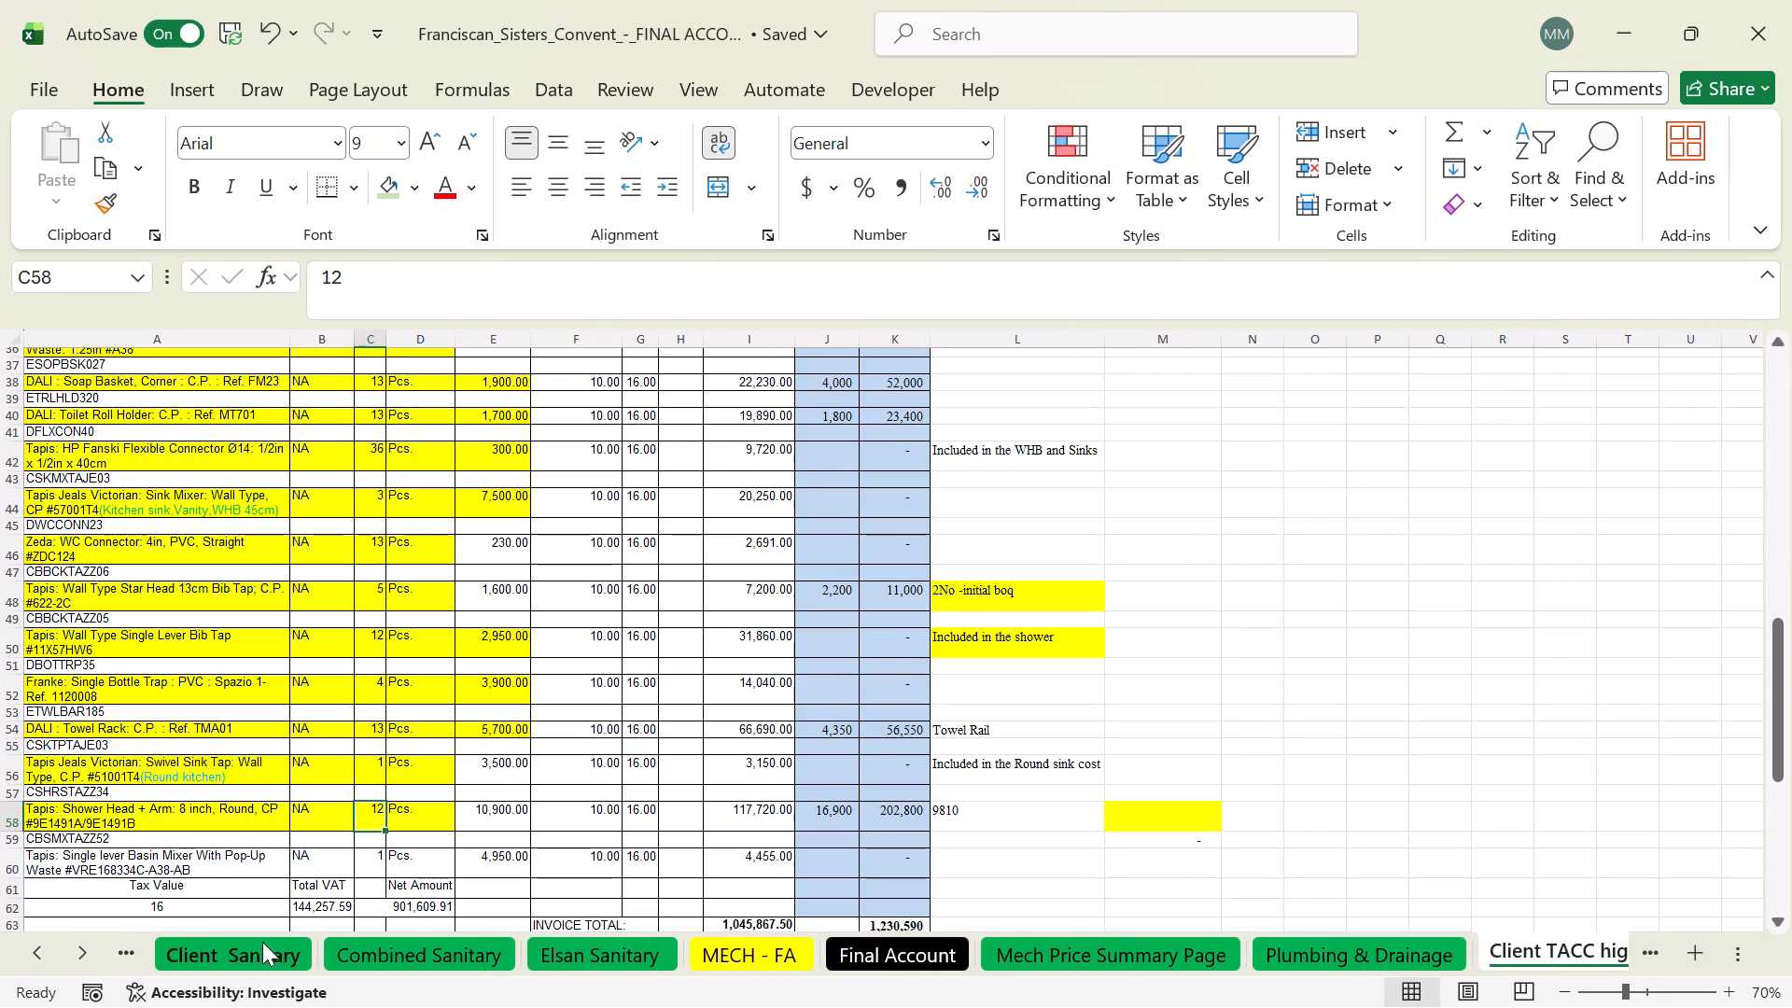
left_click(570, 950)
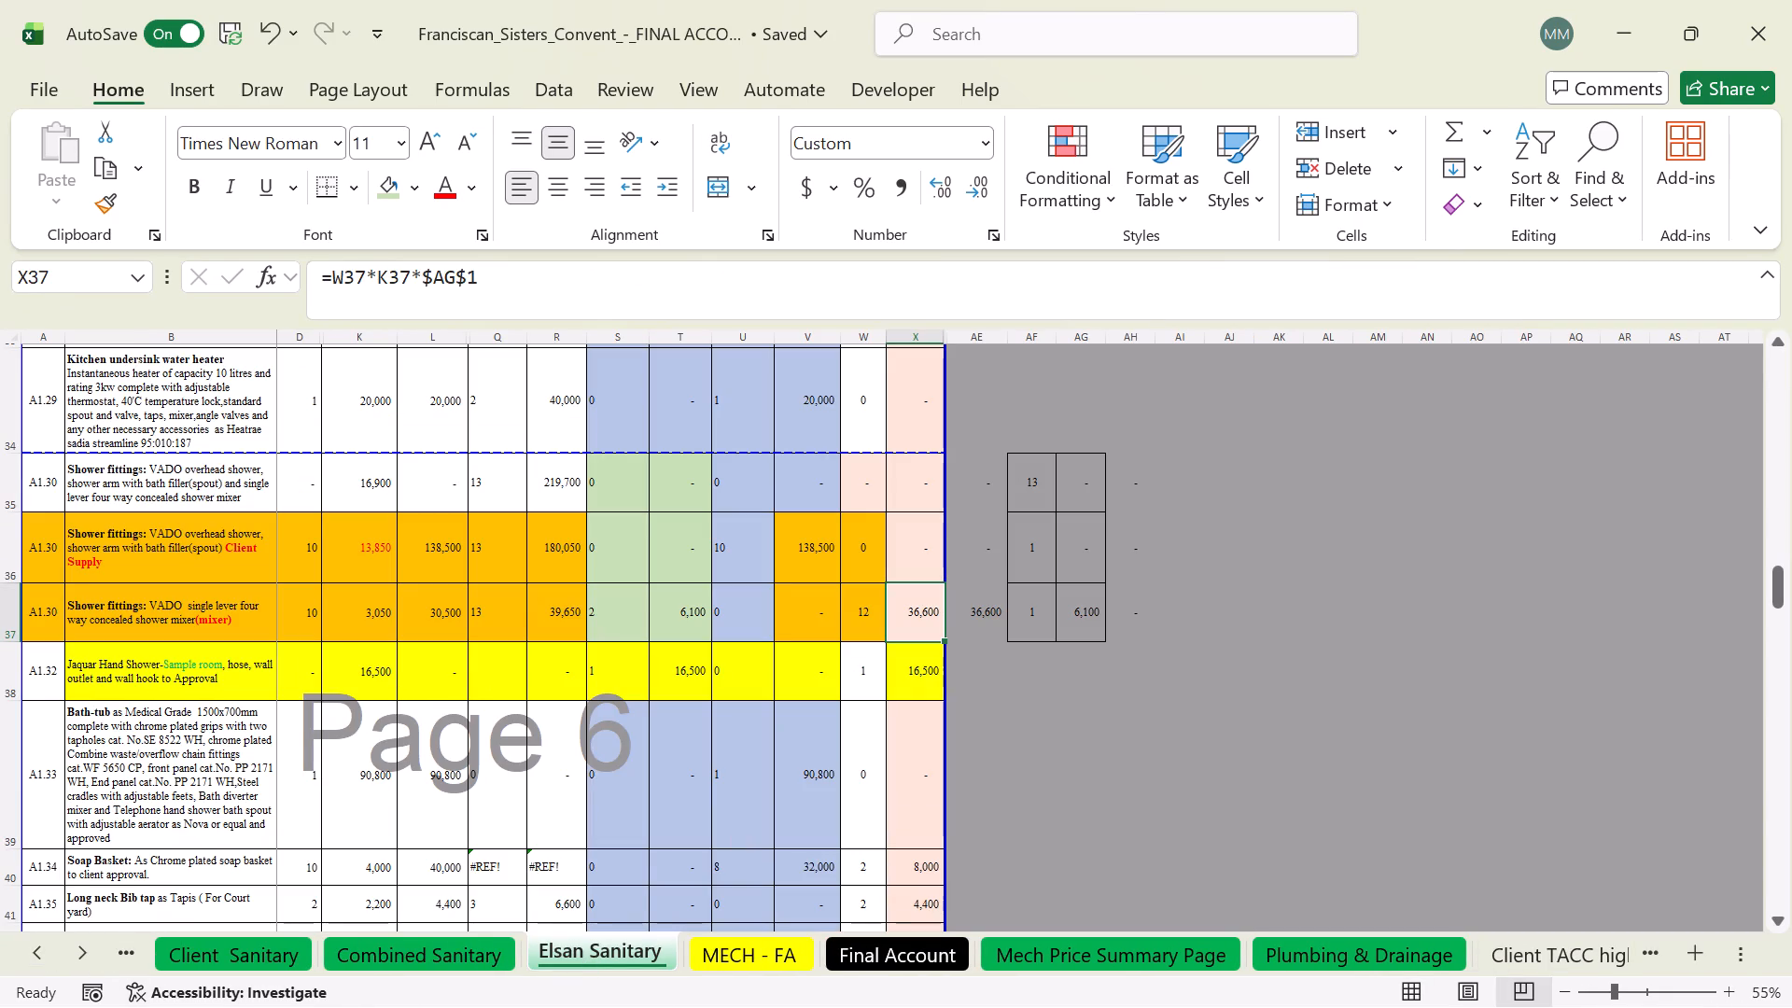
left_click(862, 621)
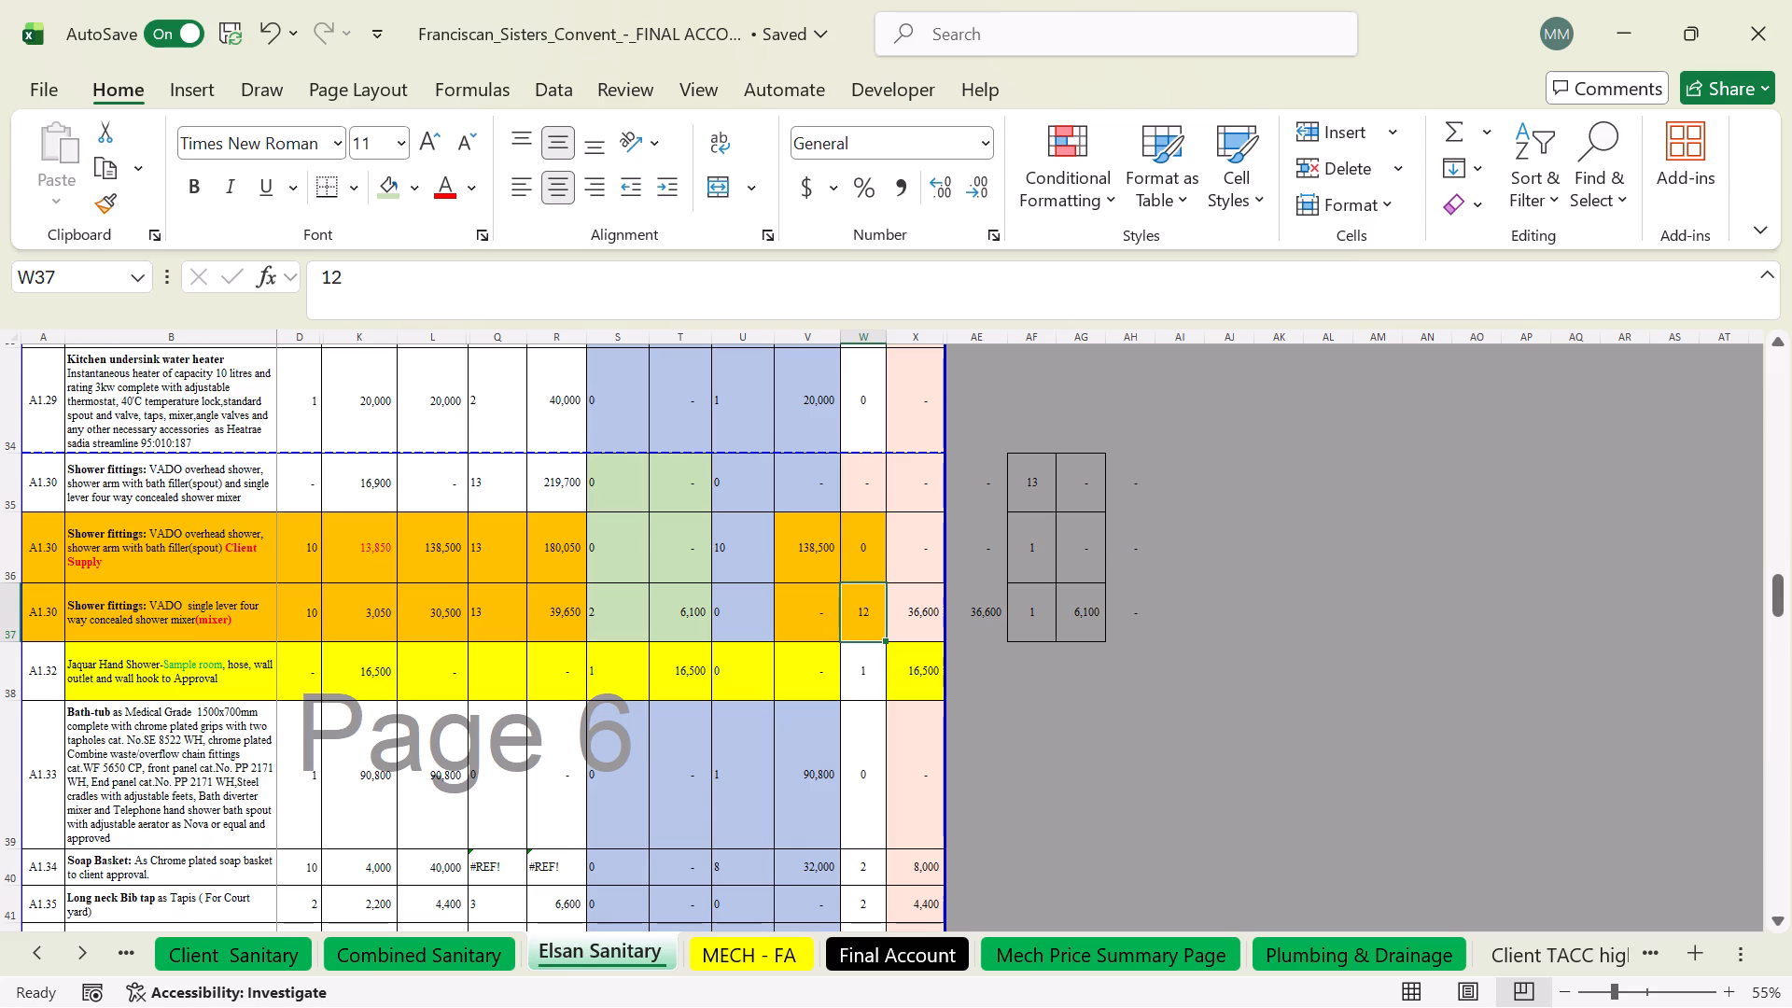
left_click(738, 558)
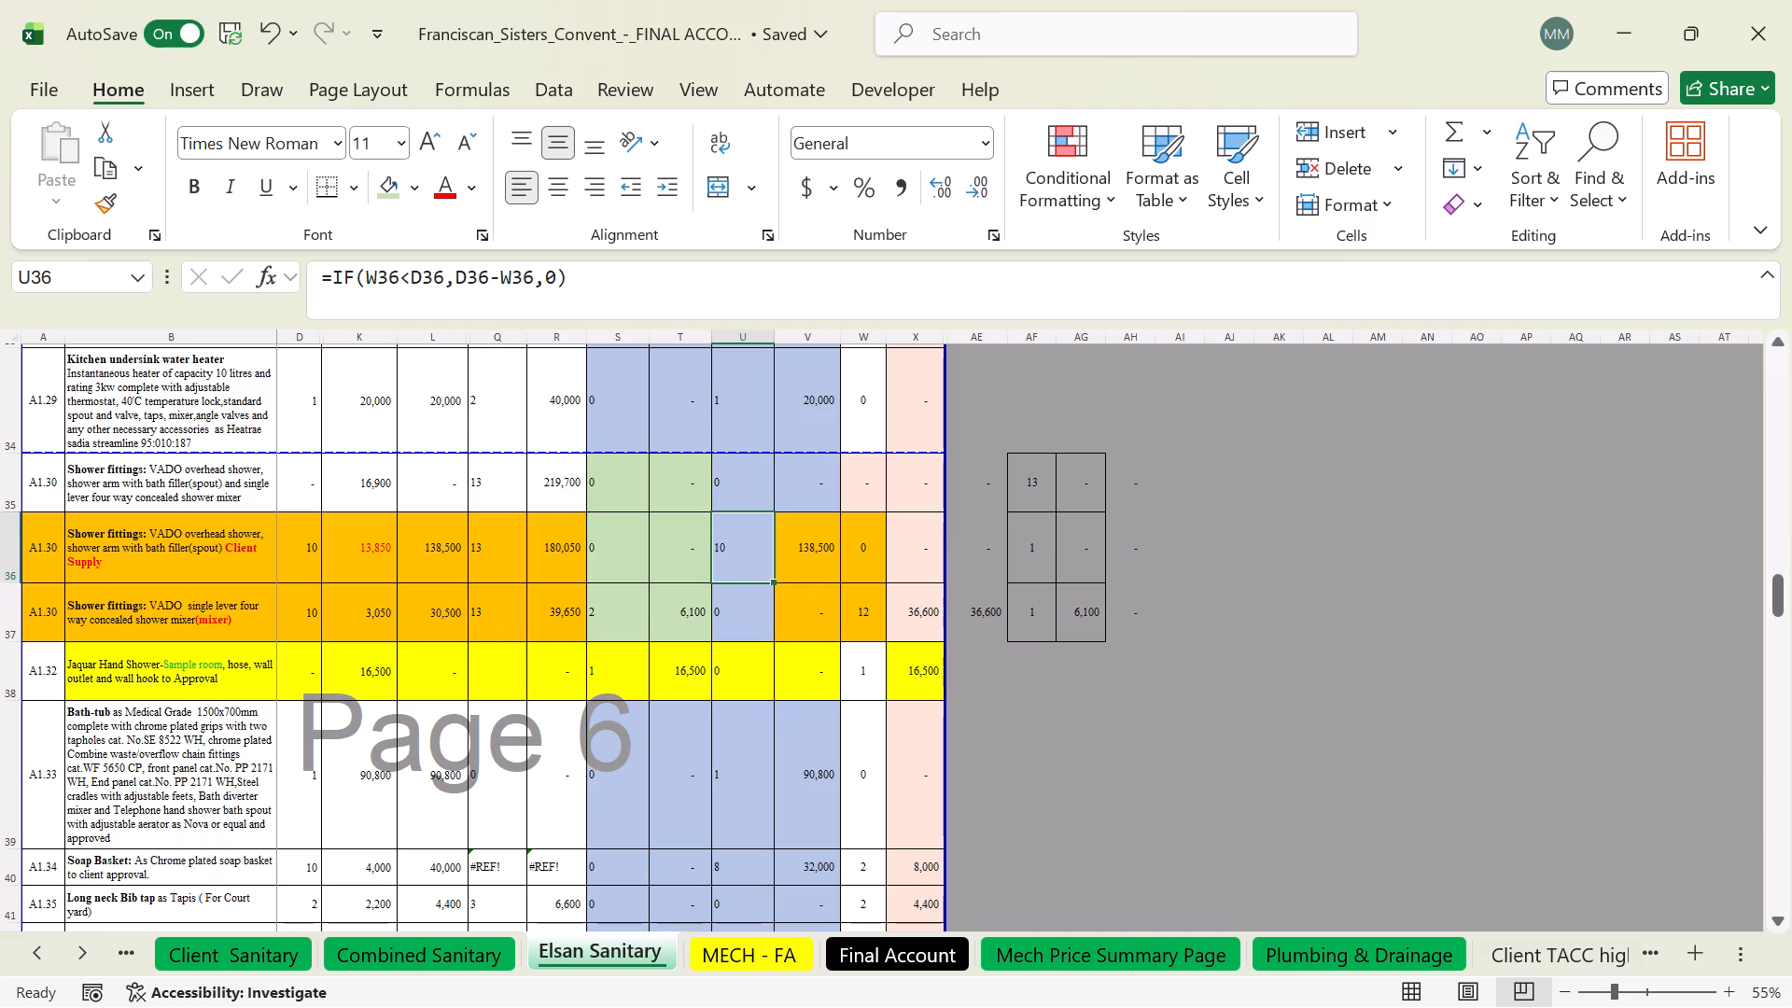
left_click(861, 630)
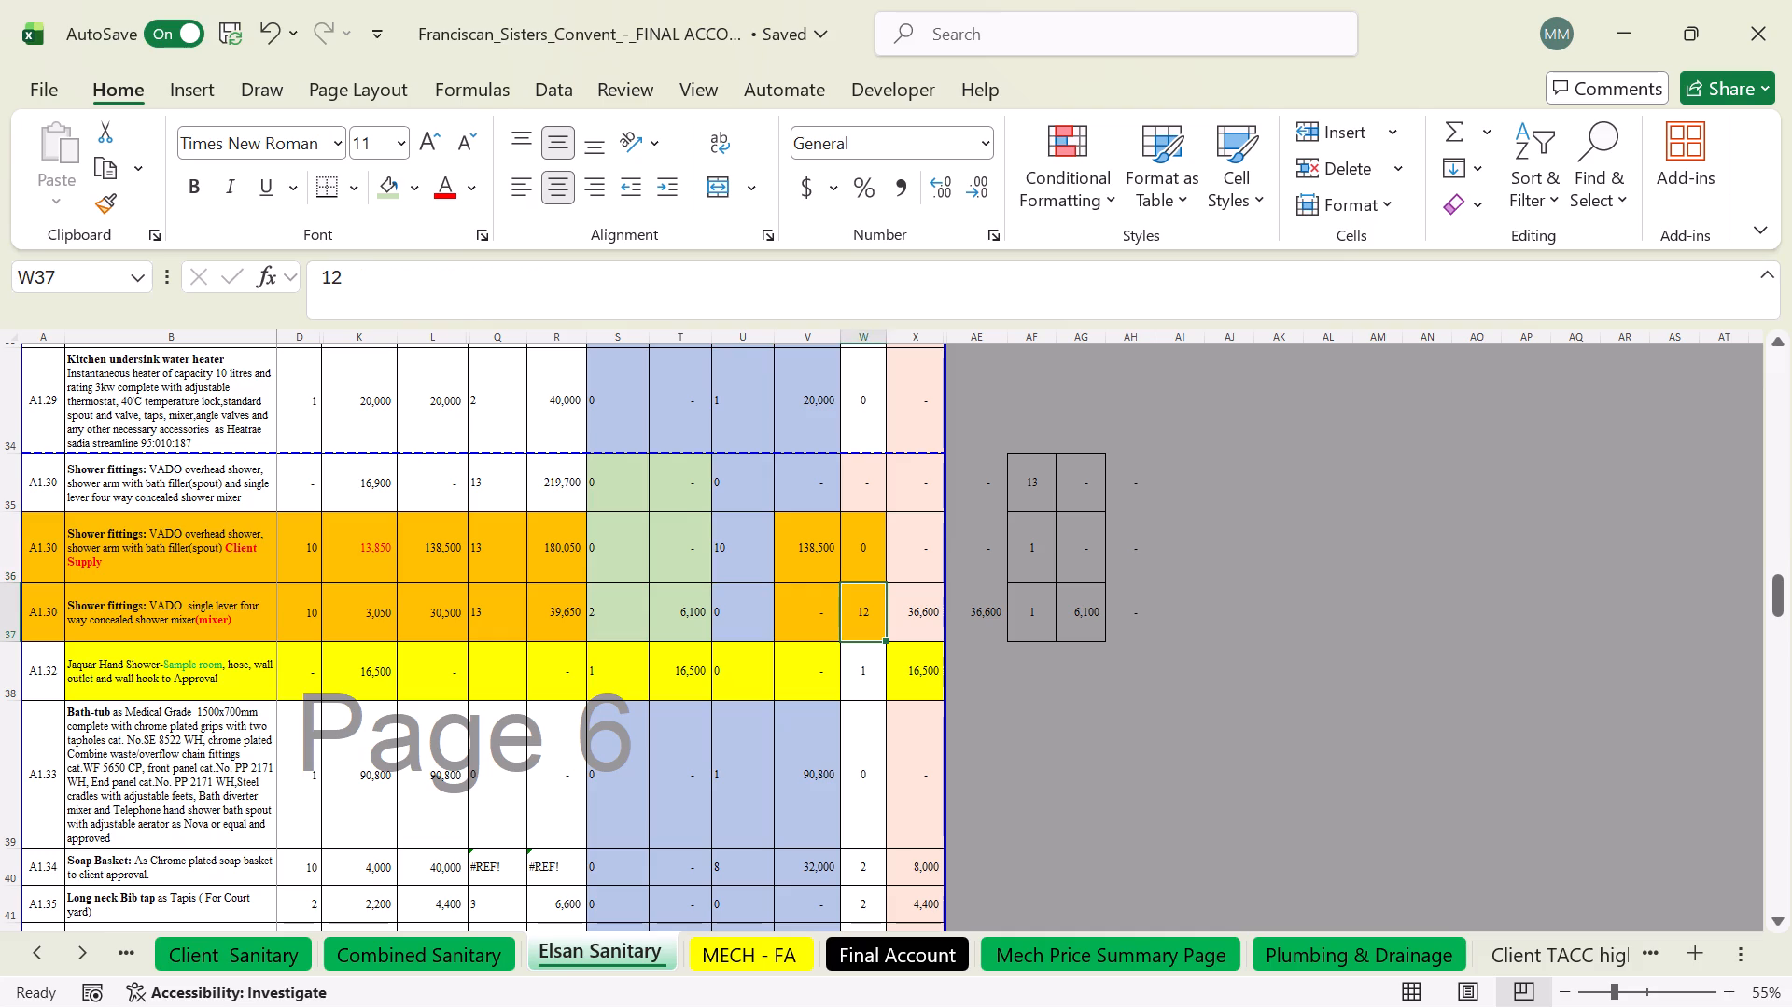
left_click(864, 685)
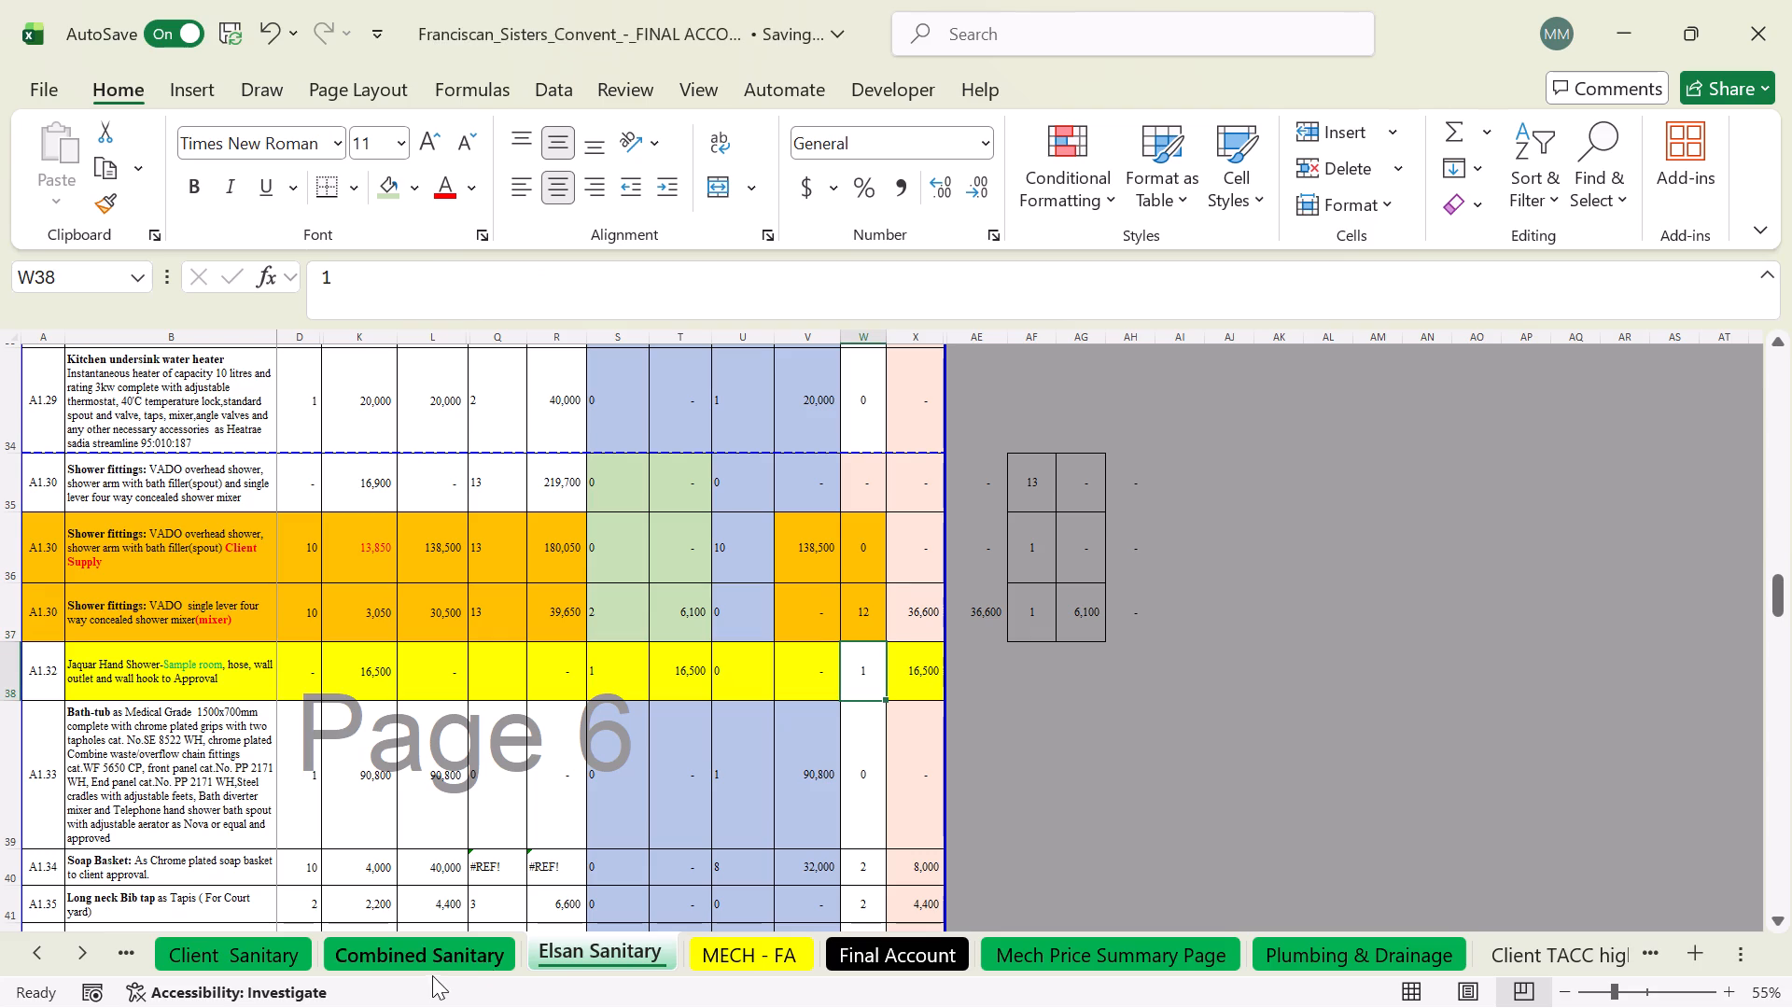
left_click(421, 955)
left_click(973, 728)
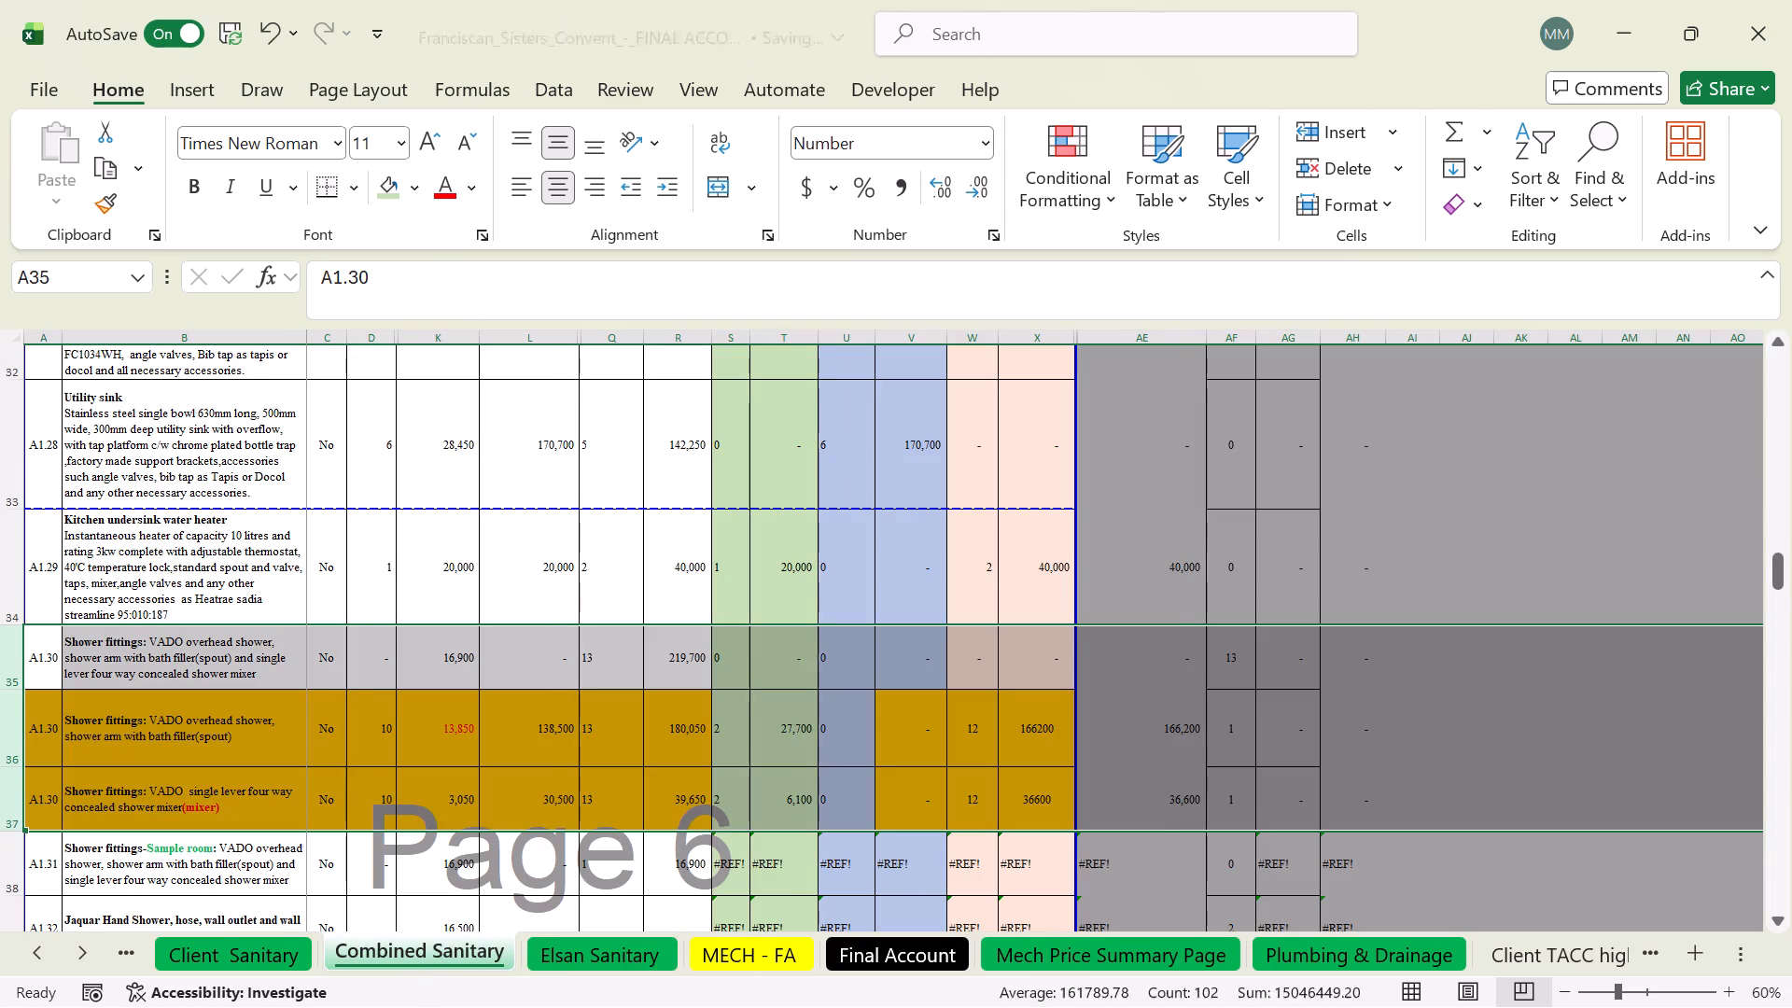
left_click(975, 805)
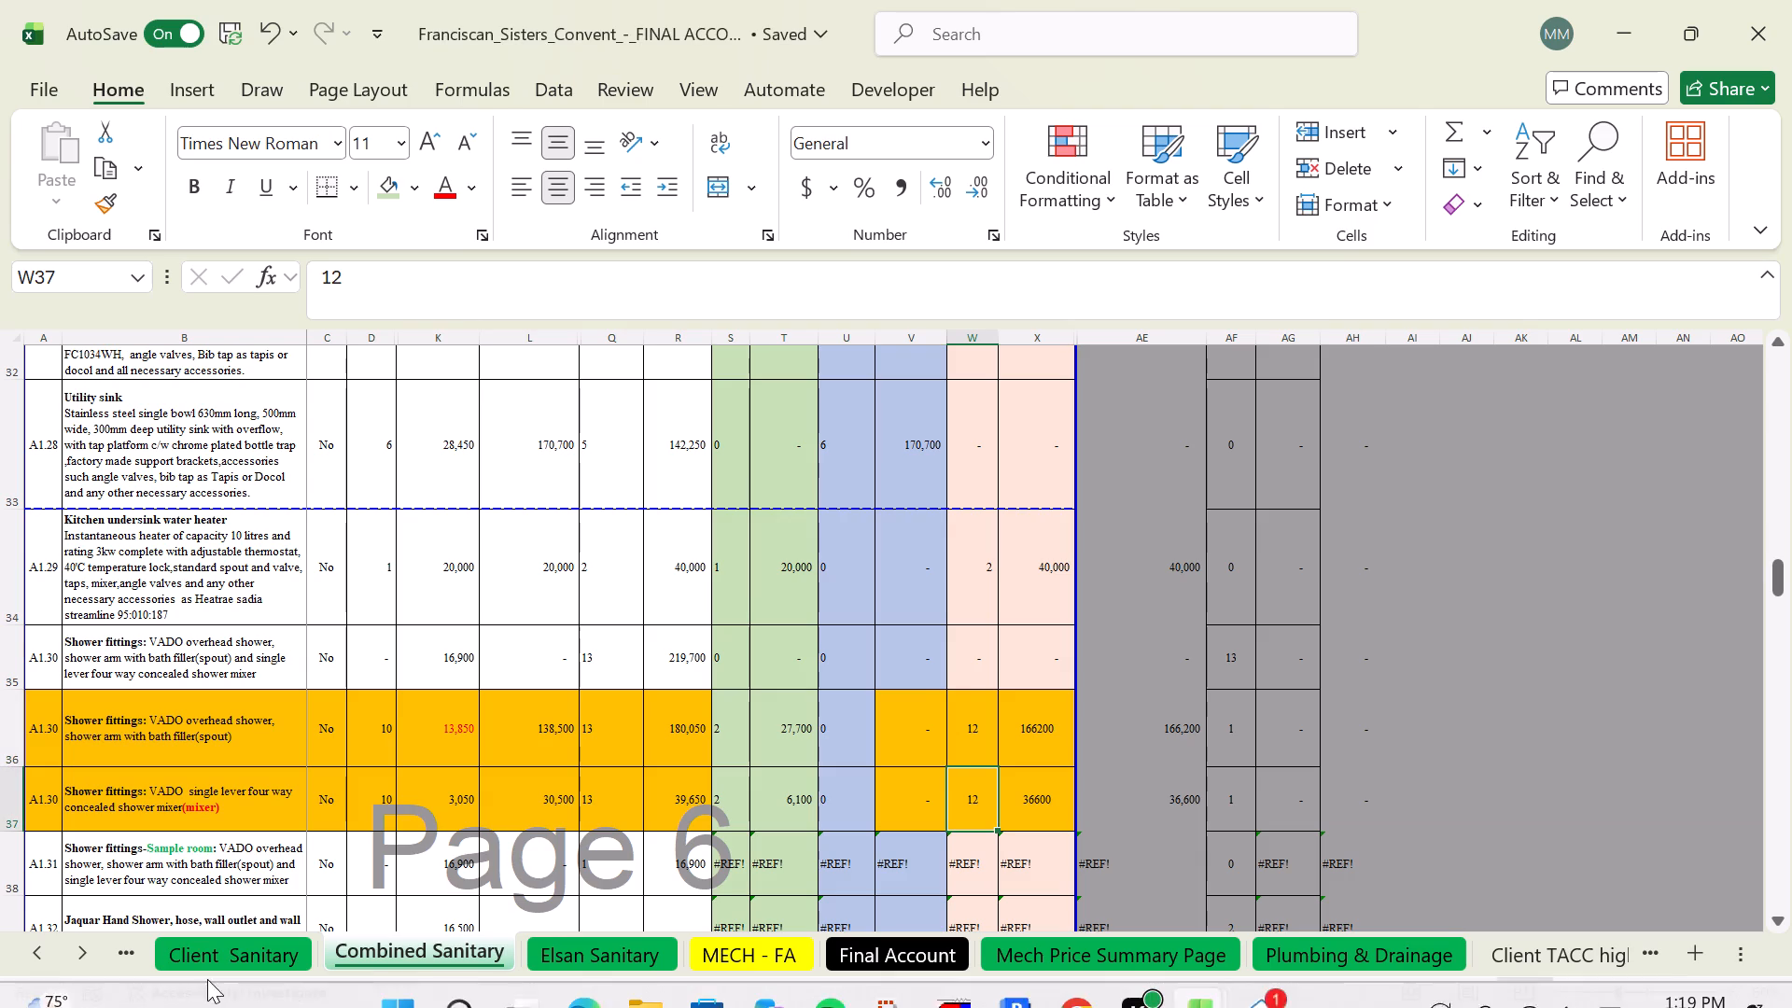
On Combined Sanitary, set the column W quantities to 1 for the A1.31 sample-room shower fittings and 1 for the A1.32 Jaquar hand shower.
scroll(984, 608, "down", 1)
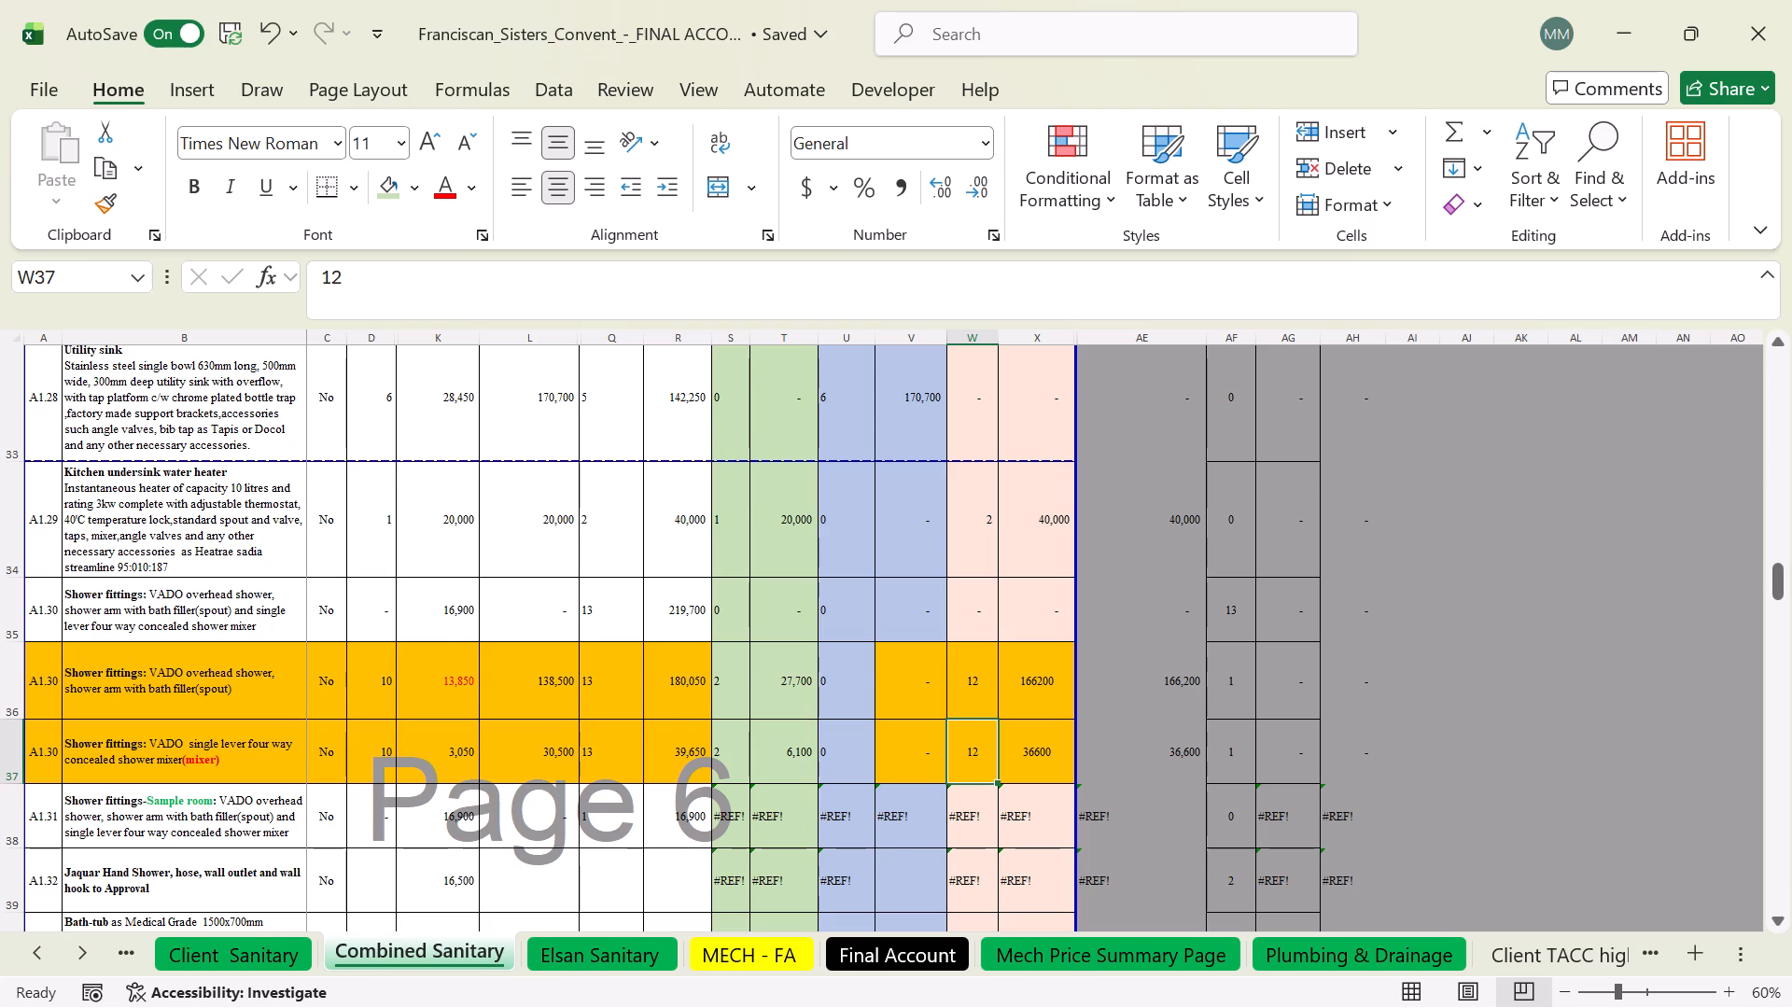
scroll(719, 821, "down", 1)
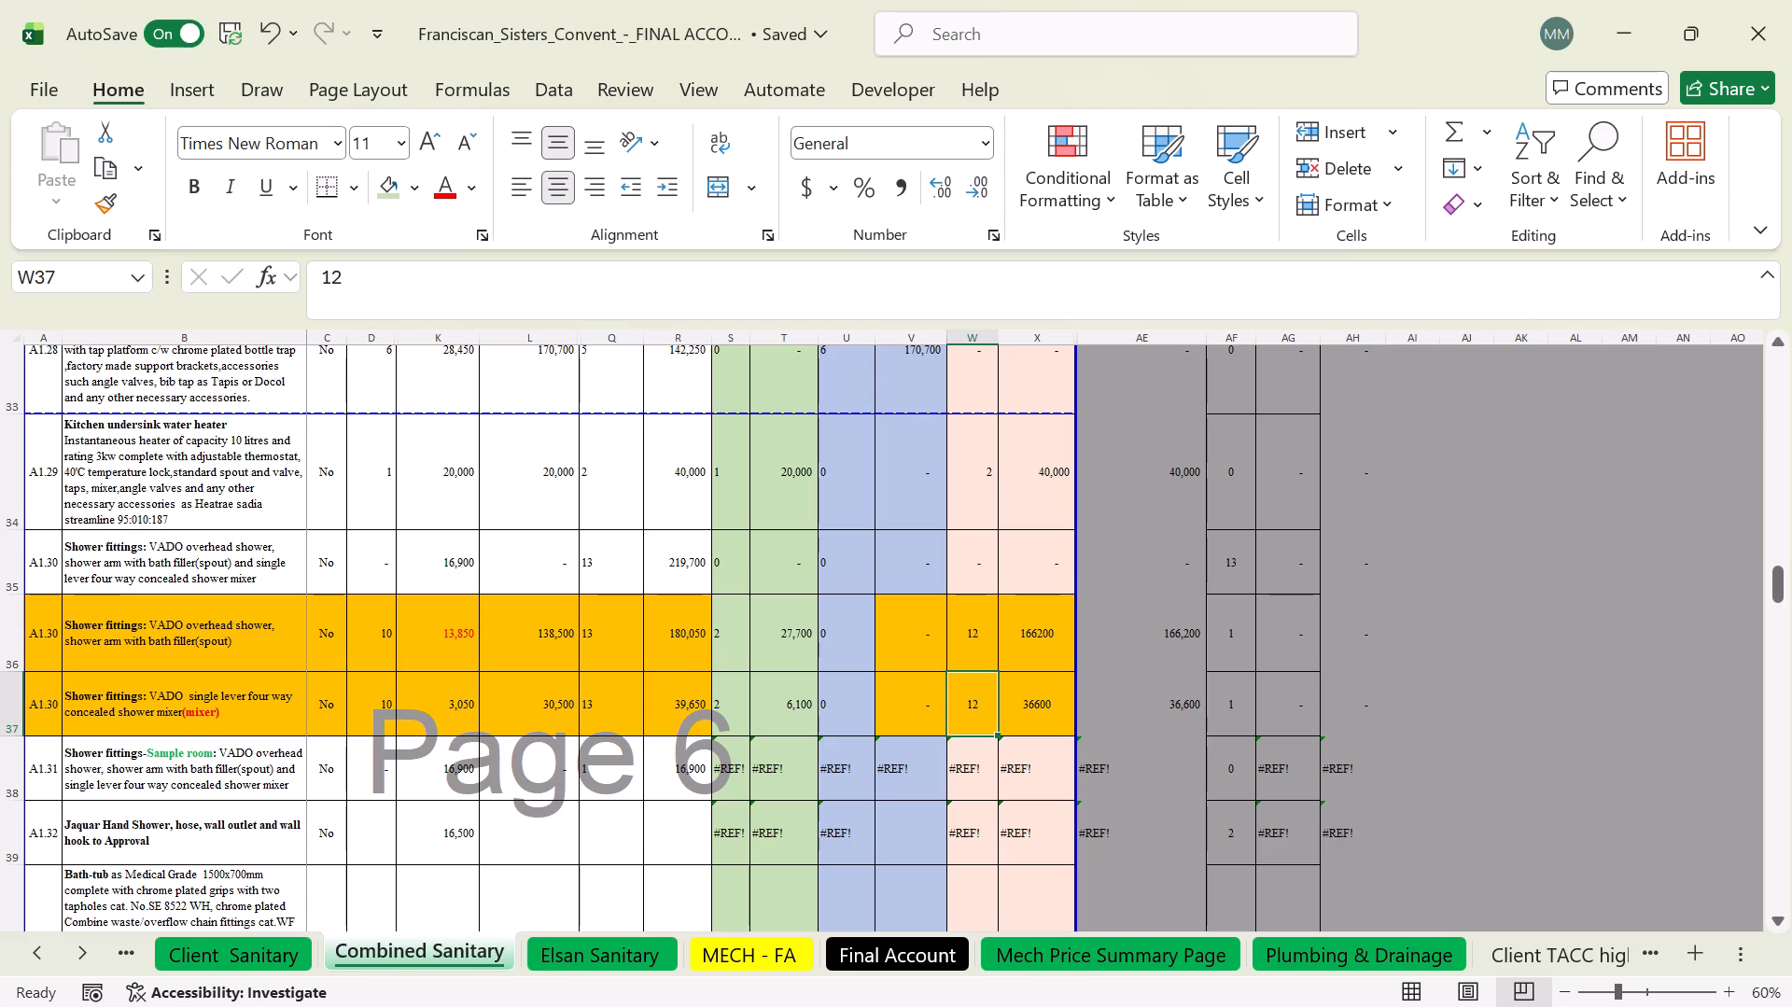
left_click(975, 782)
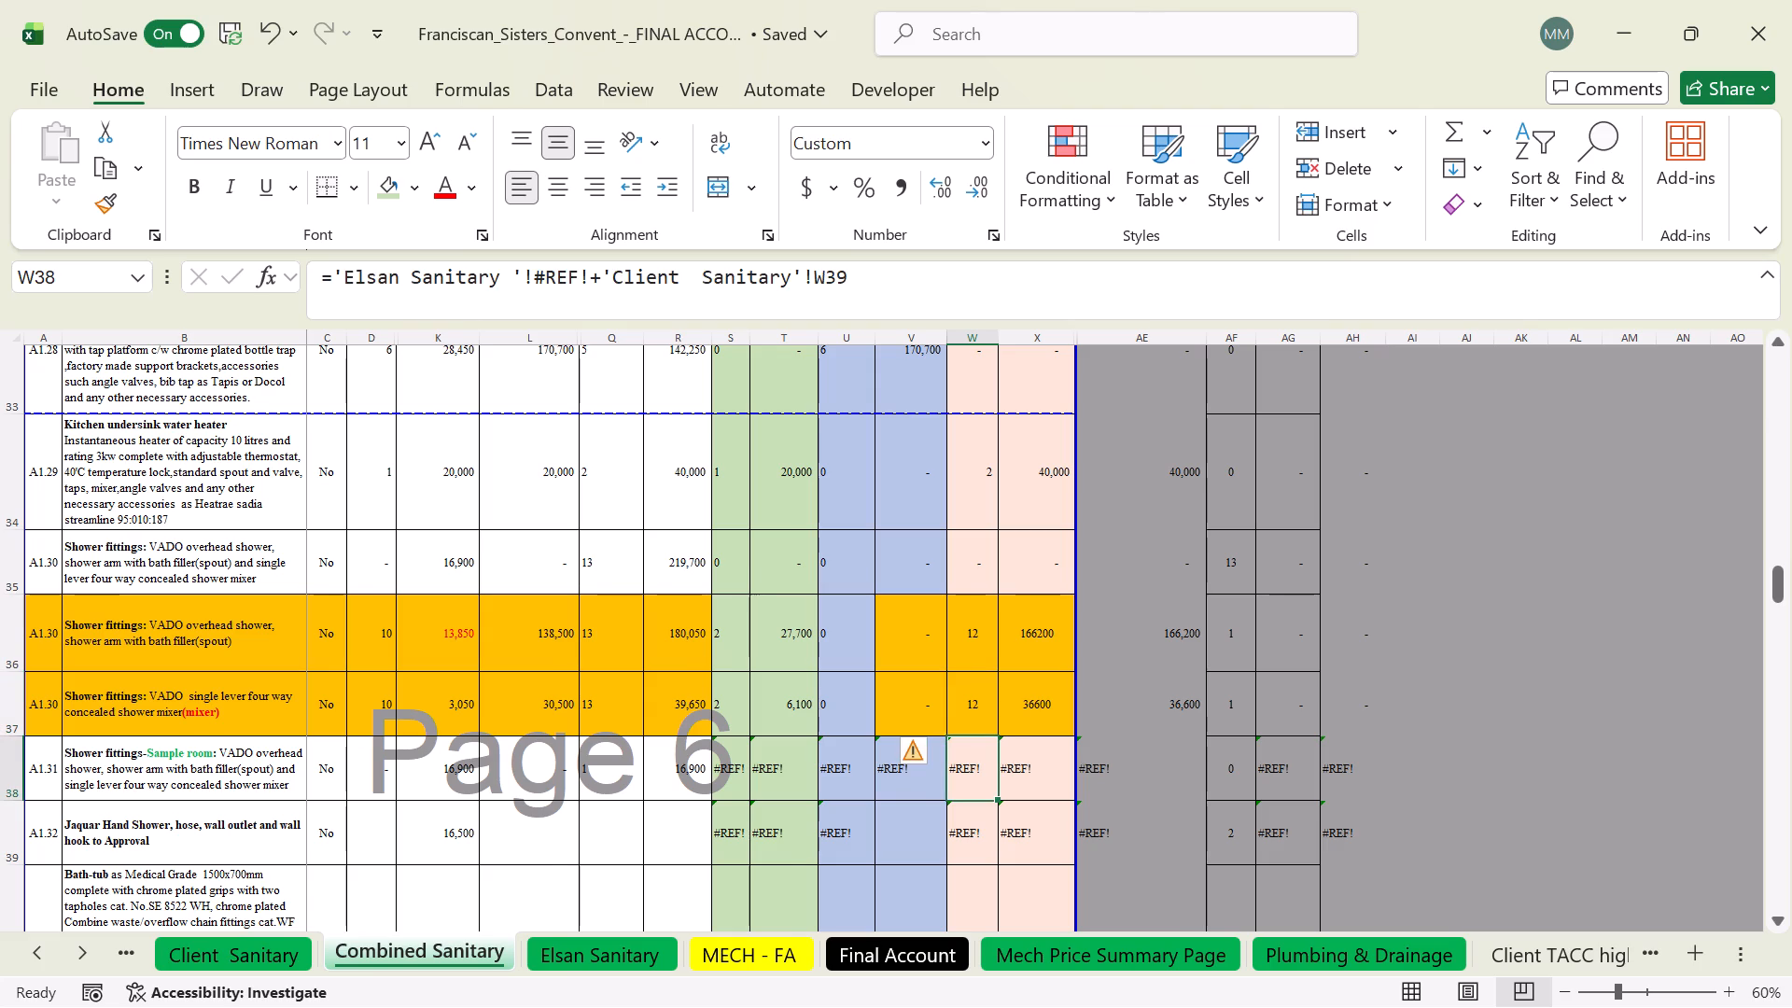
key("1")
key("Return")
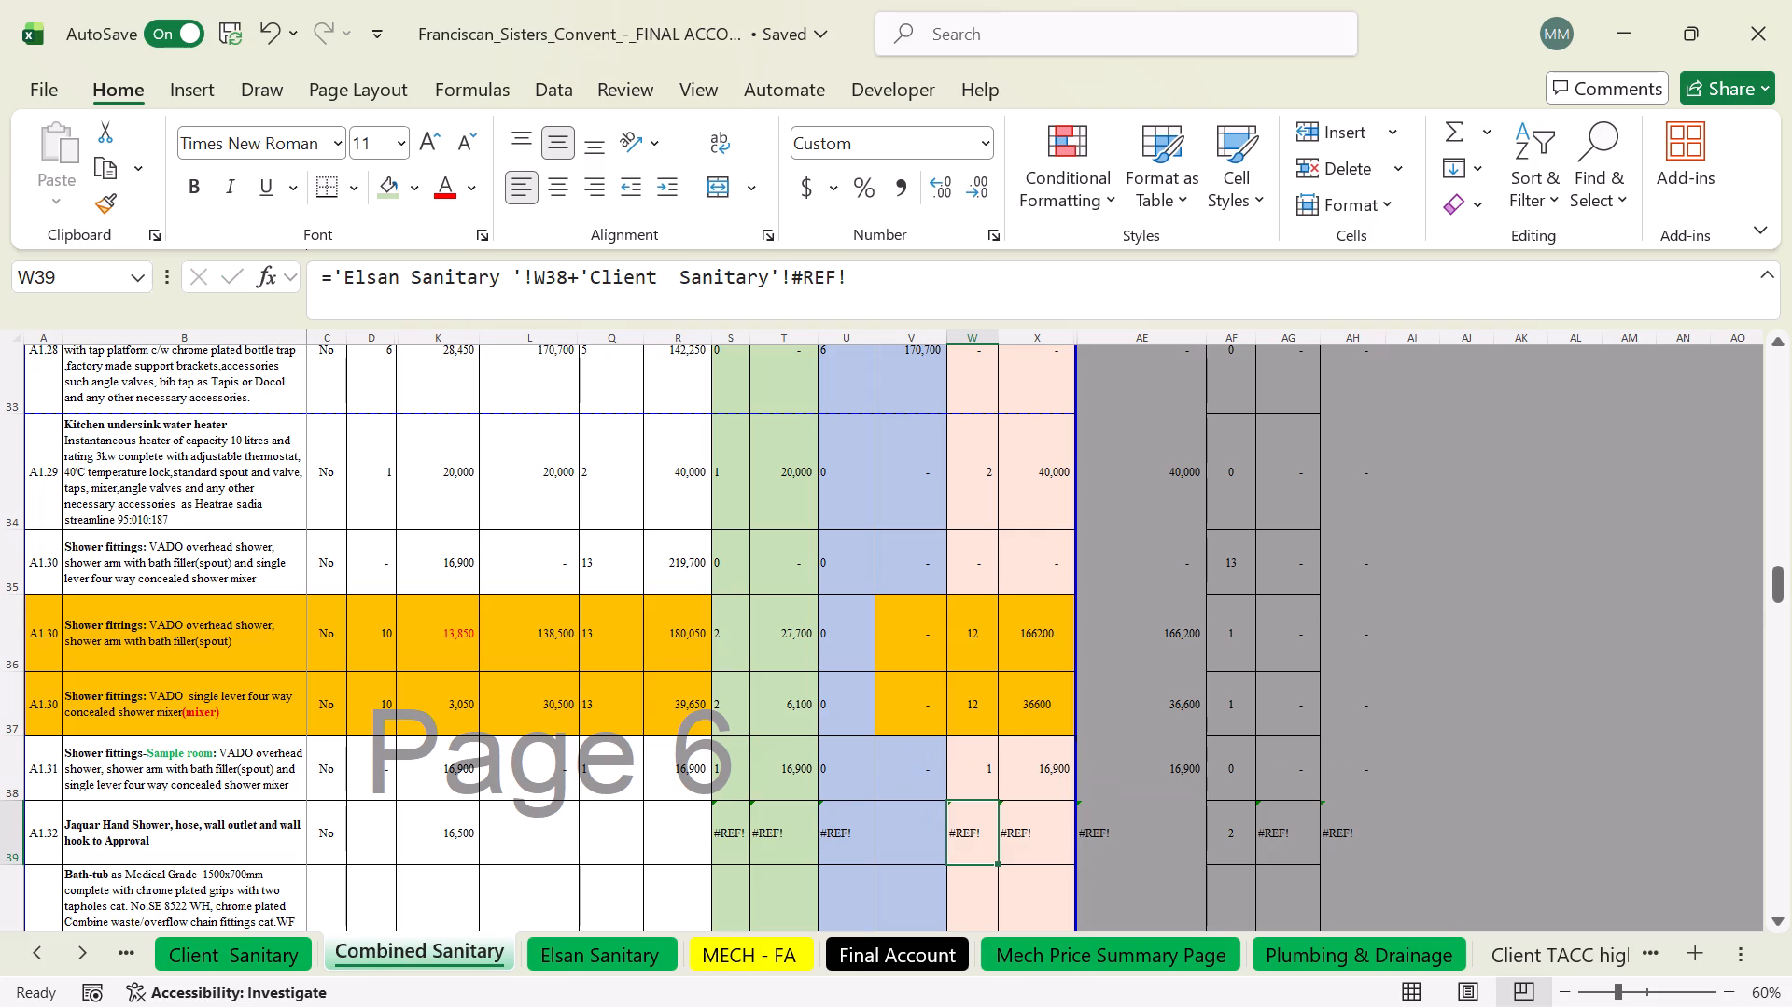
key("1")
key("Return")
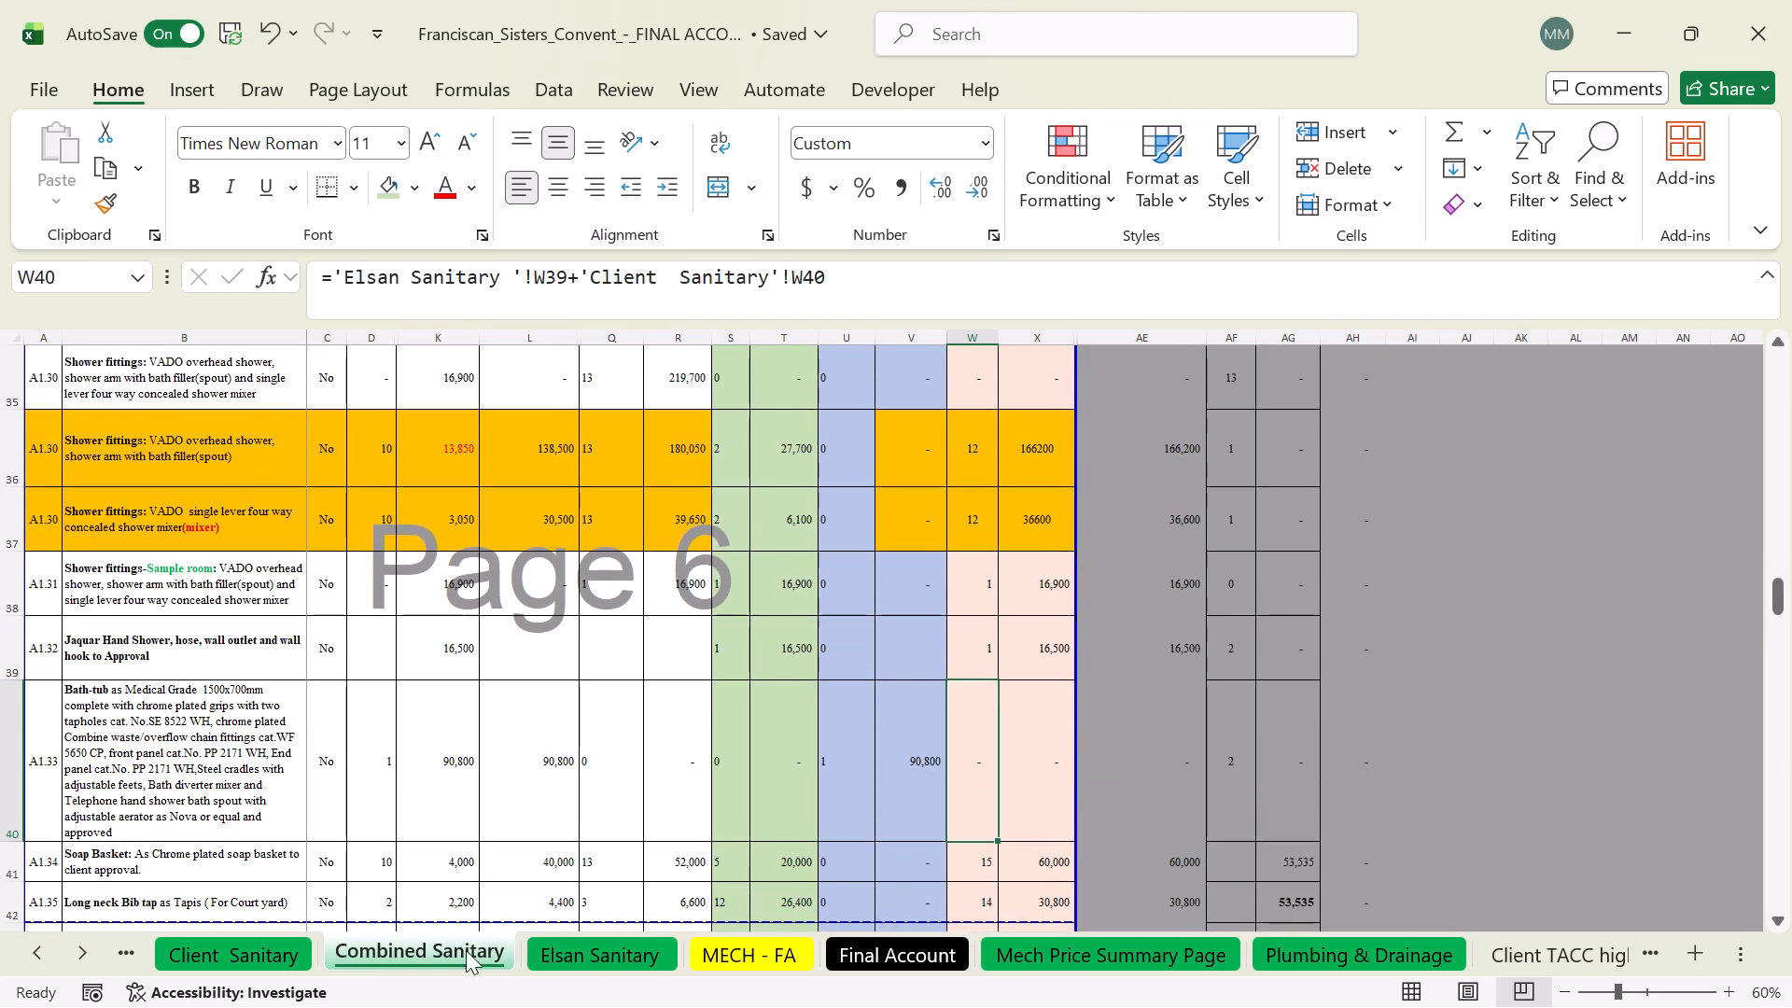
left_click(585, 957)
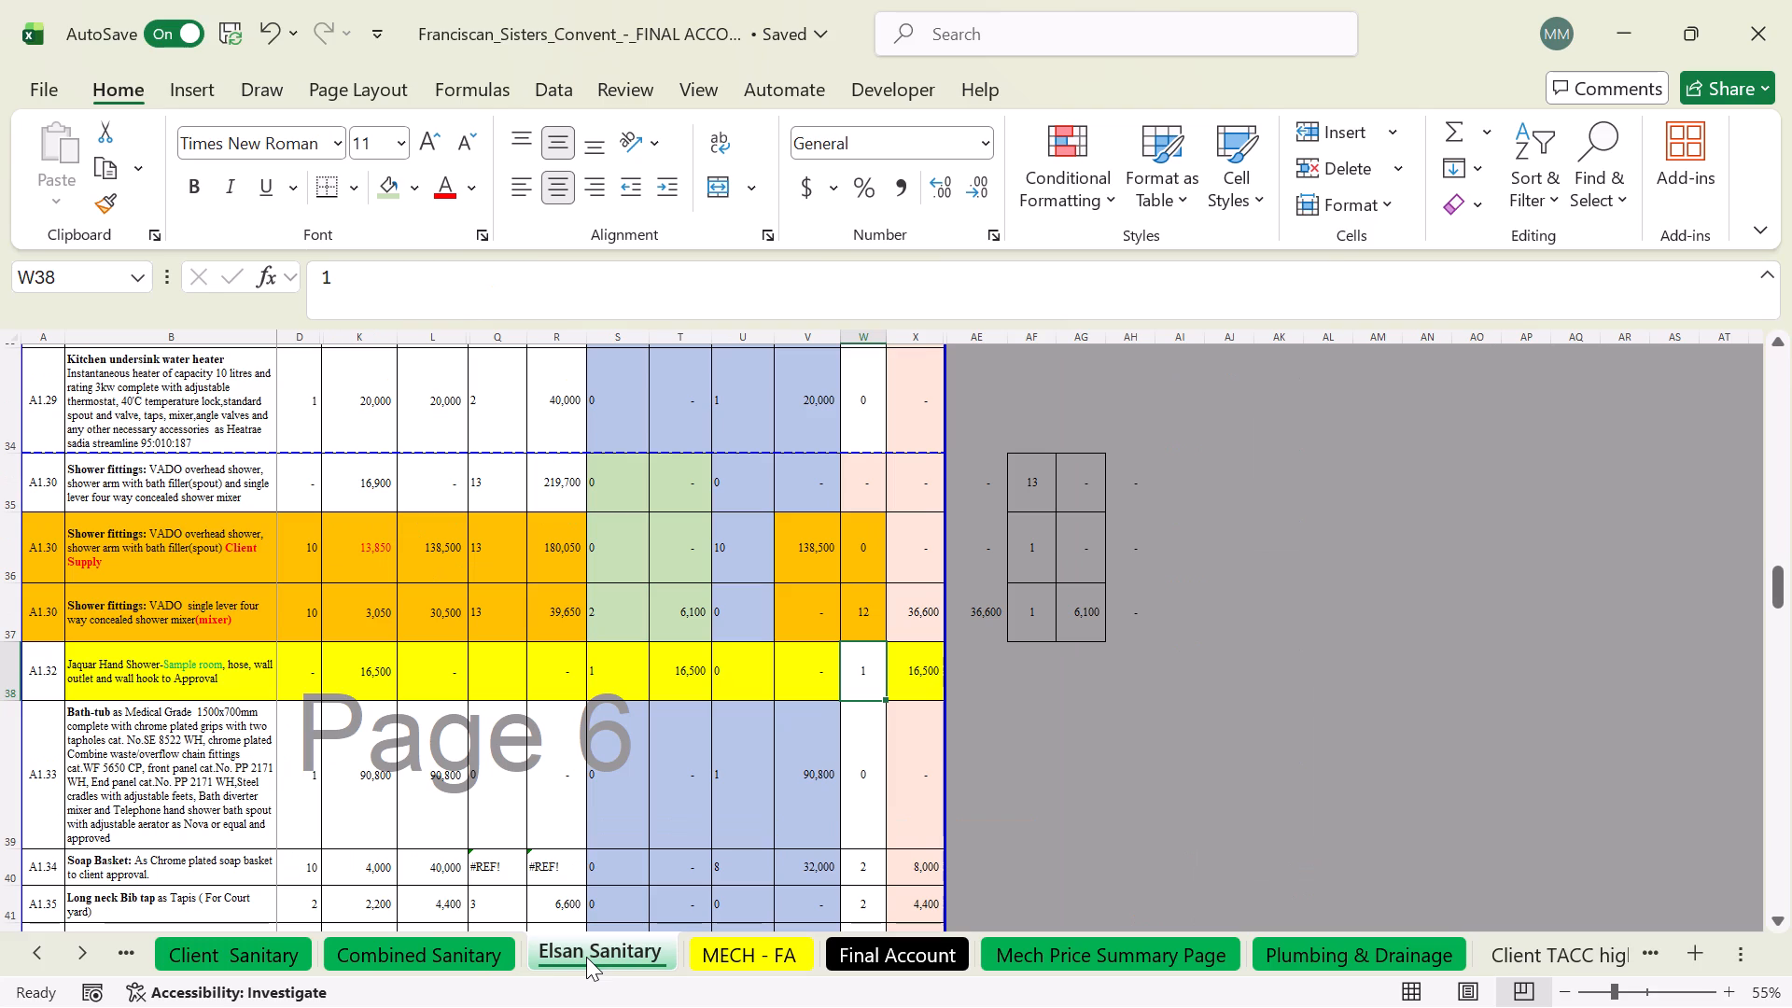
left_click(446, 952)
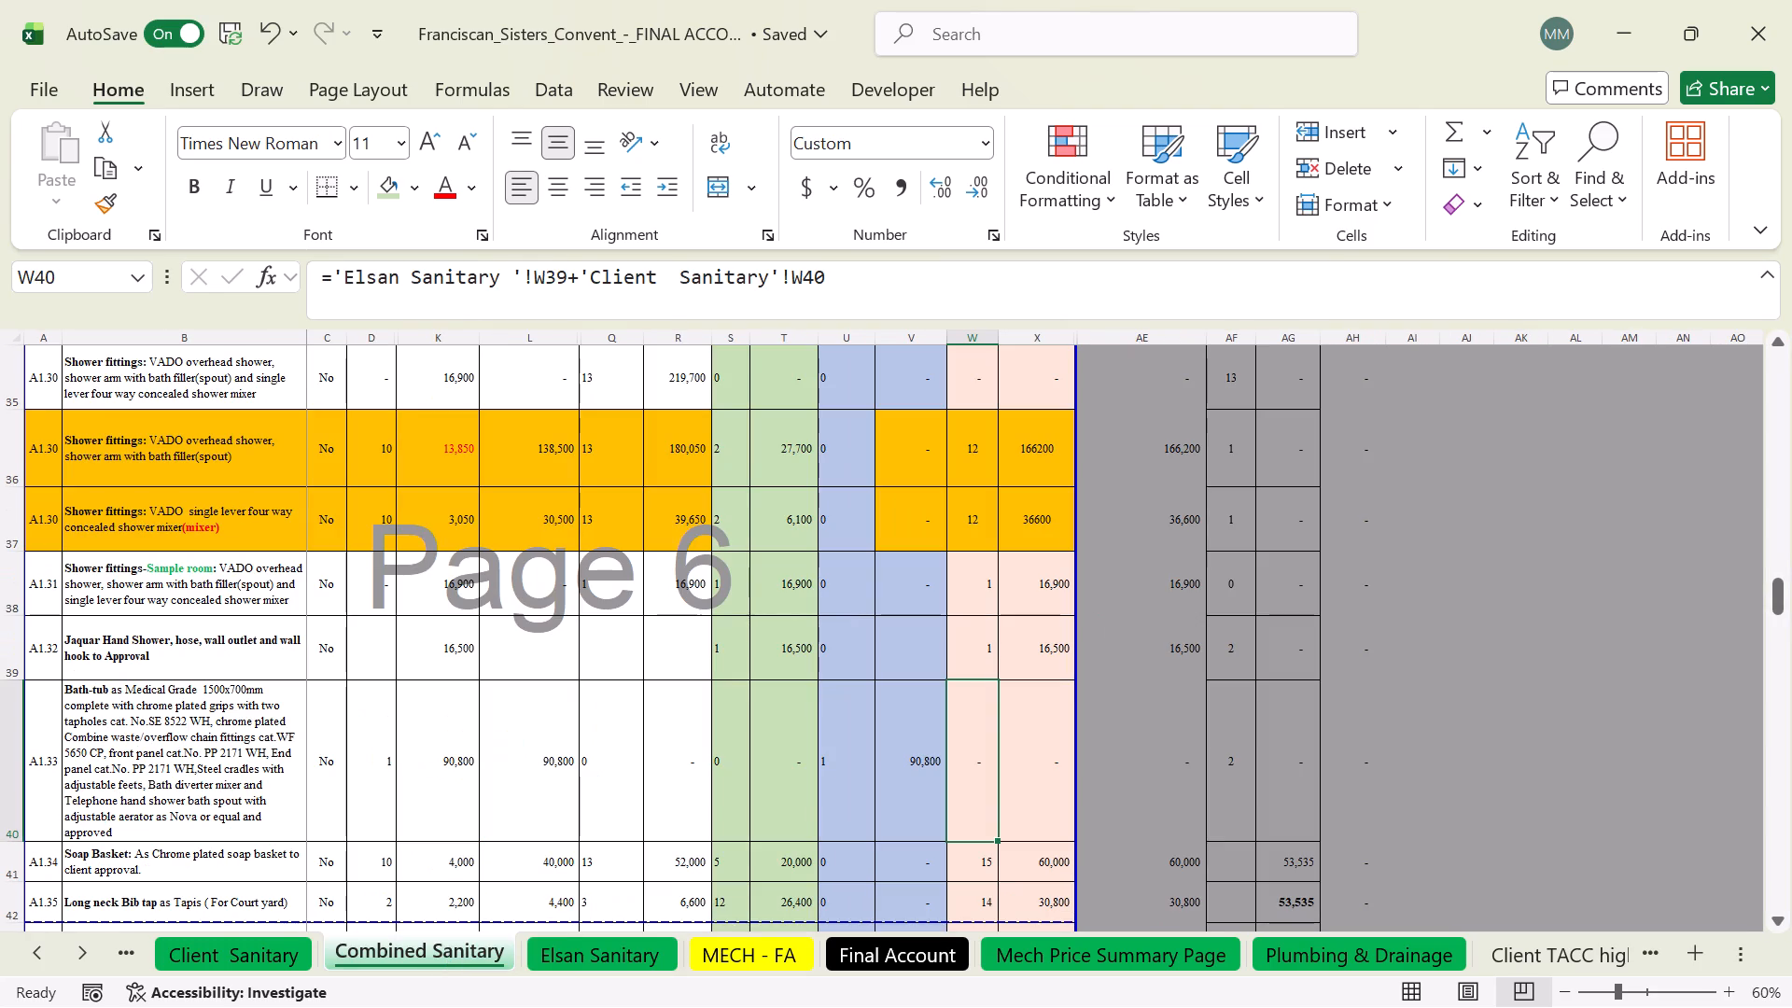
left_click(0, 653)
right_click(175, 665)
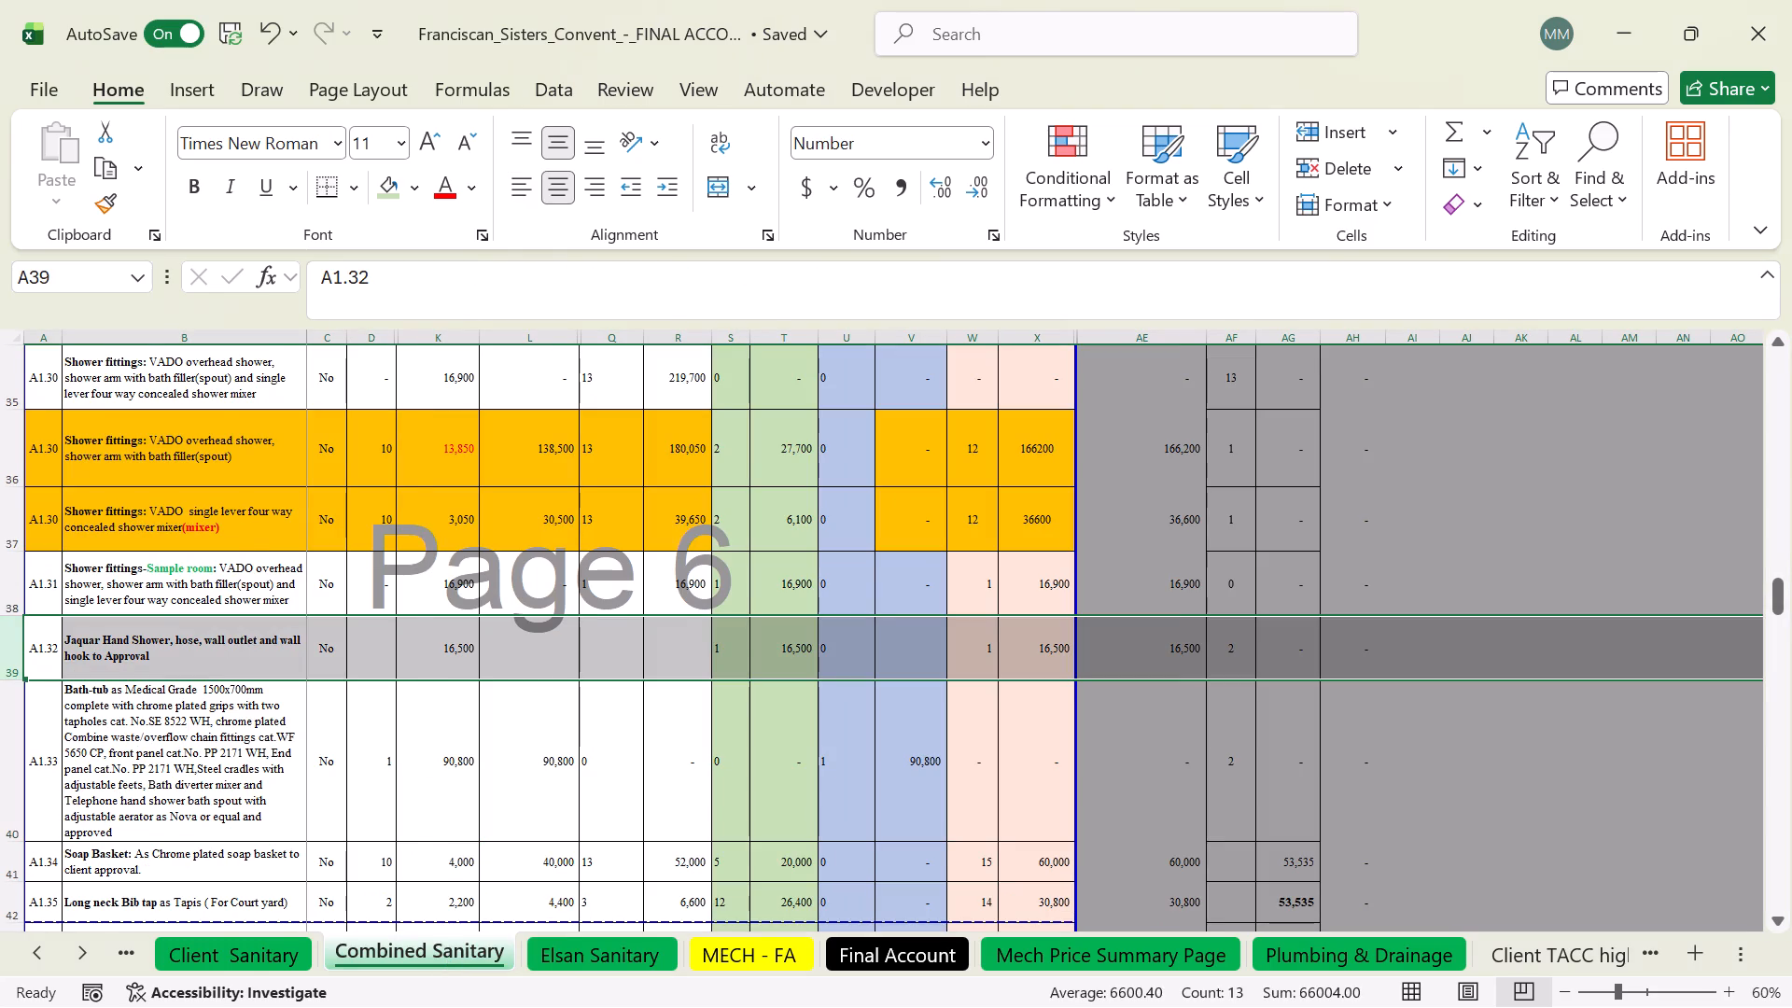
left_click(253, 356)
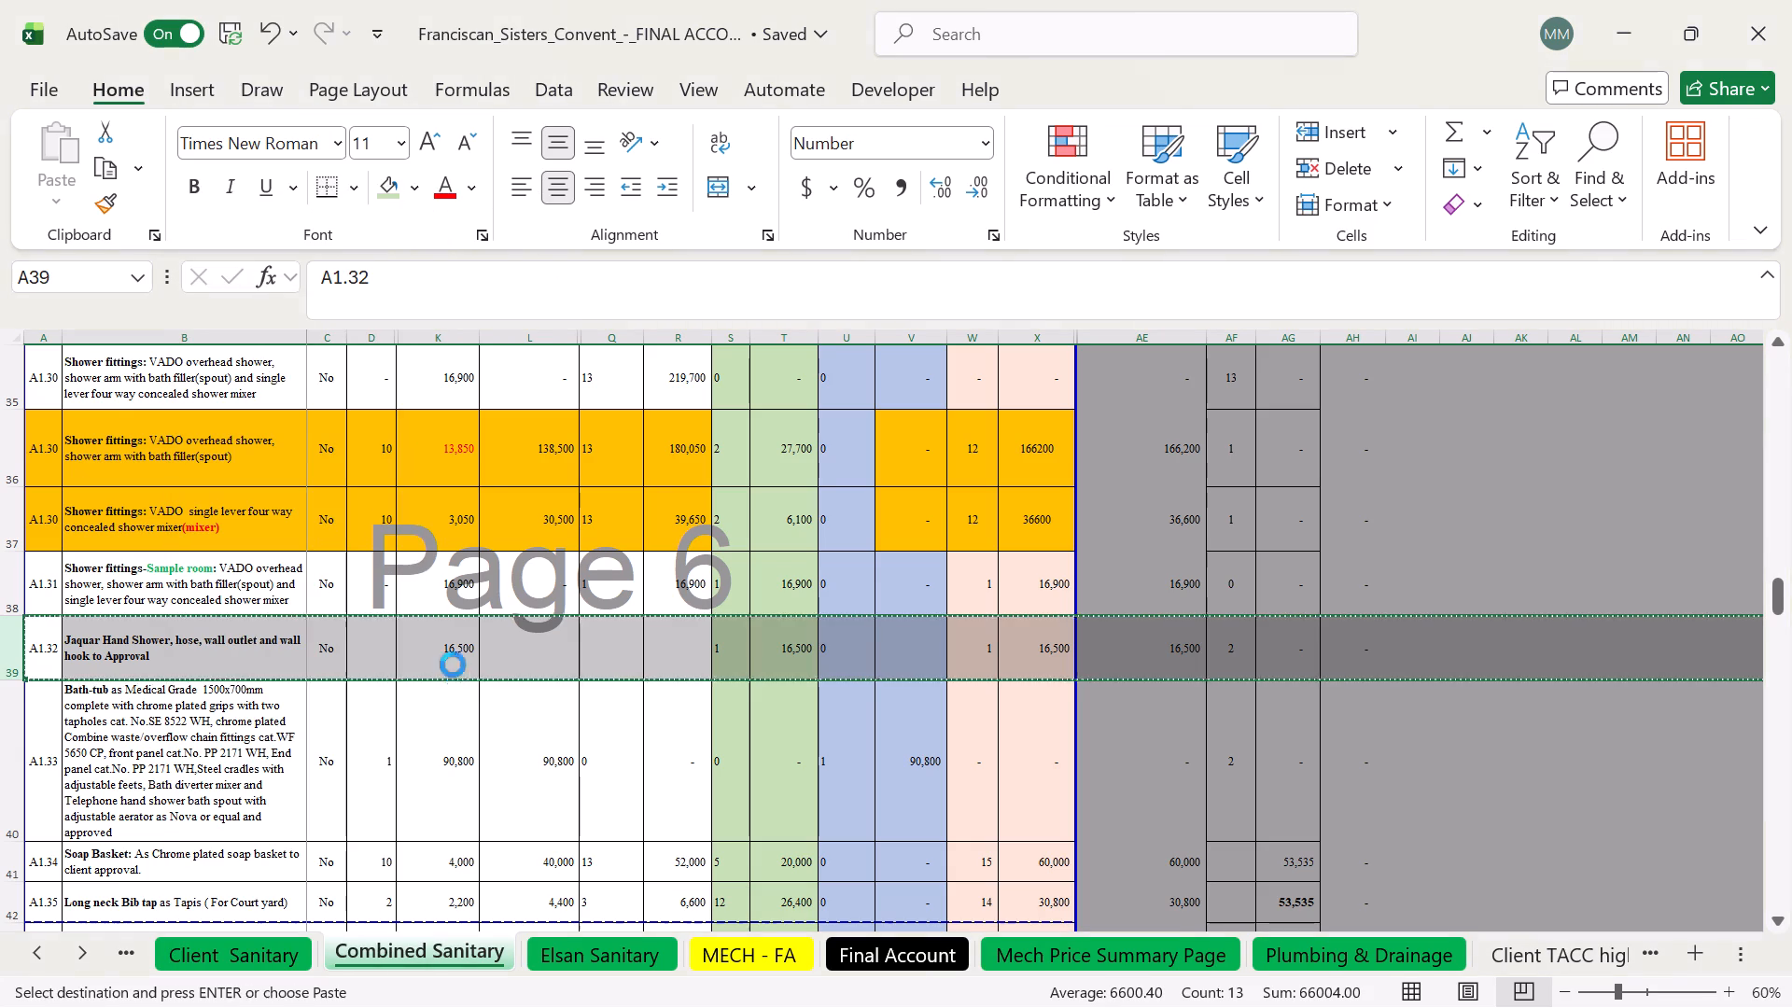
Compare the shower rows and column K rates on Elsan Sanitary with the matching shower rows on Combined Sanitary.
left_click(587, 954)
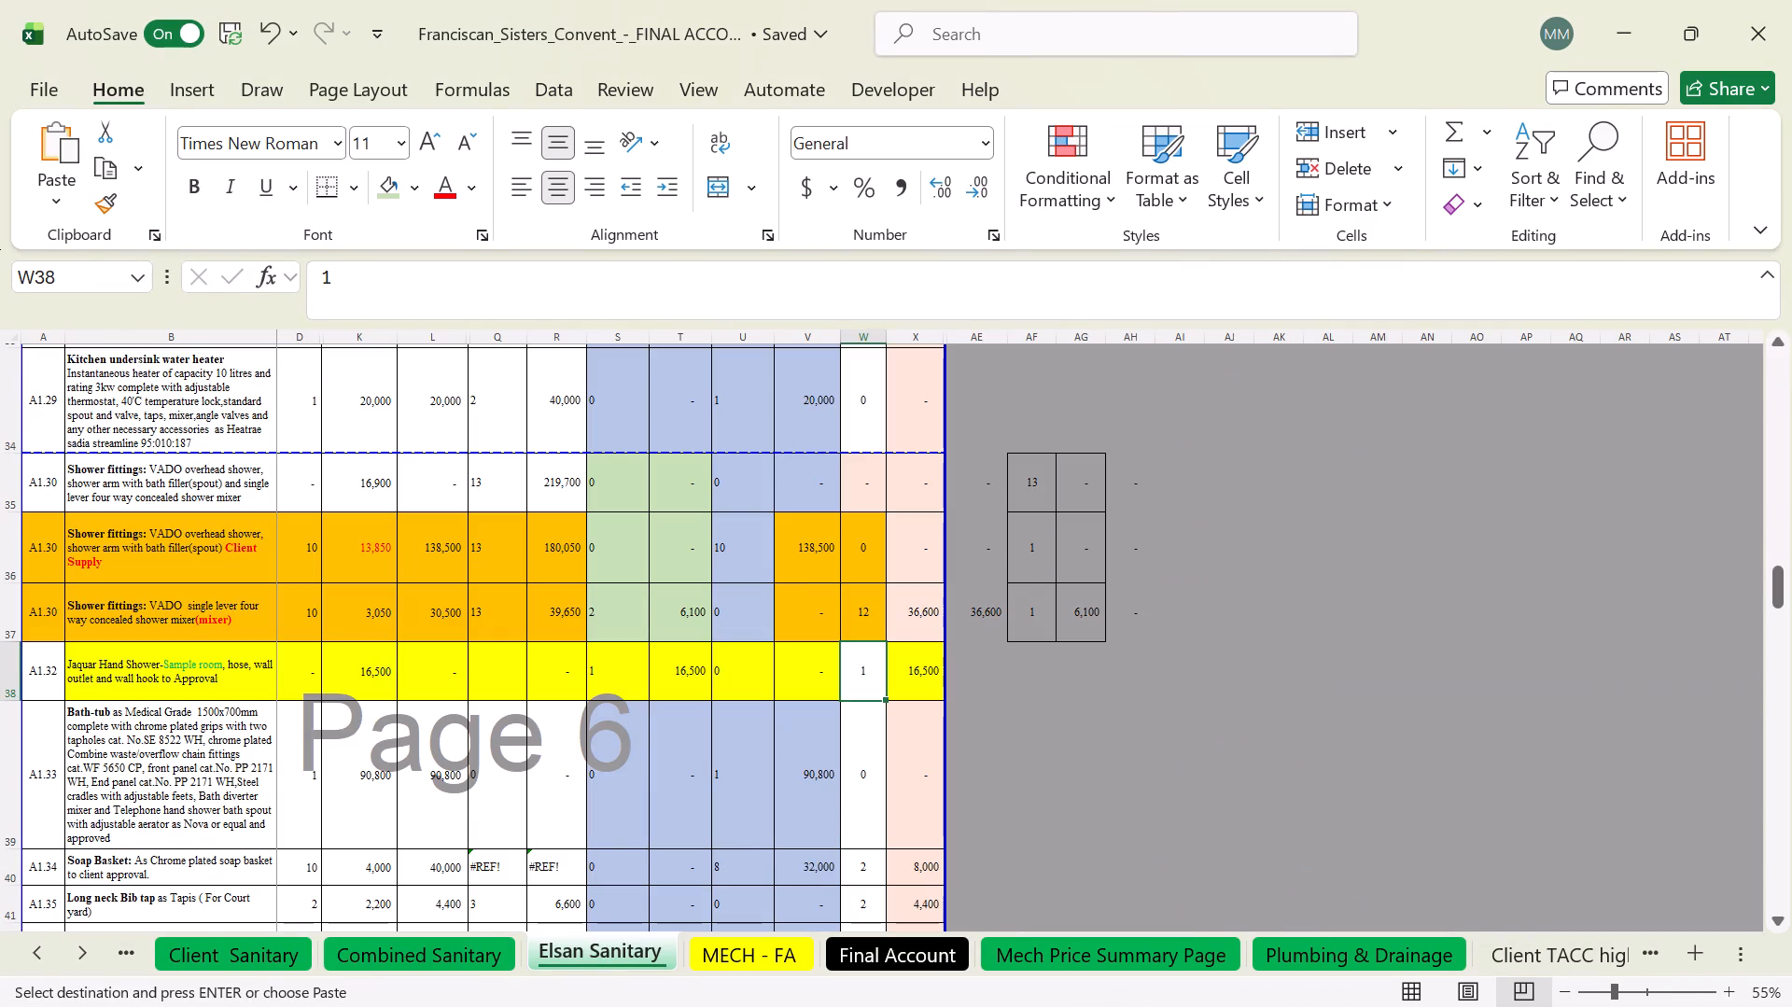
left_click(441, 958)
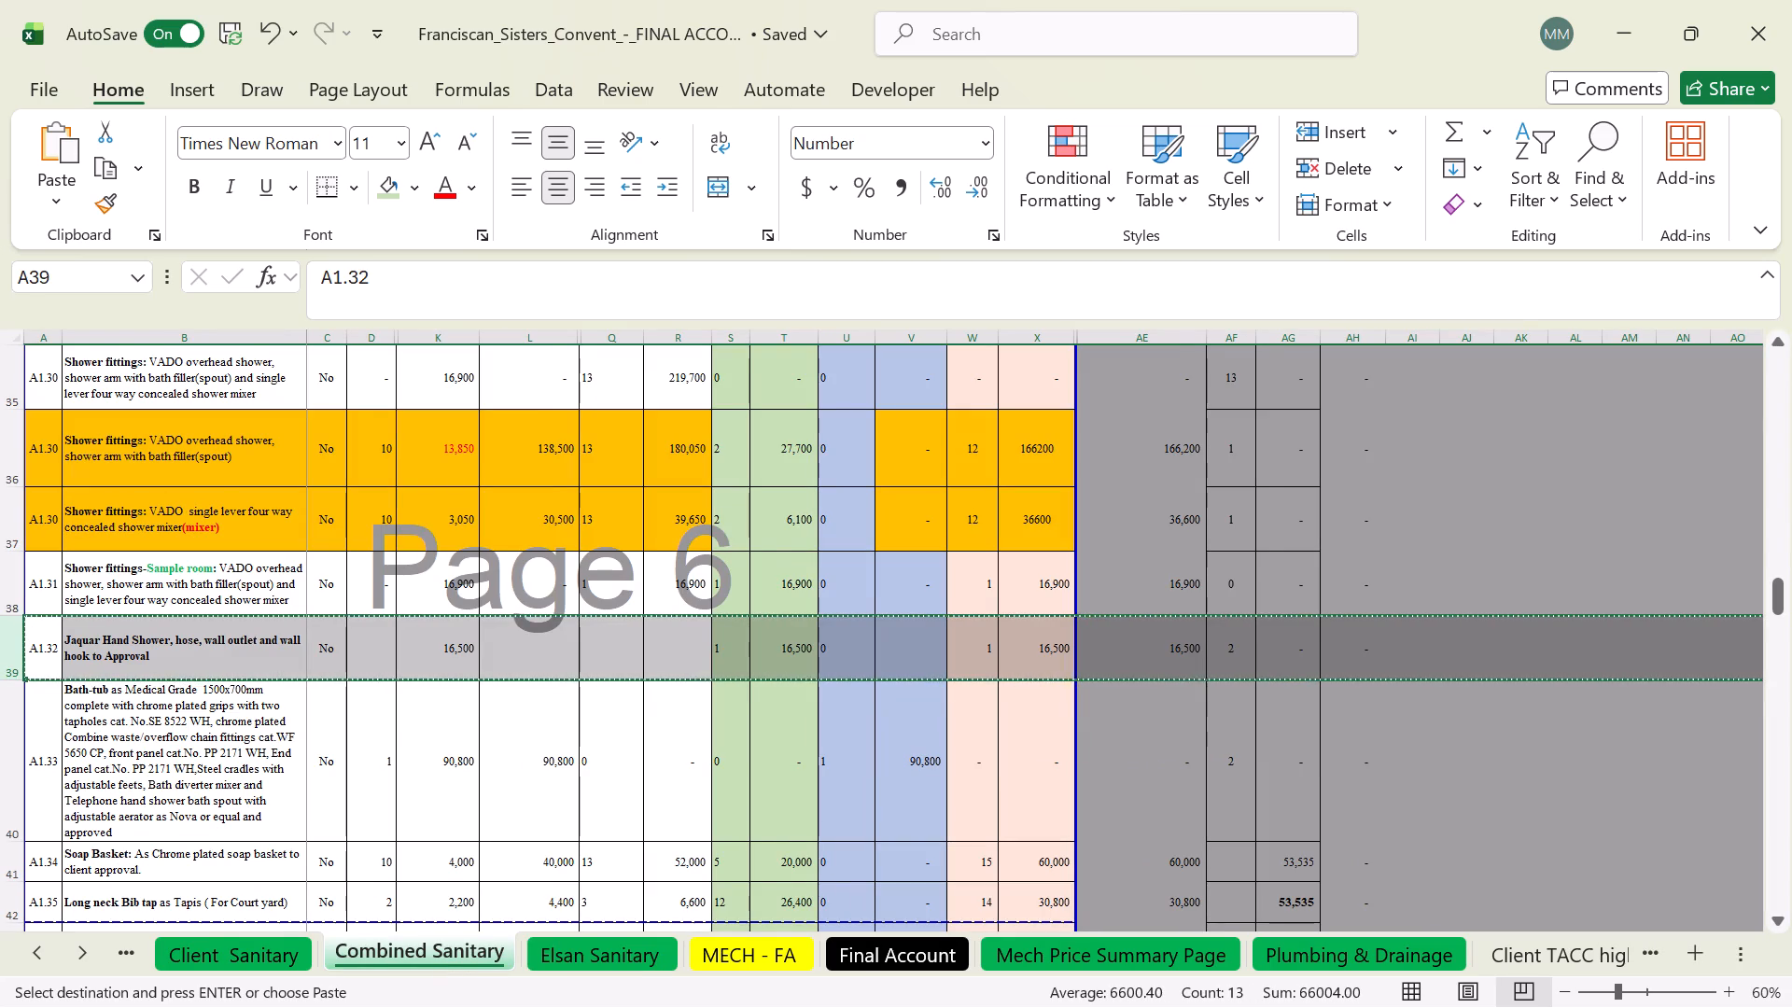
left_click(581, 939)
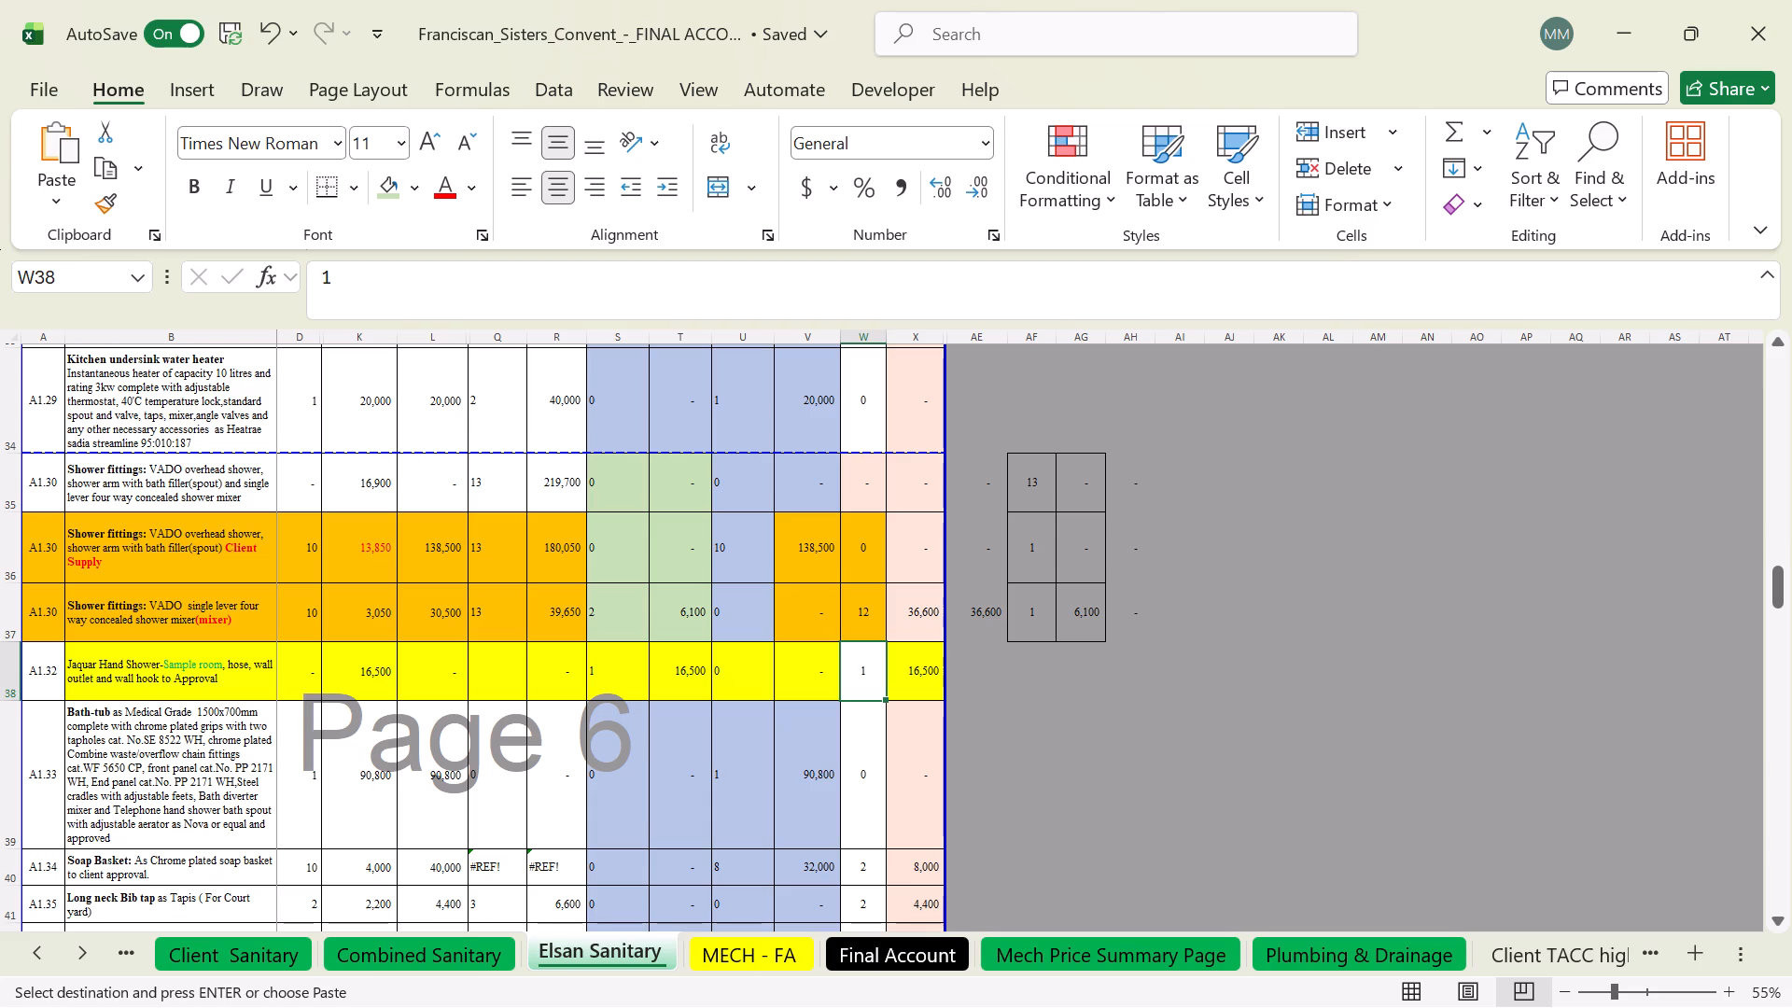
left_click(366, 557)
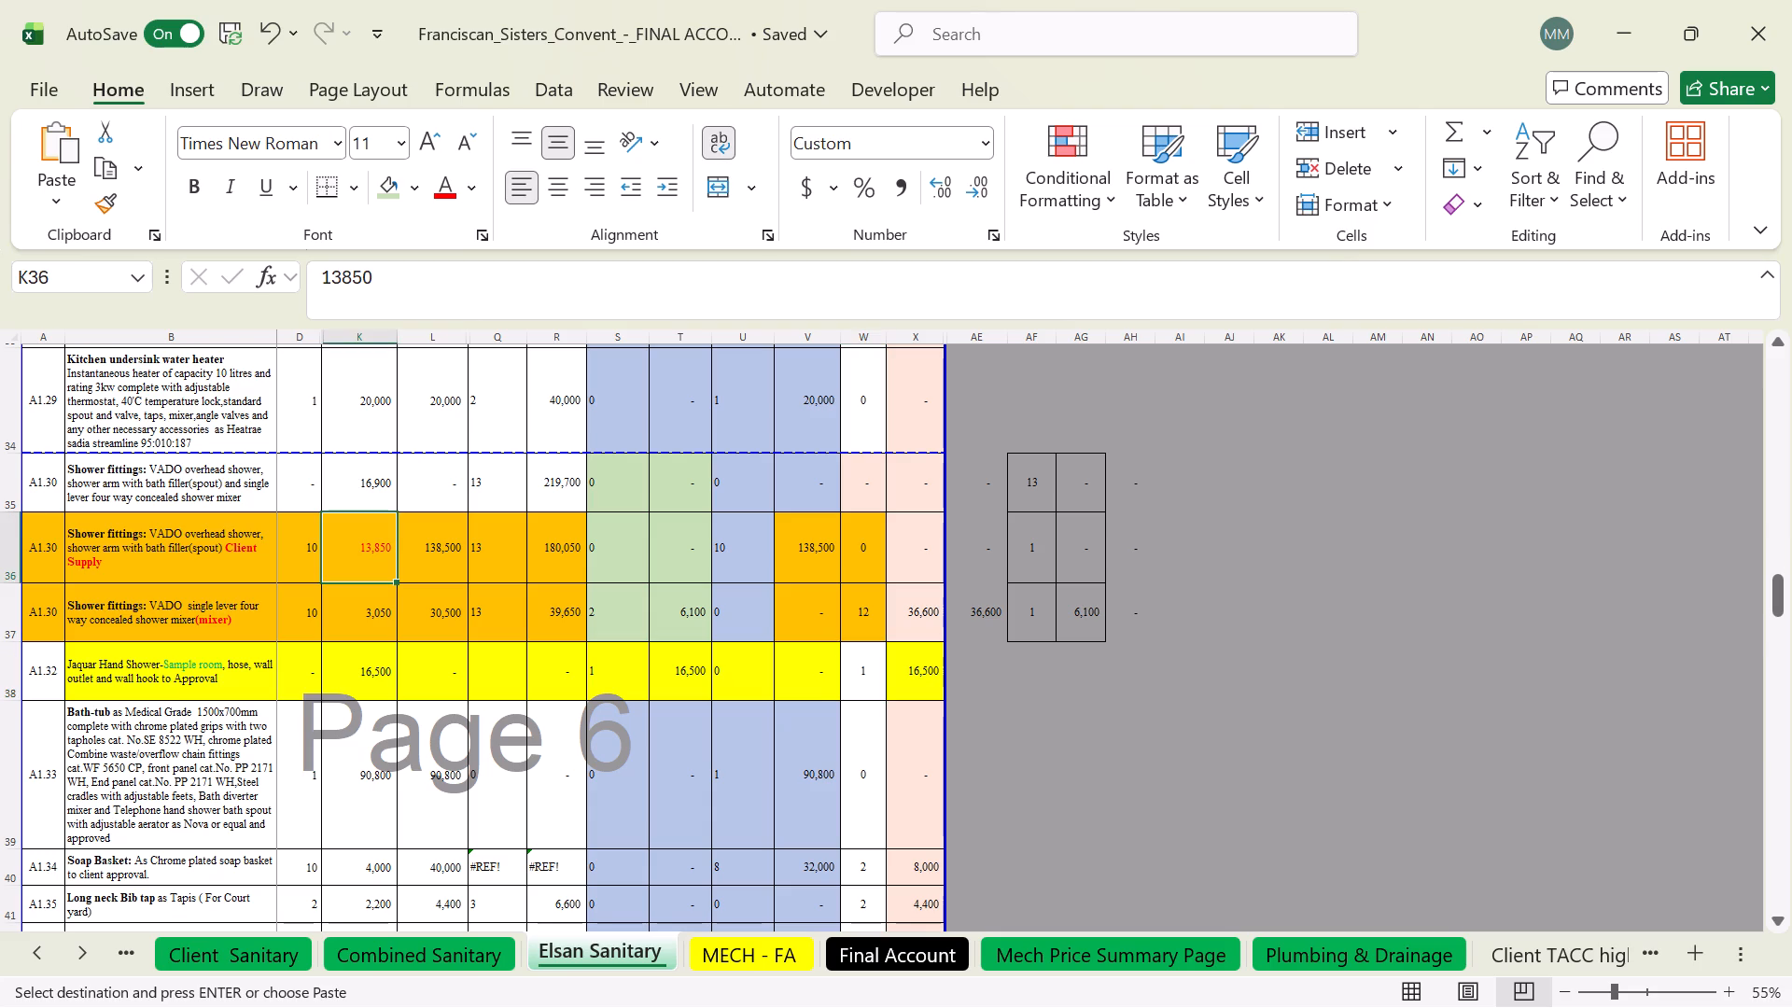
left_click(376, 612)
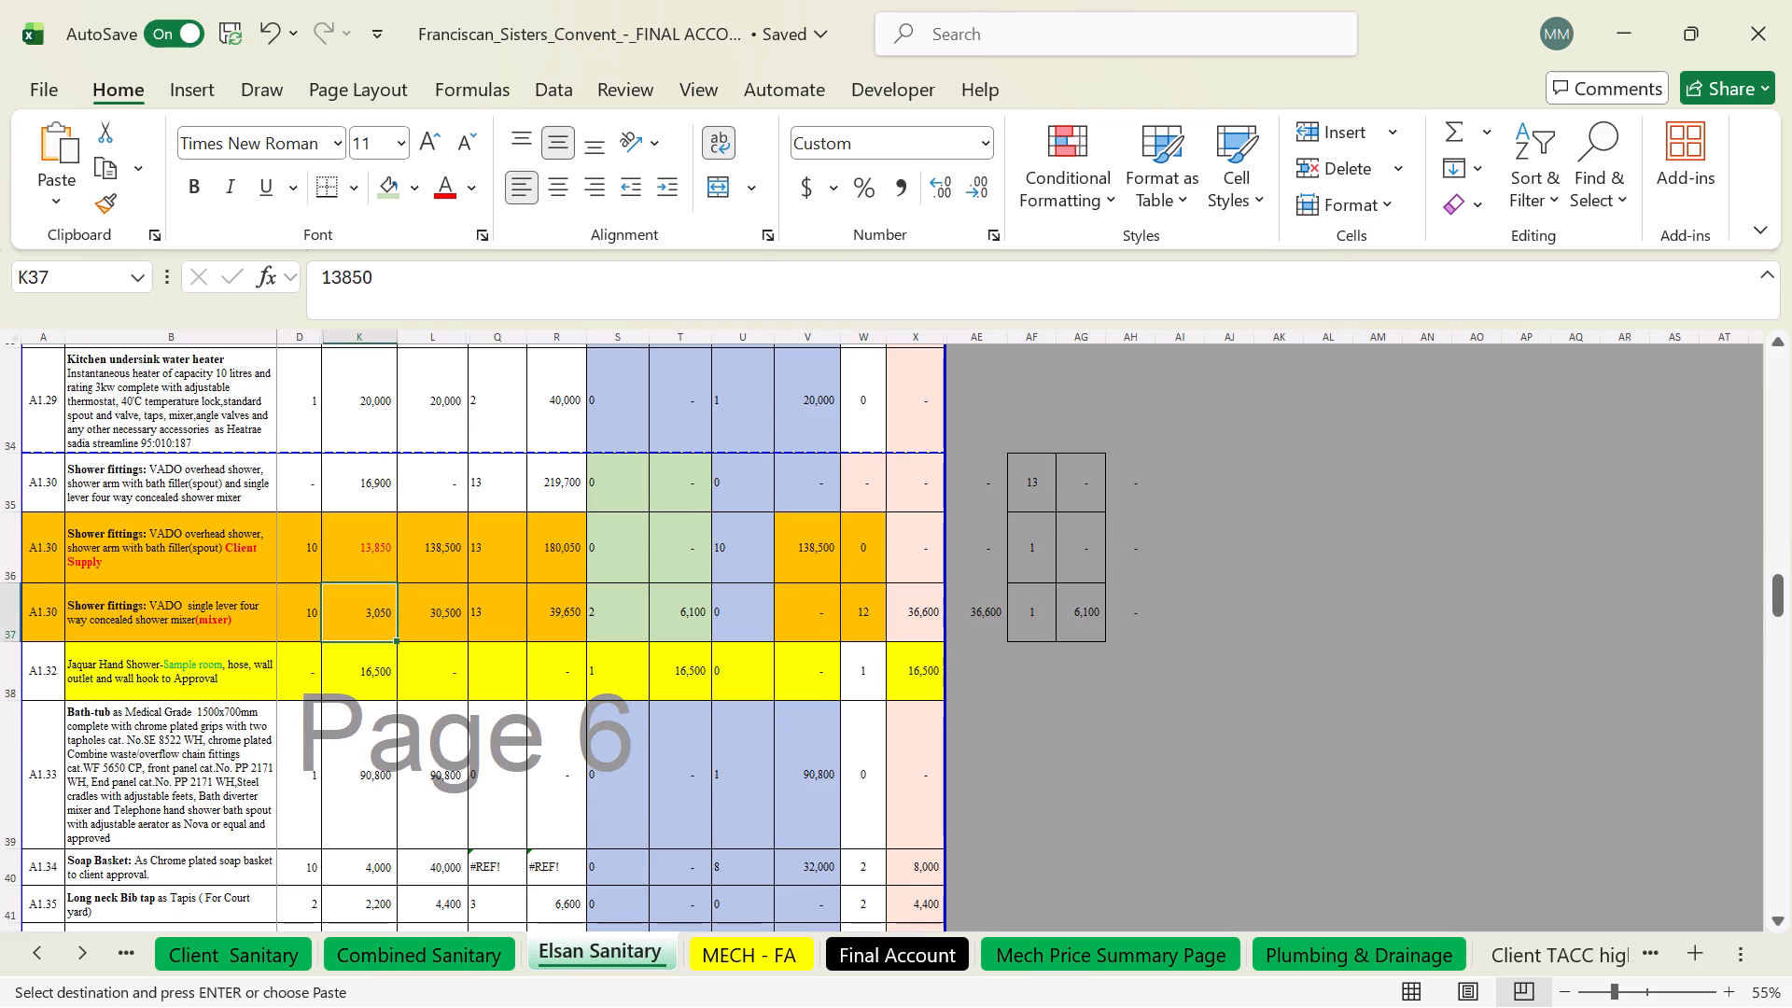
left_click(359, 679)
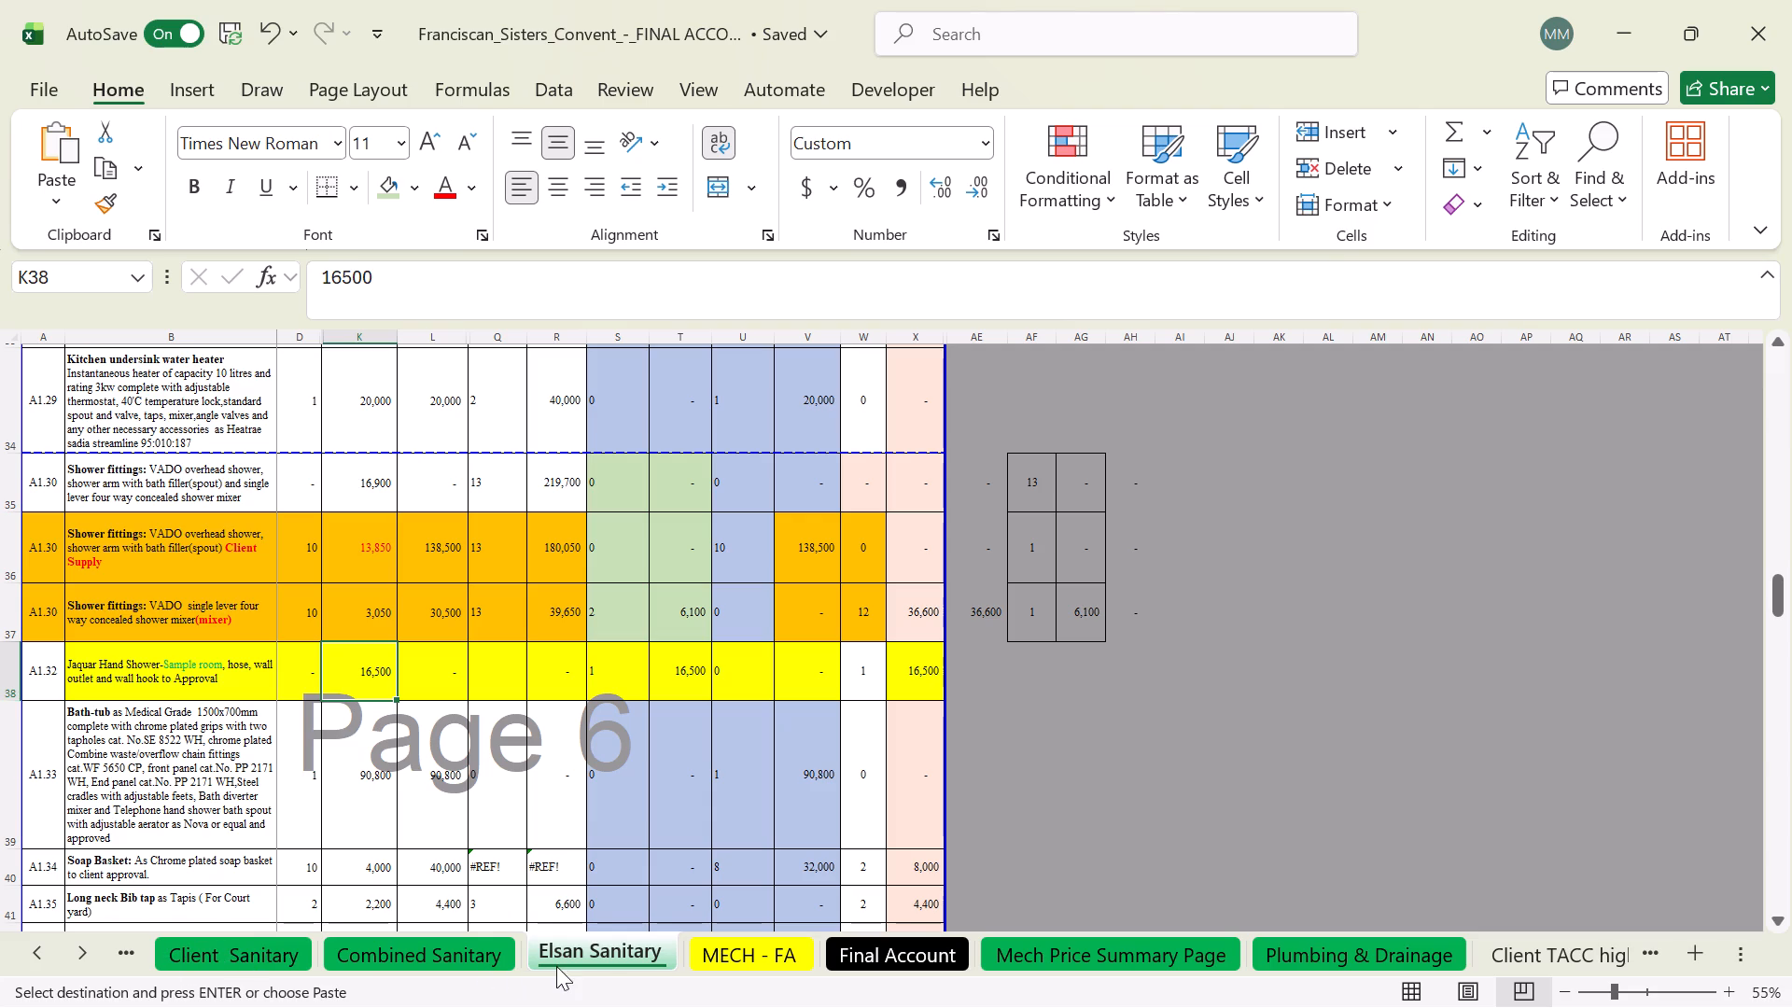
left_click(410, 952)
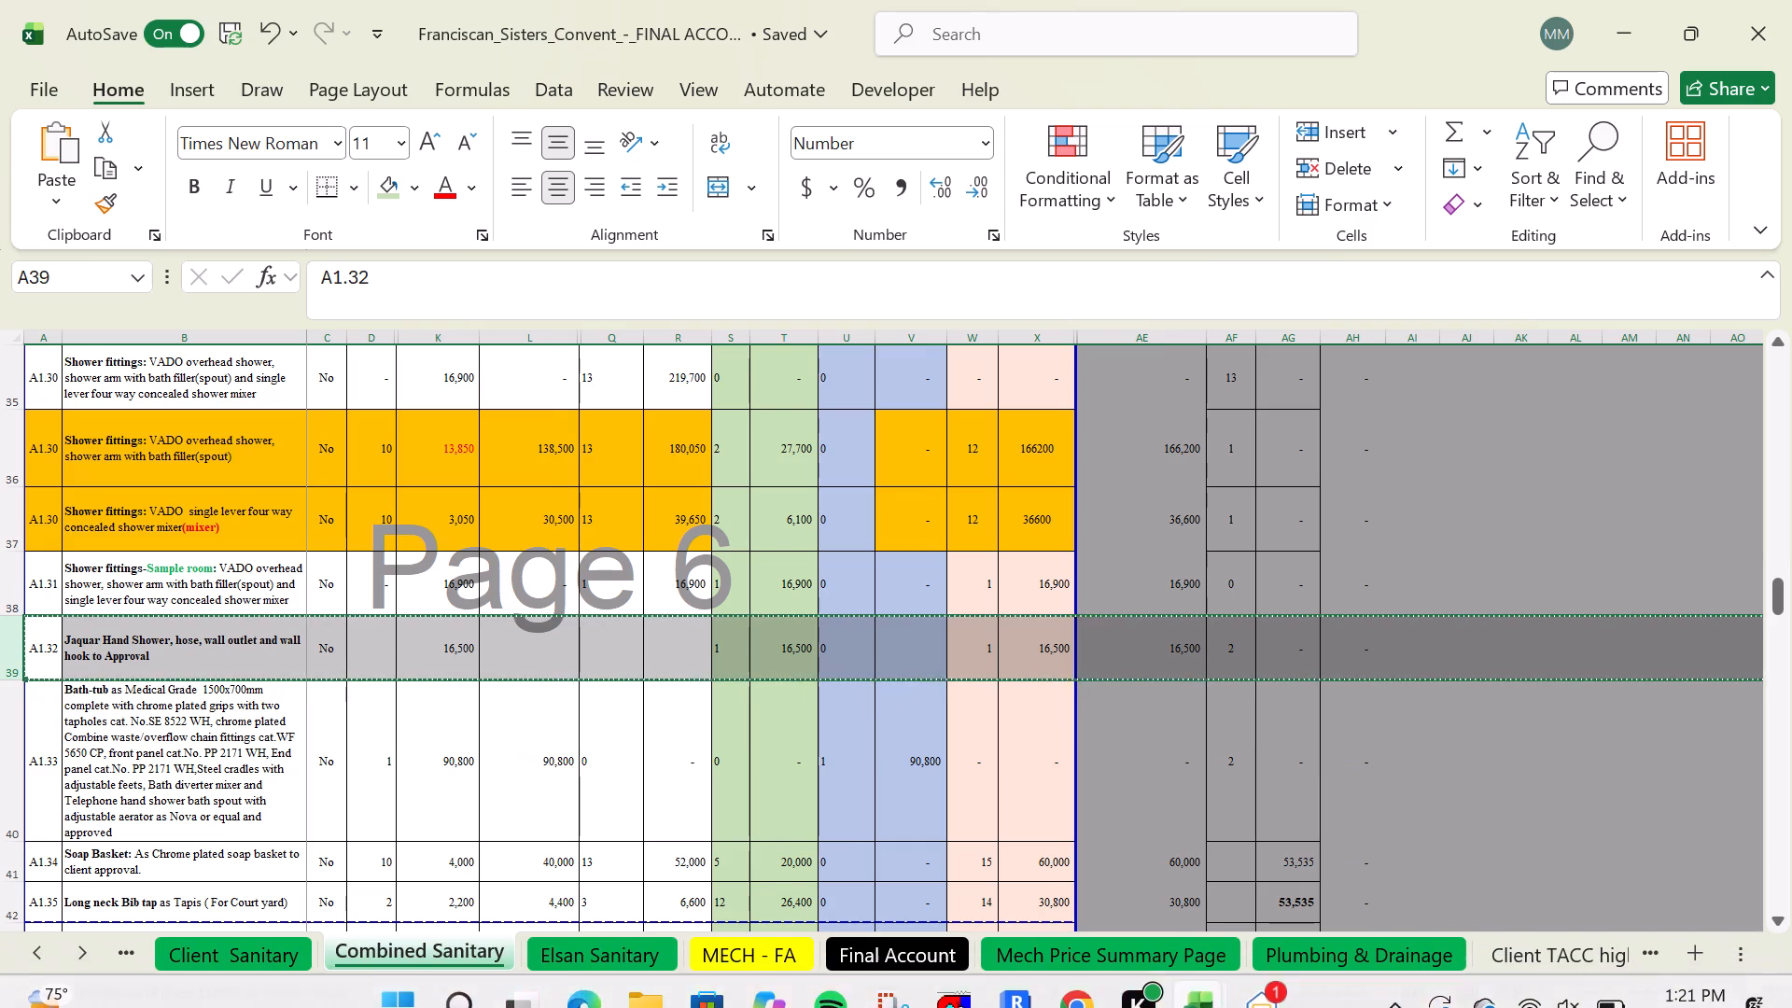
left_click(590, 951)
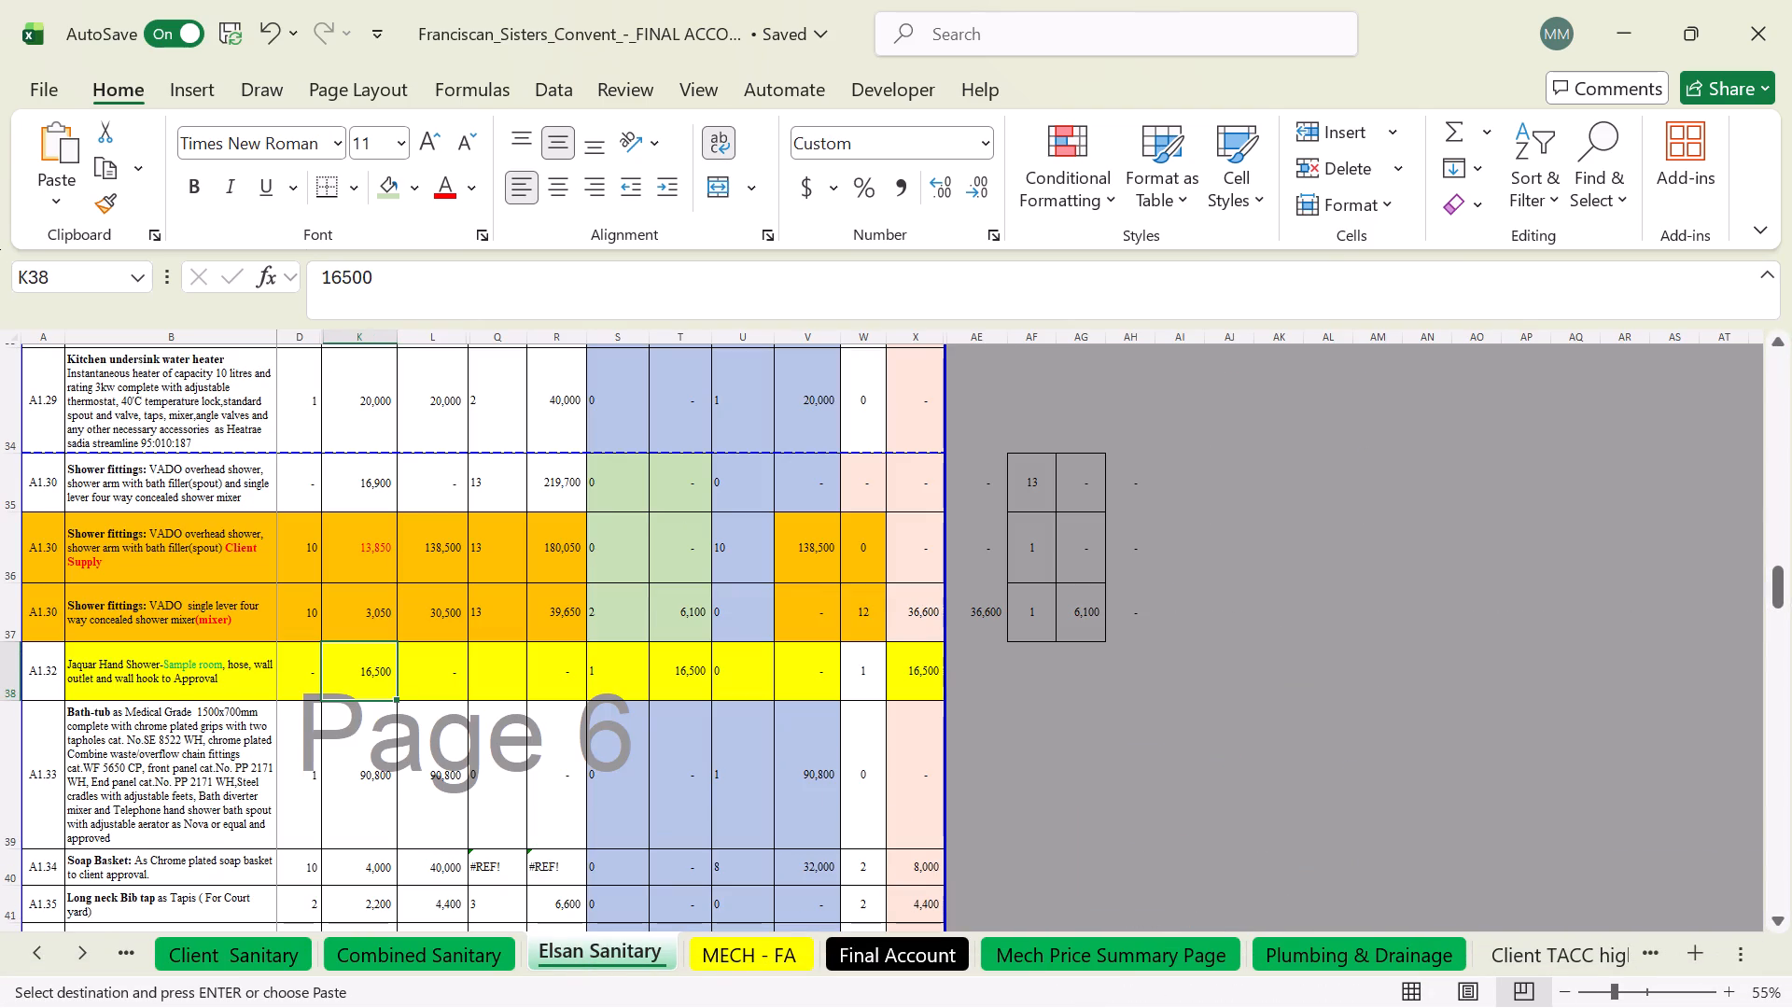
Copy the A1.31 sample-room shower fittings row from Combined Sanitary and insert it above the A1.32 Jaquar hand shower row on Elsan Sanitary.
left_click(462, 947)
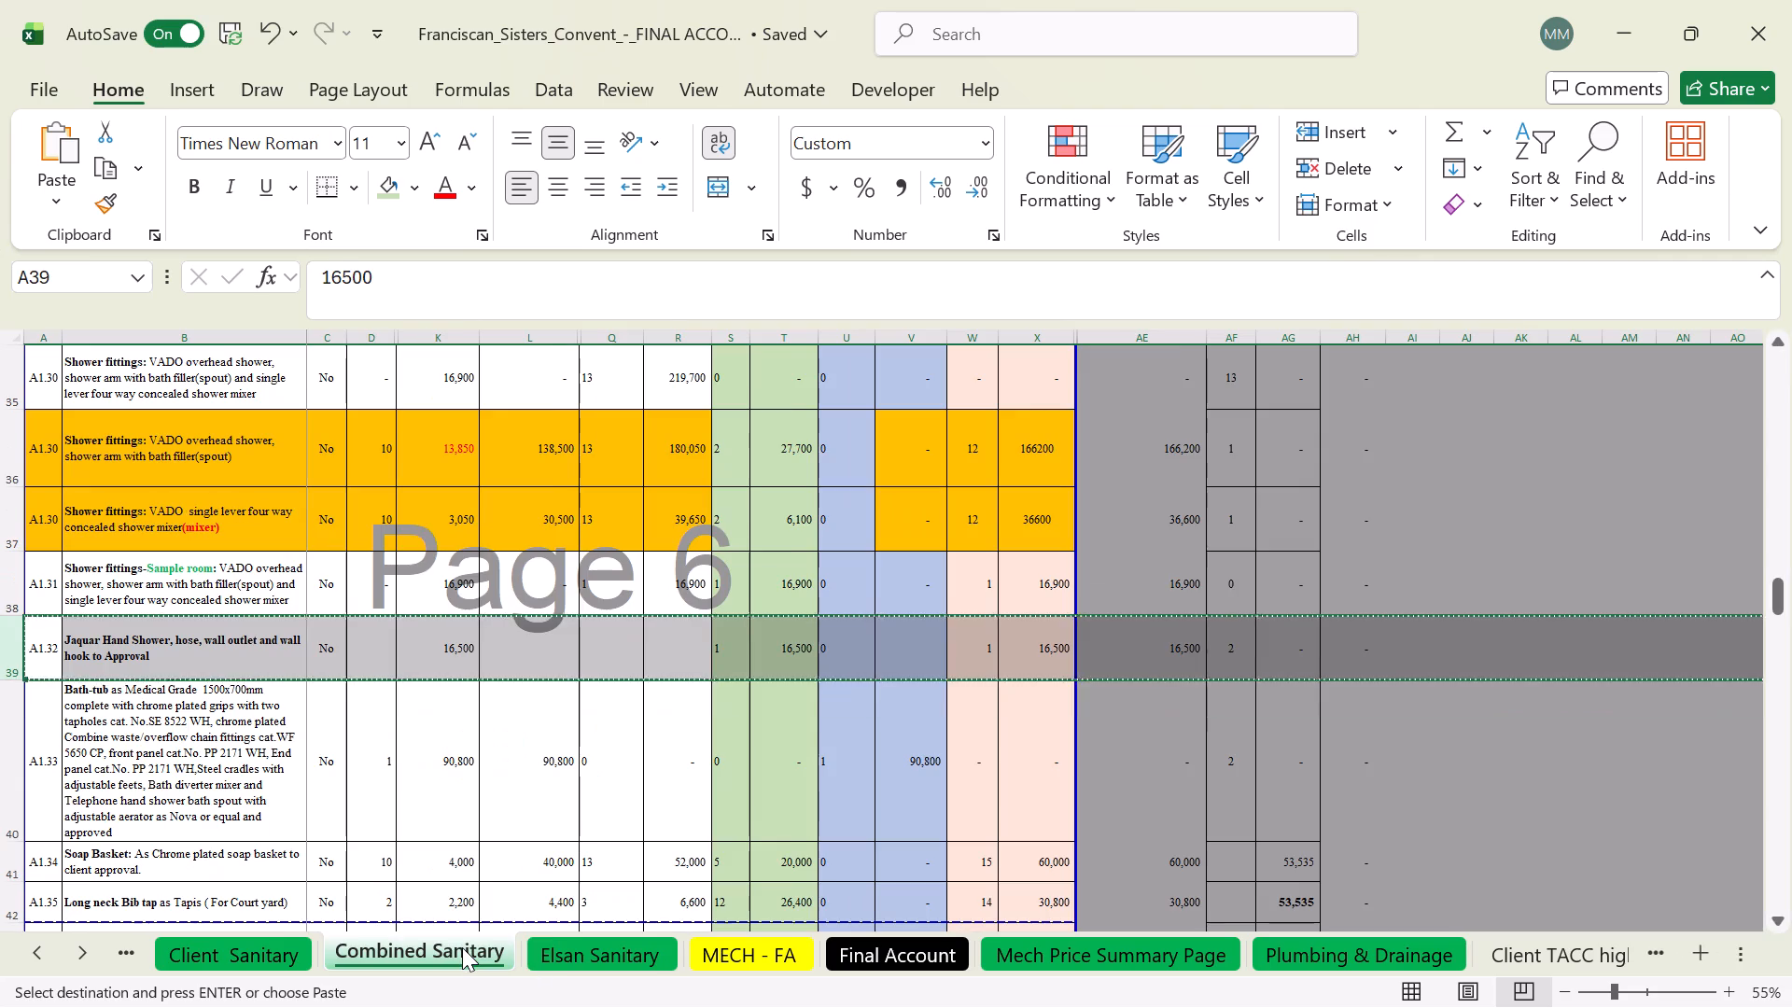
left_click(3, 573)
right_click(136, 584)
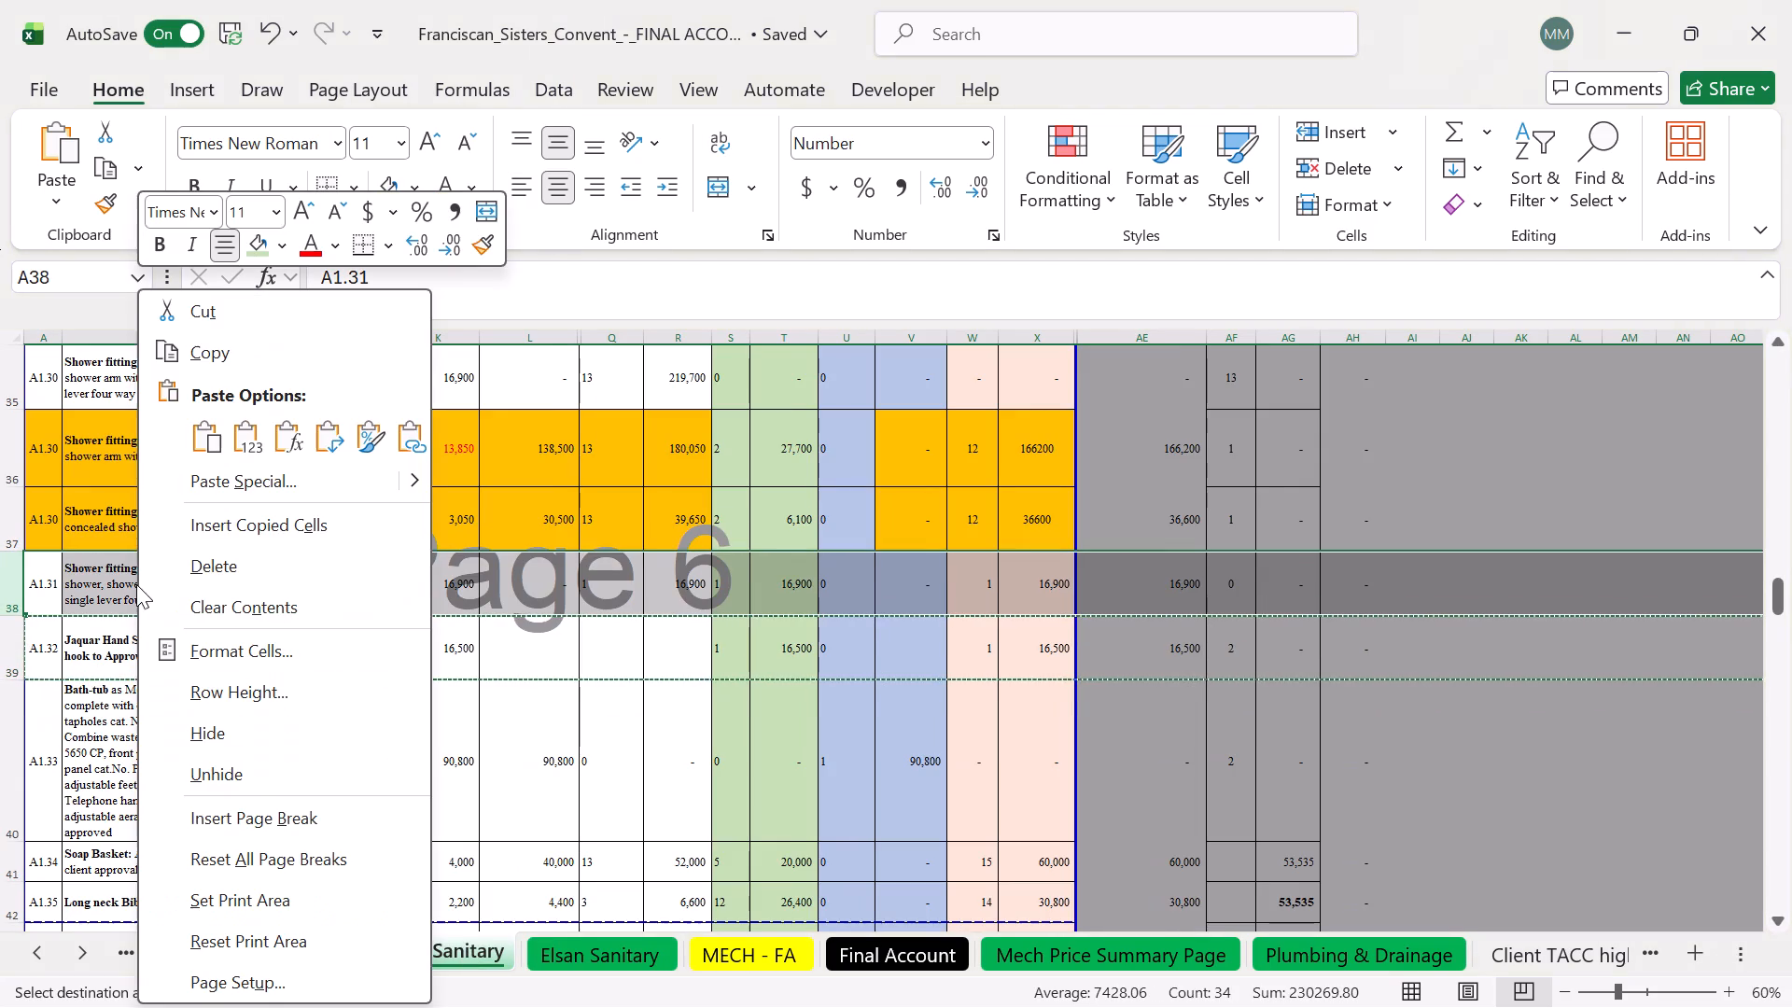
left_click(205, 352)
left_click(580, 944)
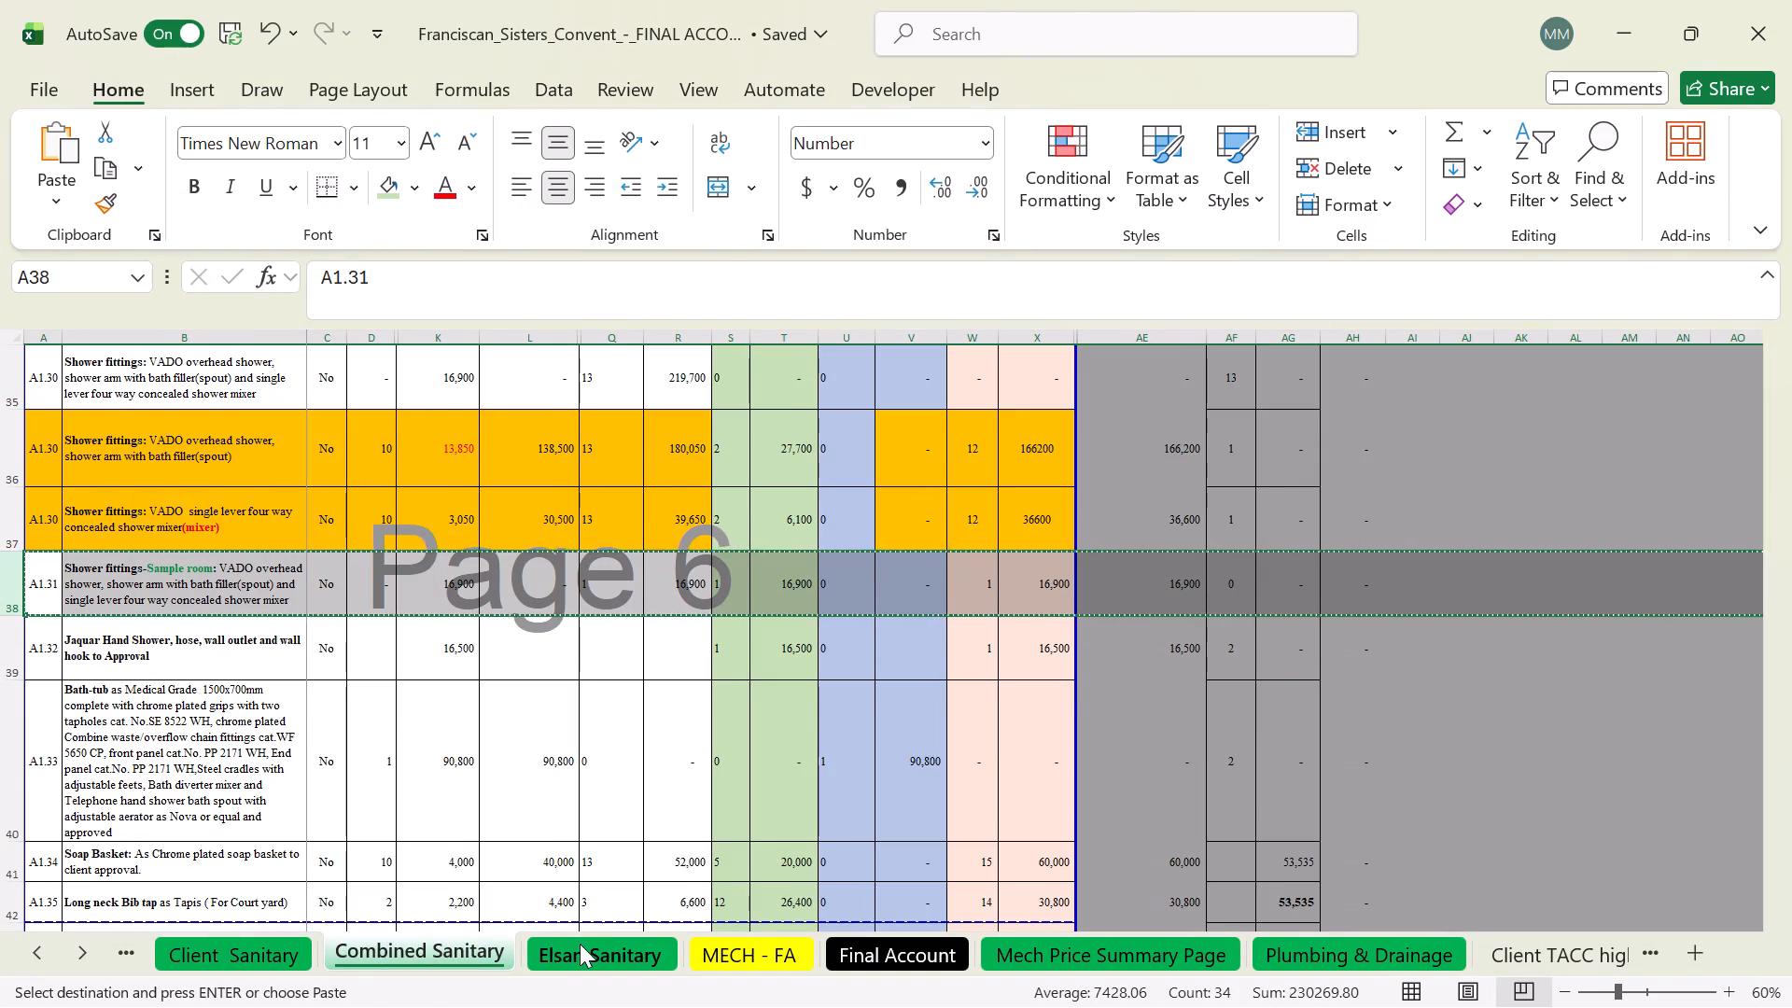
left_click(0, 663)
right_click(202, 663)
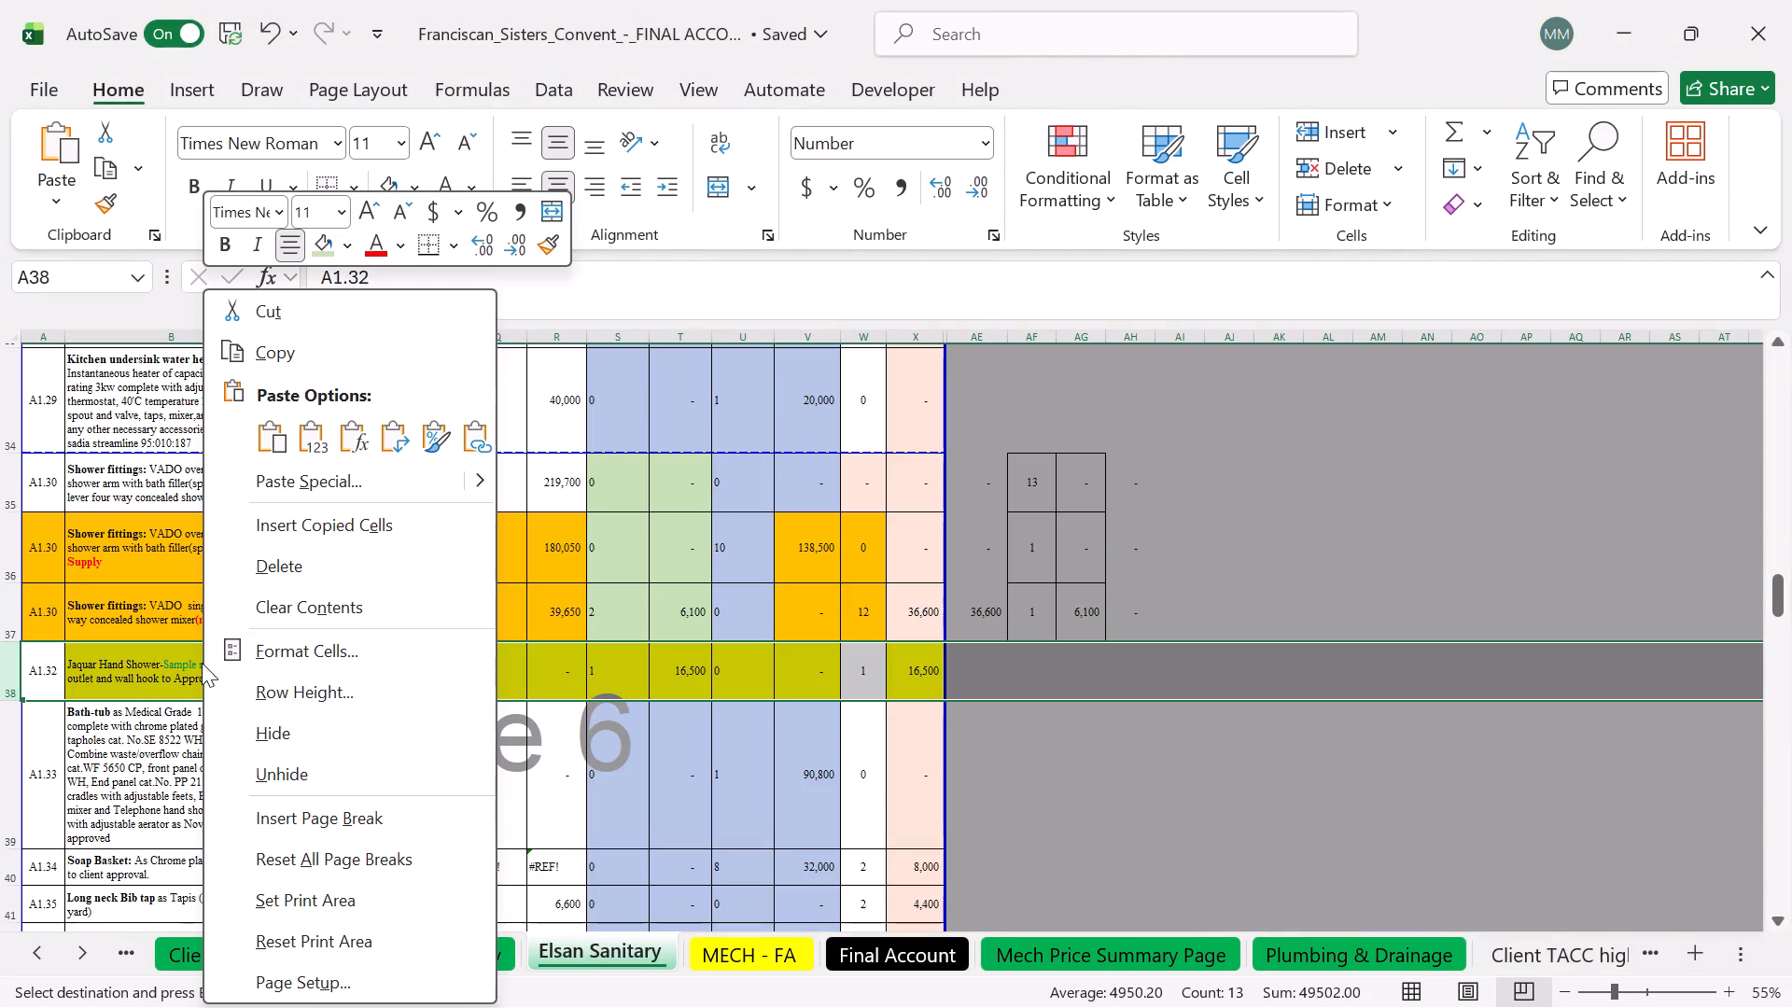
left_click(298, 527)
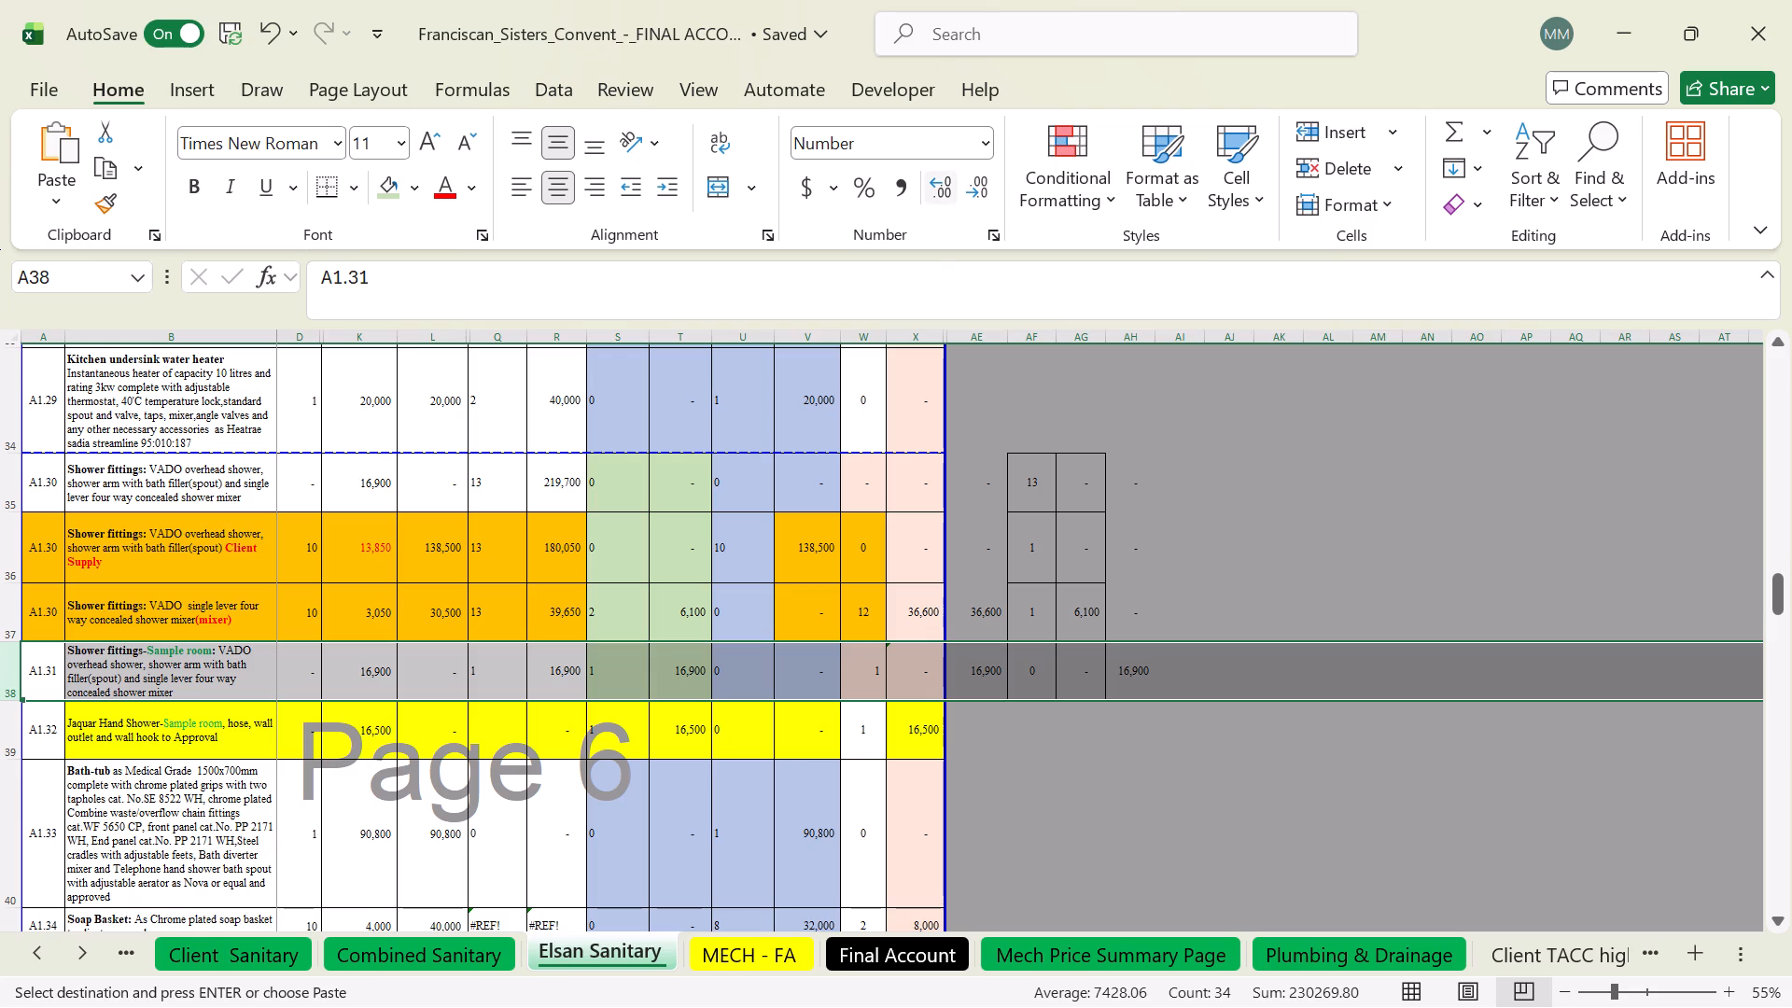
Review the inserted A1.31 row's formulas on Elsan Sanitary and fill the mixer's amount formula from X37 down into X38.
double_click(978, 682)
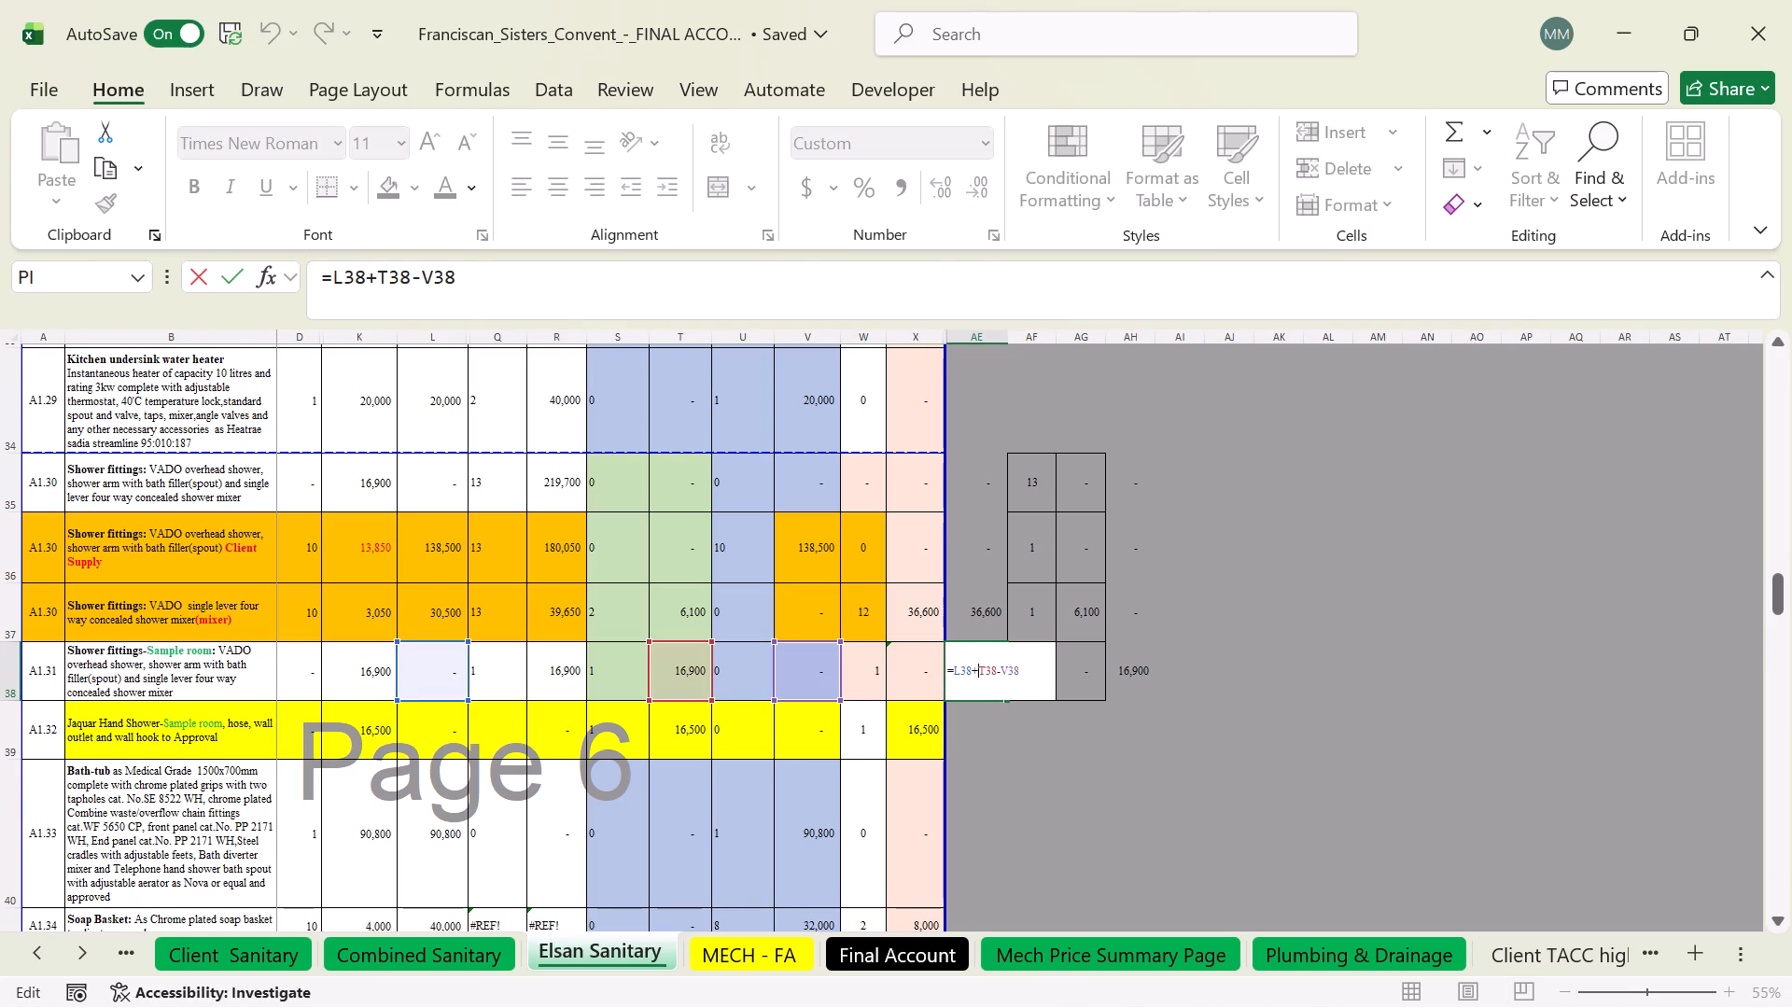
key("Return")
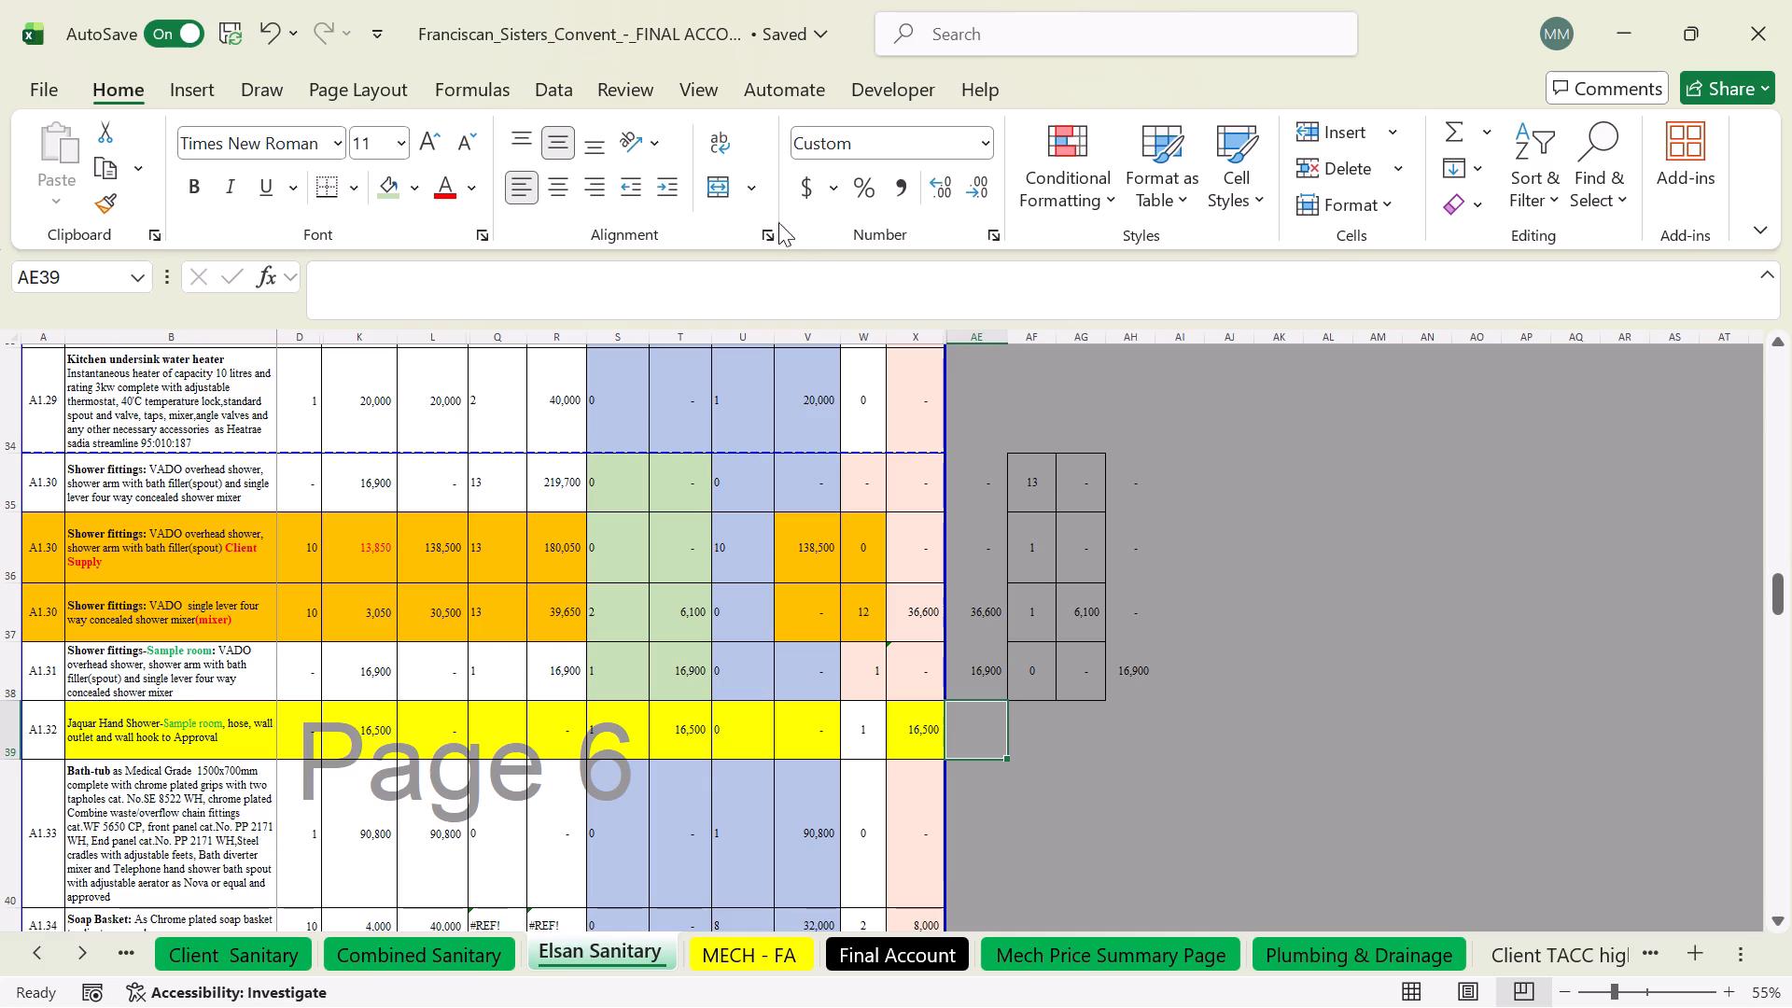
double_click(985, 609)
key("Return")
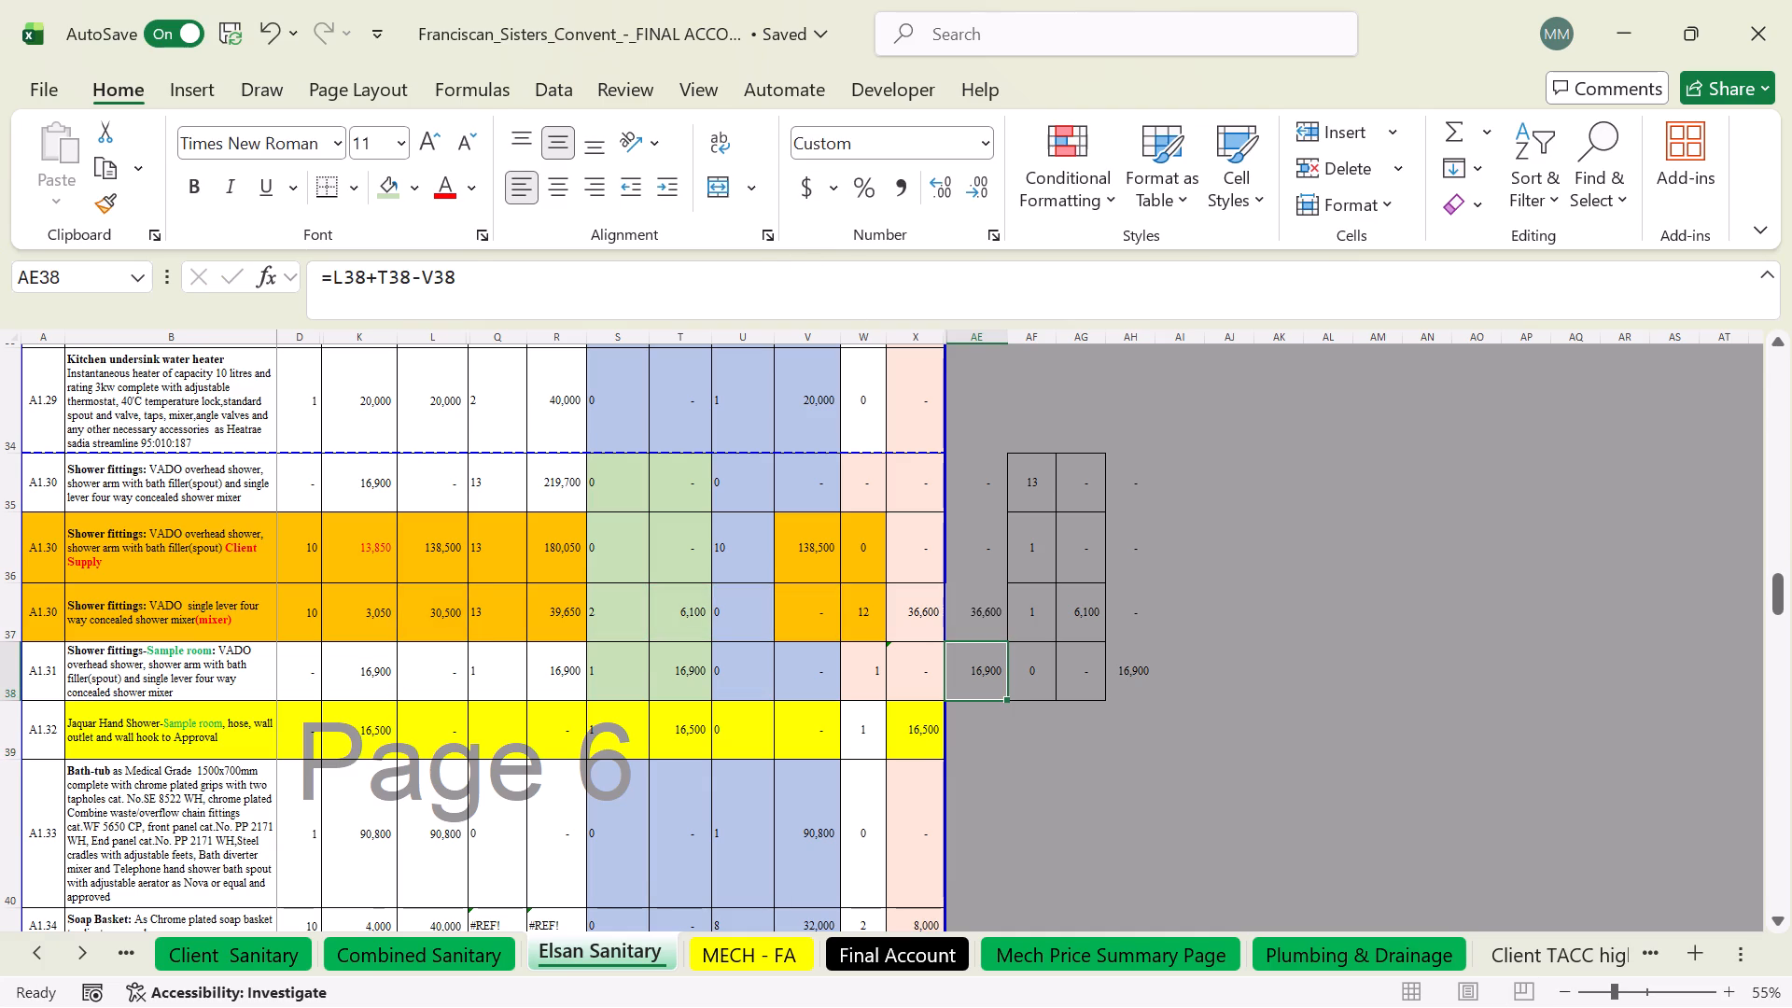
left_click(914, 667)
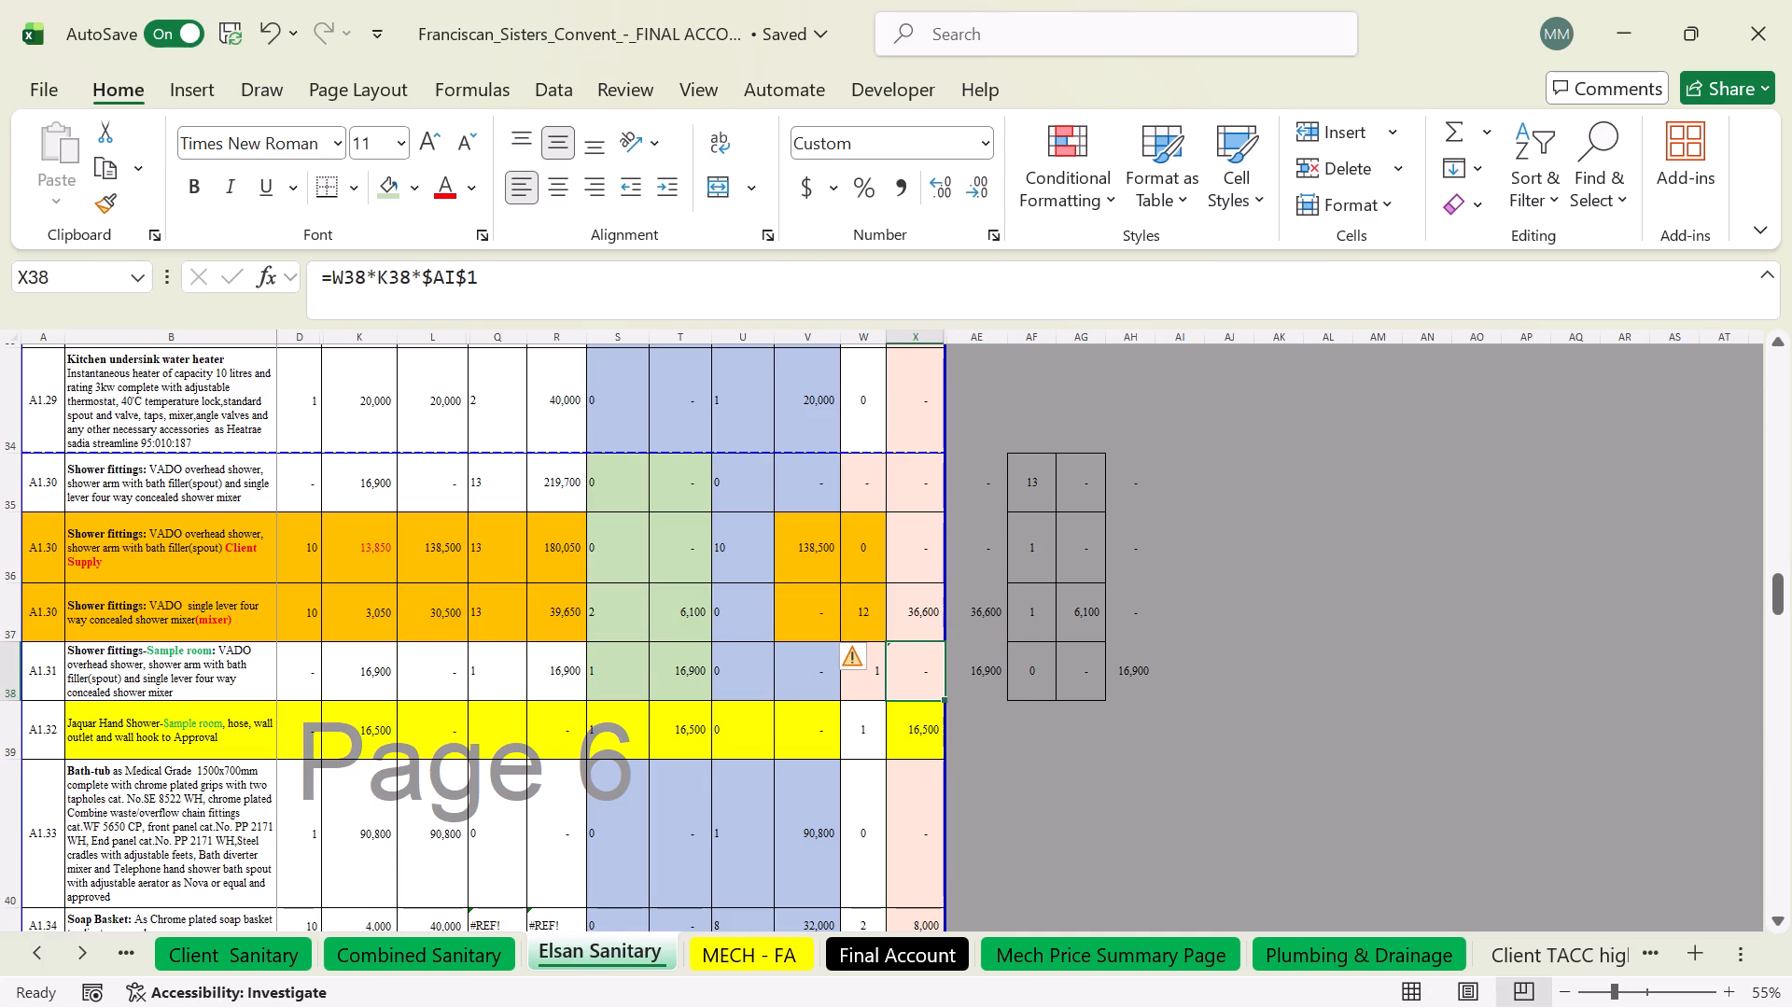
left_click(919, 609)
left_click_drag(945, 640, 946, 693)
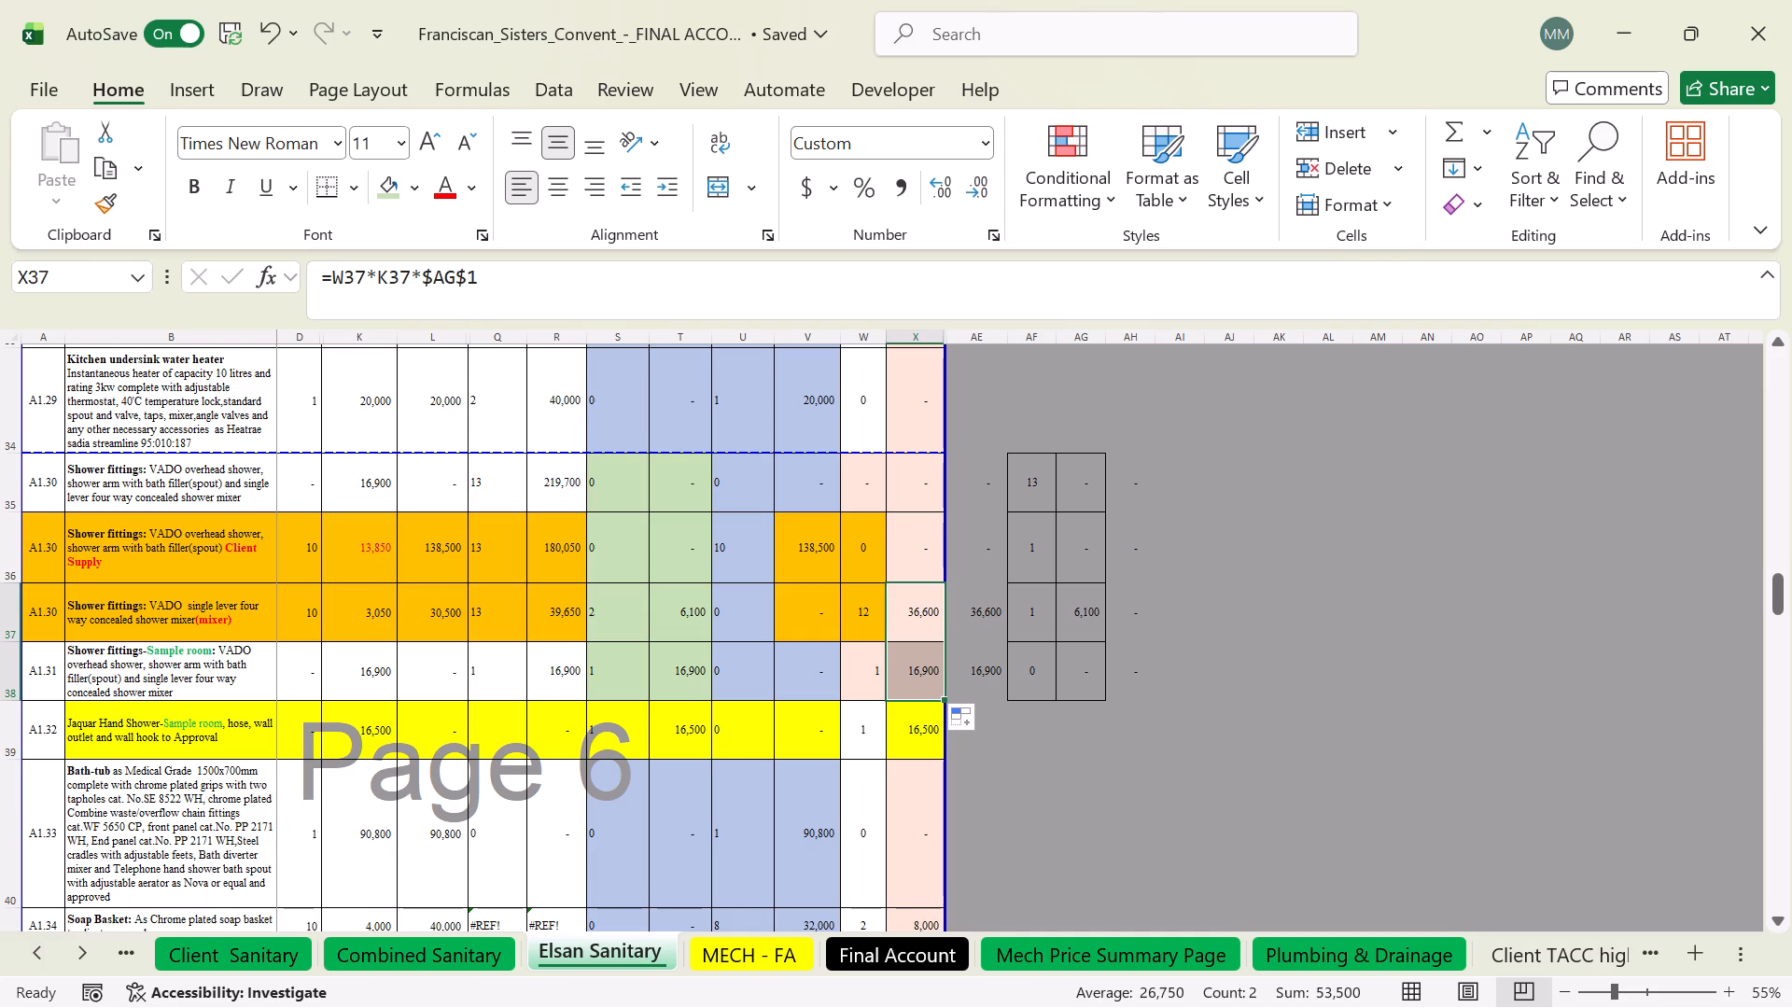
Copy the A1.31 sample-room shower fittings row from Combined Sanitary and insert it above the A1.32 Jaquar hand shower row on Client Sanitary.
left_click(219, 960)
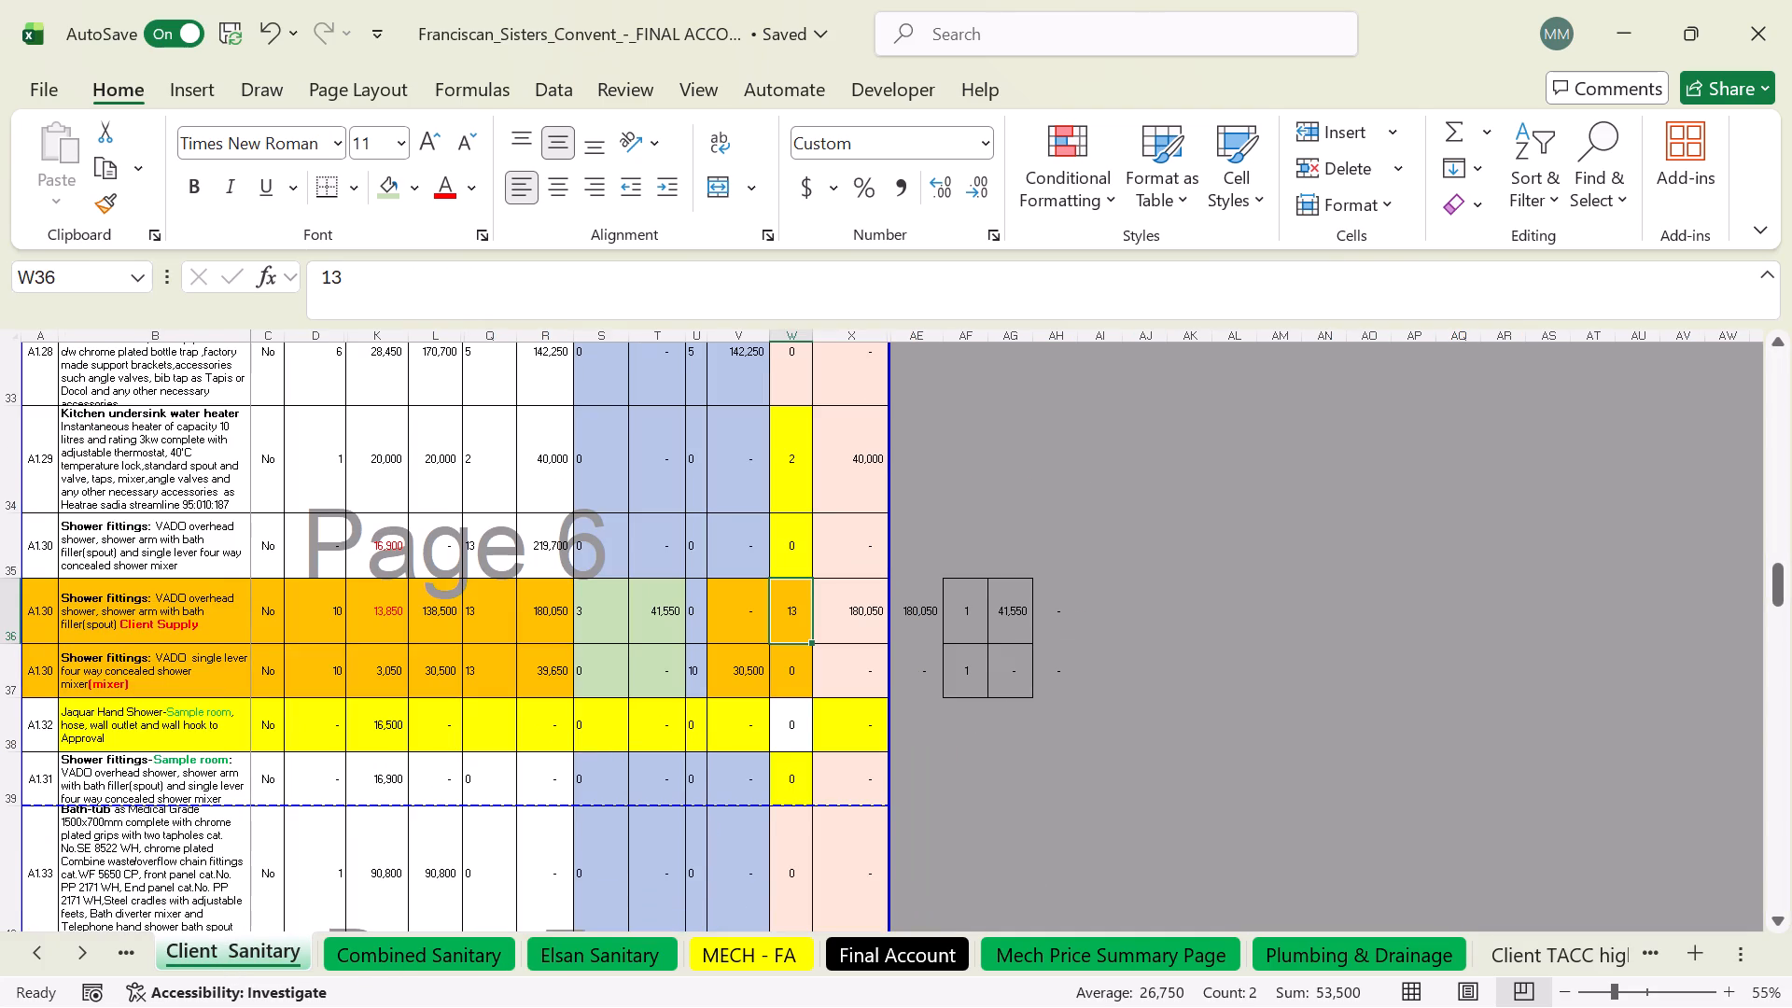
left_click(389, 953)
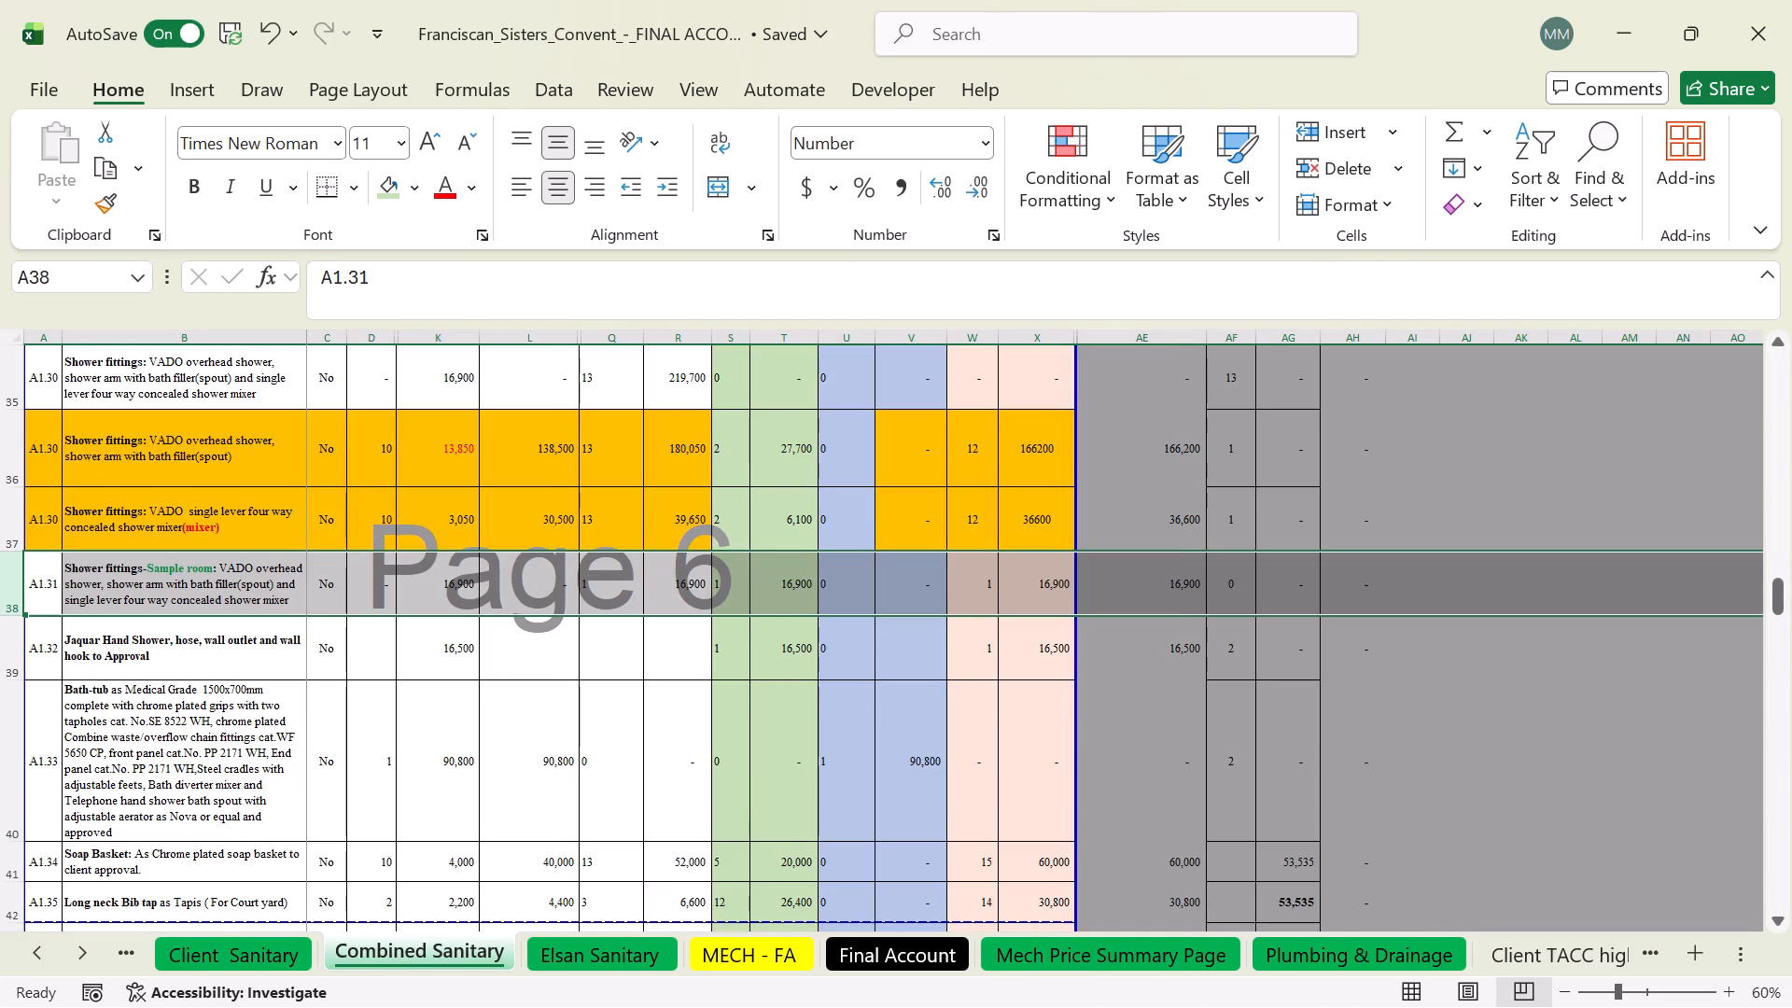
right_click(154, 581)
left_click(257, 343)
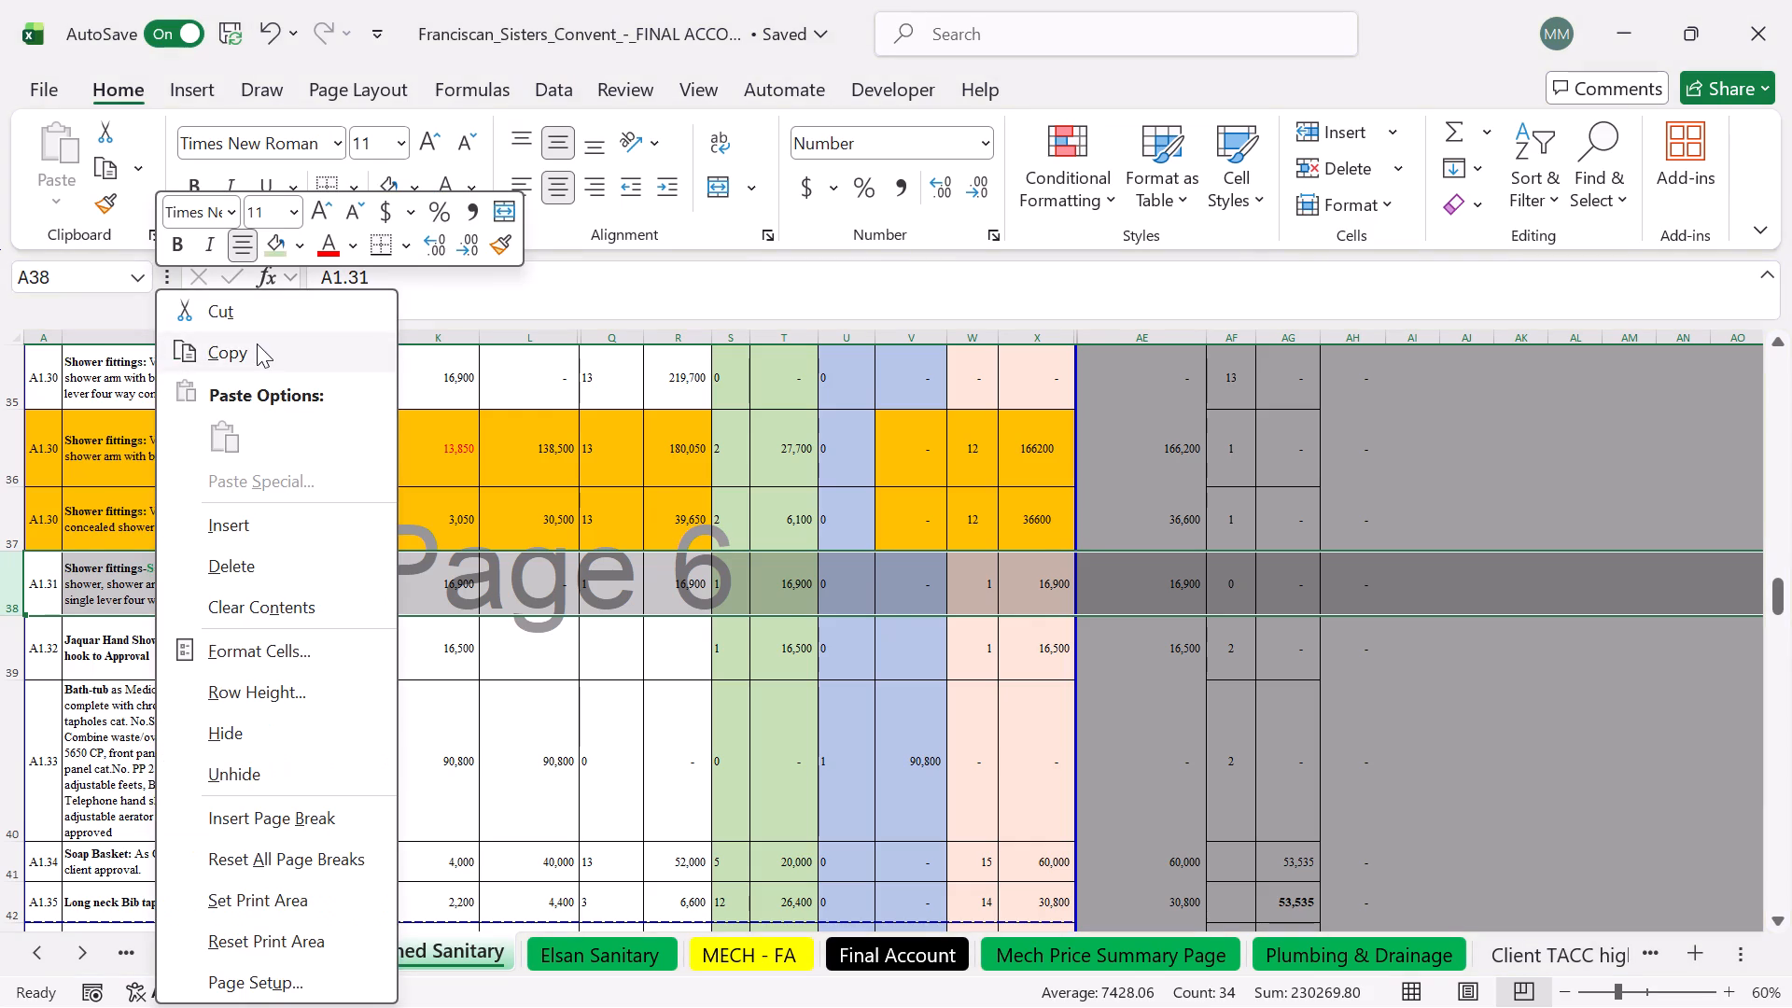
left_click(233, 950)
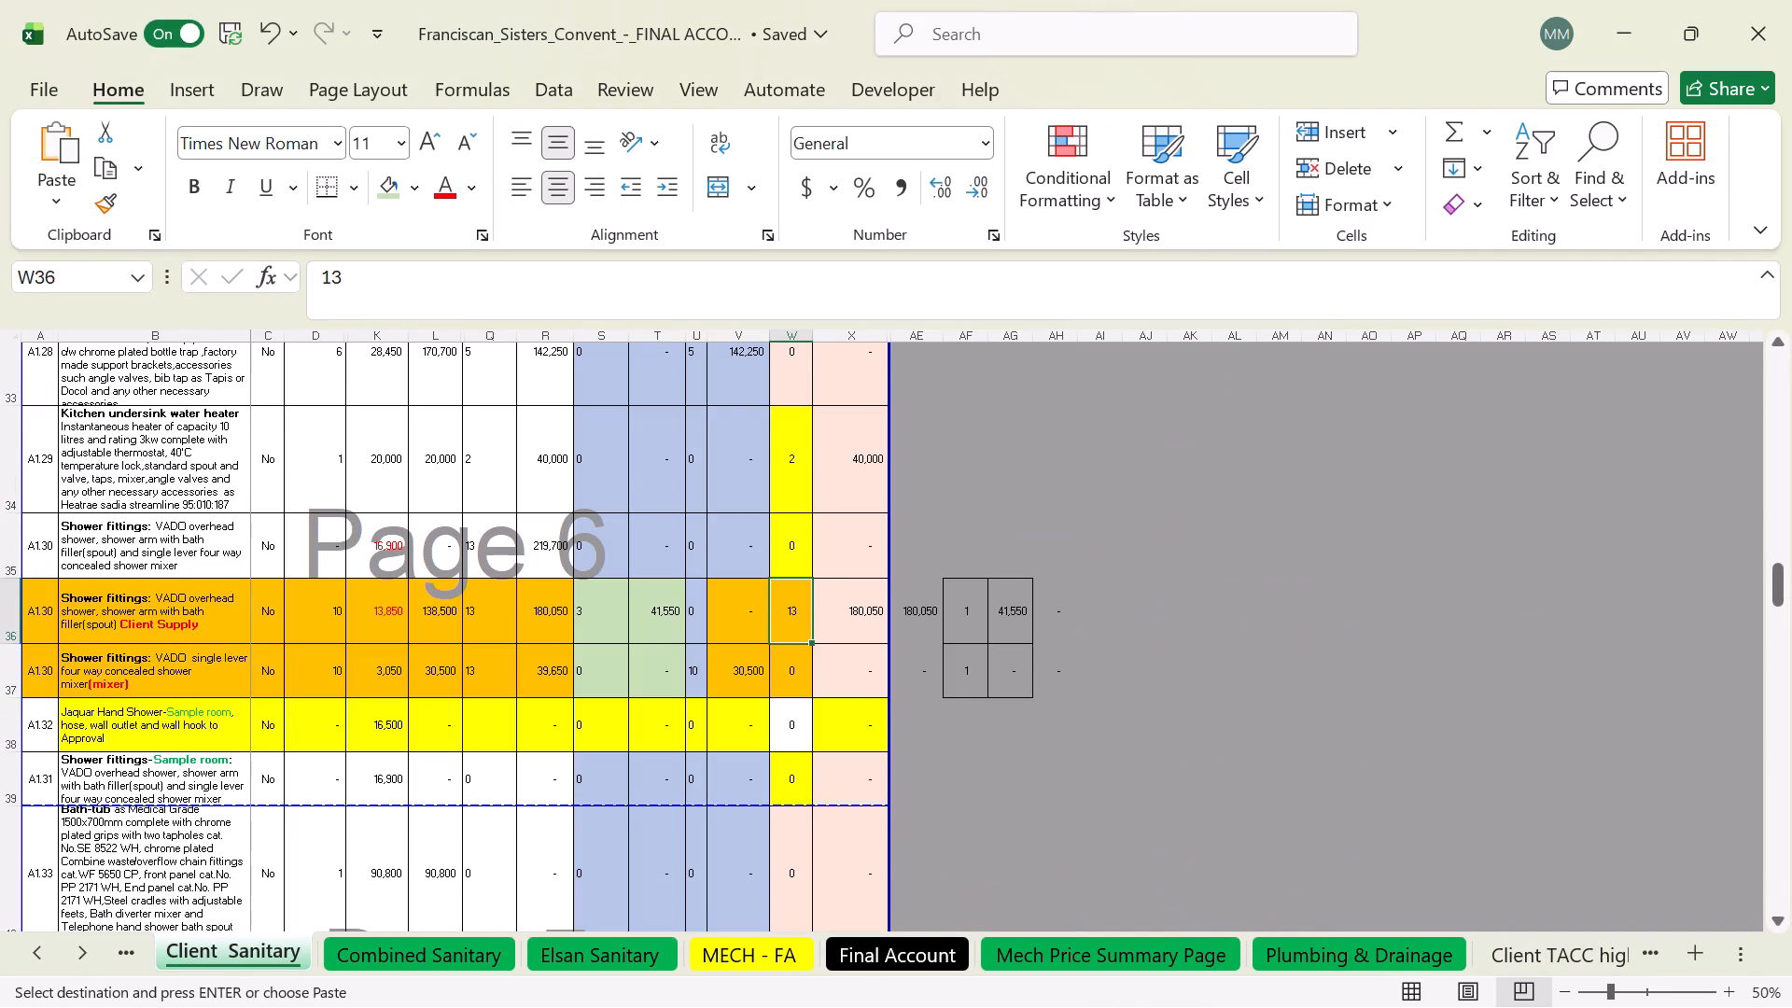
left_click_drag(7, 713, 79, 713)
right_click(189, 714)
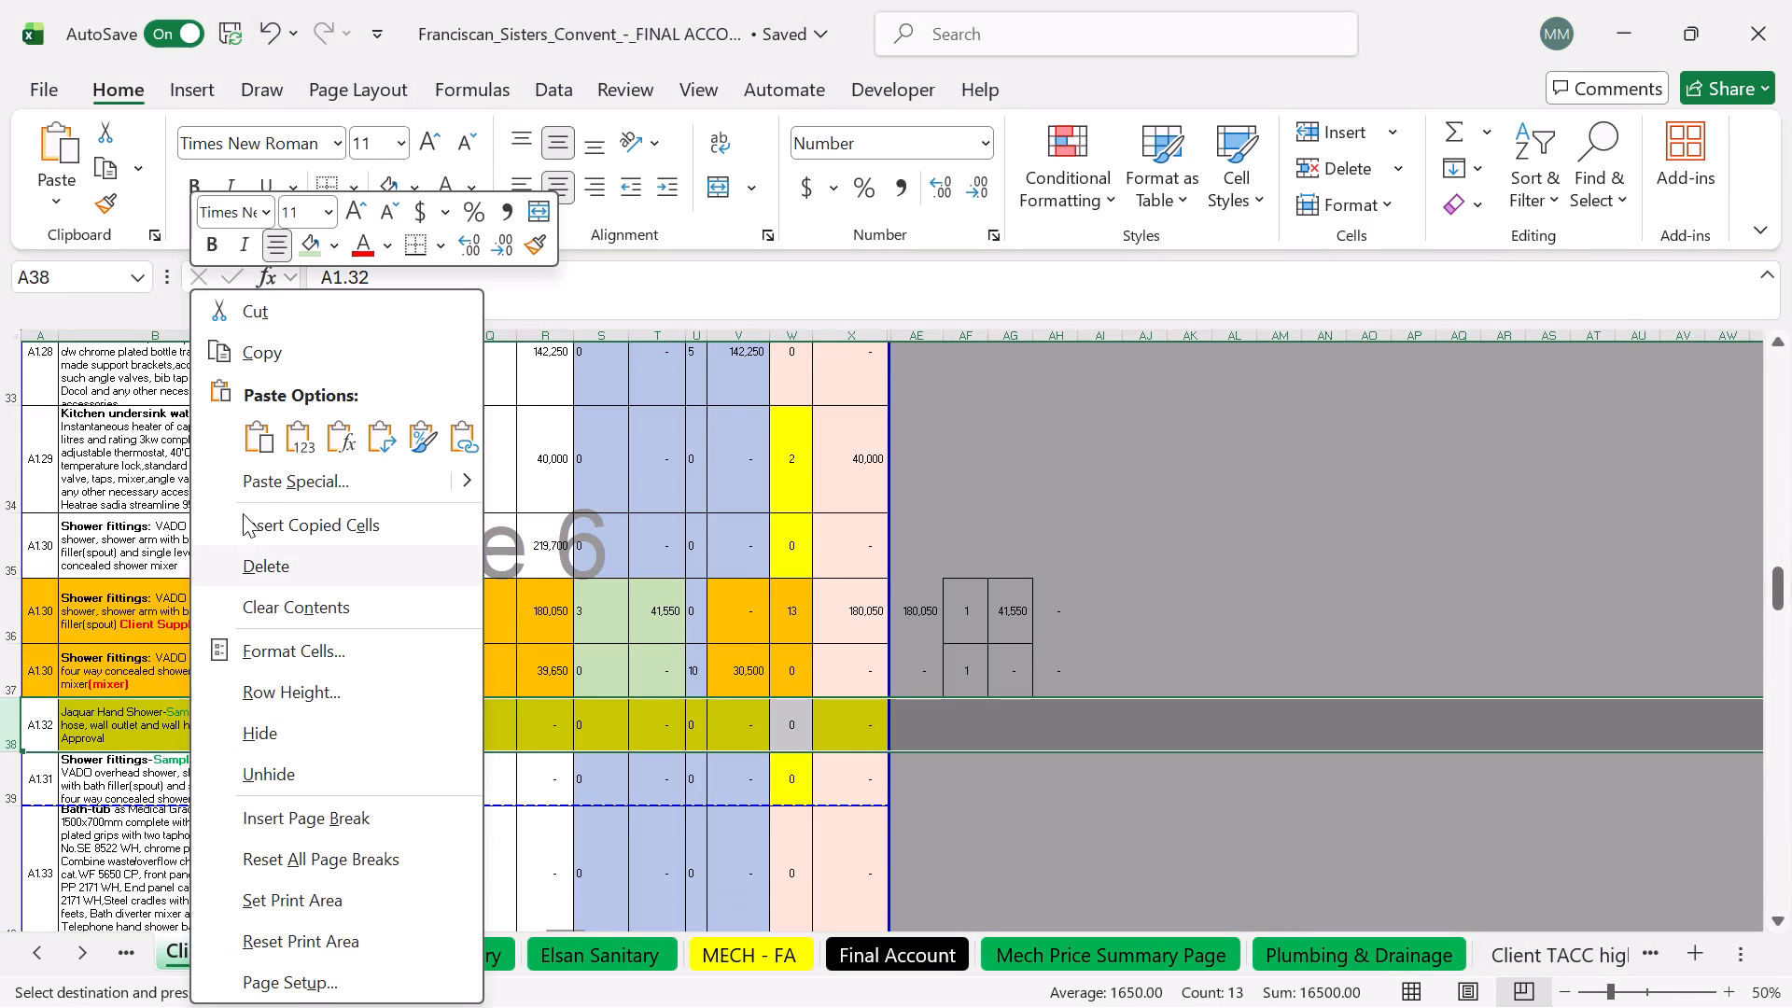
left_click(275, 525)
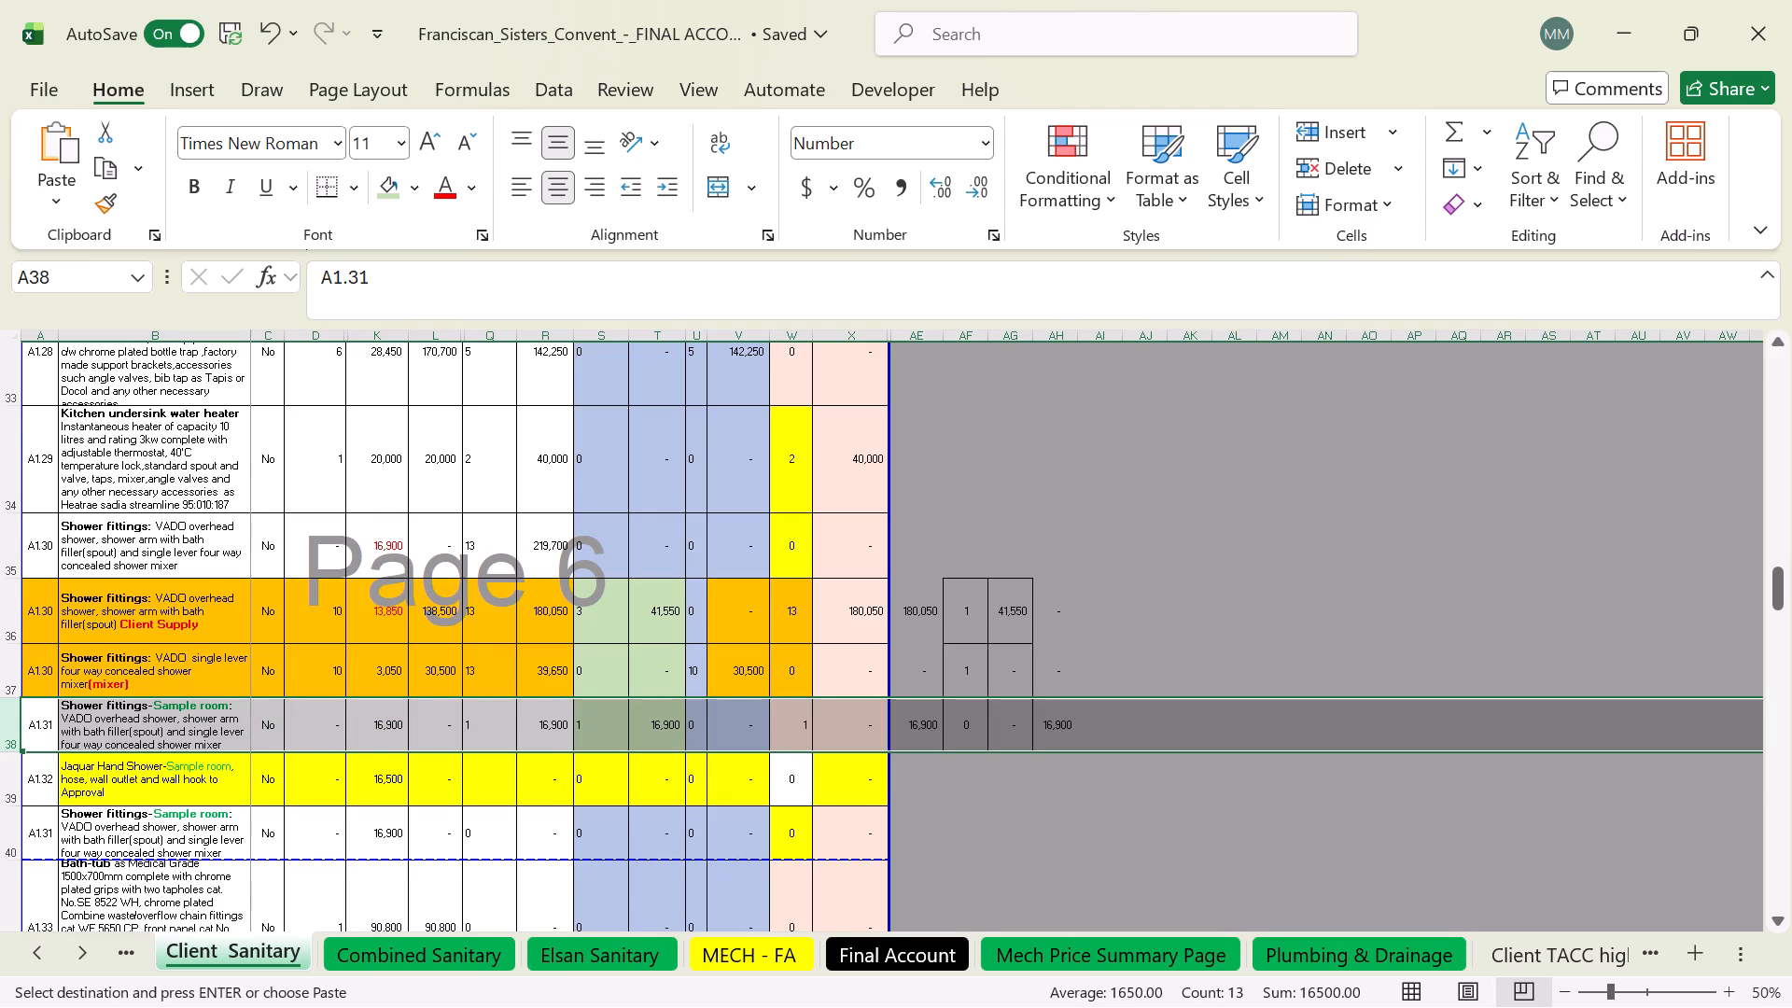
Delete the old duplicate A1.31 sample-room shower fittings row below the A1.32 Jaquar hand shower on Client Sanitary.
left_click(3, 825)
right_click(98, 832)
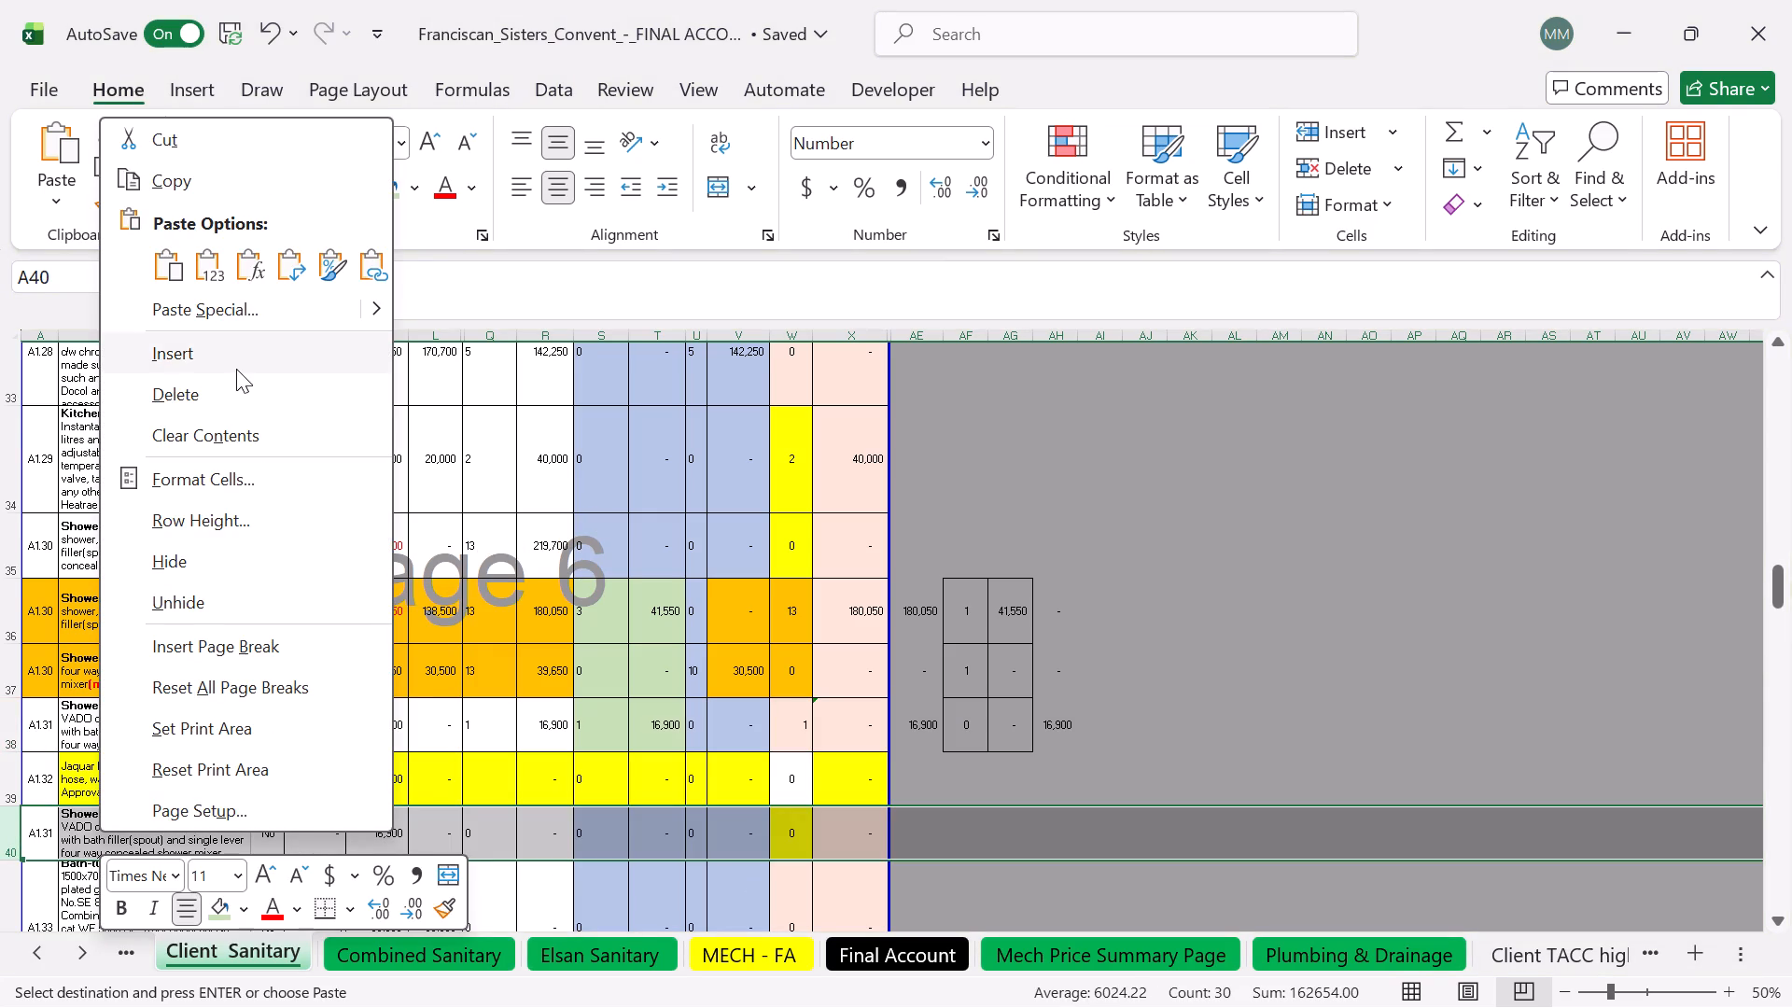
left_click(231, 392)
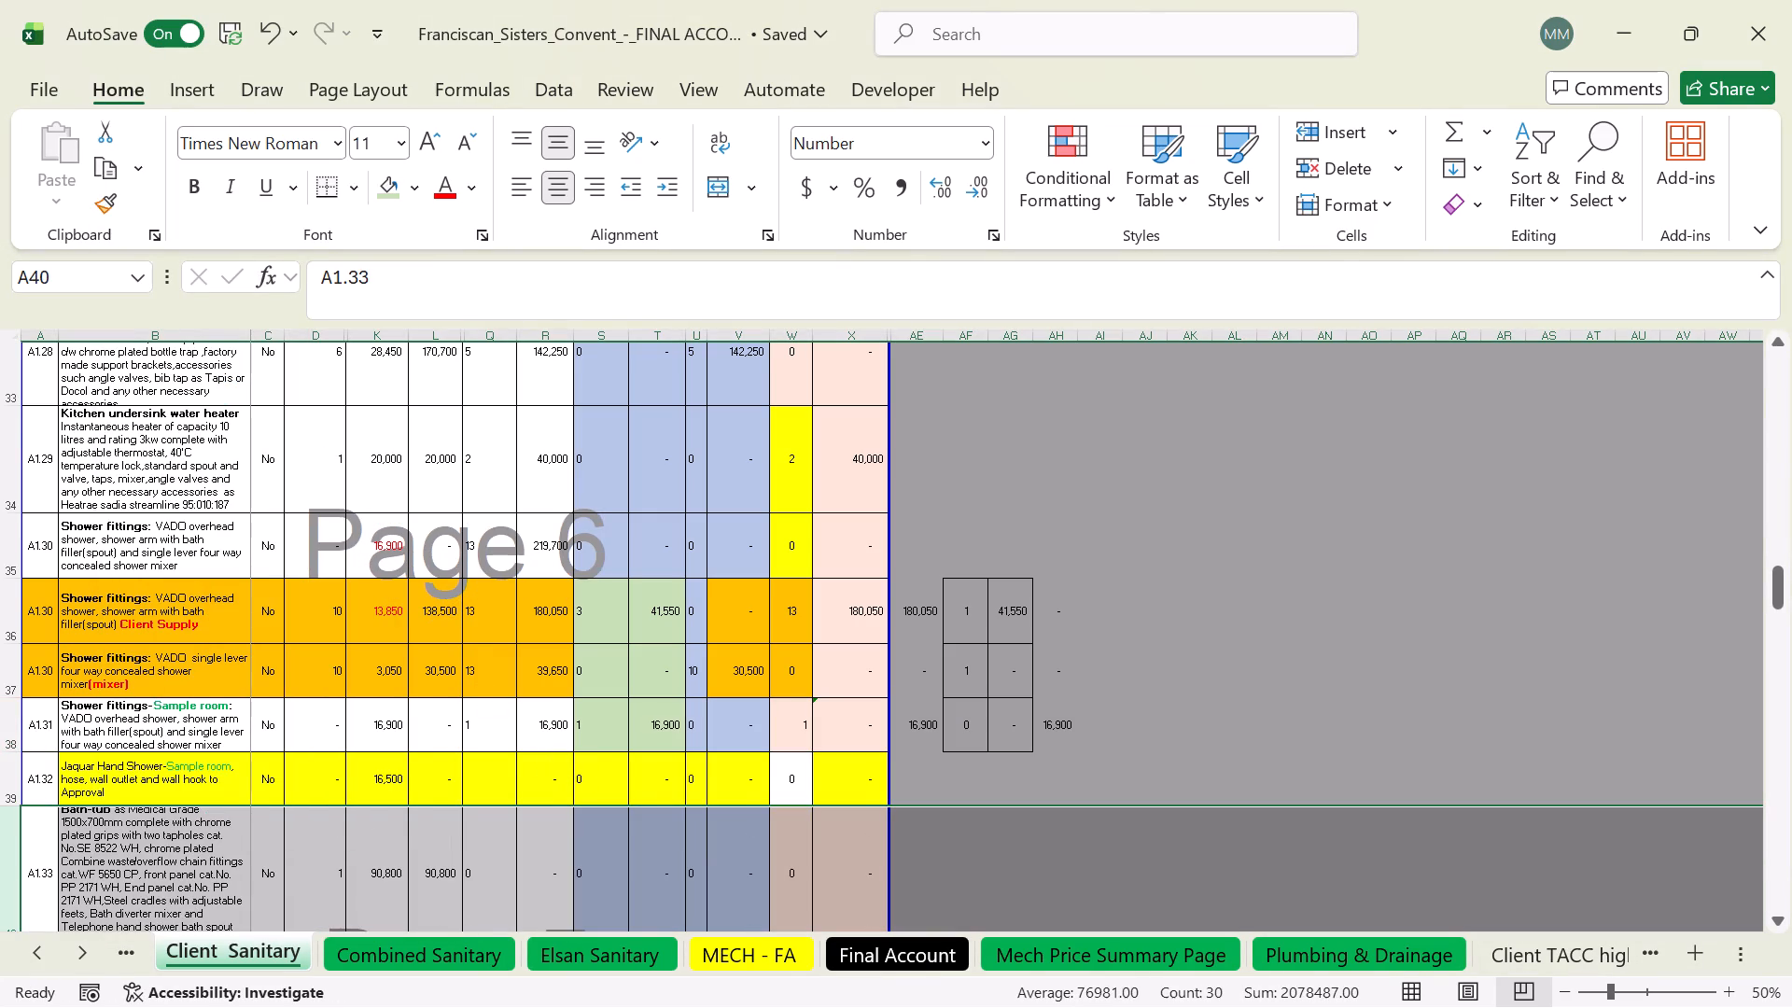
Fill the client-supplied cost formula from X36 down through X39 on Client Sanitary.
left_click(860, 613)
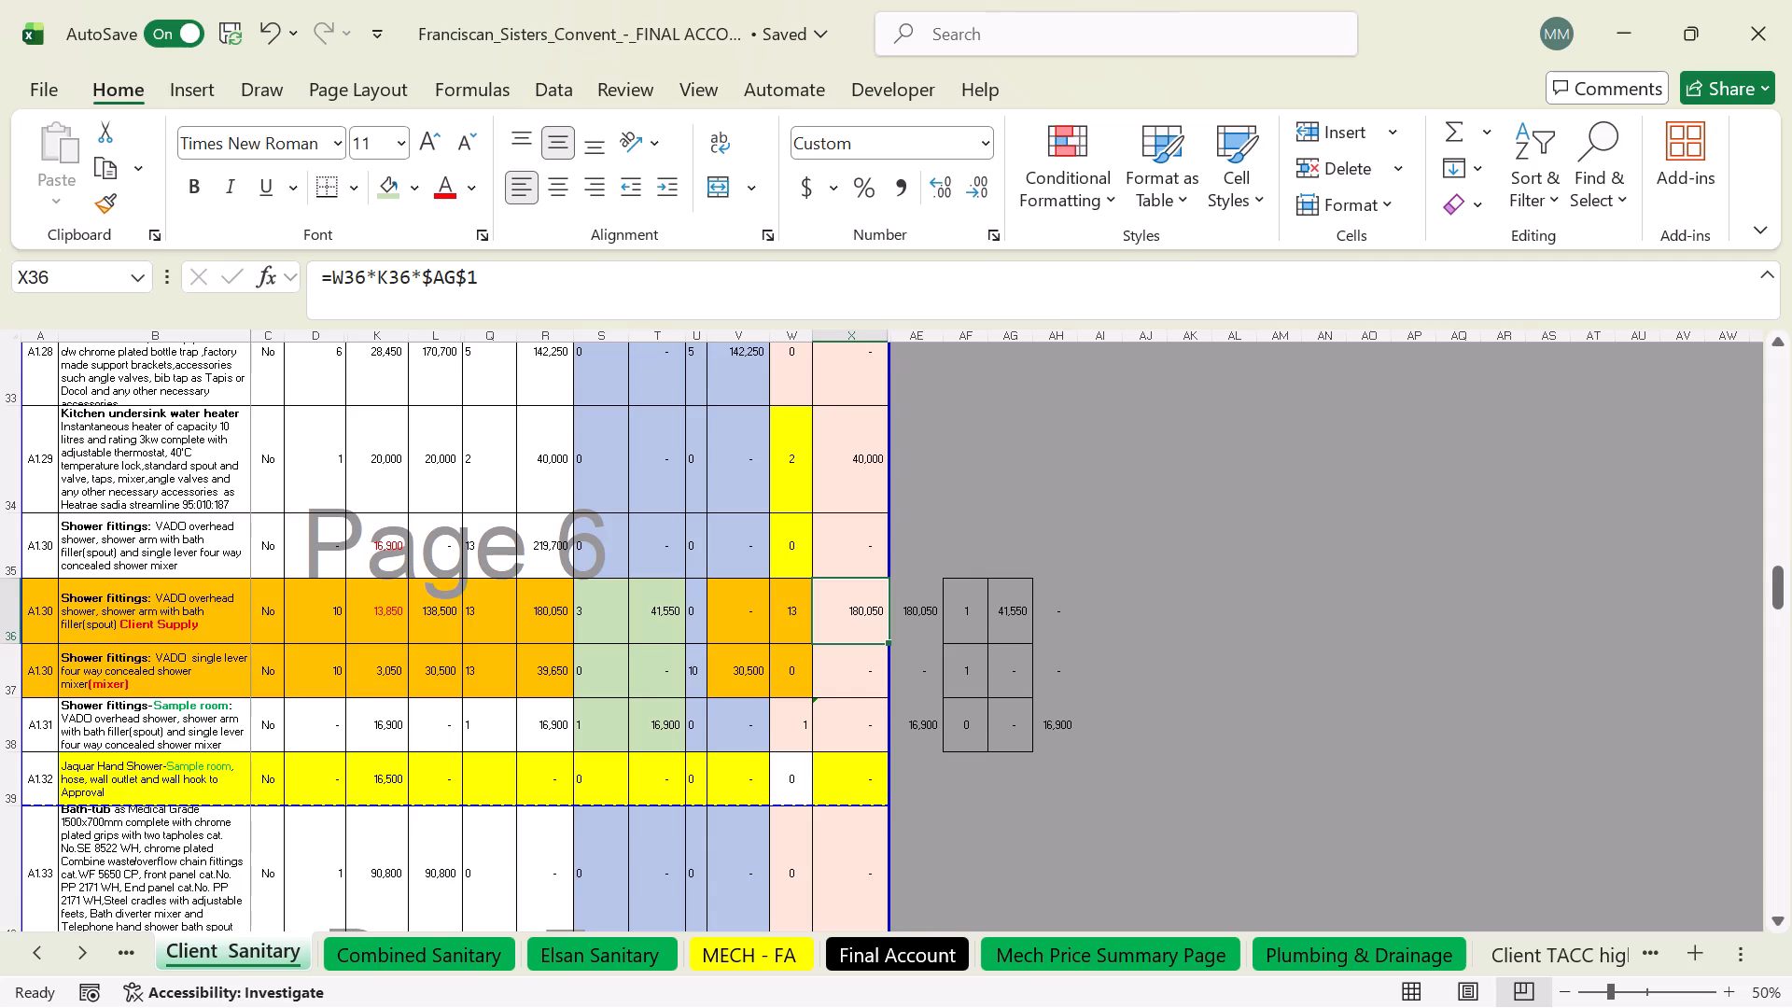
left_click_drag(892, 643, 881, 790)
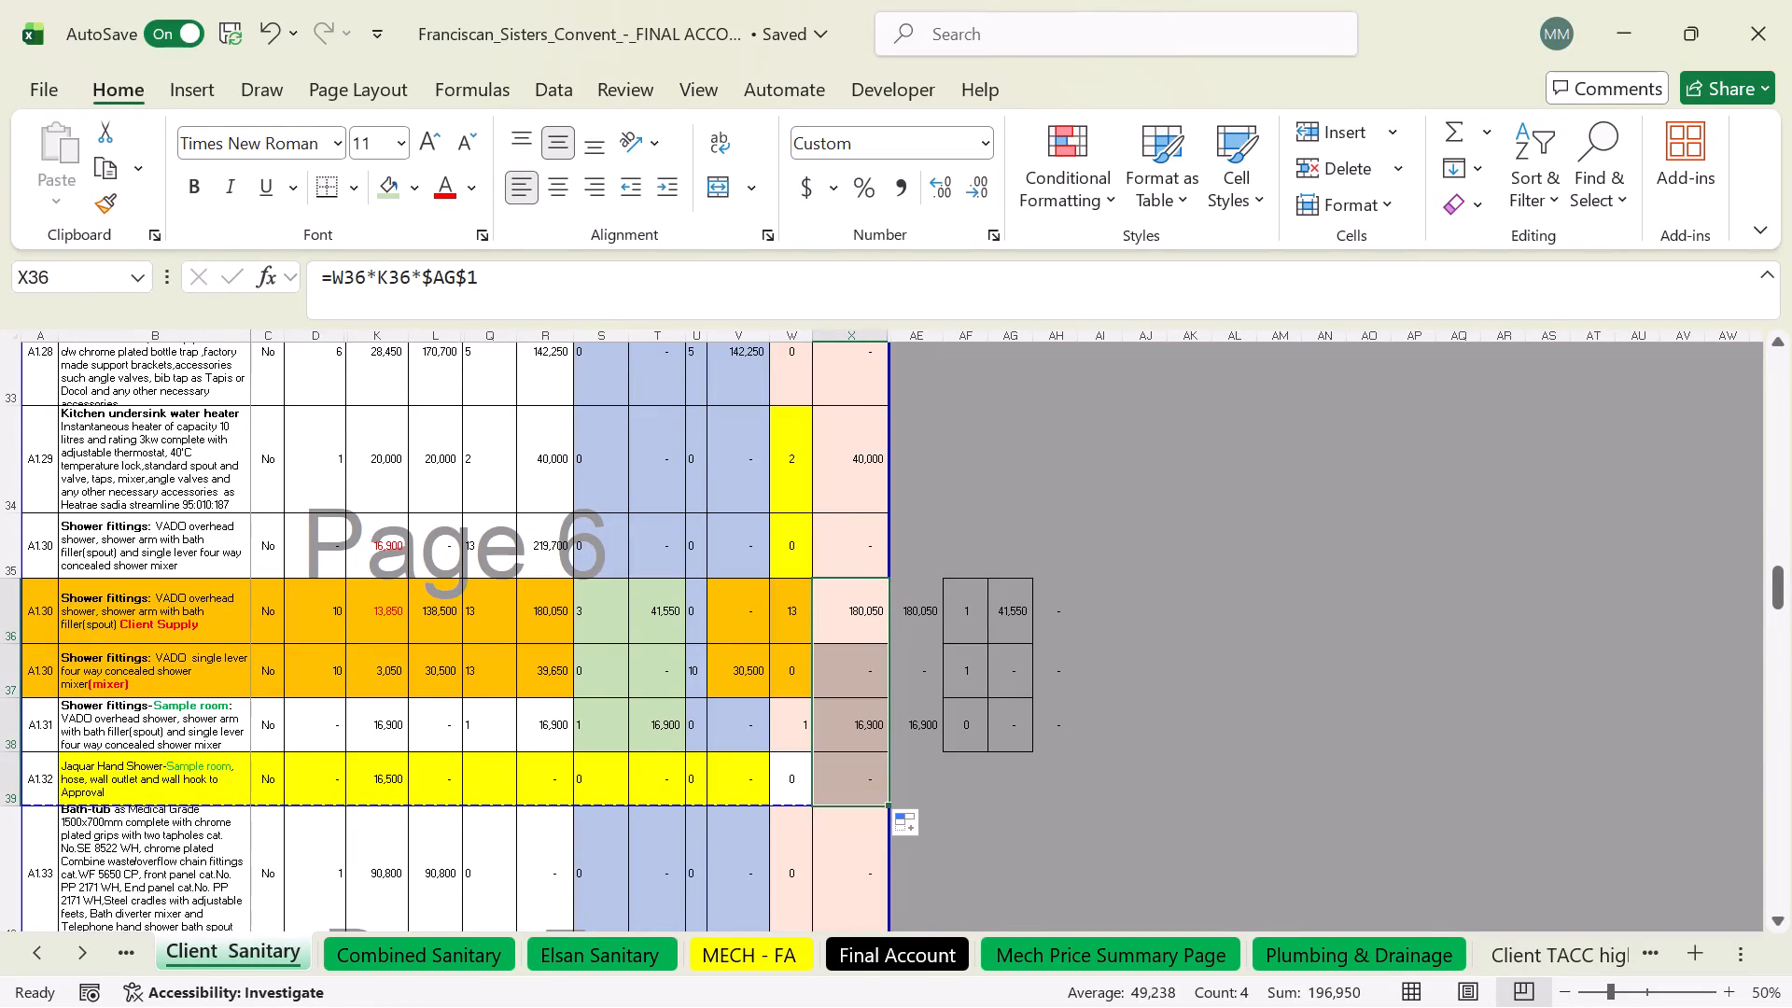
Check the quantity and rate references in the column X cost formulas of the A1.30 to A1.32 shower rows on Client Sanitary.
left_click(853, 663)
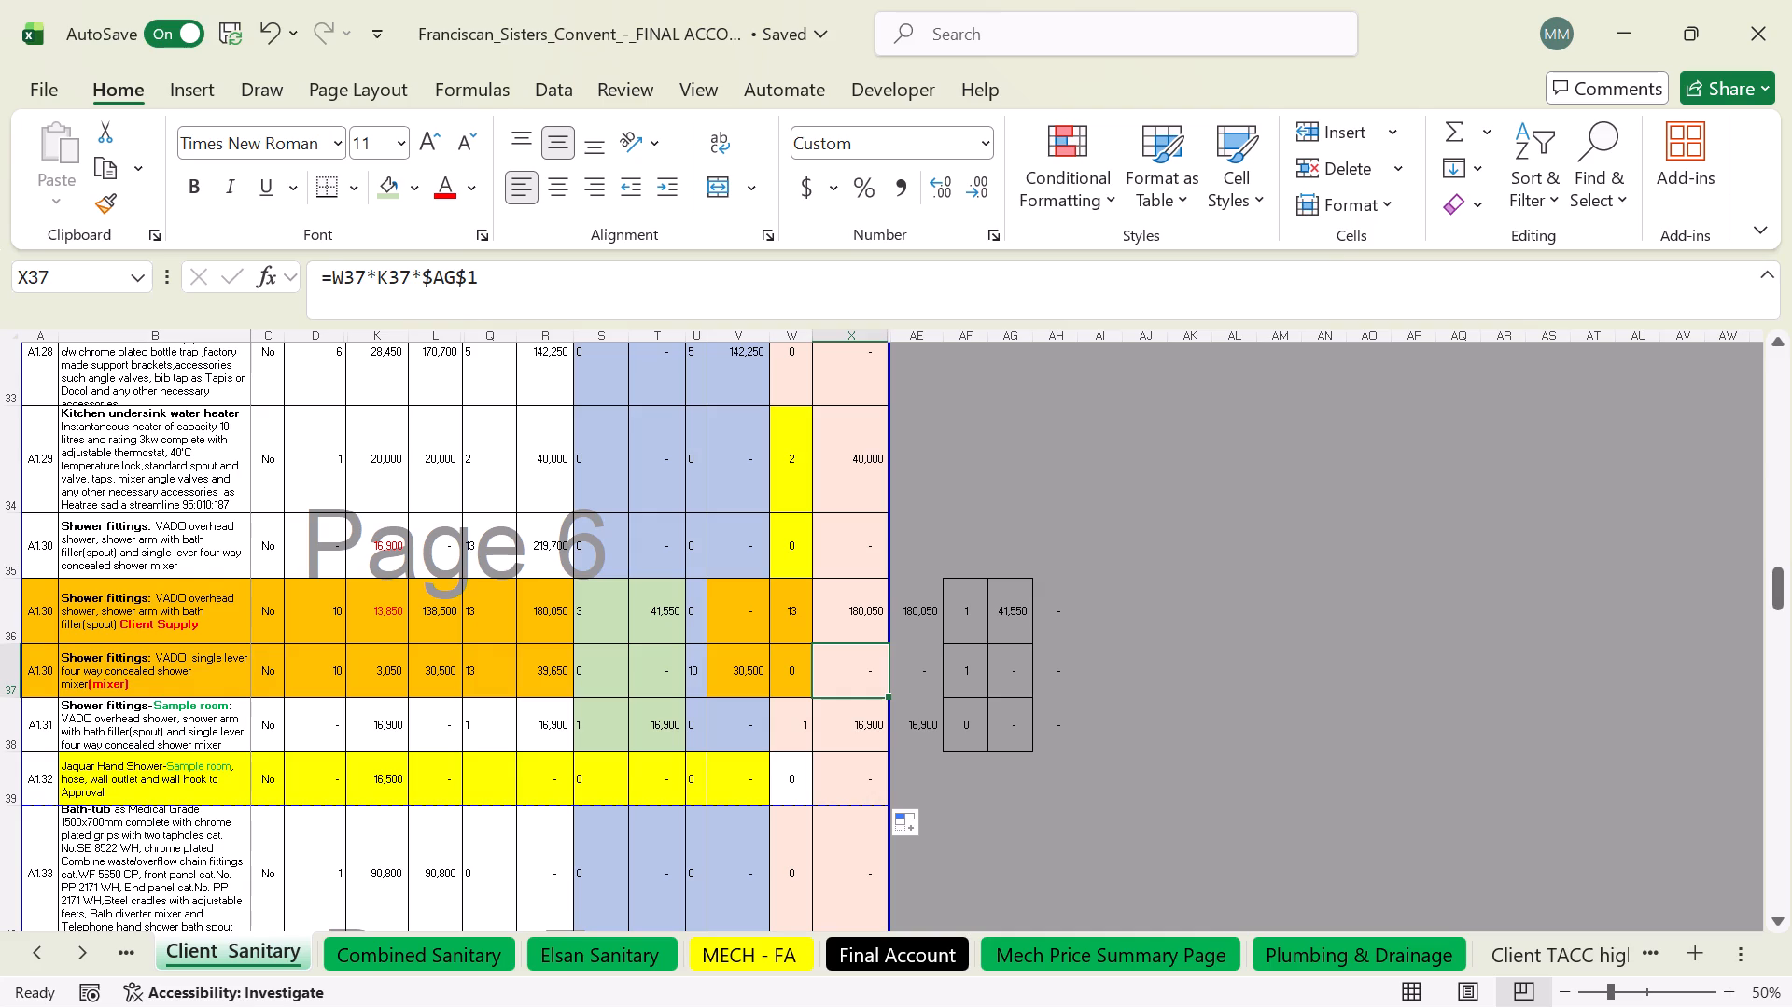
double_click(867, 602)
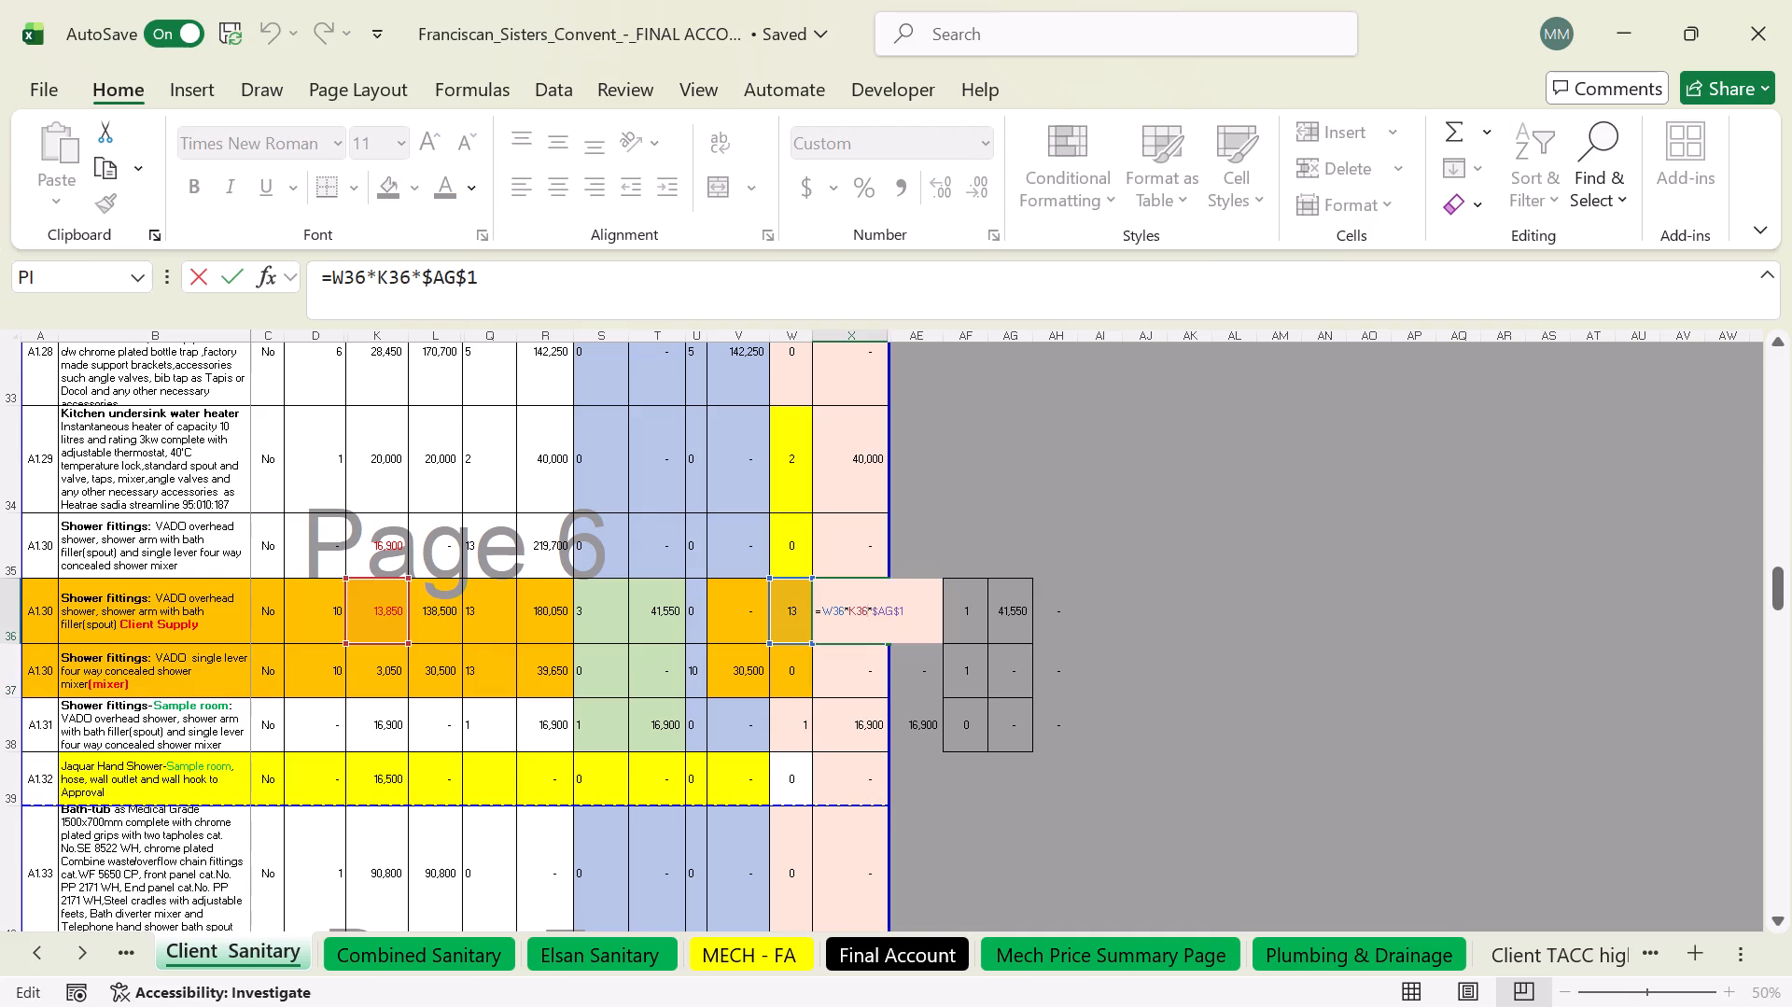
key("Return")
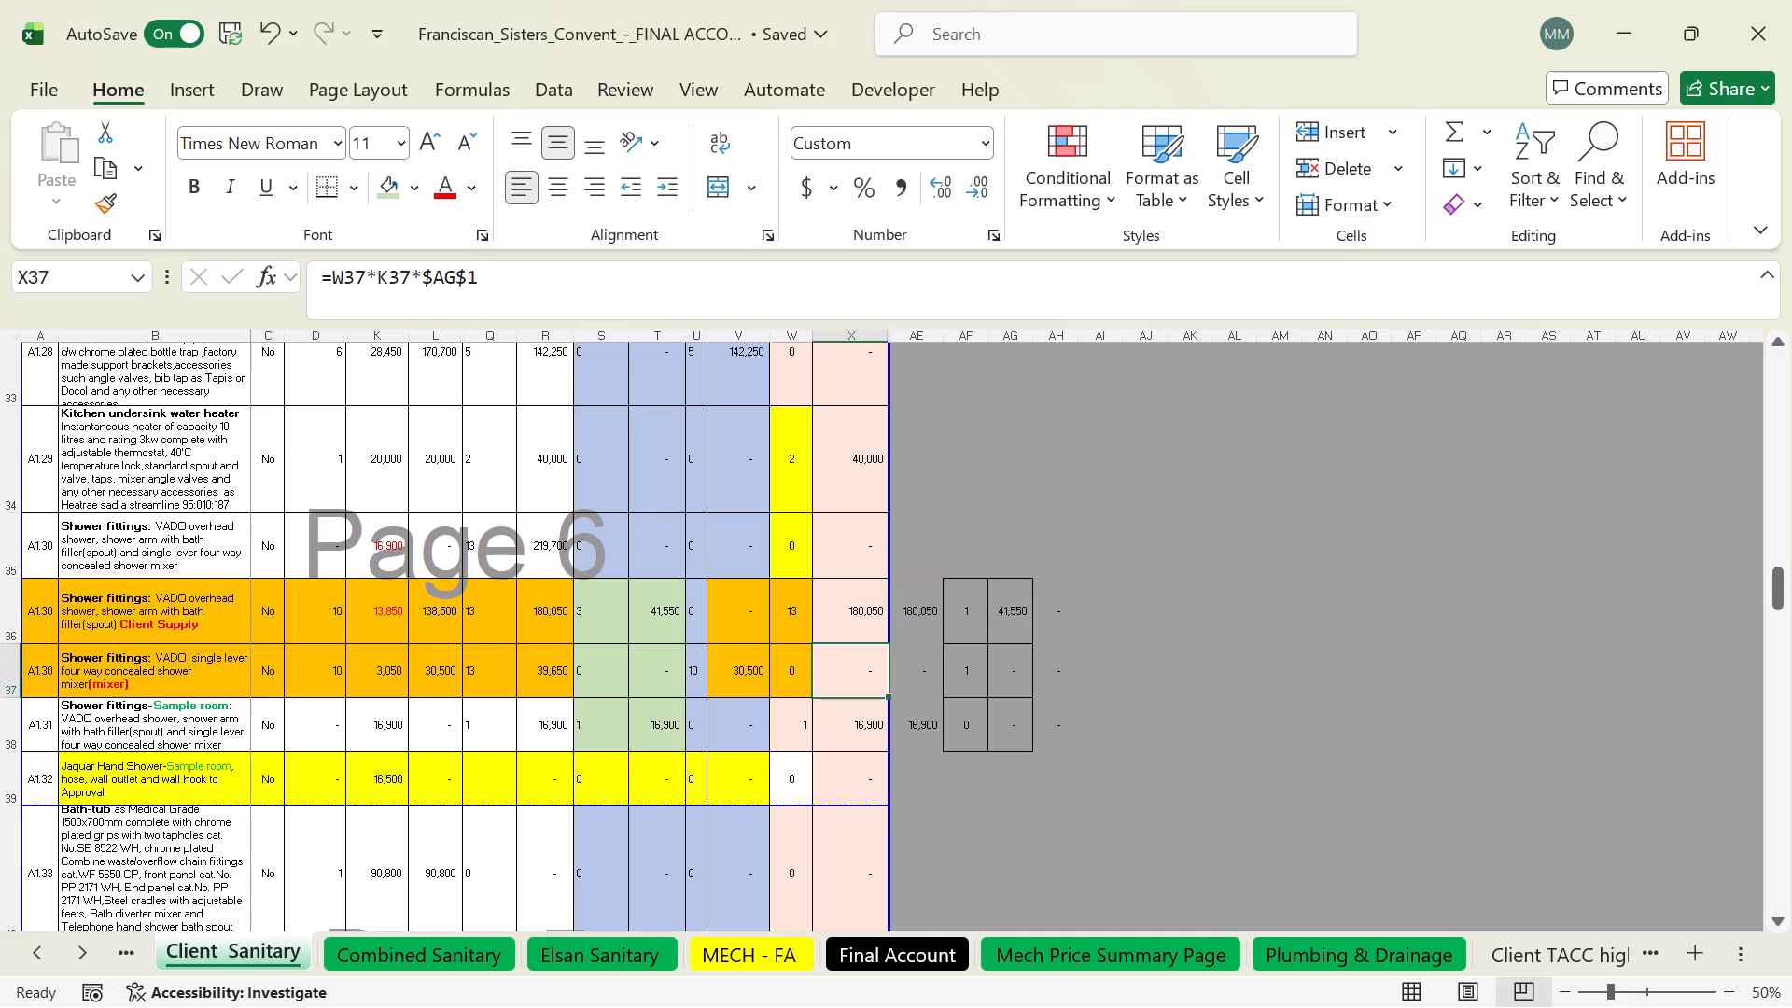
double_click(862, 732)
key("Return")
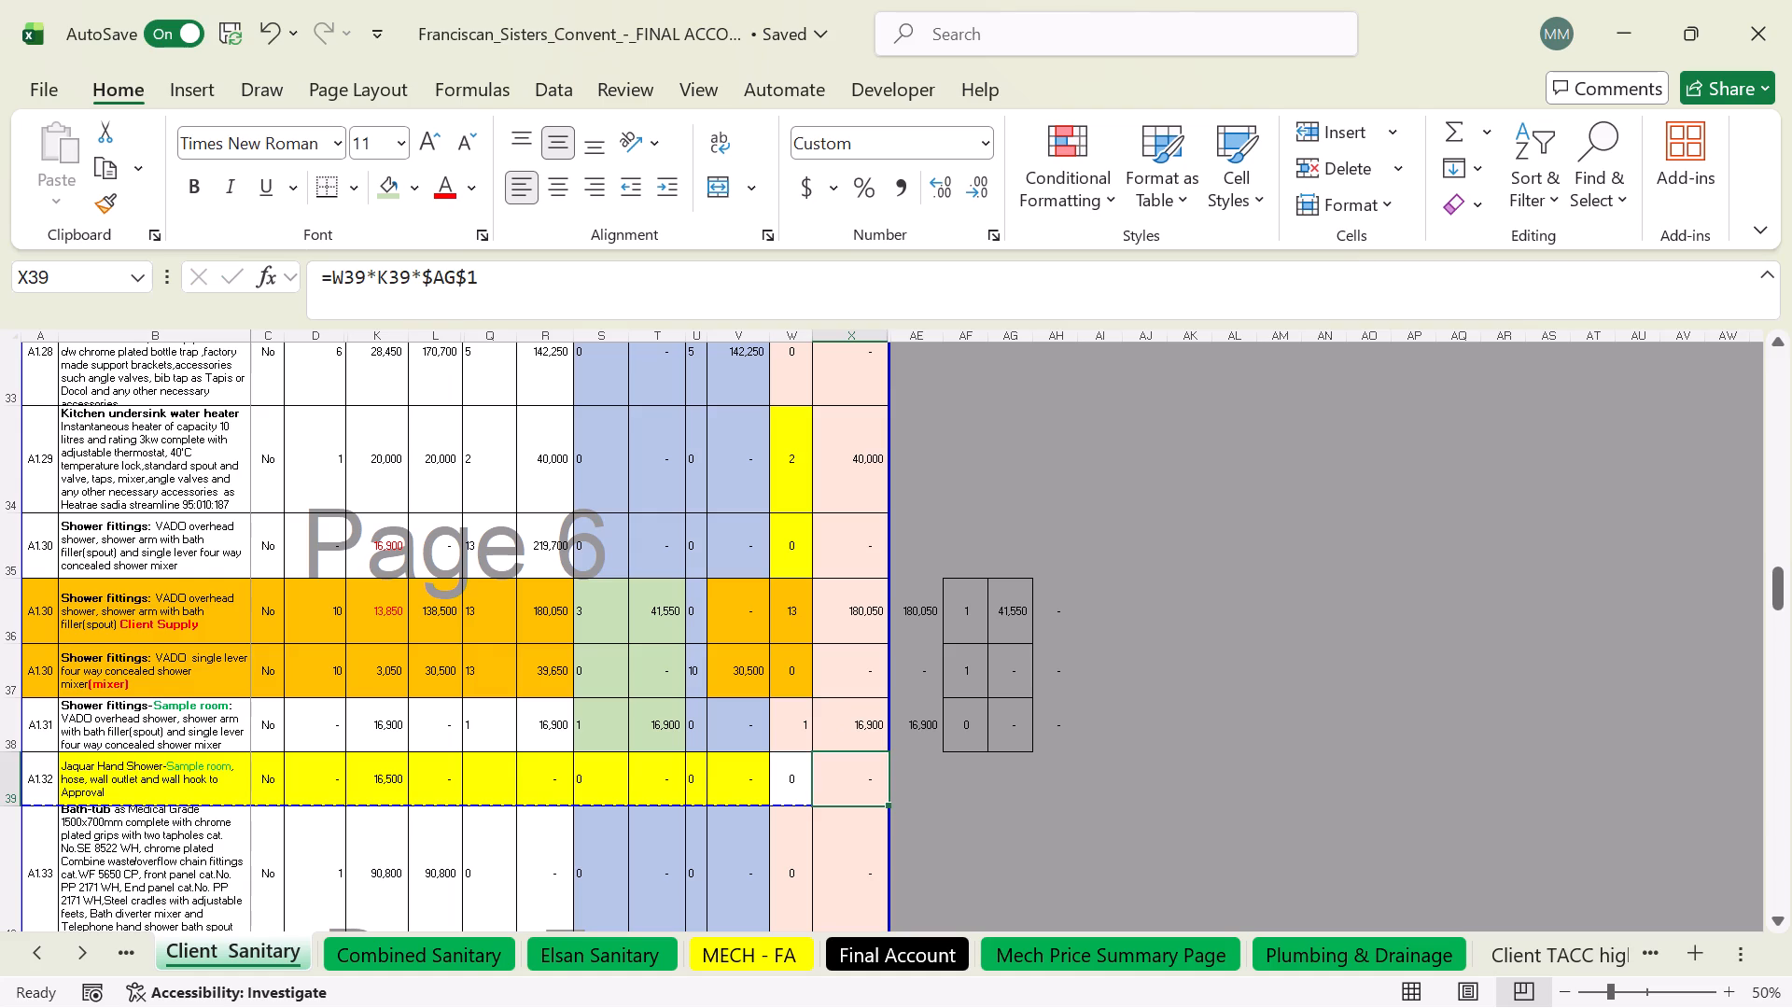
double_click(860, 774)
key("Return")
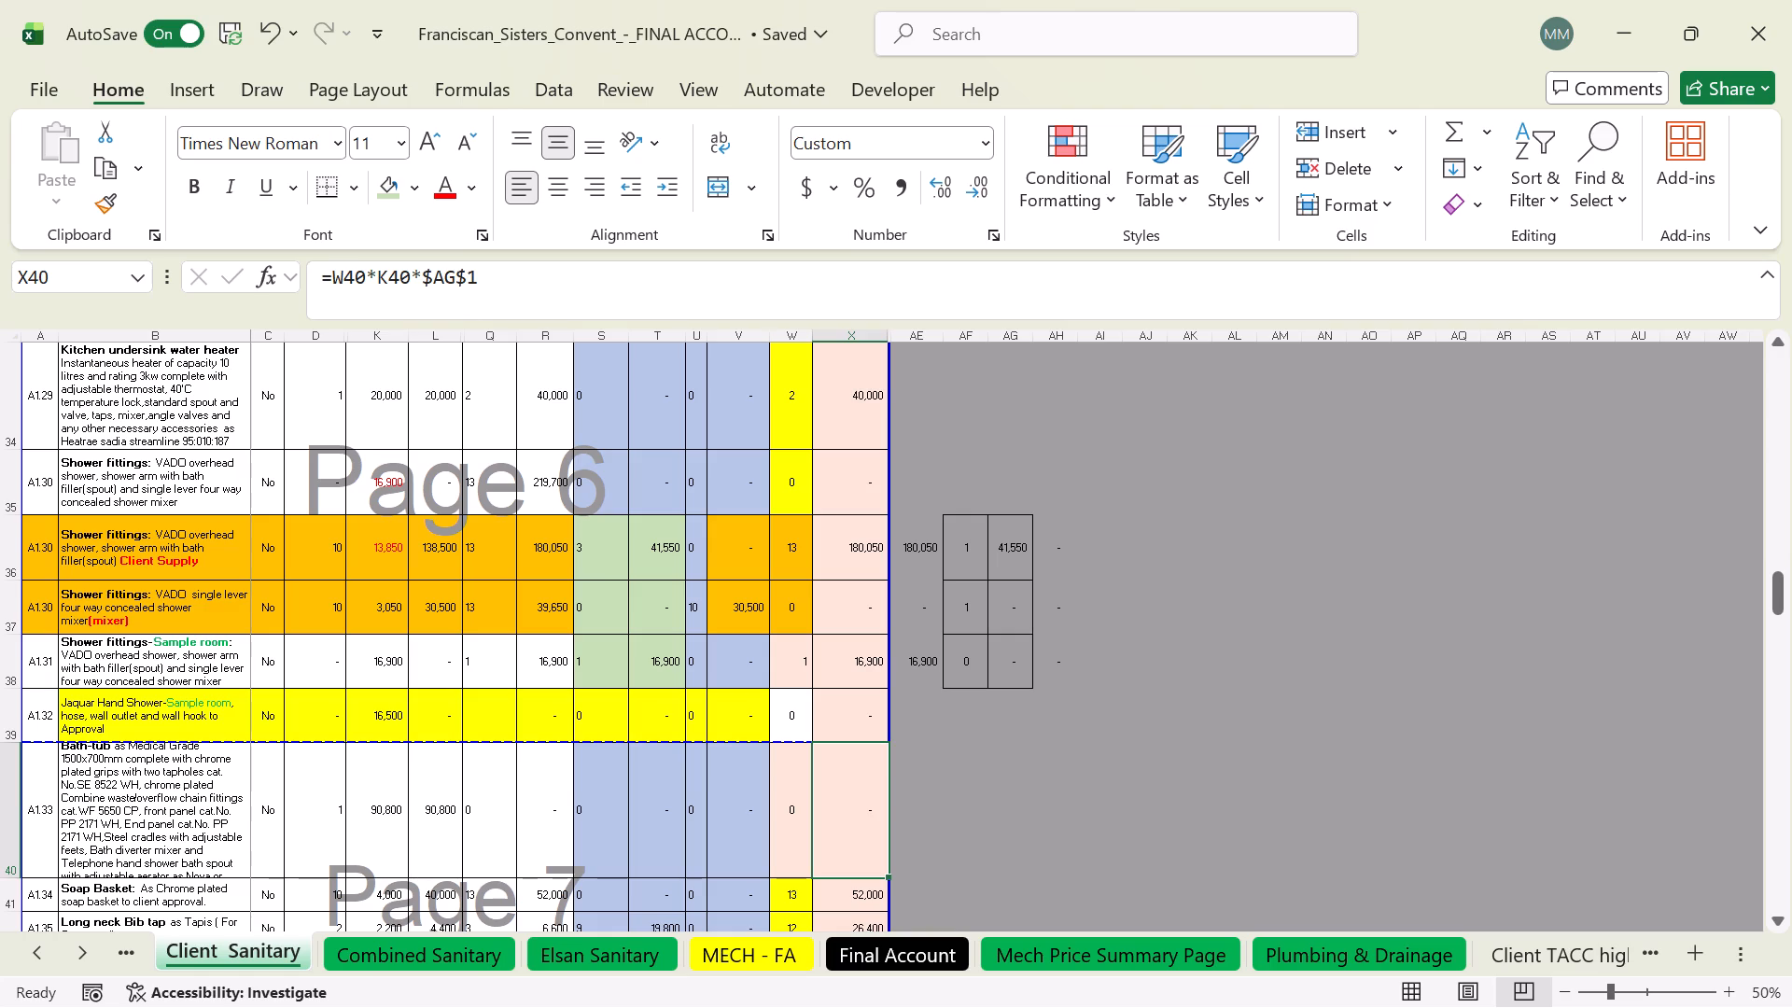
double_click(861, 542)
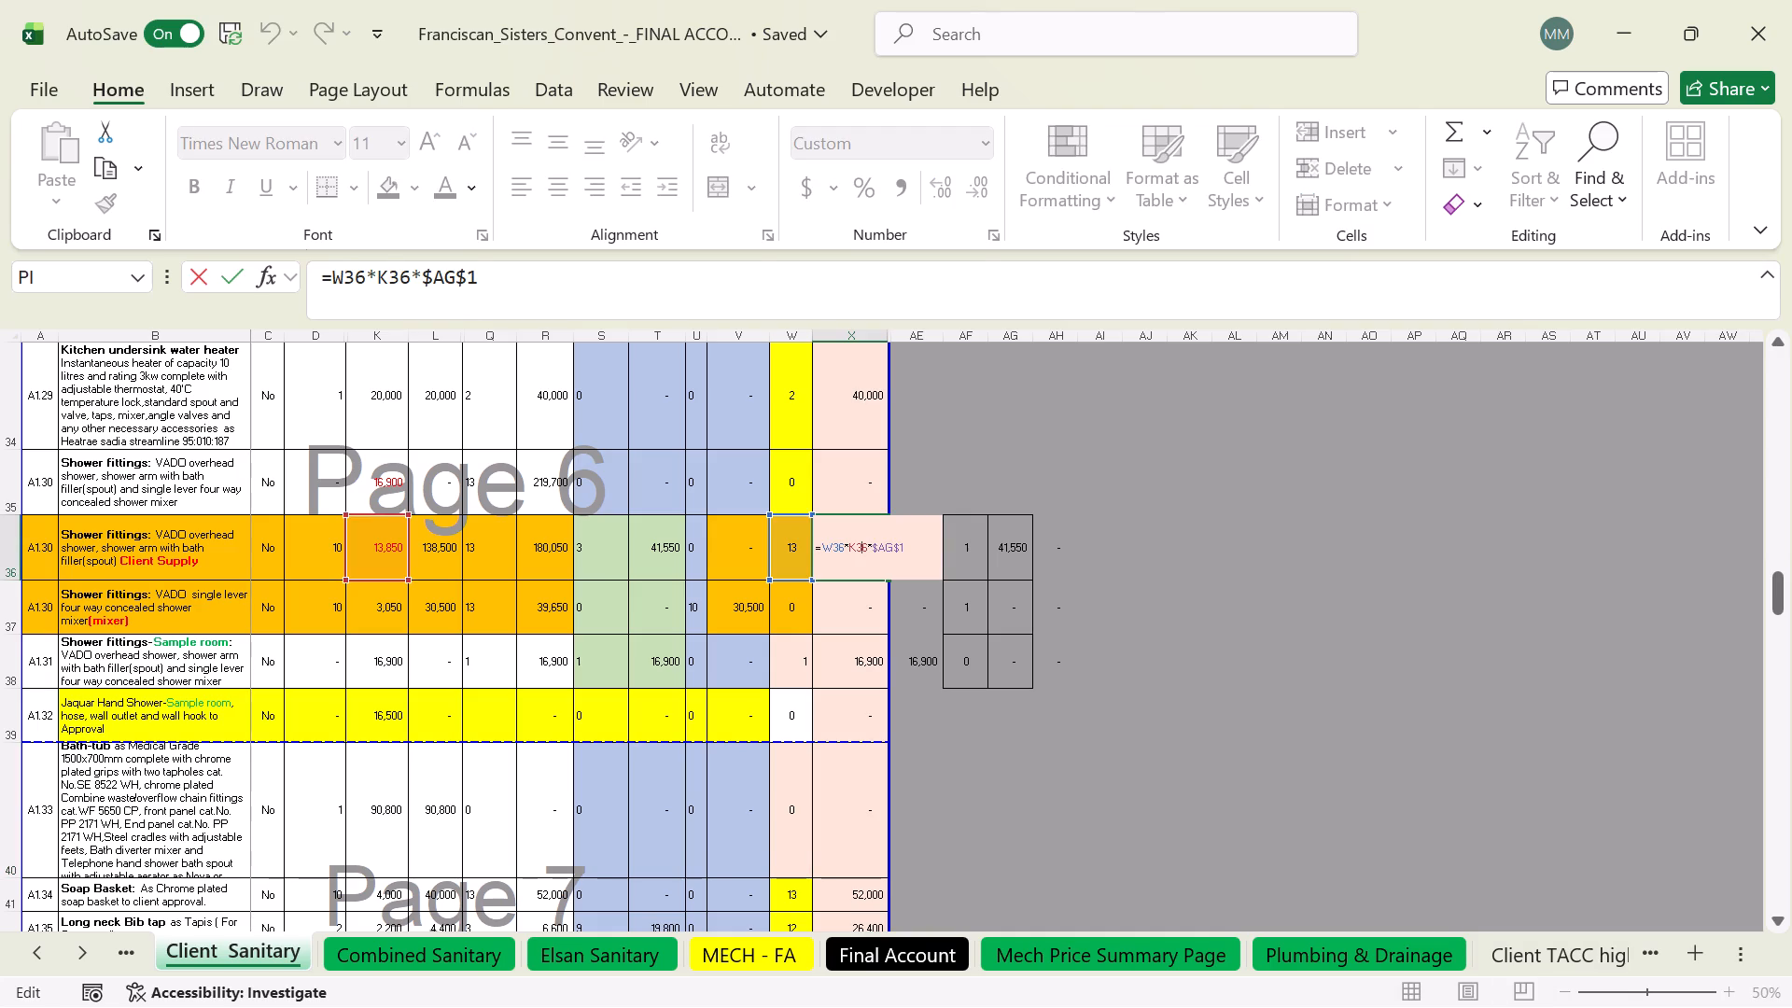
key("Return")
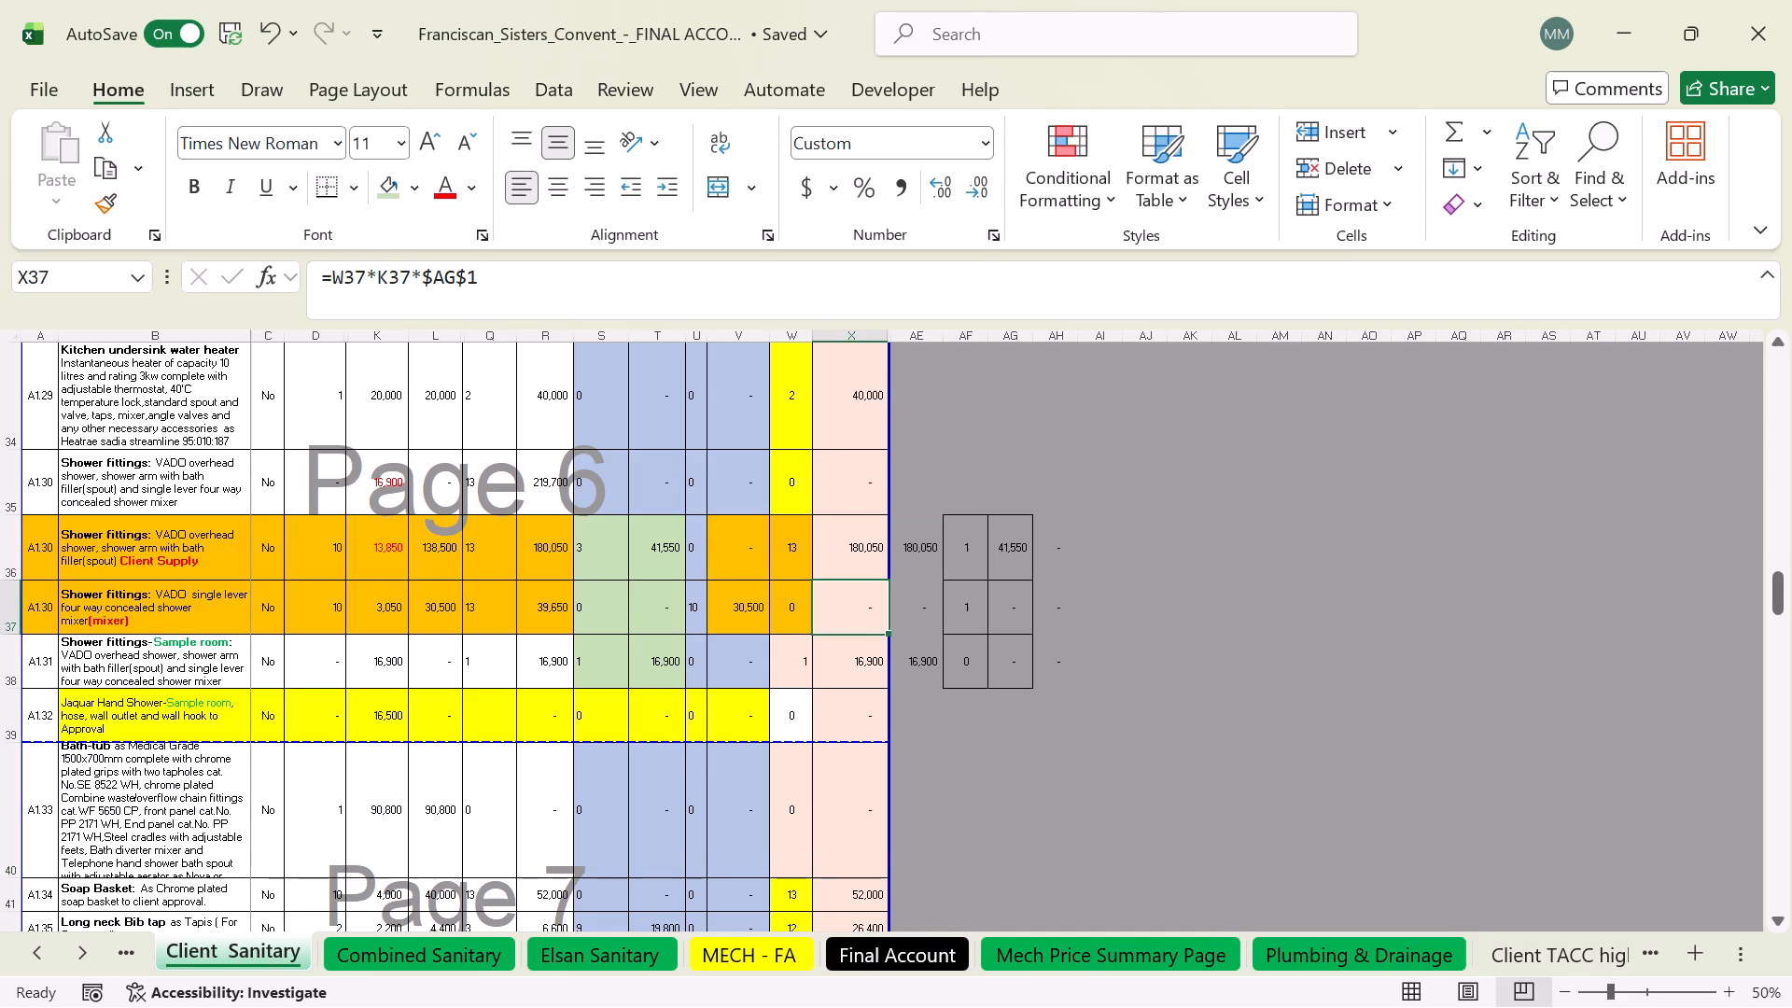
double_click(846, 600)
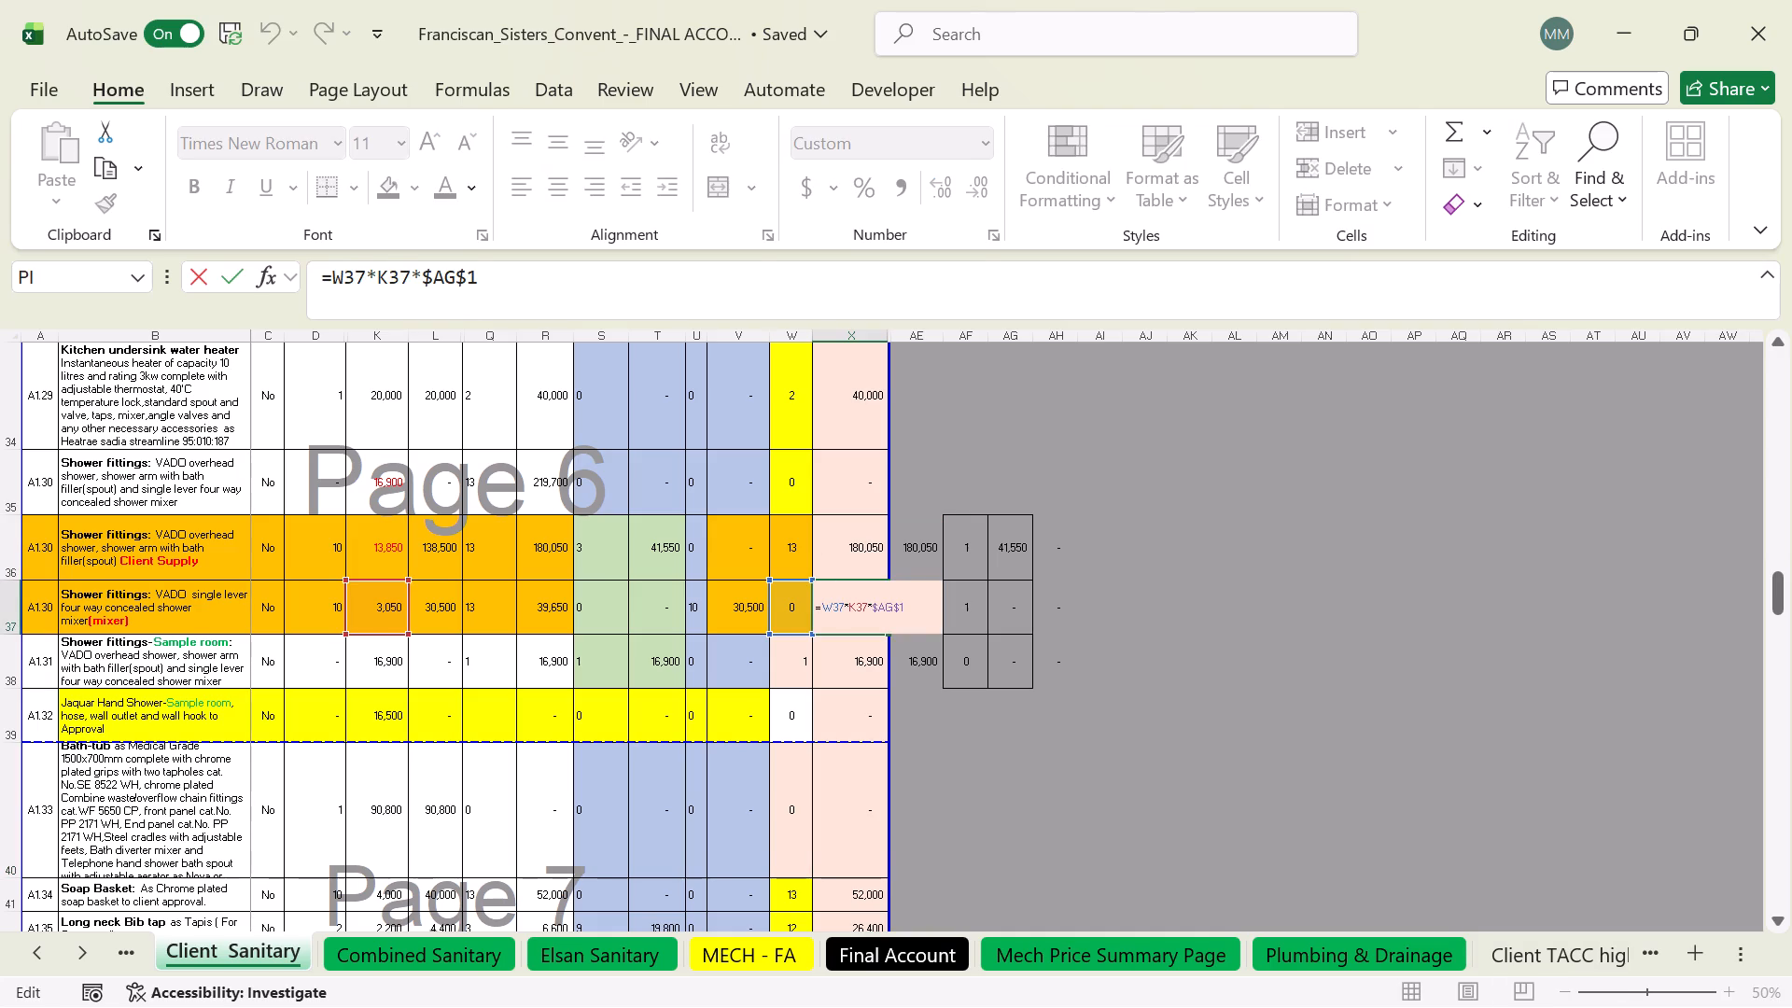
key("Return")
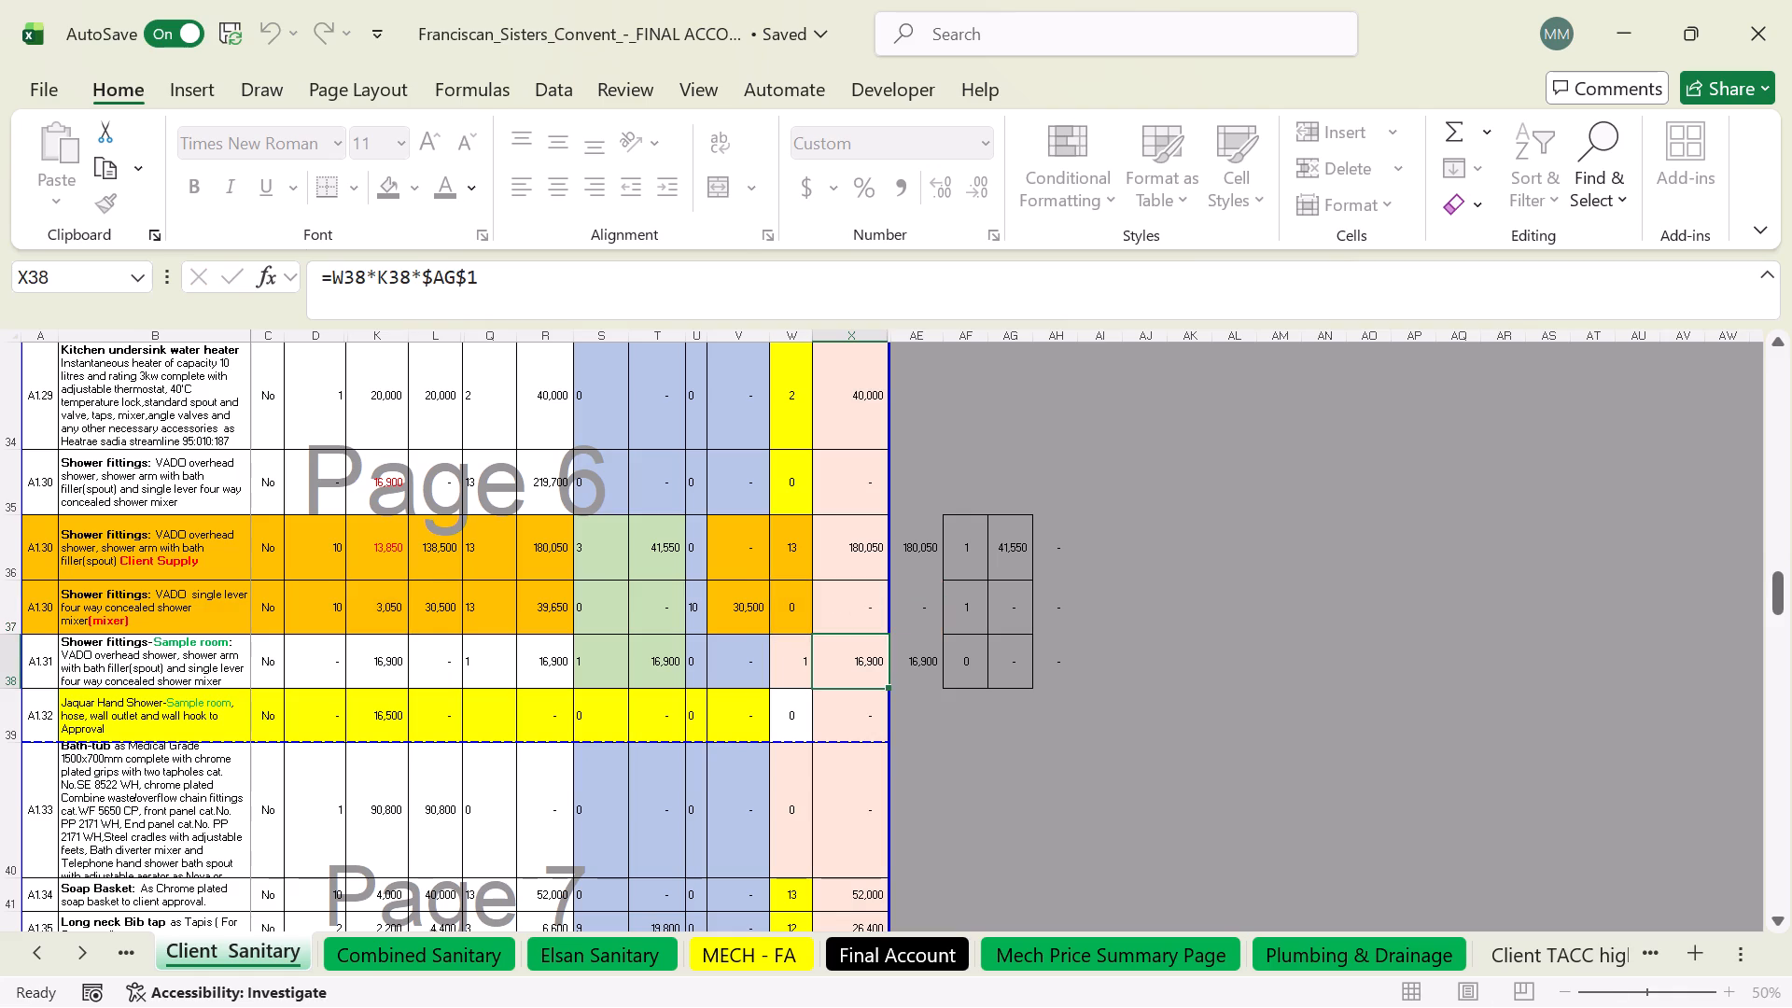
Check the water heater's cost formula in X34 and fill it down through the A1.33 bath-tub row in X40.
double_click(859, 416)
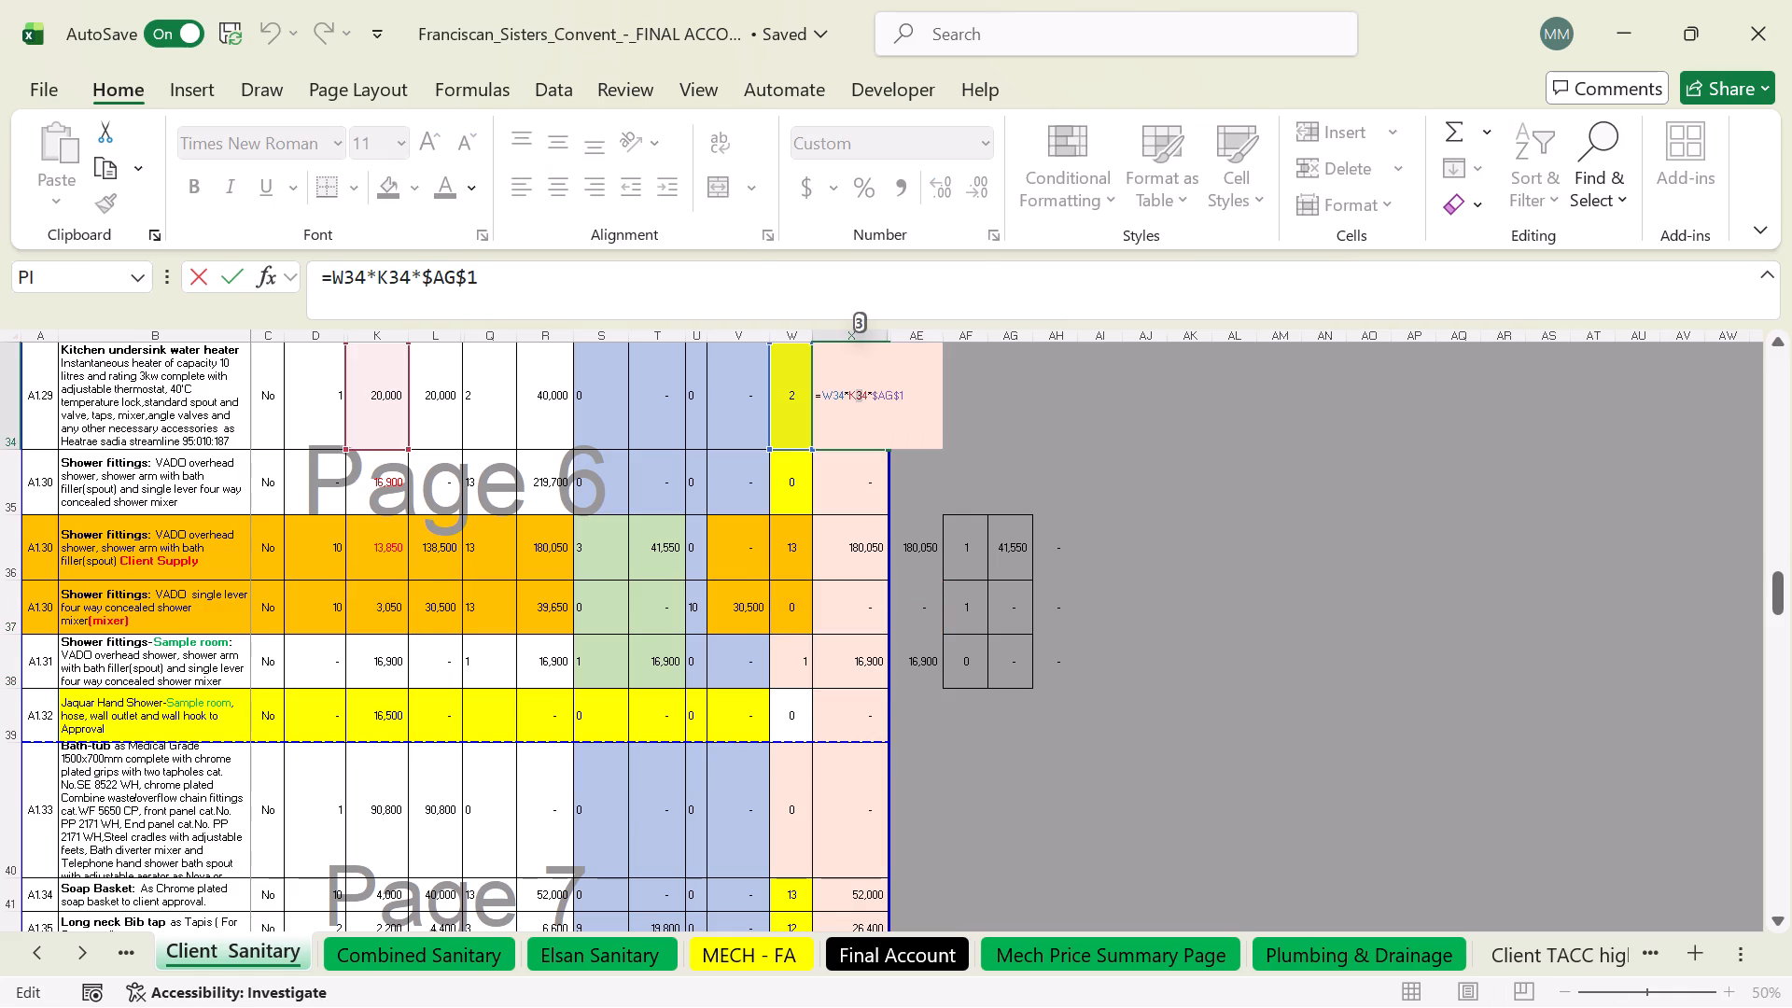
key("Return")
left_click(847, 387)
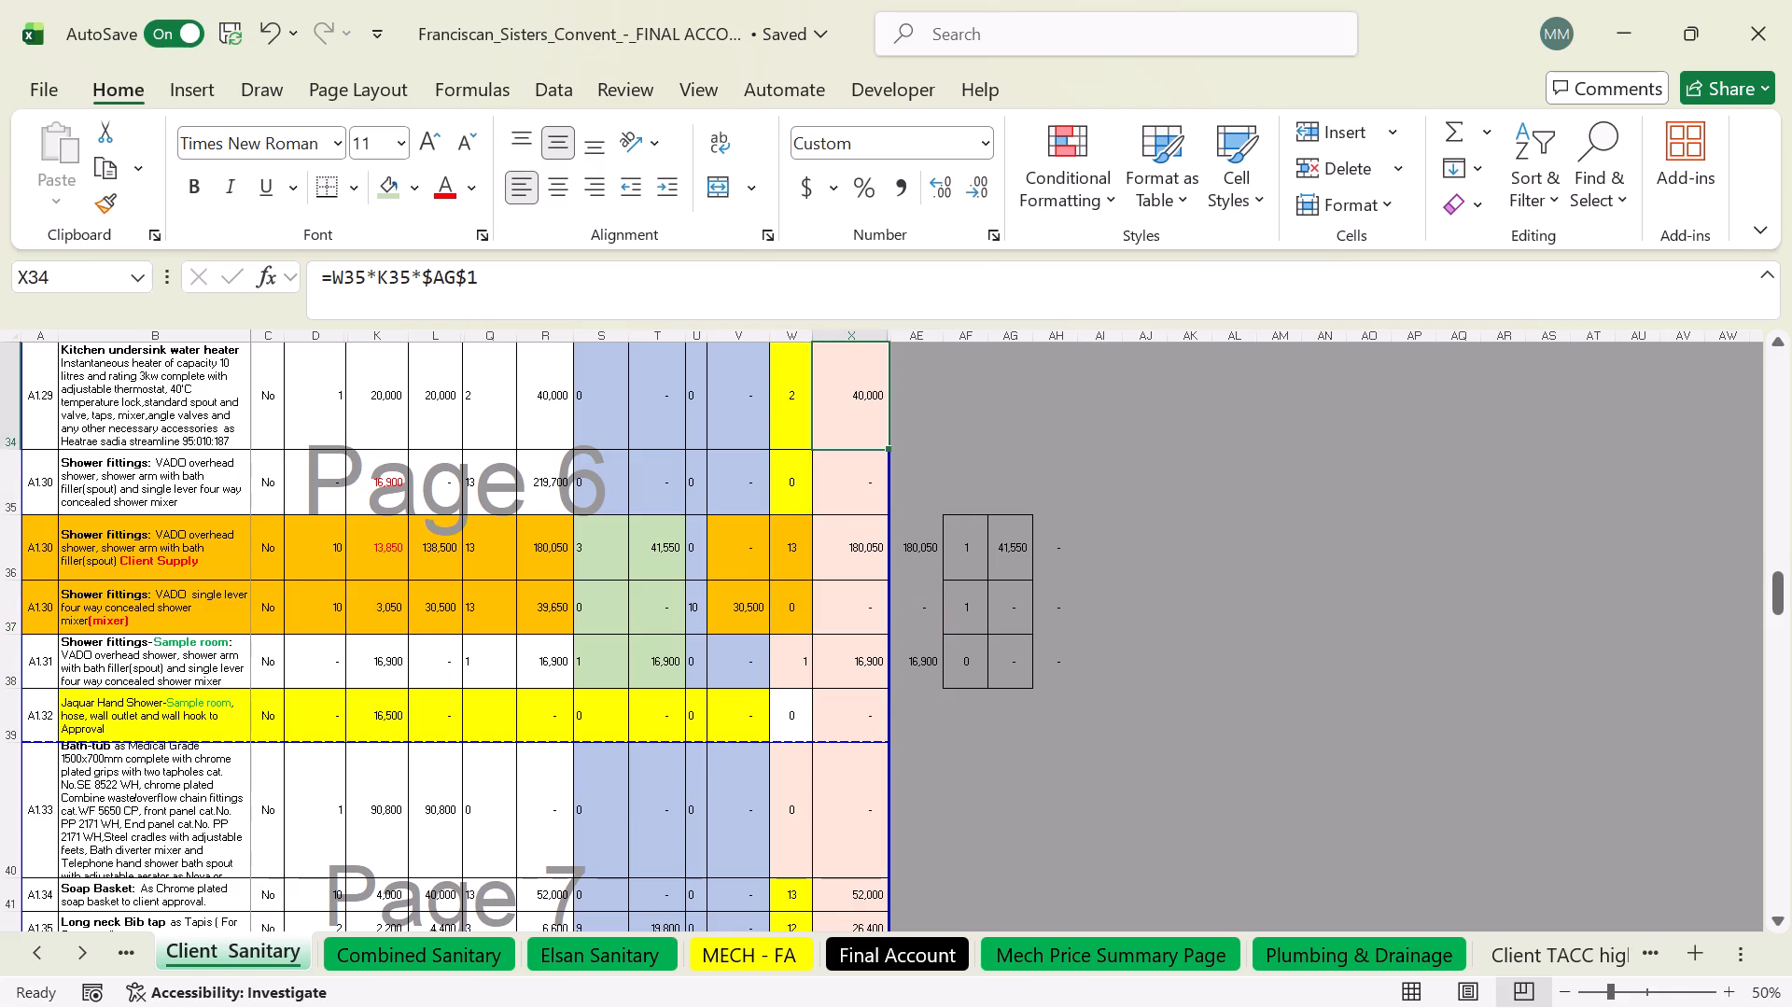
left_click_drag(887, 446, 869, 740)
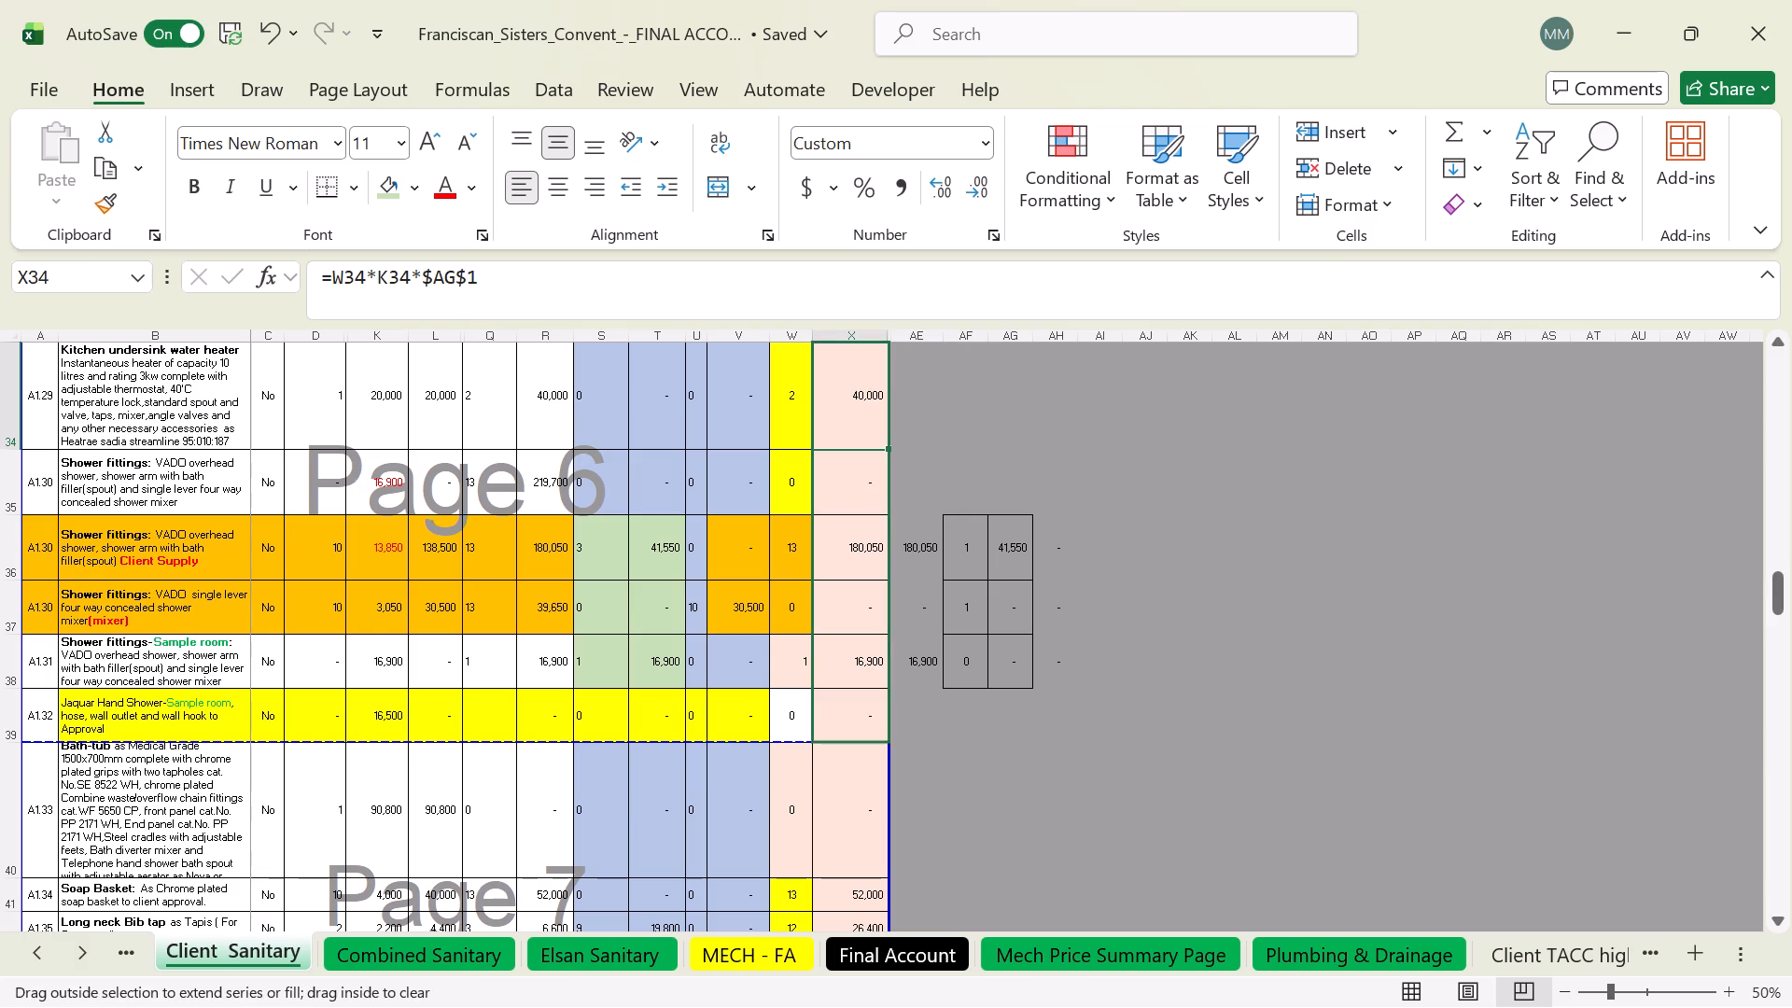
left_click_drag(869, 740, 869, 828)
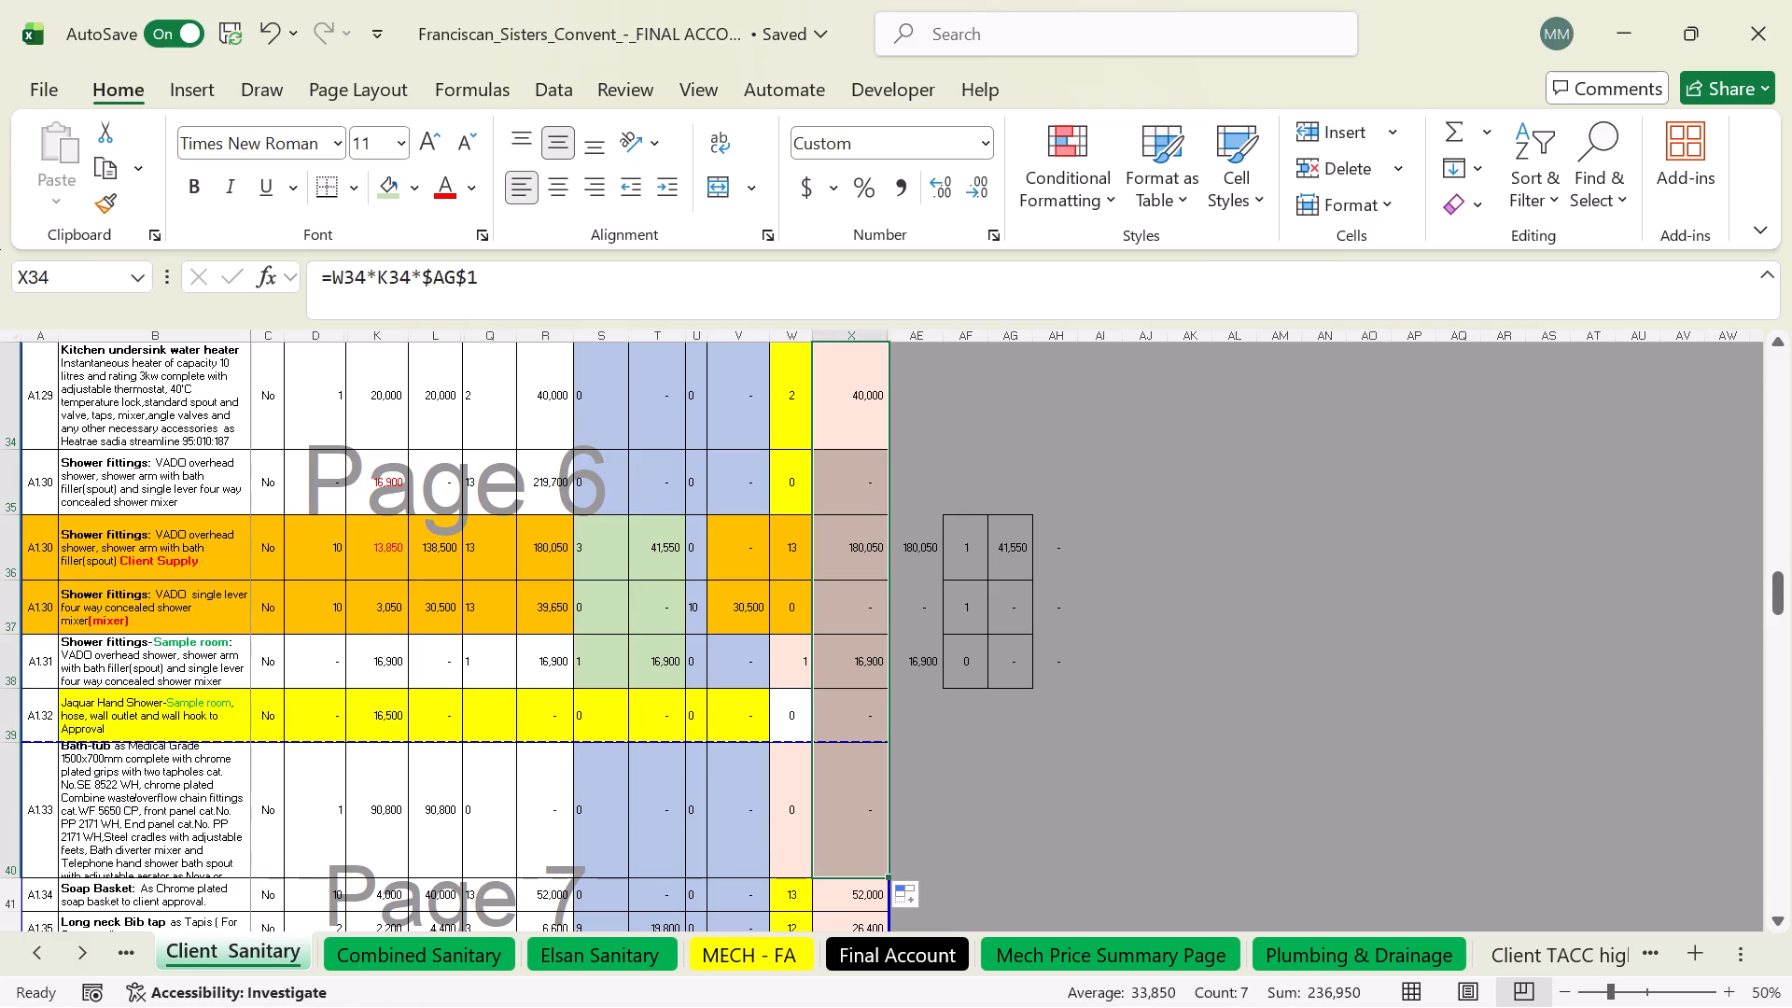
Recheck the shower rows on Combined Sanitary and Elsan Sanitary against Client Sanitary, and save the workbook.
left_click(385, 952)
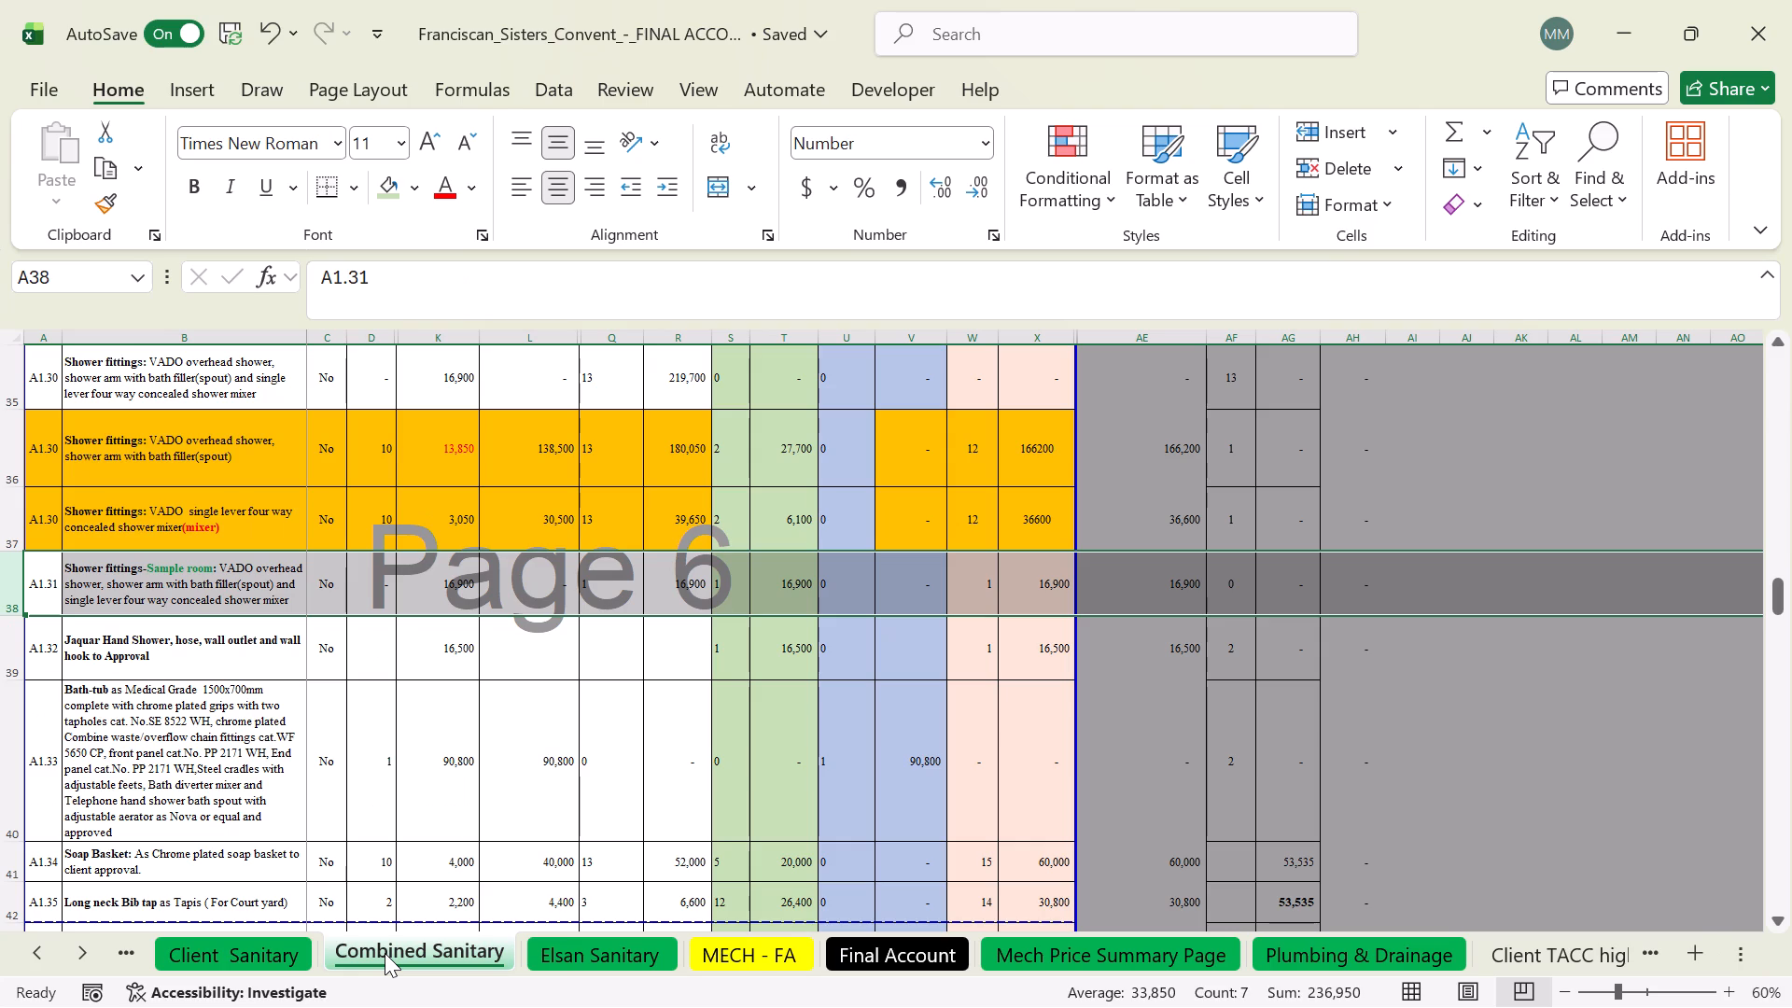
left_click(567, 960)
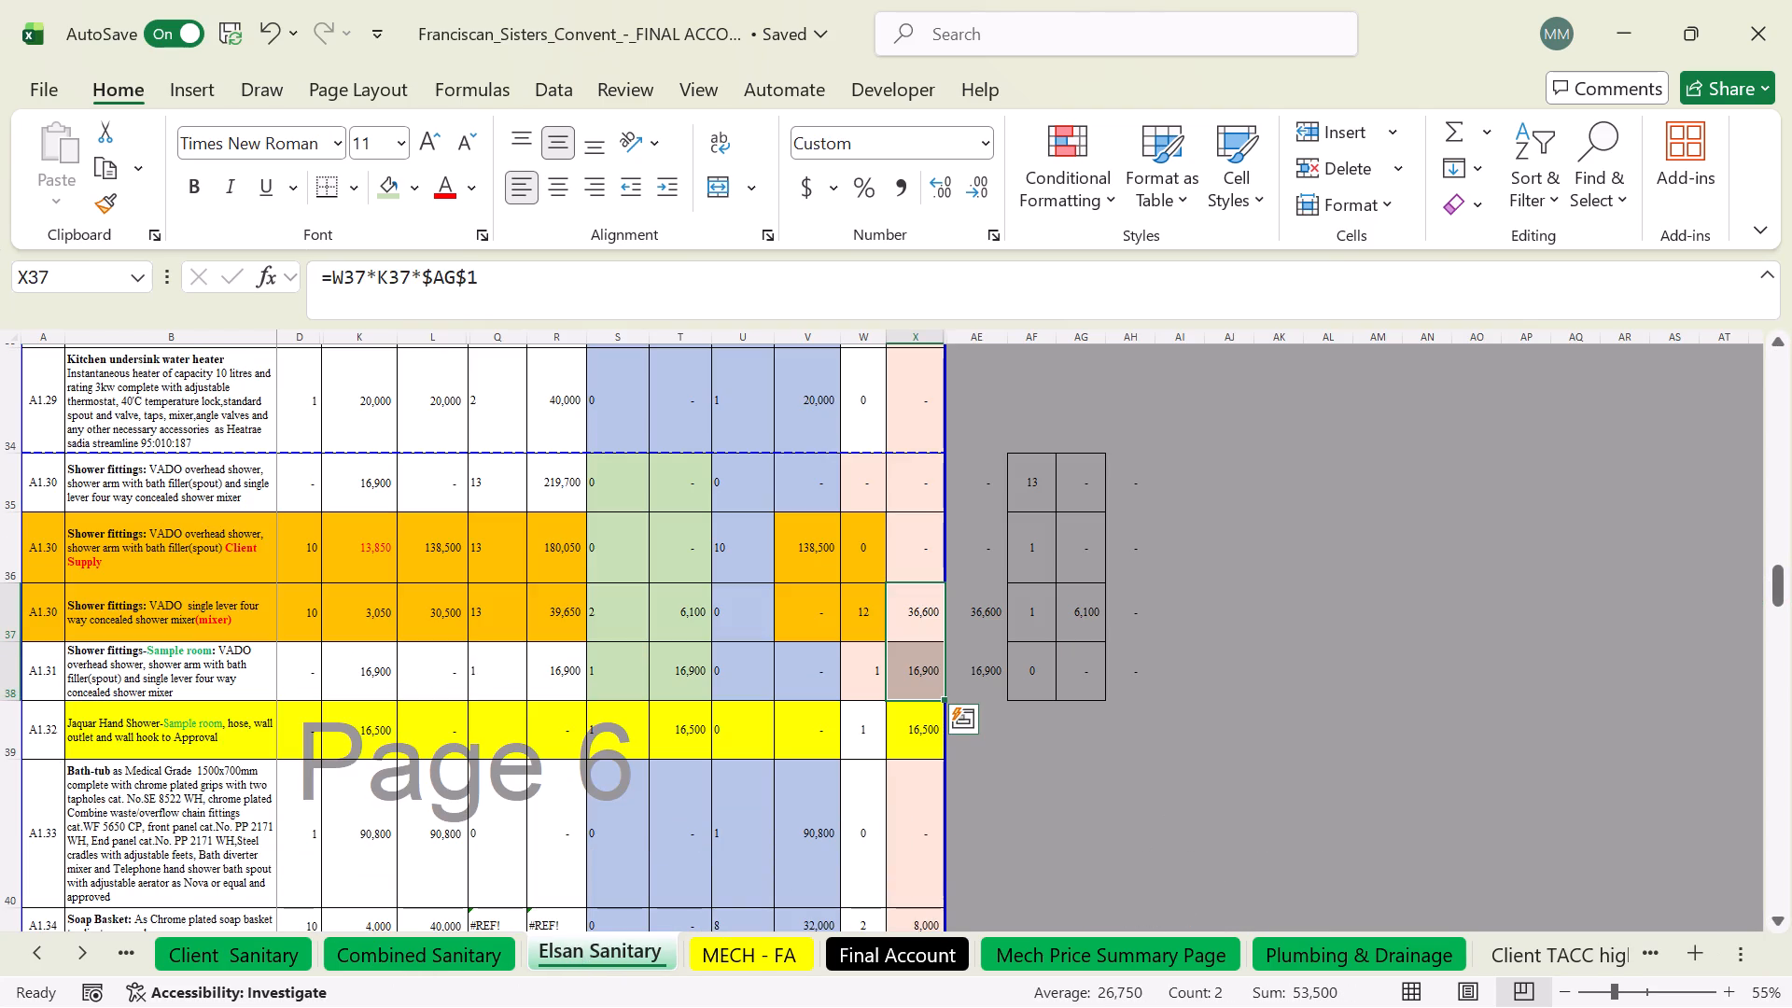
left_click(199, 956)
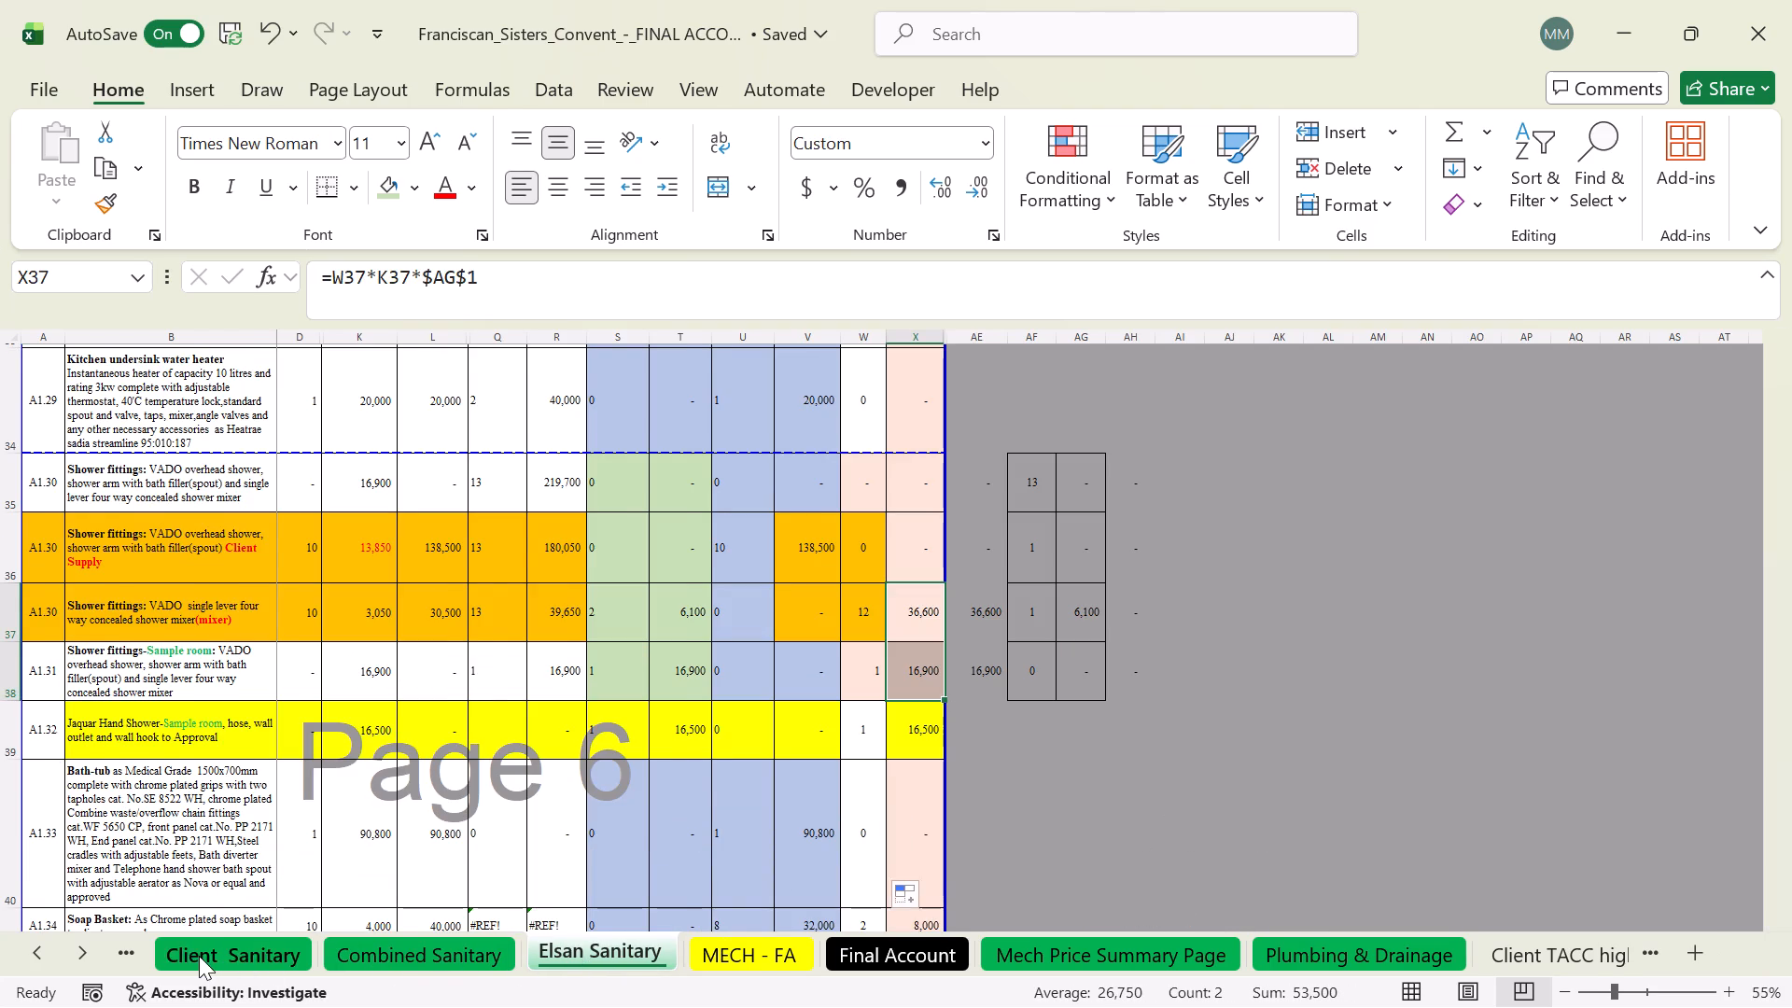
left_click(27, 953)
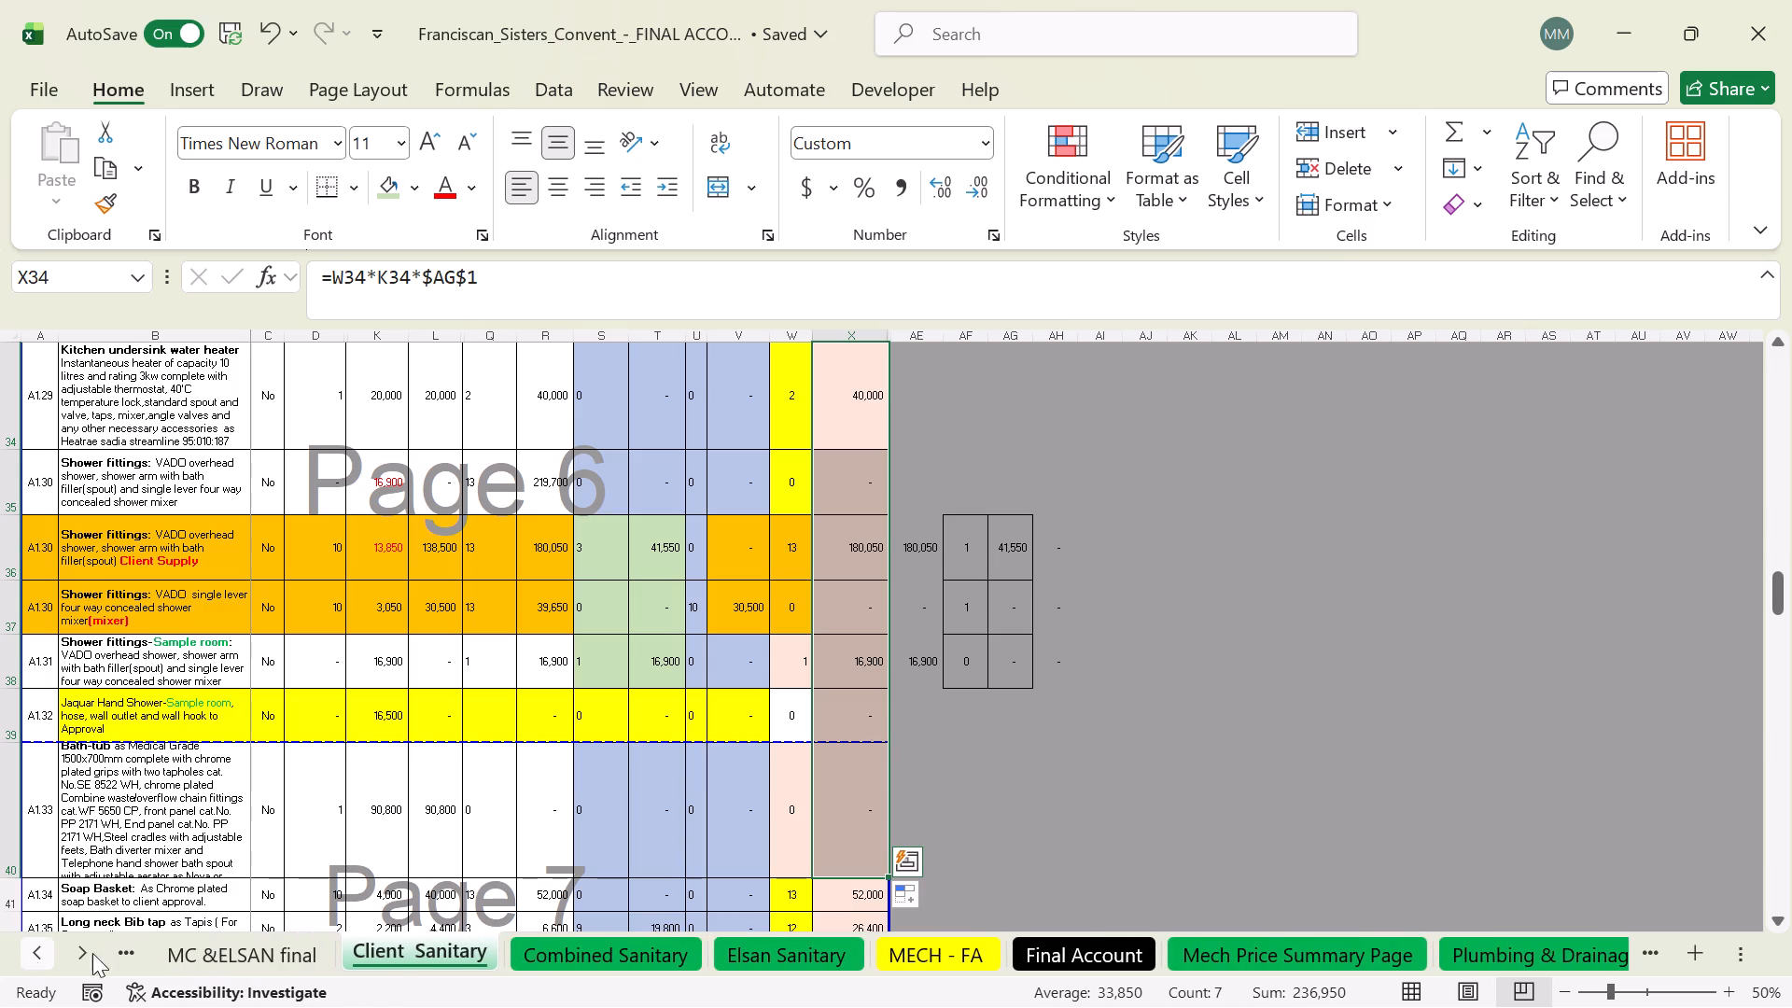
left_click(645, 578)
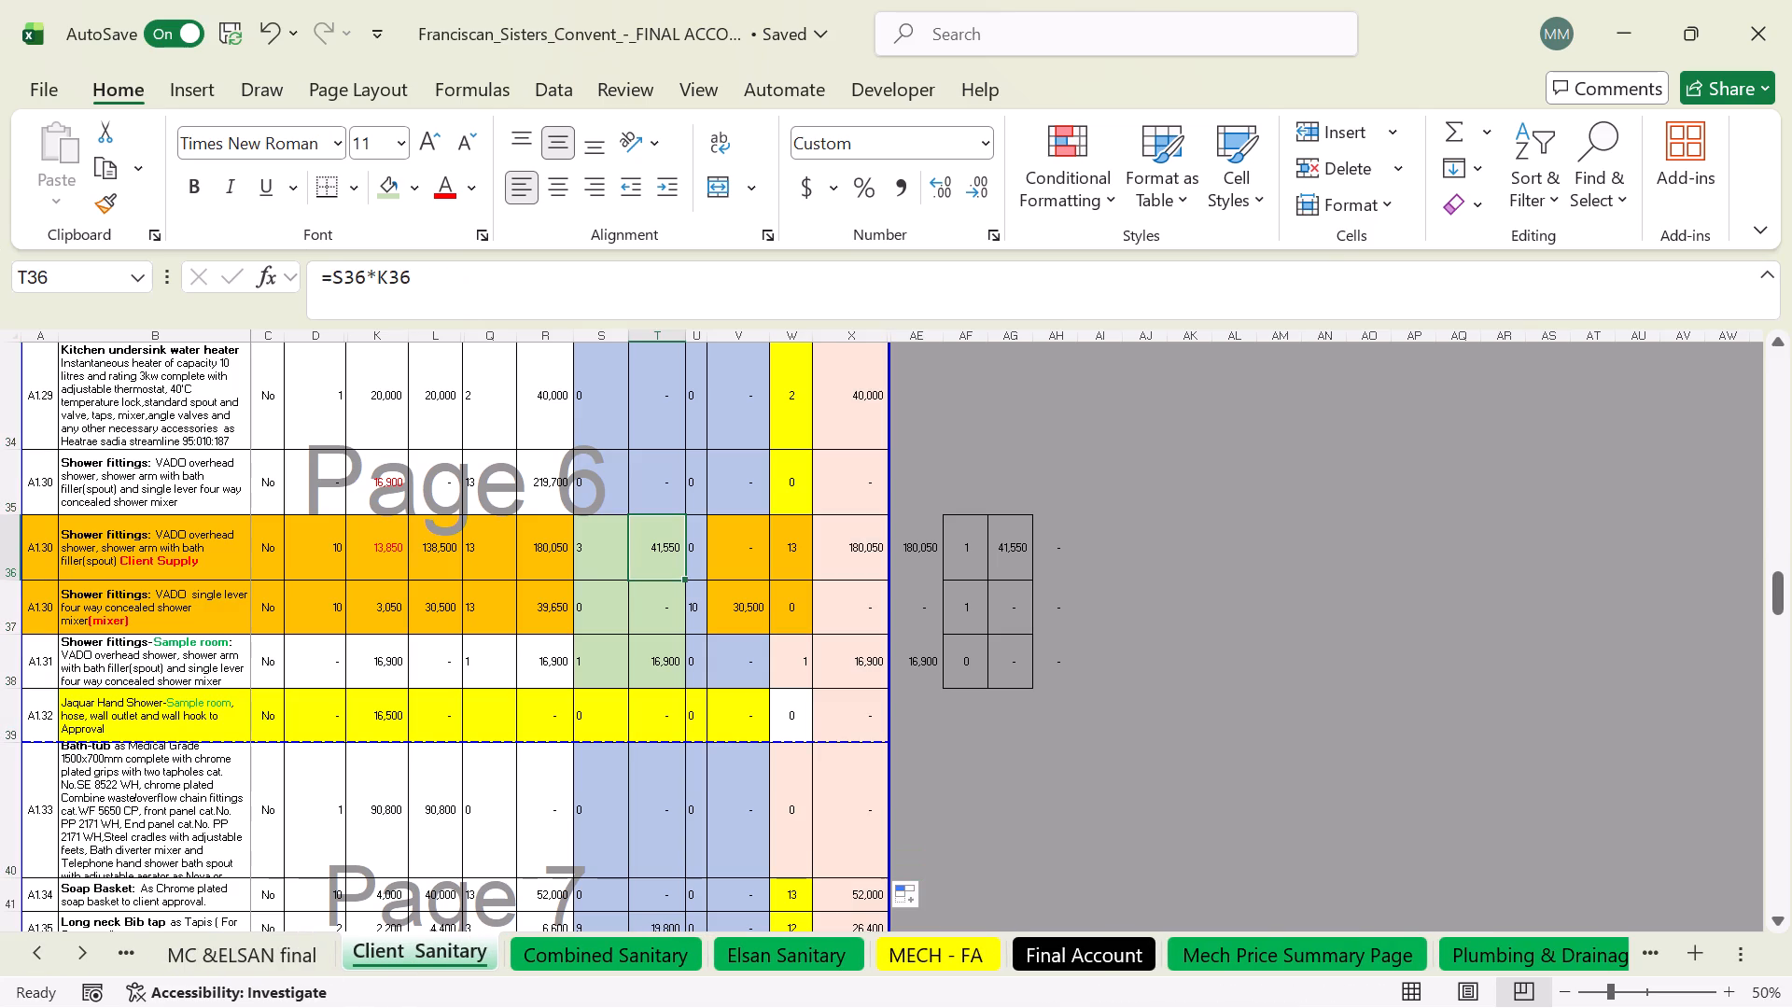
left_click(222, 32)
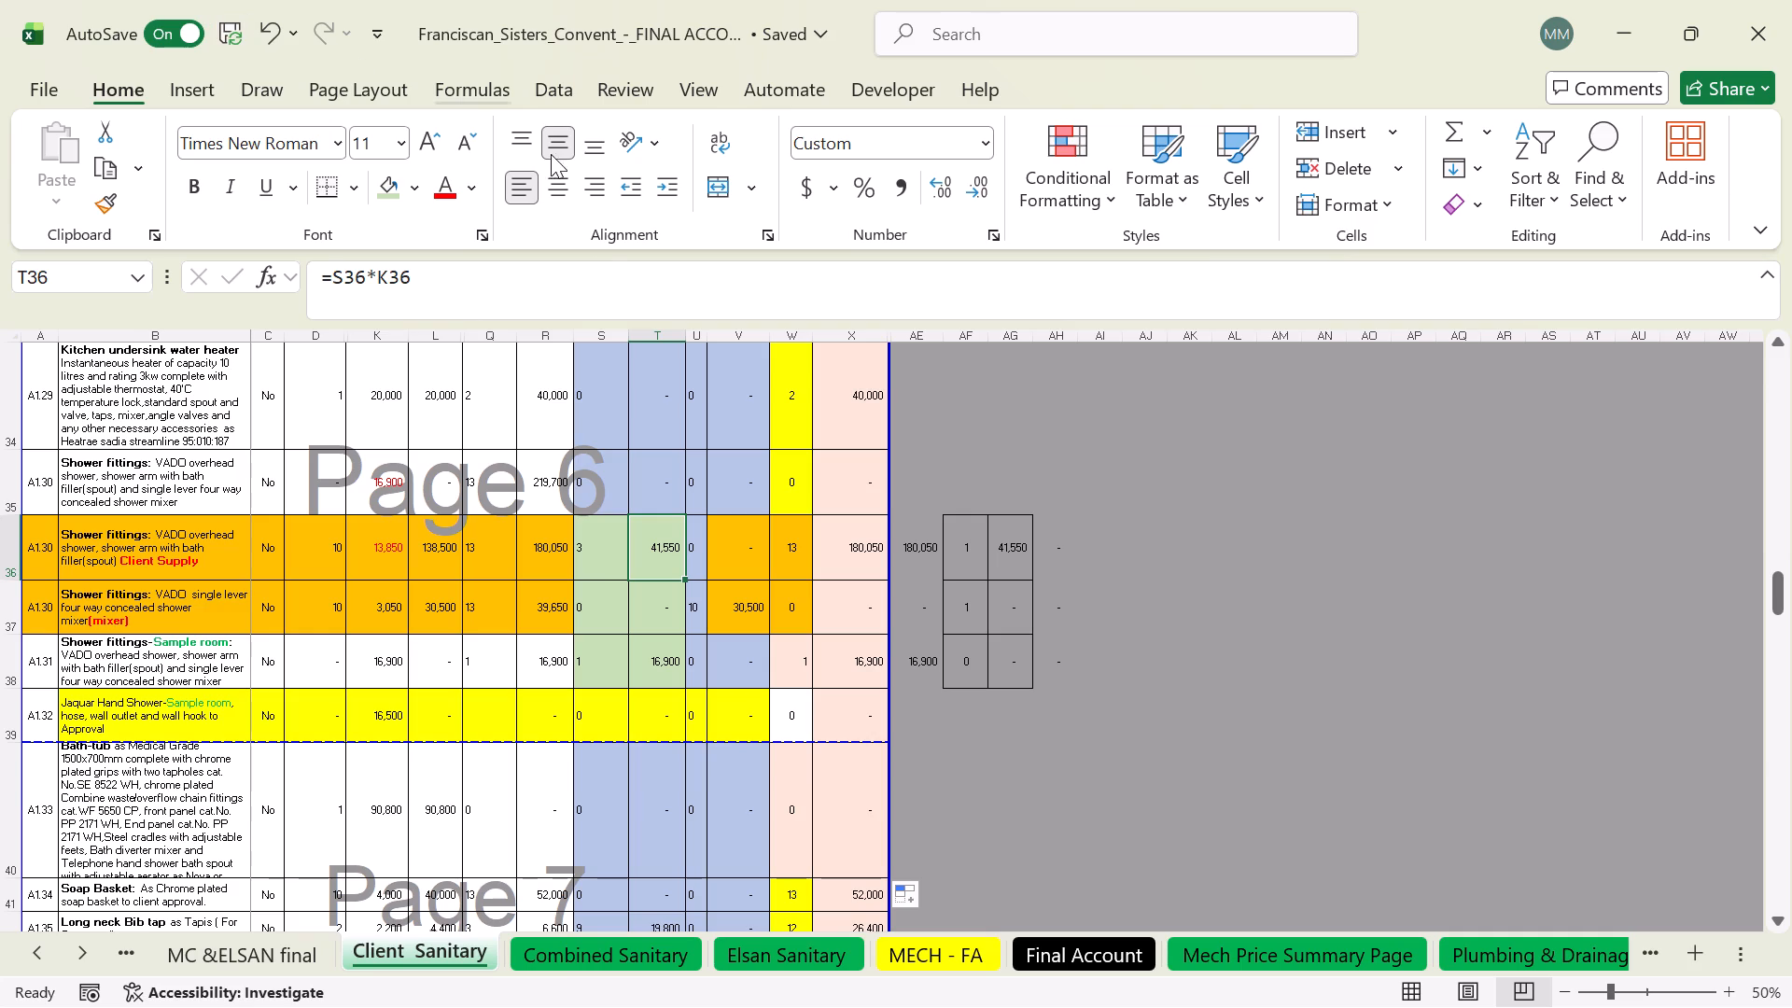
Look over the Client Sanitary items from the shower fittings back up to the A1.01 WC suites and column headings.
scroll(590, 241, "up", 4)
scroll(692, 509, "up", 9)
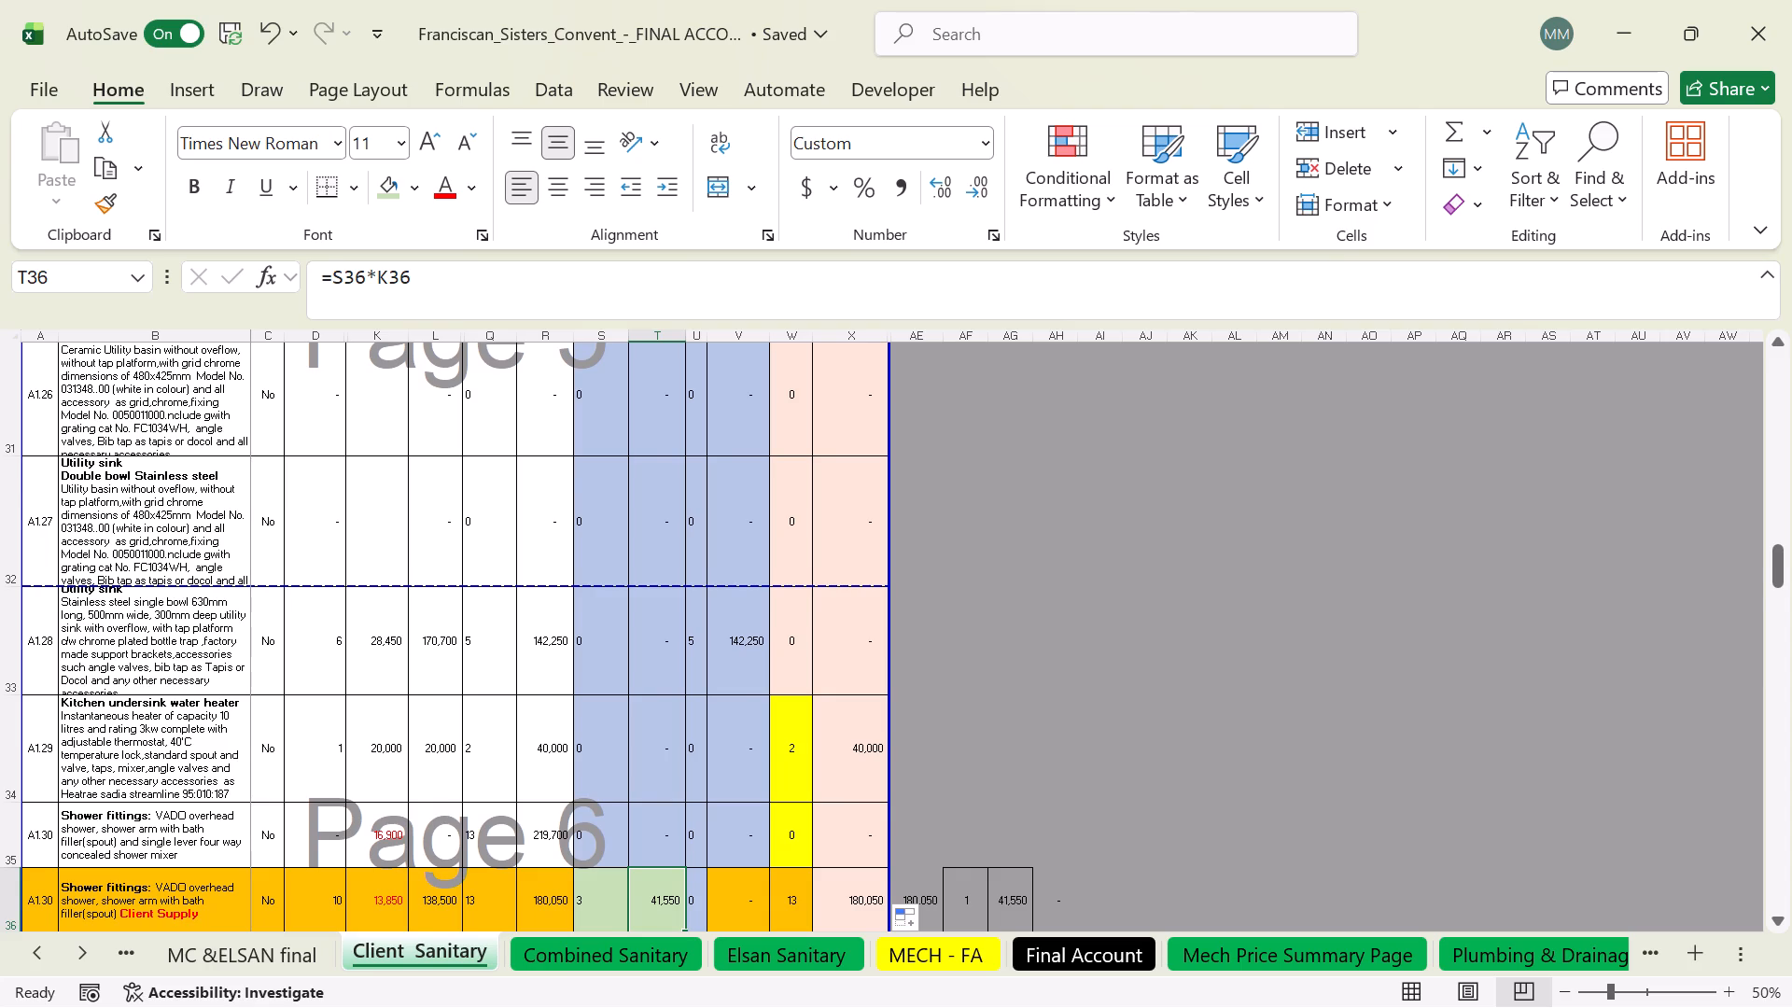
scroll(681, 509, "up", 9)
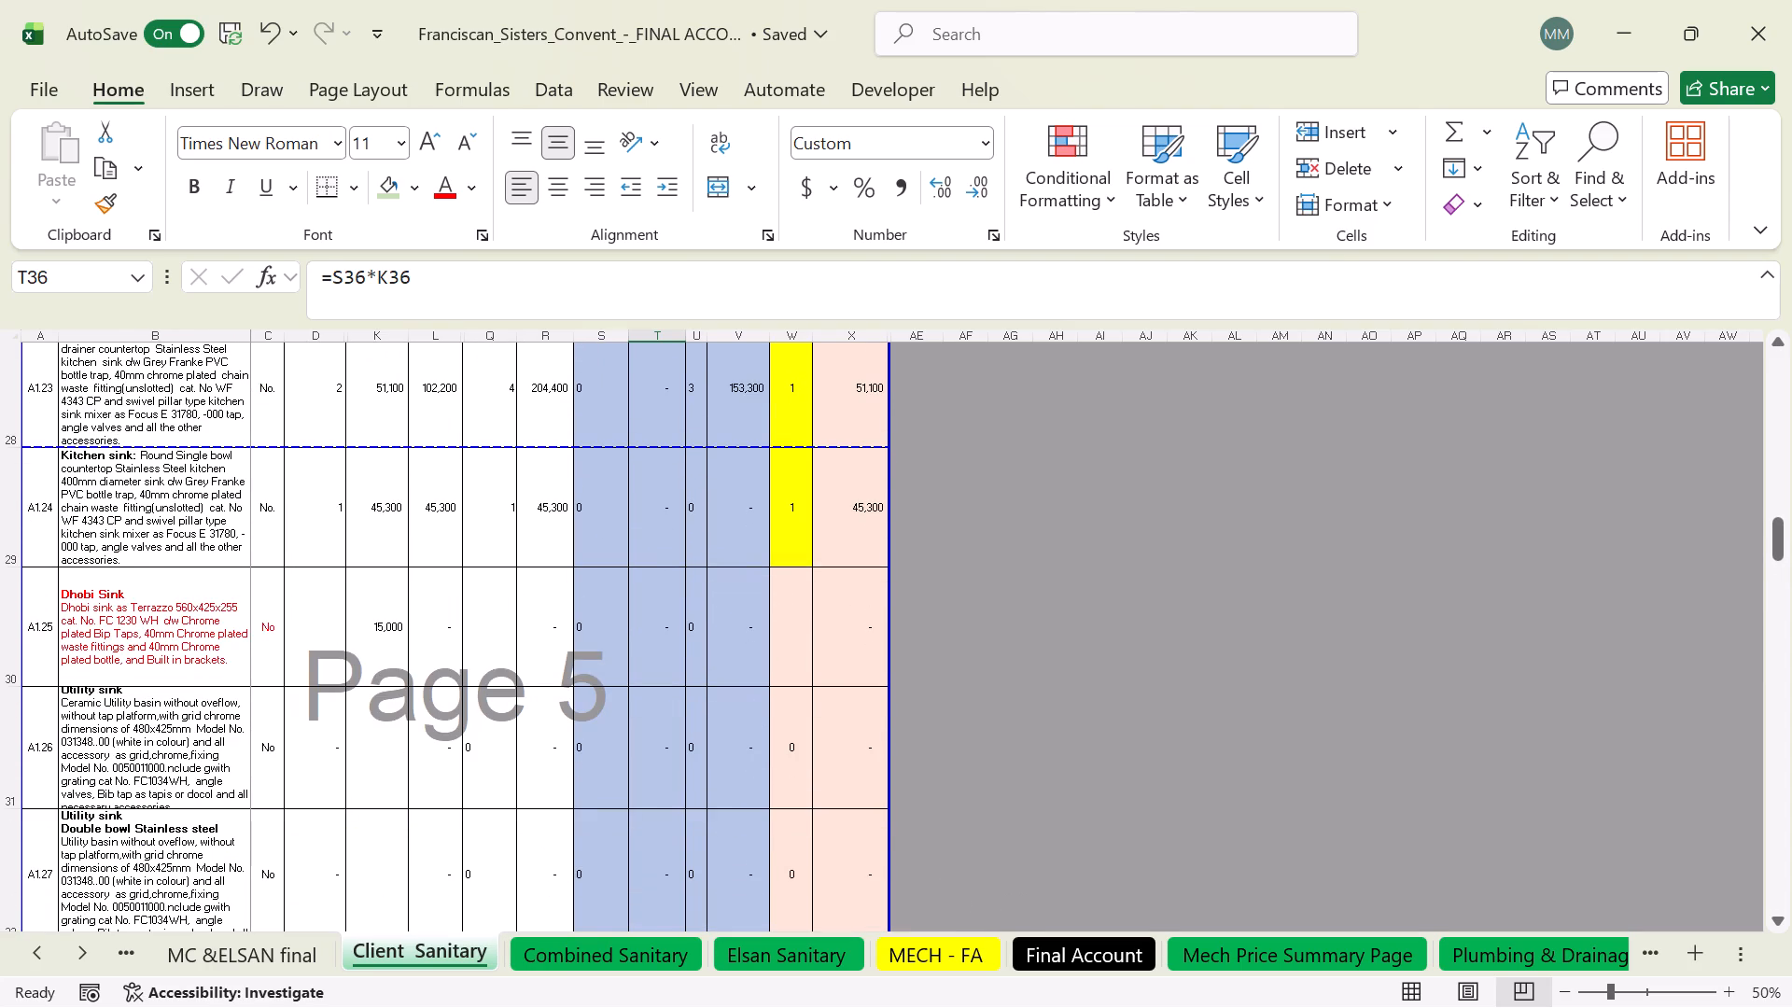
scroll(681, 509, "up", 20)
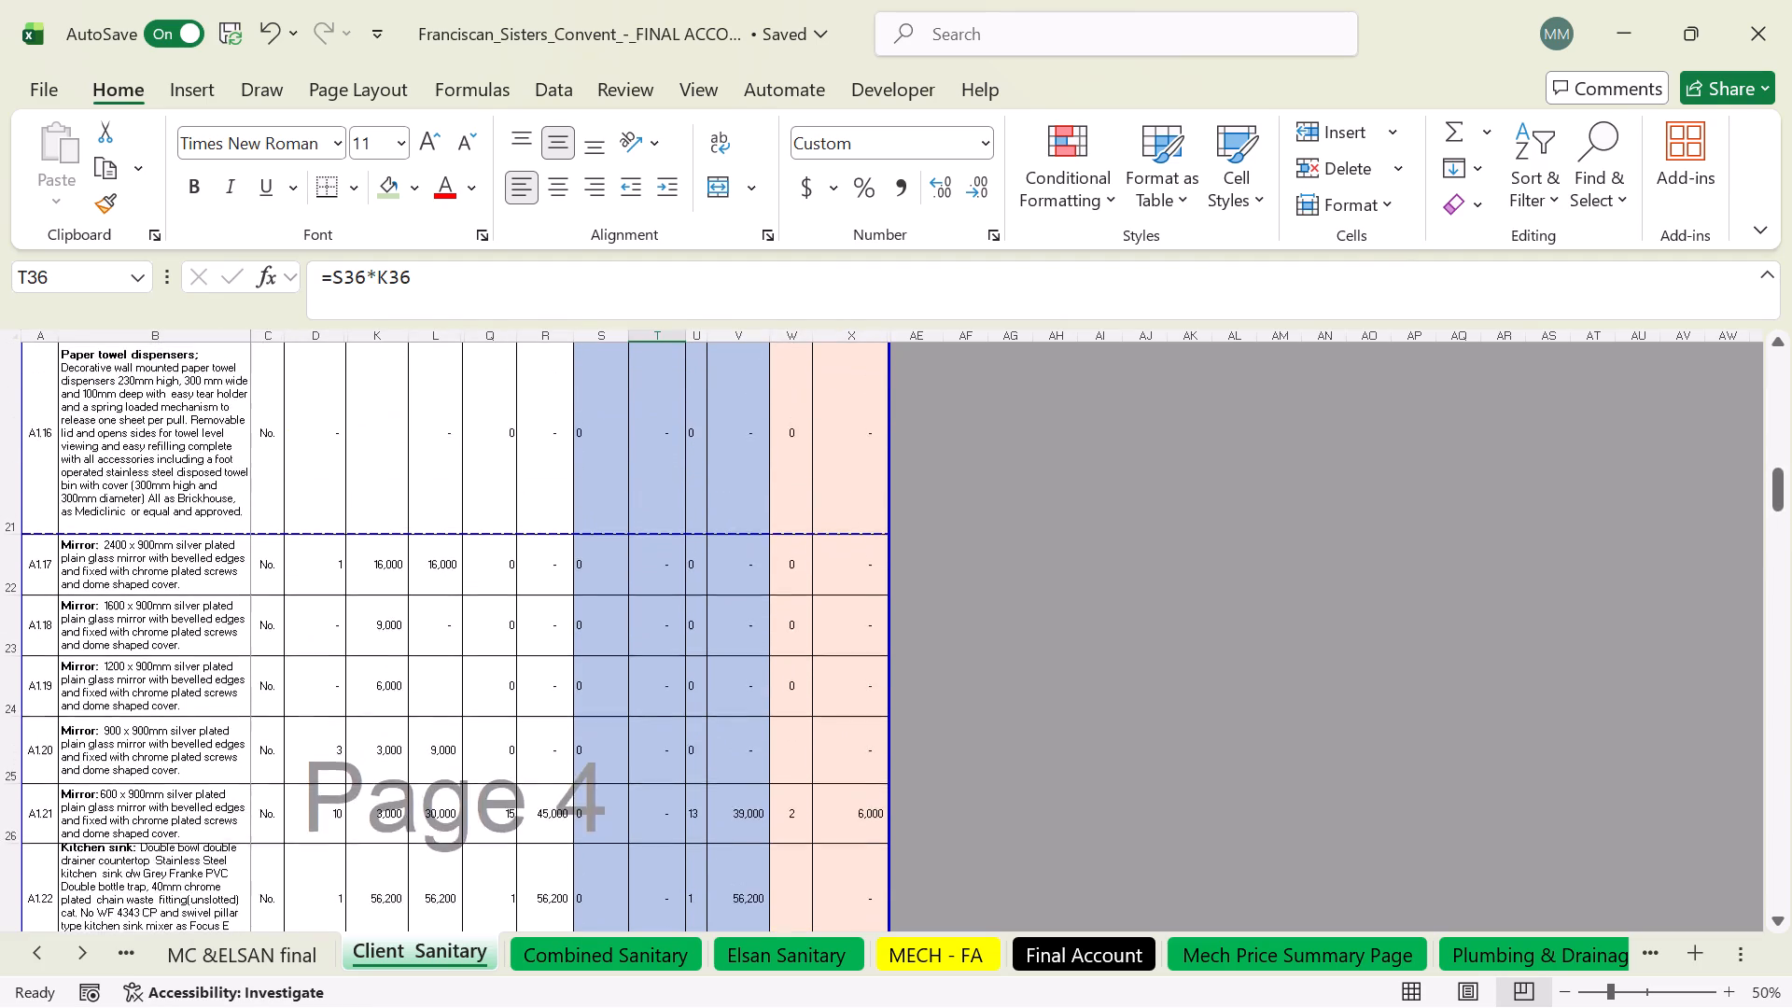
scroll(681, 509, "up", 20)
scroll(681, 509, "up", 1)
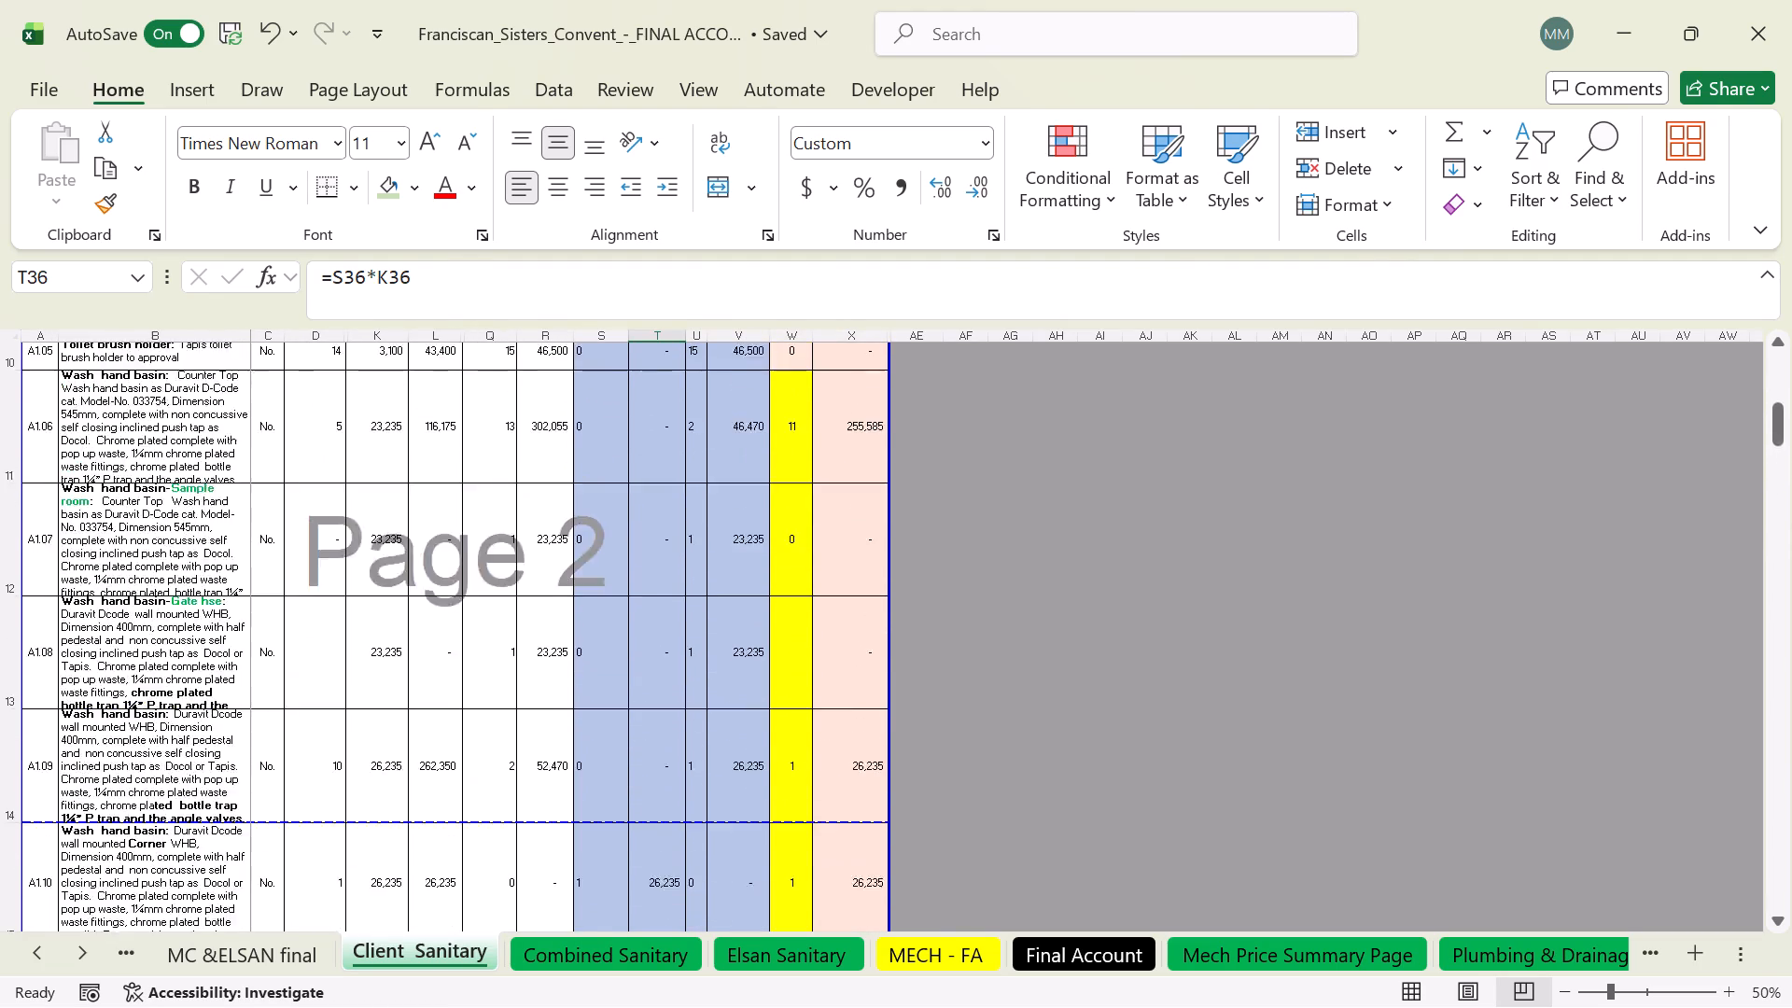
scroll(681, 509, "up", 18)
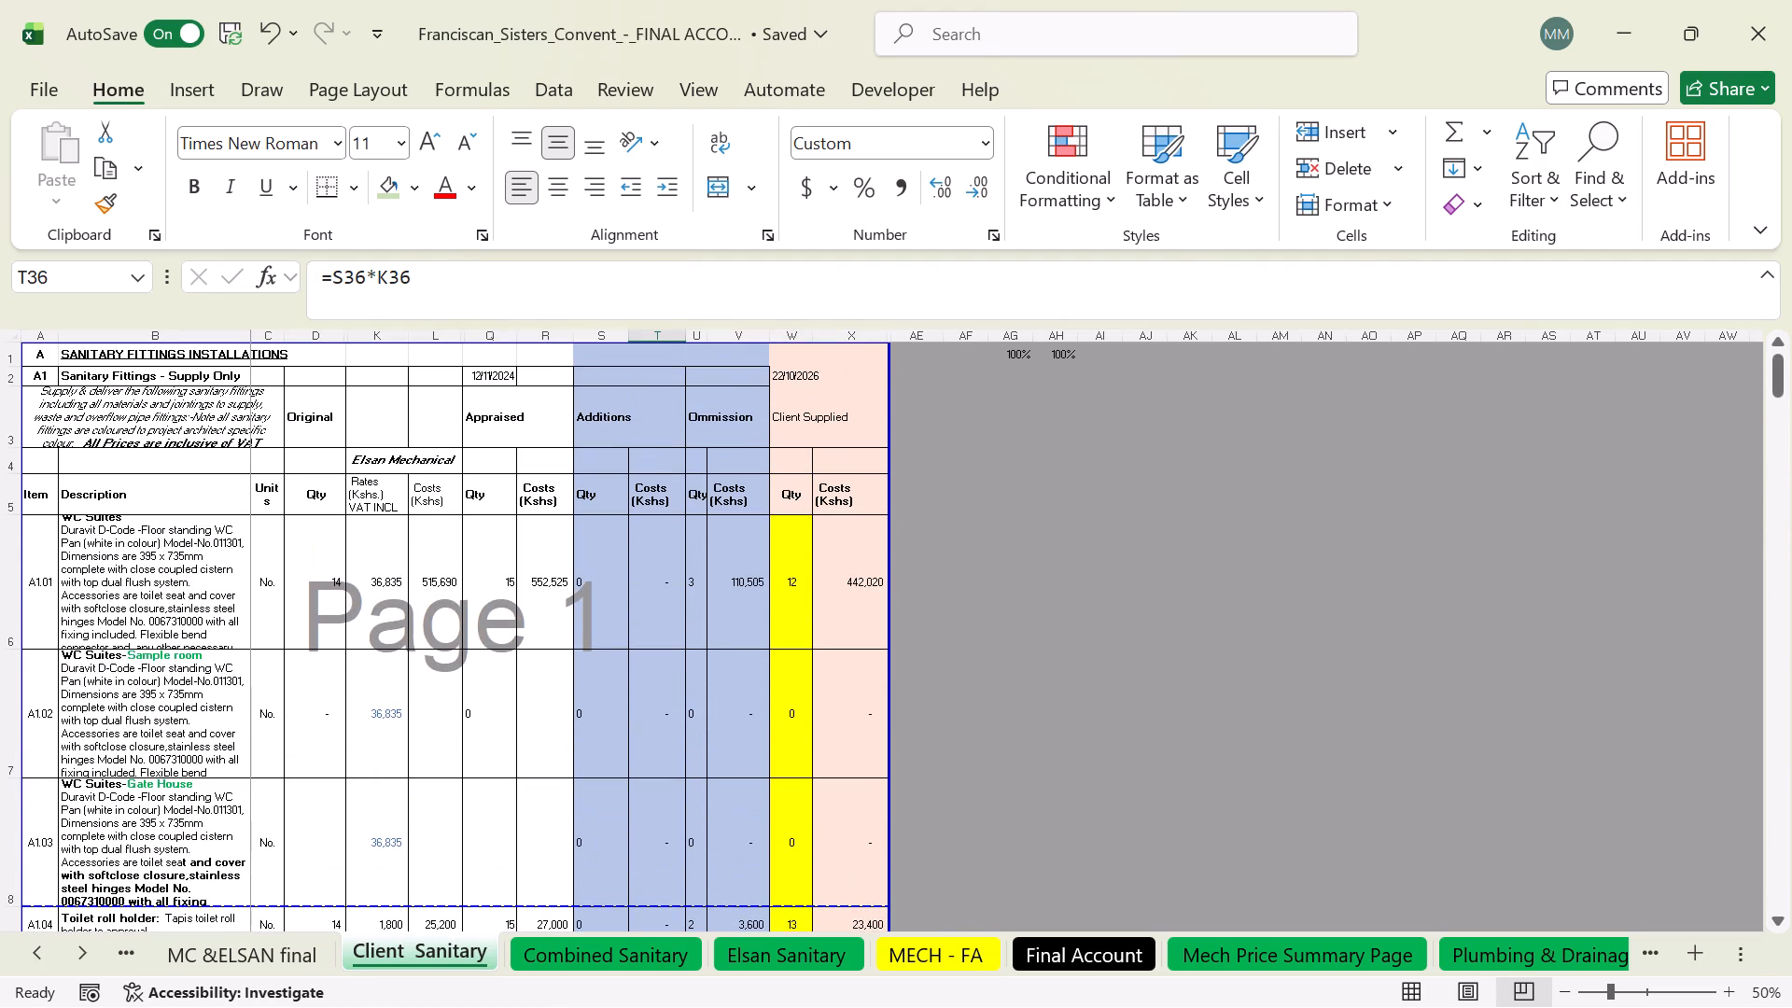
Save the final account workbook again.
left_click(236, 29)
Review the supply-only items on Client Sanitary from the A1.01 WC suites down to the A1.37 total and the amount paid by the client.
scroll(795, 613, "down", 2)
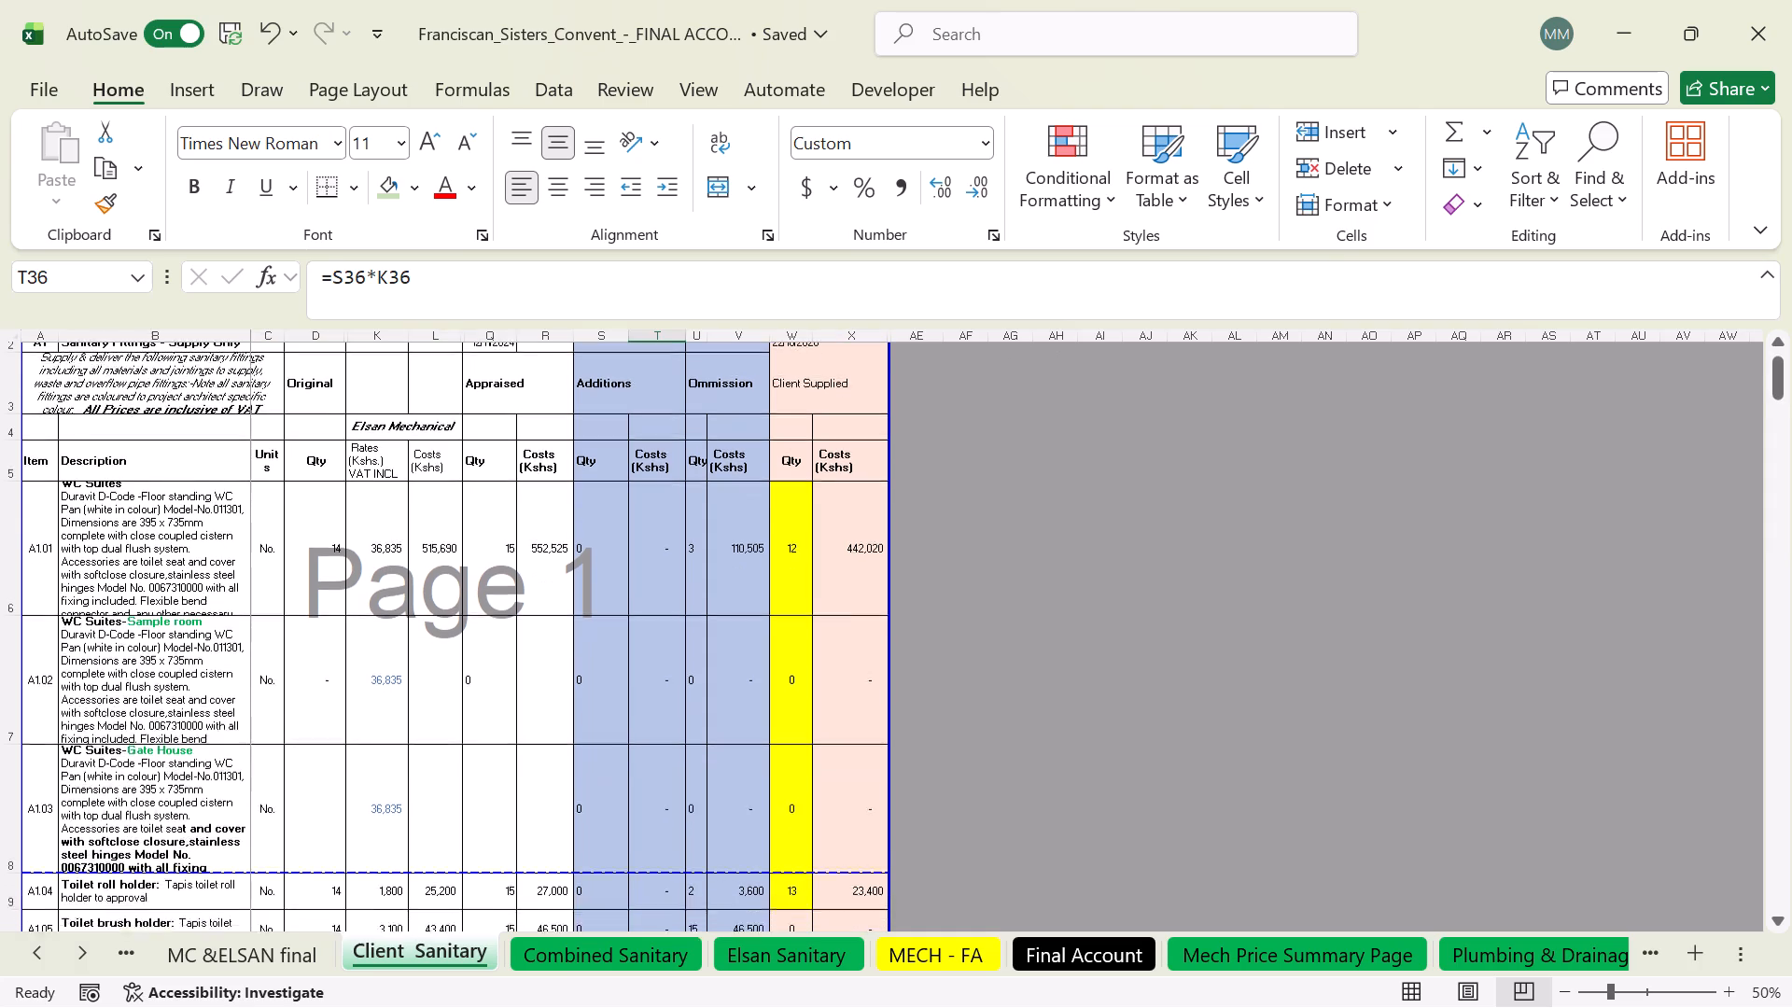
scroll(793, 619, "down", 5)
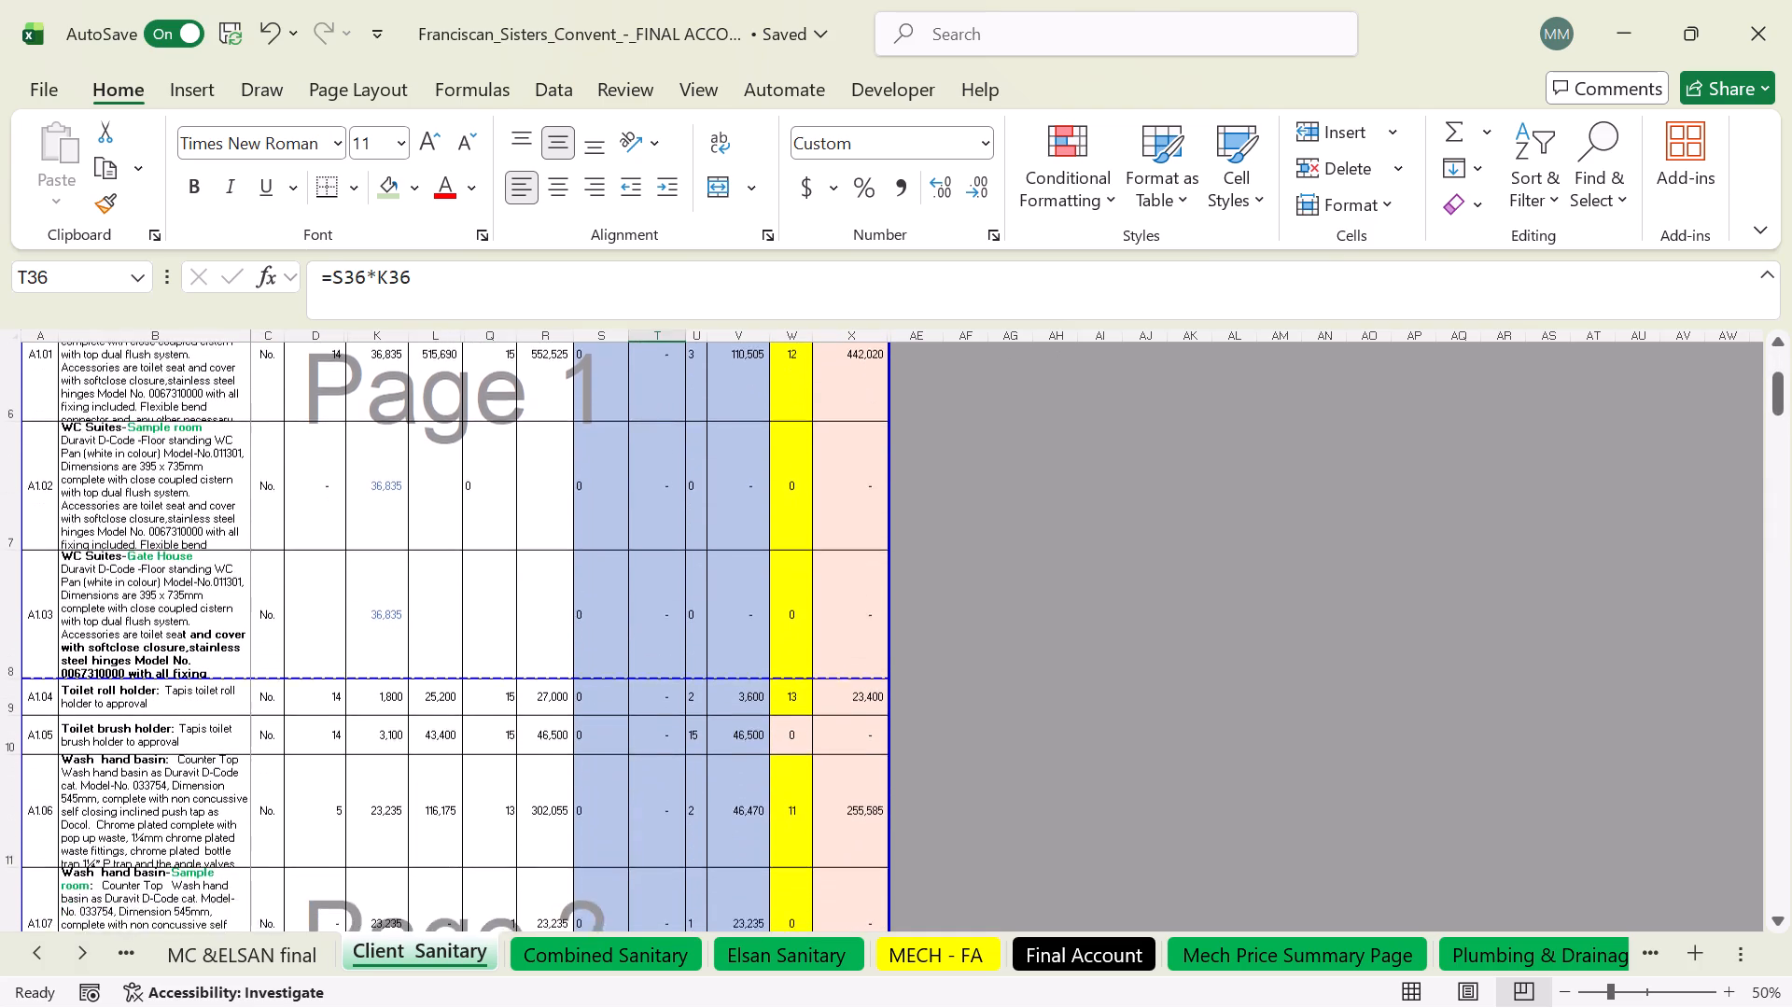
scroll(793, 619, "down", 20)
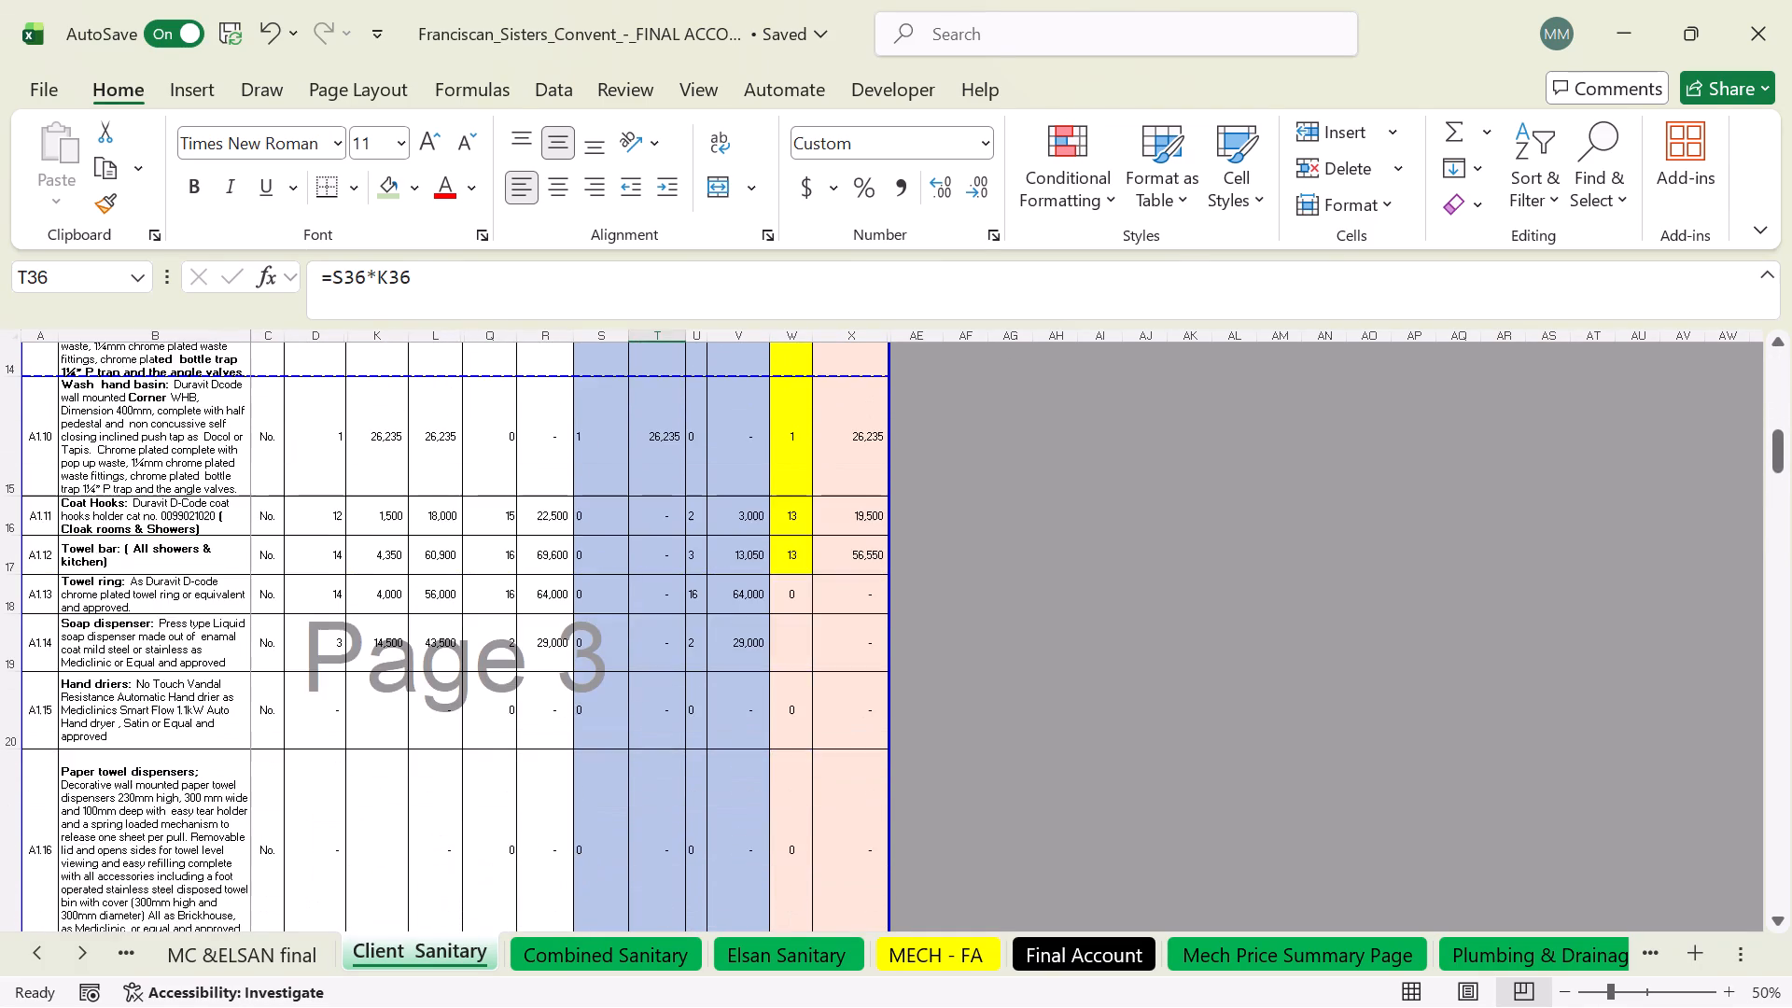
scroll(793, 619, "down", 17)
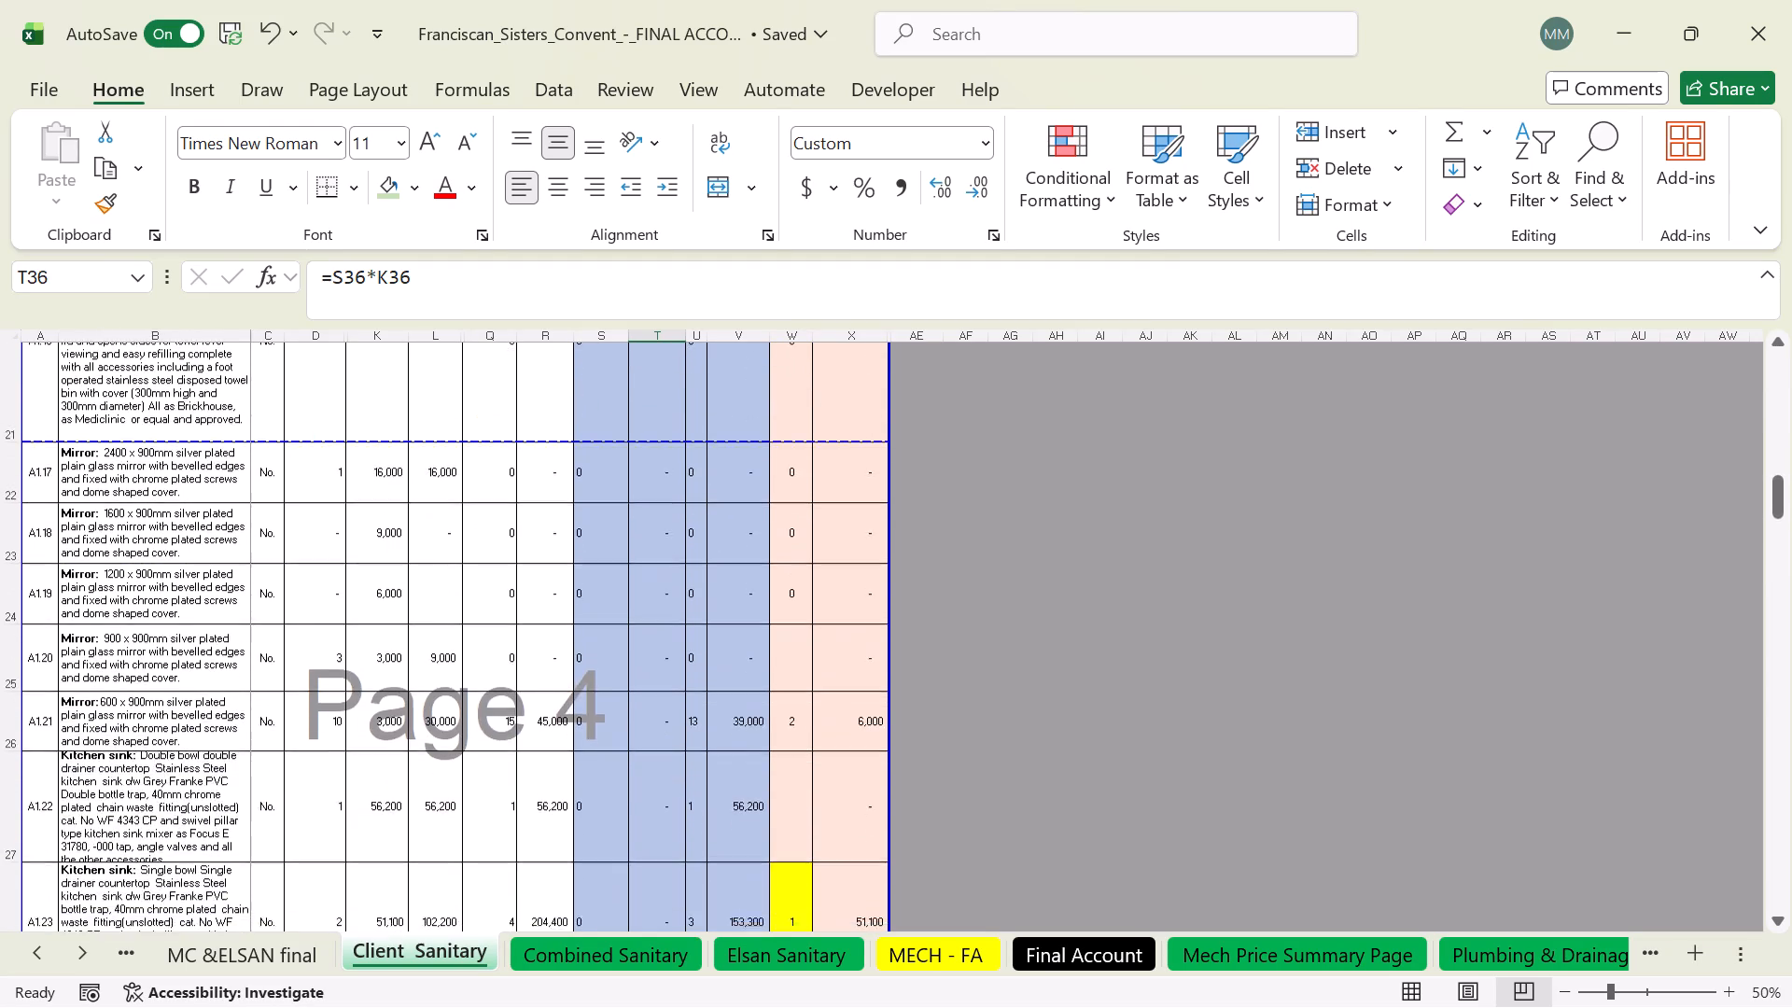
scroll(793, 619, "down", 13)
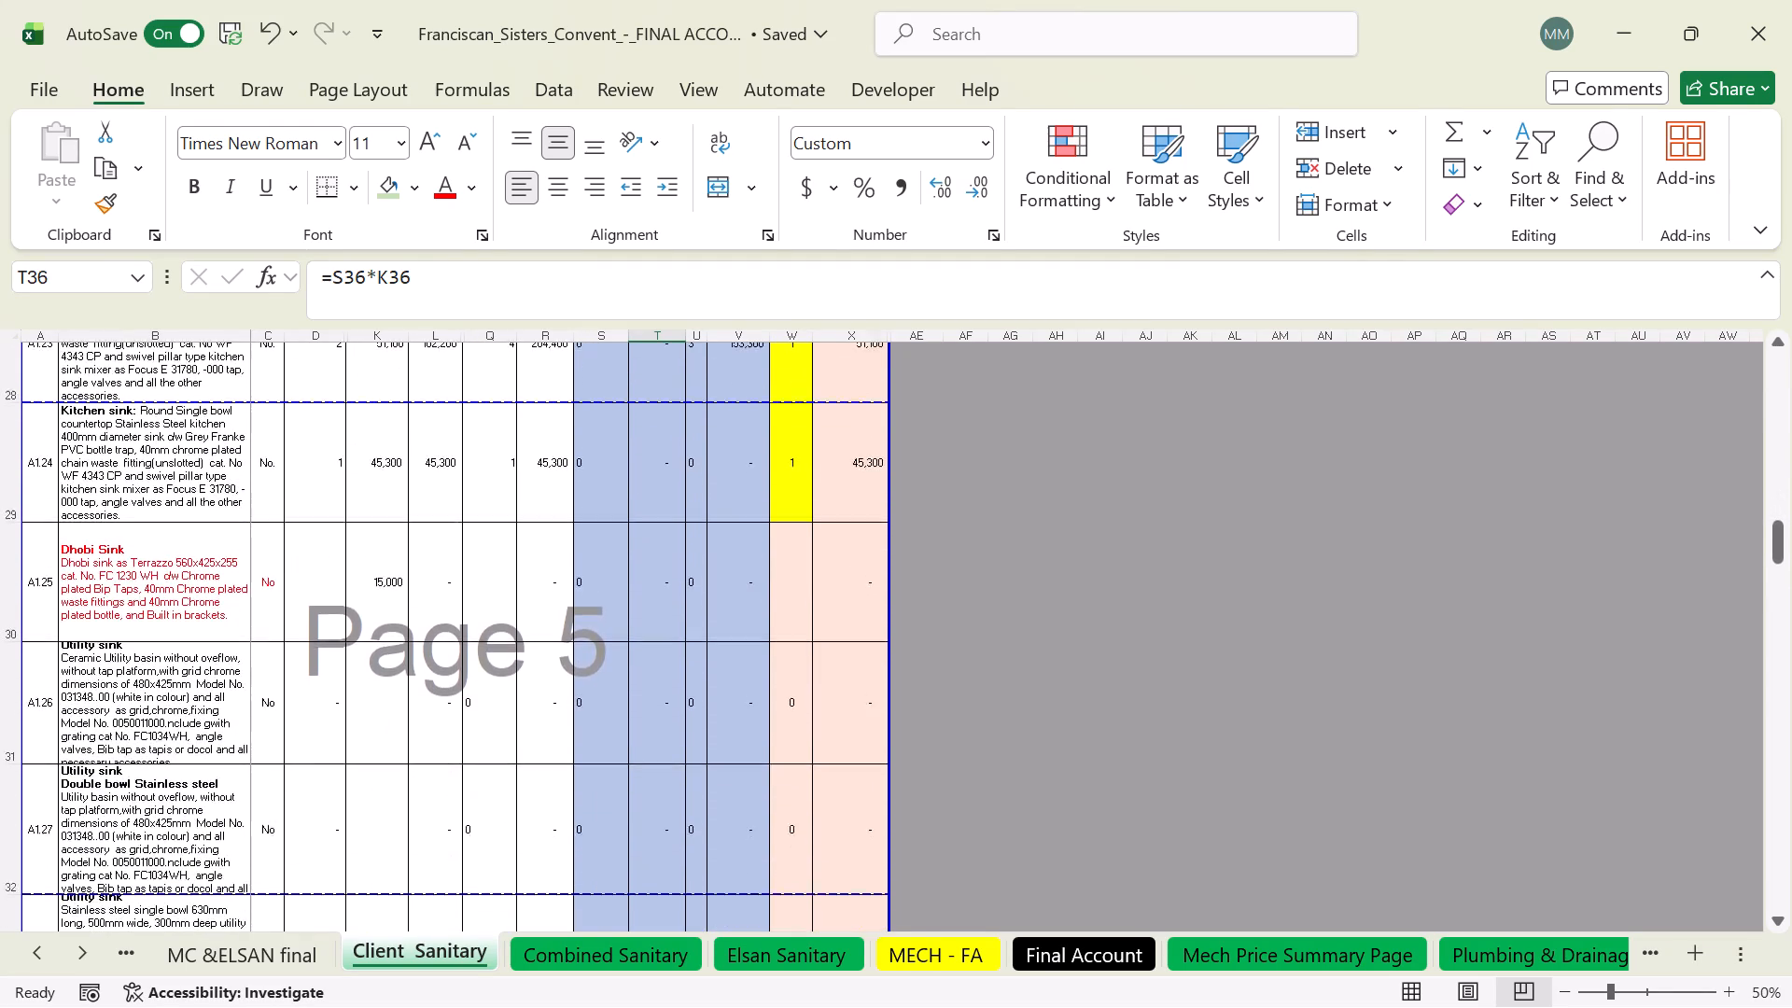
scroll(793, 619, "down", 11)
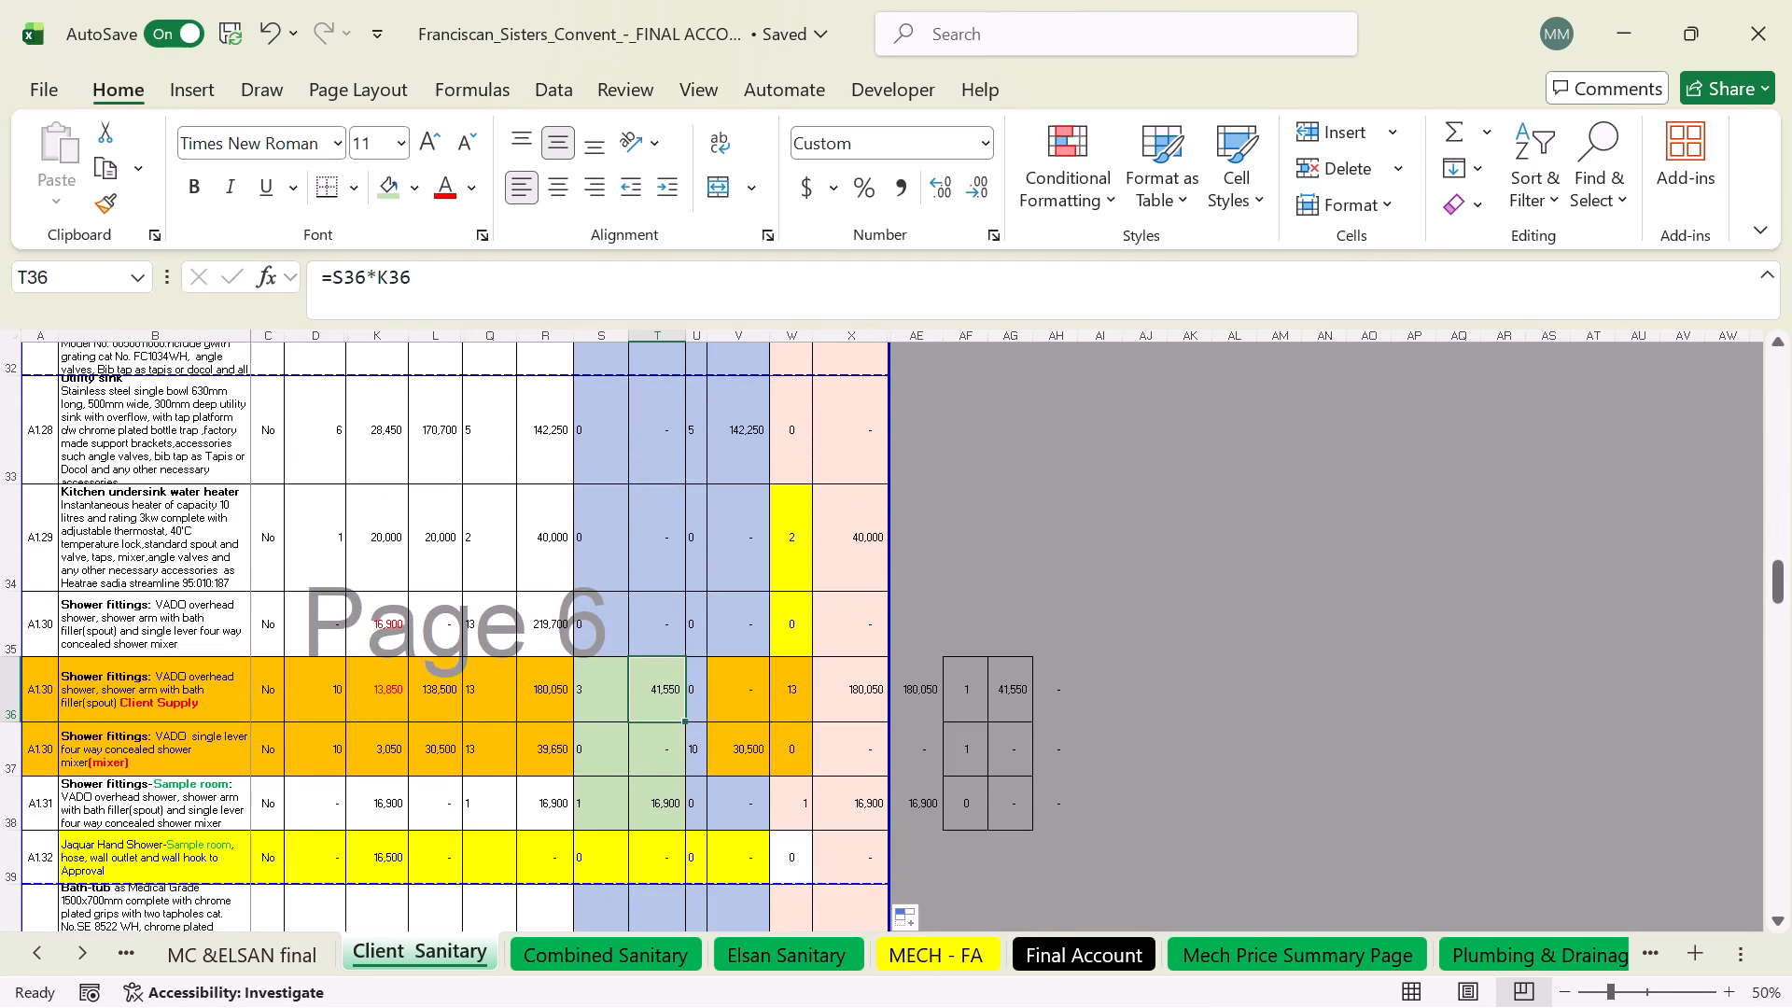
scroll(793, 619, "down", 3)
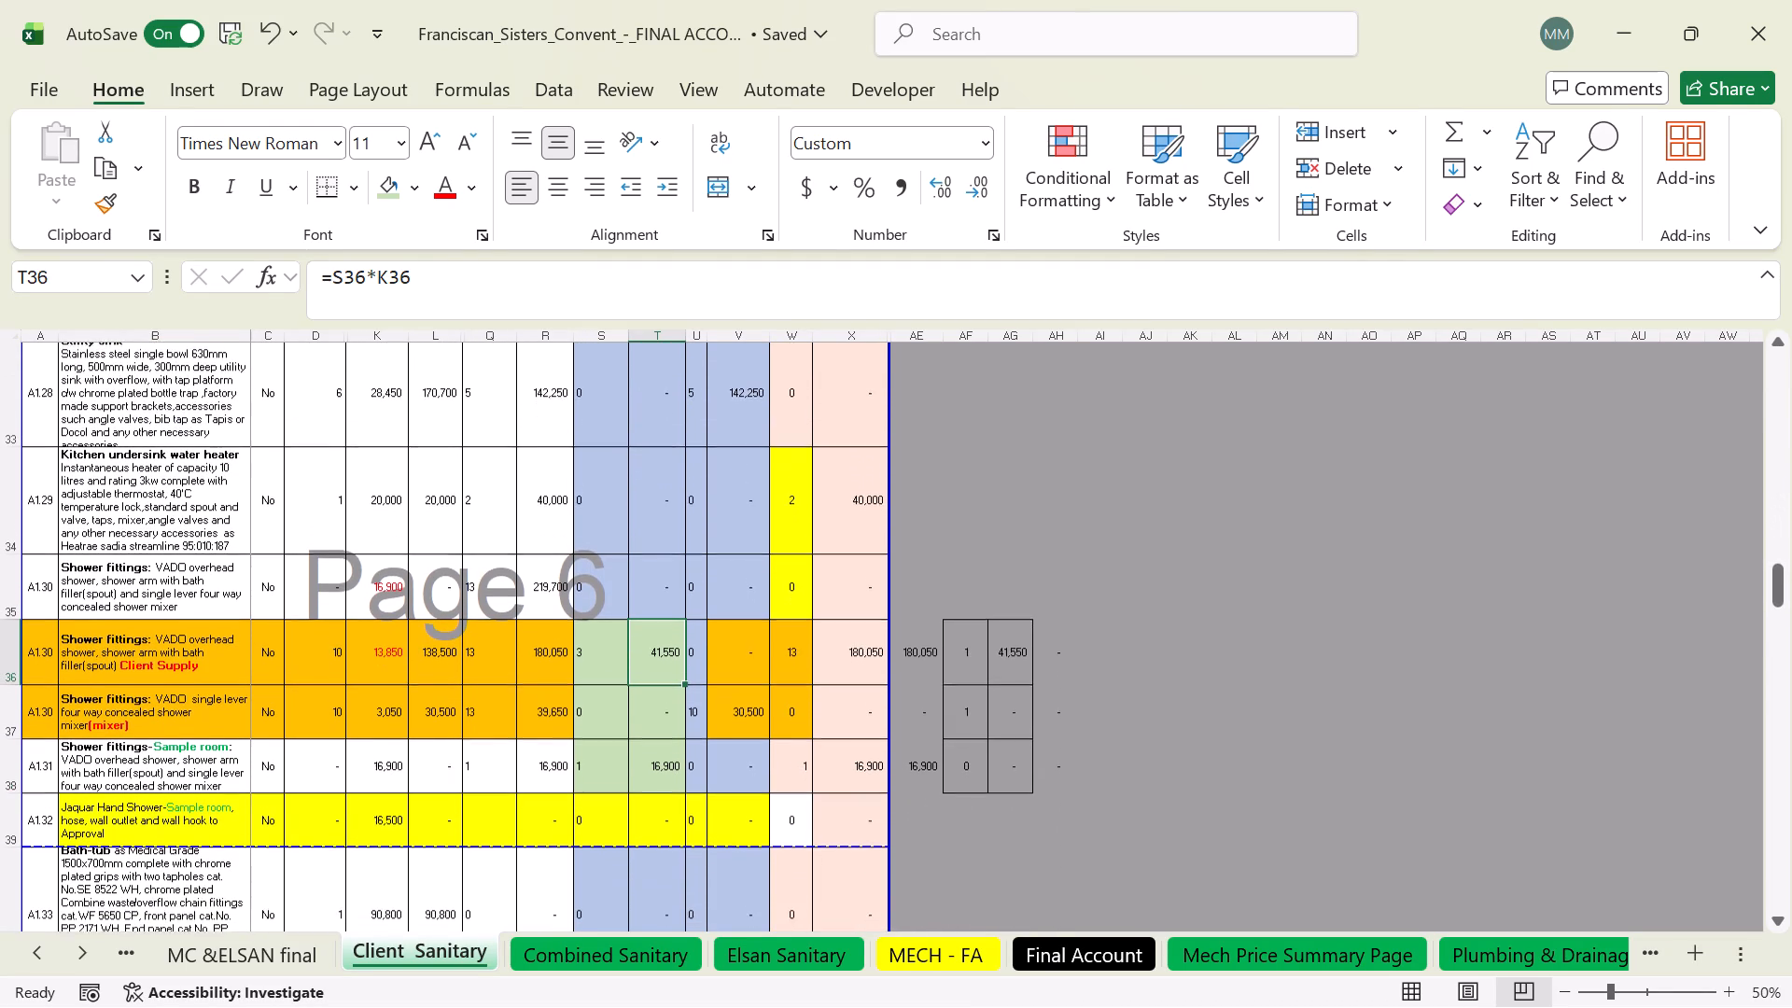
scroll(793, 619, "down", 5)
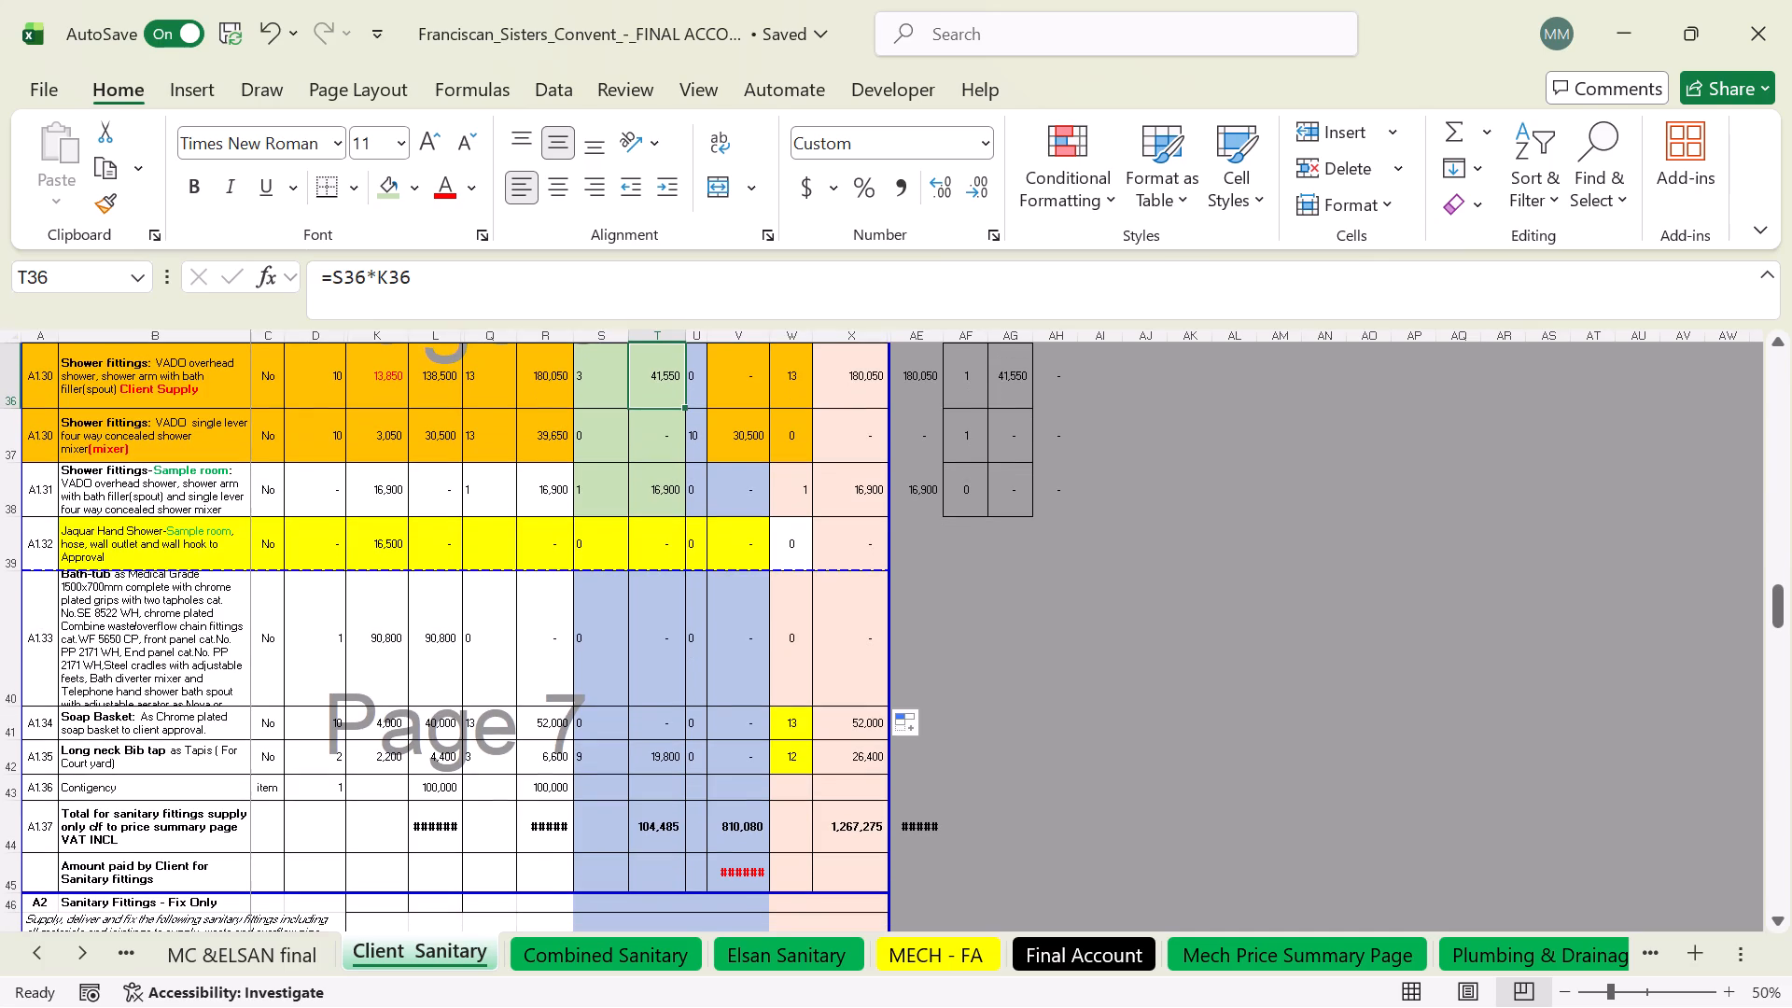
Widen cost columns V, R and L on Client Sanitary enough to fit the totals in rows 44 and 45.
left_click_drag(765, 335, 787, 338)
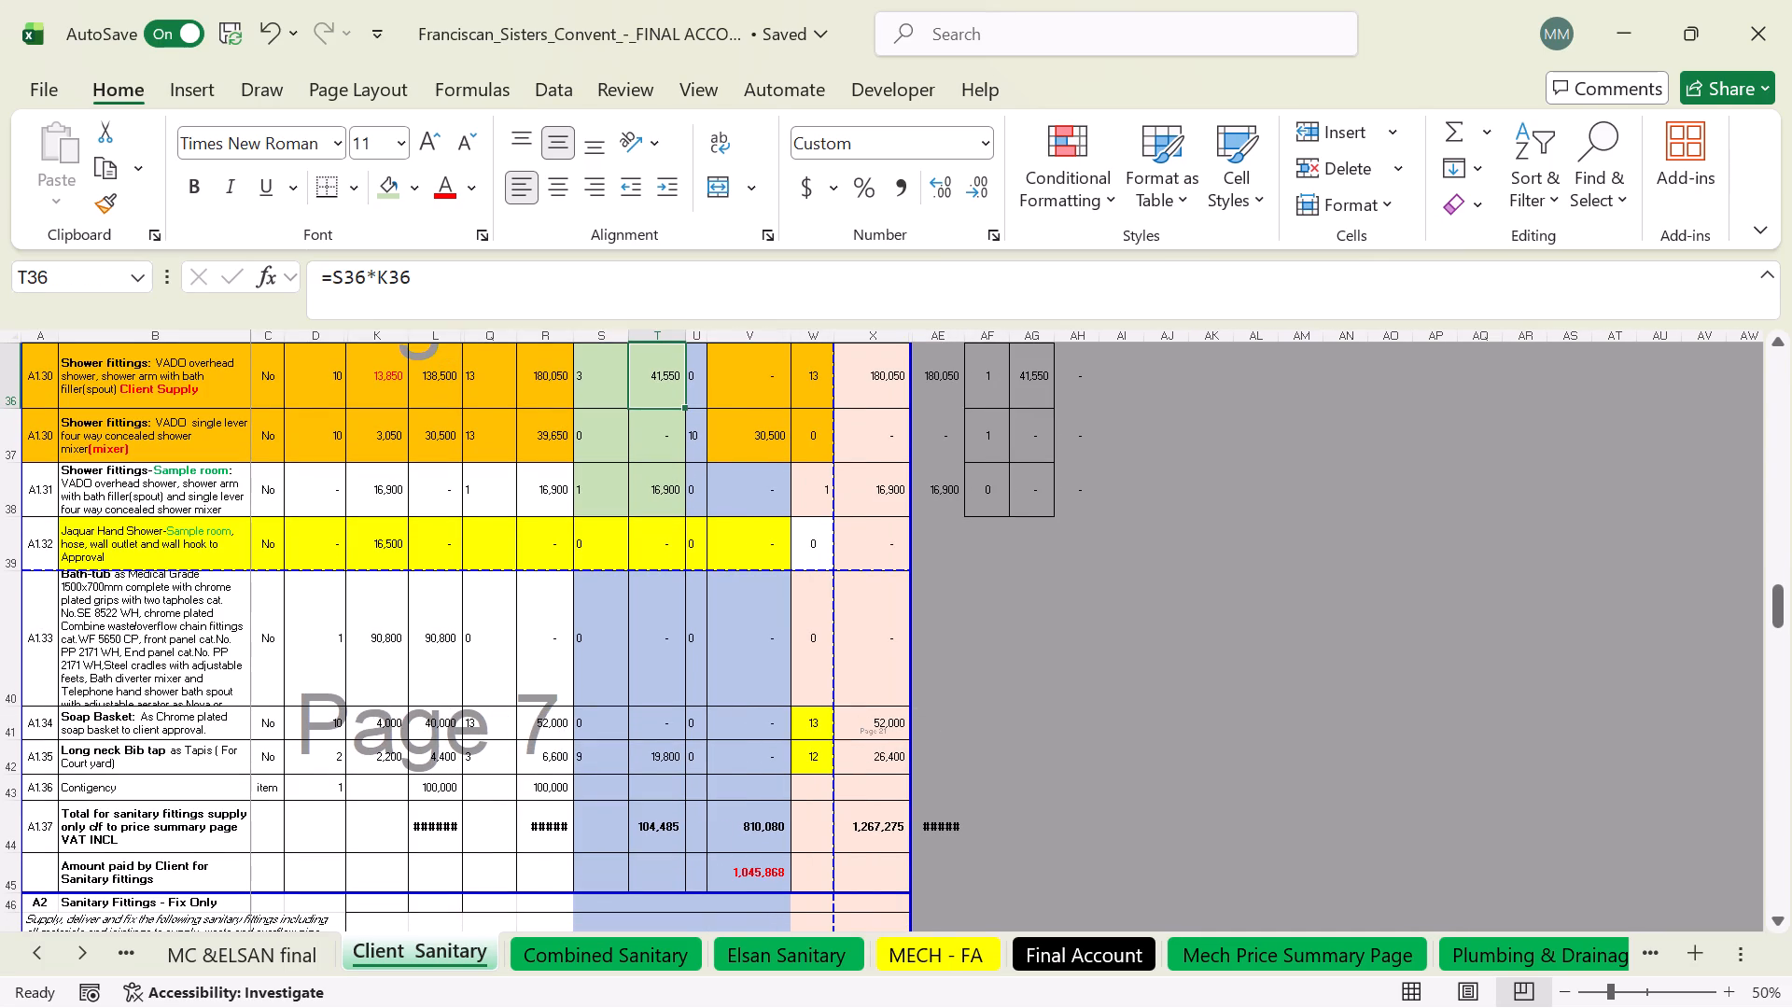
left_click_drag(573, 341, 593, 343)
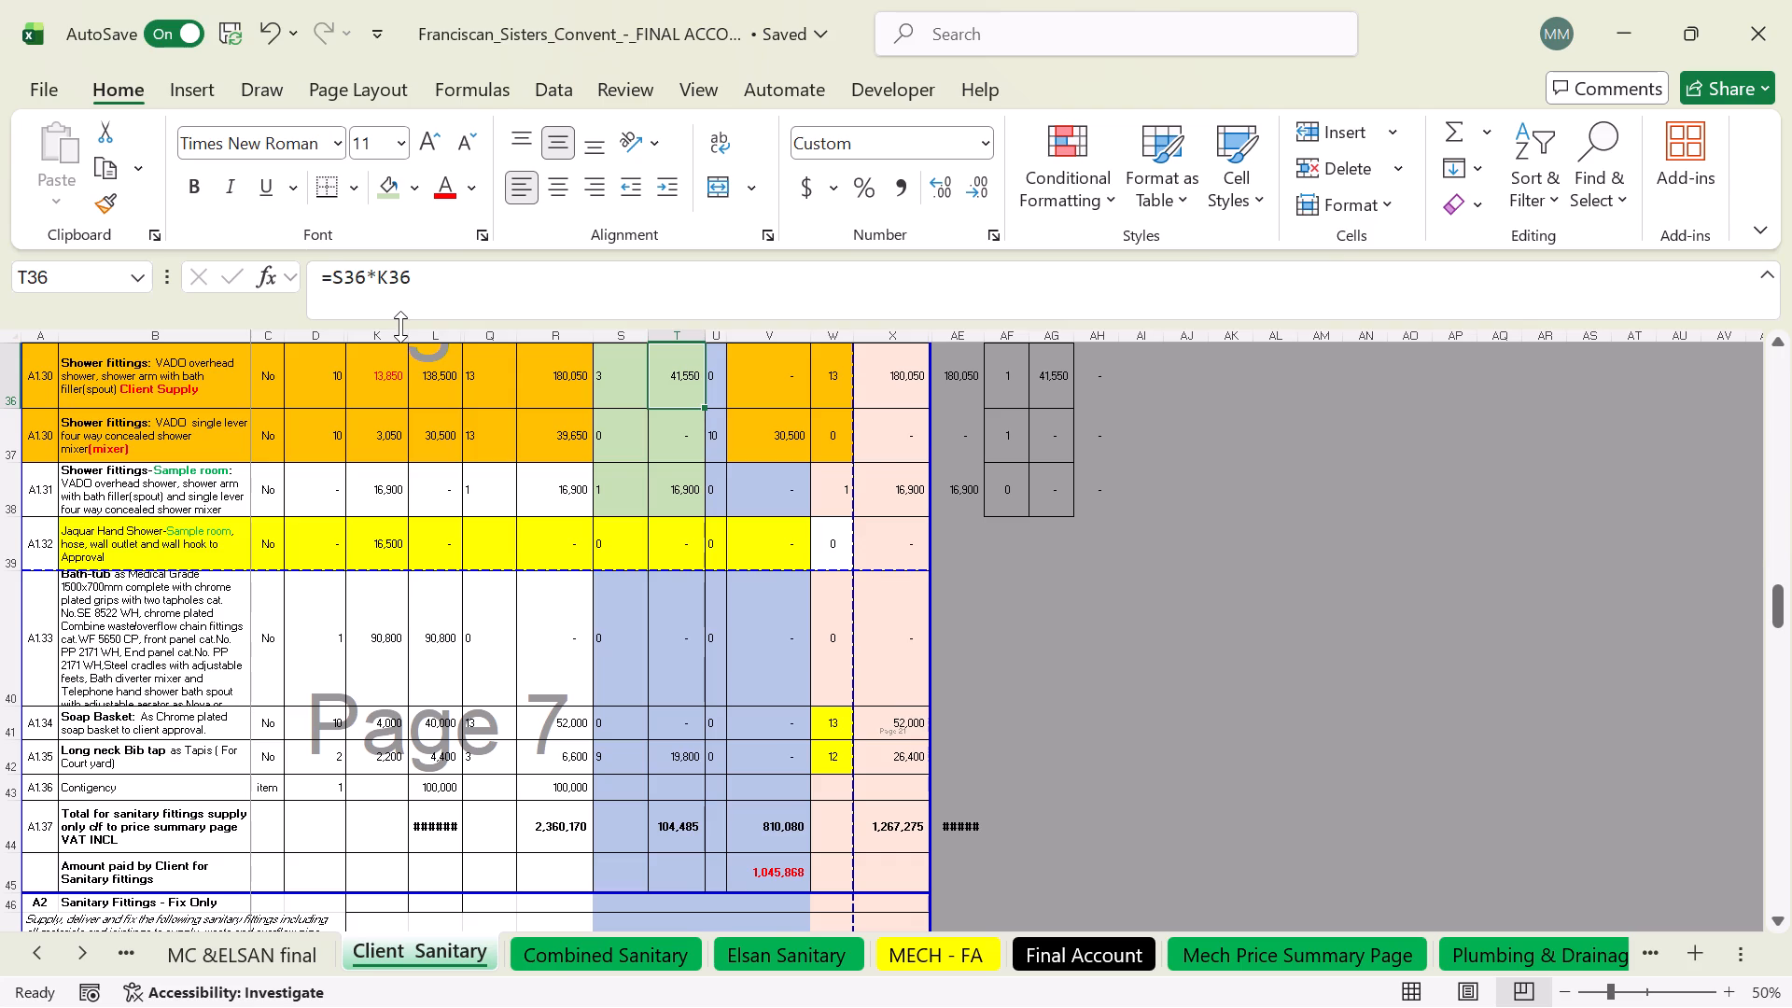
left_click(431, 339)
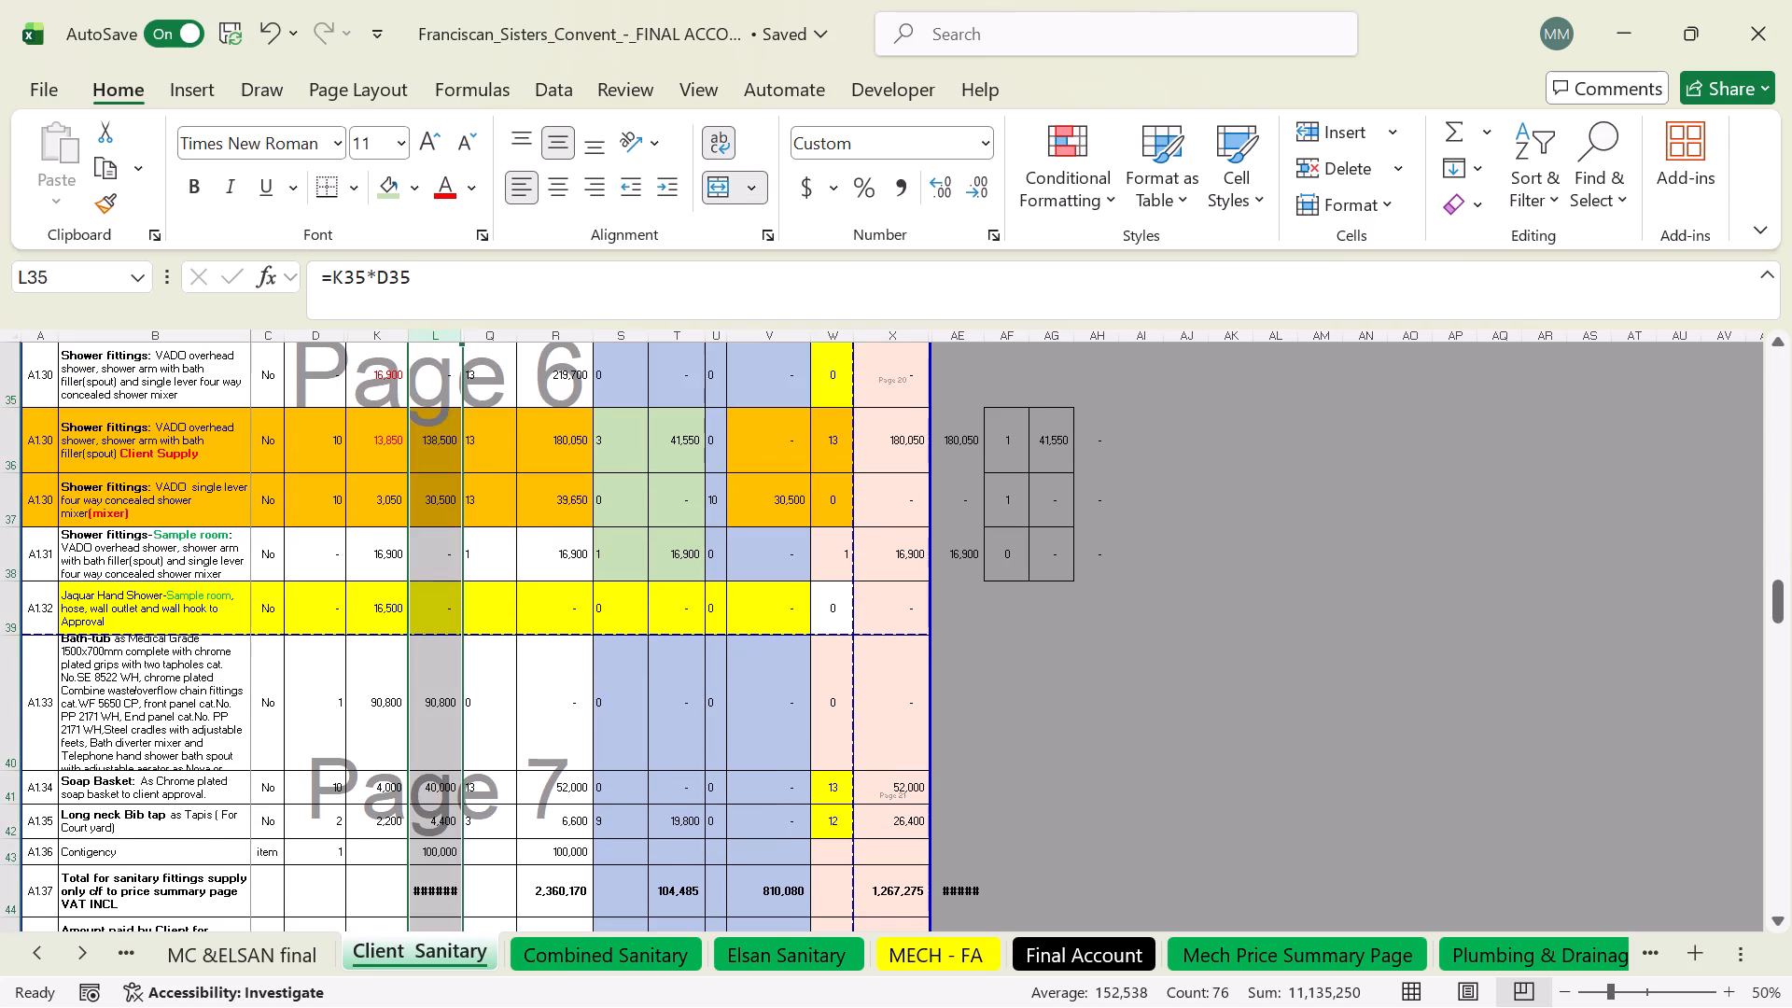
left_click_drag(458, 329, 475, 332)
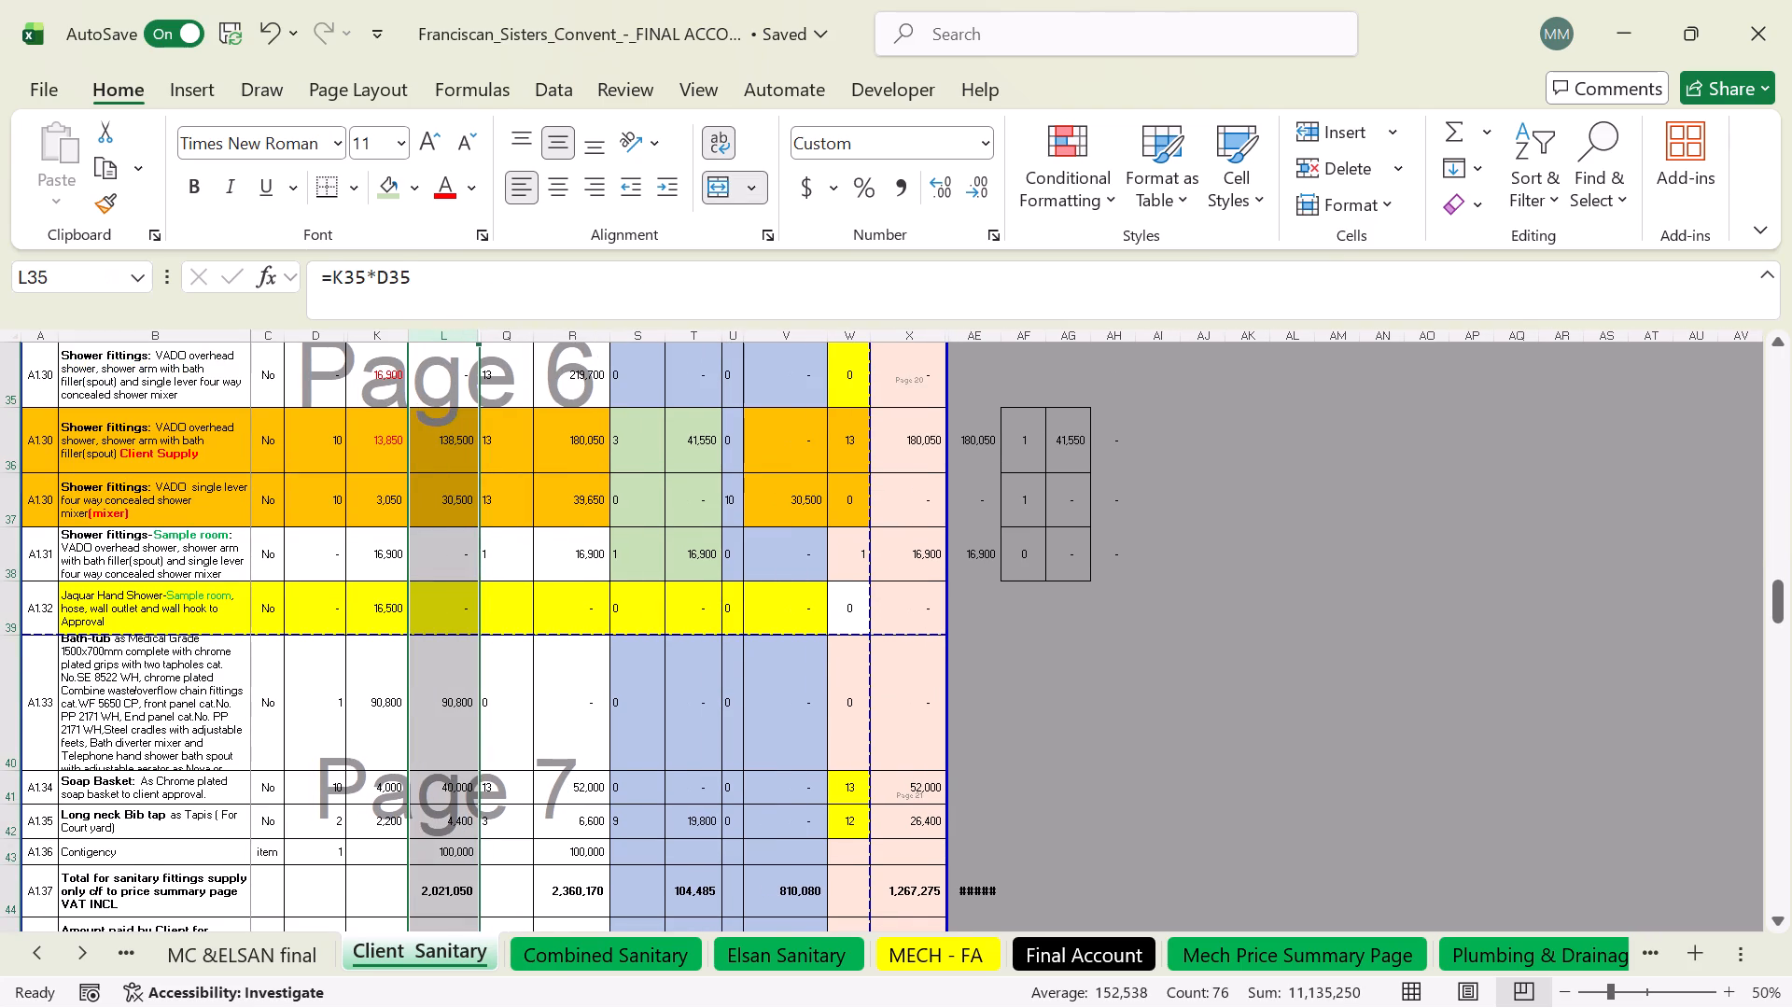
Review the A2 Sanitary Fittings - Fix Only items down to the utility sinks and check the A2.26 appraised quantity formula in Q75.
scroll(730, 653, "down", 10)
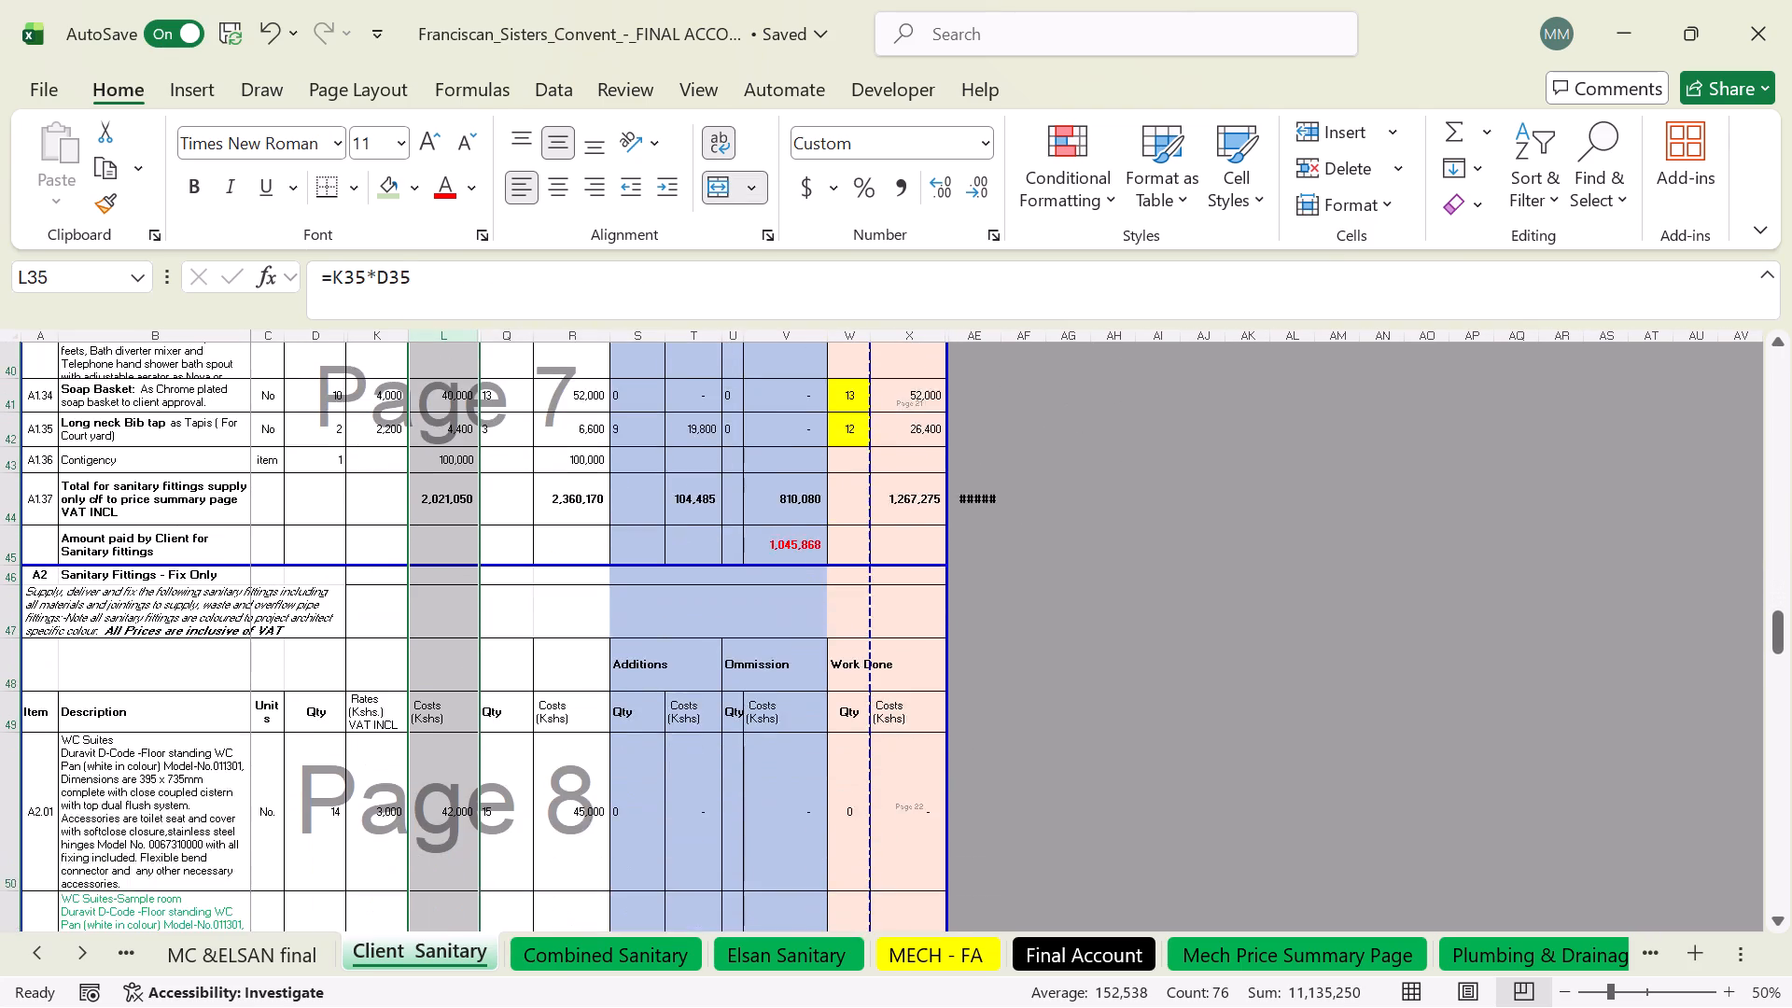
scroll(730, 653, "down", 12)
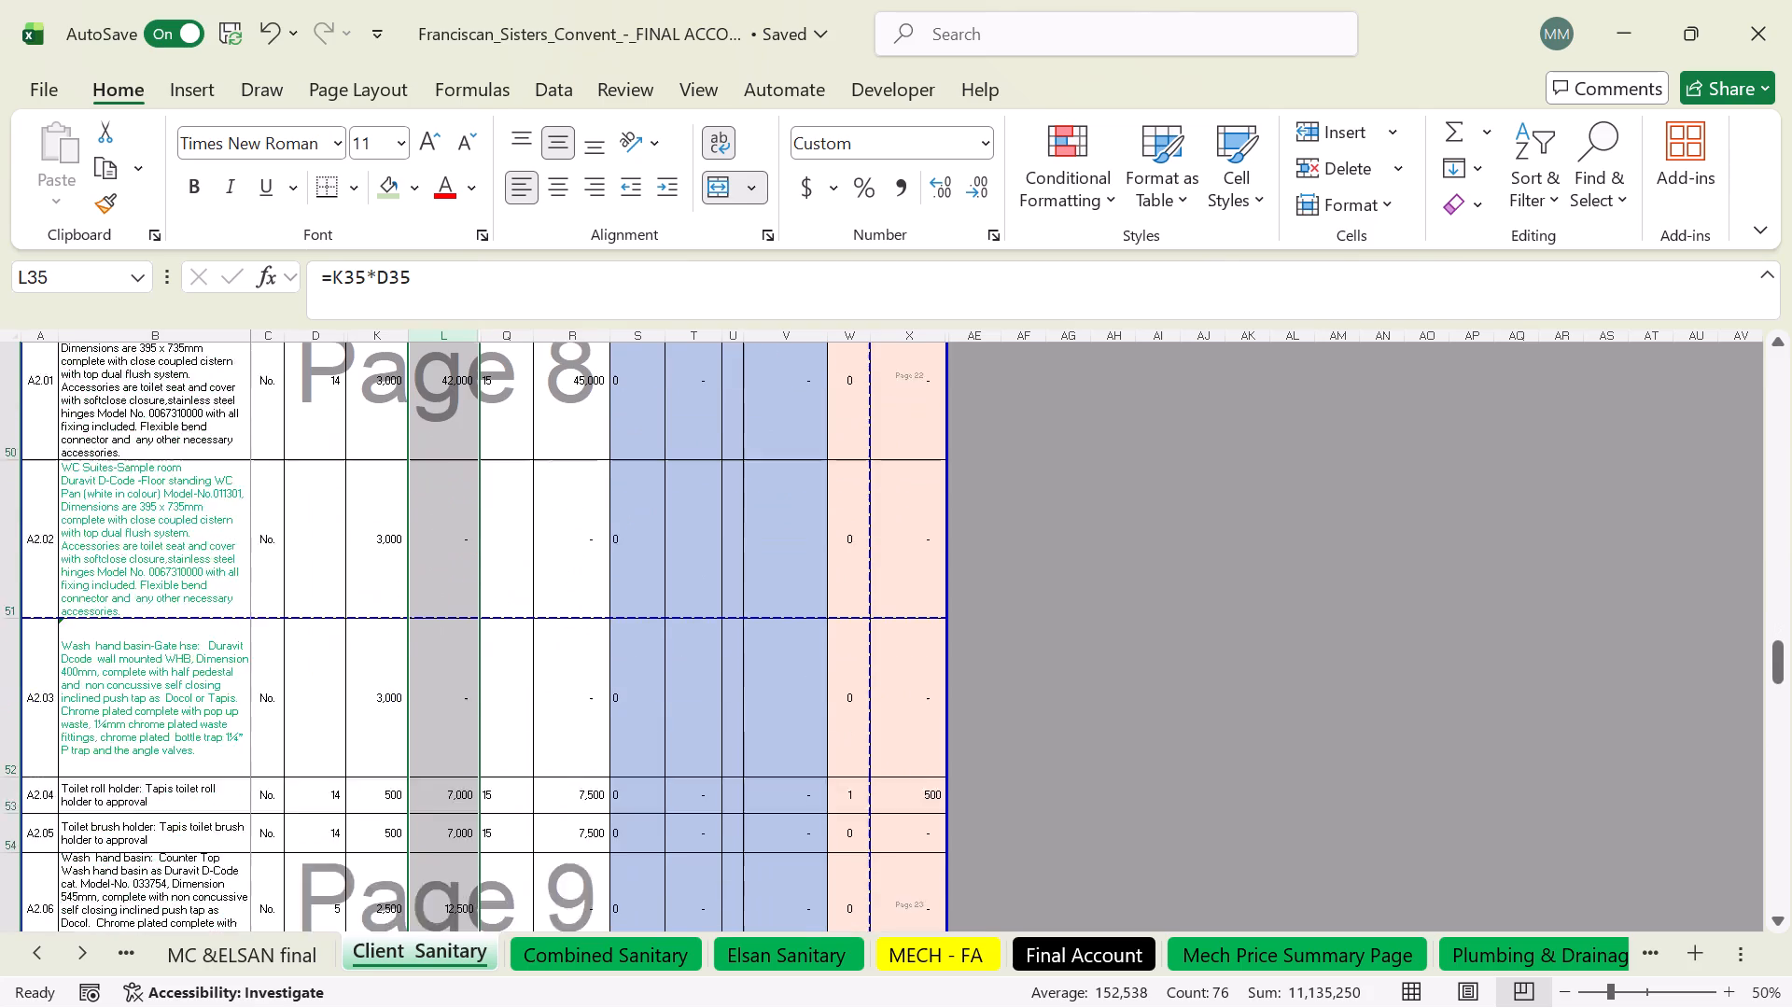
scroll(727, 655, "down", 20)
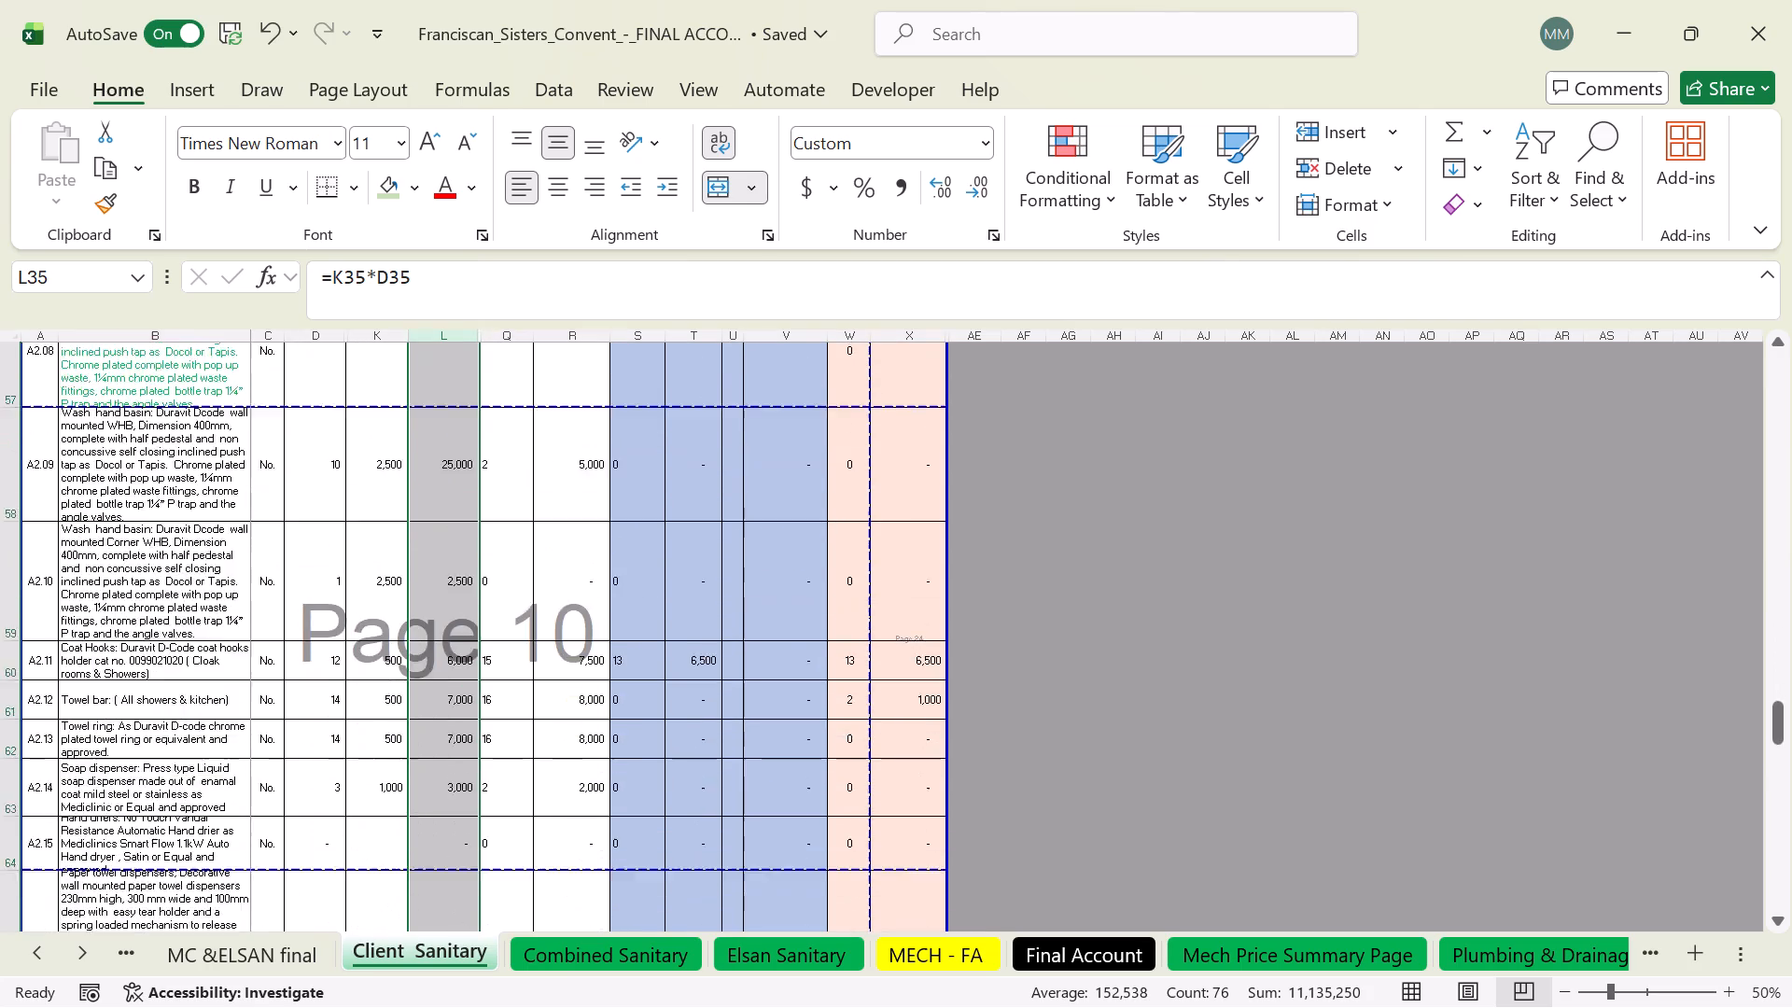
scroll(727, 655, "down", 6)
scroll(727, 655, "down", 15)
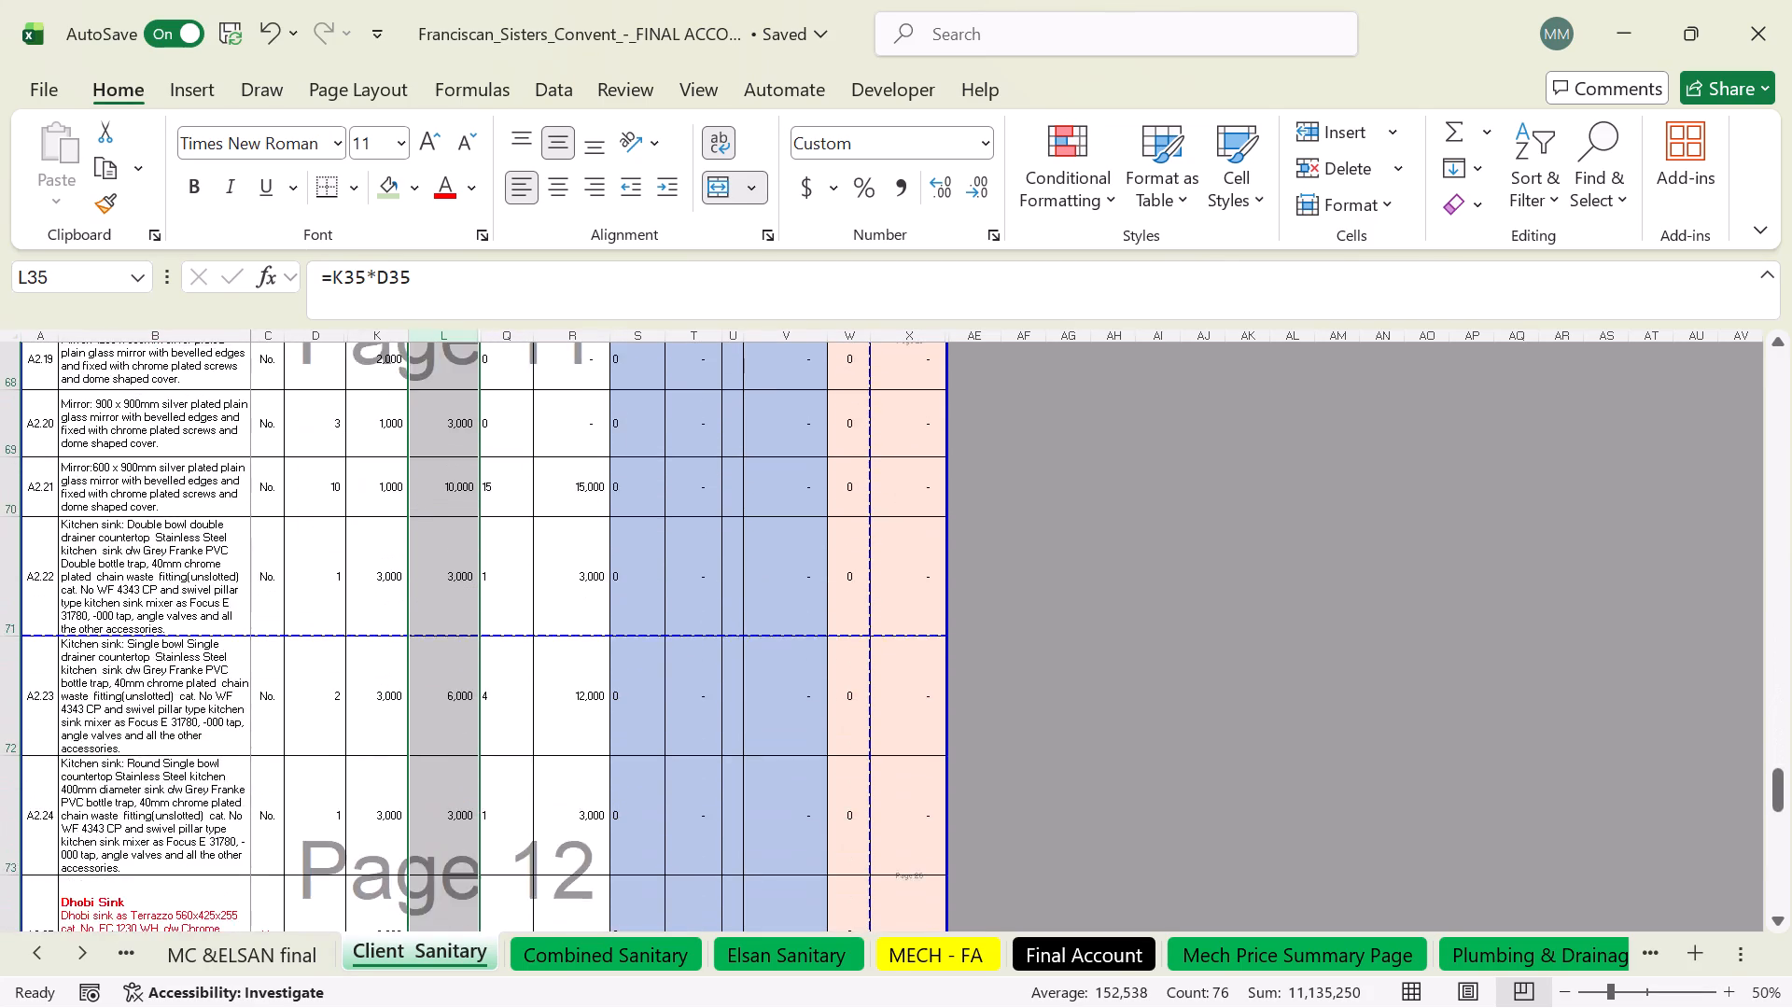
scroll(727, 655, "down", 7)
left_click(480, 754)
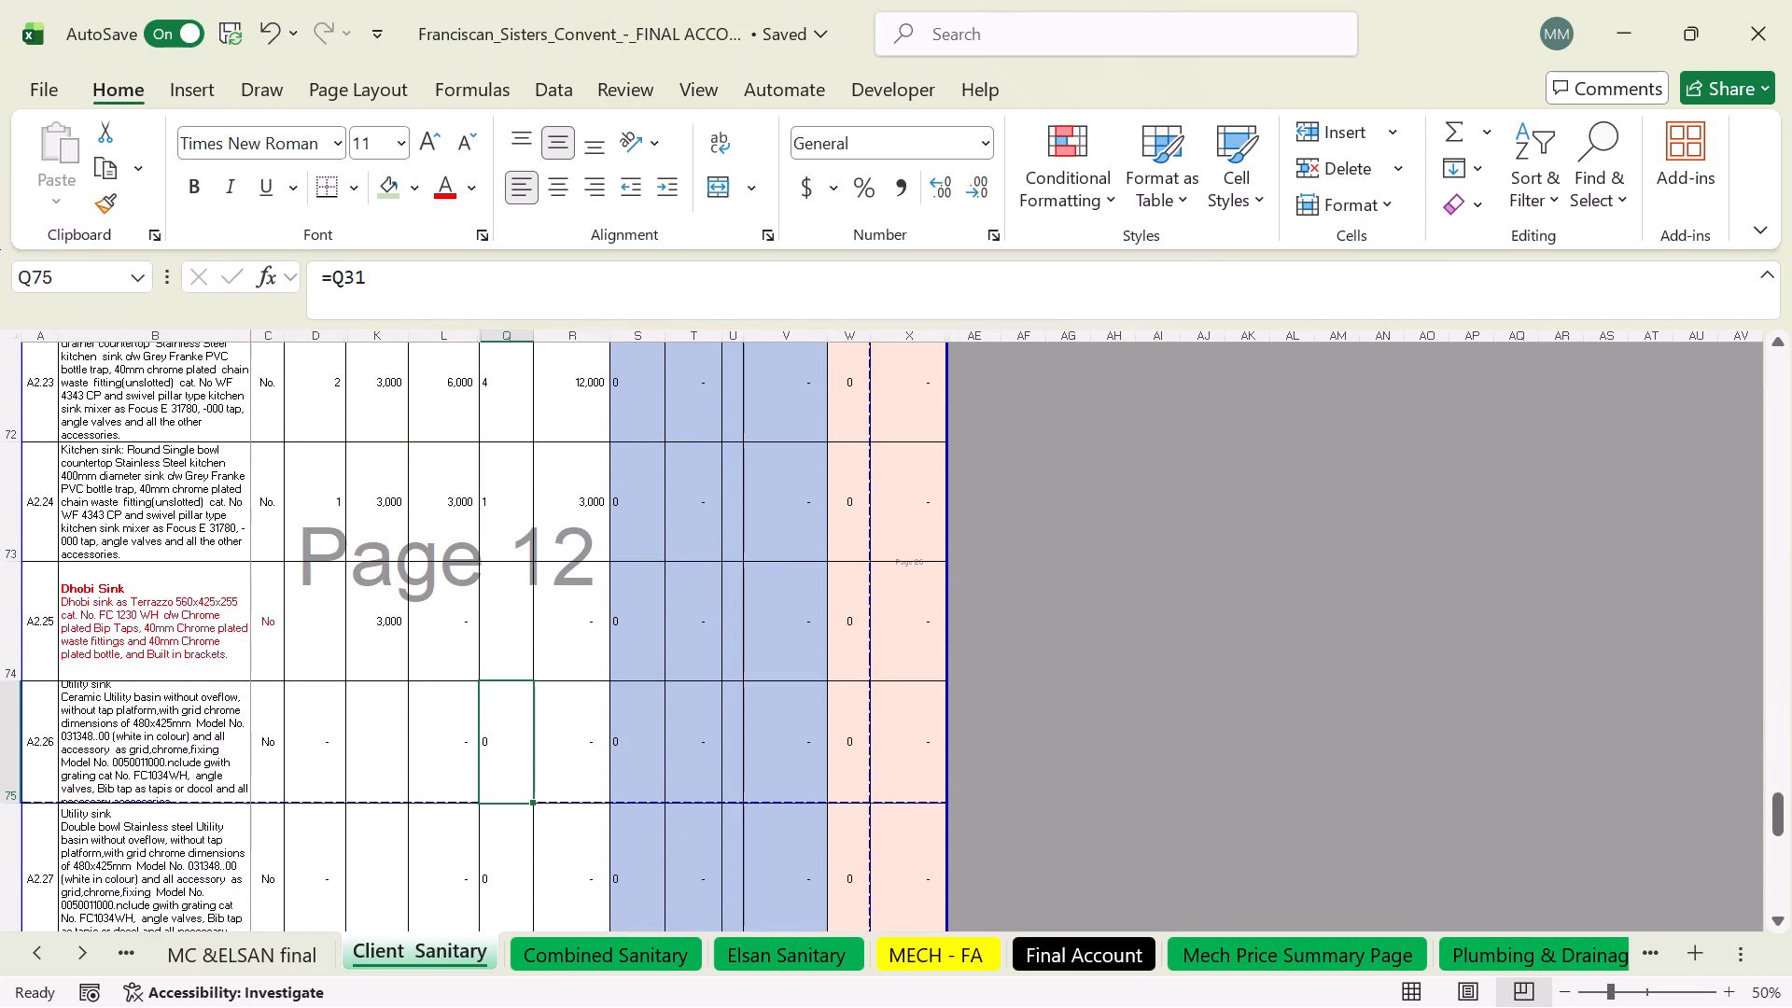
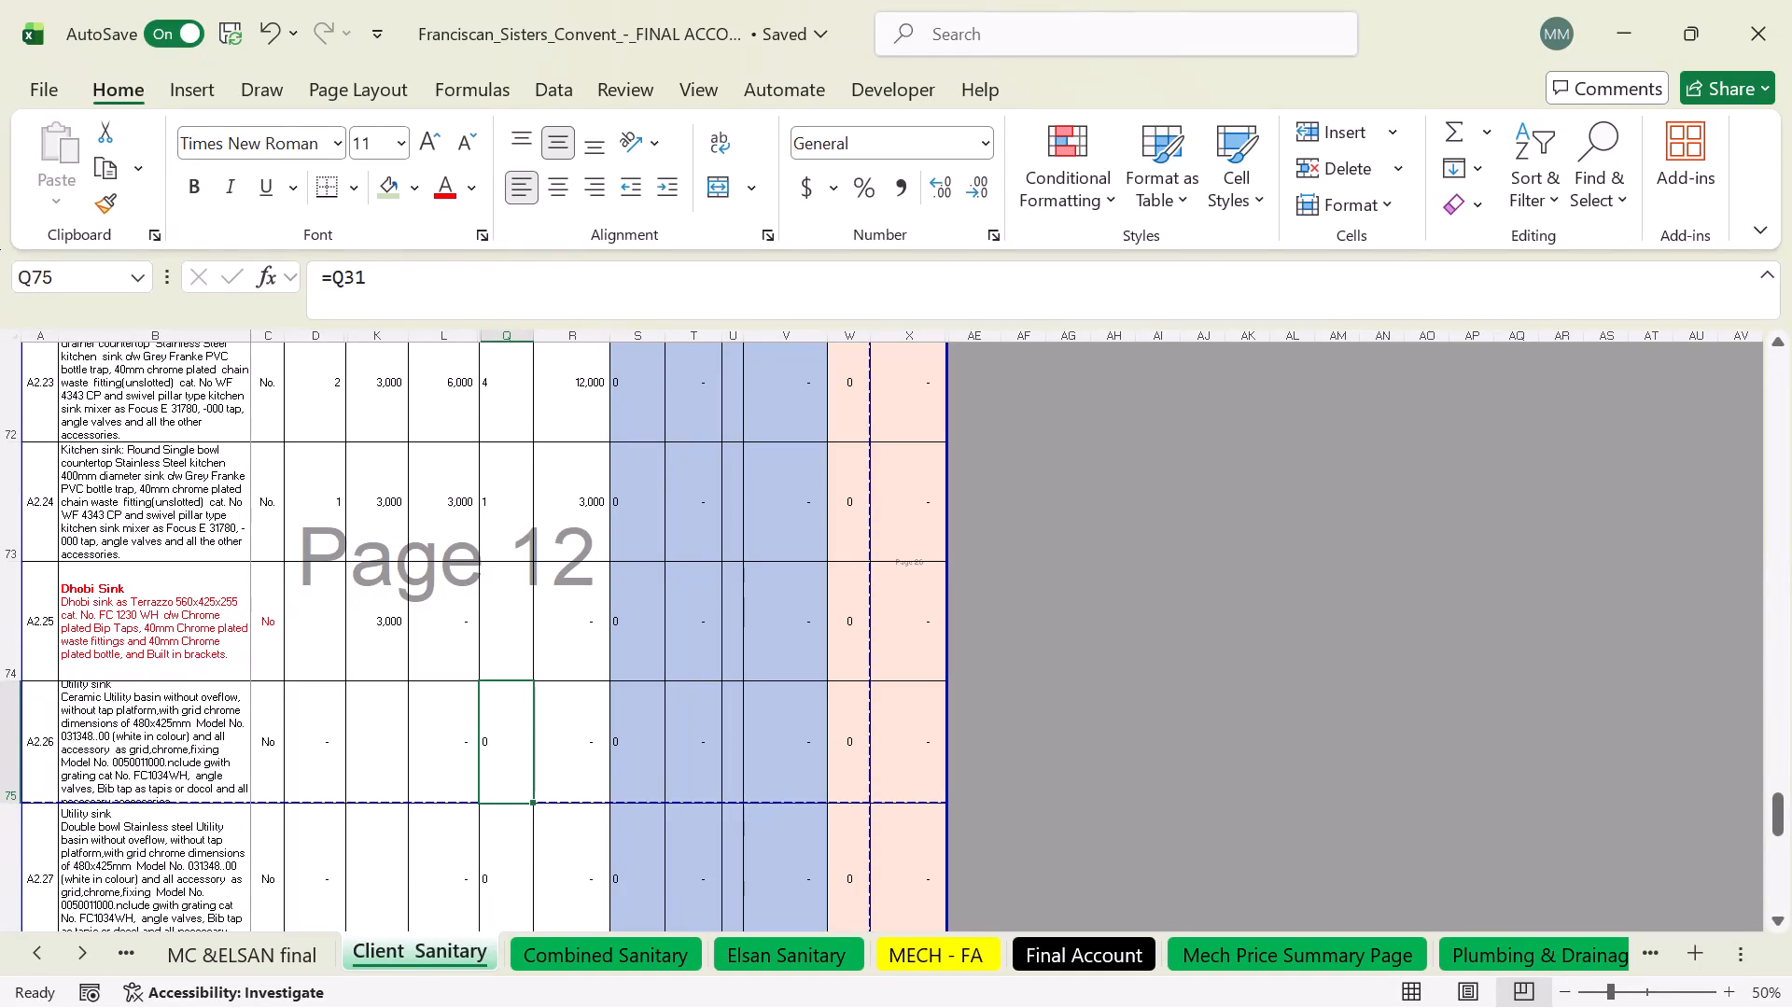
Set the W36 quantity of the A1.30 VADO overhead shower (Client Supply) on Client Sanitary to 12.
scroll(337, 757, "down", 20)
scroll(337, 757, "down", 2)
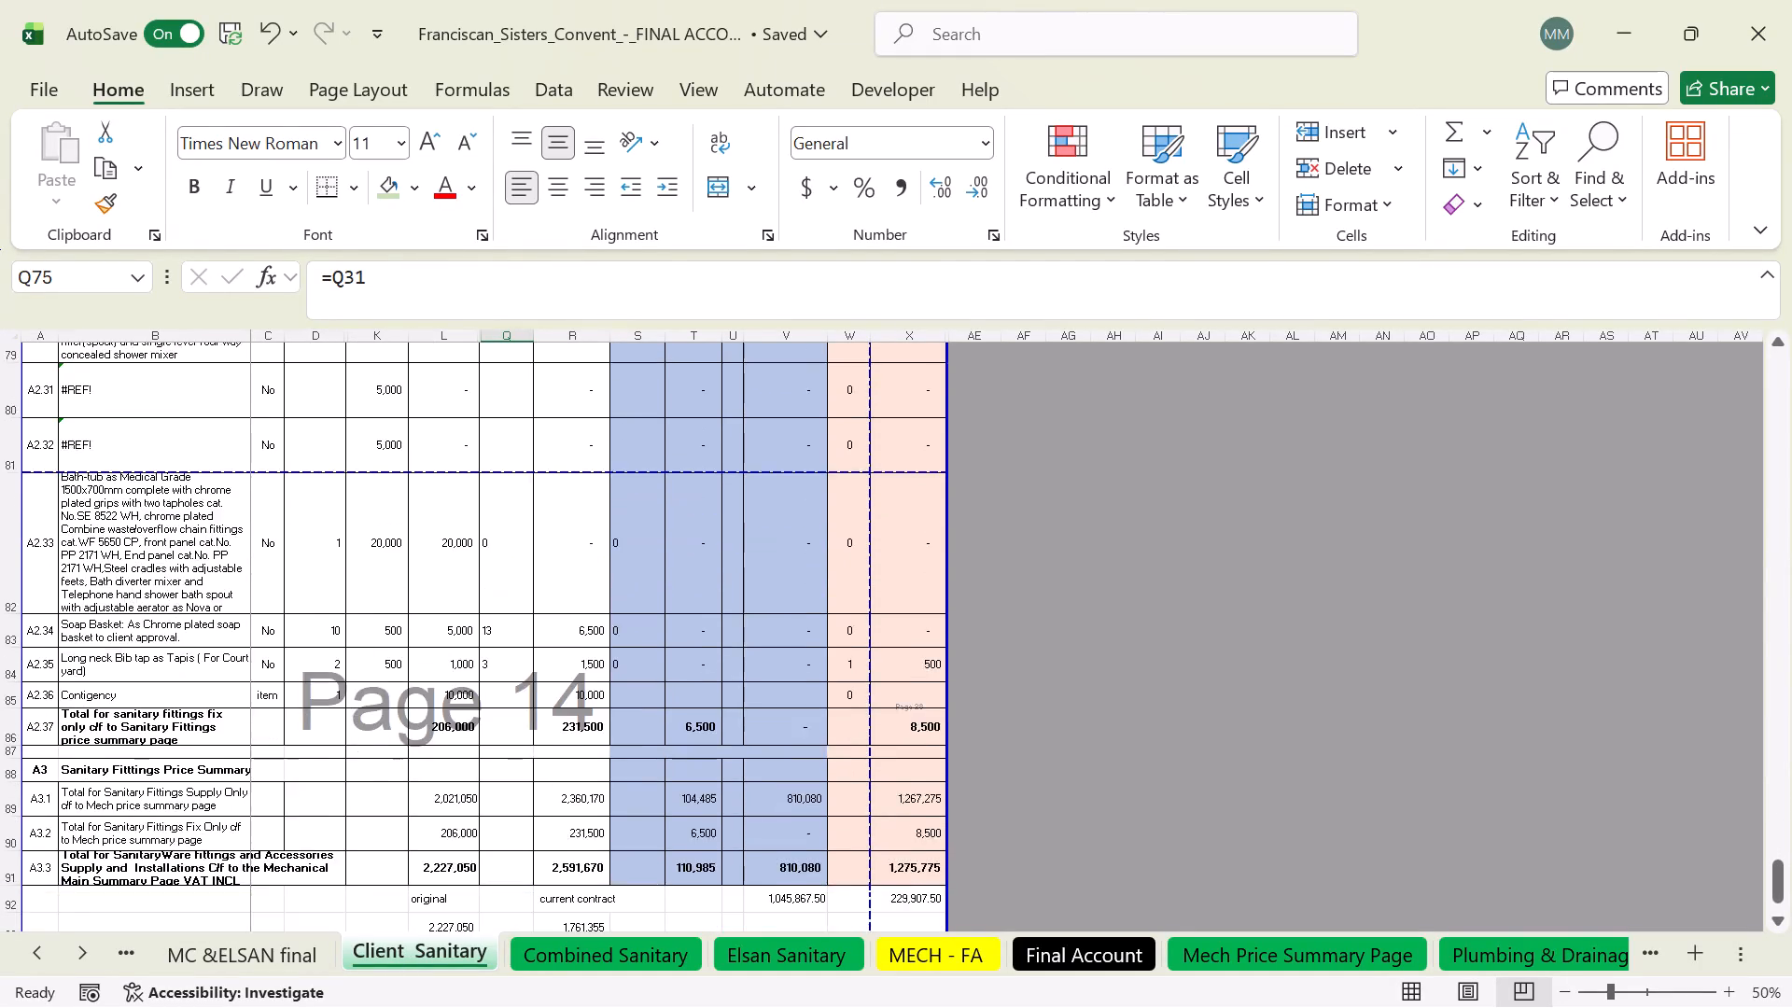
scroll(341, 762, "up", 2)
left_click_drag(1783, 868, 1777, 577)
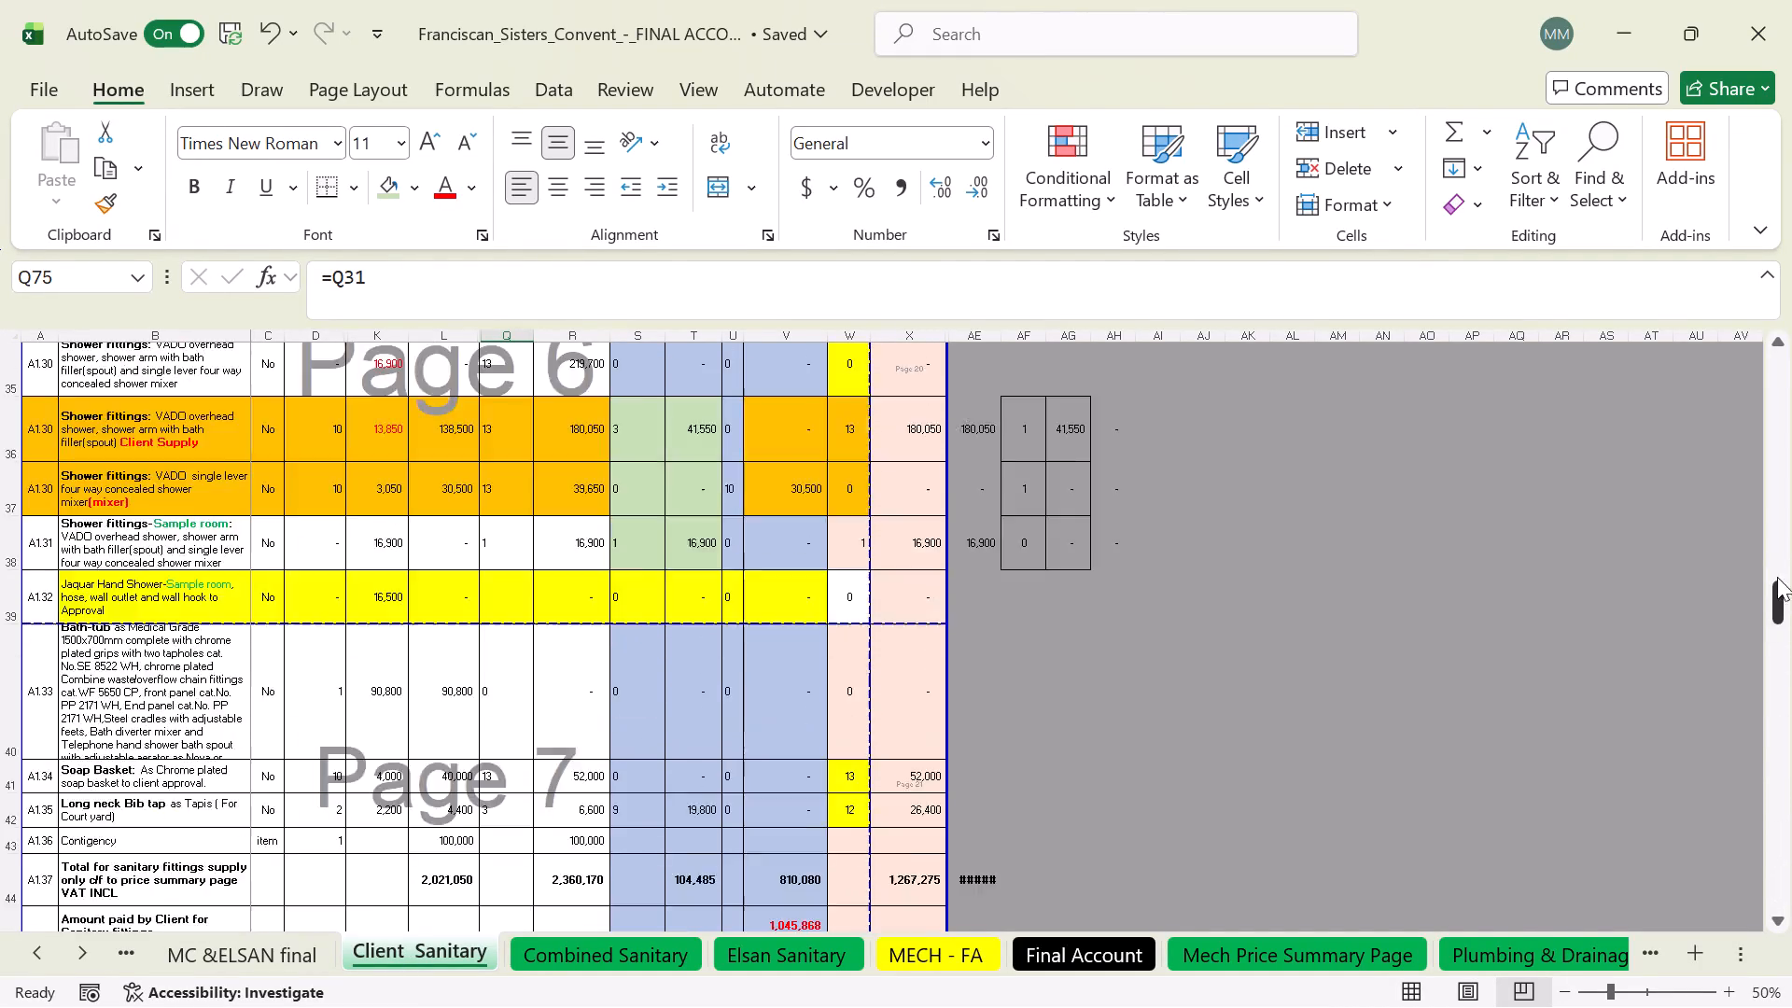
left_click_drag(1777, 577, 1757, 581)
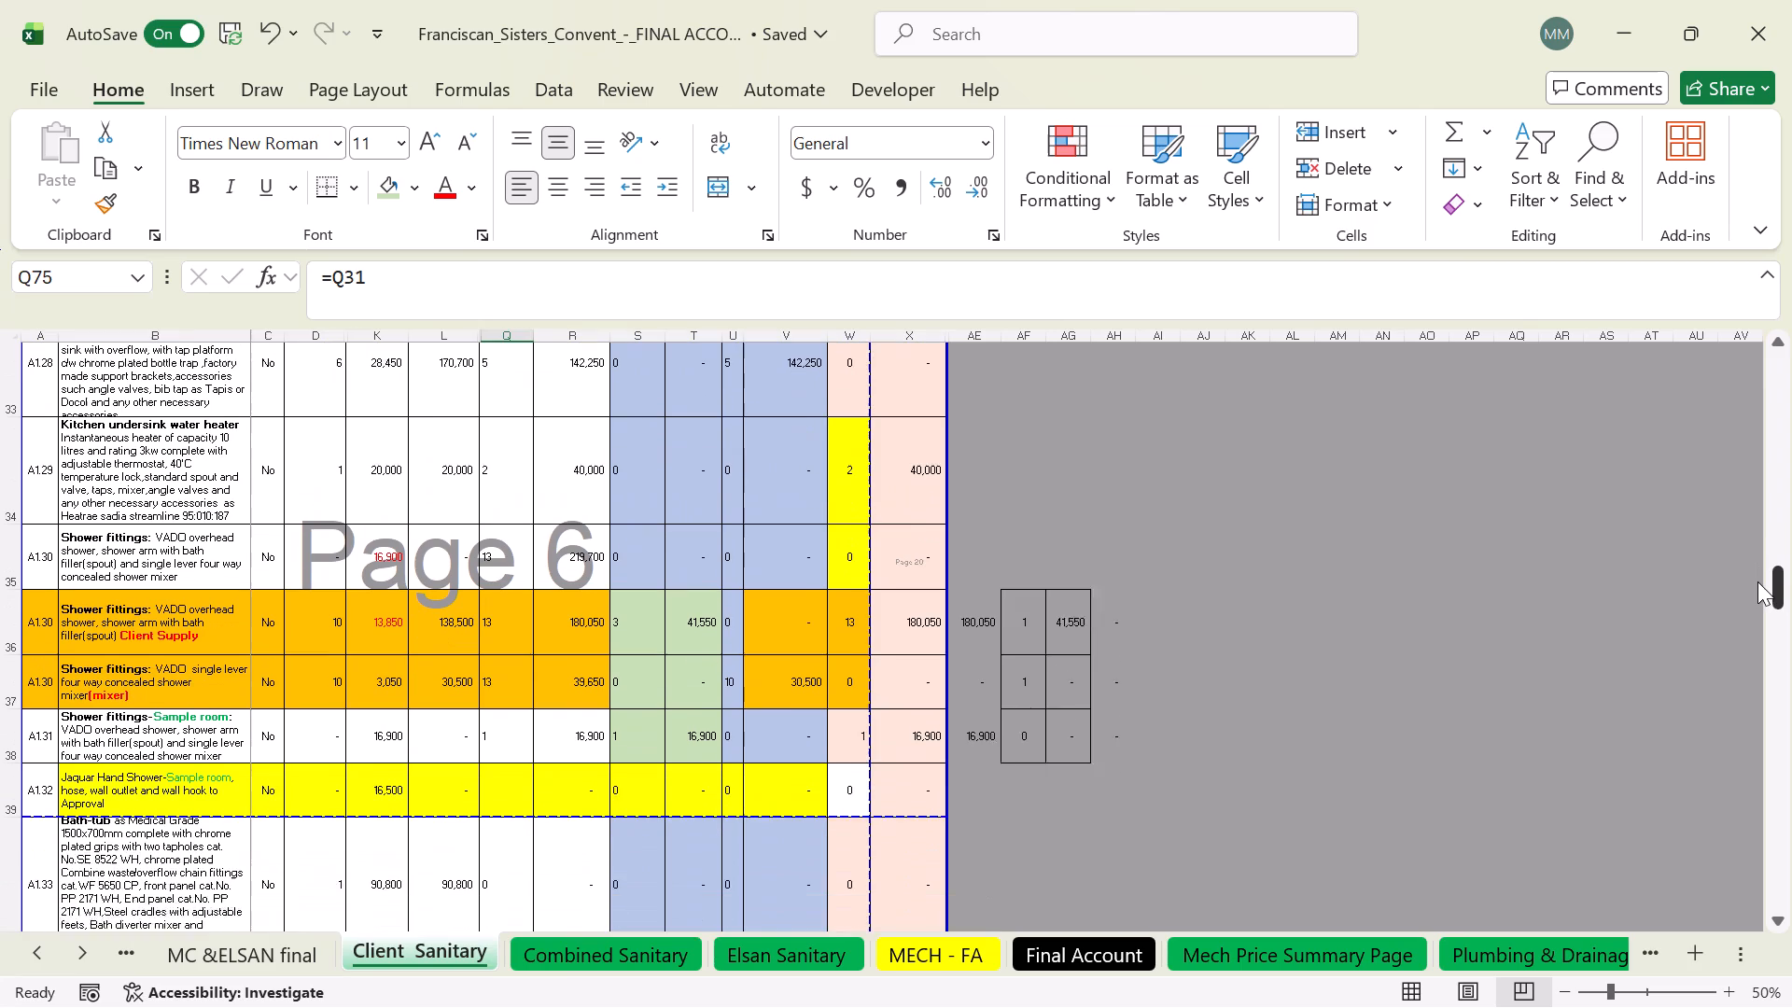
left_click_drag(1757, 581, 1757, 582)
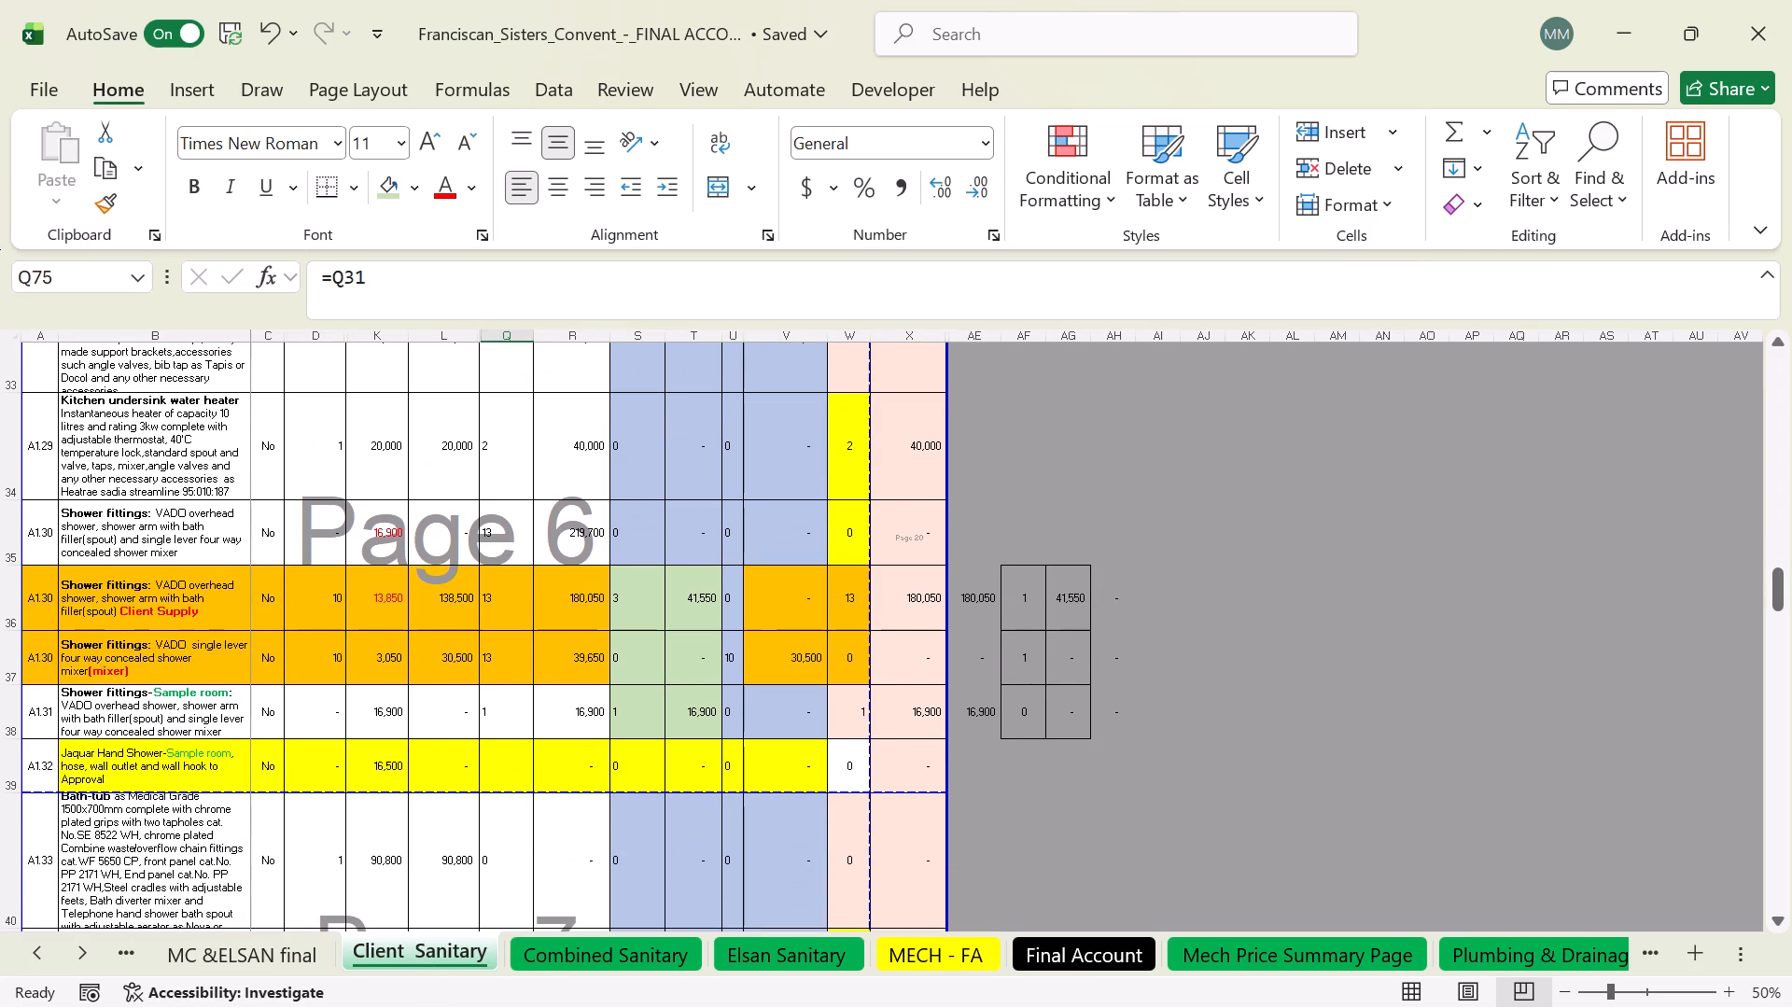
left_click(857, 610)
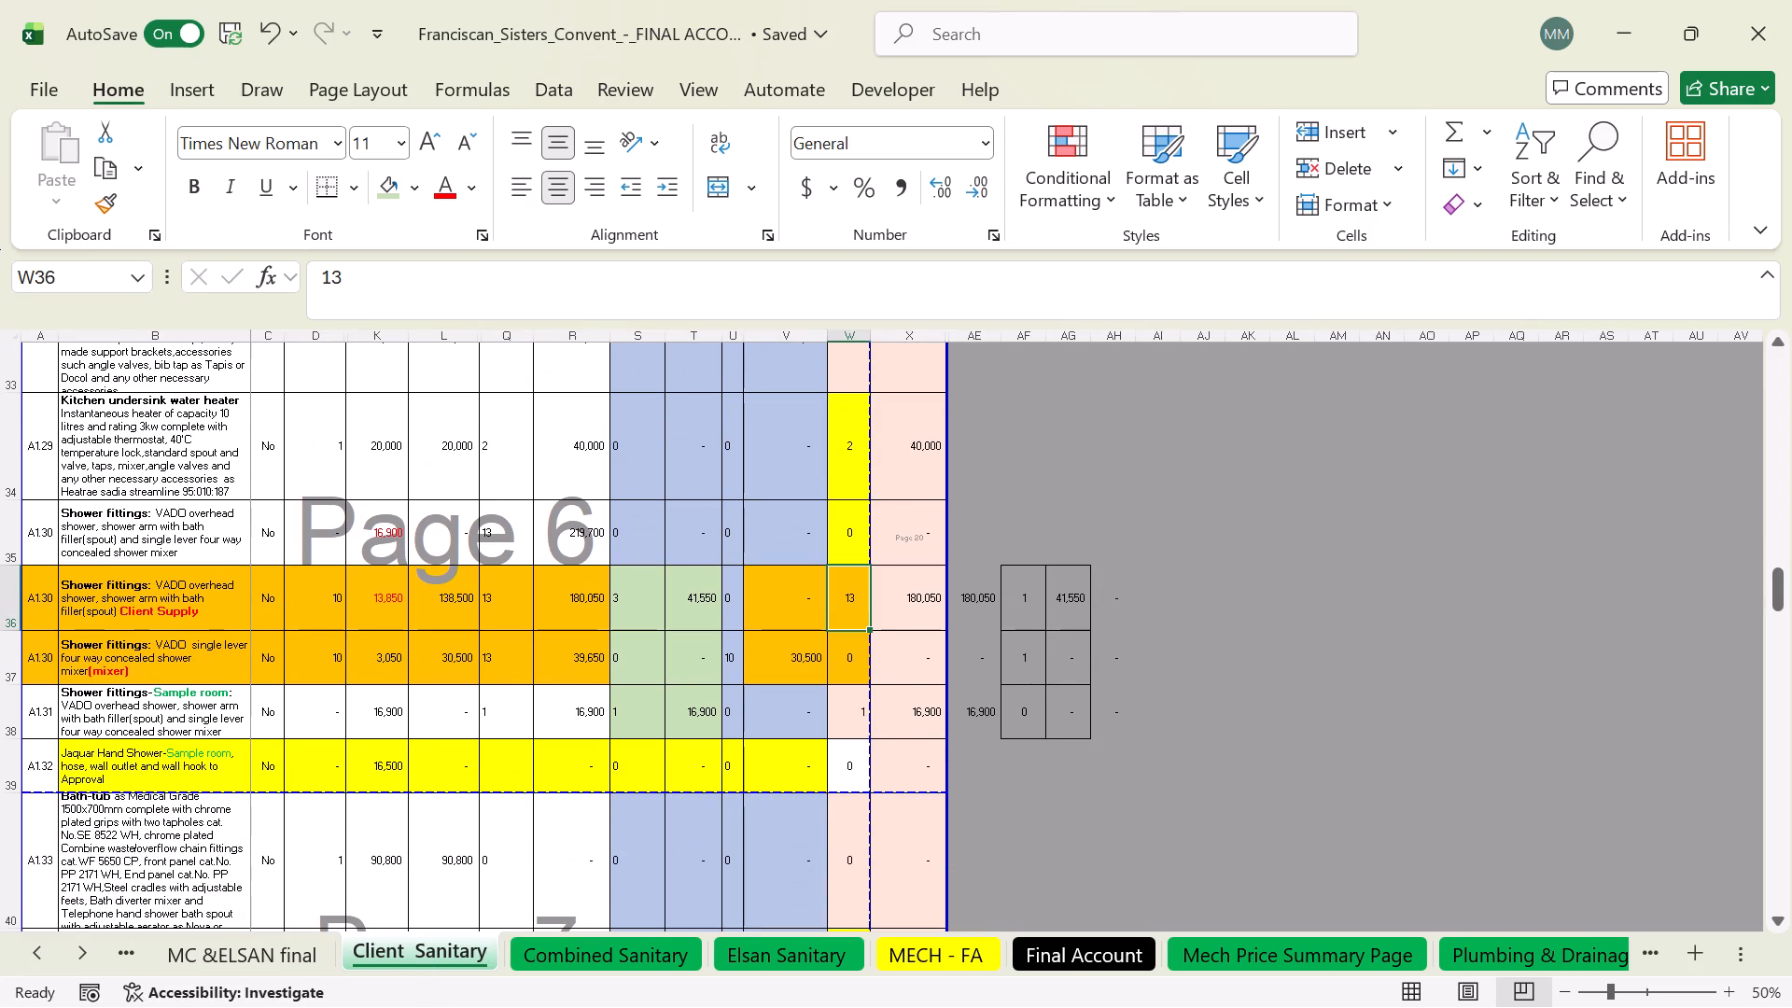
type("12")
key("Return")
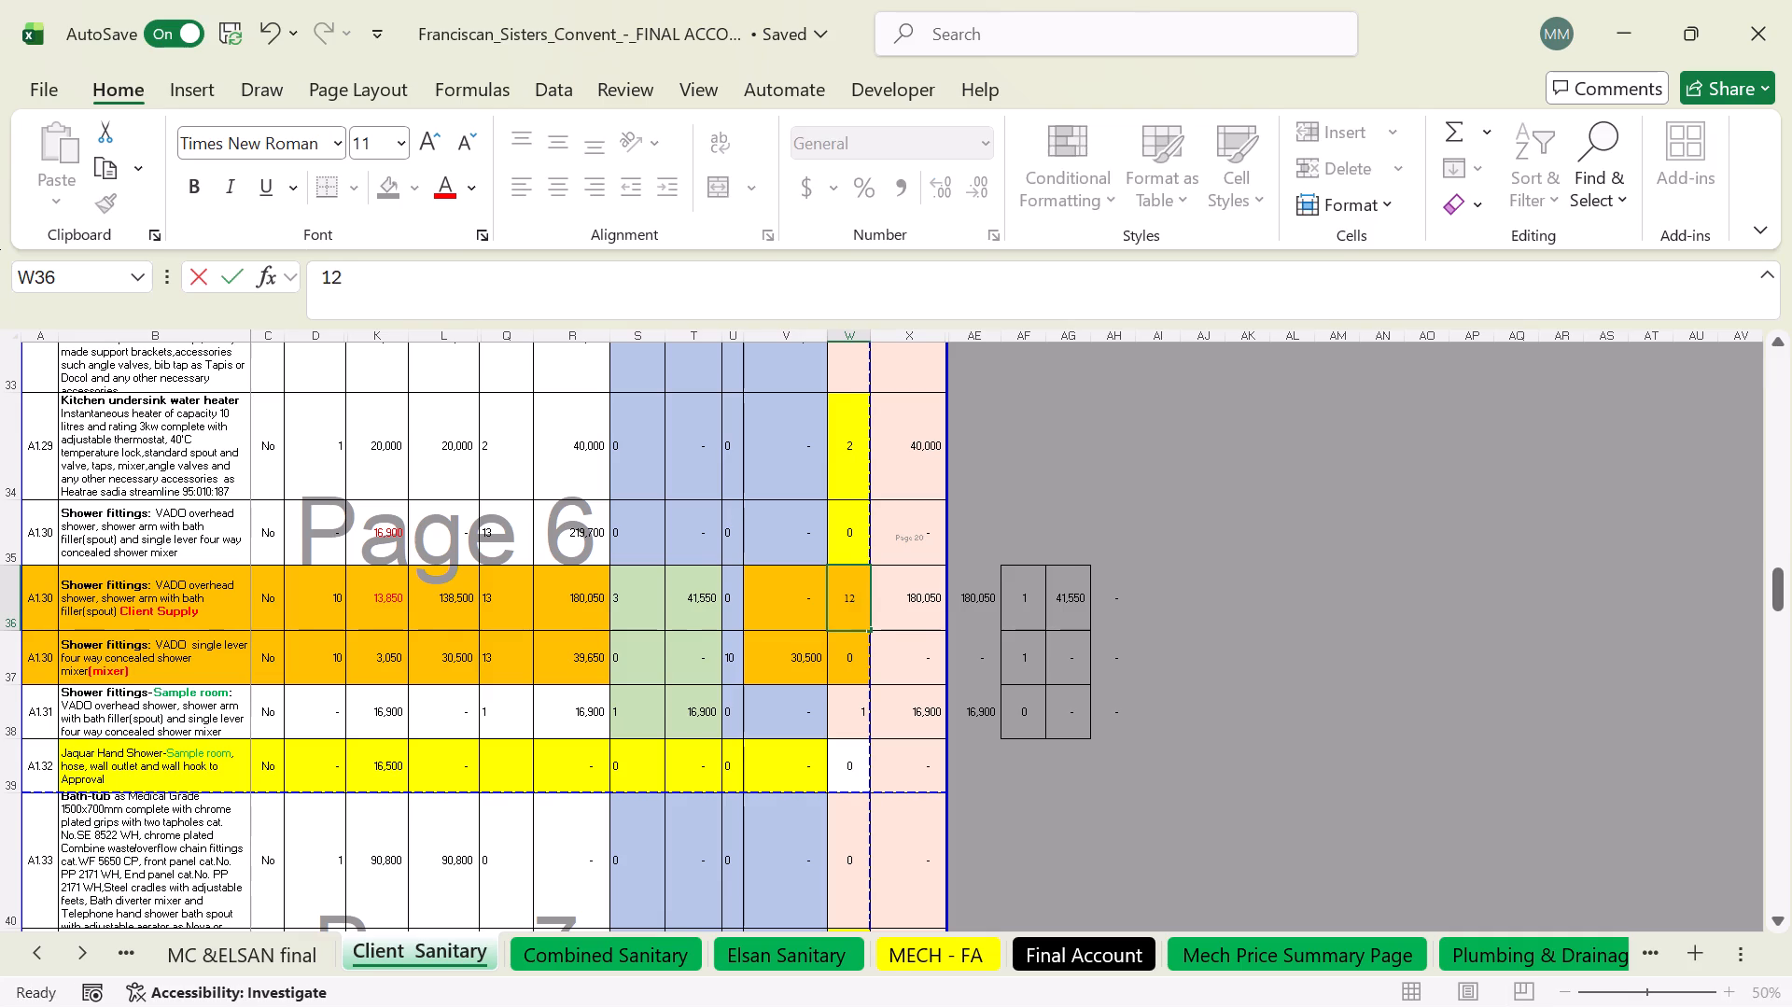
left_click(856, 608)
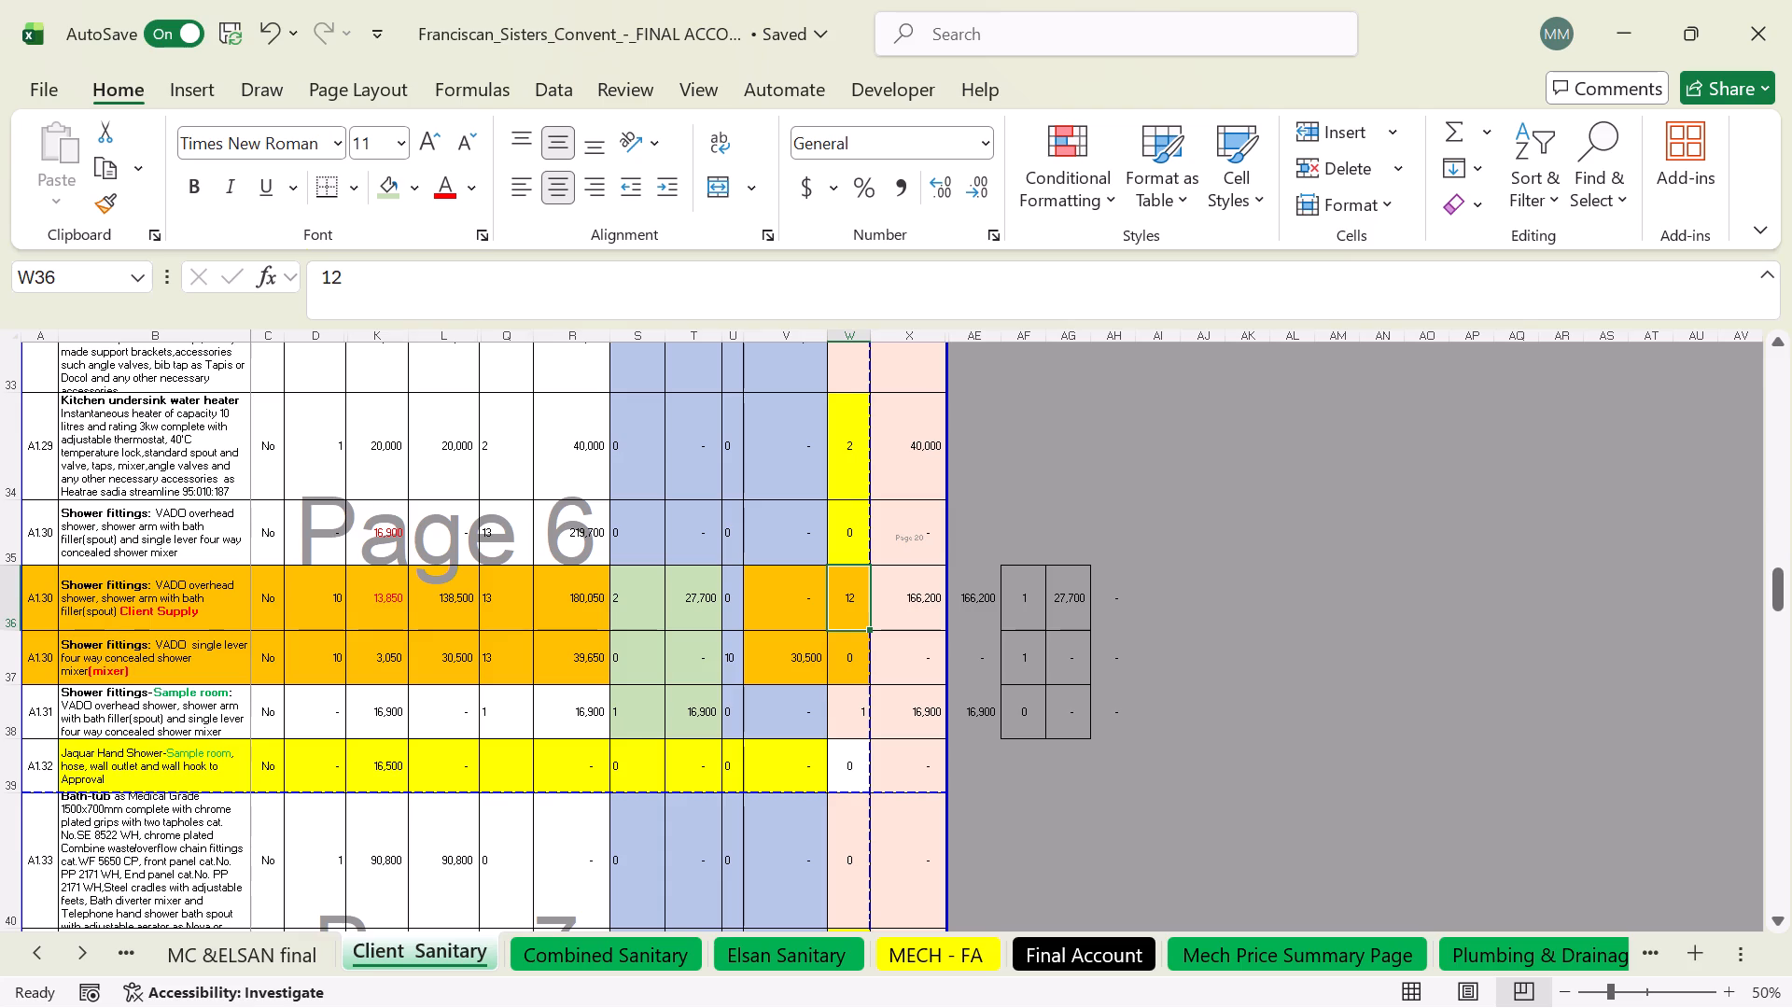
Compare the A1.30 overhead shower and mixer rows 36 and 37 across Client, Combined and Elsan Sanitary, checking quantities, amounts and formulas.
left_click(846, 663)
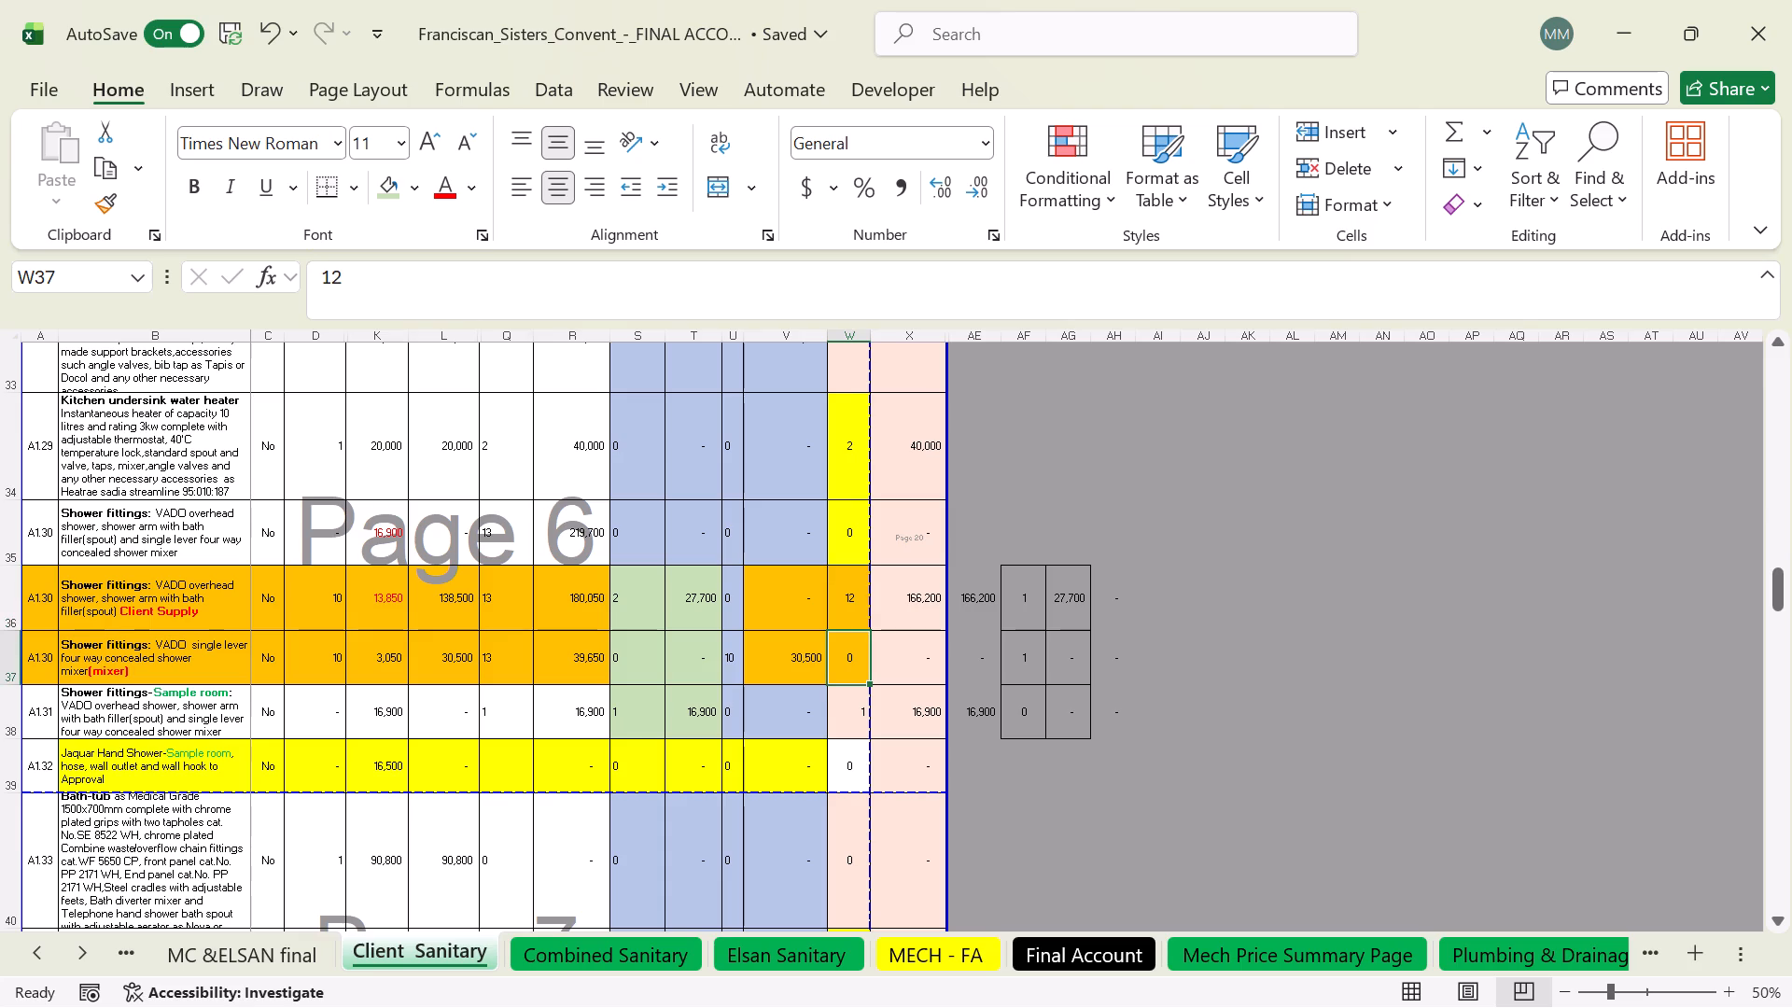
left_click(776, 668)
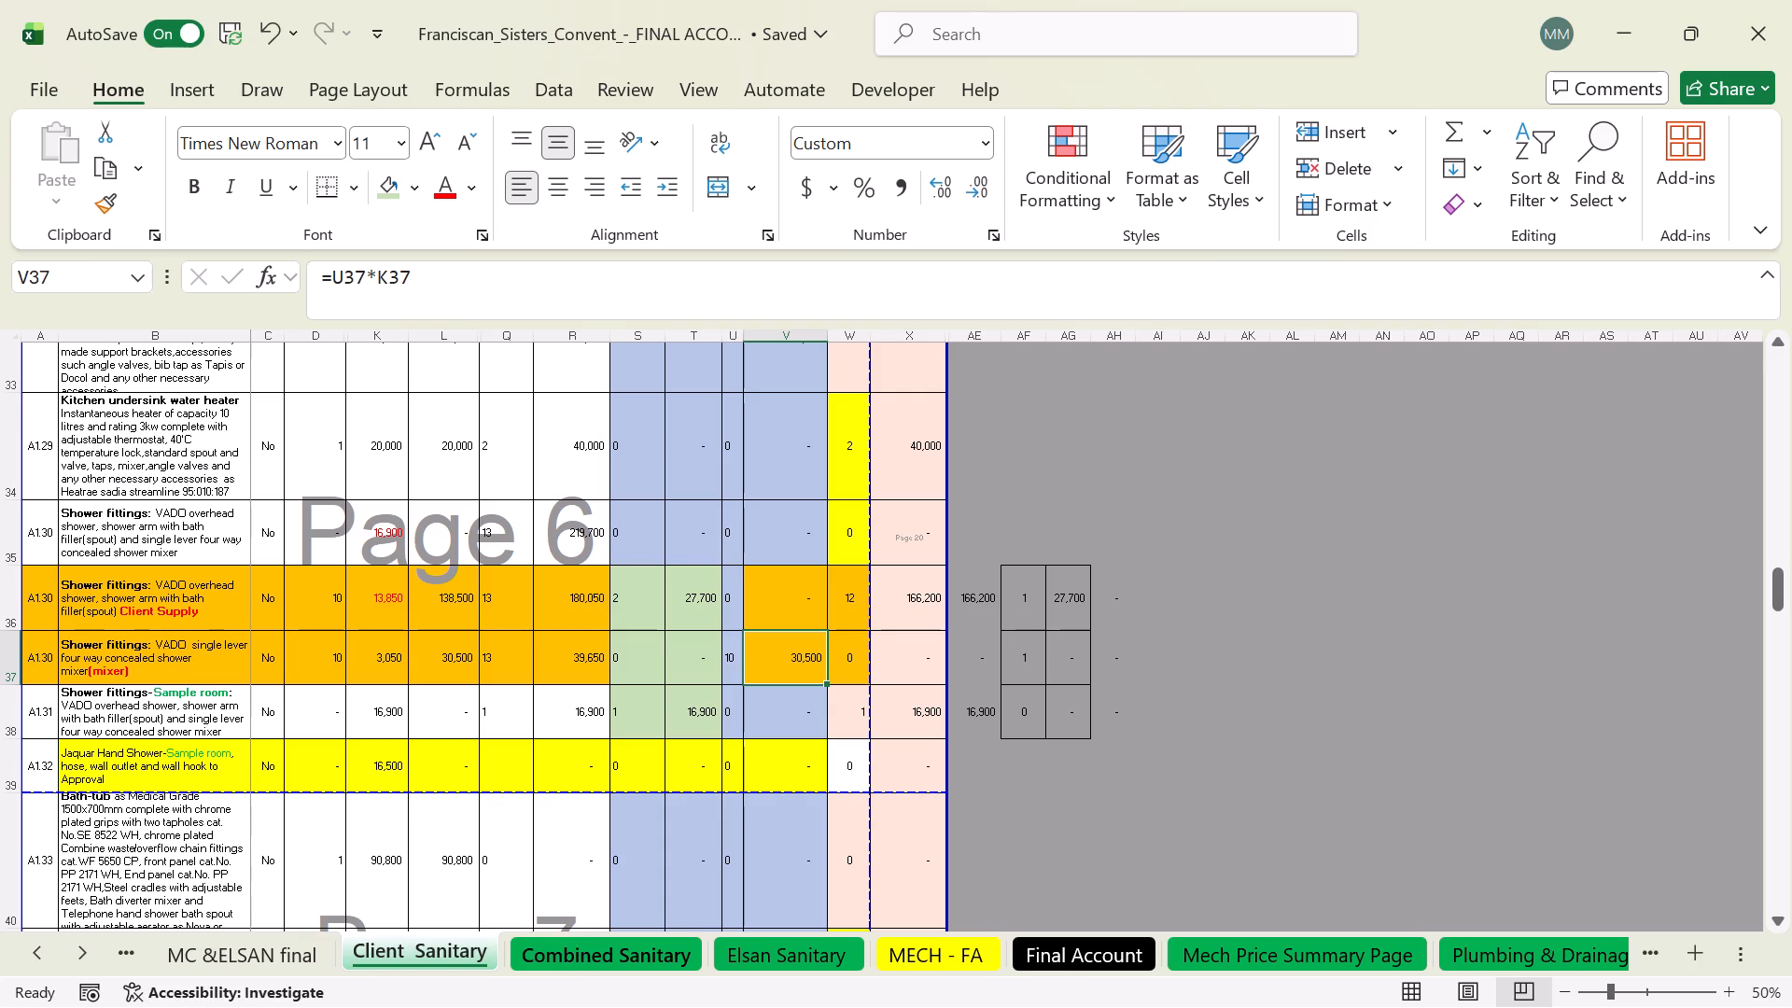
left_click(769, 953)
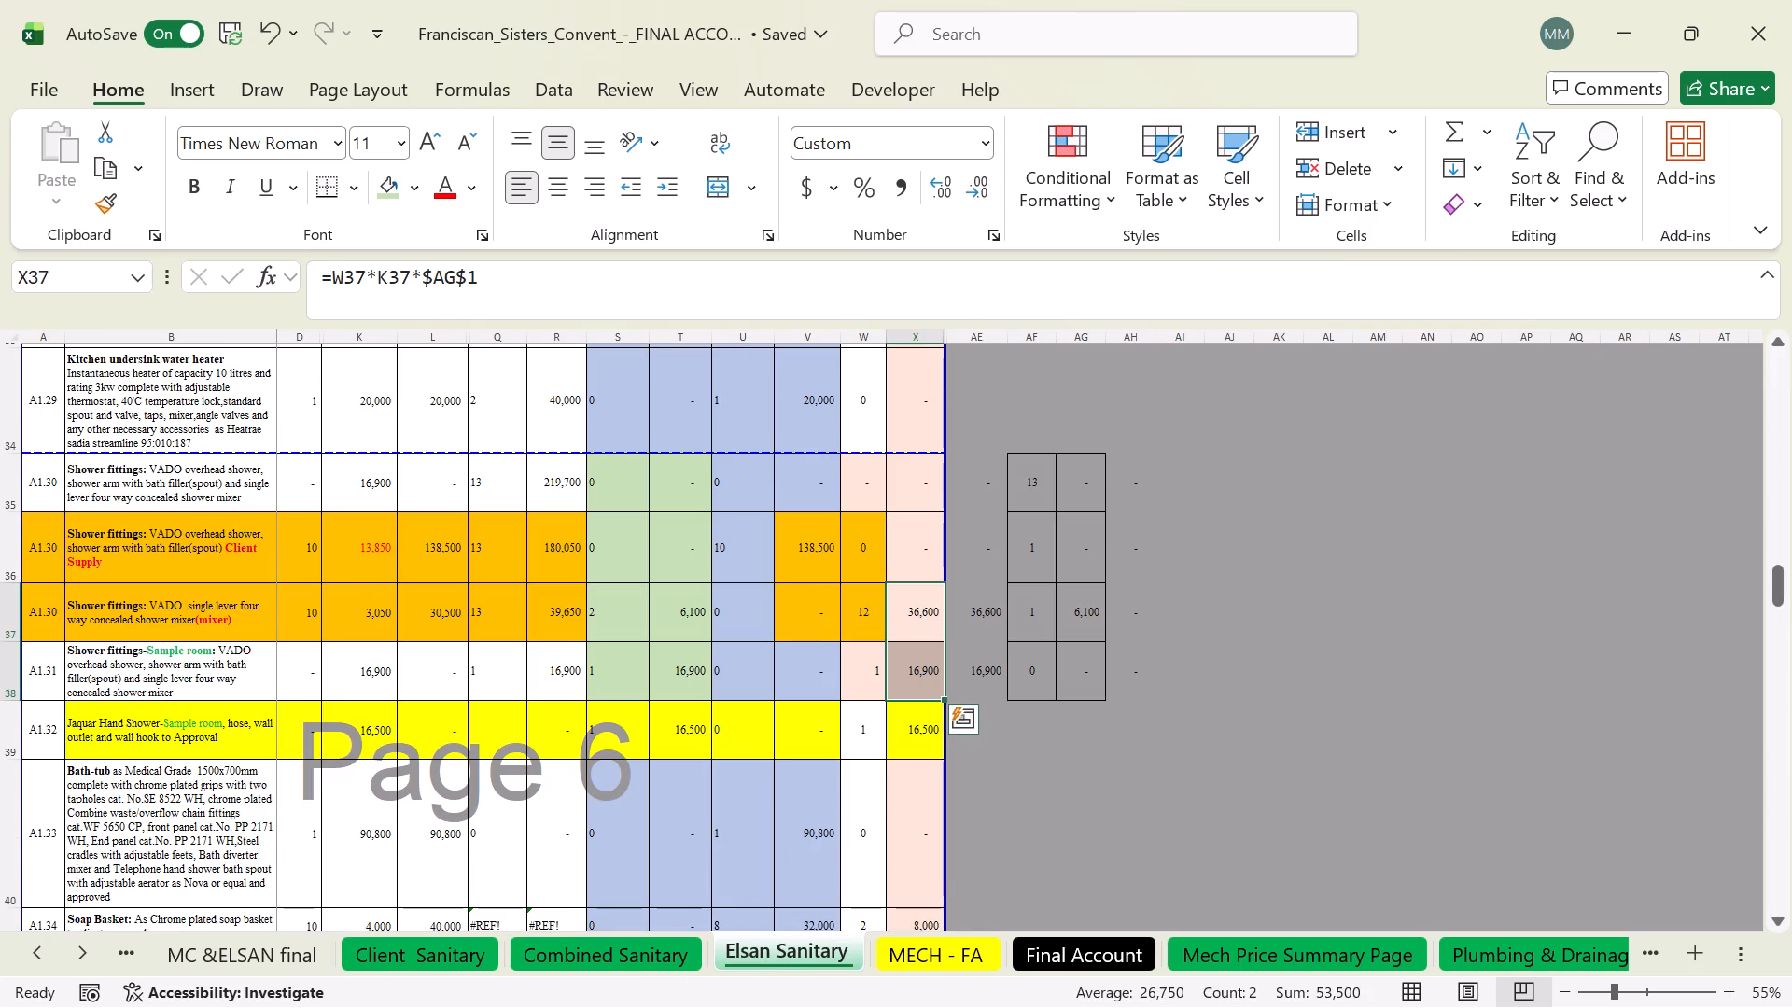
left_click(467, 959)
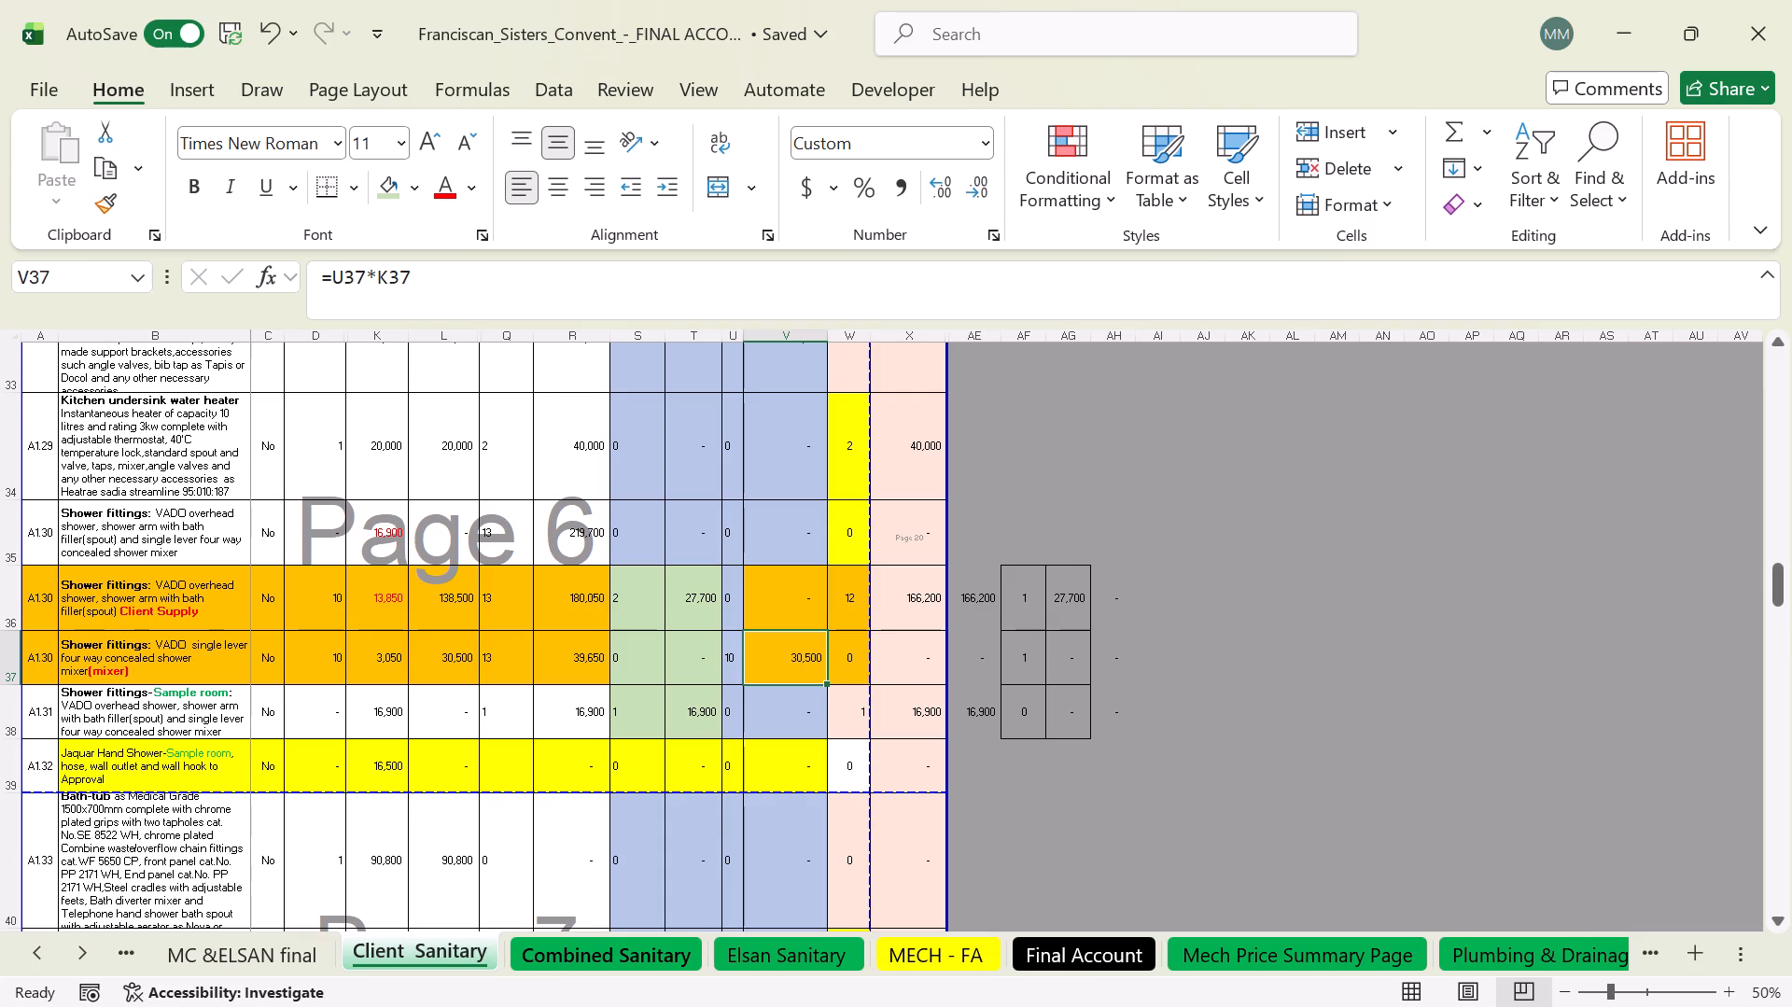
left_click(587, 950)
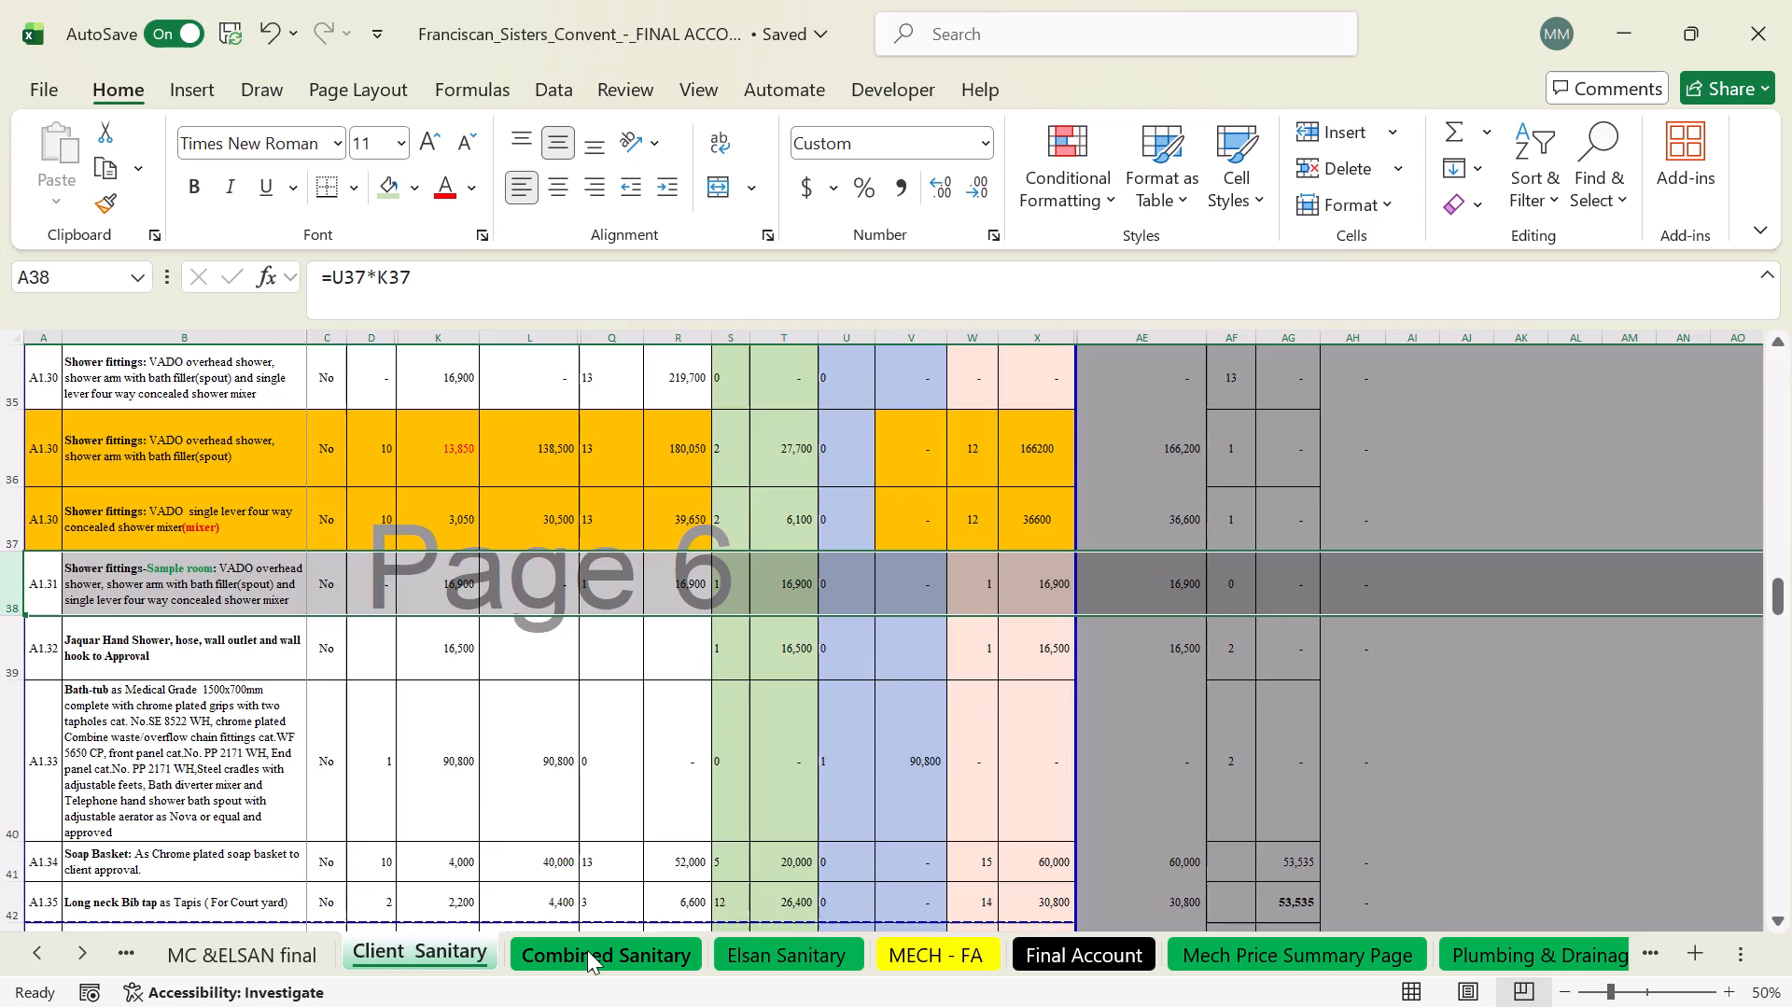
left_click_drag(1052, 446, 1065, 510)
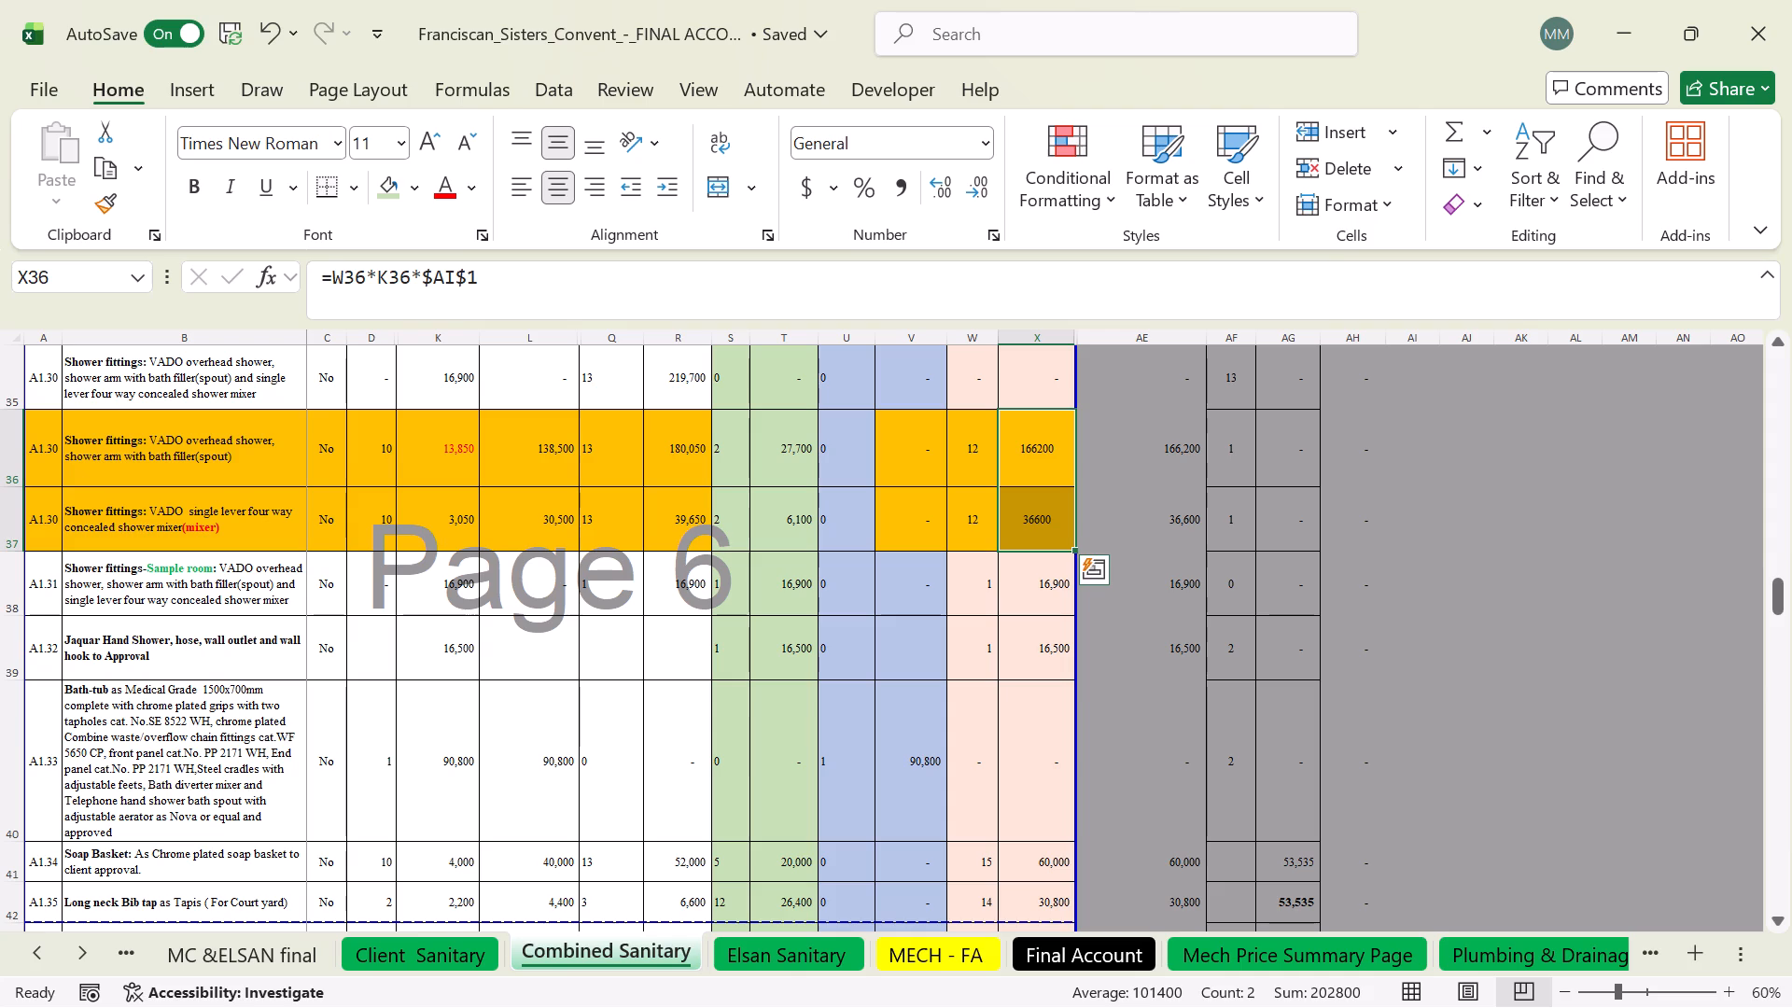
left_click(789, 954)
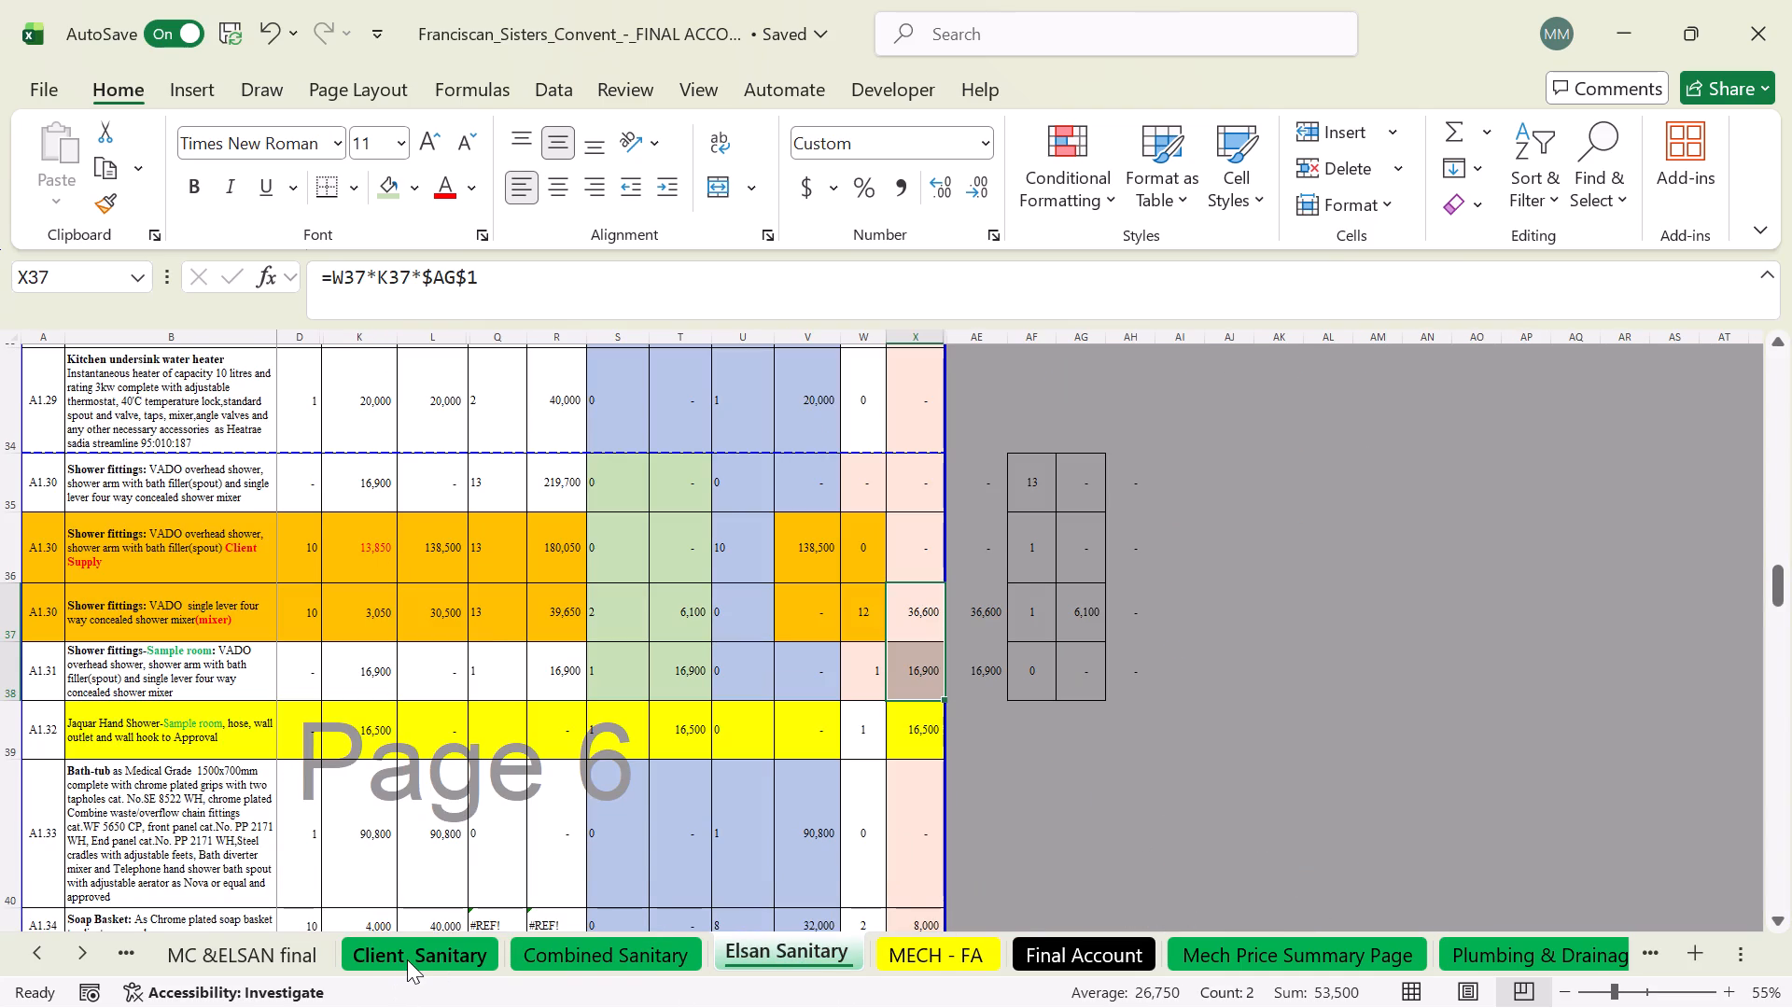
left_click(735, 546)
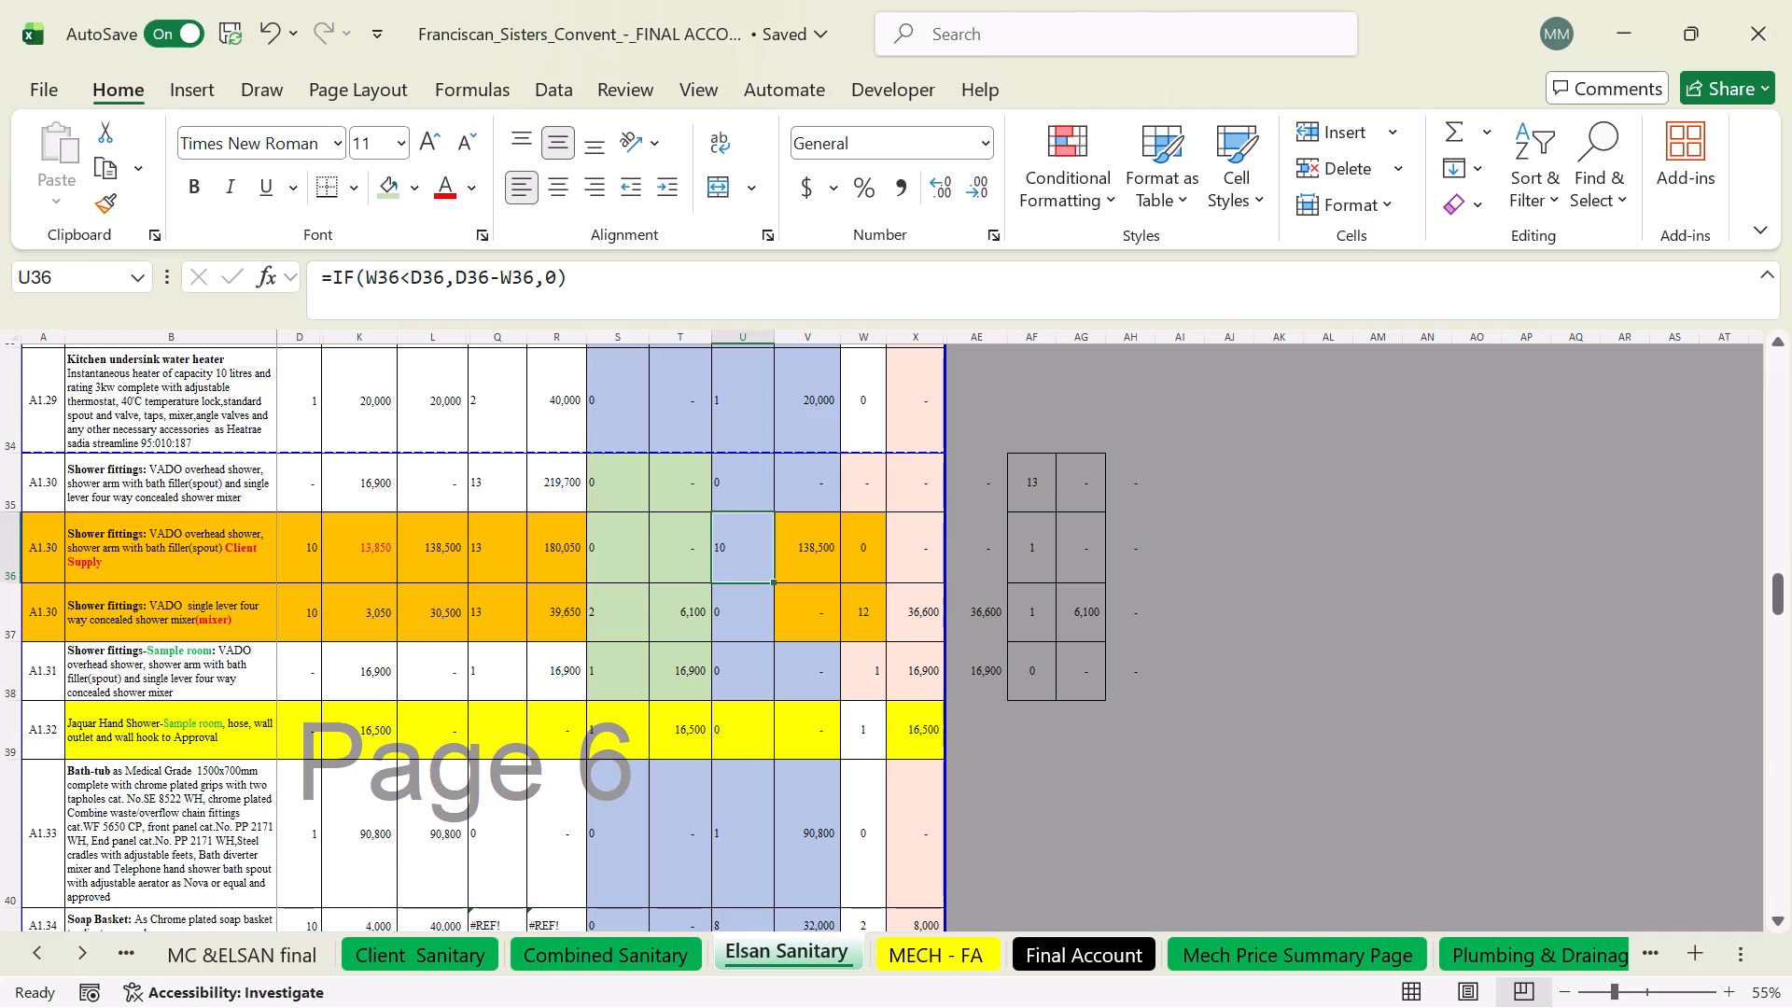
left_click(865, 558)
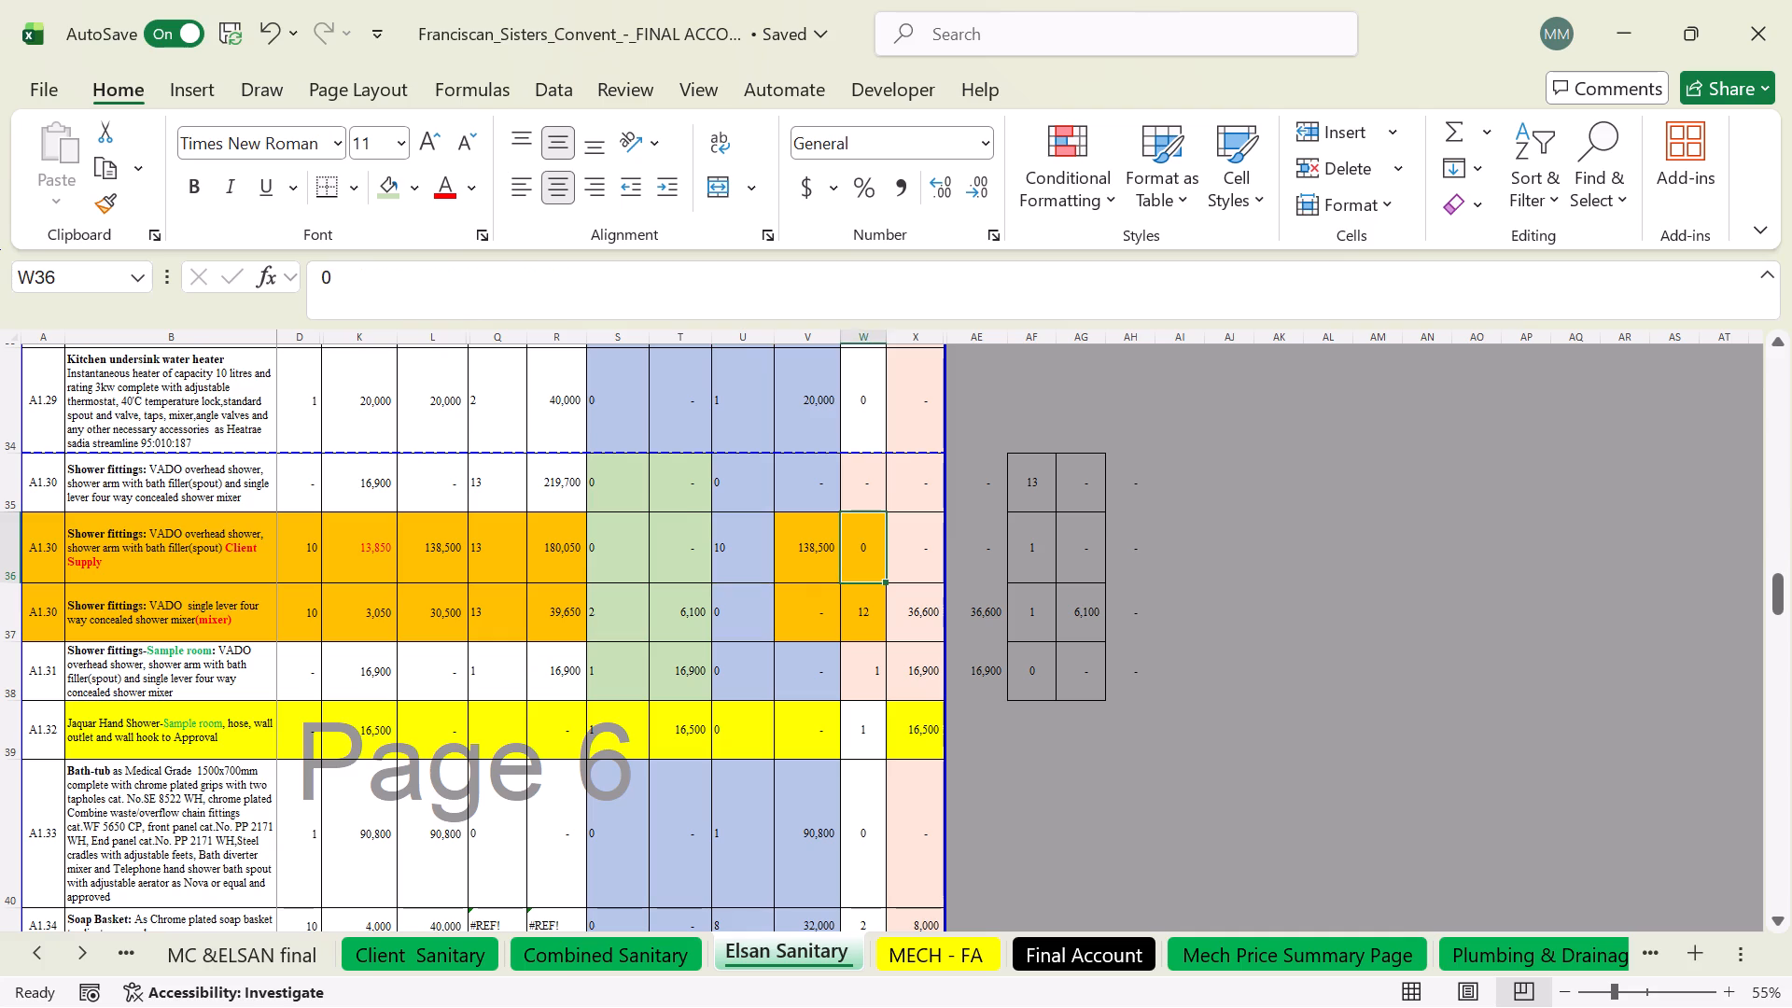
left_click(295, 551)
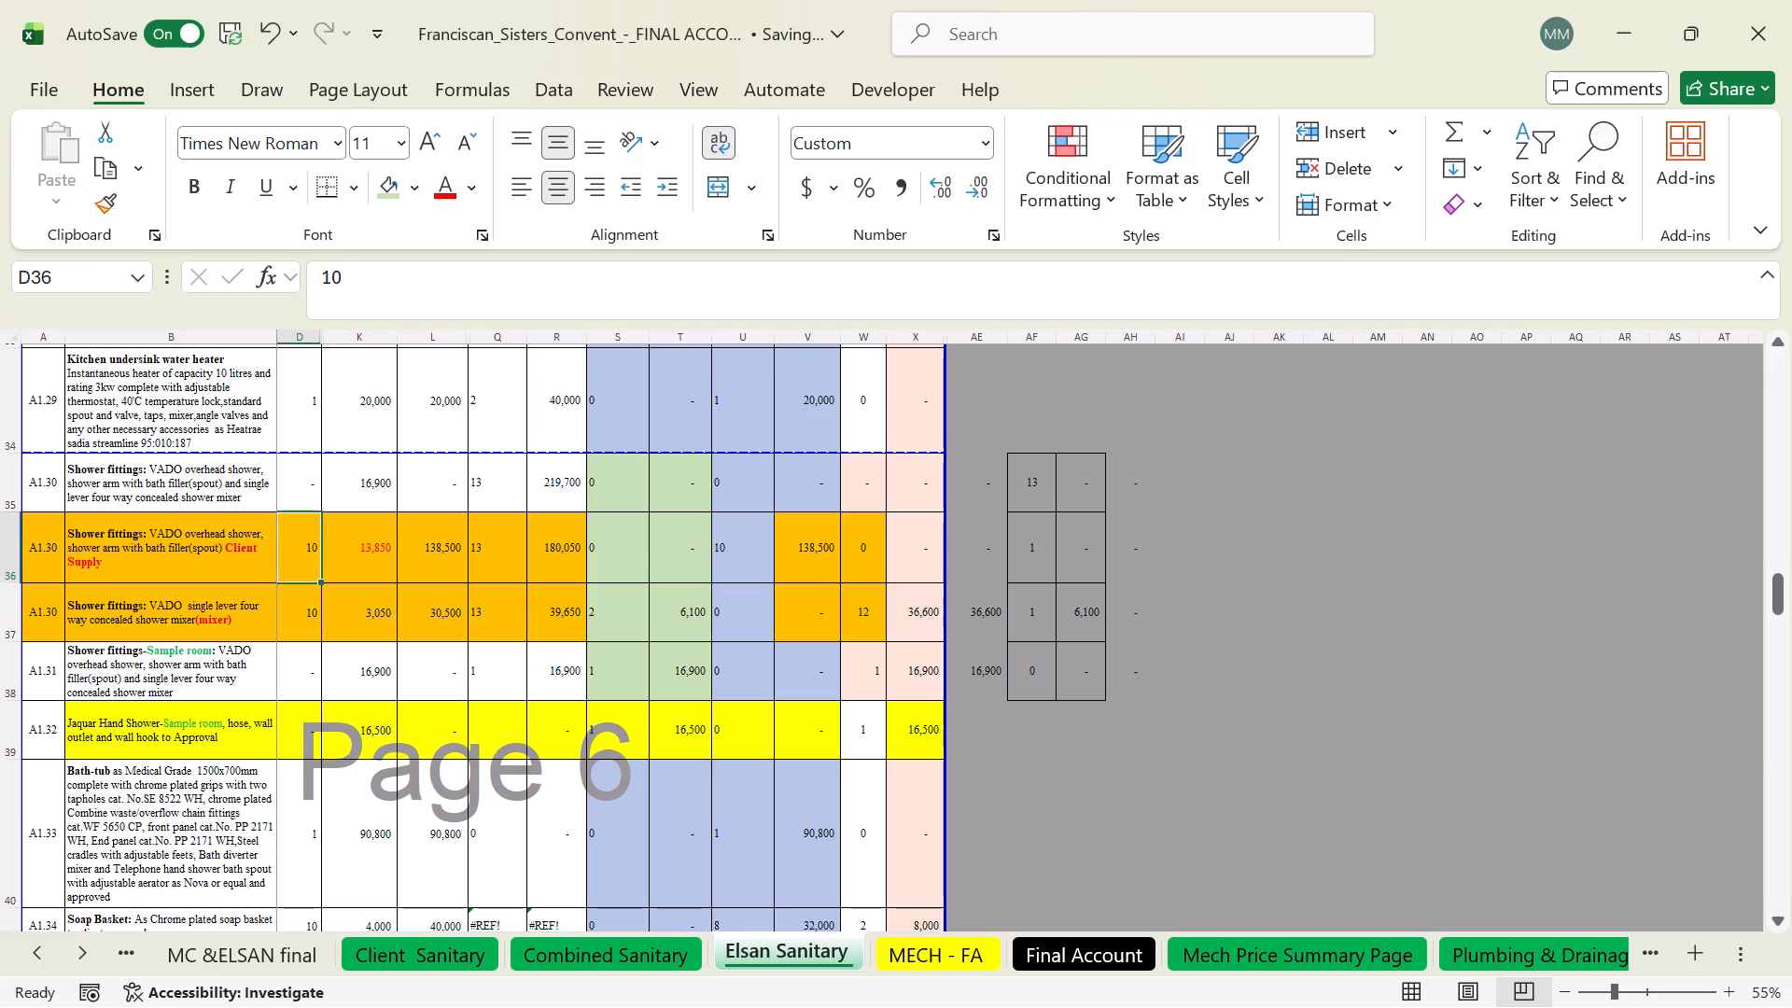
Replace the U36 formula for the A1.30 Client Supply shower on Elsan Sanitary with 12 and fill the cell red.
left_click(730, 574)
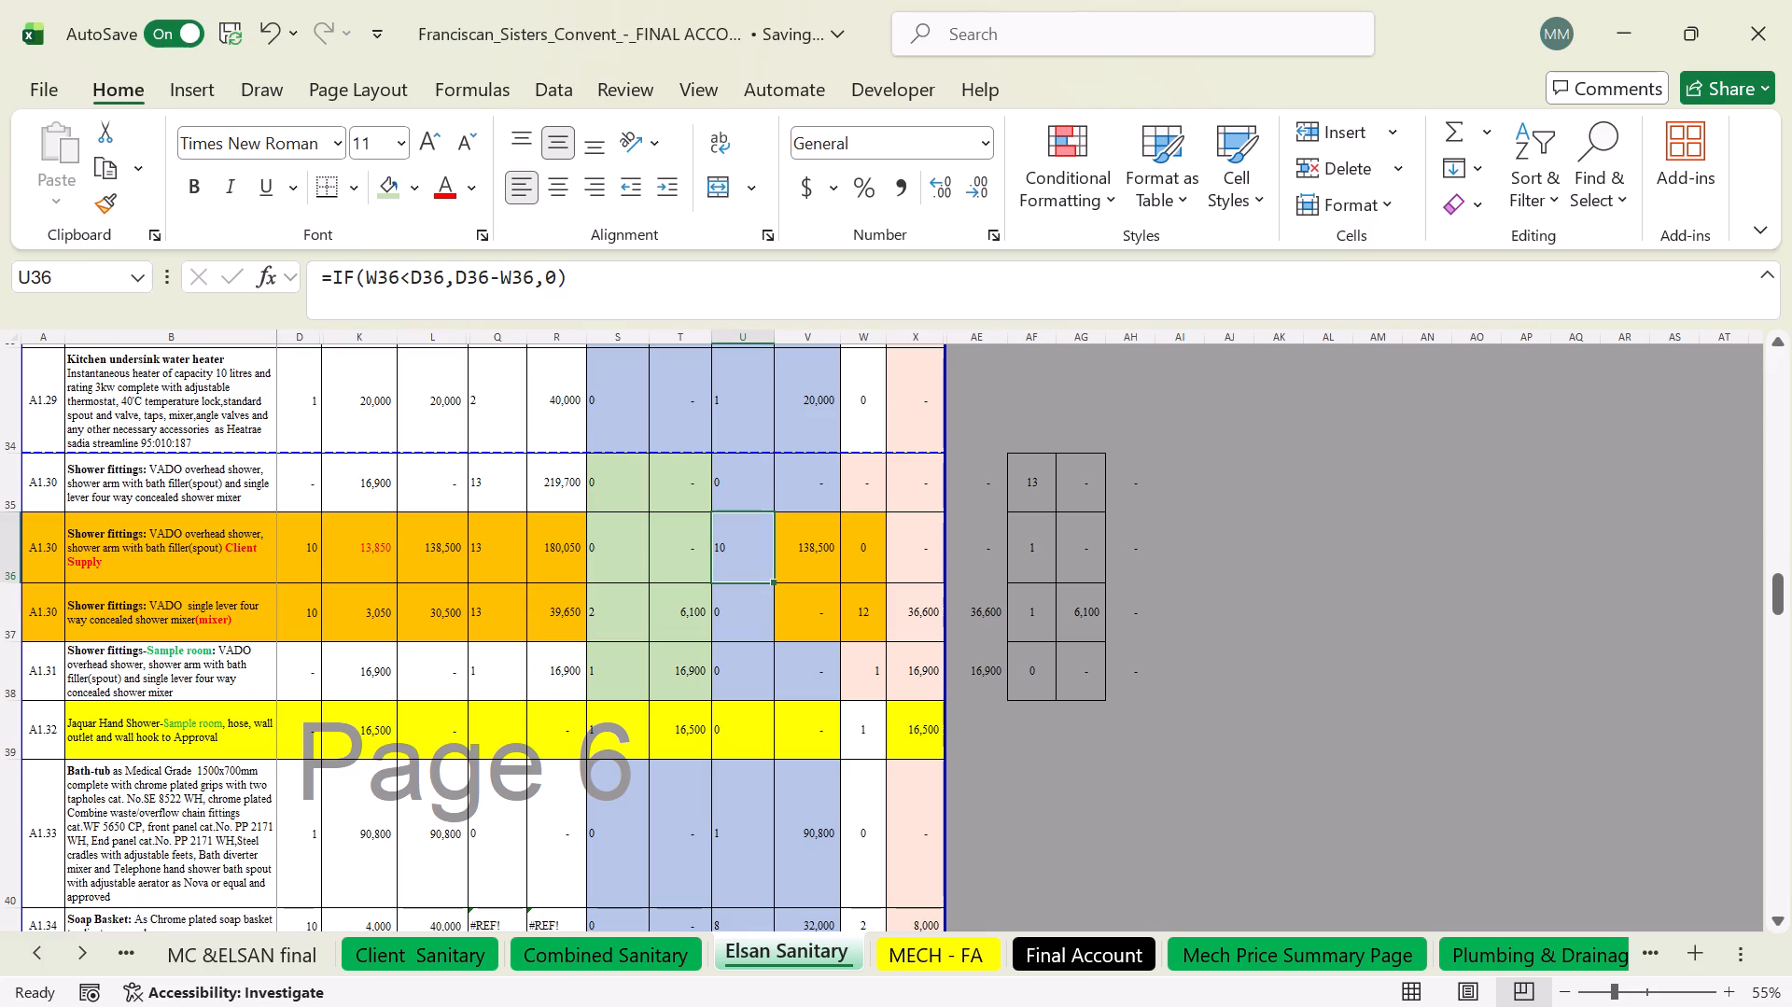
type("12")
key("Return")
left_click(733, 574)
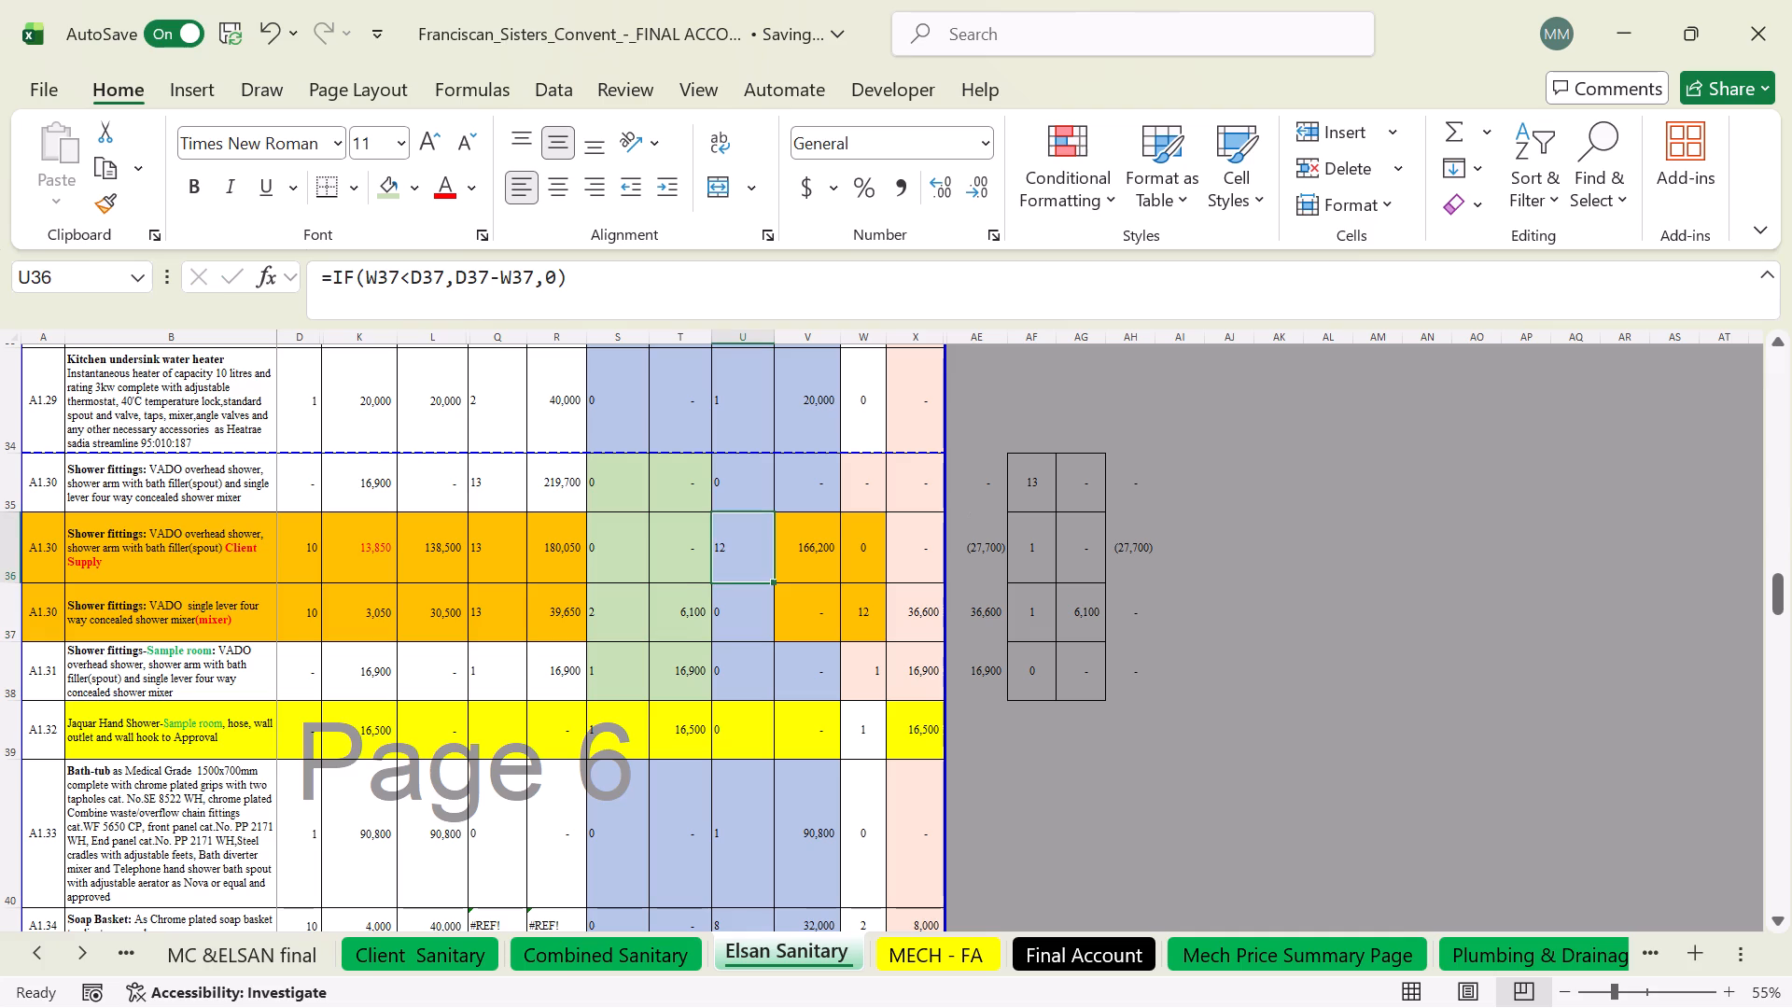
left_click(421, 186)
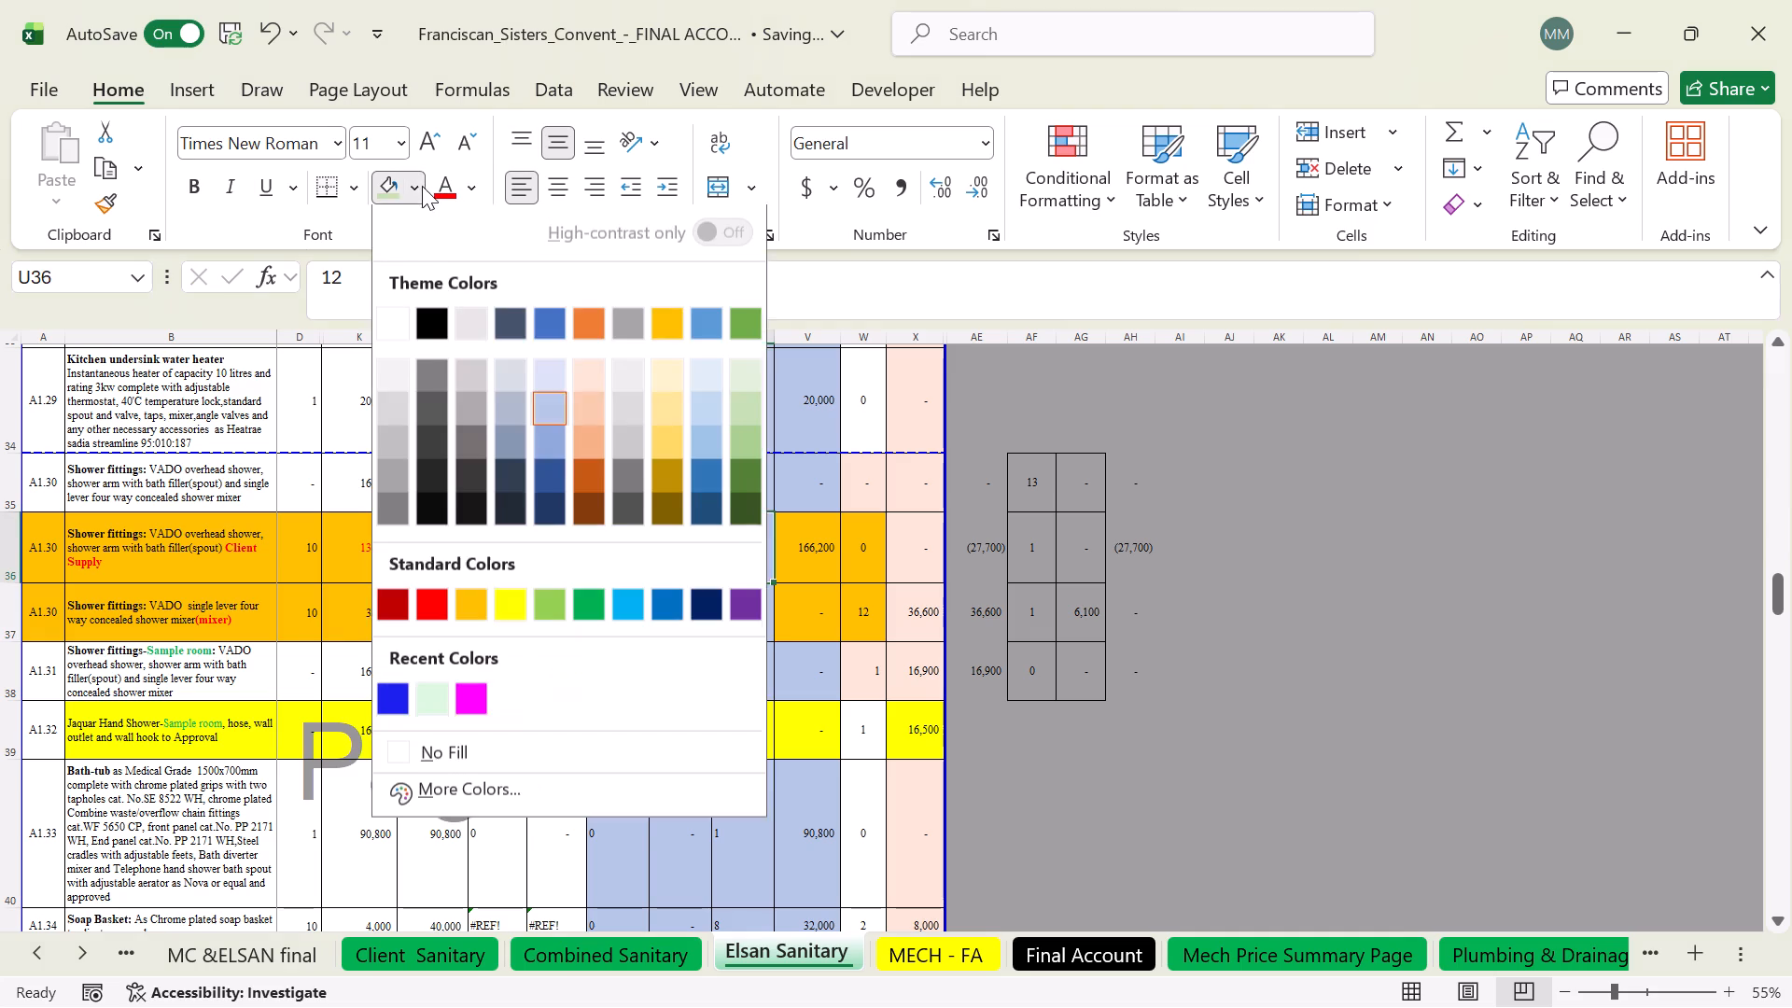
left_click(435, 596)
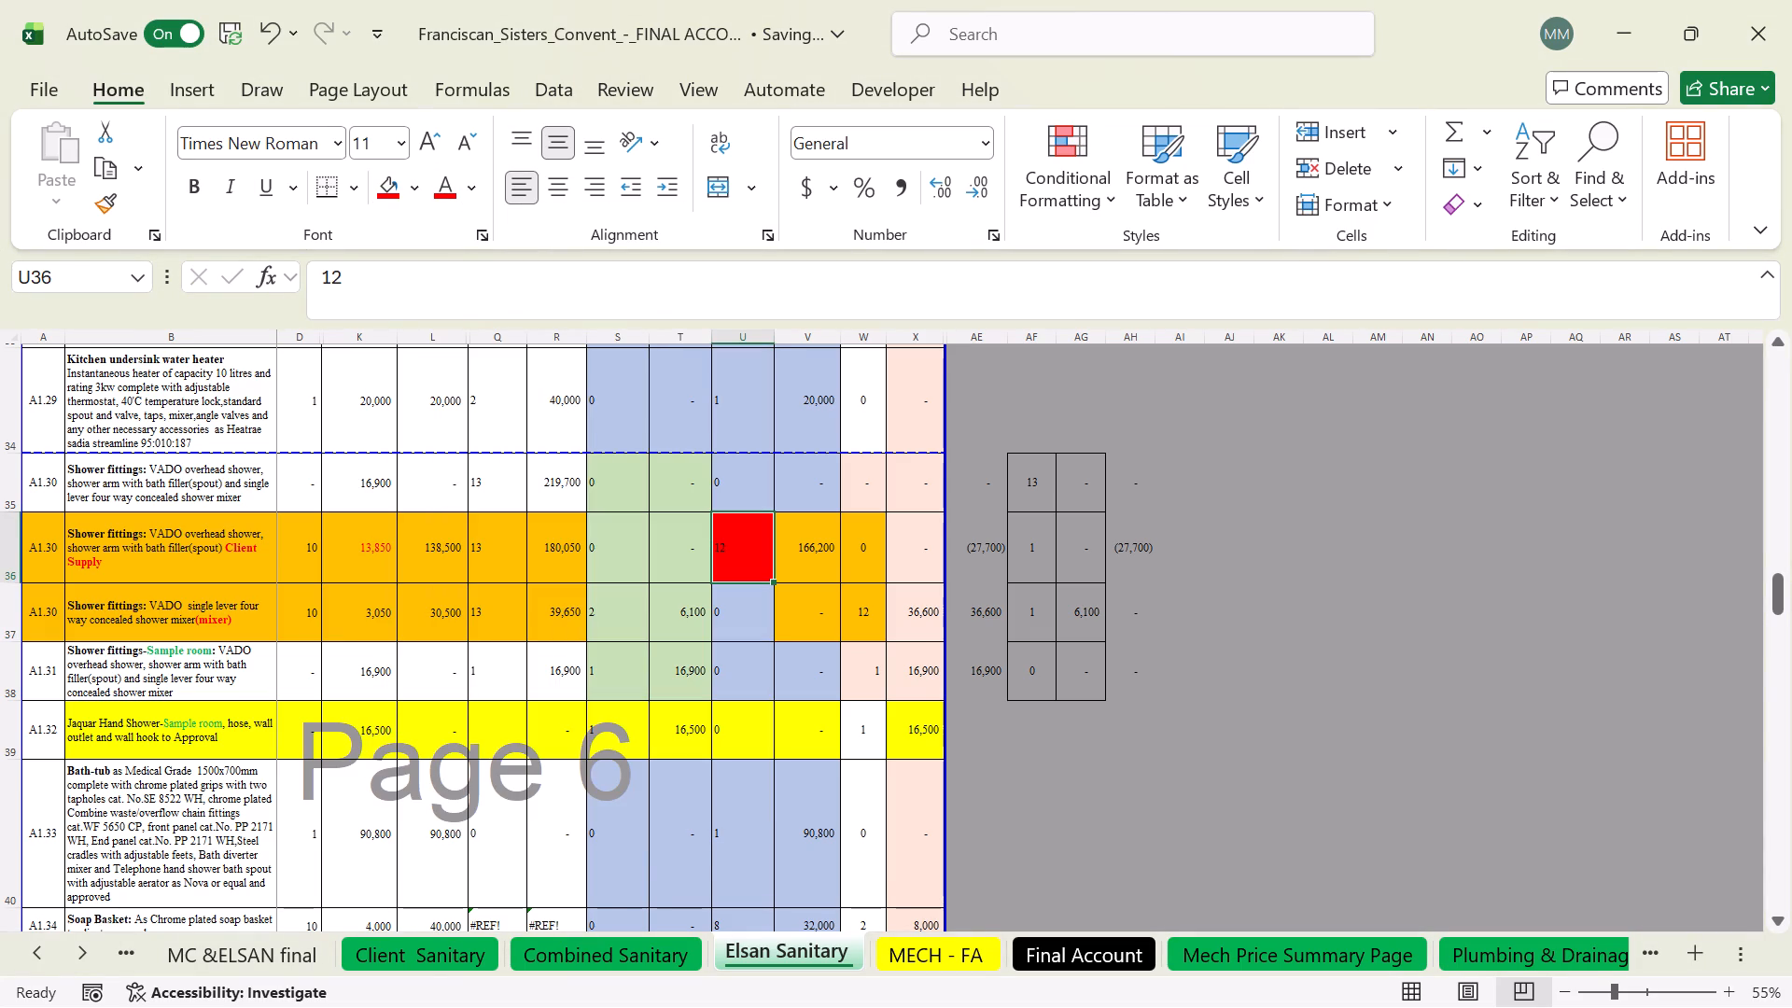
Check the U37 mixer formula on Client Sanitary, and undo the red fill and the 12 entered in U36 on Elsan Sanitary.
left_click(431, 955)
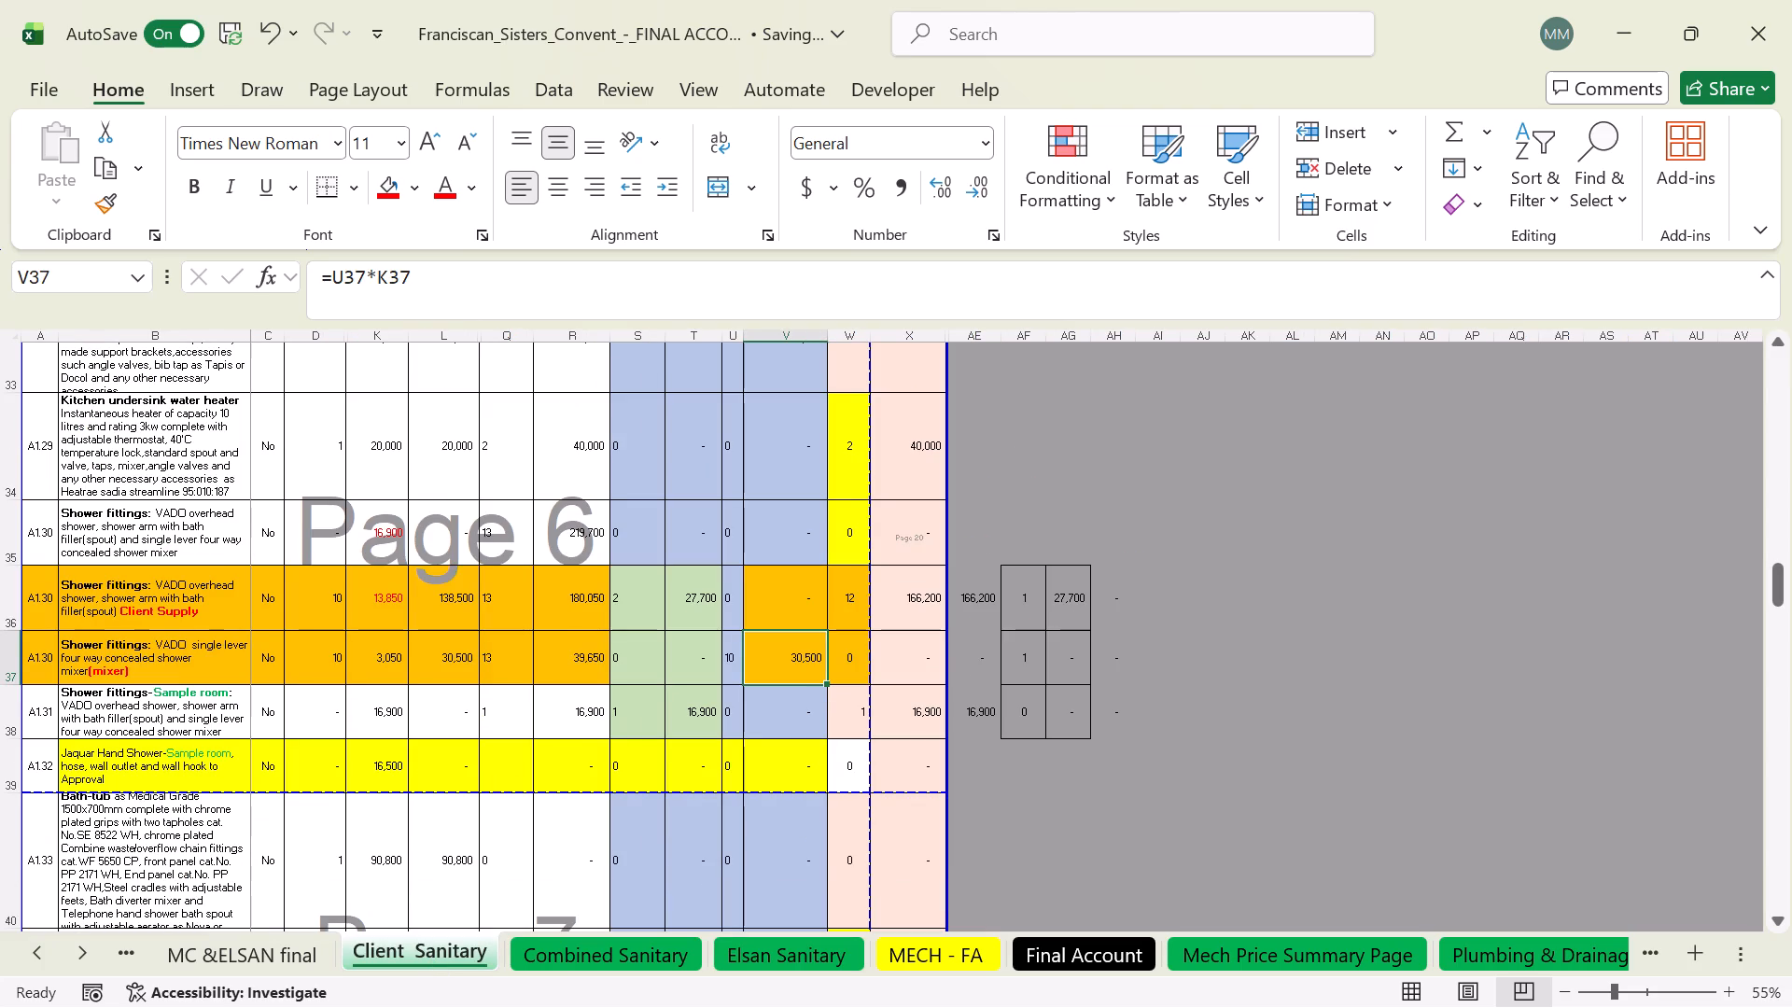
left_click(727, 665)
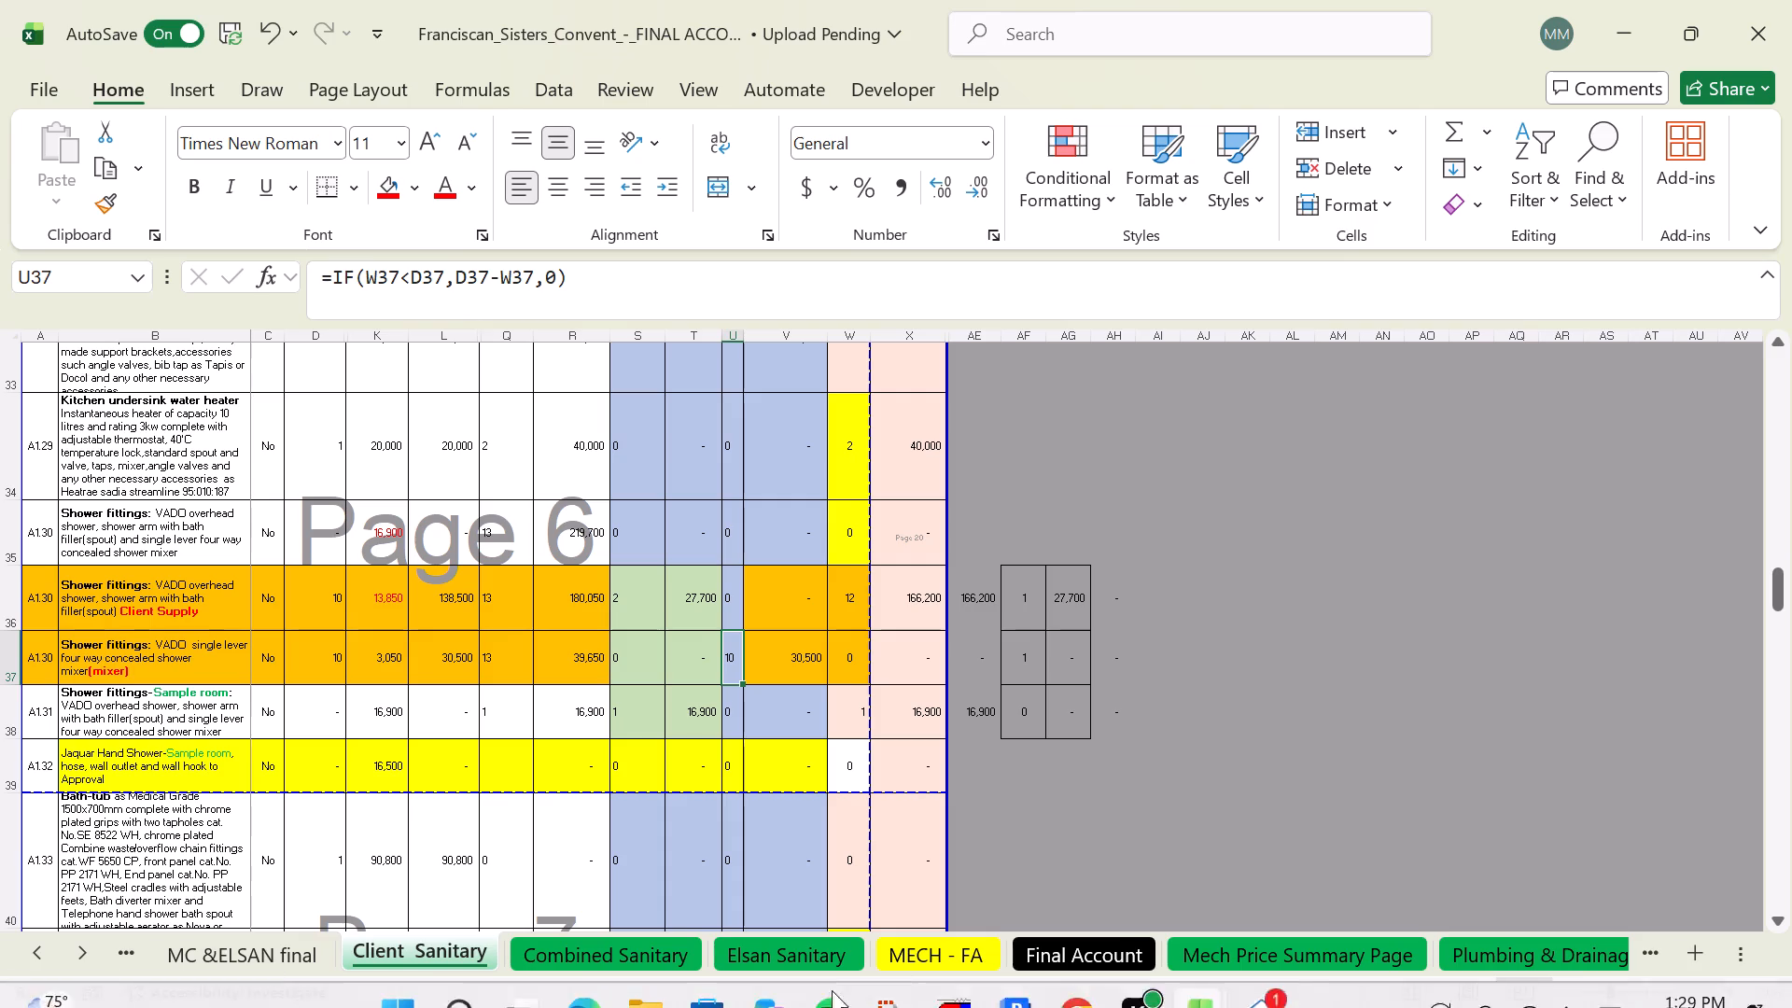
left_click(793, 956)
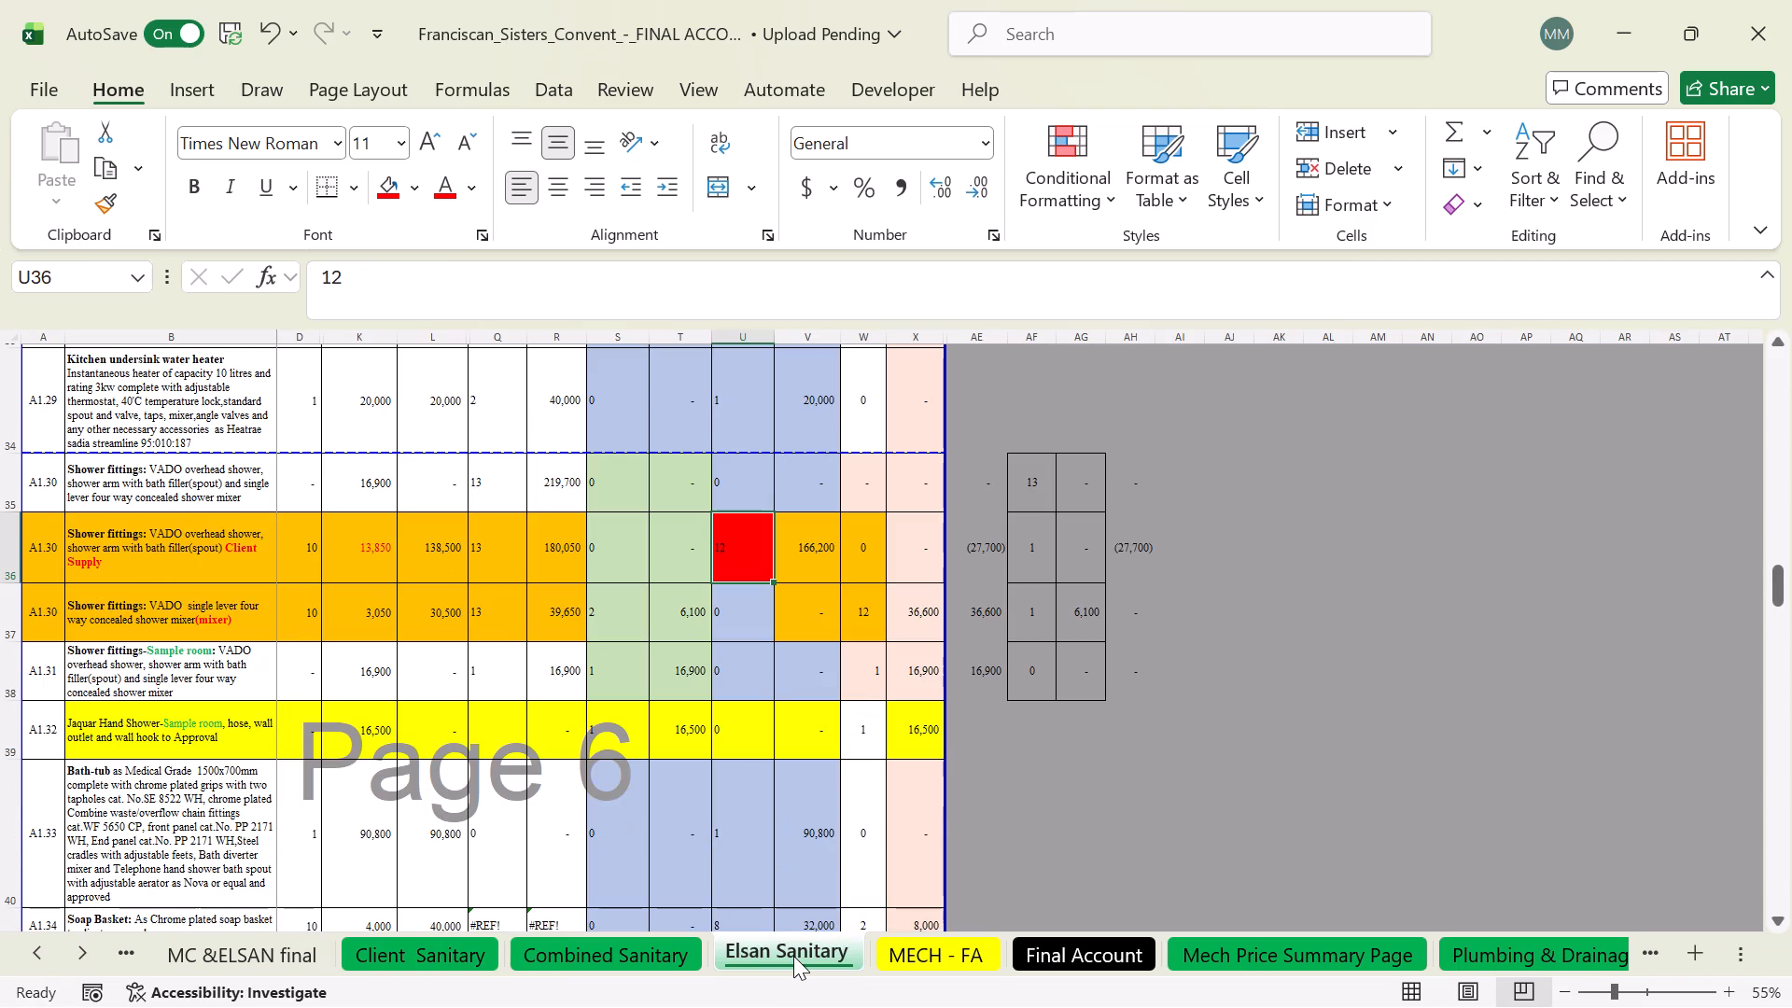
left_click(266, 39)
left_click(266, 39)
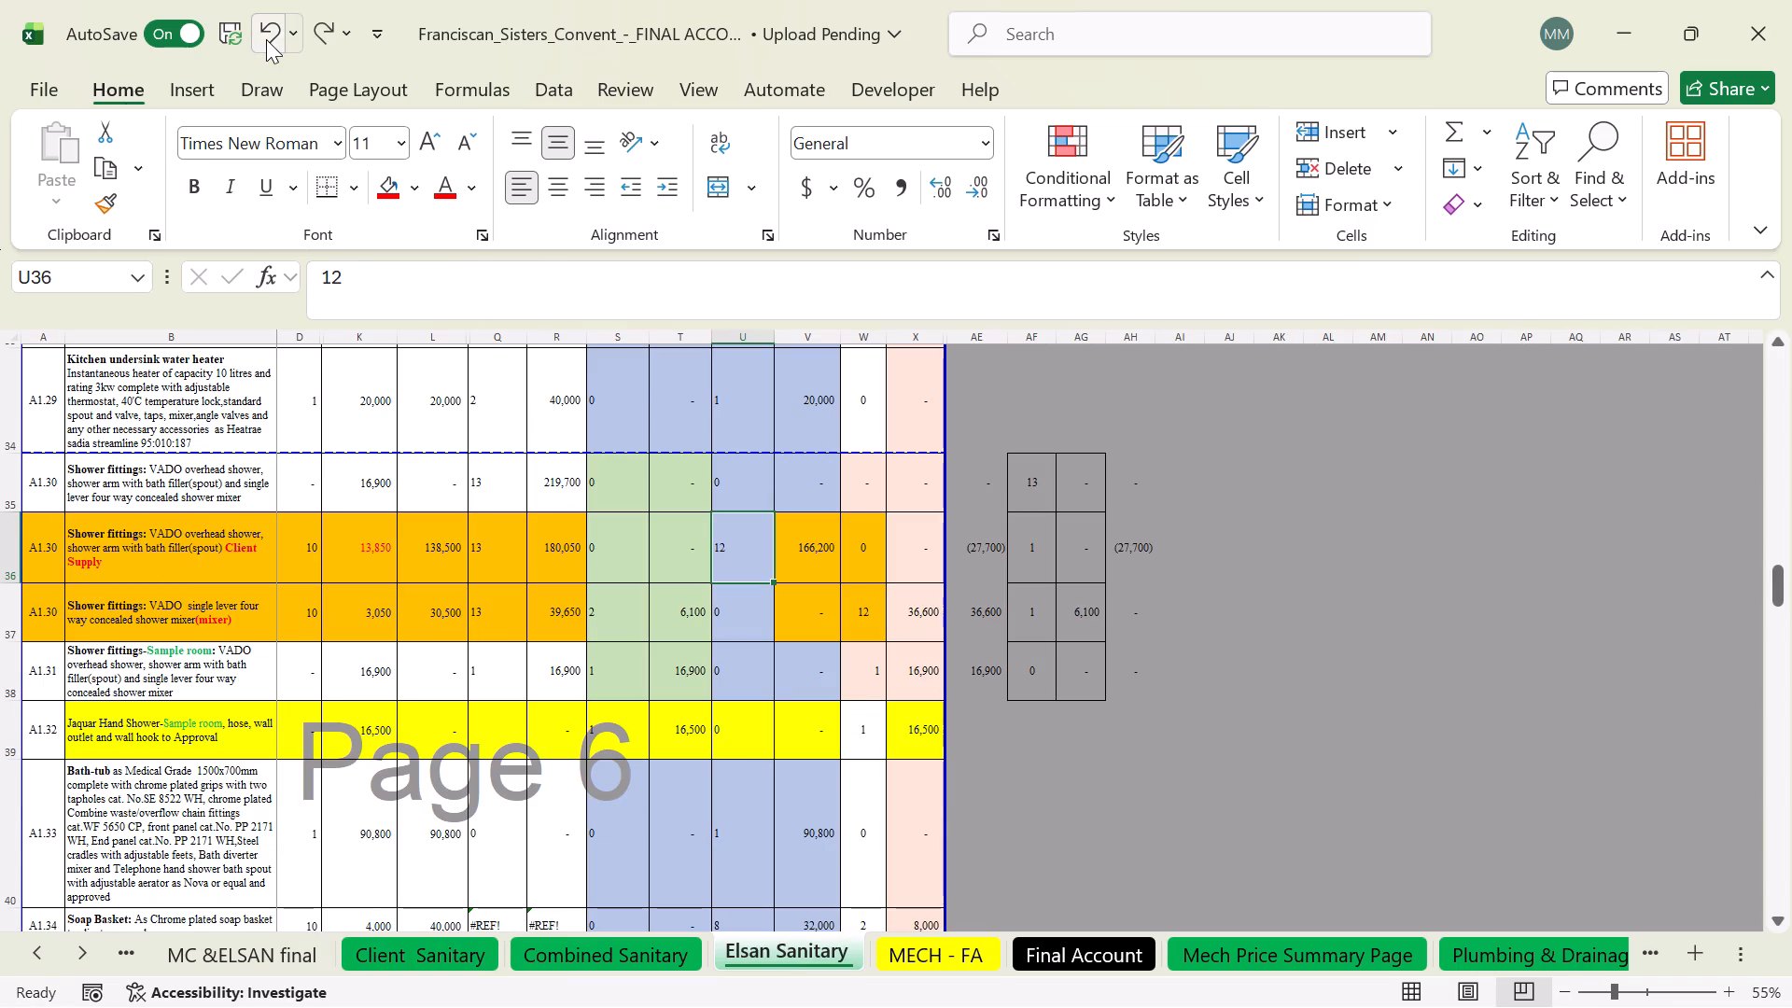